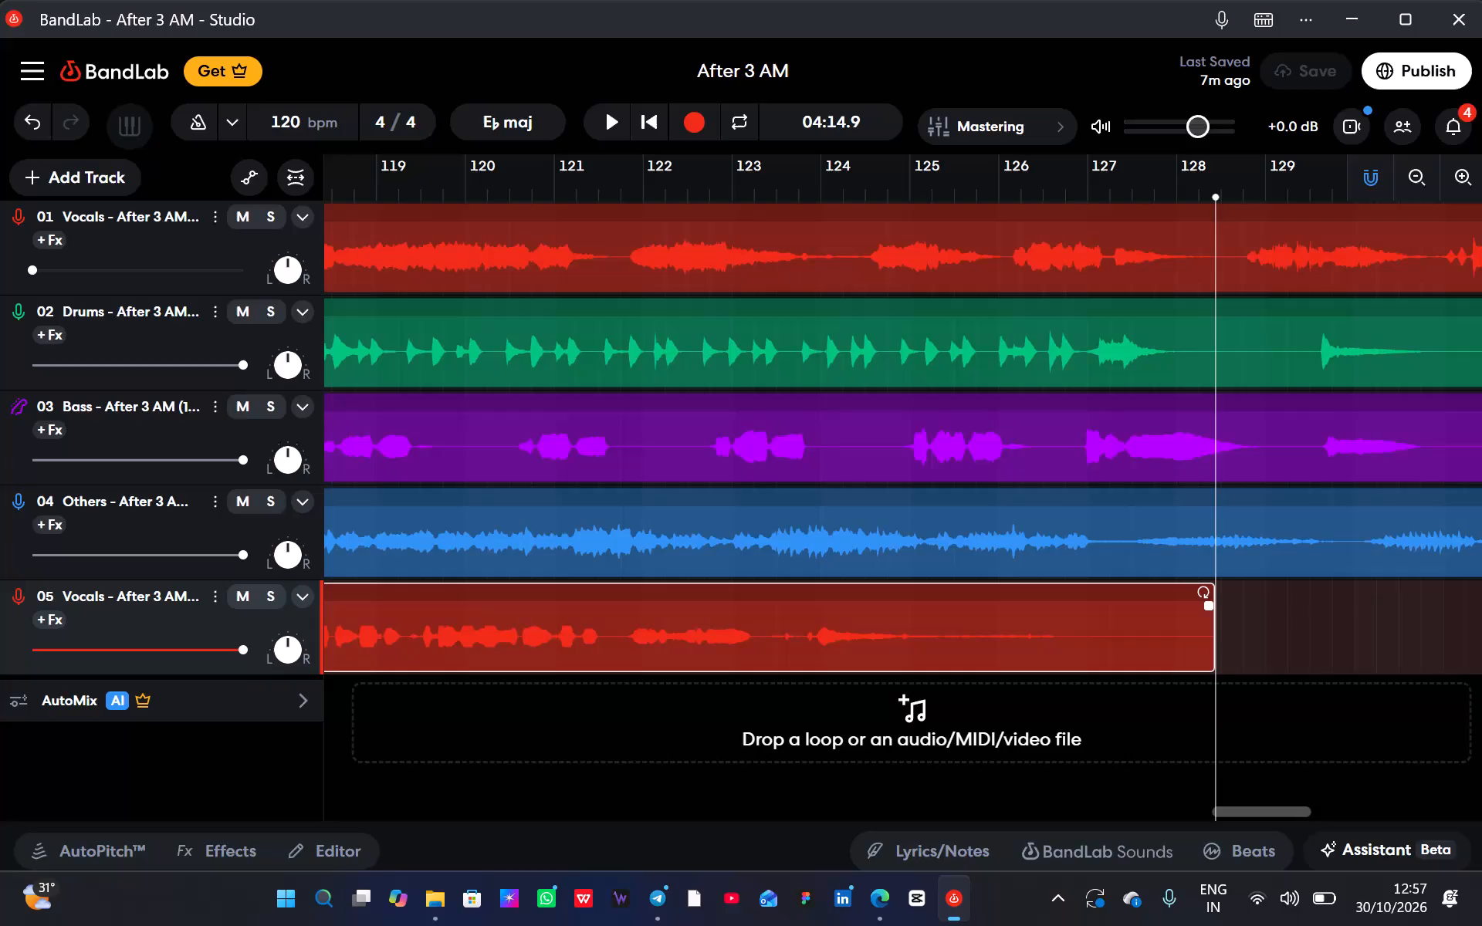
# Return to the beginning of the song and start playback.
pyautogui.tripleClick(645, 127)
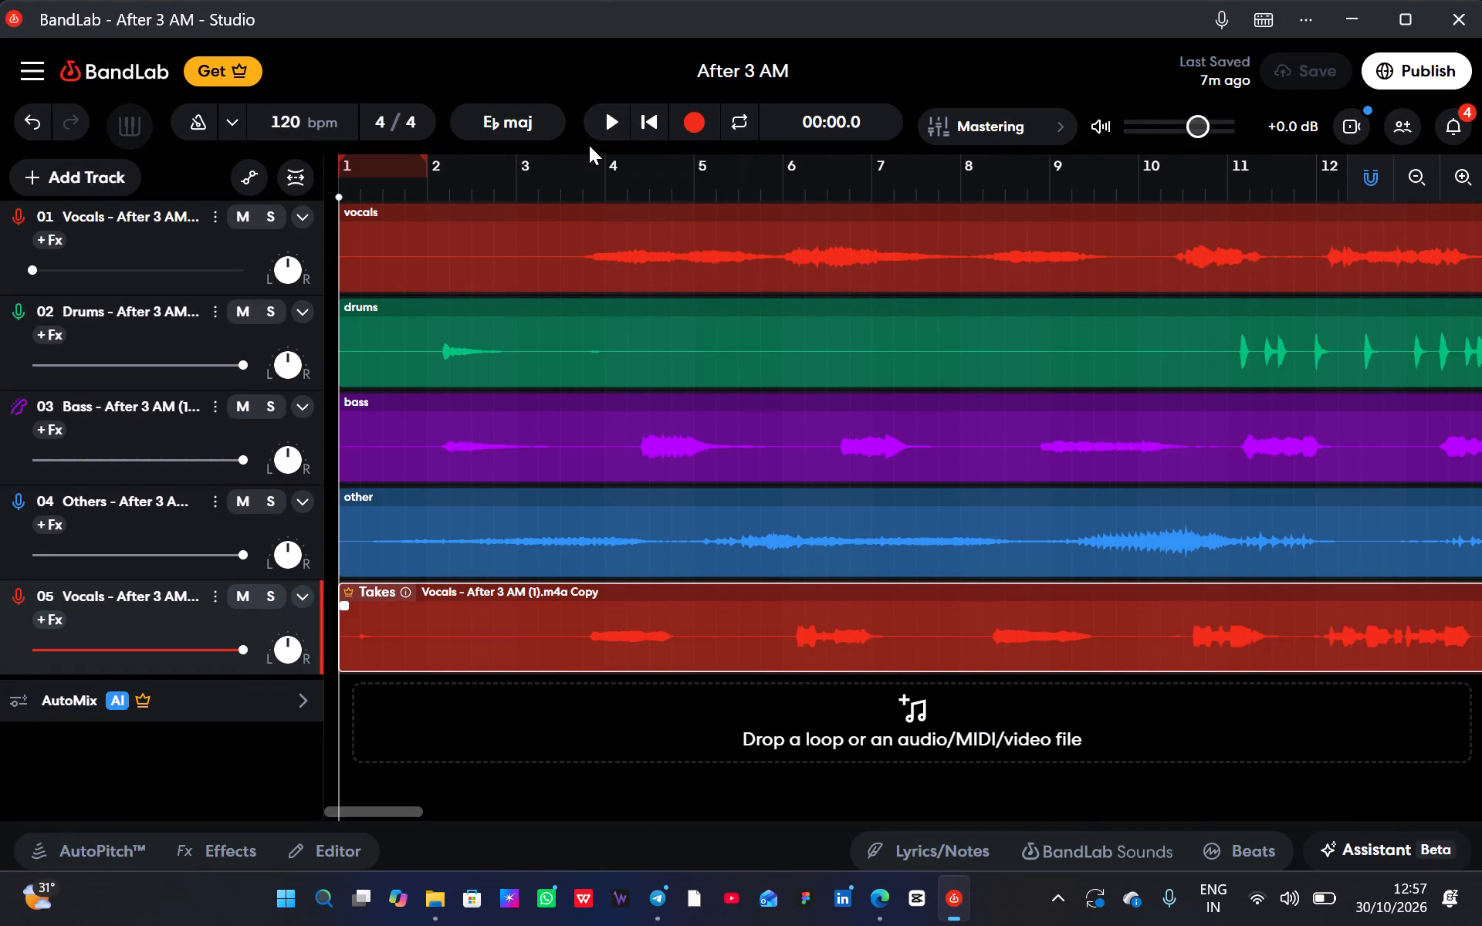
pyautogui.click(608, 131)
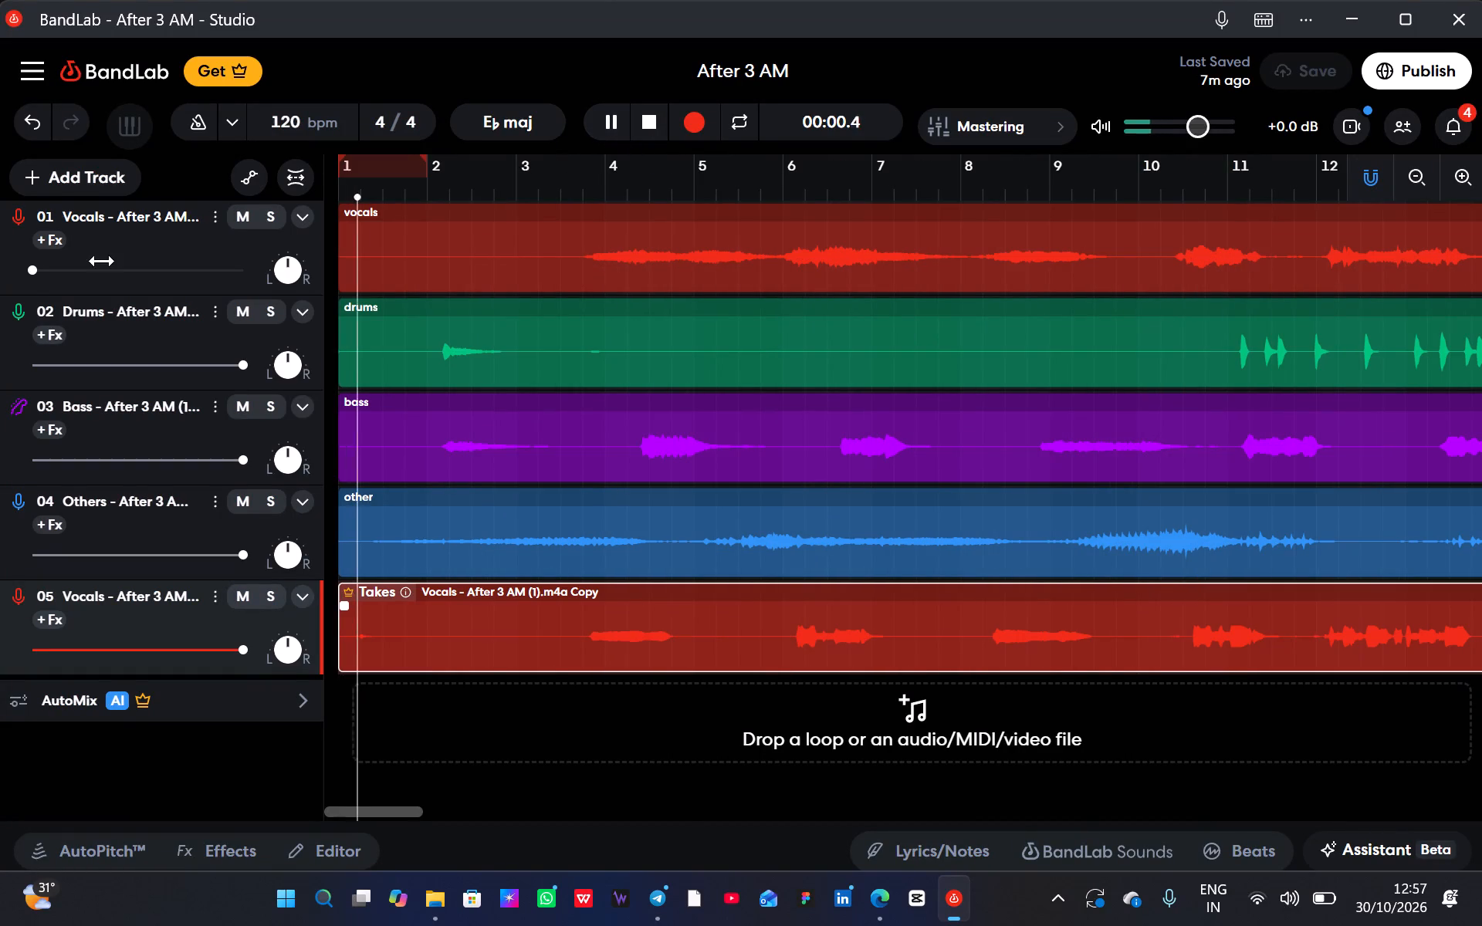
# Raise the volume of track 01 Vocals from silence to slightly under the halfway point.
pyautogui.moveTo(96, 279); pyautogui.dragTo(191, 276)
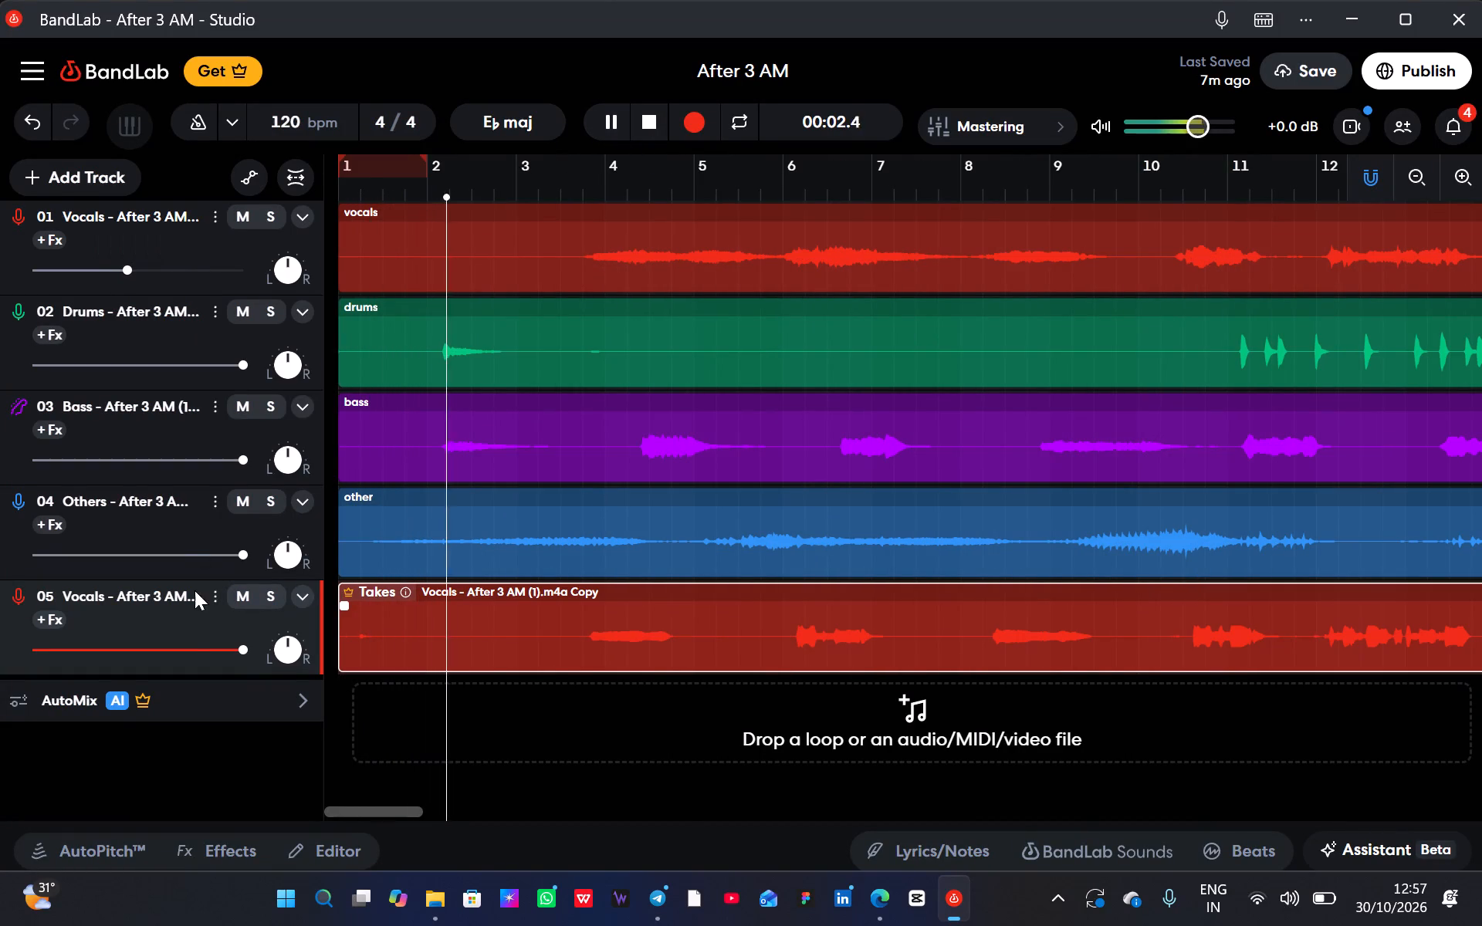
# Lower the volume of the duplicate vocals on track 05 all the way to minimum.
pyautogui.moveTo(182, 643); pyautogui.dragTo(0, 651)
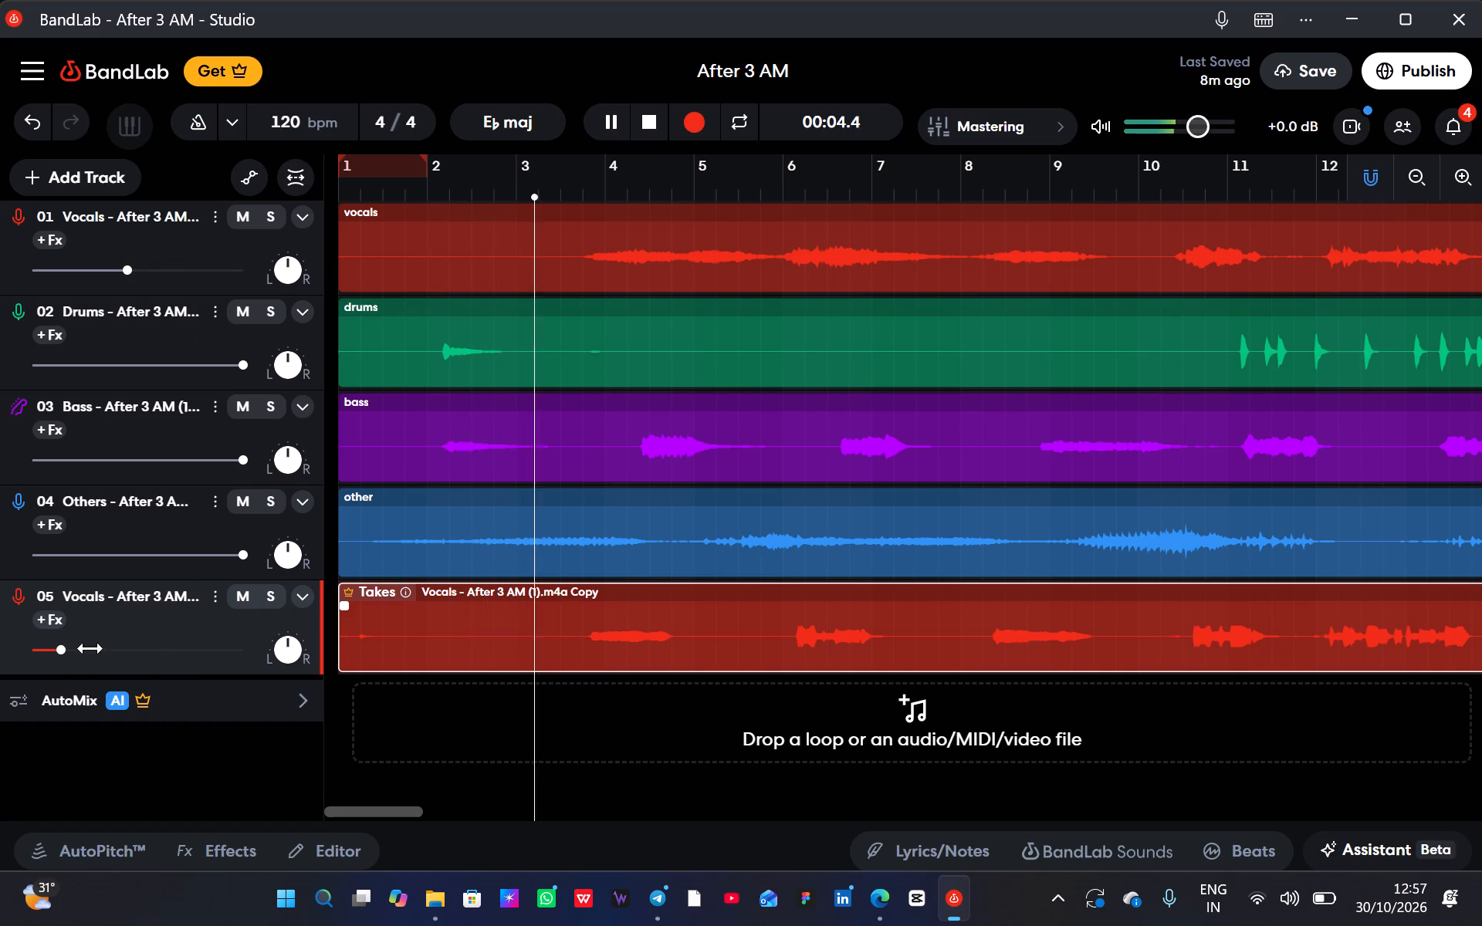
pyautogui.moveTo(93, 654); pyautogui.dragTo(0, 635)
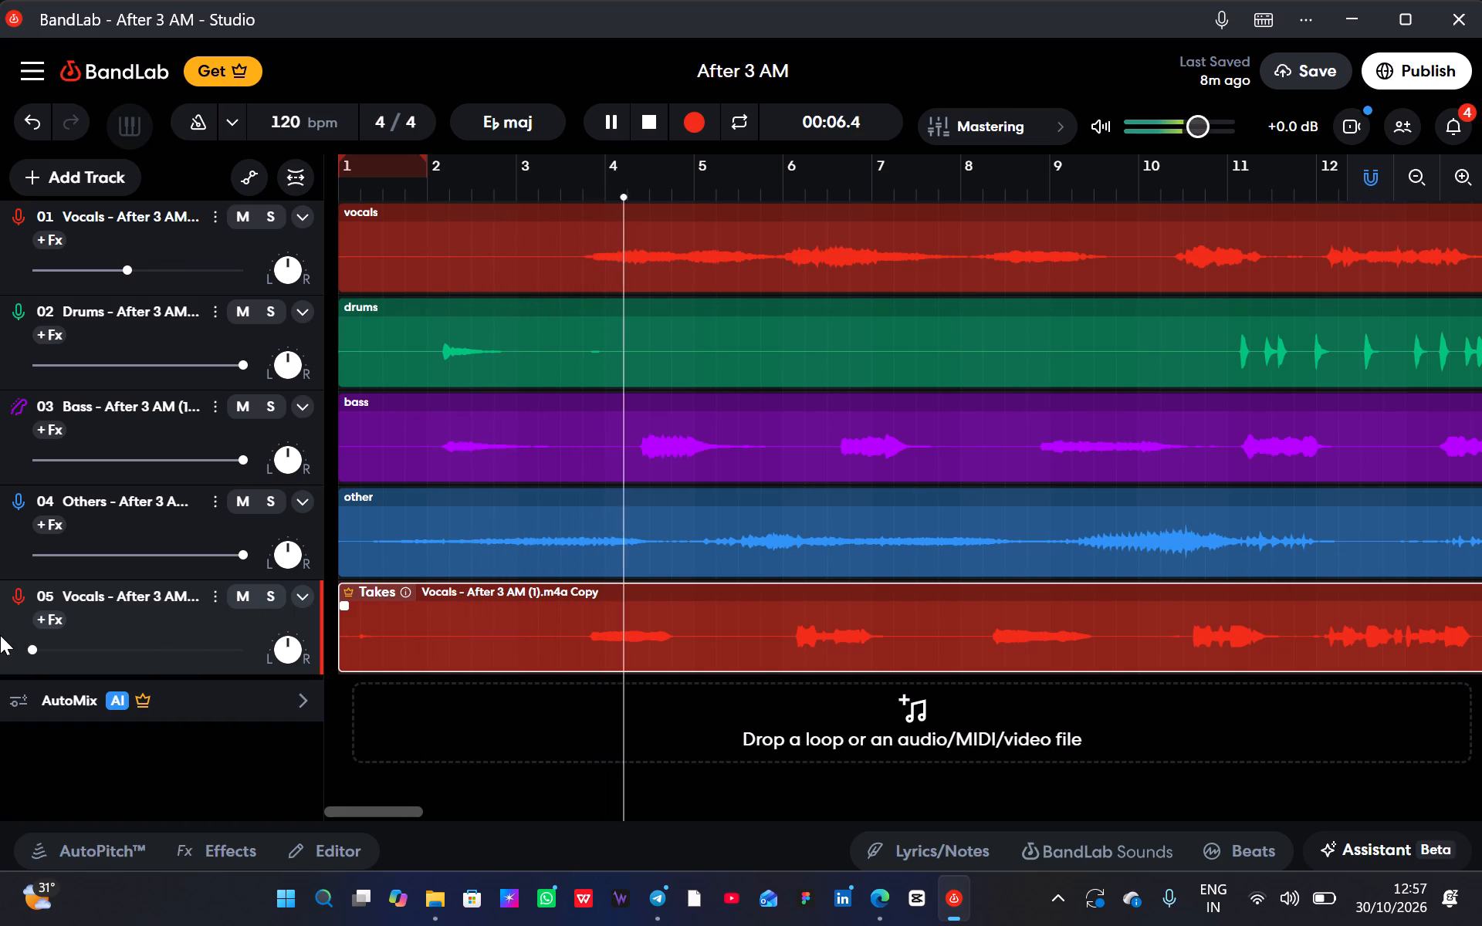
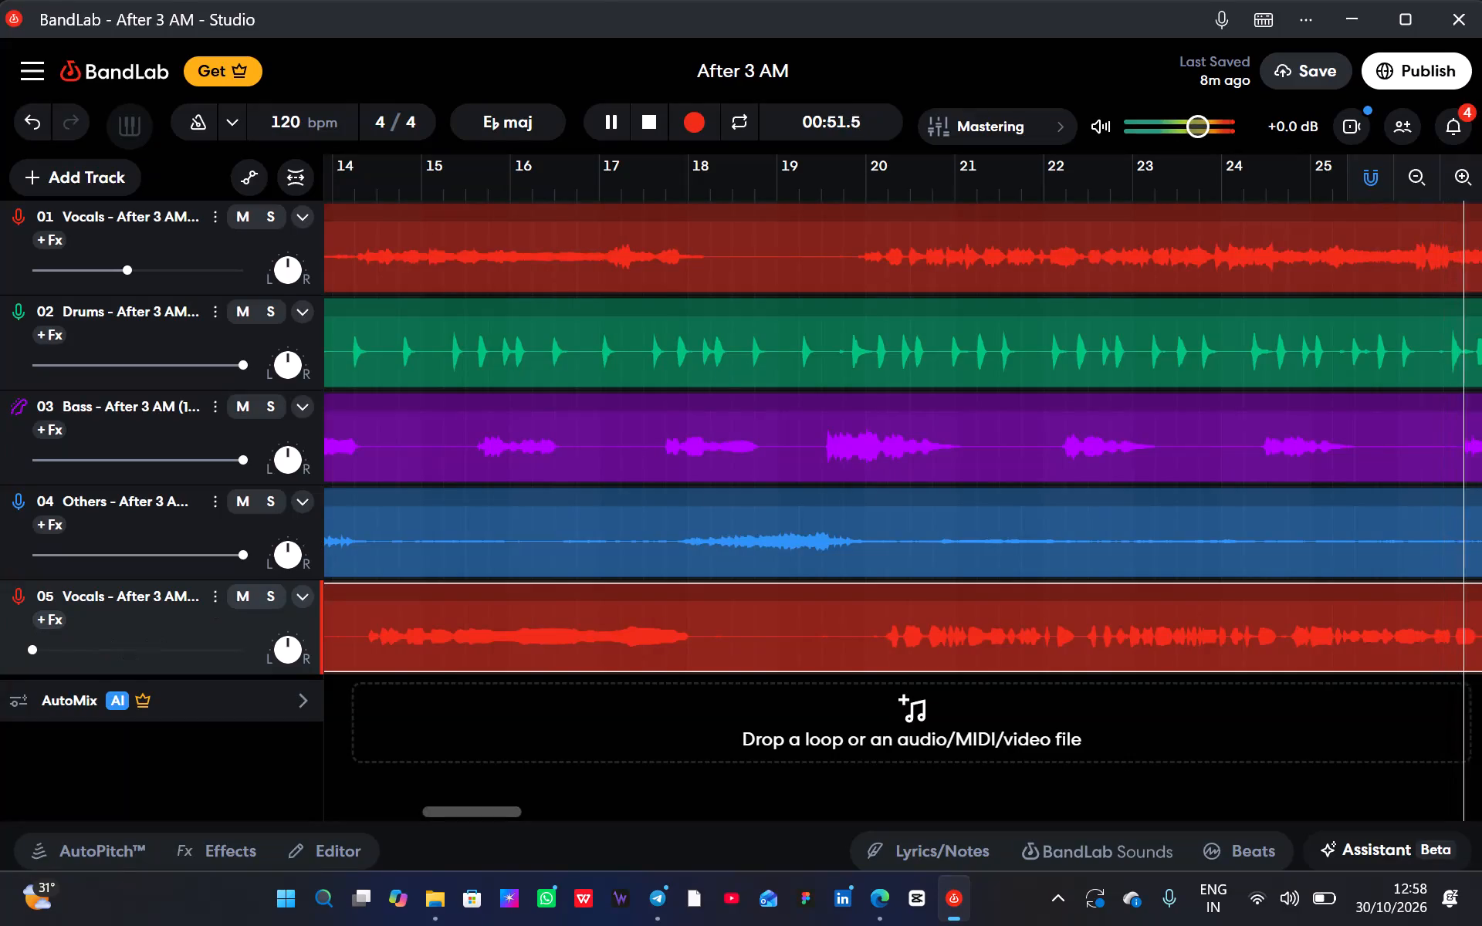
# Stop playback, return to the beginning of the song and start recording on track 05 Vocals.
pyautogui.click(374, 626)
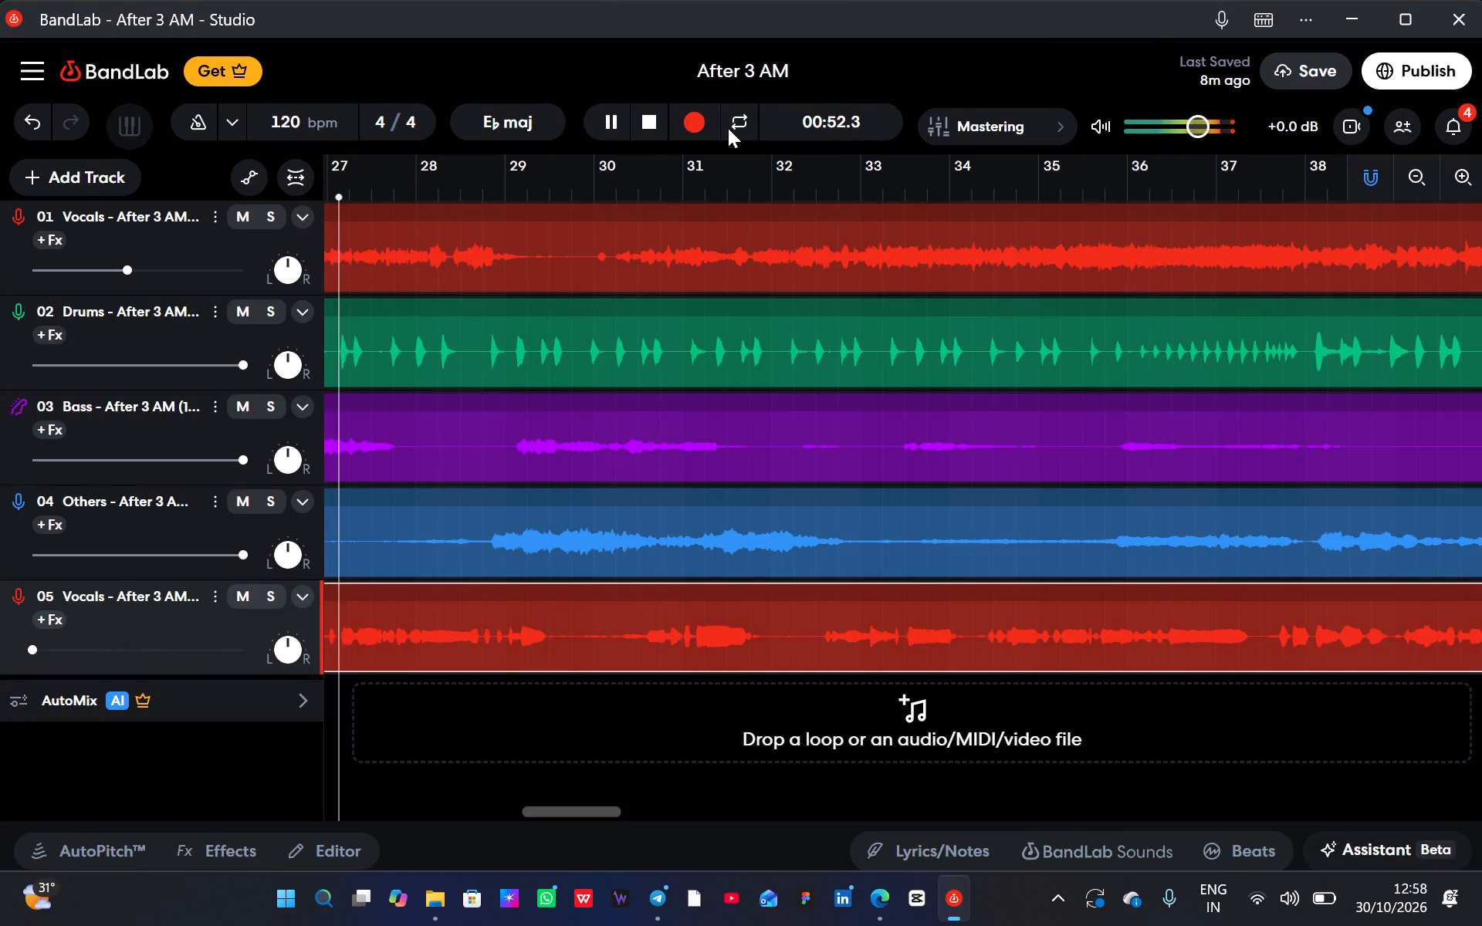
pyautogui.click(607, 120)
pyautogui.doubleClick(665, 118)
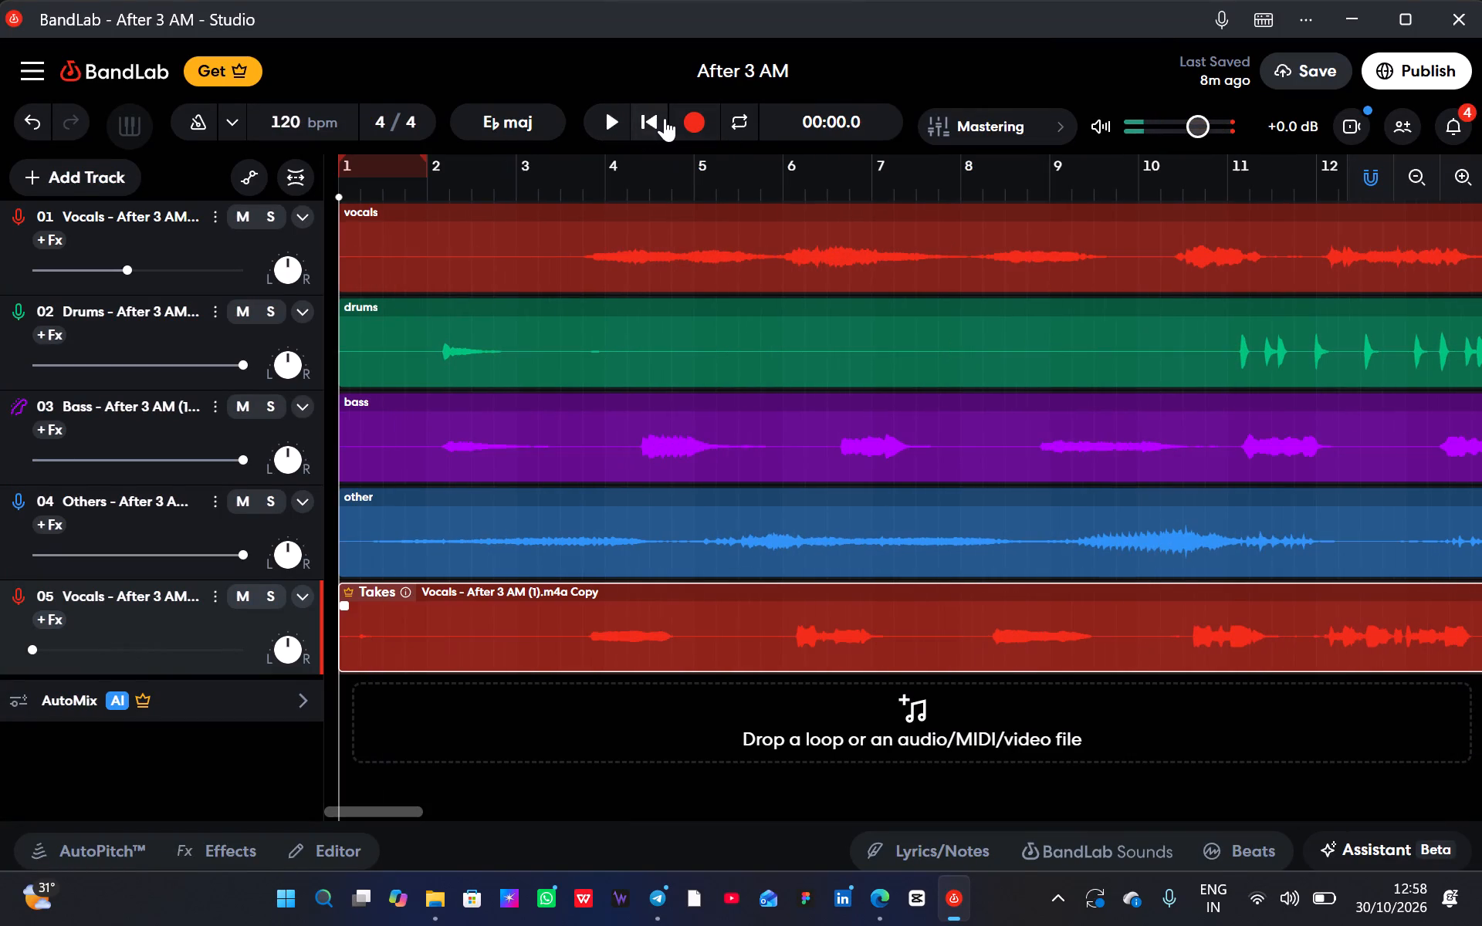
pyautogui.click(698, 119)
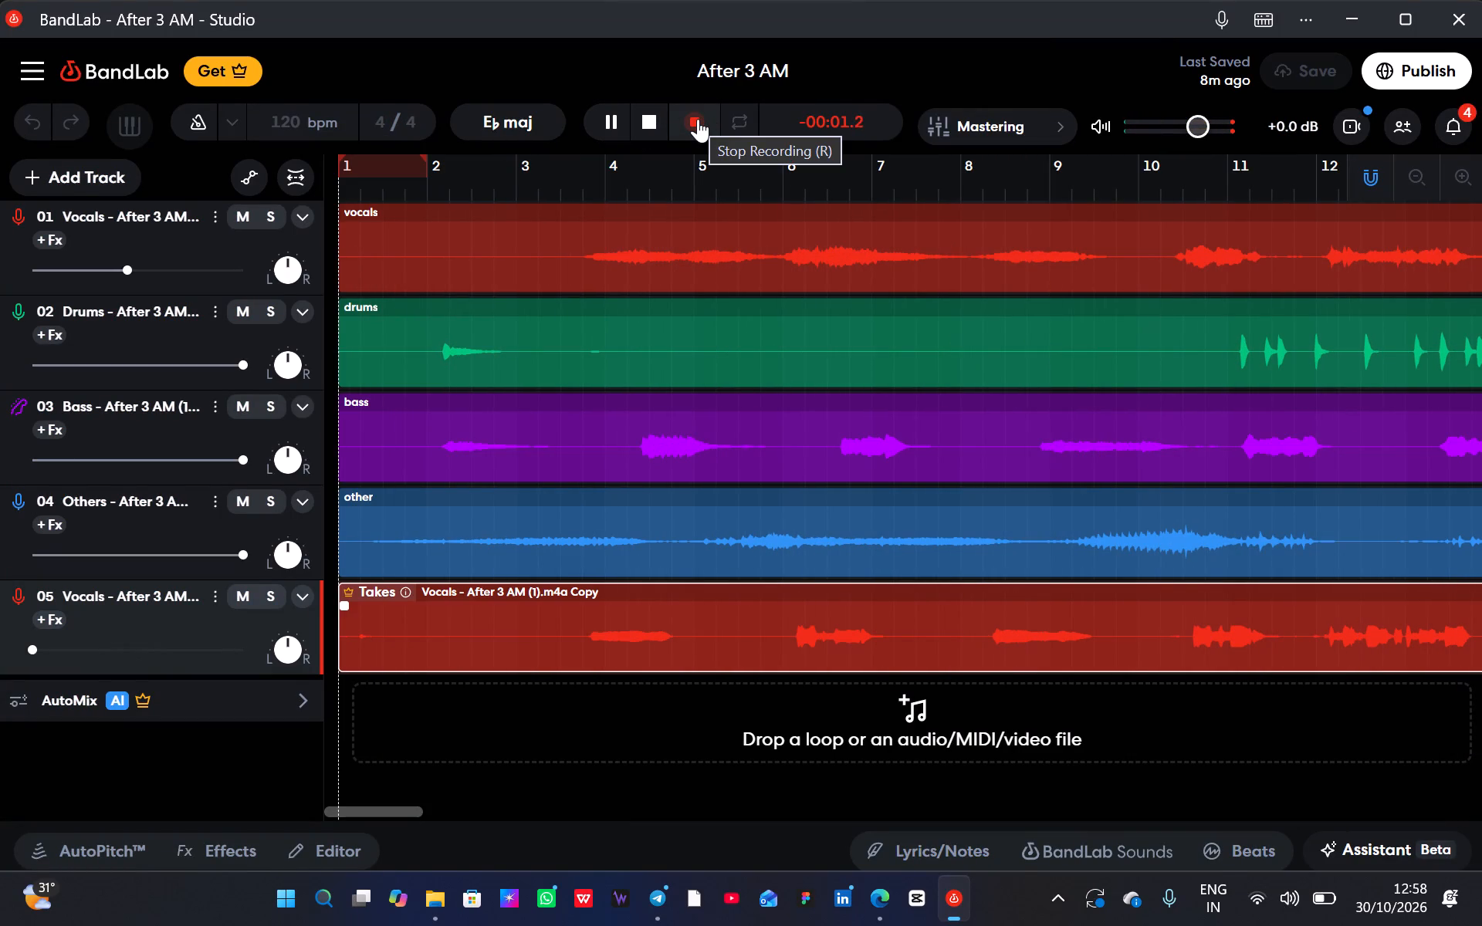
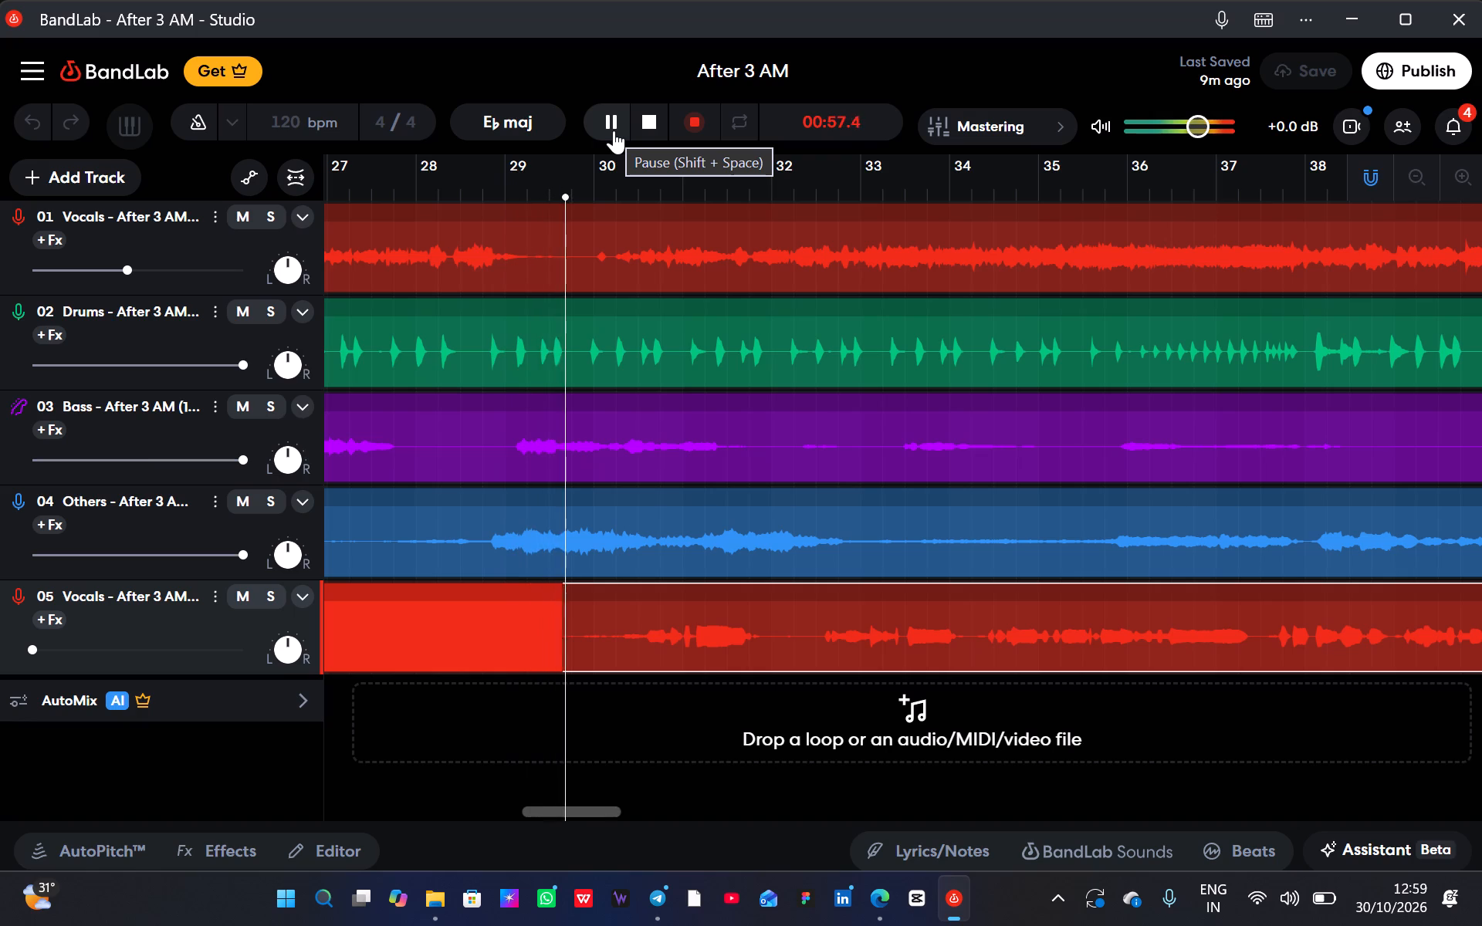
# Stop the current recording, return to the beginning of the song and record a new take on track 05 Vocals.
pyautogui.click(614, 130)
pyautogui.click(653, 117)
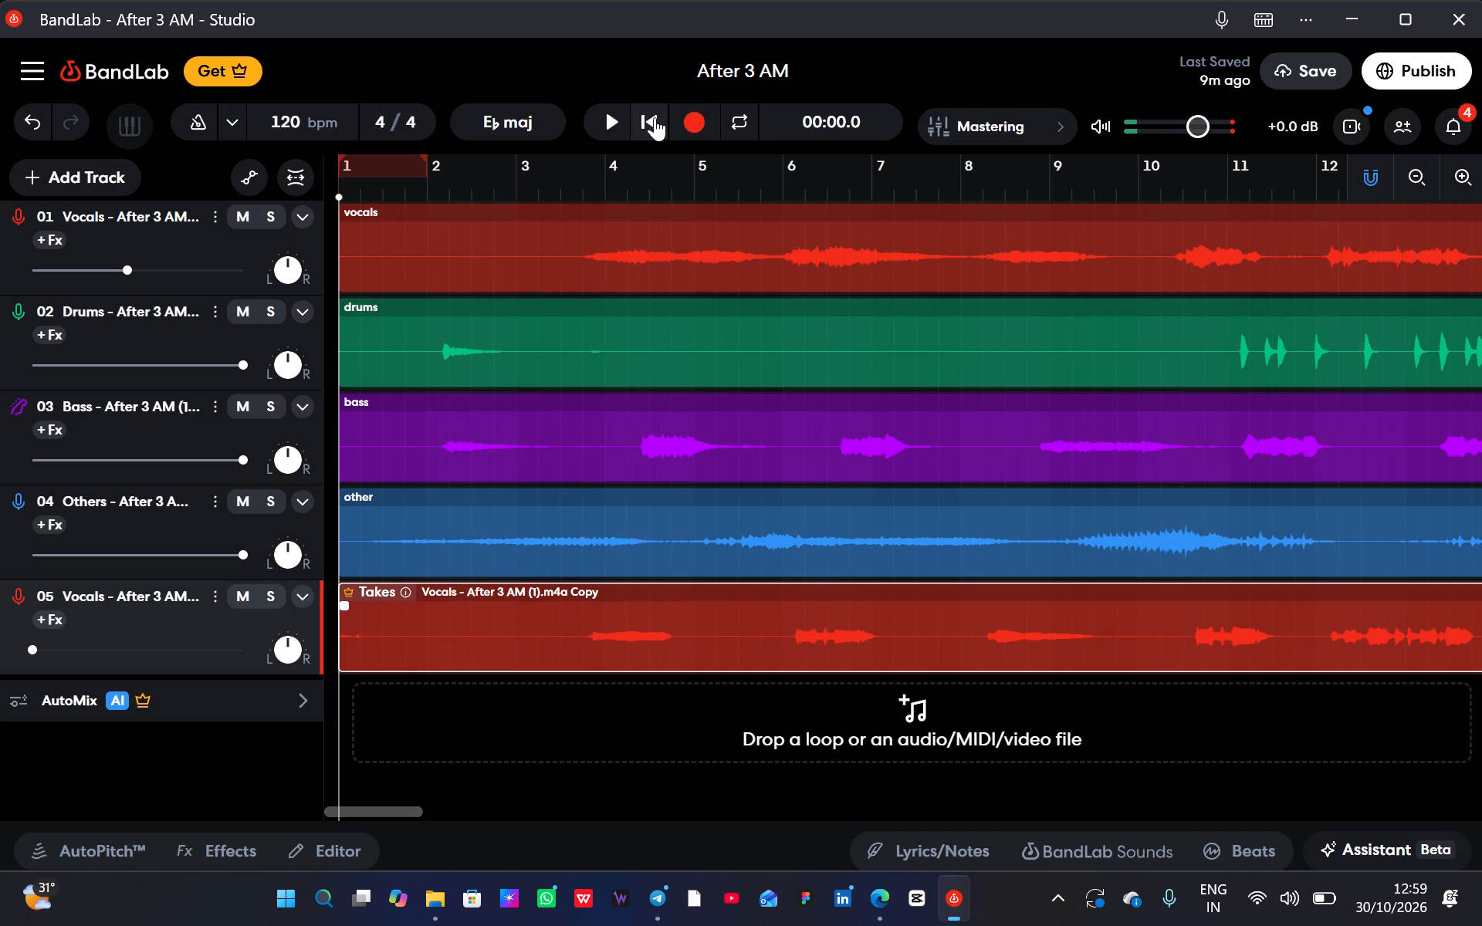
pyautogui.click(702, 122)
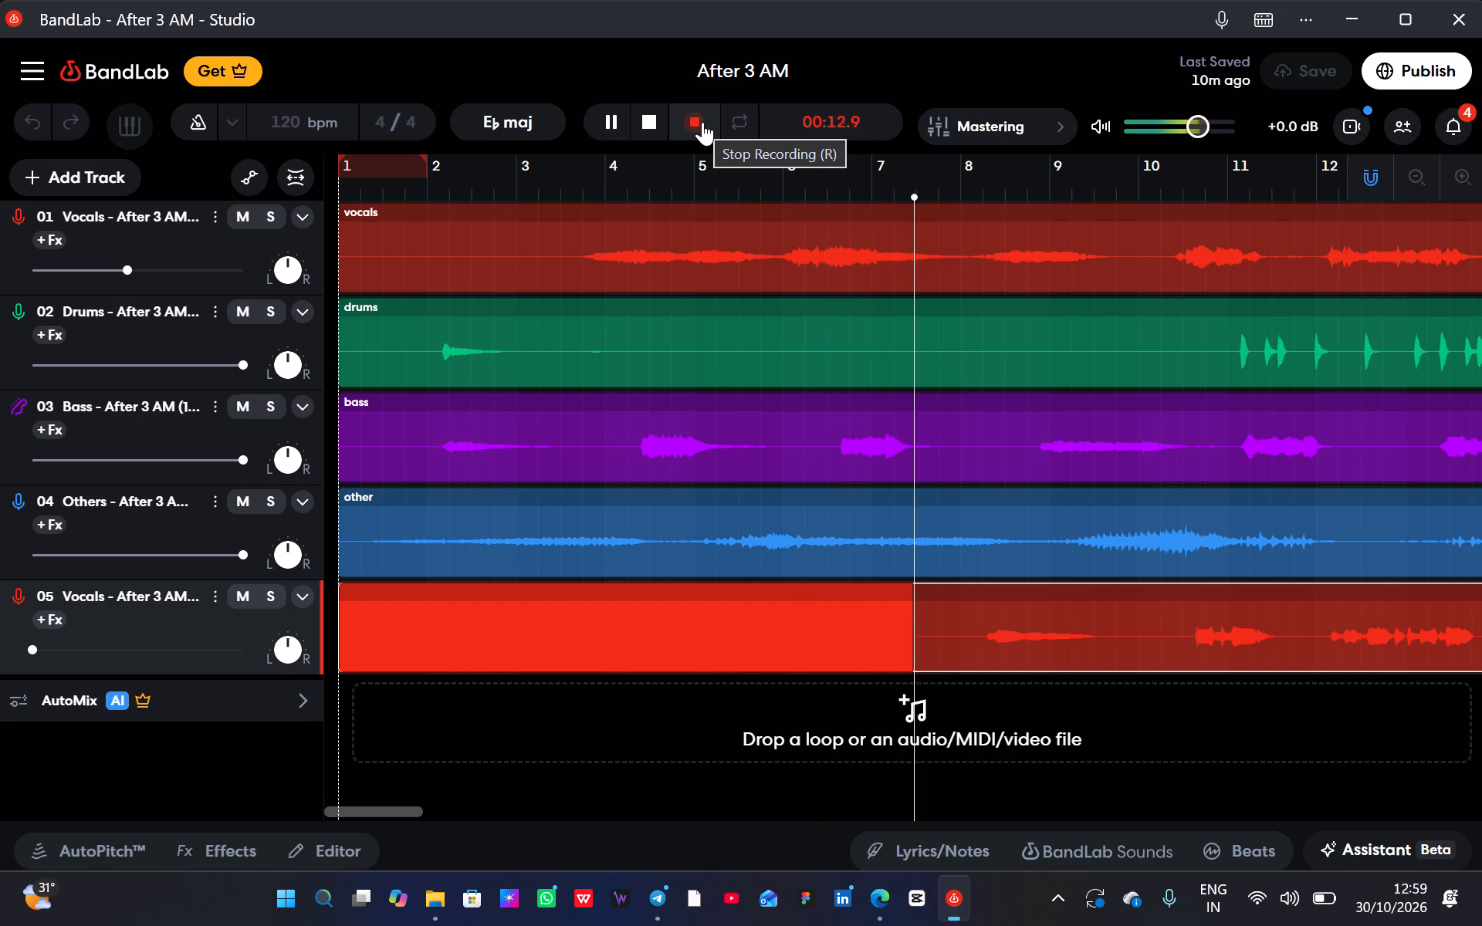
# Lower the volume of track 01 Vocals to a little over a quarter of its range while recording continues.
pyautogui.moveTo(171, 275); pyautogui.dragTo(136, 275)
# End the current take, return to the song's beginning and start another recording on track 05 Vocals.
pyautogui.click(606, 111)
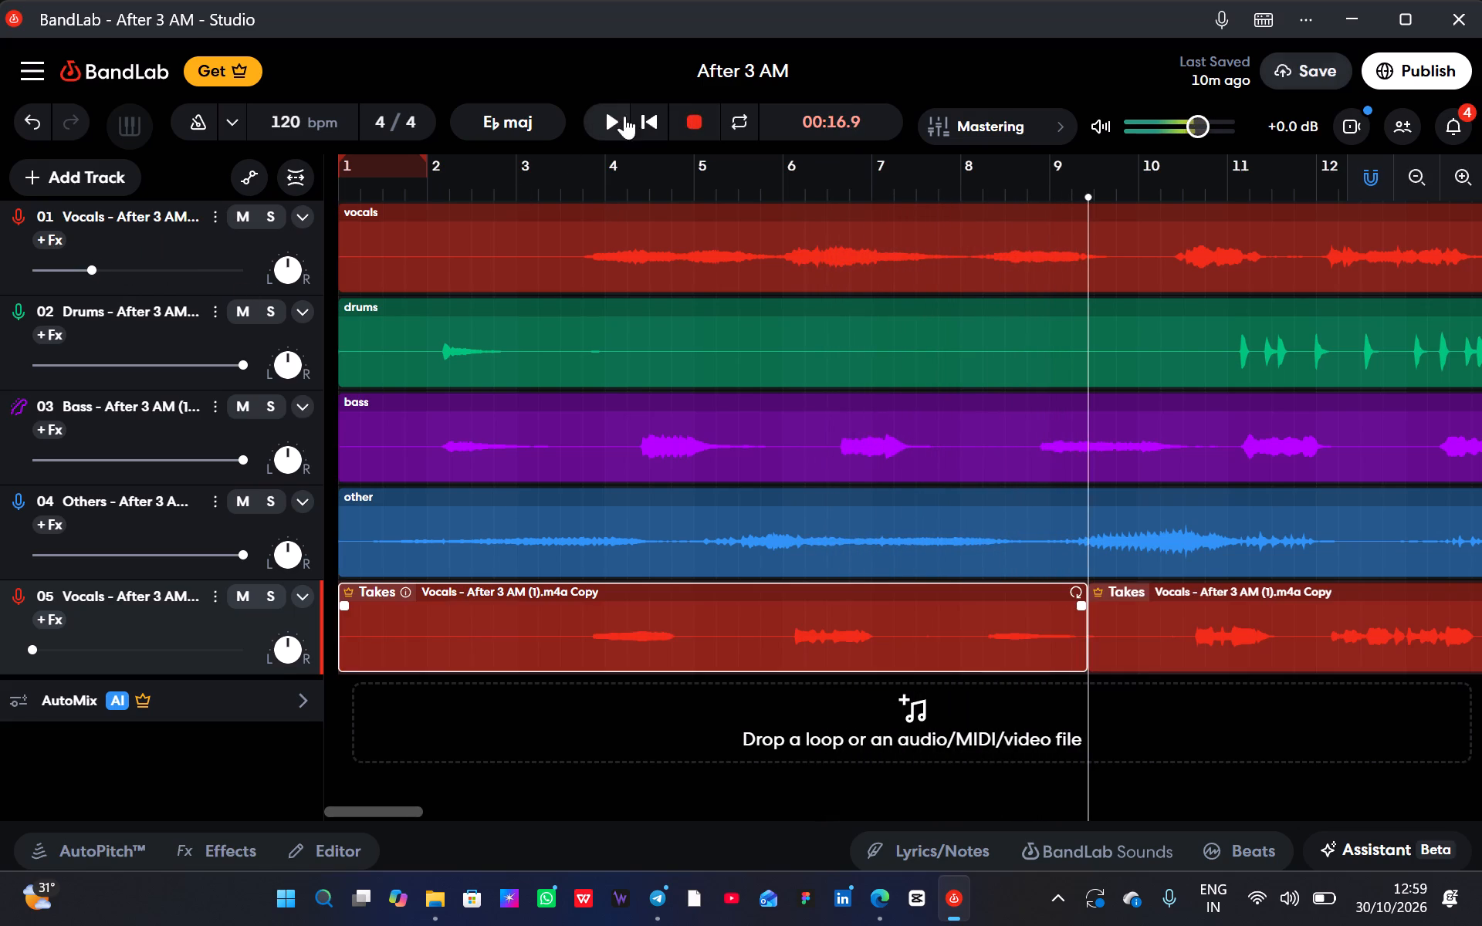
pyautogui.click(655, 117)
pyautogui.click(696, 115)
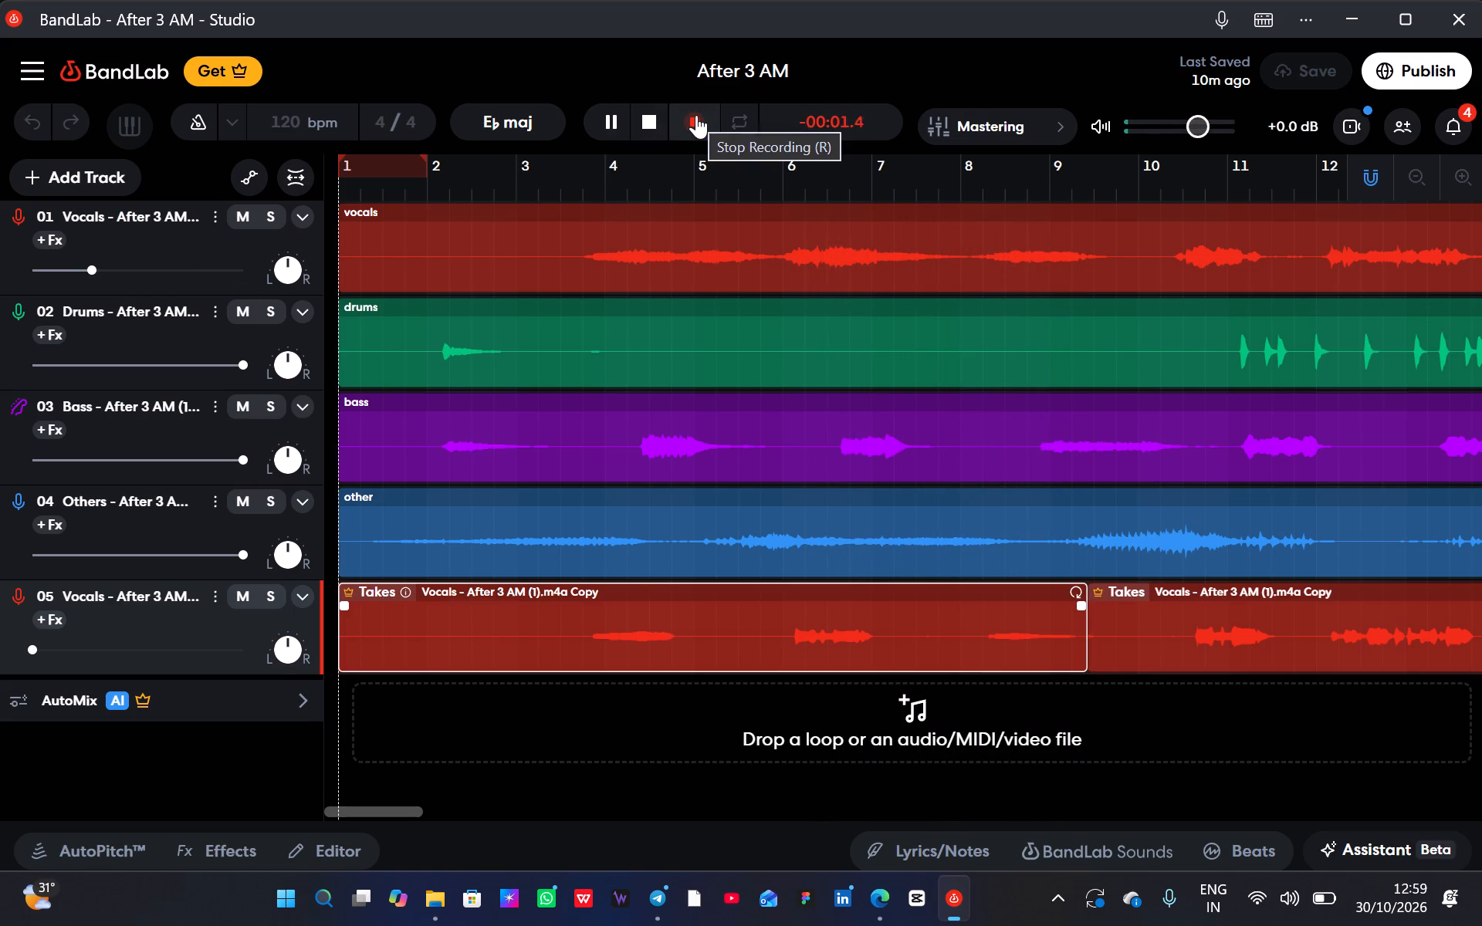
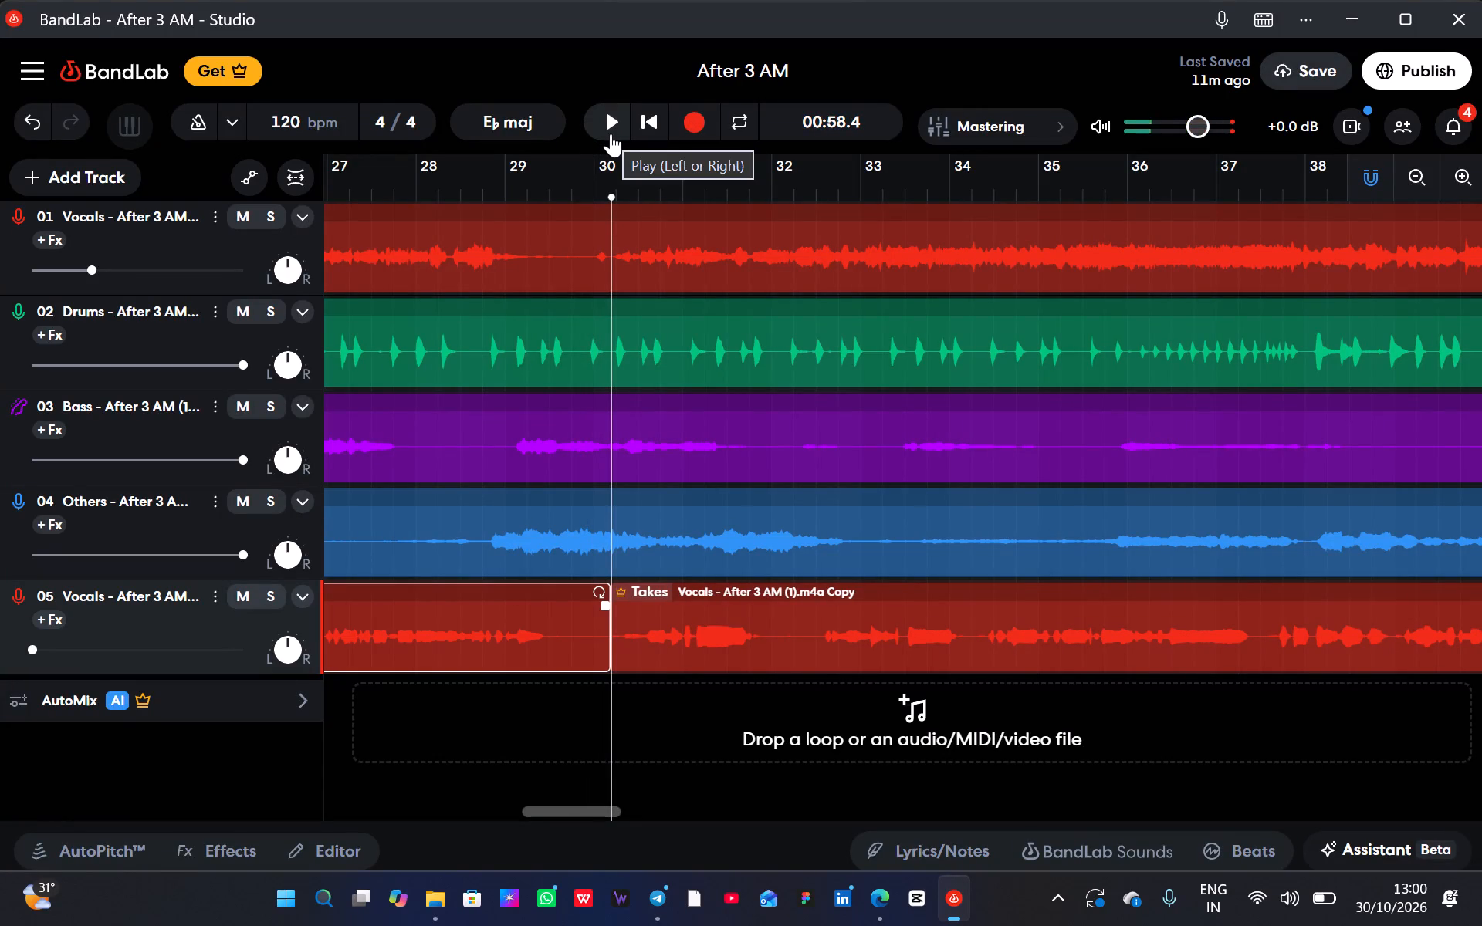
# Return to the beginning of the song and start recording another take on track 05 Vocals.
pyautogui.click(652, 119)
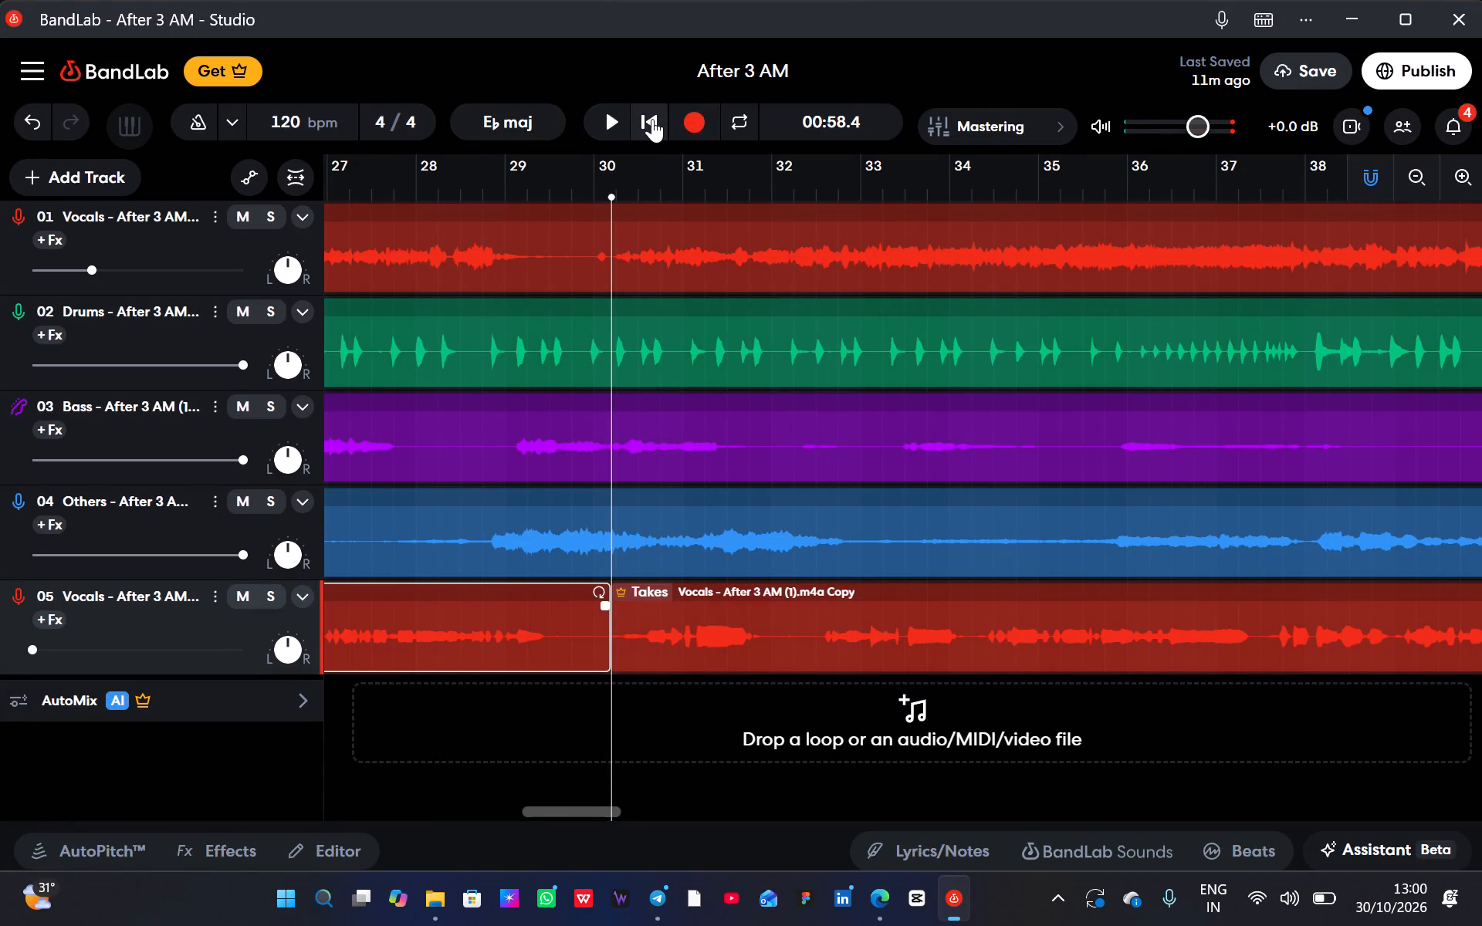
pyautogui.click(695, 123)
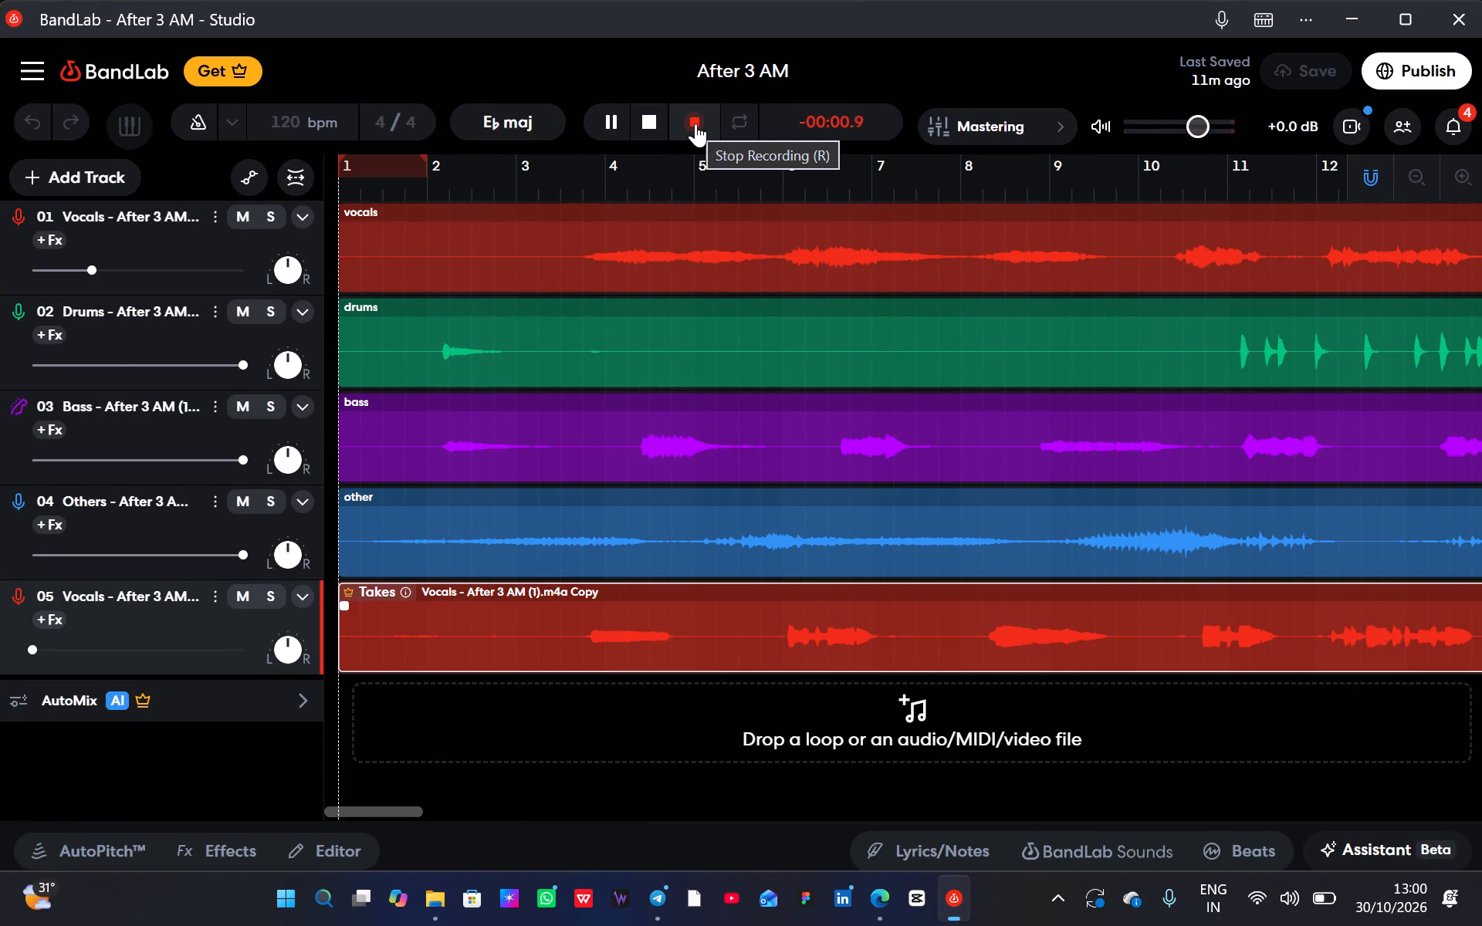
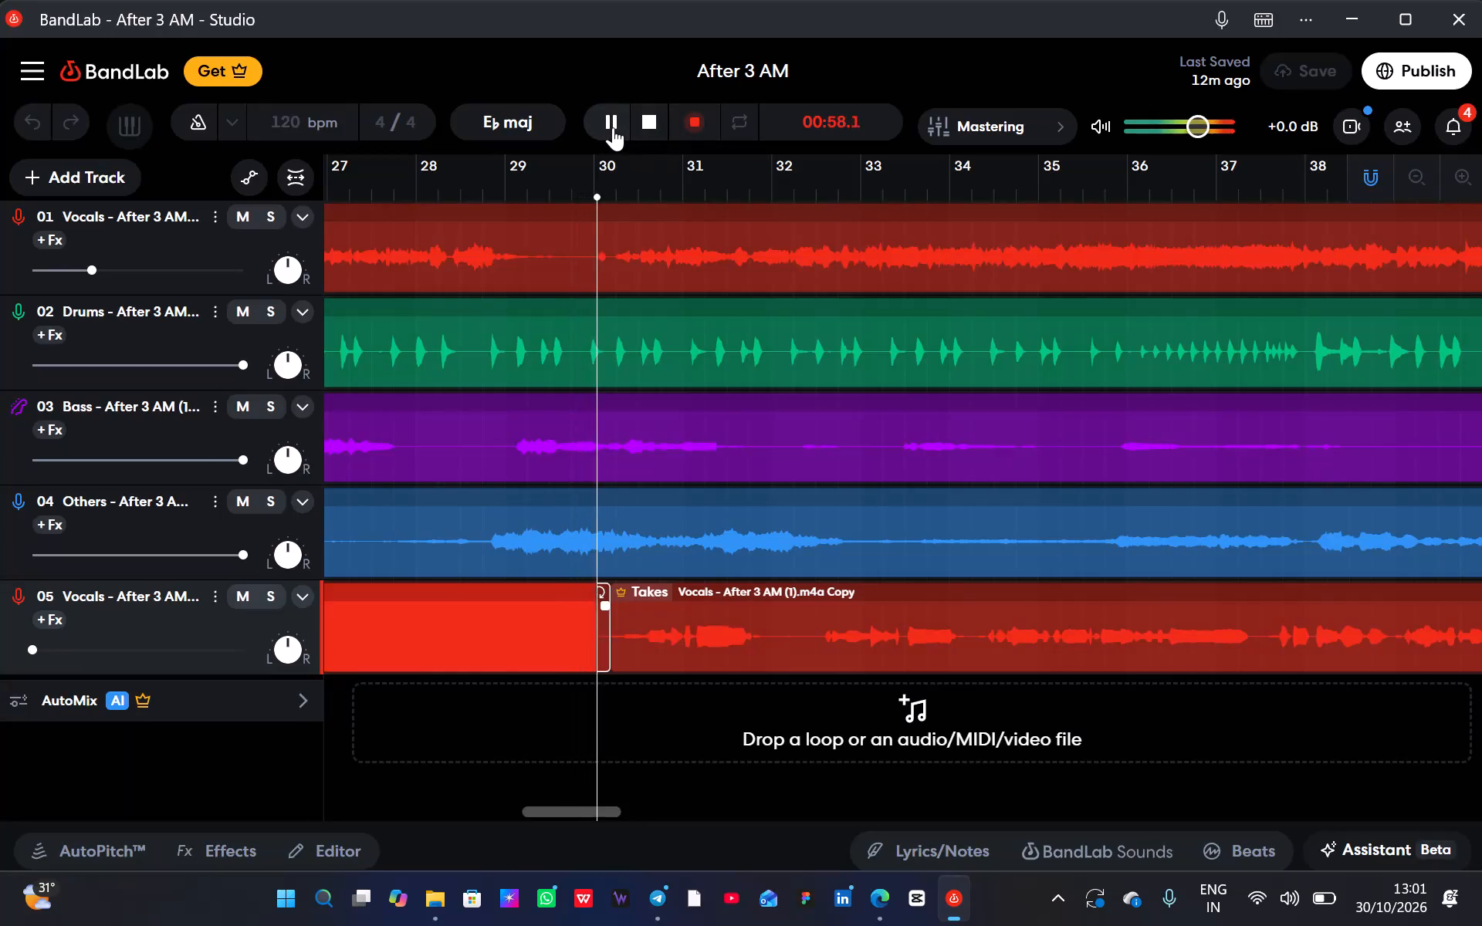
# Stop recording the take on track 05 Vocals.
pyautogui.click(647, 124)
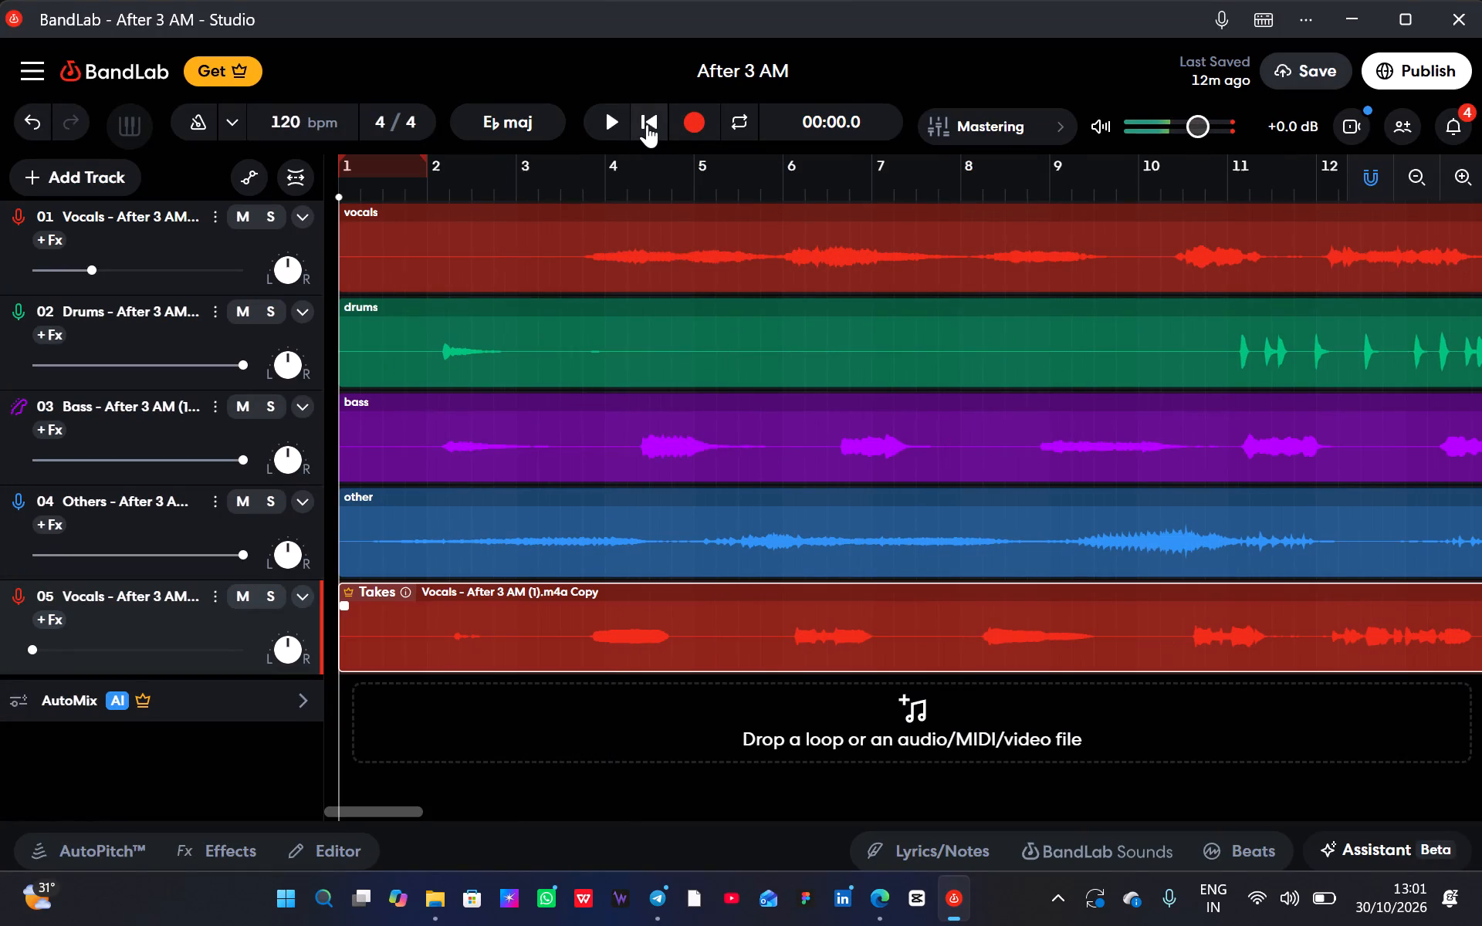
# Play the song from the beginning and raise the volume of track 05 Vocals to its maximum.
pyautogui.click(612, 125)
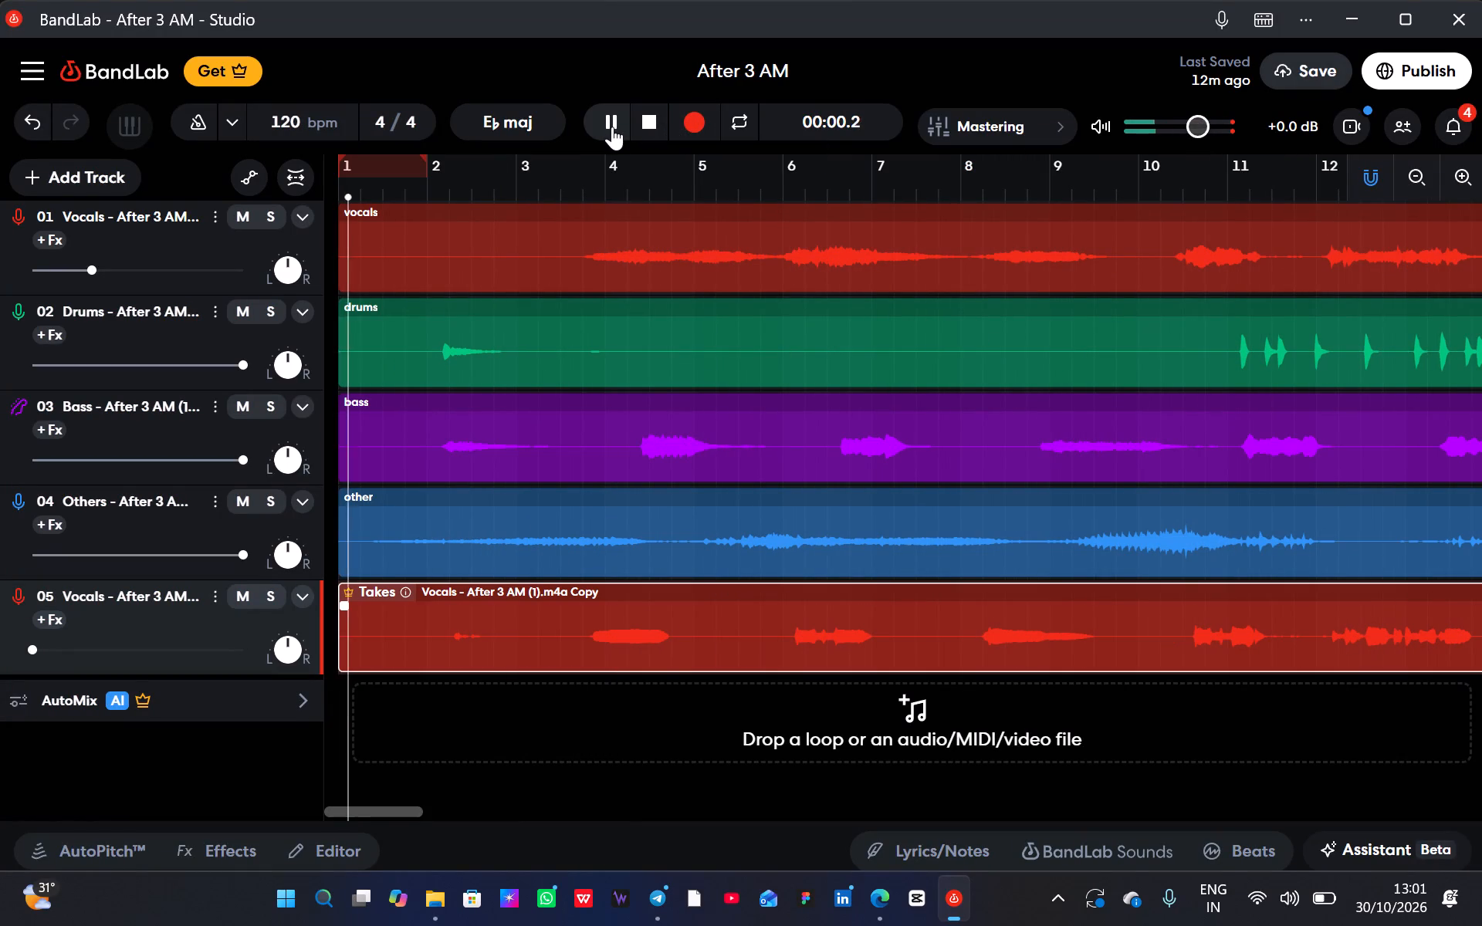
pyautogui.moveTo(144, 658); pyautogui.dragTo(986, 870)
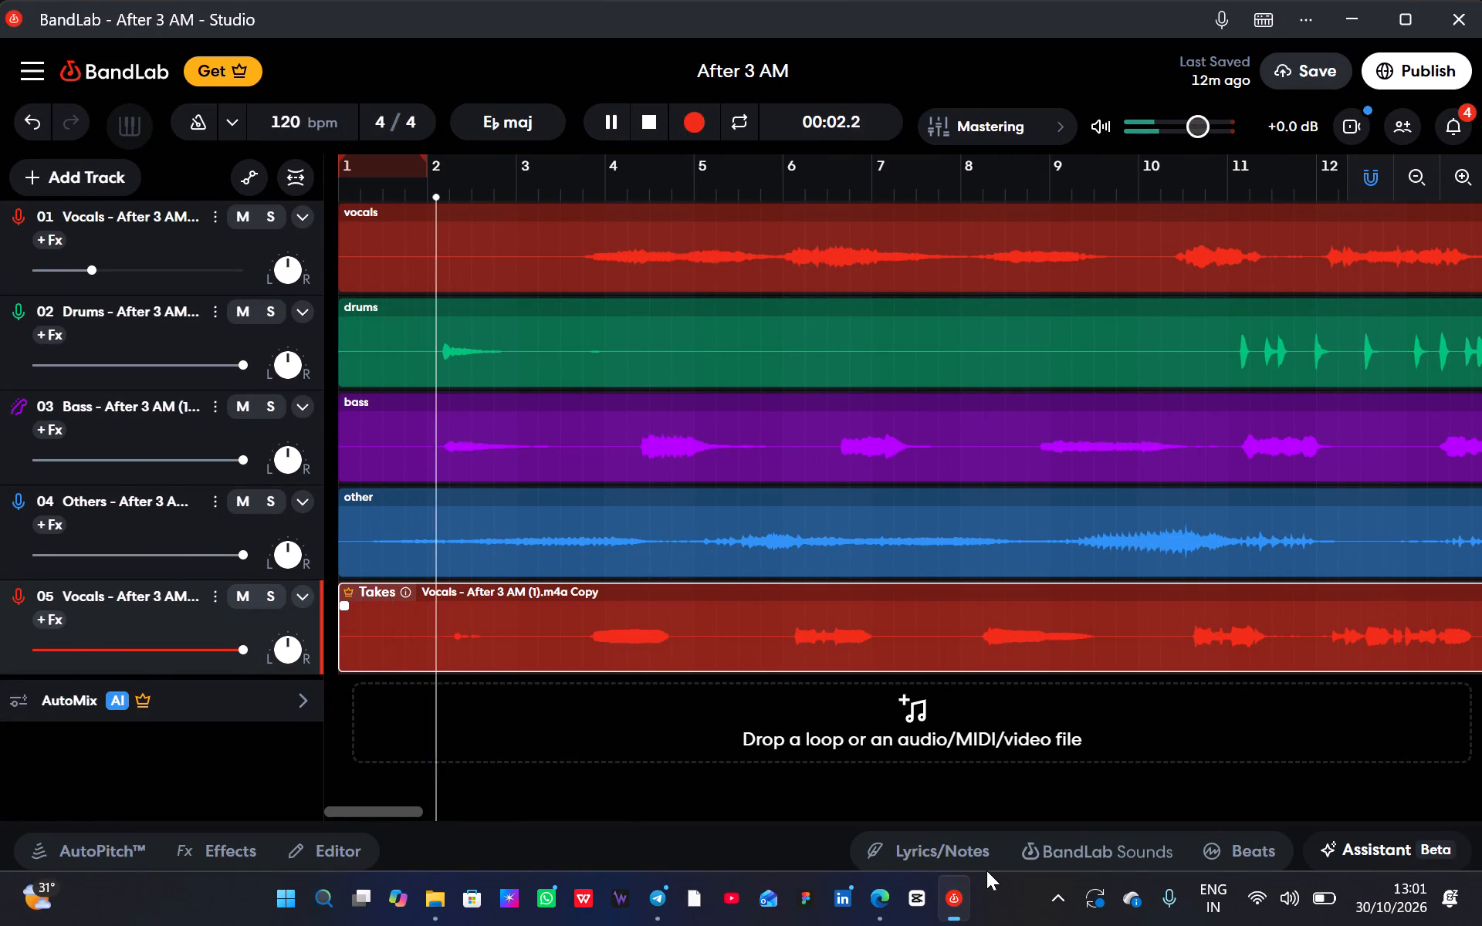
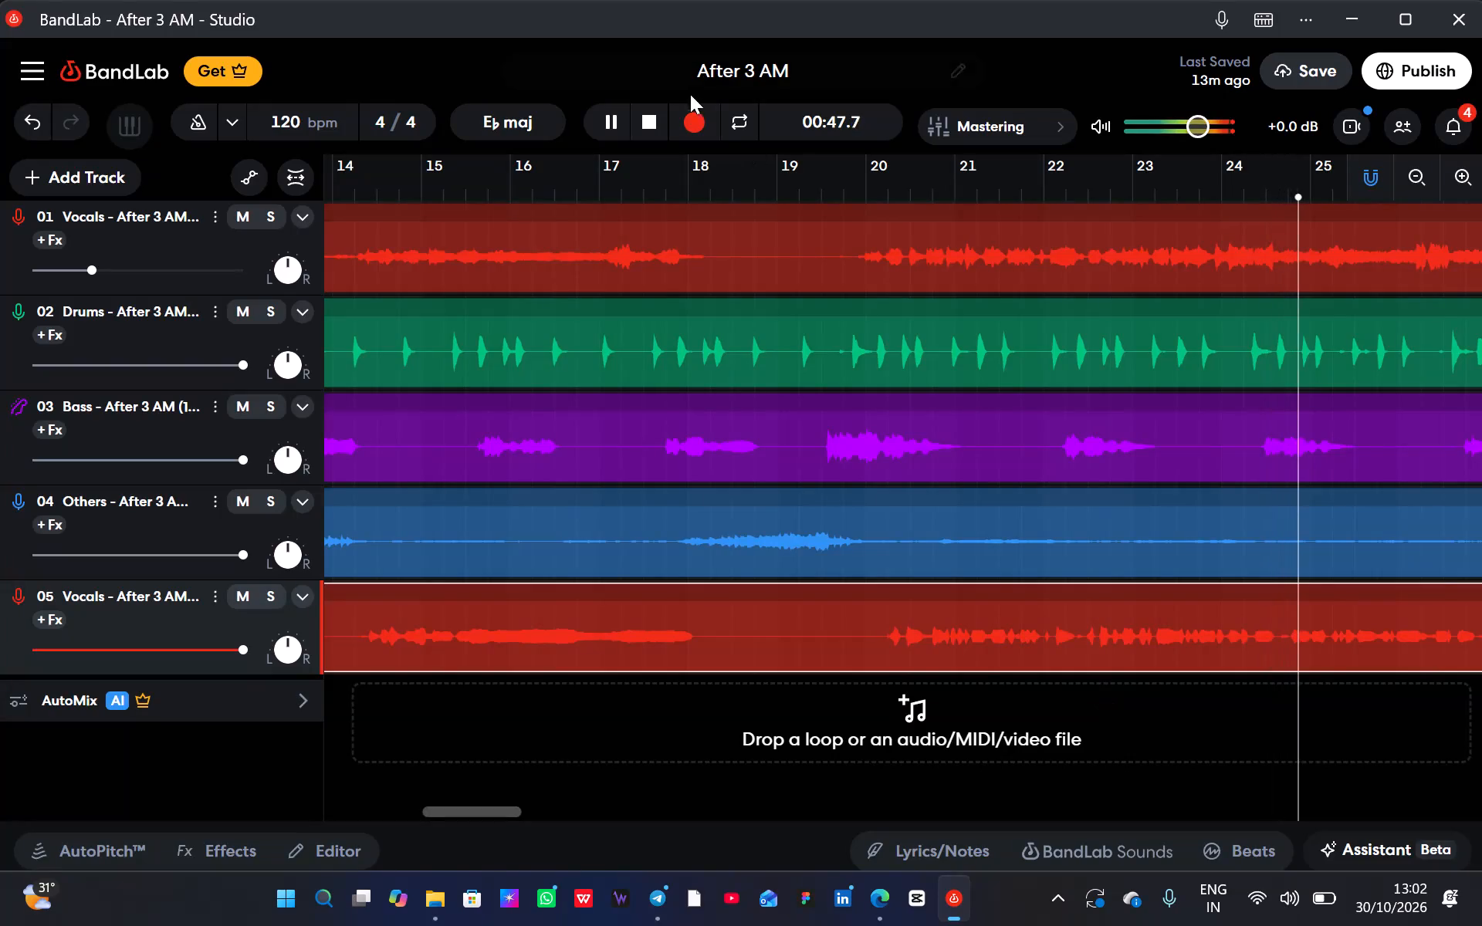
# Stop playback, split the first clip on track 05 Vocals at 00:00.5, and delete the short piece before the split.
pyautogui.click(603, 134)
pyautogui.hscroll(13, 634, 457)
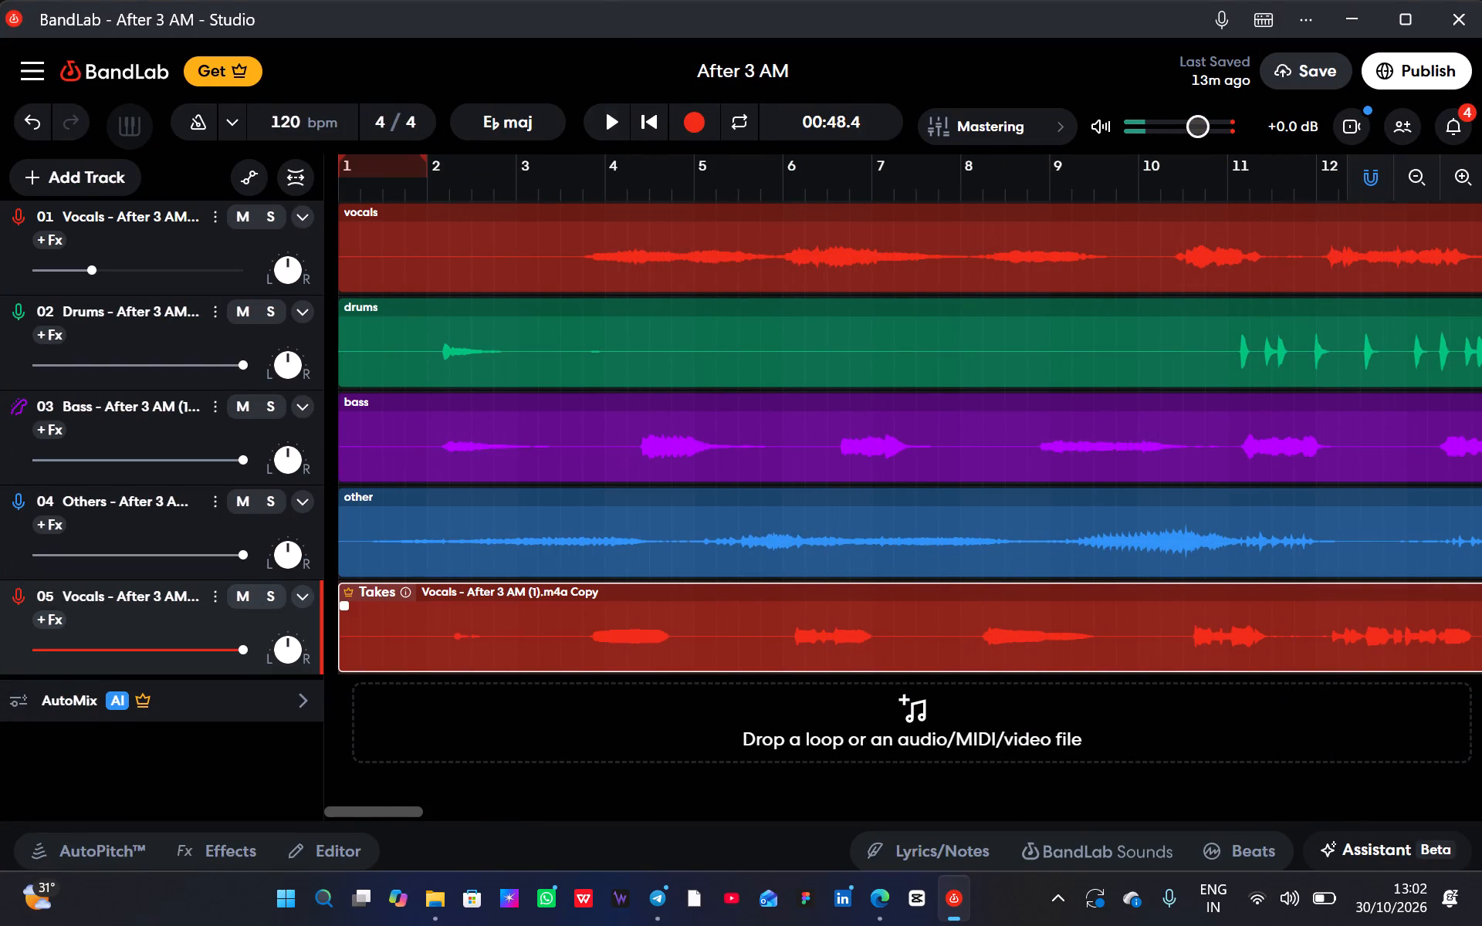
pyautogui.click(366, 194)
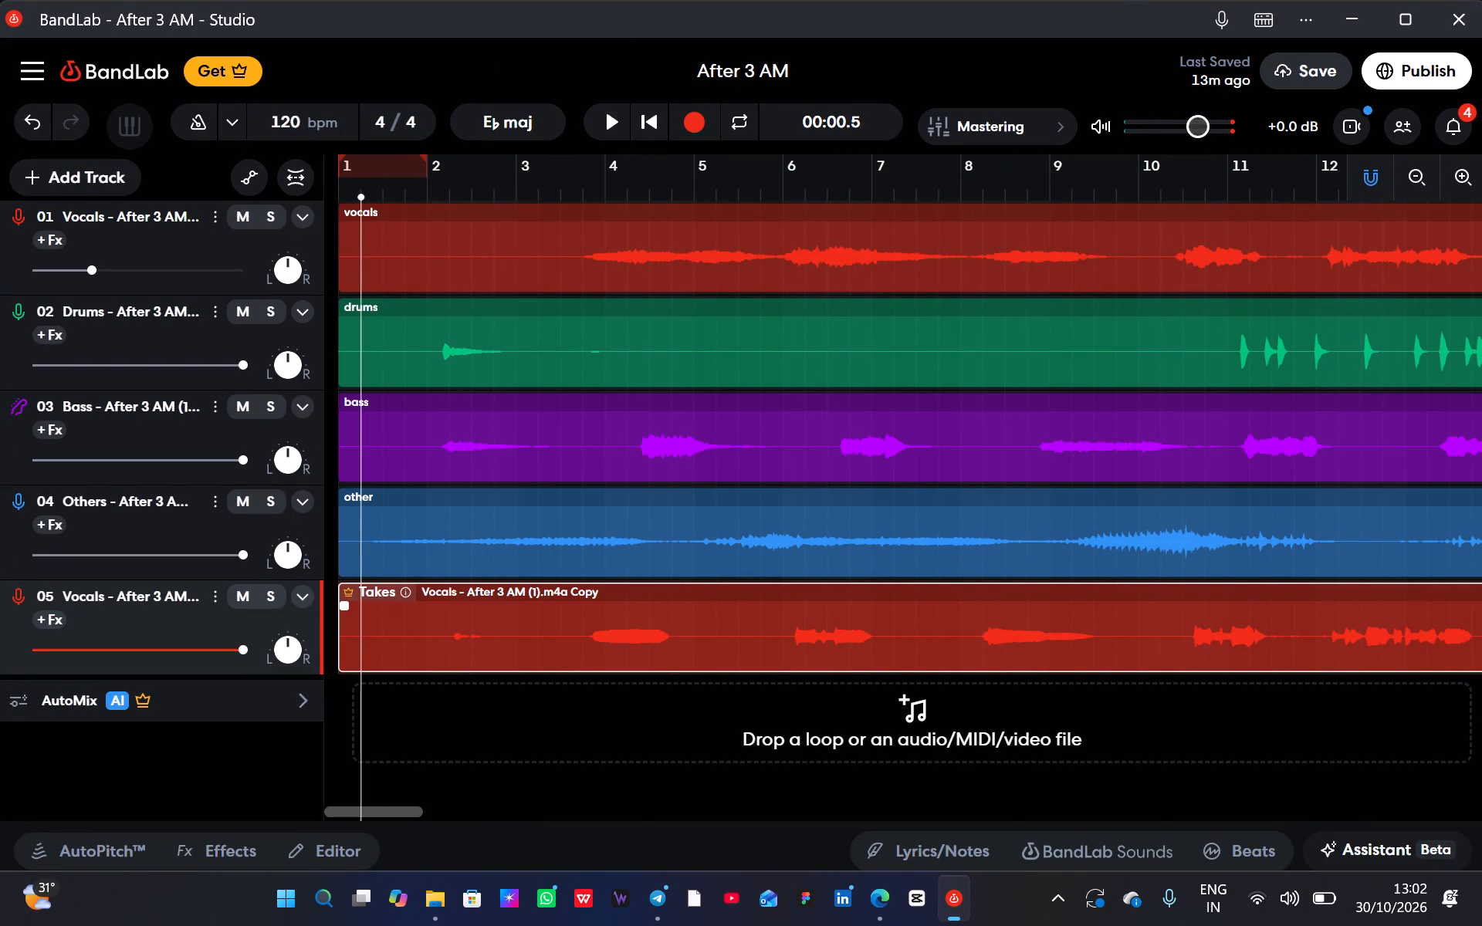
pyautogui.rightClick(377, 611)
pyautogui.click(362, 617)
pyautogui.press('s')
pyautogui.click(343, 625)
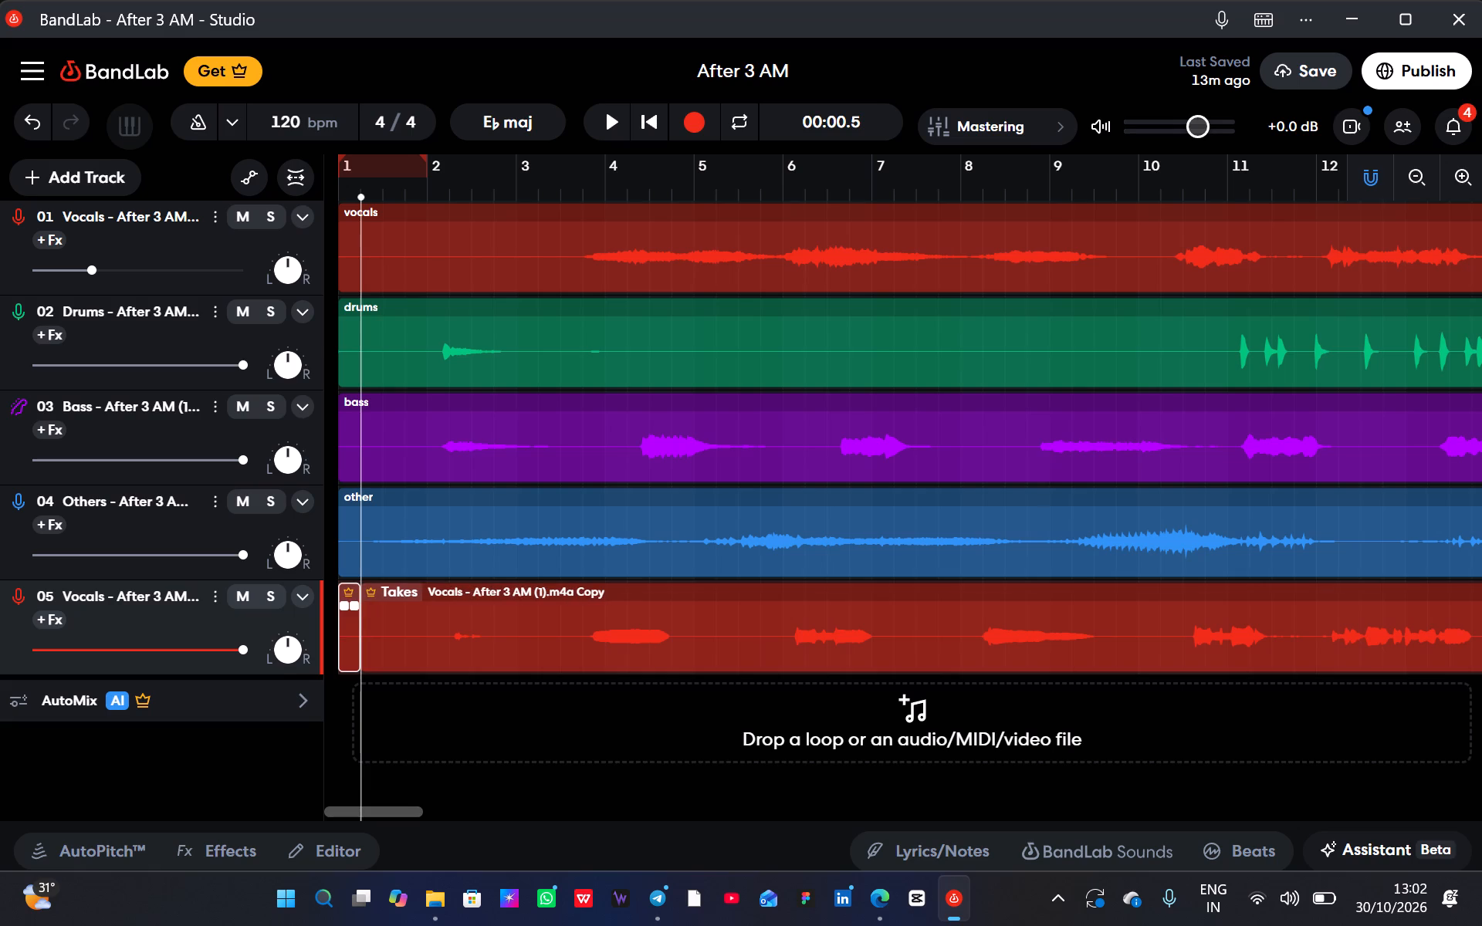
pyautogui.press('Delete')
# Move the trimmed clip on track 05 Vocals back to the very start of the song.
pyautogui.moveTo(496, 634); pyautogui.dragTo(439, 628)
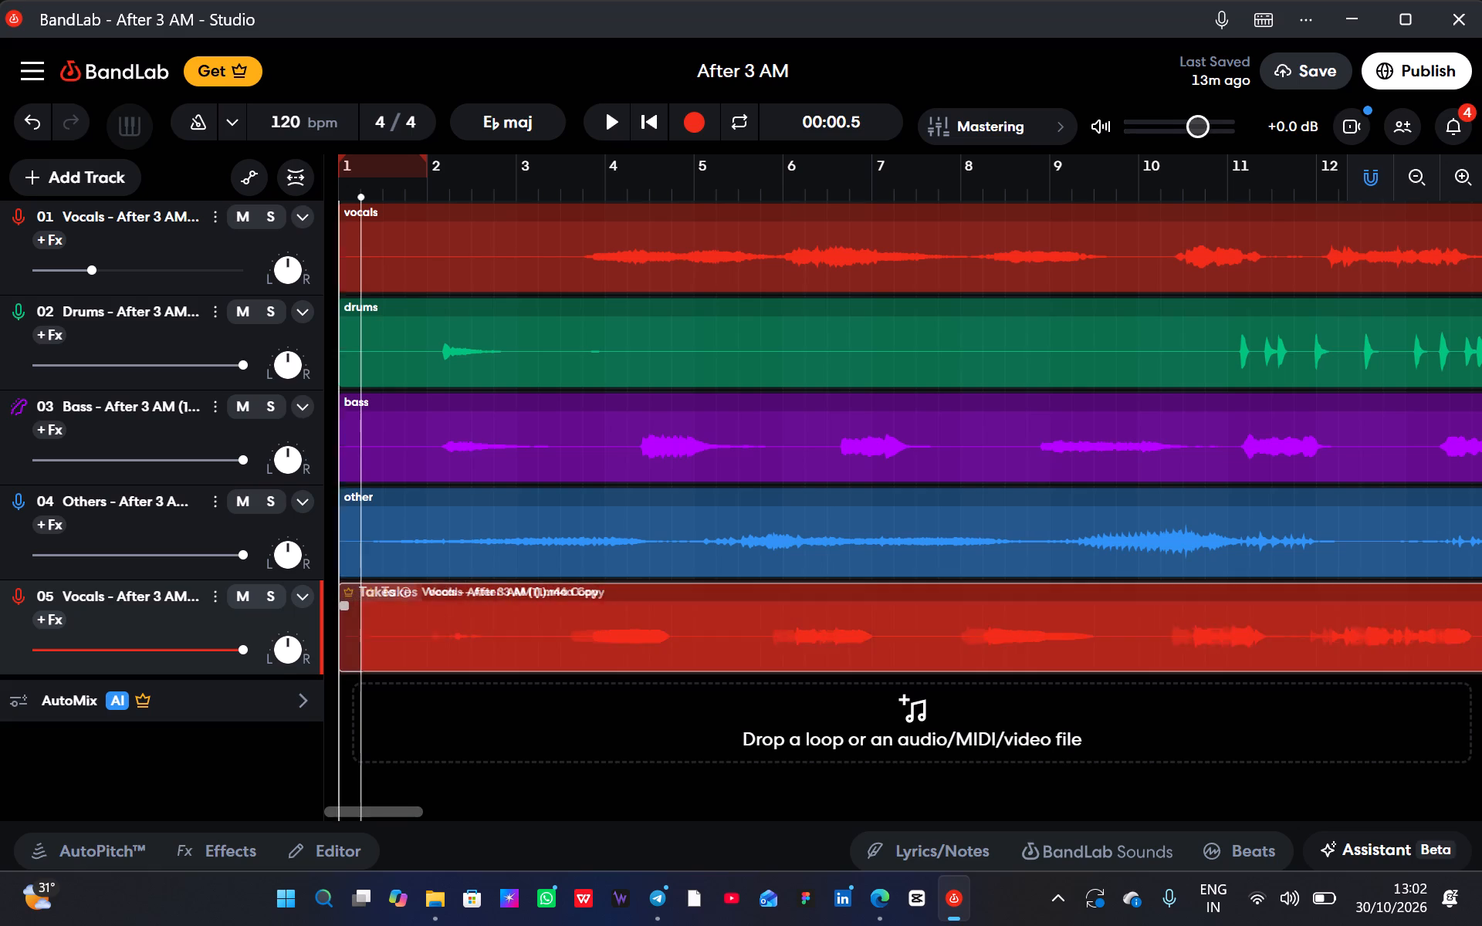
# Play the song and nudge the first clip on track 05 Vocals until it lines up with track 01, starting just after bar 1.
pyautogui.press('space')
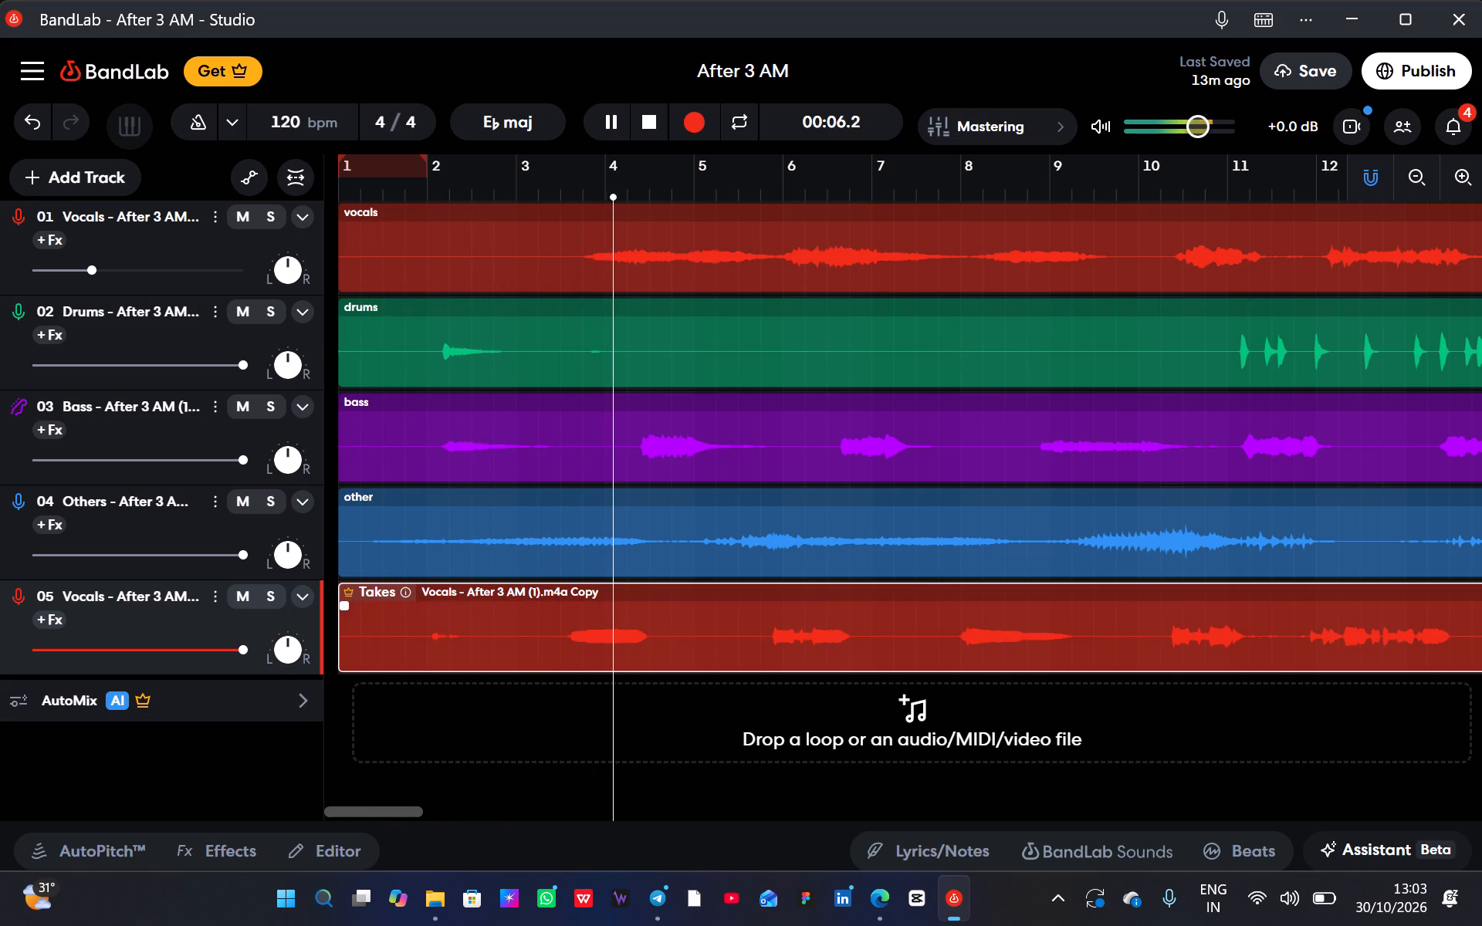
pyautogui.moveTo(457, 631); pyautogui.dragTo(467, 628)
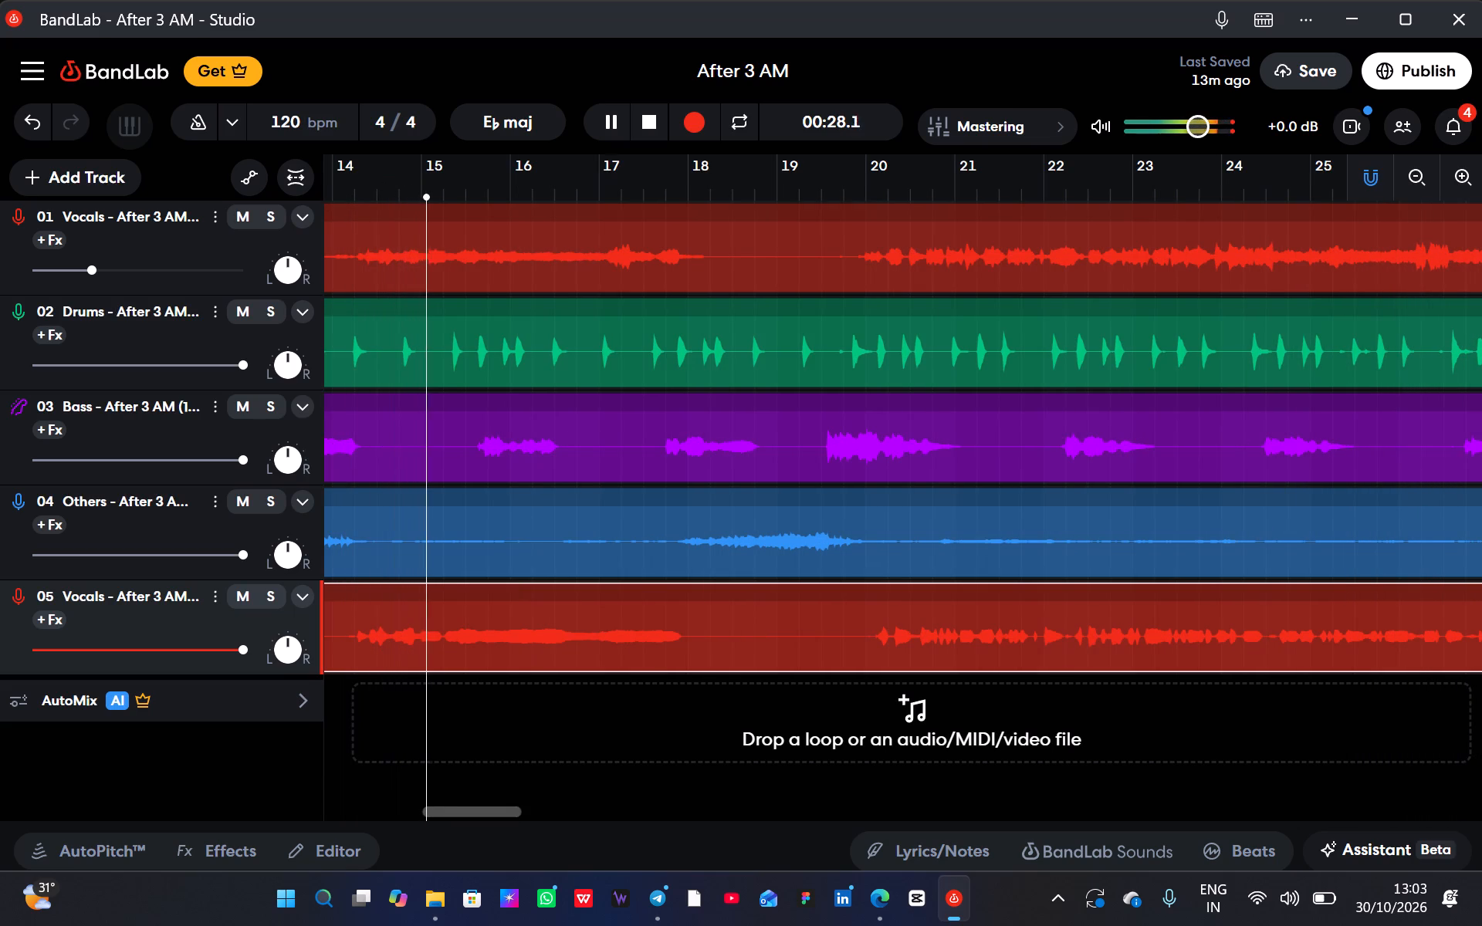
pyautogui.click(482, 642)
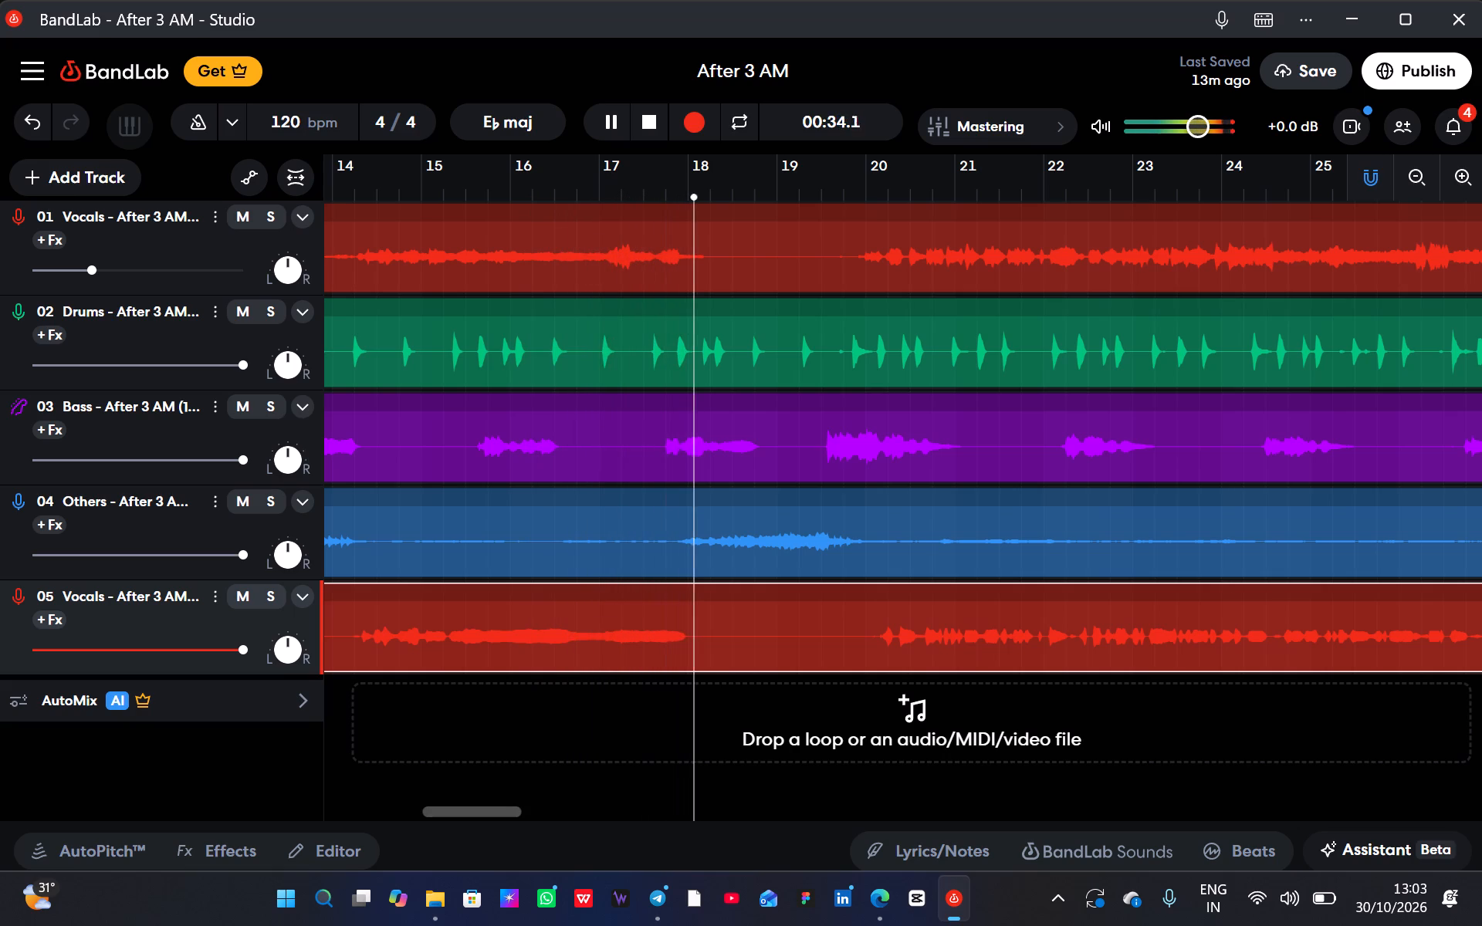
pyautogui.moveTo(487, 640); pyautogui.dragTo(471, 640)
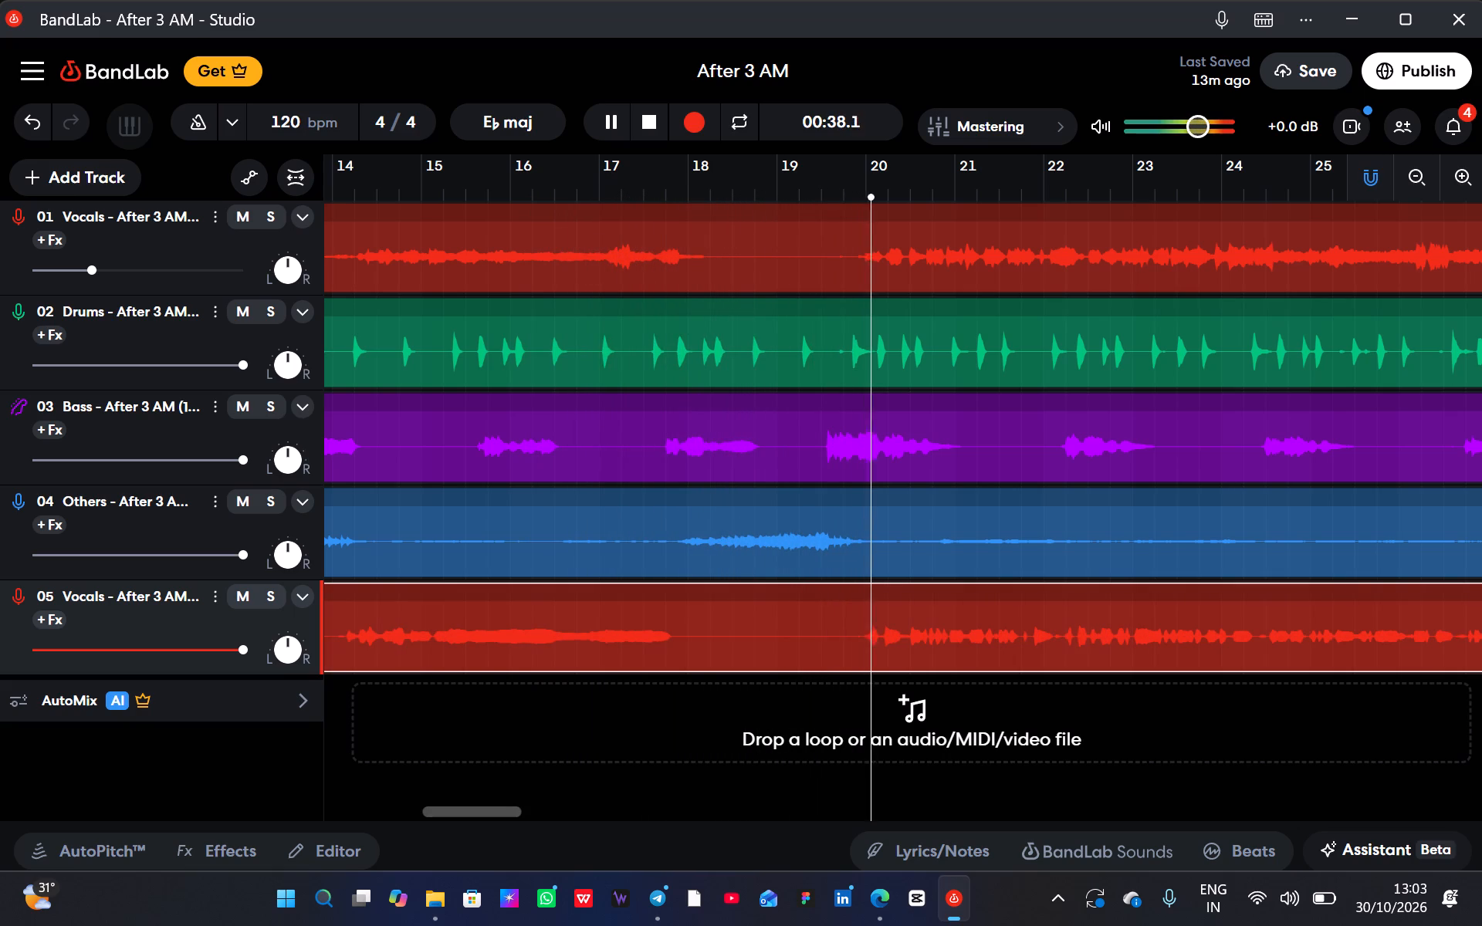
pyautogui.moveTo(471, 640); pyautogui.dragTo(479, 638)
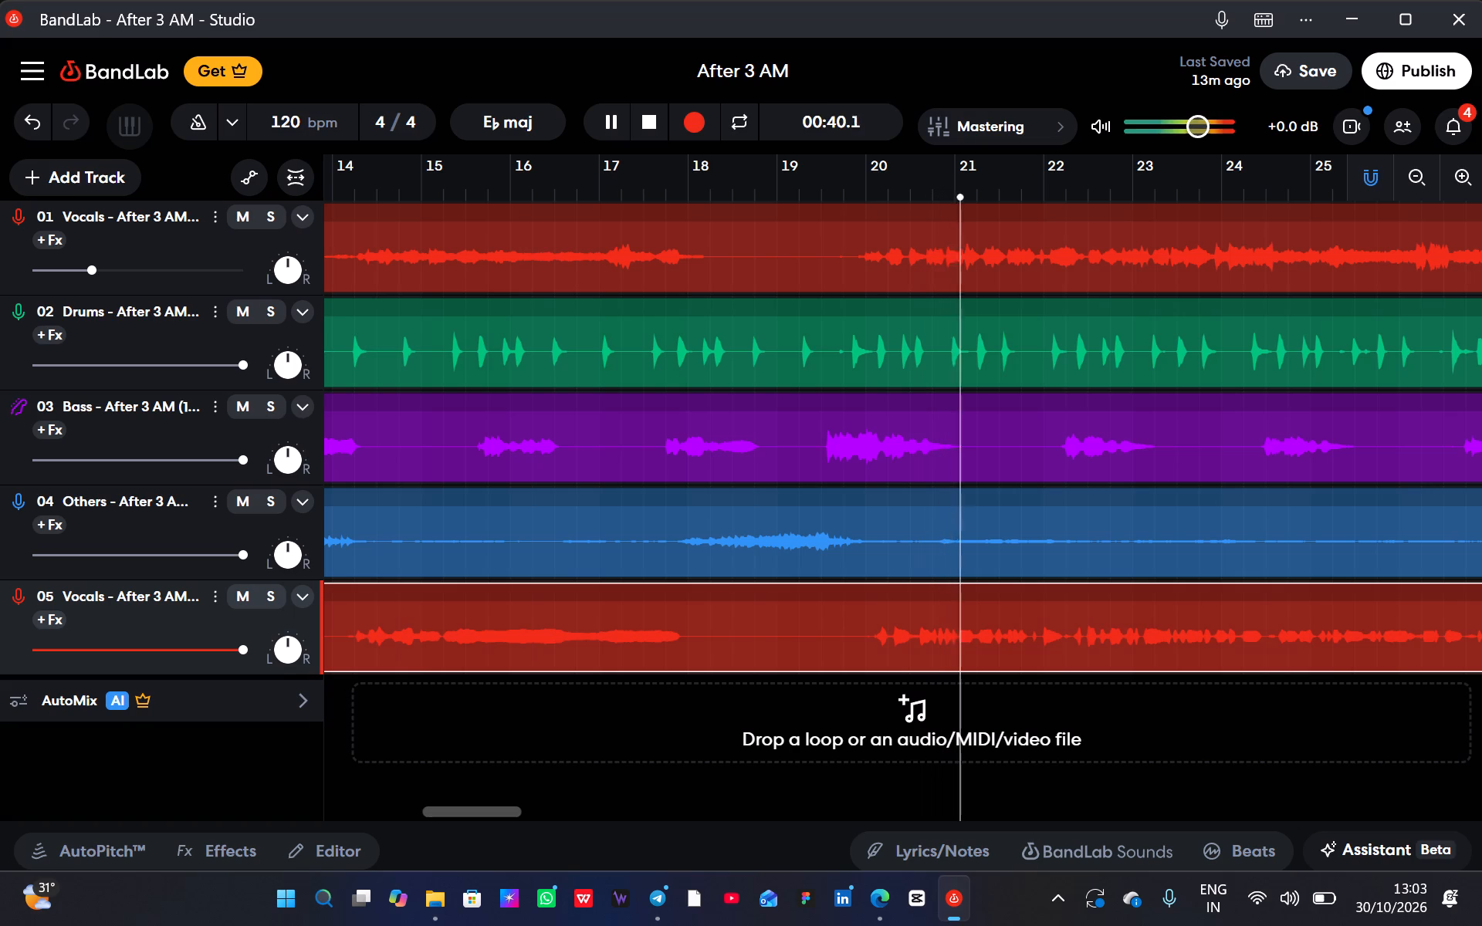
pyautogui.click(713, 197)
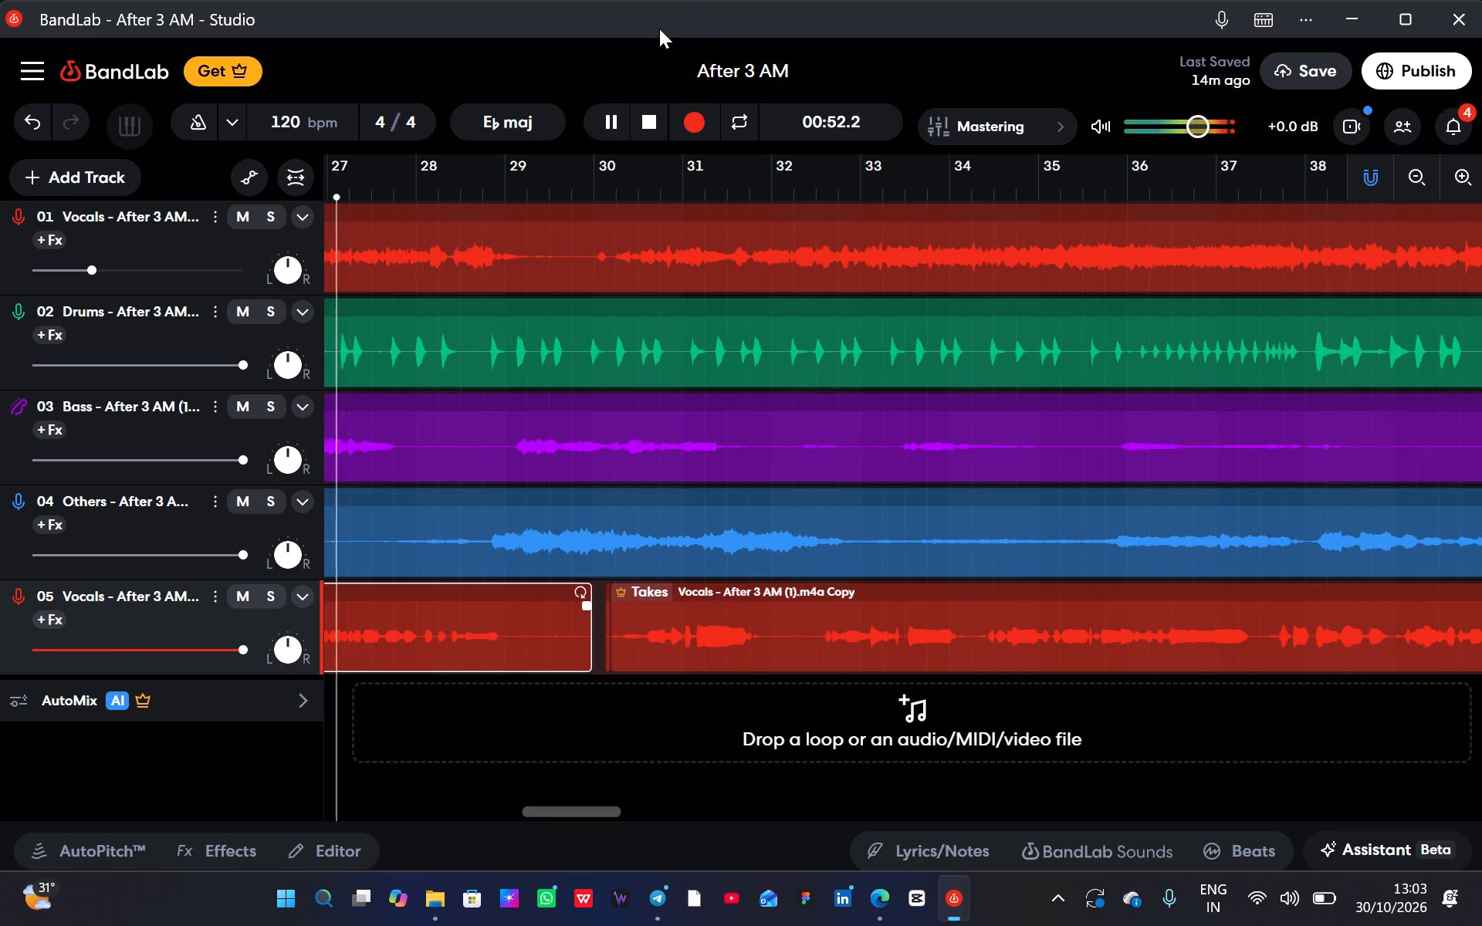
pyautogui.click(611, 120)
pyautogui.click(644, 121)
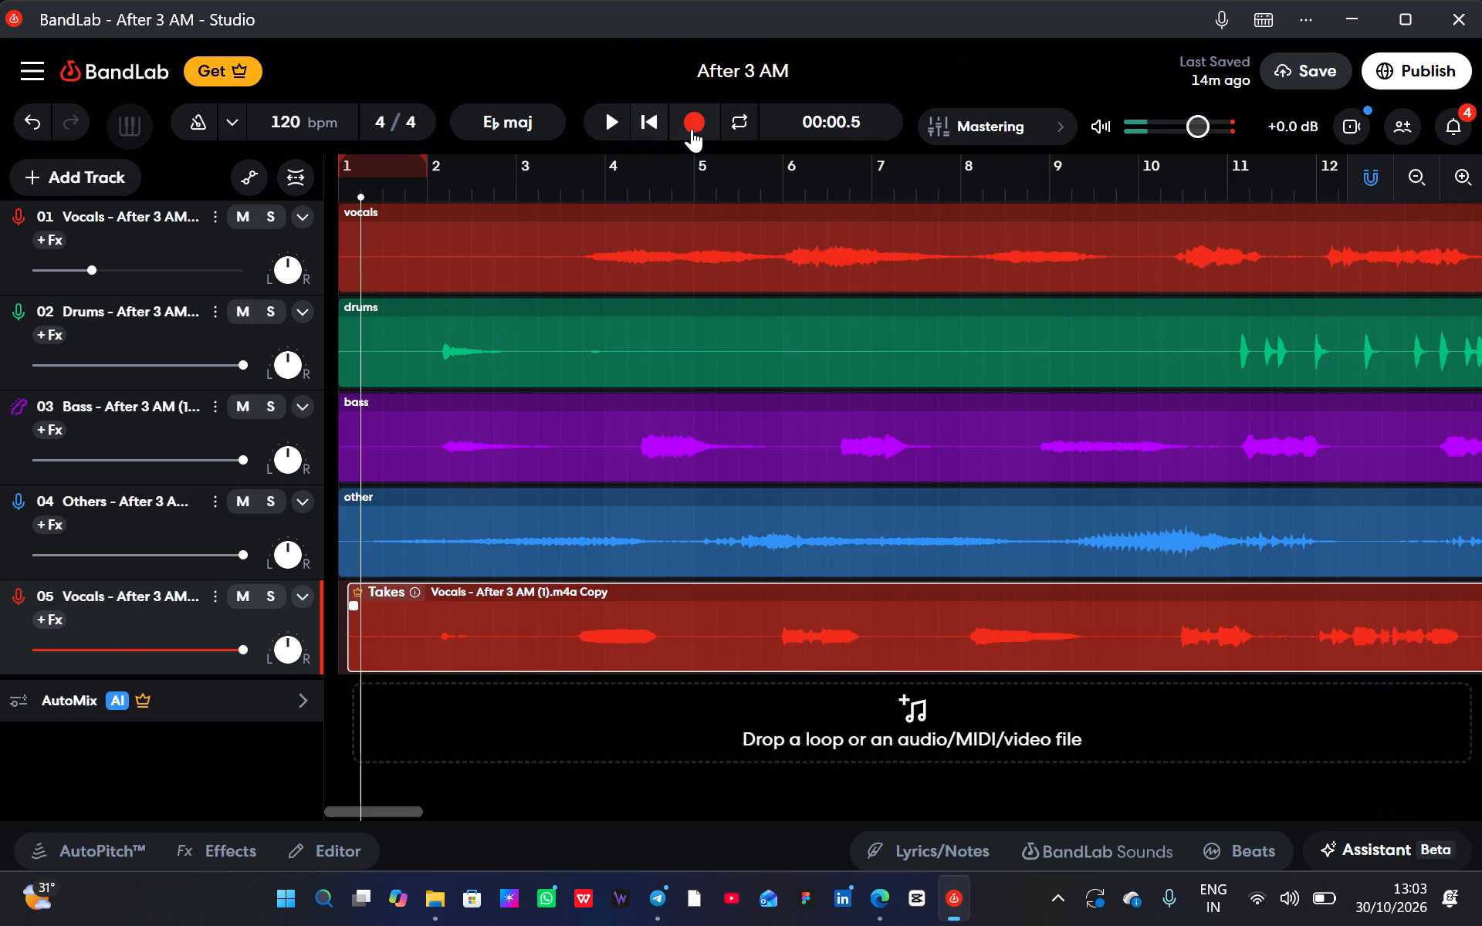
# Record a short take on track 05 Vocals from the song's start while lowering that track's volume to its minimum.
pyautogui.doubleClick(650, 123)
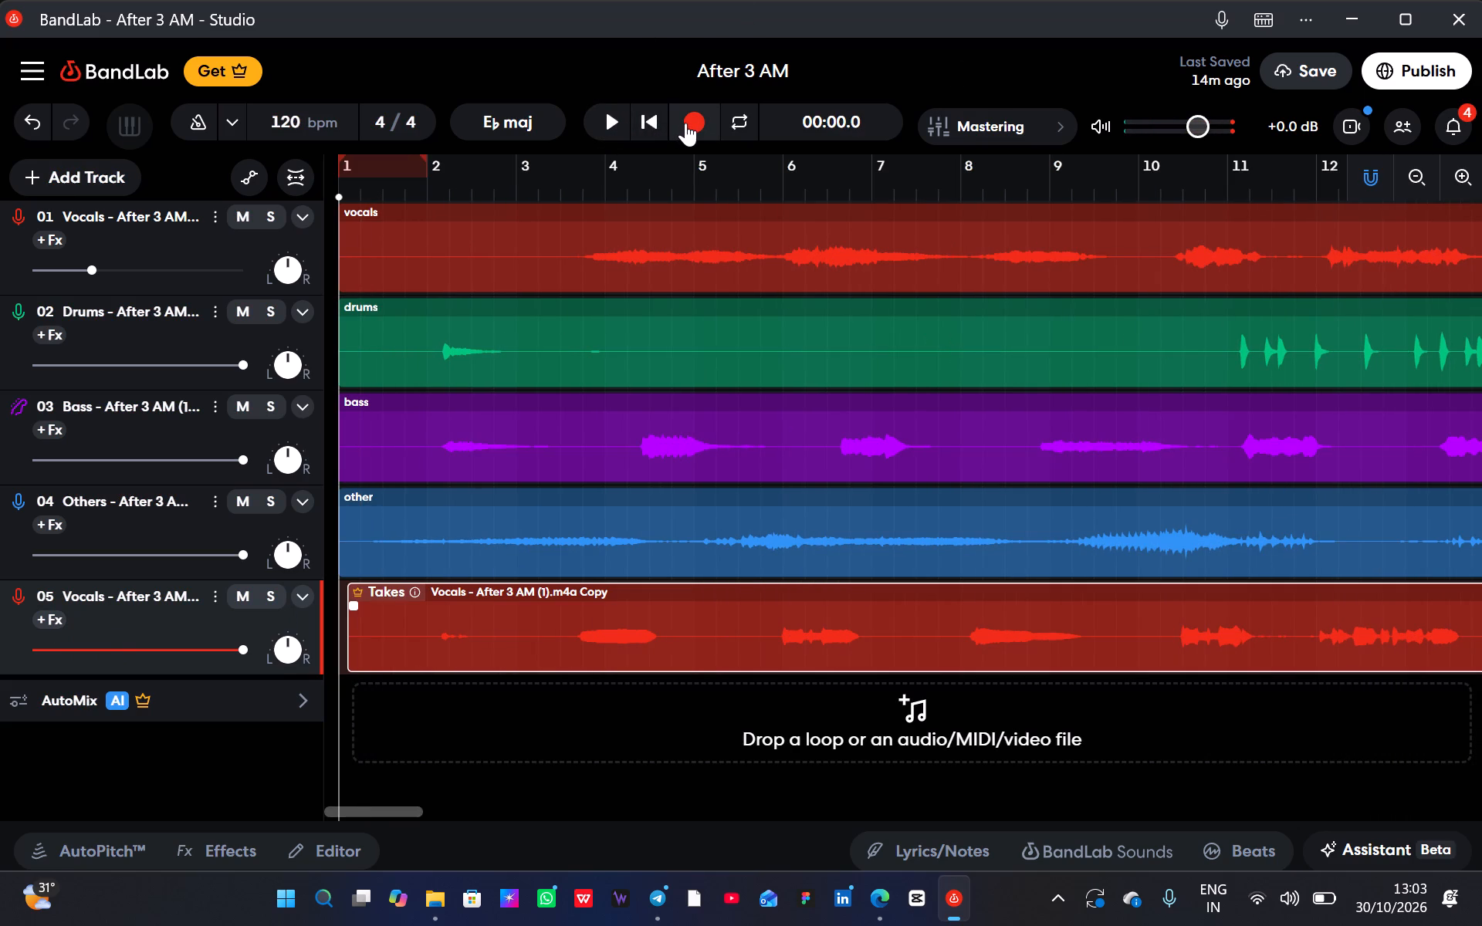
pyautogui.click(683, 122)
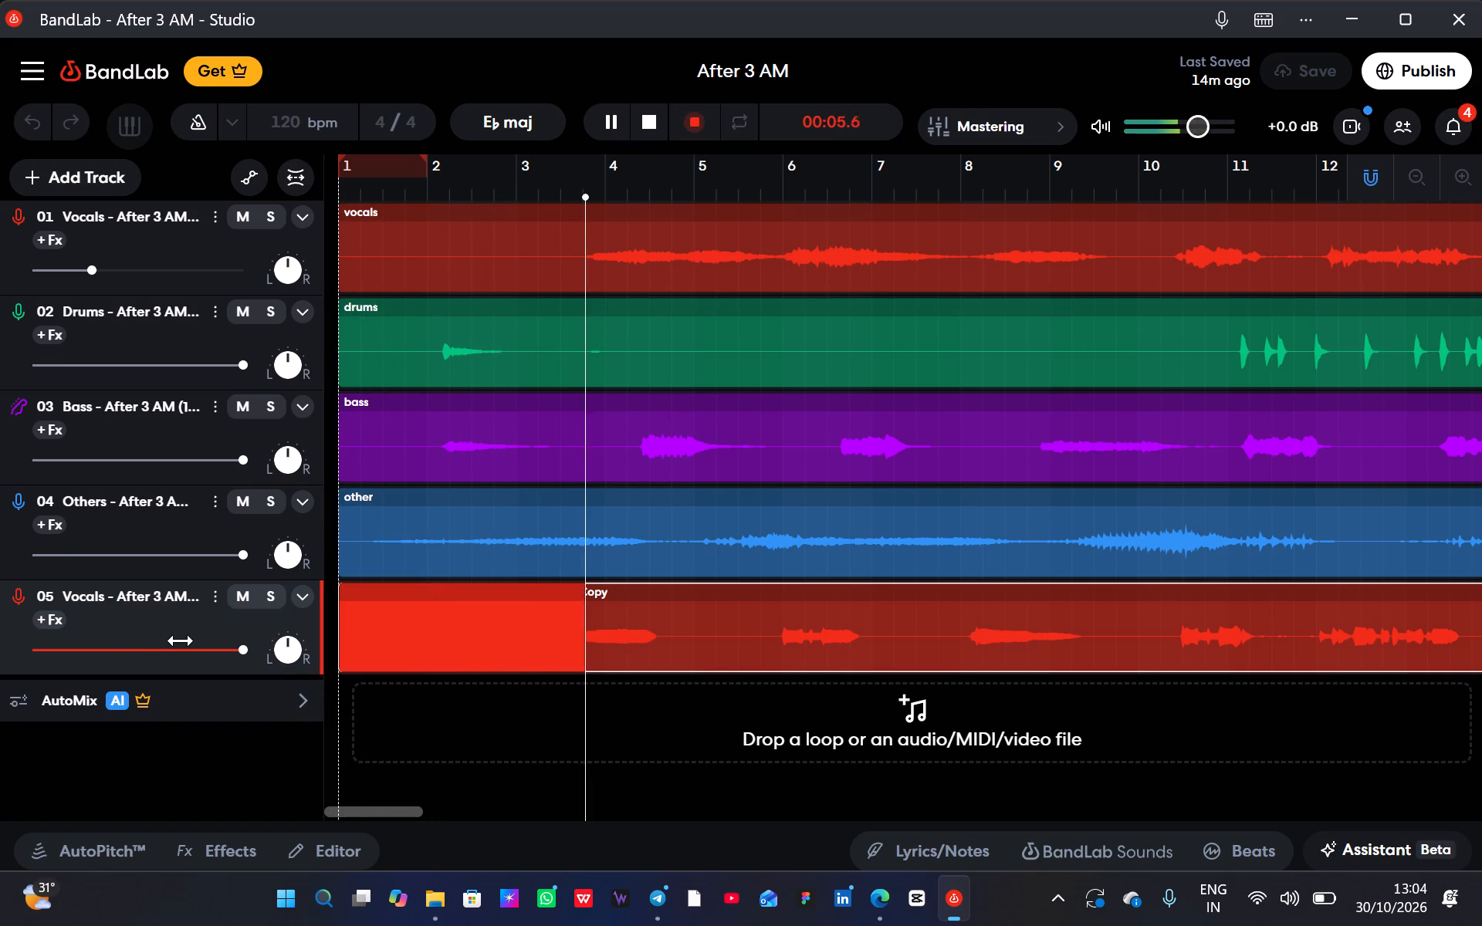
pyautogui.moveTo(181, 640); pyautogui.dragTo(0, 604)
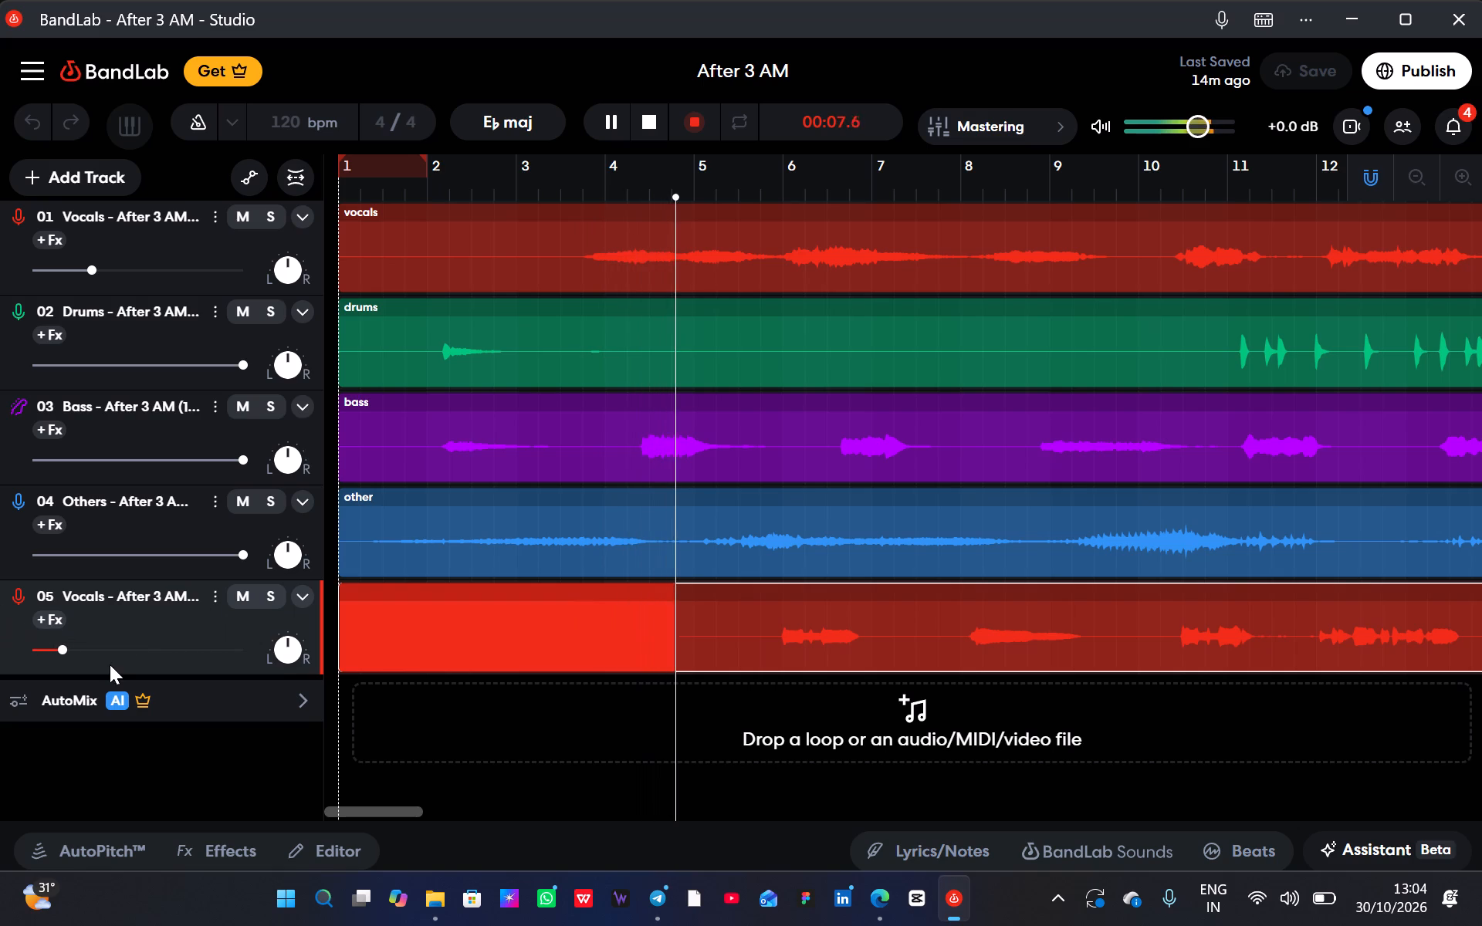
pyautogui.moveTo(107, 651); pyautogui.dragTo(0, 668)
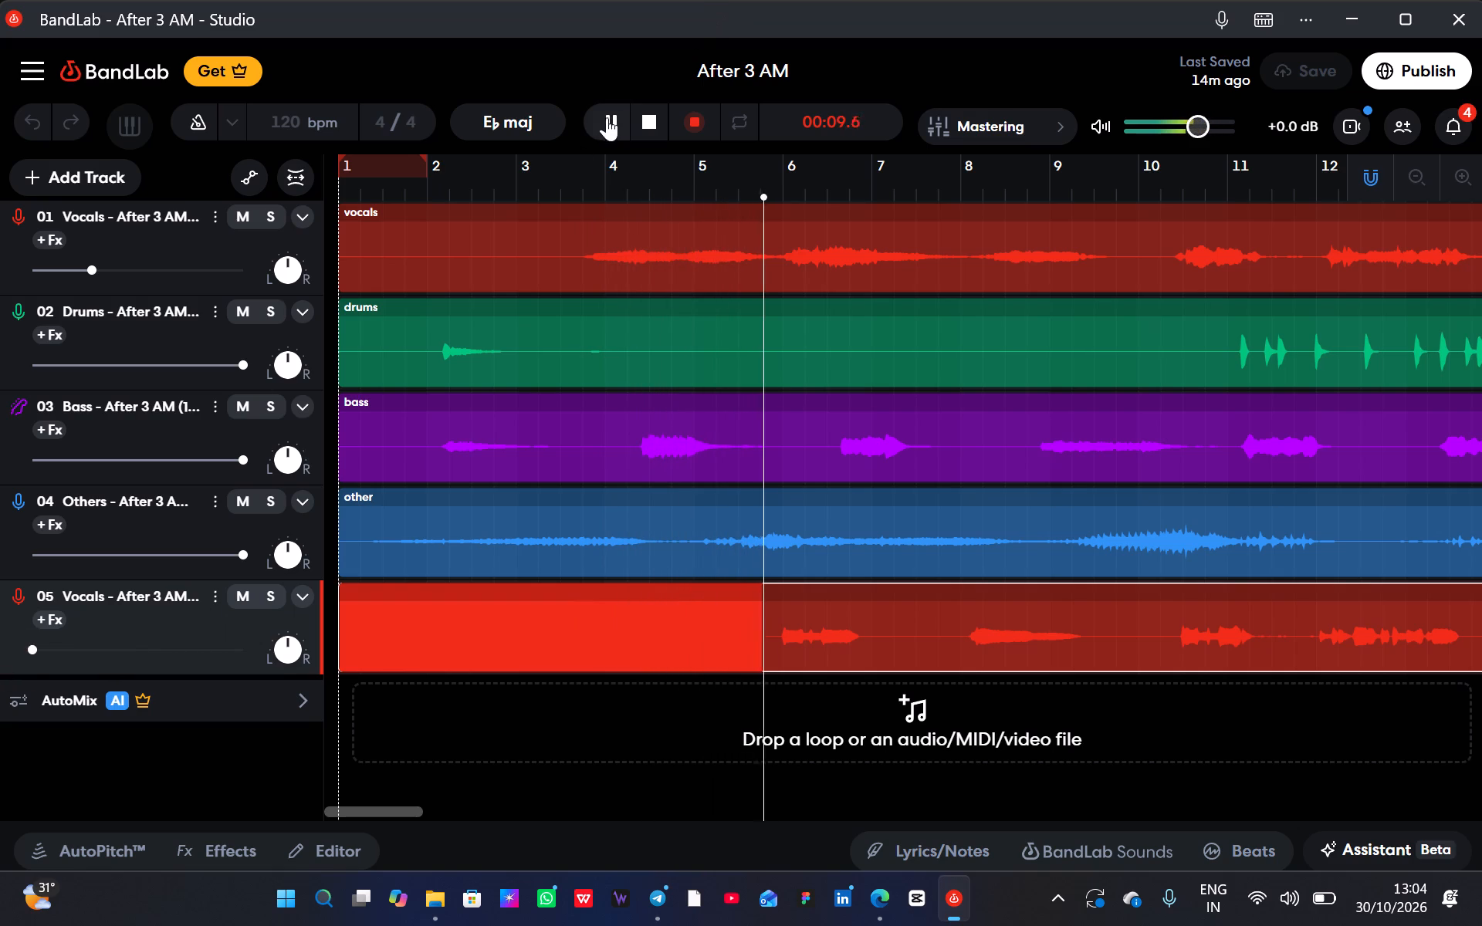
pyautogui.click(602, 120)
pyautogui.click(641, 127)
# Start recording another take on track 05 Vocals from the beginning of the song.
pyautogui.click(685, 127)
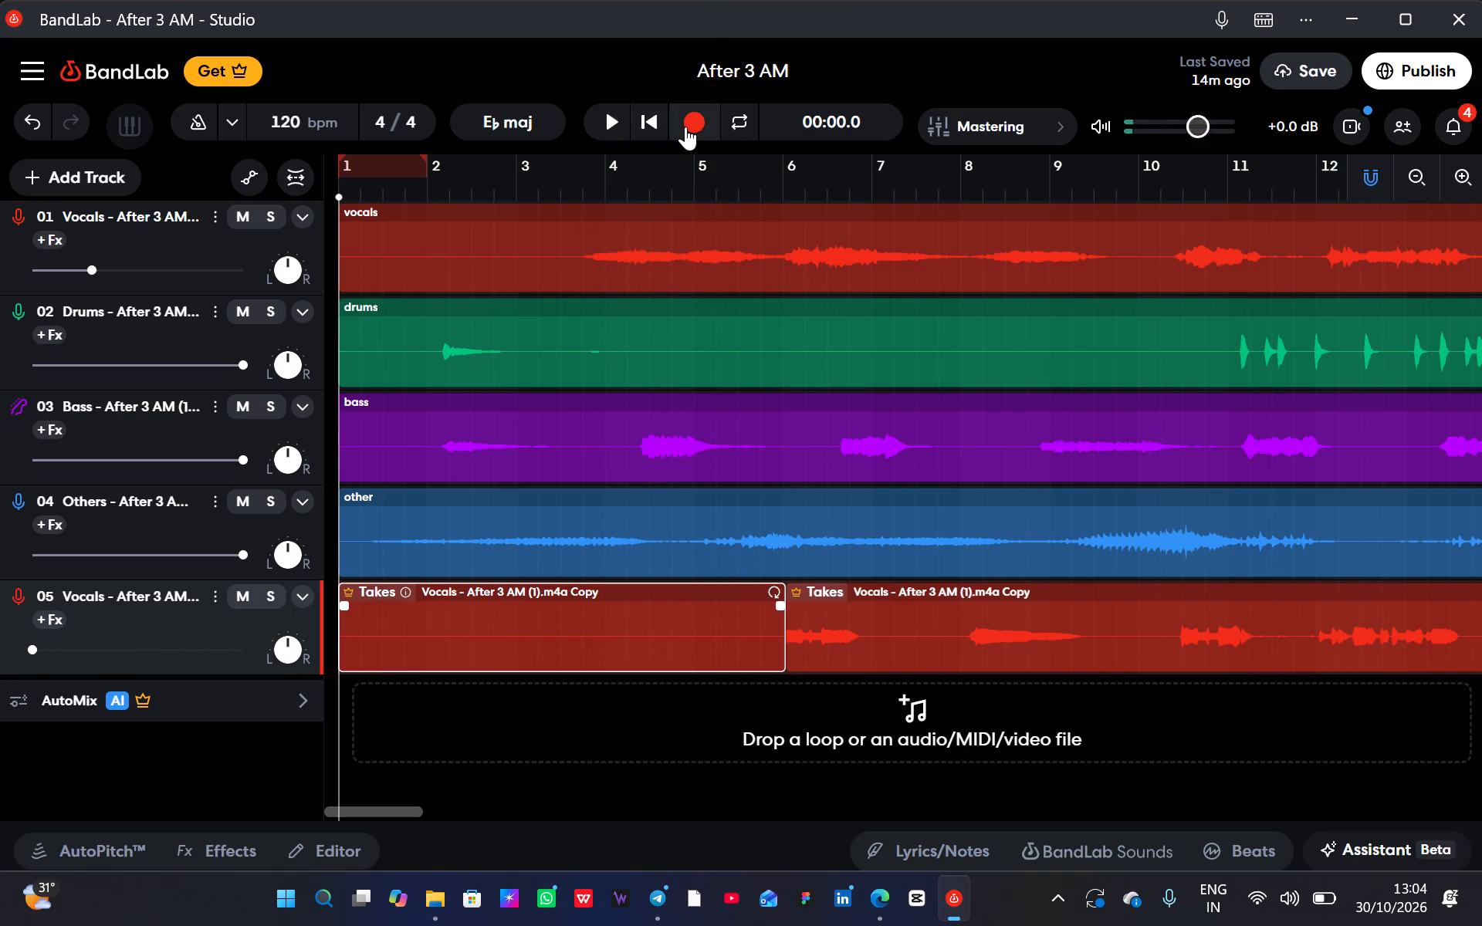
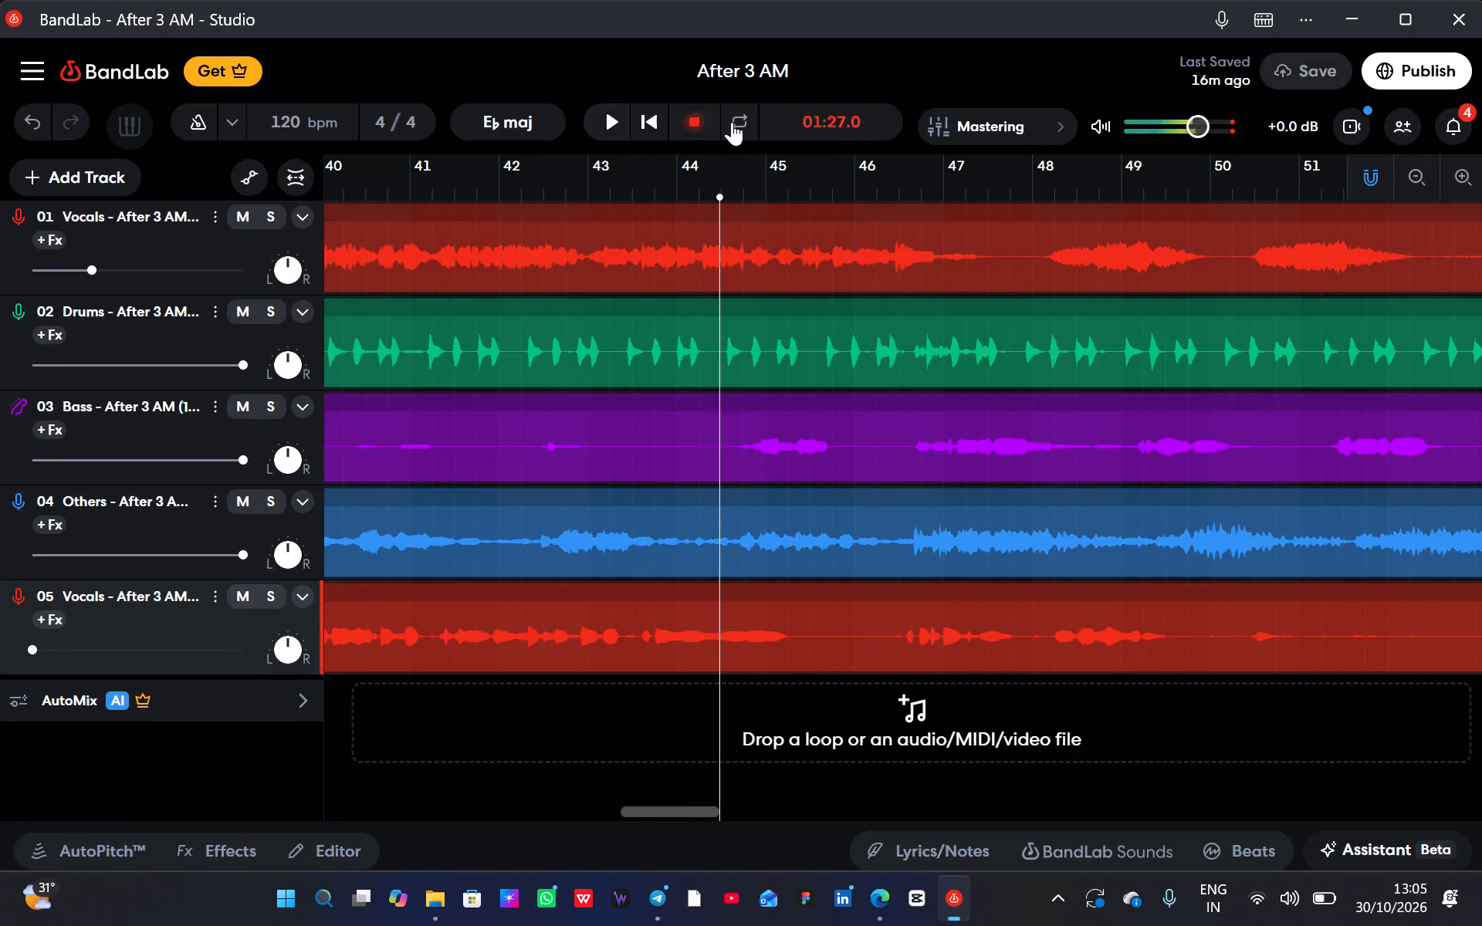
# Return to the beginning of the song and start recording a new take on track 05 Vocals.
pyautogui.click(637, 122)
pyautogui.click(683, 118)
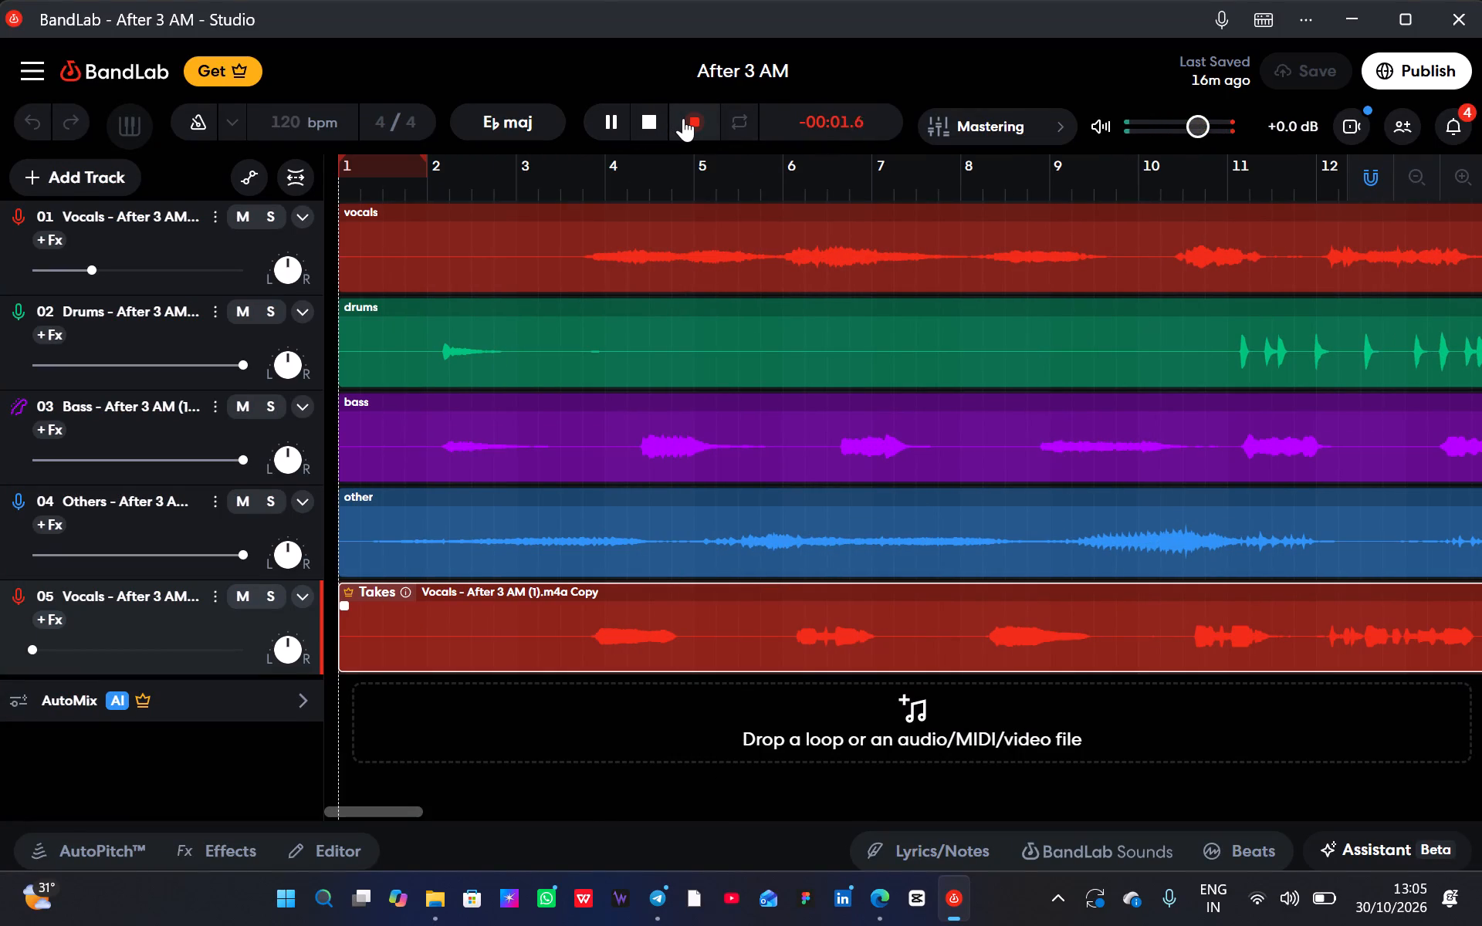
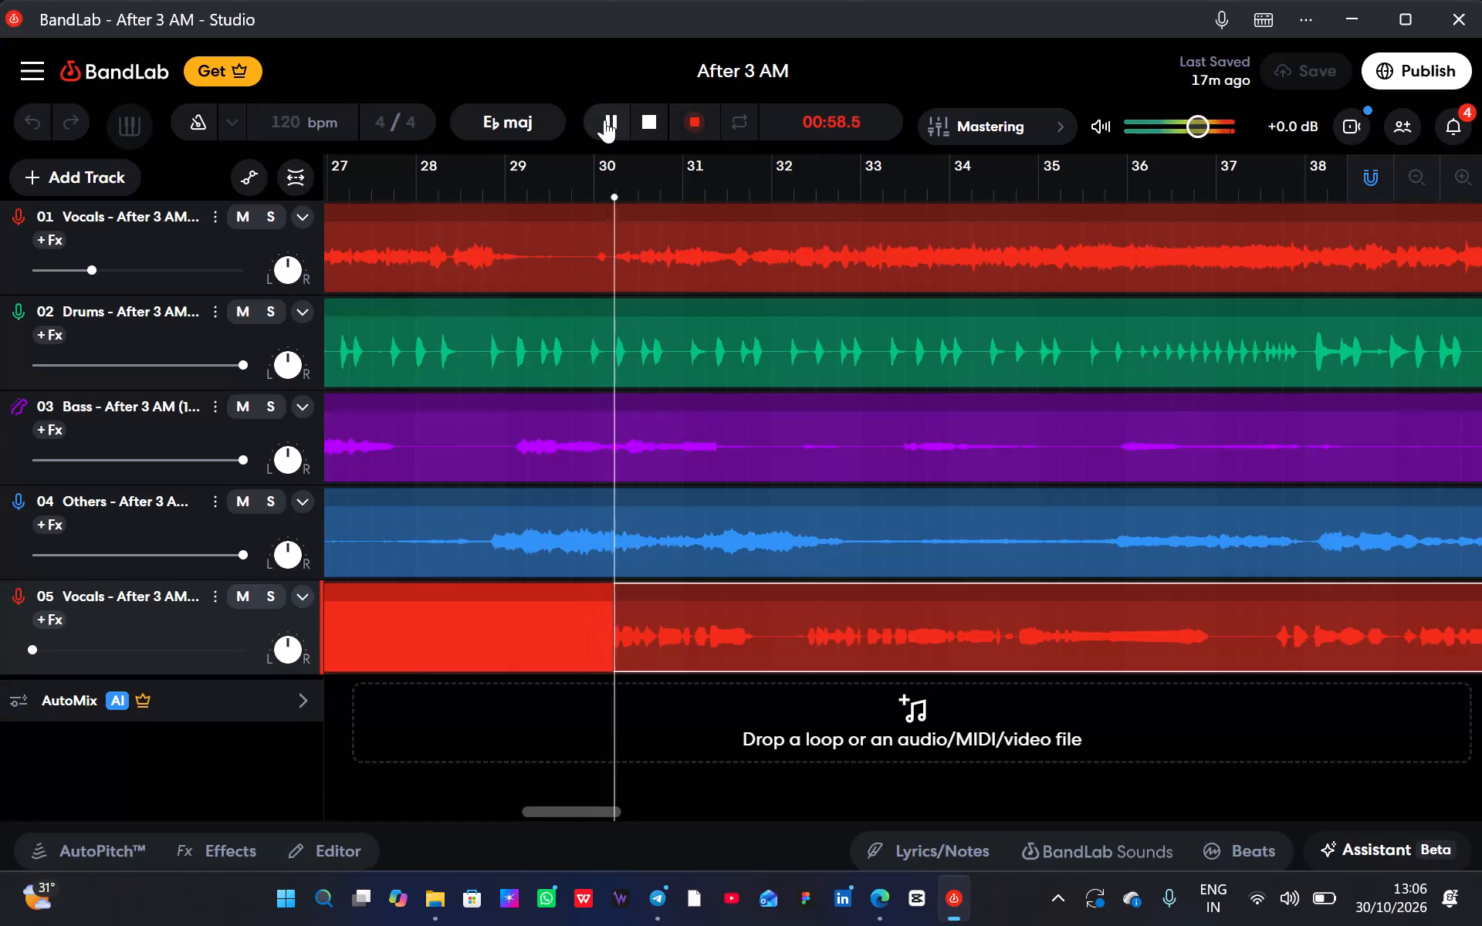
# Stop recording the new take on track 05 Vocals.
pyautogui.click(606, 120)
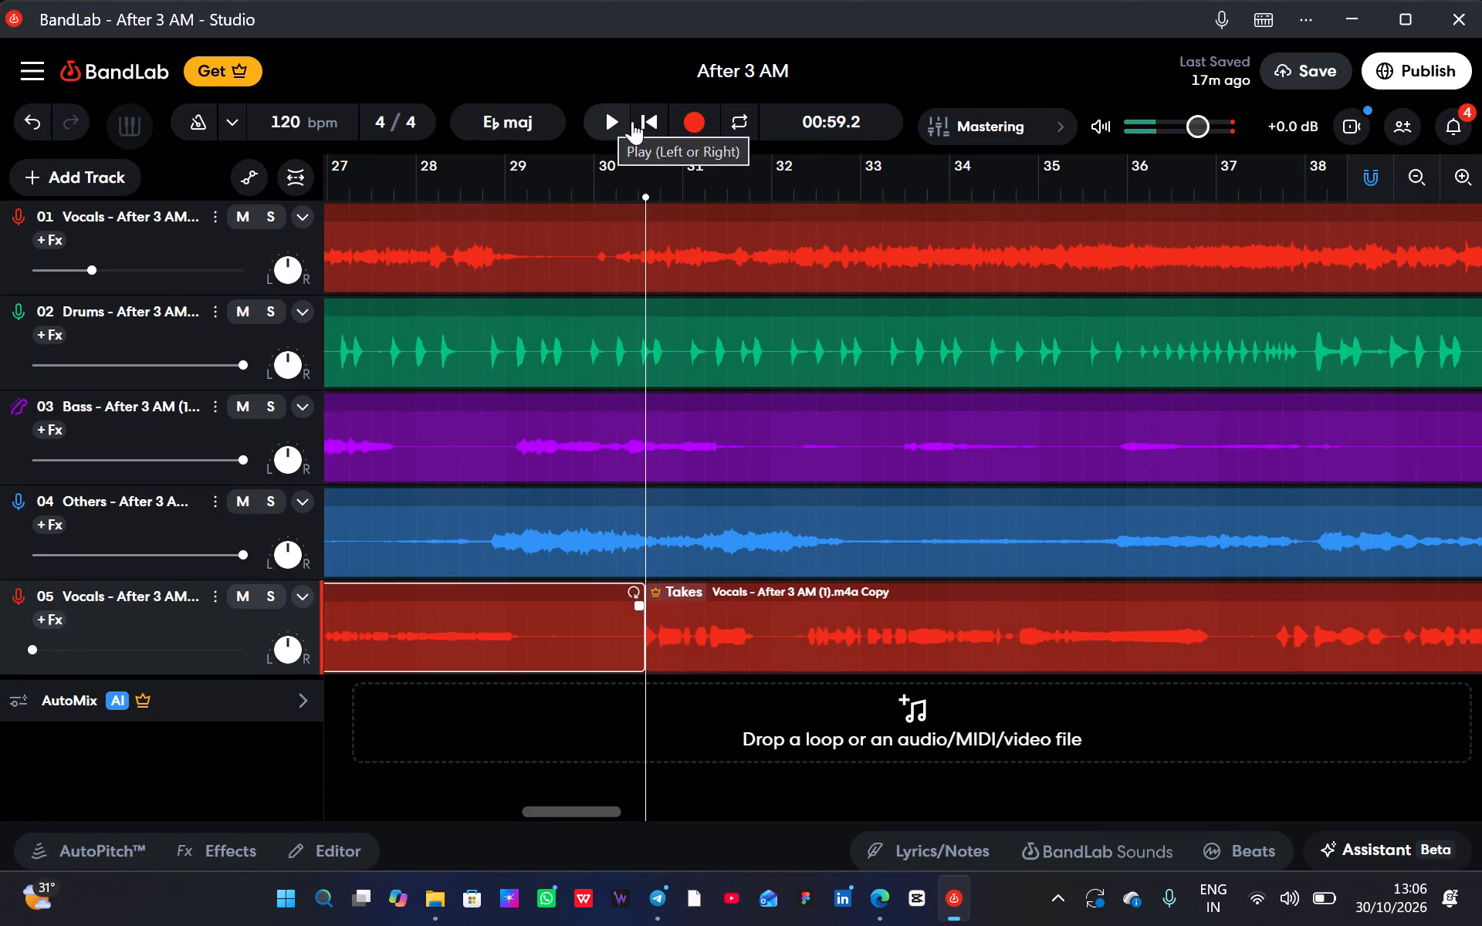
# Raise the volume of track 05 Vocals to maximum and play the song from the beginning.
pyautogui.click(648, 123)
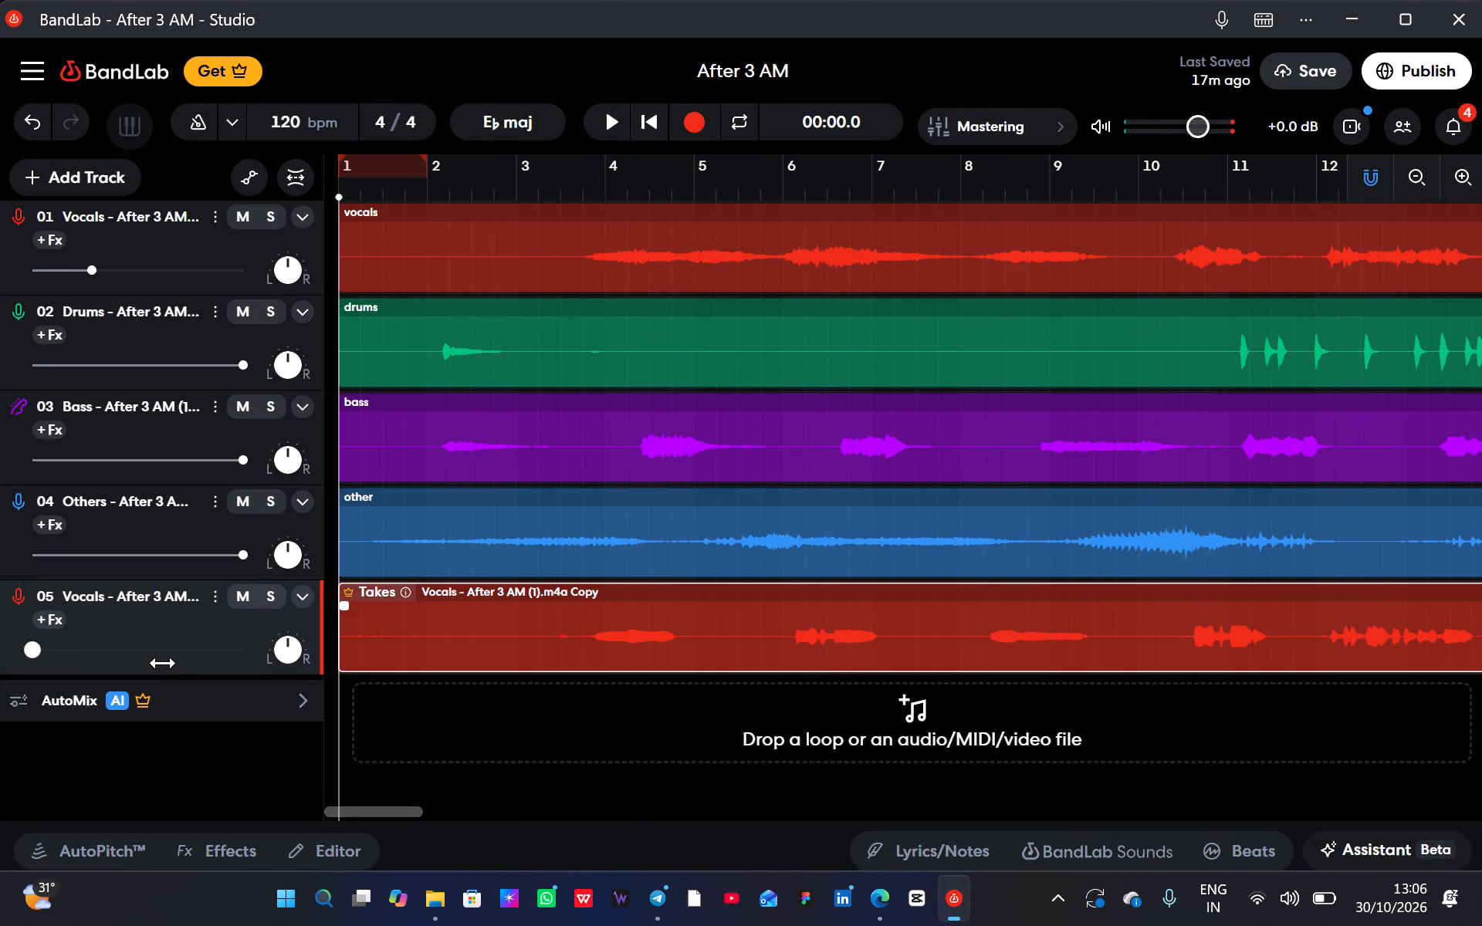
pyautogui.moveTo(163, 663); pyautogui.dragTo(1481, 584)
pyautogui.click(617, 126)
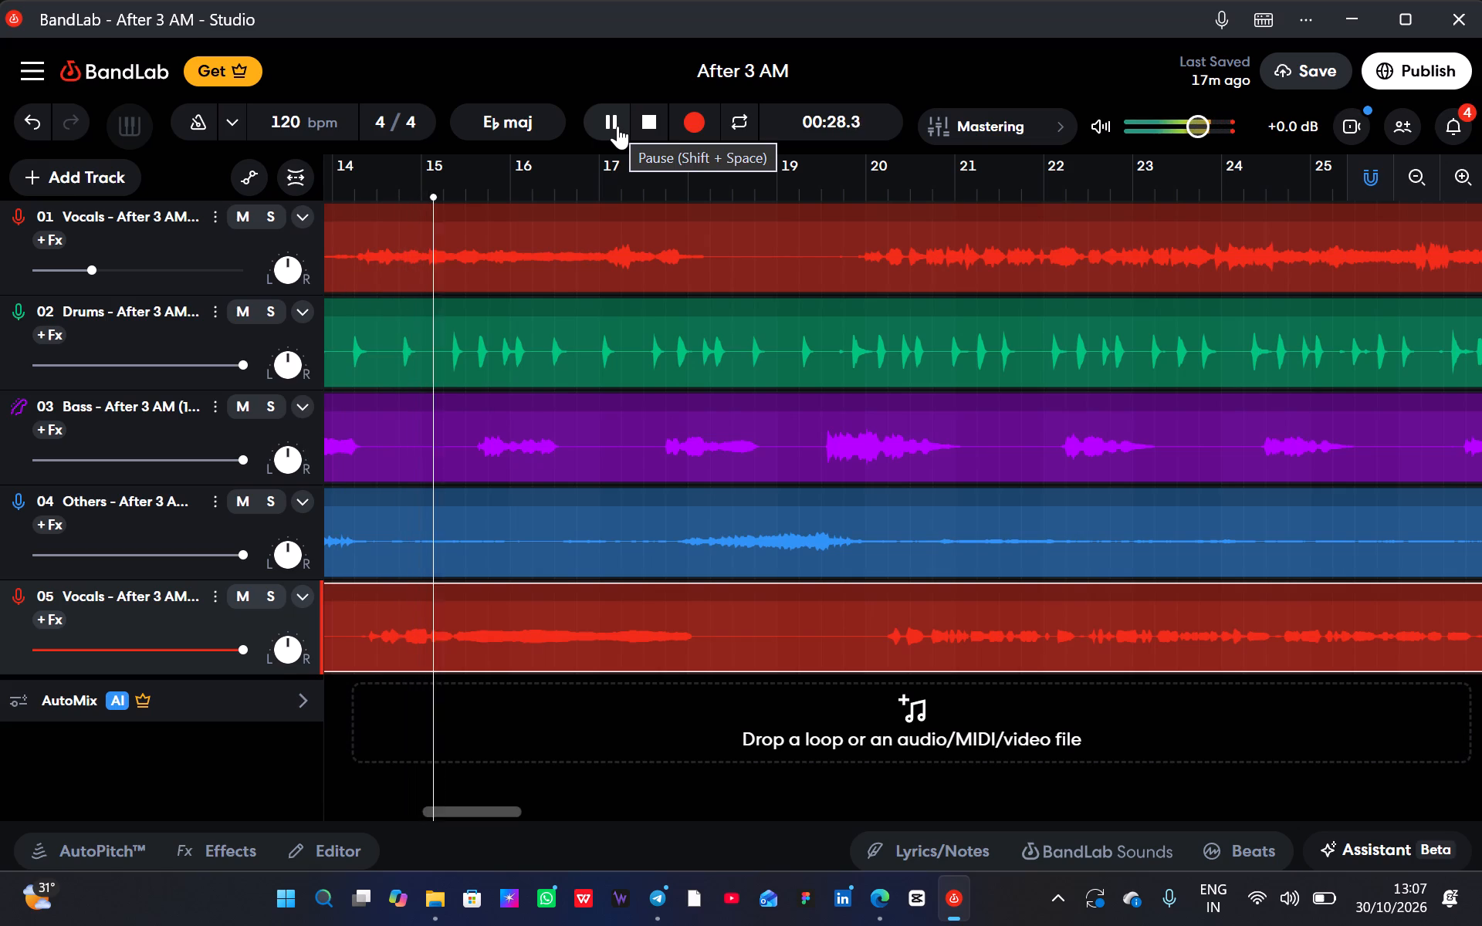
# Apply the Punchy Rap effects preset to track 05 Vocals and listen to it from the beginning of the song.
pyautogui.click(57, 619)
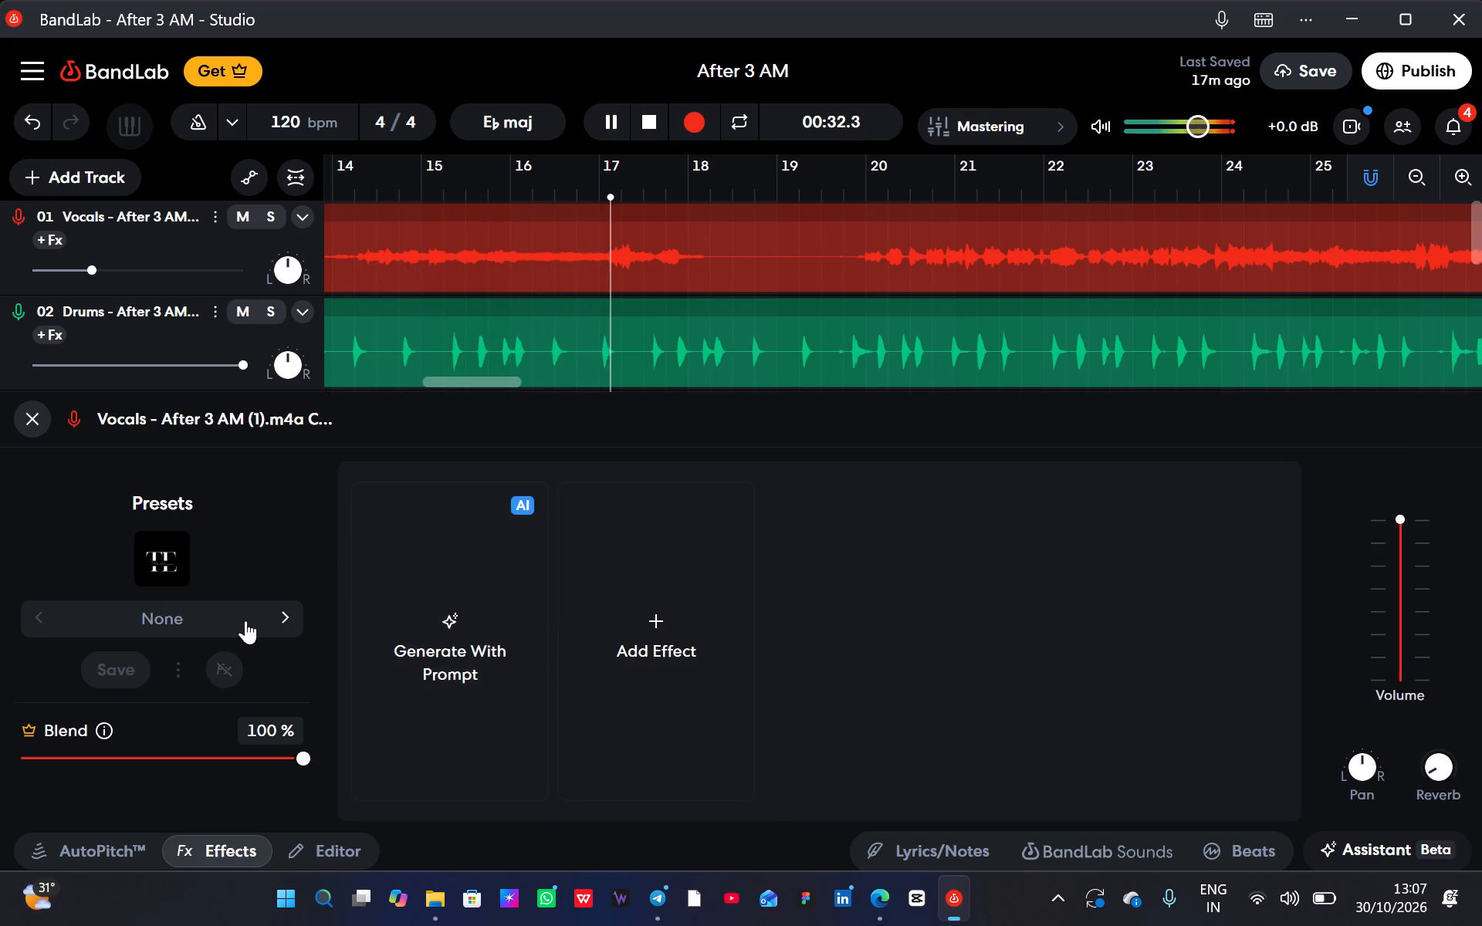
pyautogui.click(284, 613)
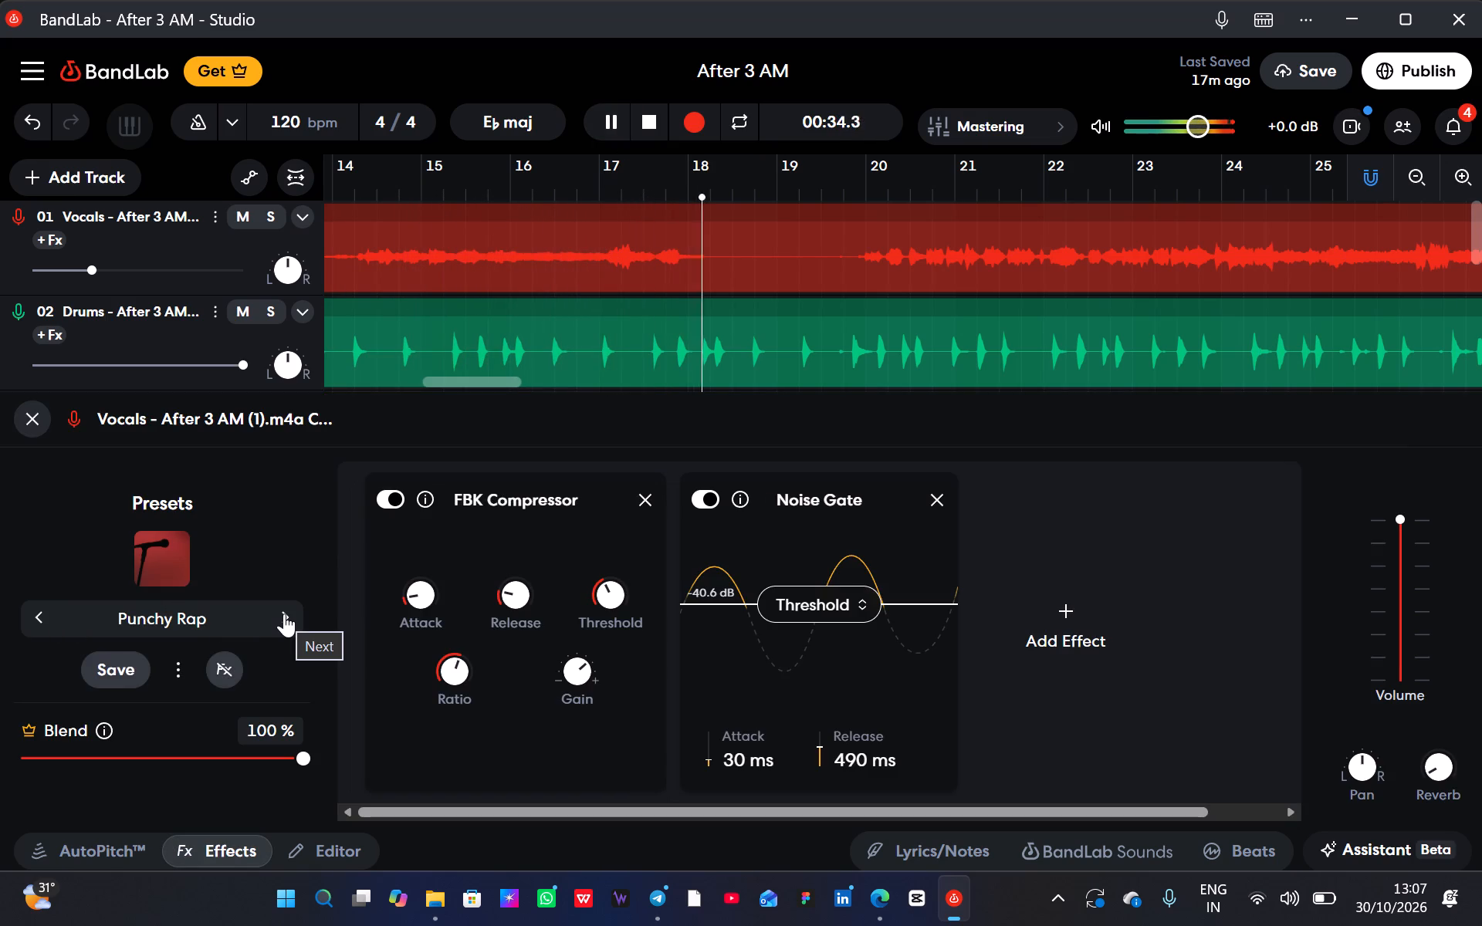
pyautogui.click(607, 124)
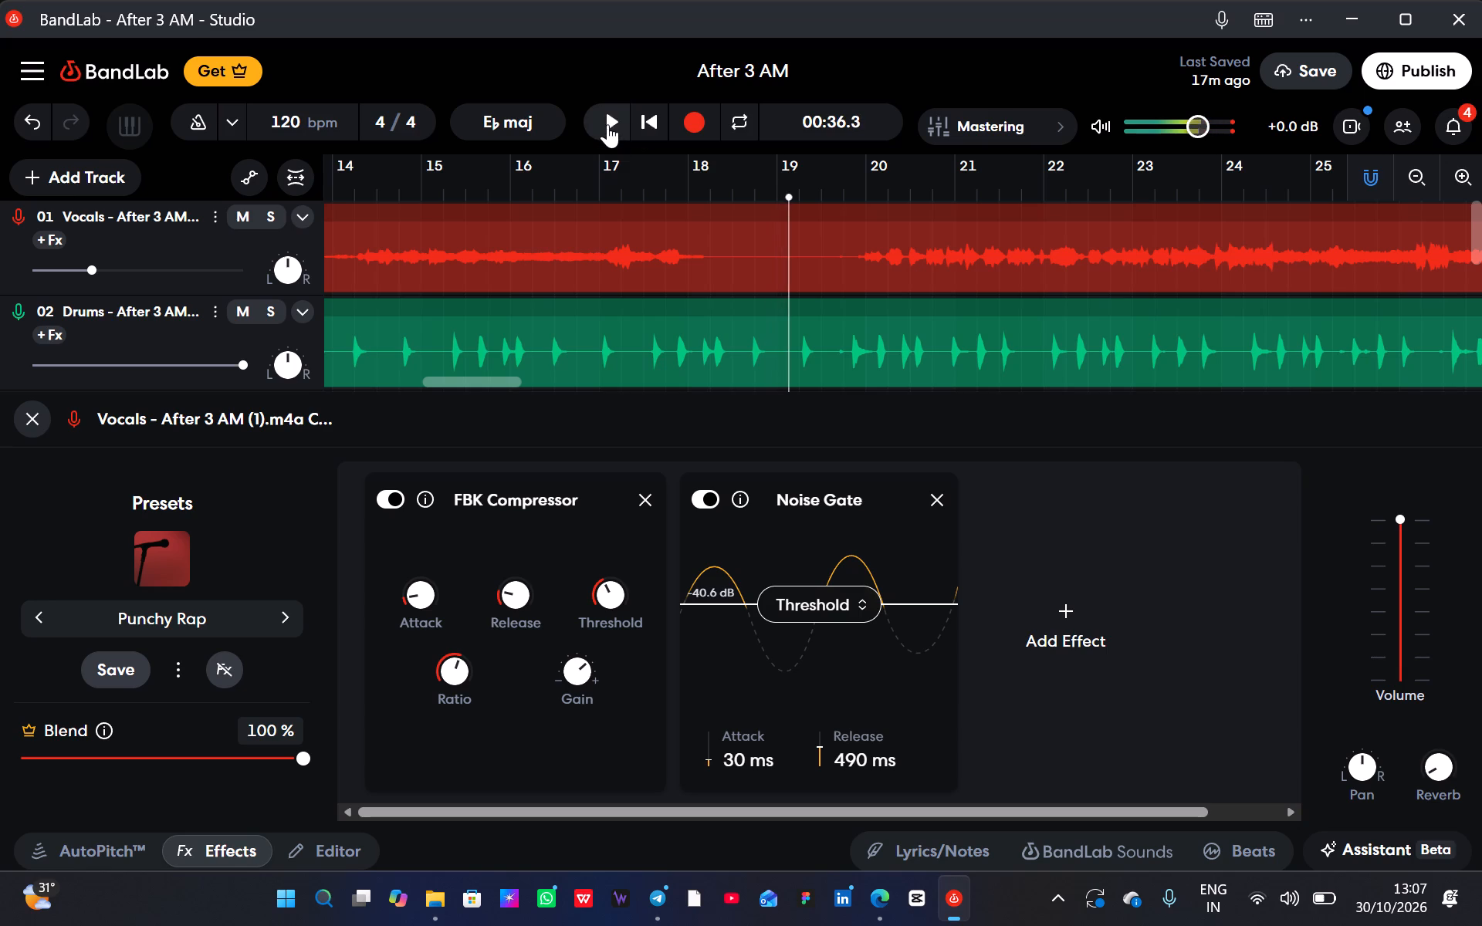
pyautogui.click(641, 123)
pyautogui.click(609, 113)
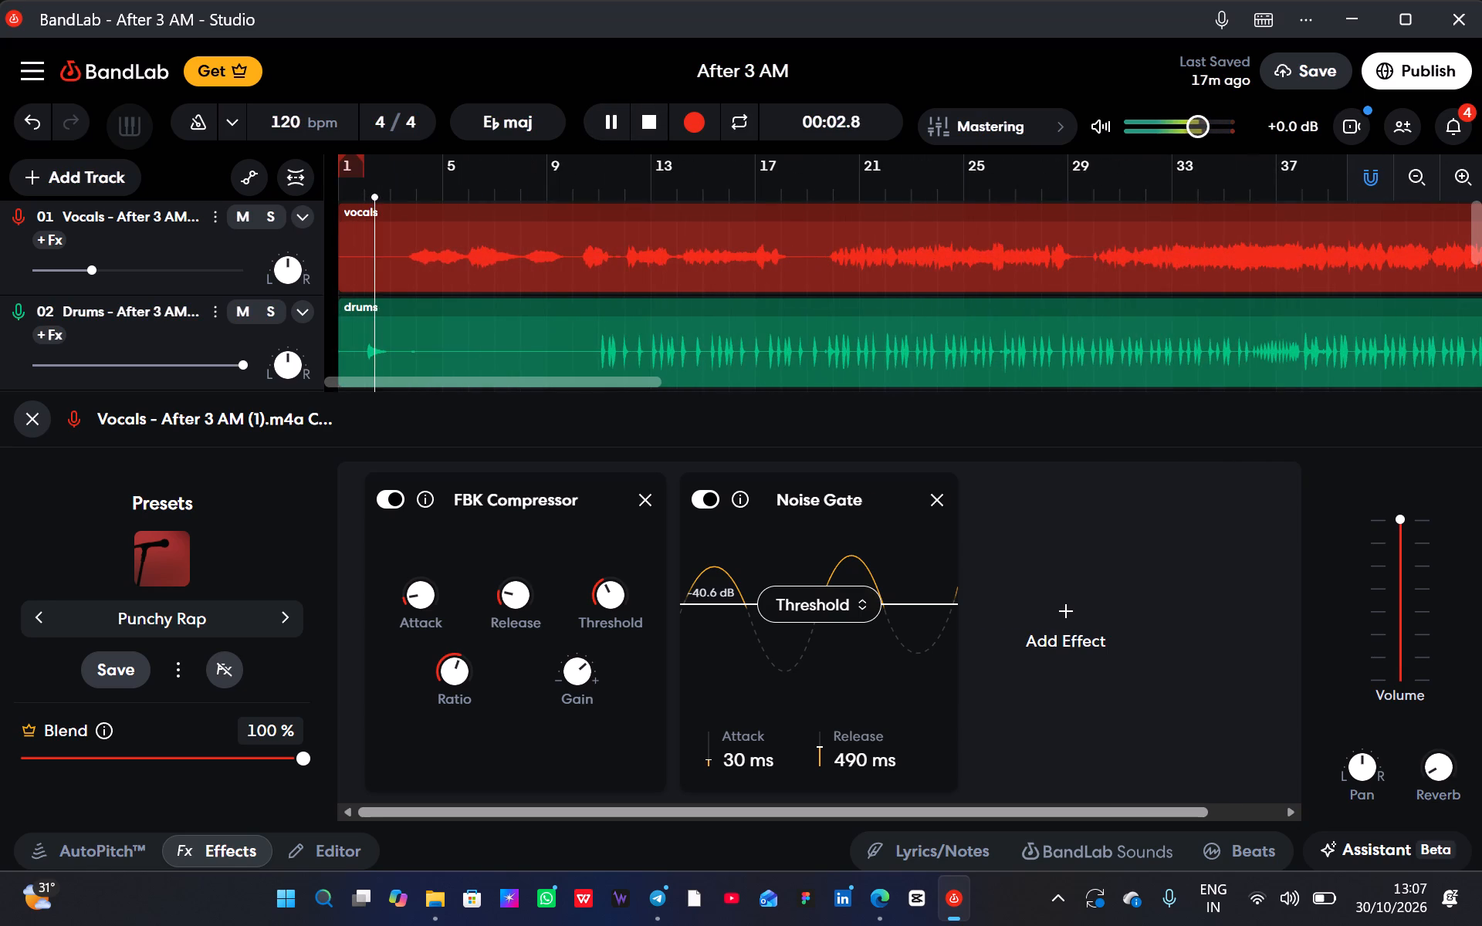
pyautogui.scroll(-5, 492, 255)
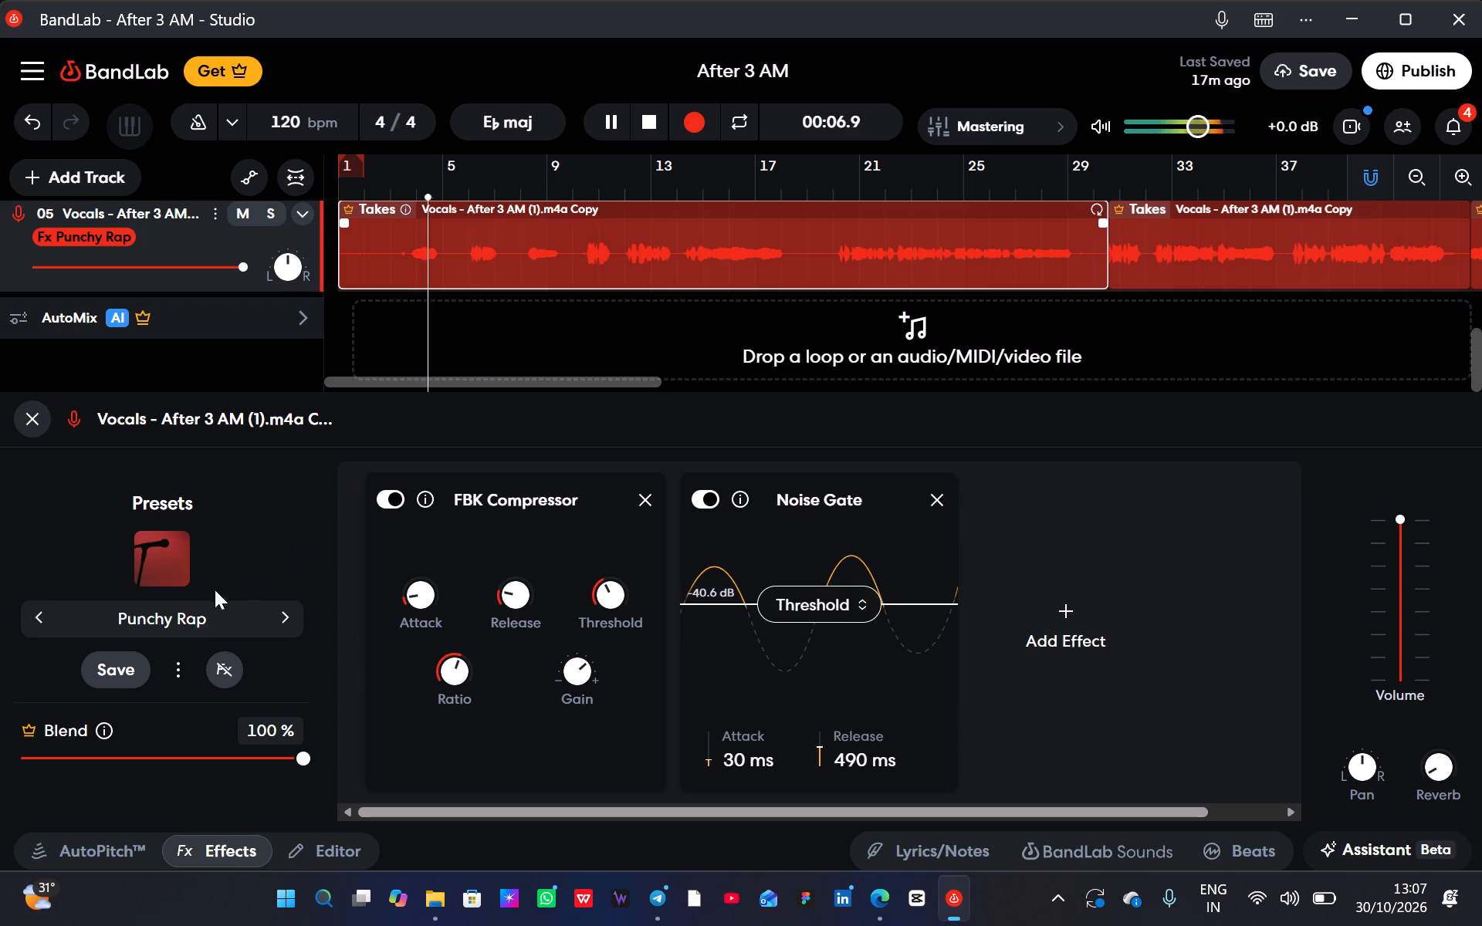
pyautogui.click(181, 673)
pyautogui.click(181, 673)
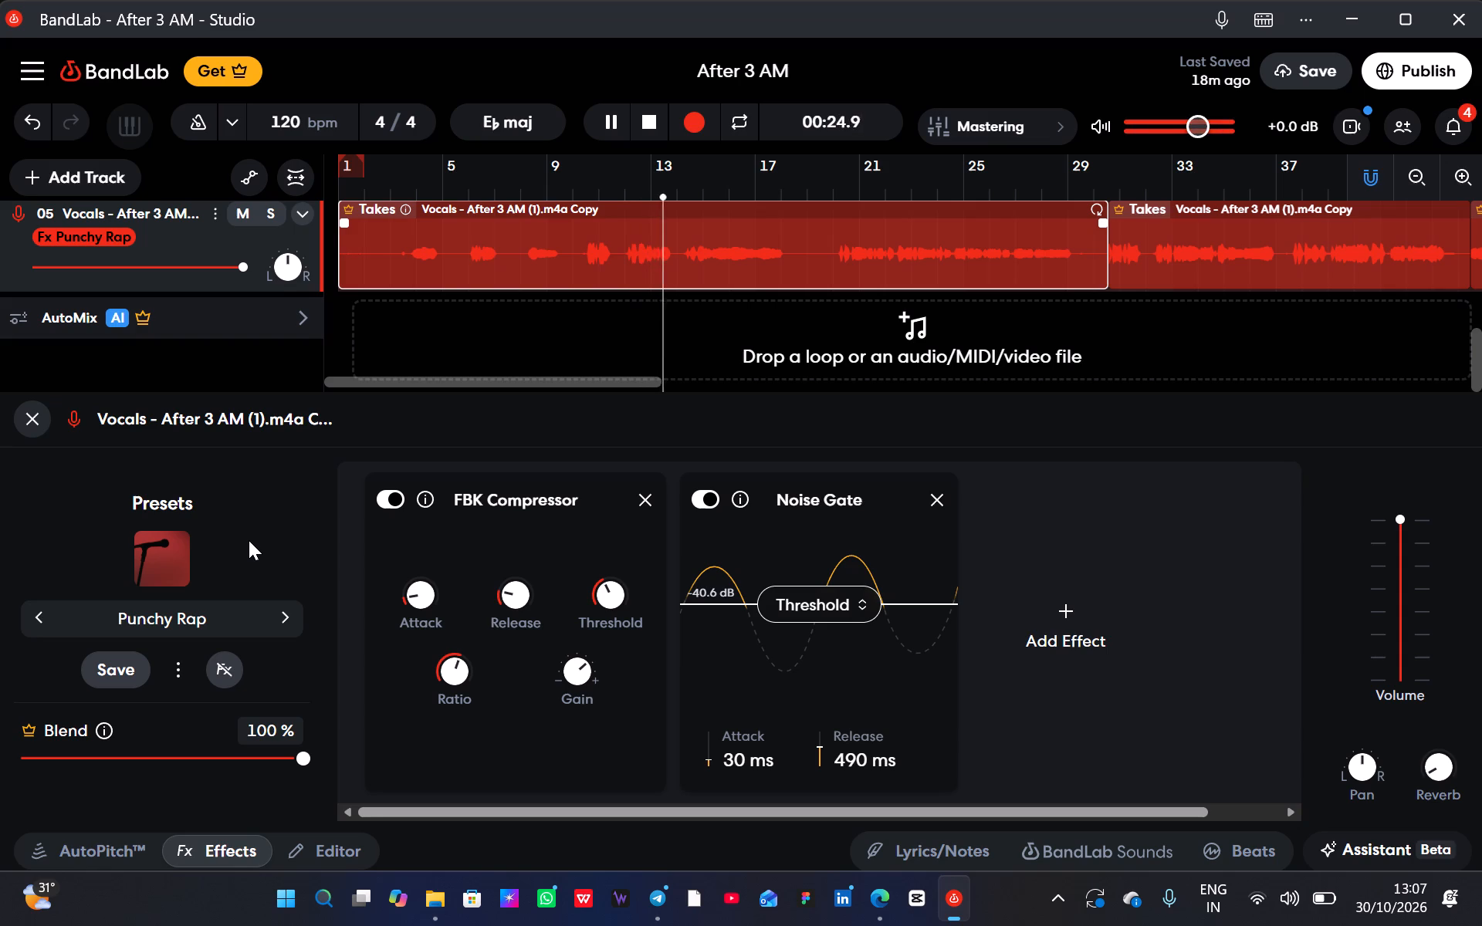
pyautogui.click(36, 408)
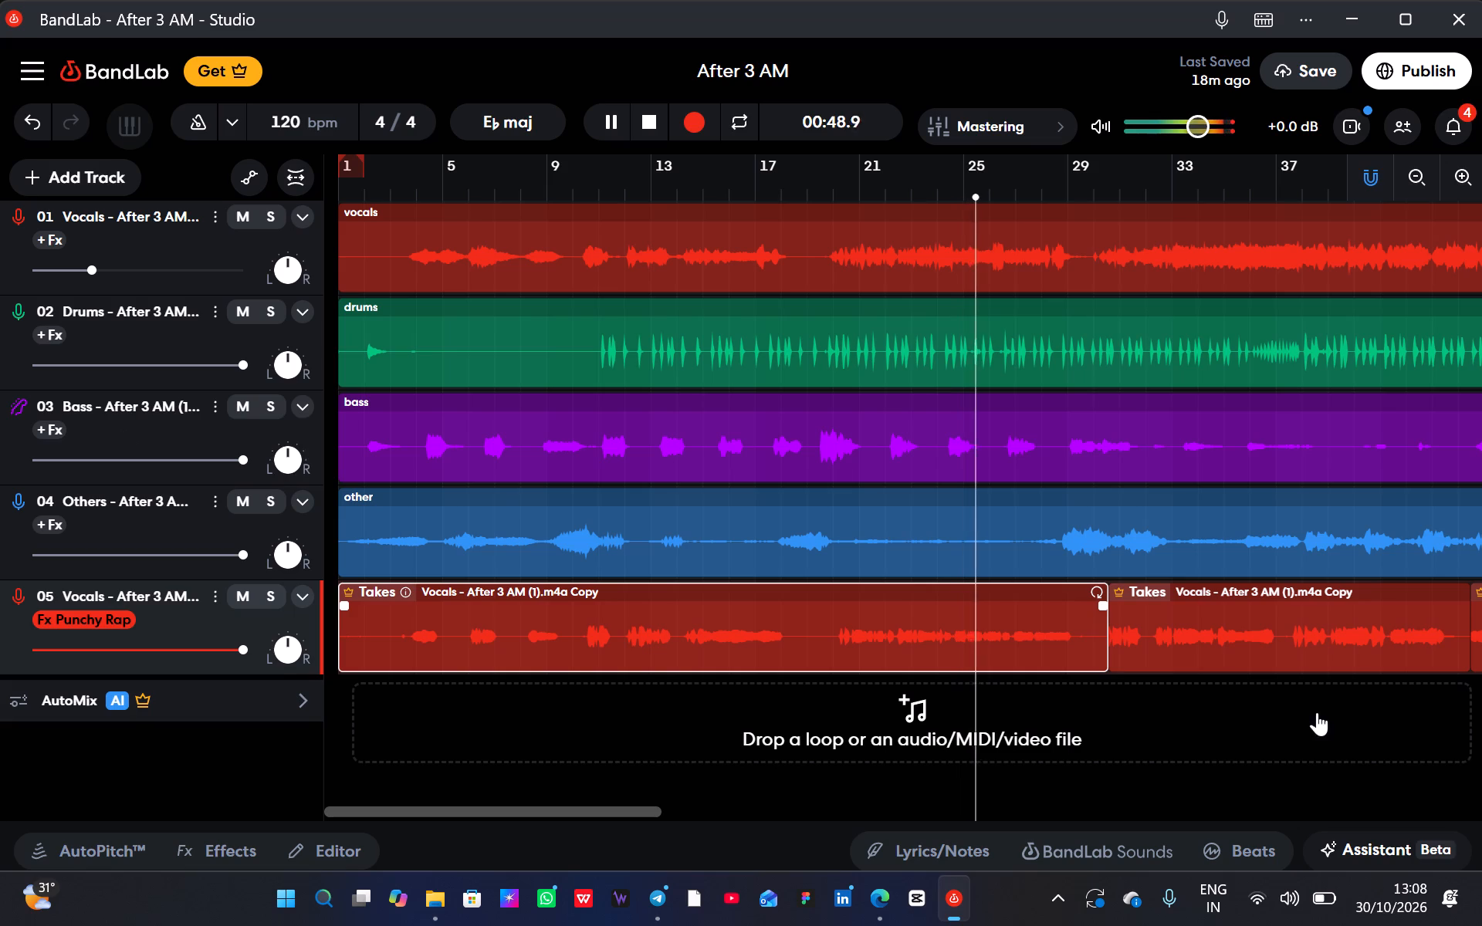
# Delete the clips that follow the first take on track 05 Vocals and check the rest of the track for leftovers.
pyautogui.click(1269, 655)
pyautogui.press('Delete')
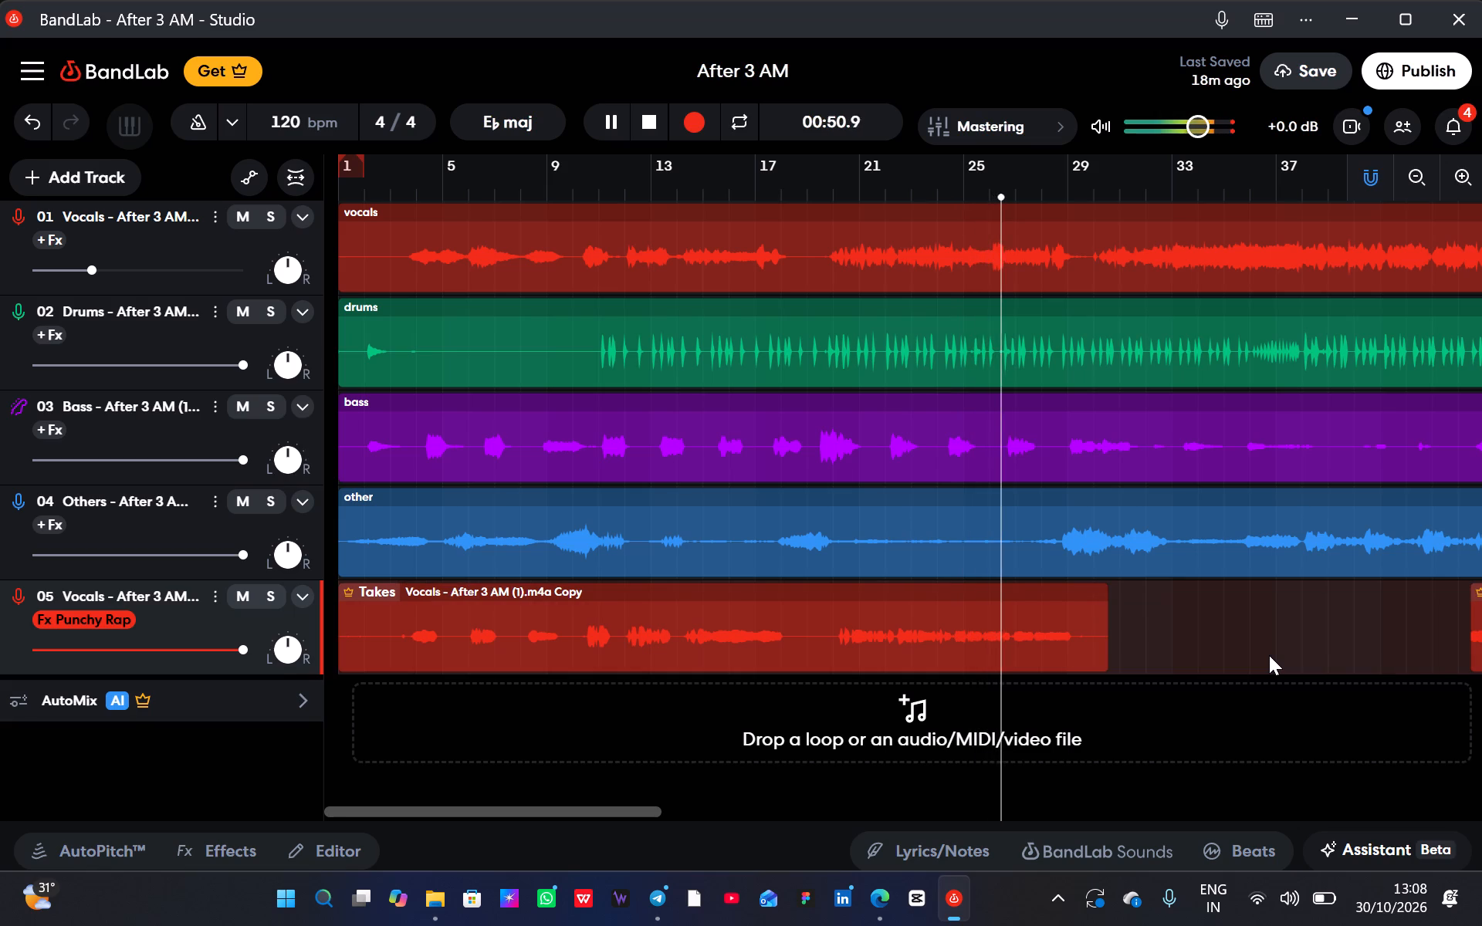
pyautogui.click(1269, 655)
pyautogui.hscroll(-4, 1269, 655)
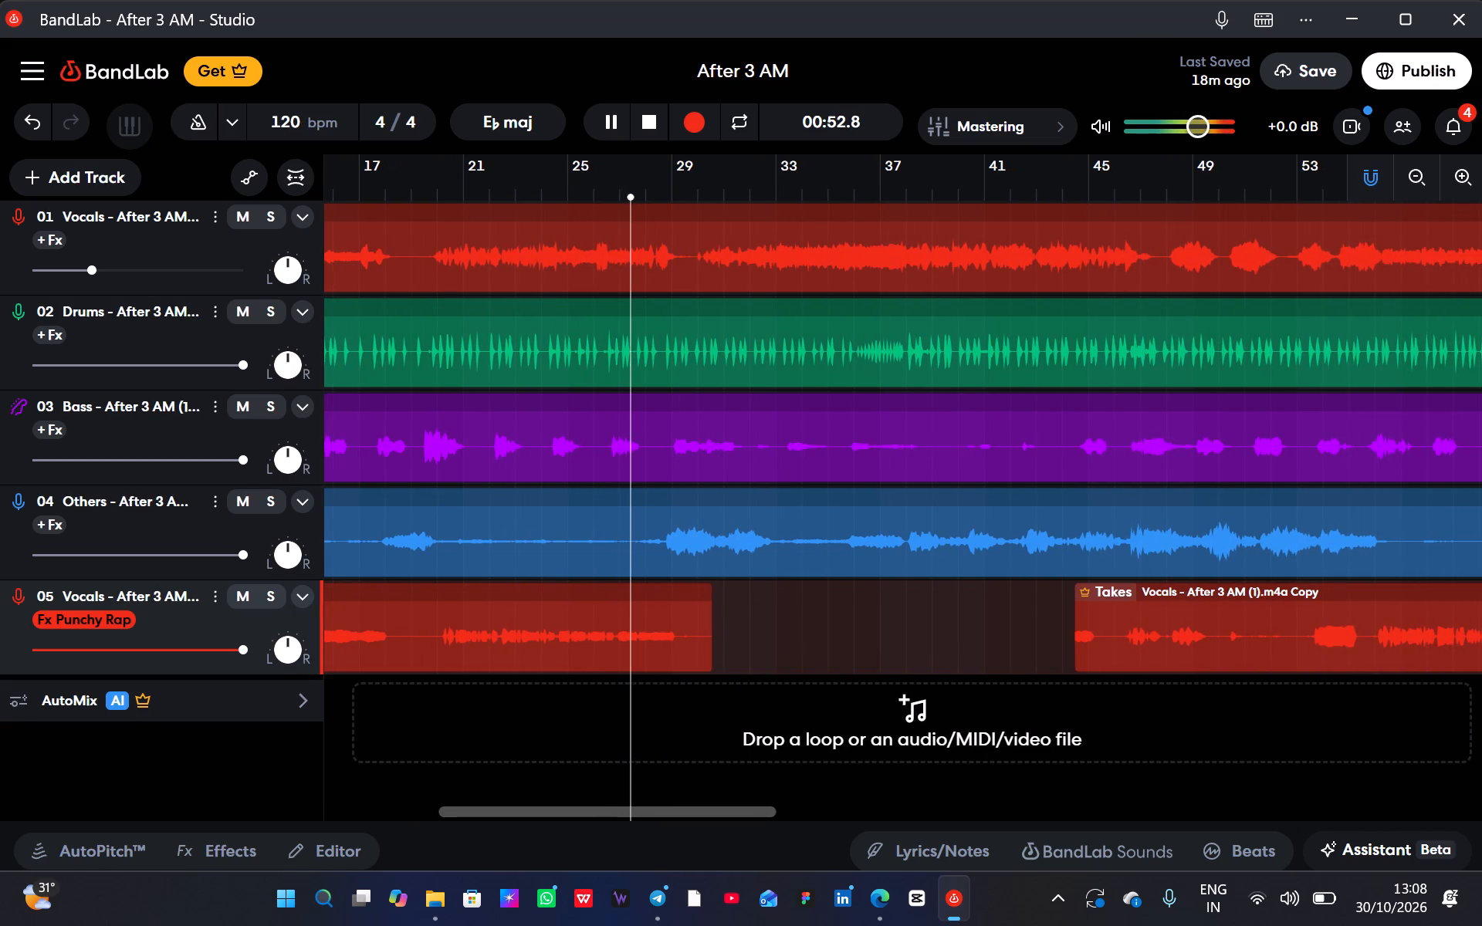
pyautogui.click(1269, 655)
pyautogui.press('Delete')
pyautogui.hscroll(-13, 1269, 655)
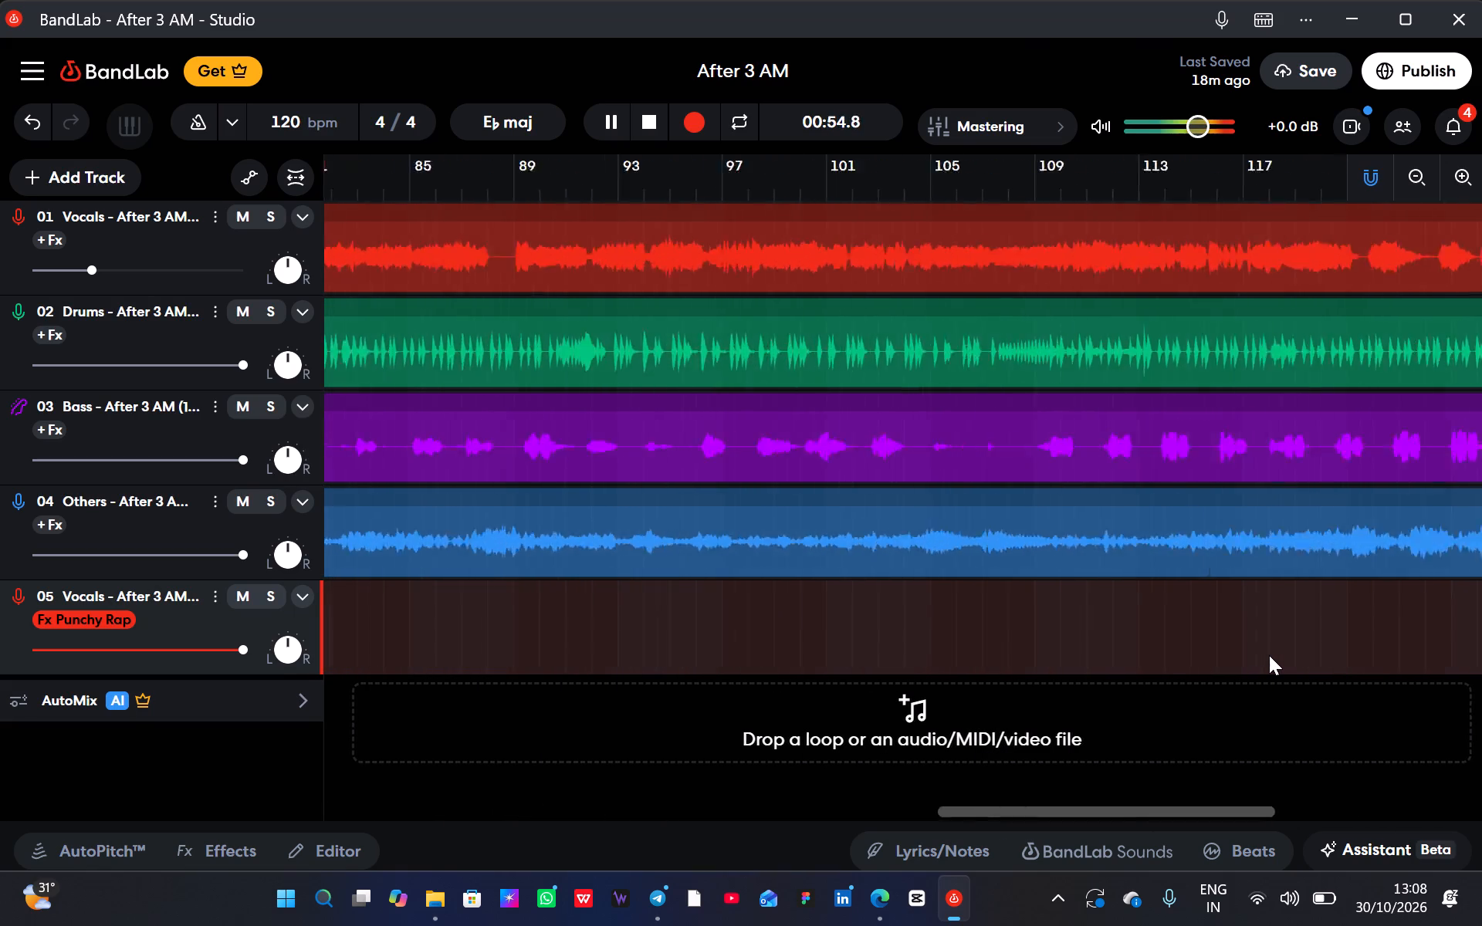
pyautogui.hscroll(13, 1269, 655)
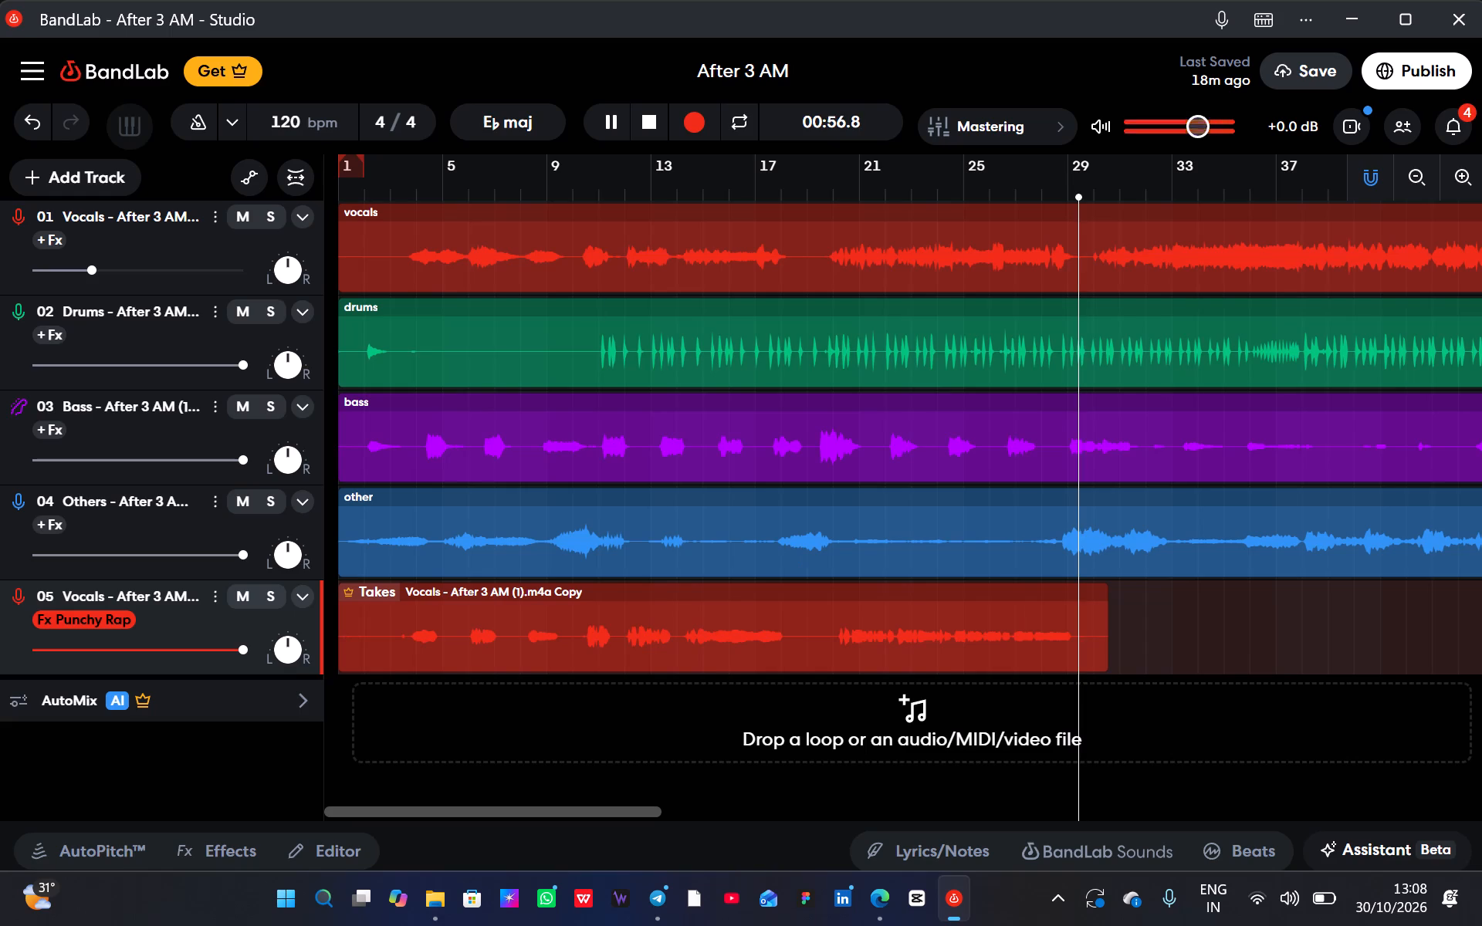
# Split the remaining clip on track 05 Vocals at 00:34.7 and delete the part after the split.
pyautogui.click(814, 194)
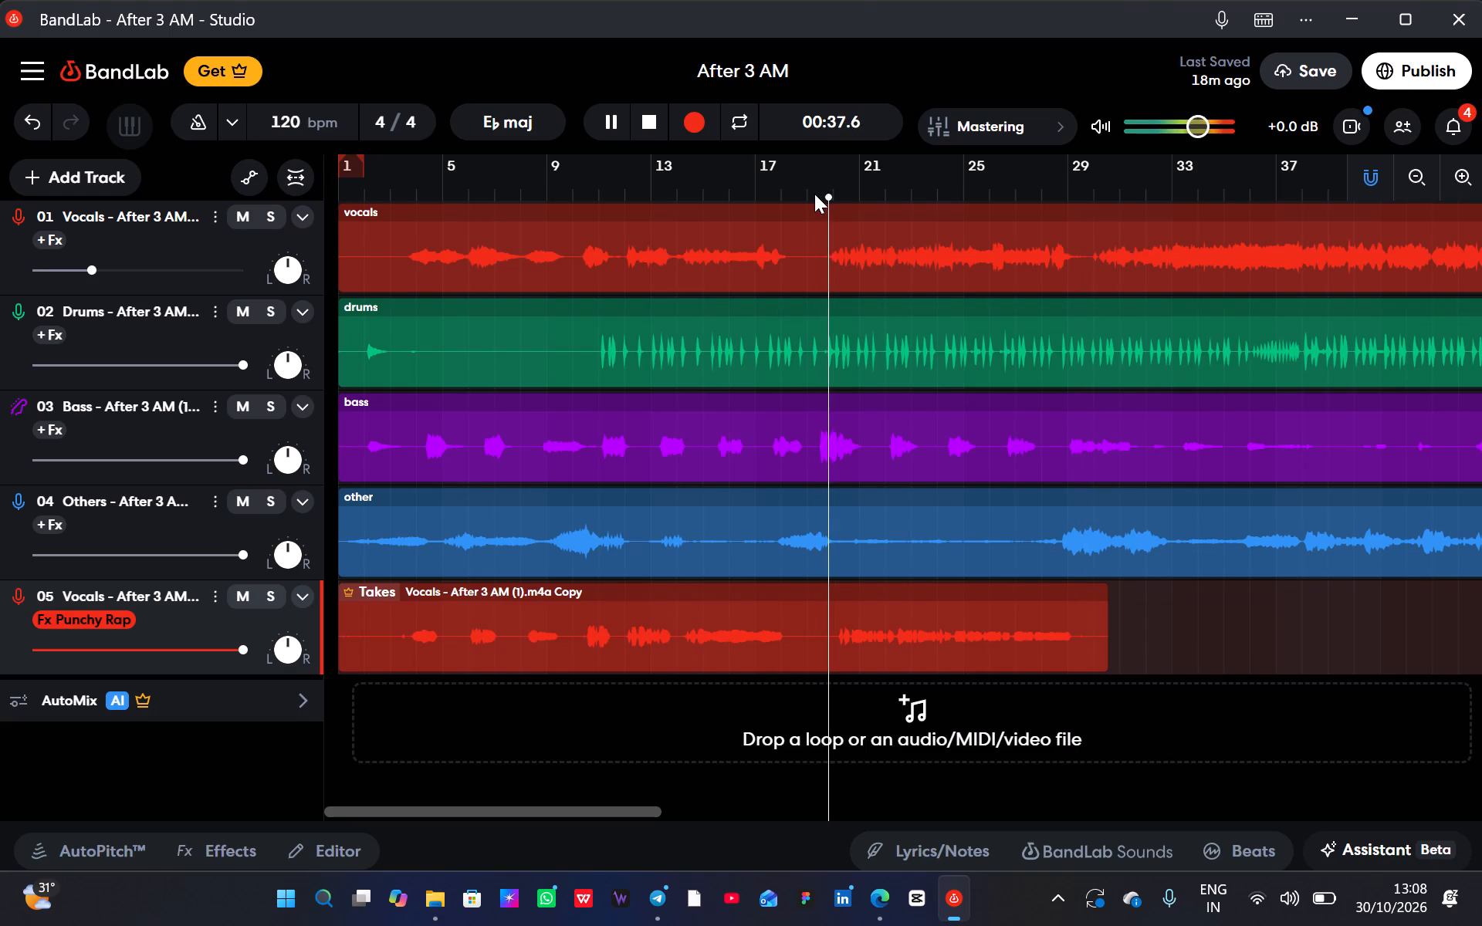
pyautogui.press('space')
pyautogui.click(790, 196)
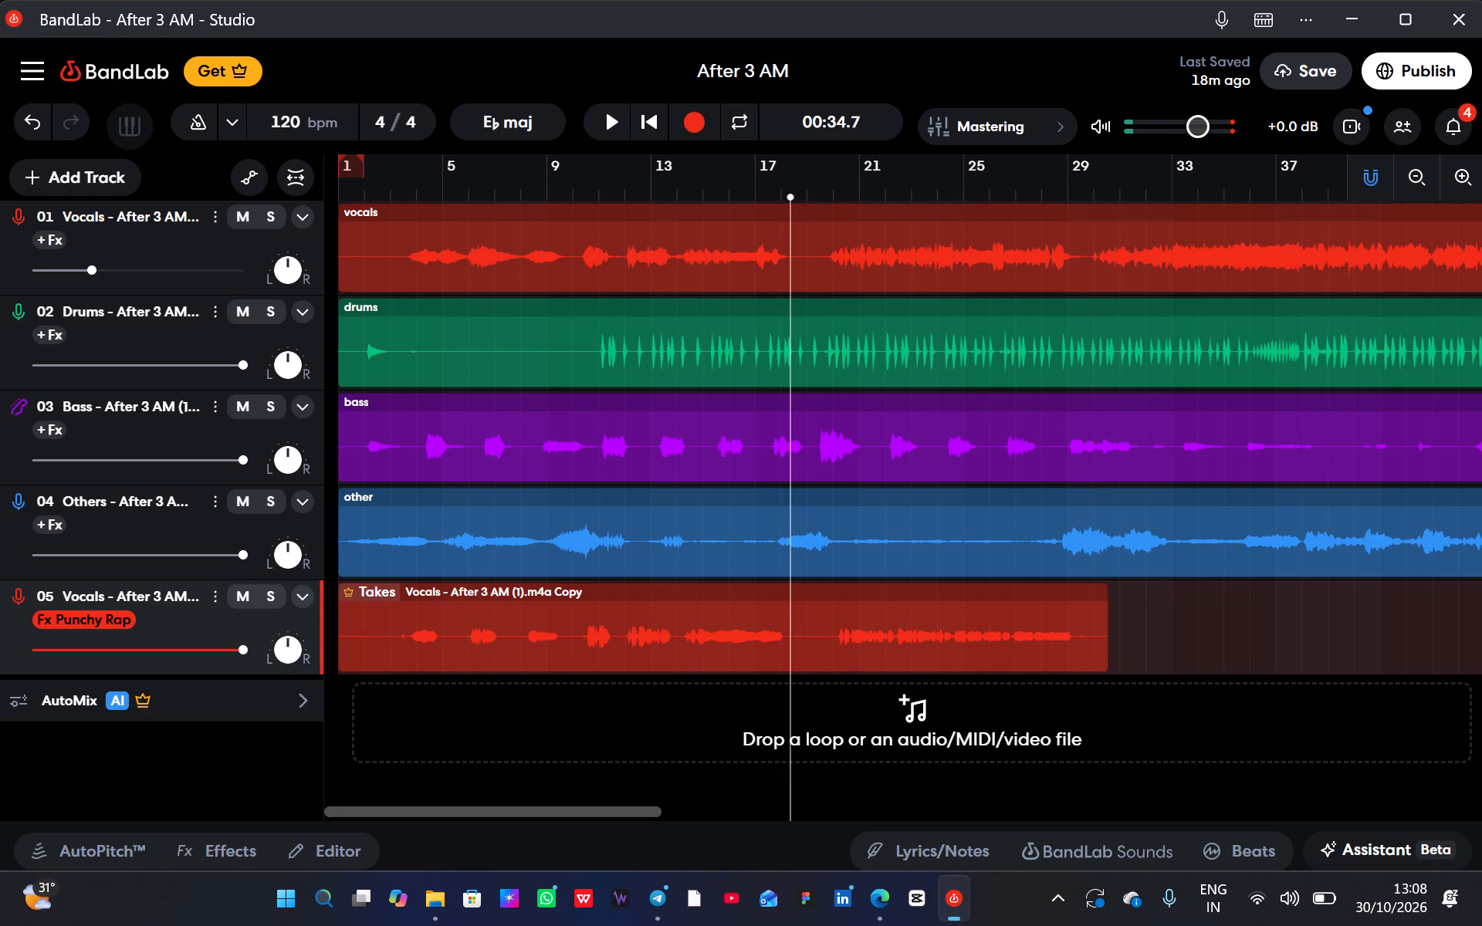
pyautogui.press('s')
pyautogui.click(858, 637)
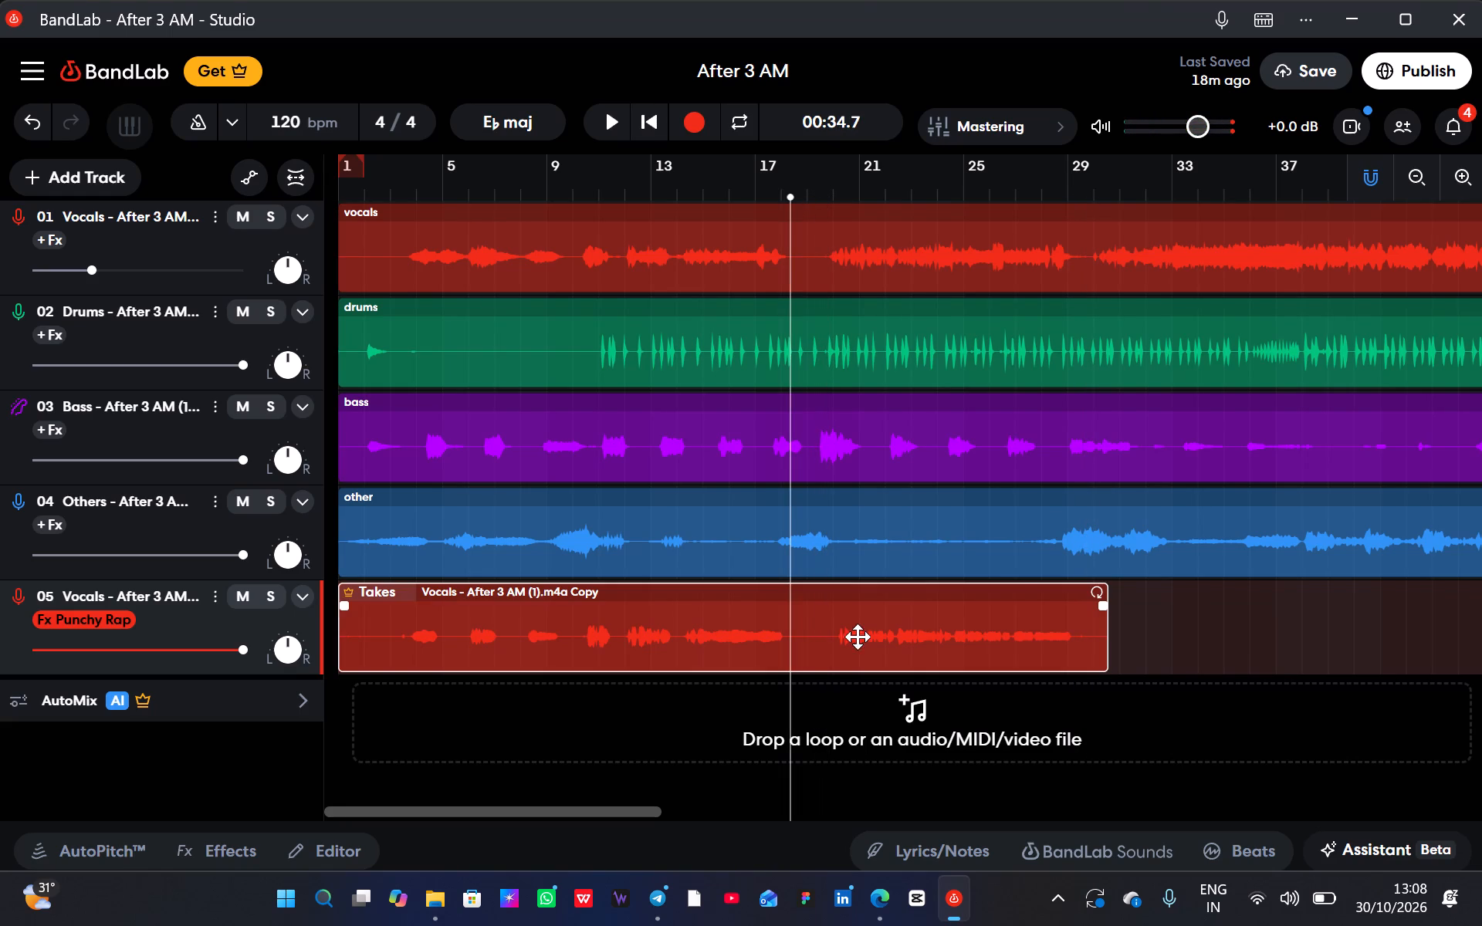
pyautogui.press('s')
pyautogui.press('Delete')
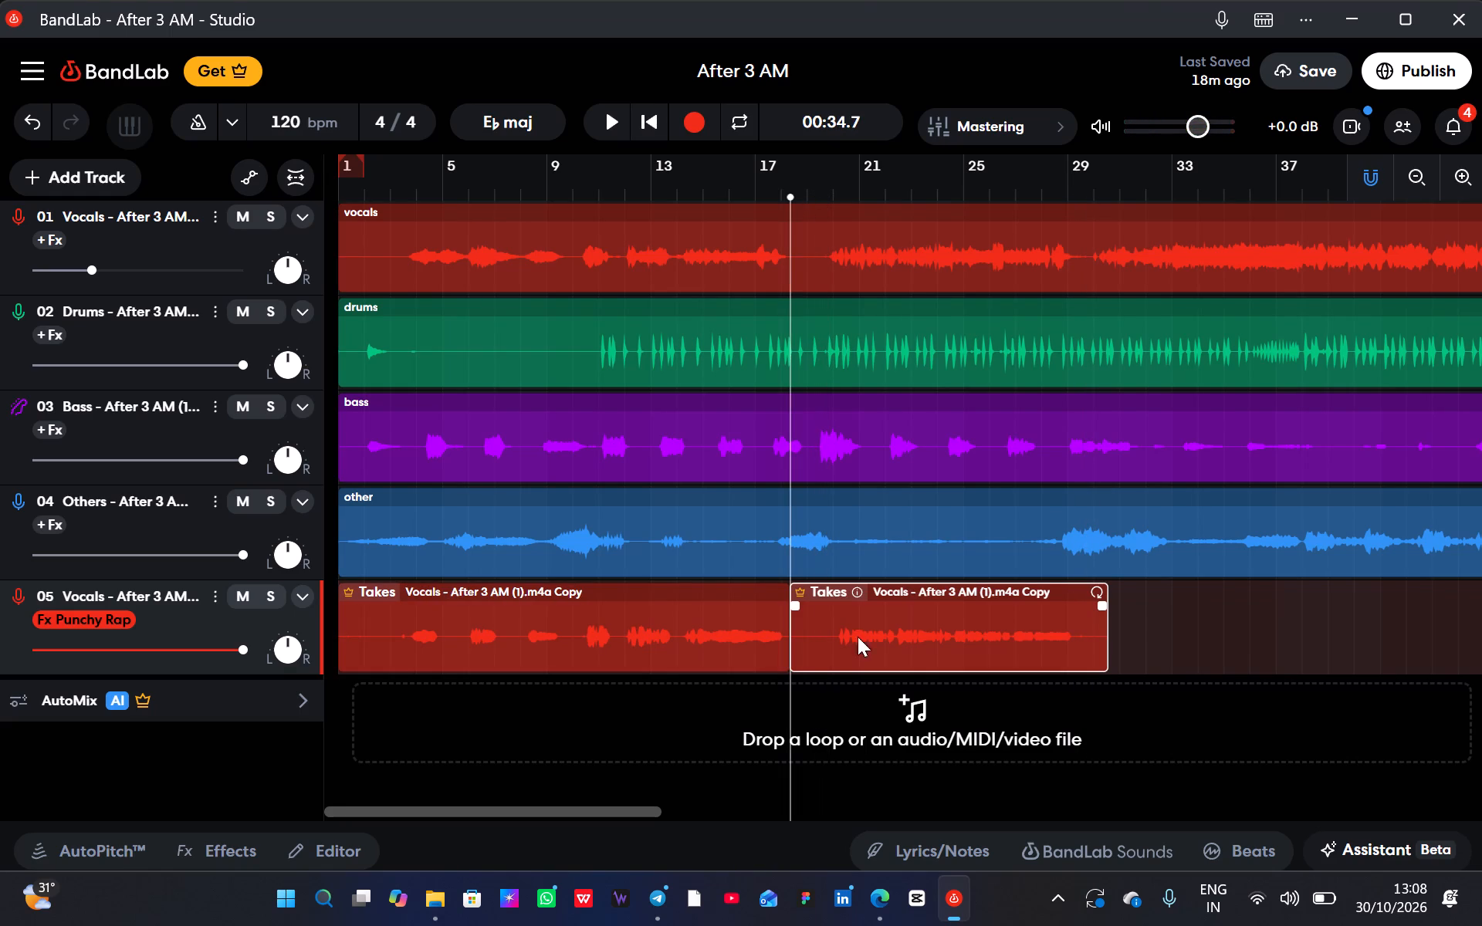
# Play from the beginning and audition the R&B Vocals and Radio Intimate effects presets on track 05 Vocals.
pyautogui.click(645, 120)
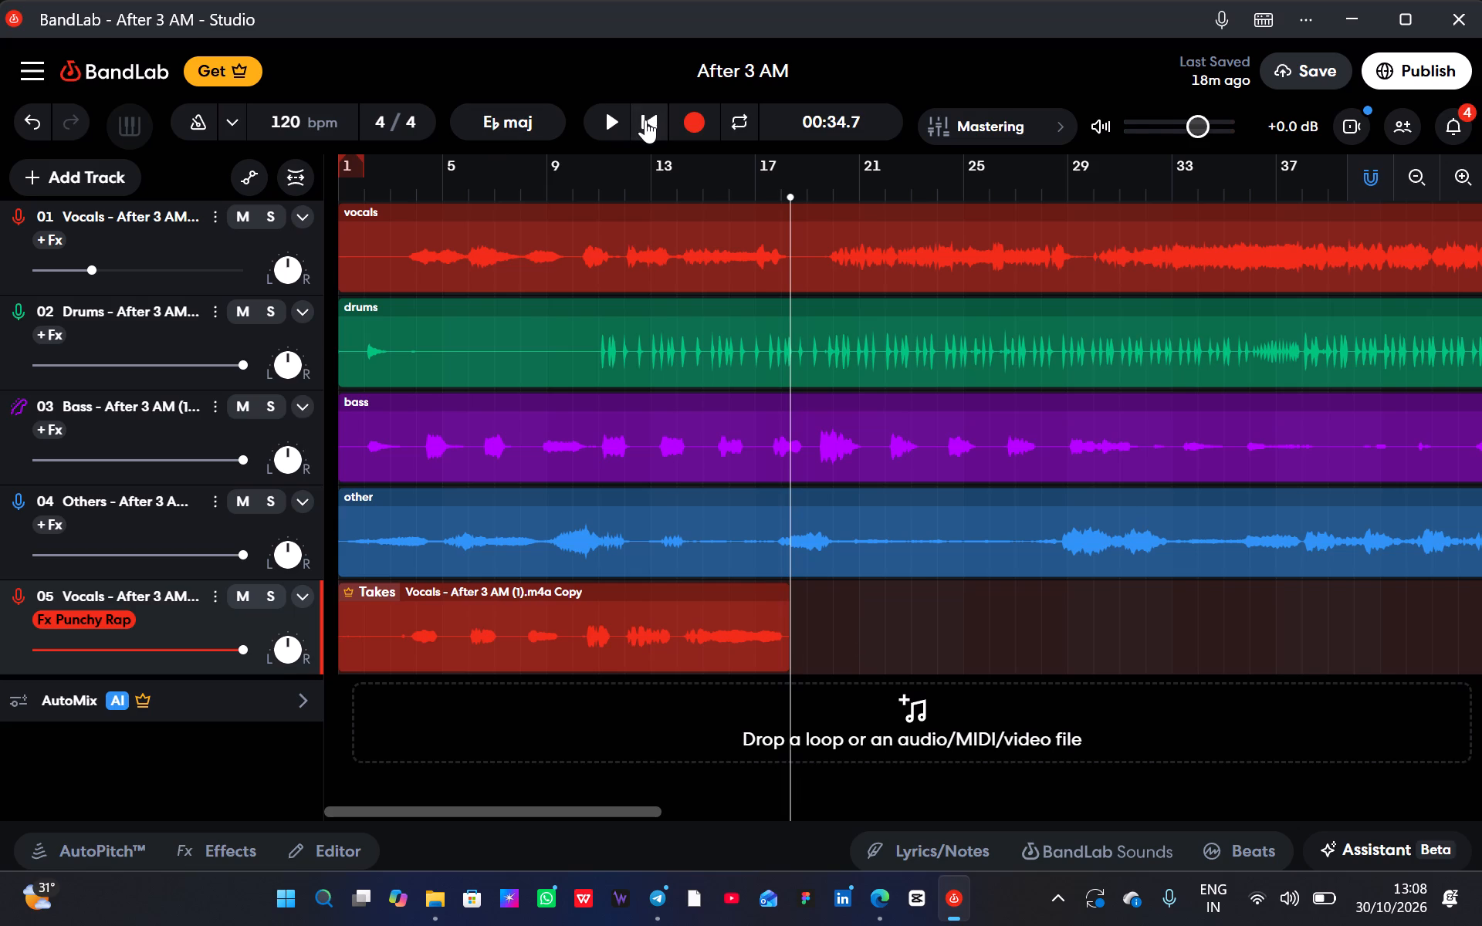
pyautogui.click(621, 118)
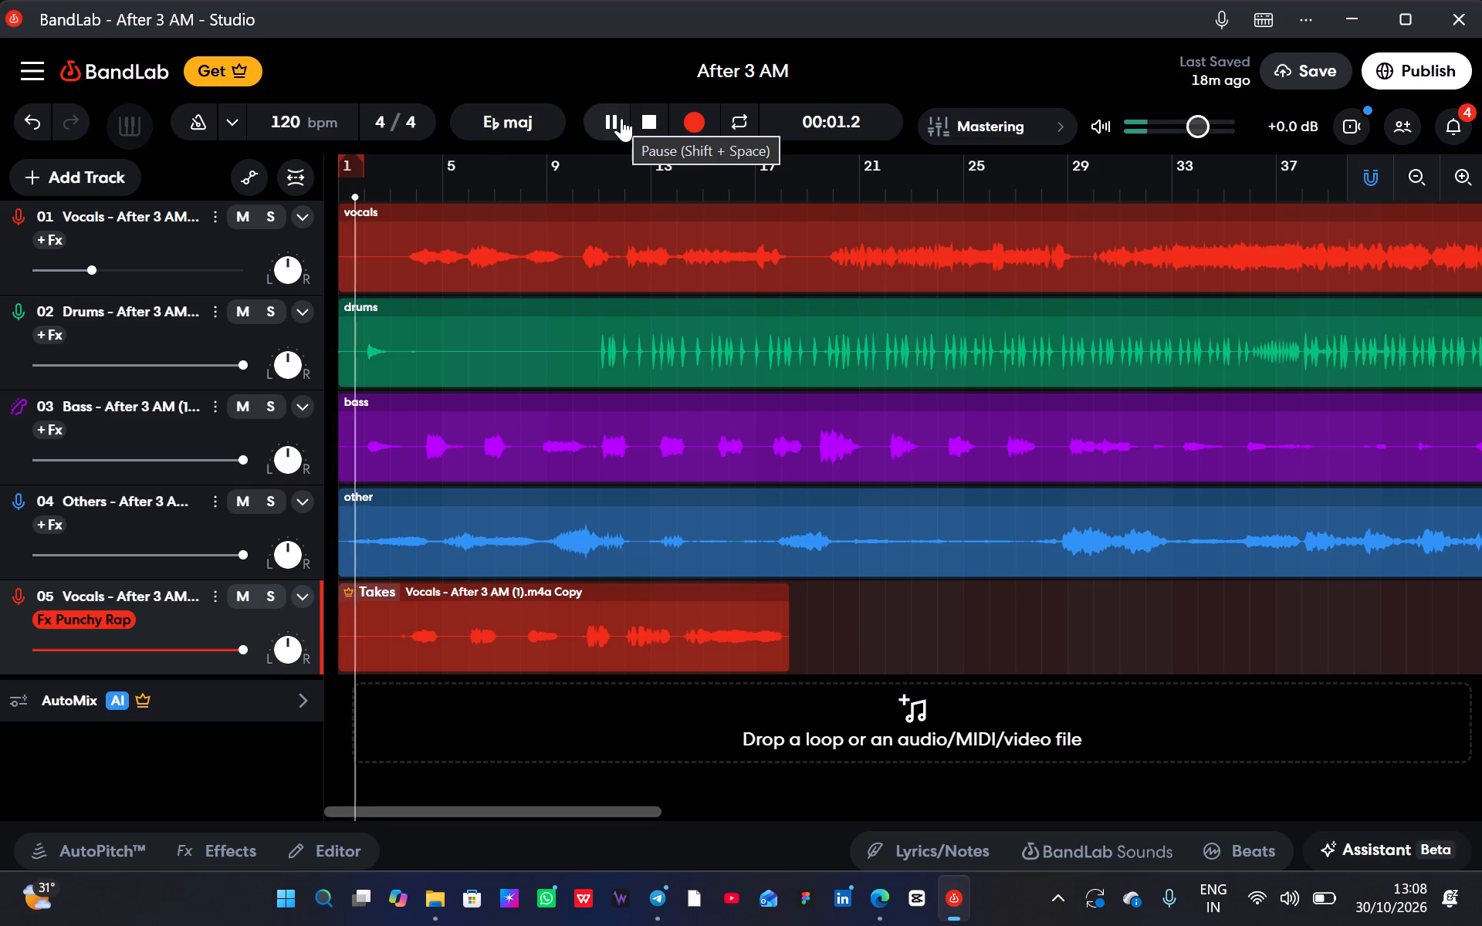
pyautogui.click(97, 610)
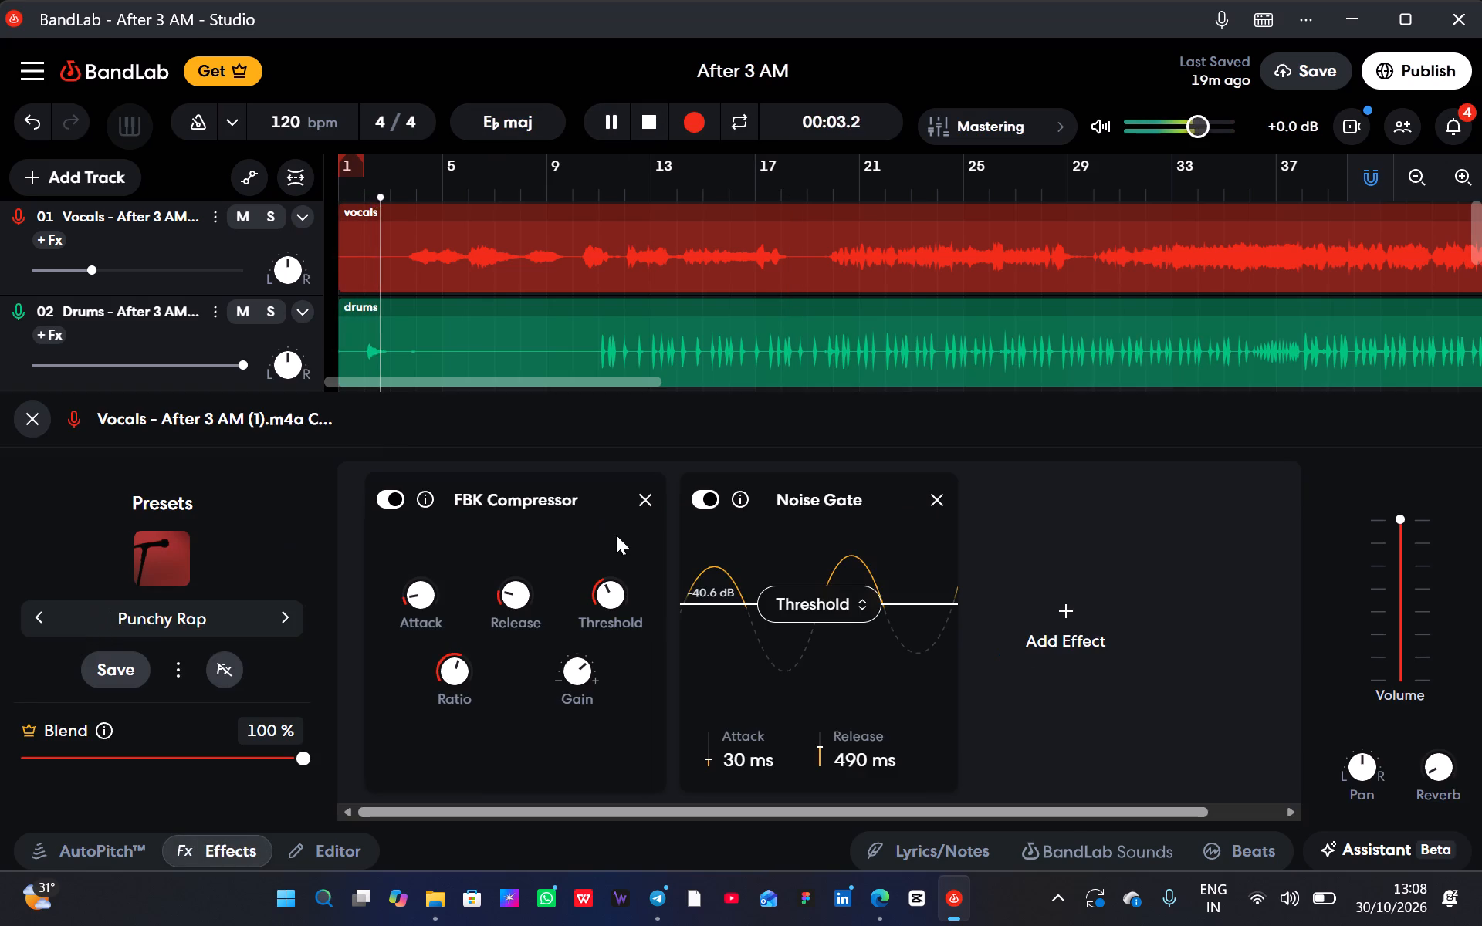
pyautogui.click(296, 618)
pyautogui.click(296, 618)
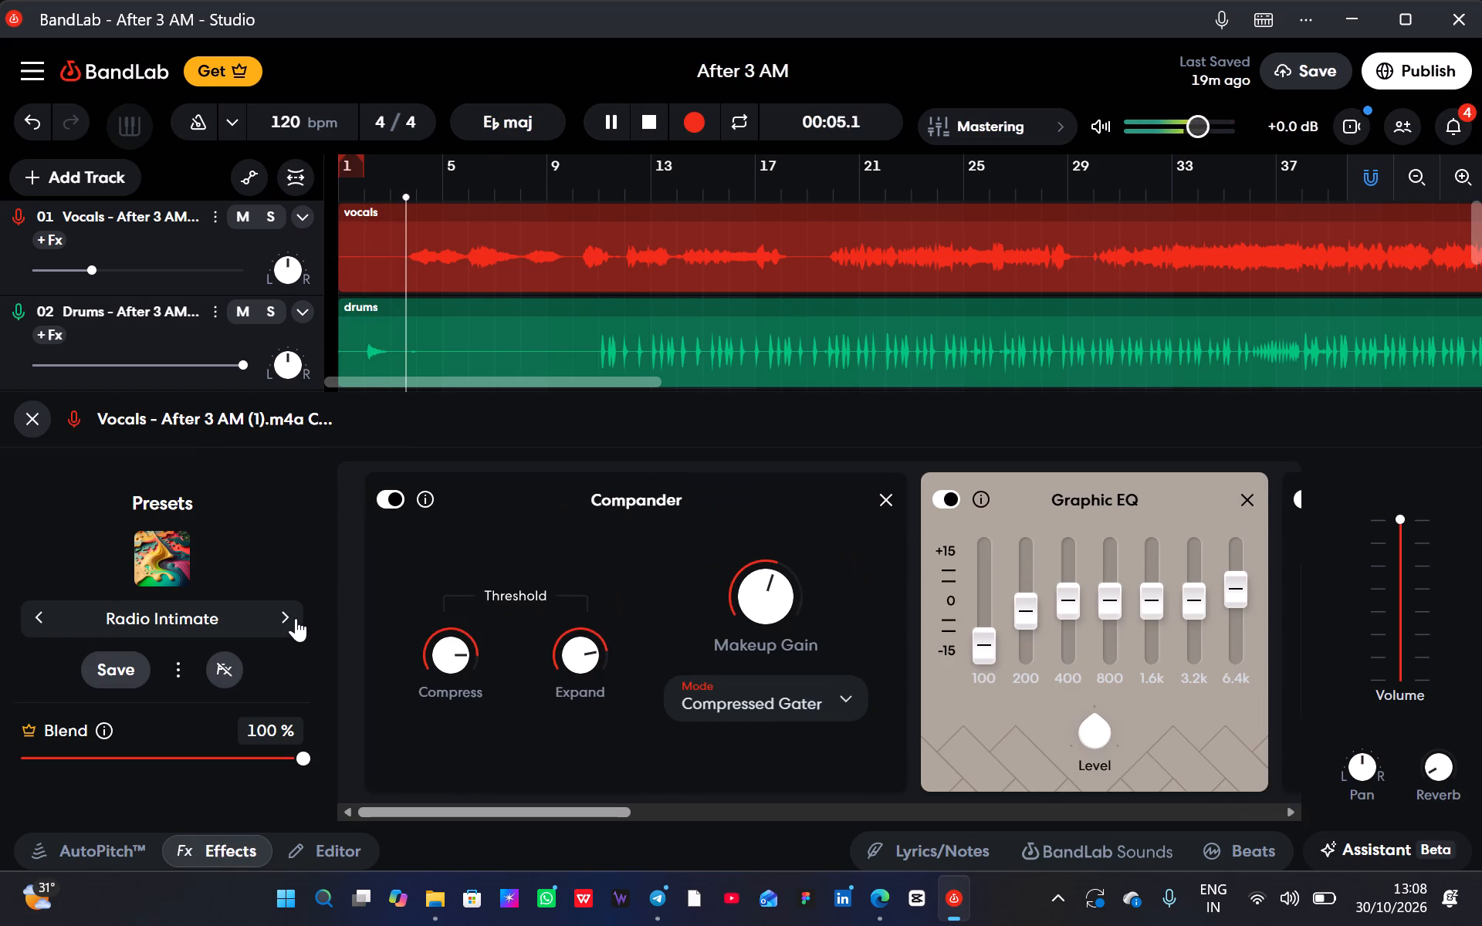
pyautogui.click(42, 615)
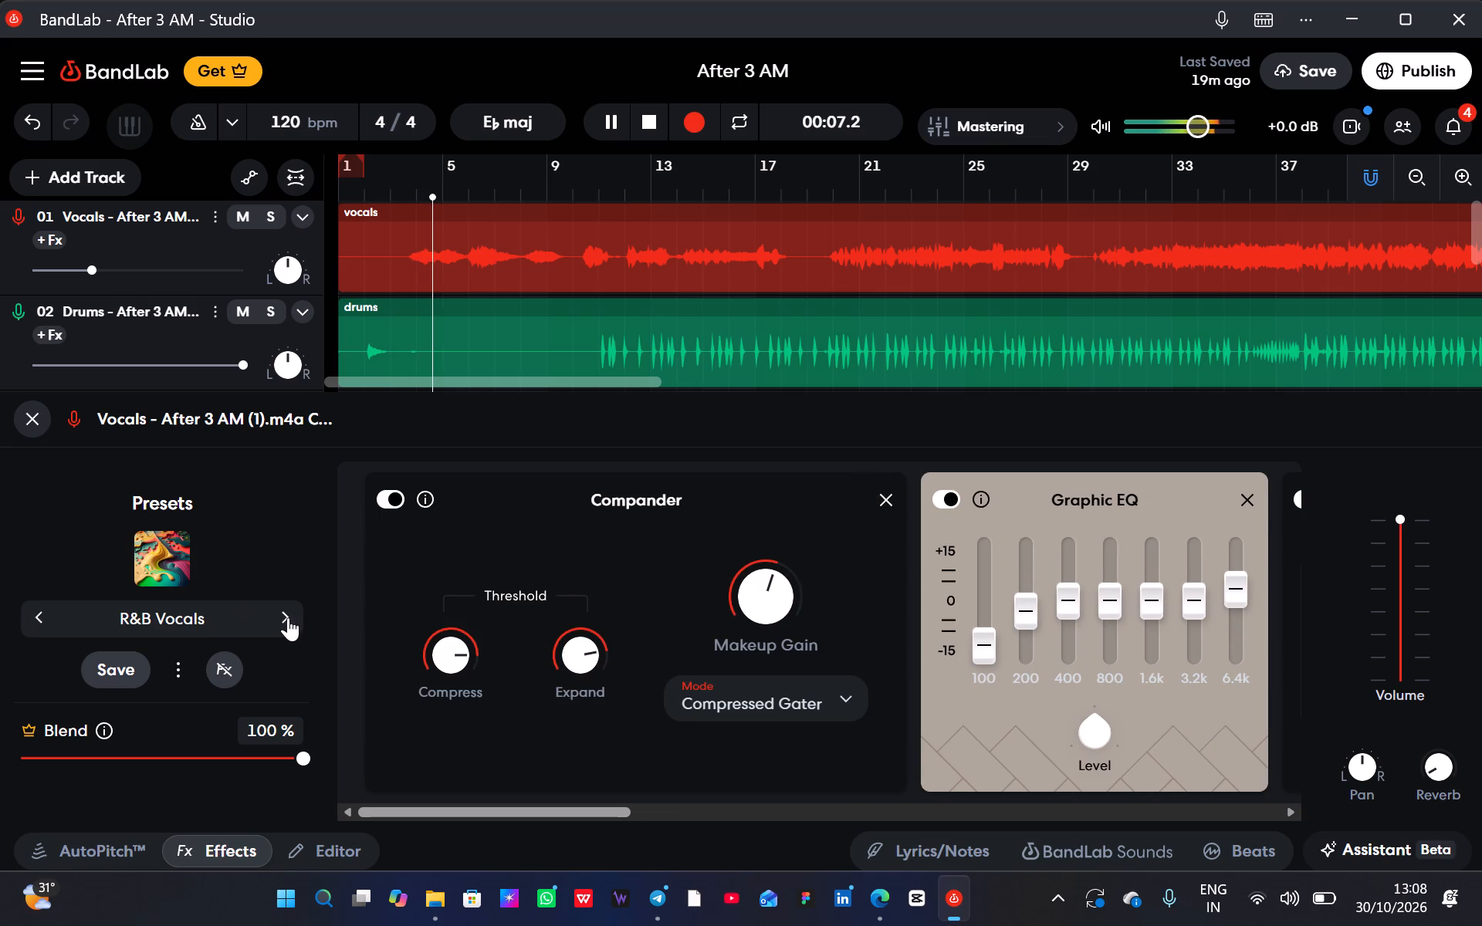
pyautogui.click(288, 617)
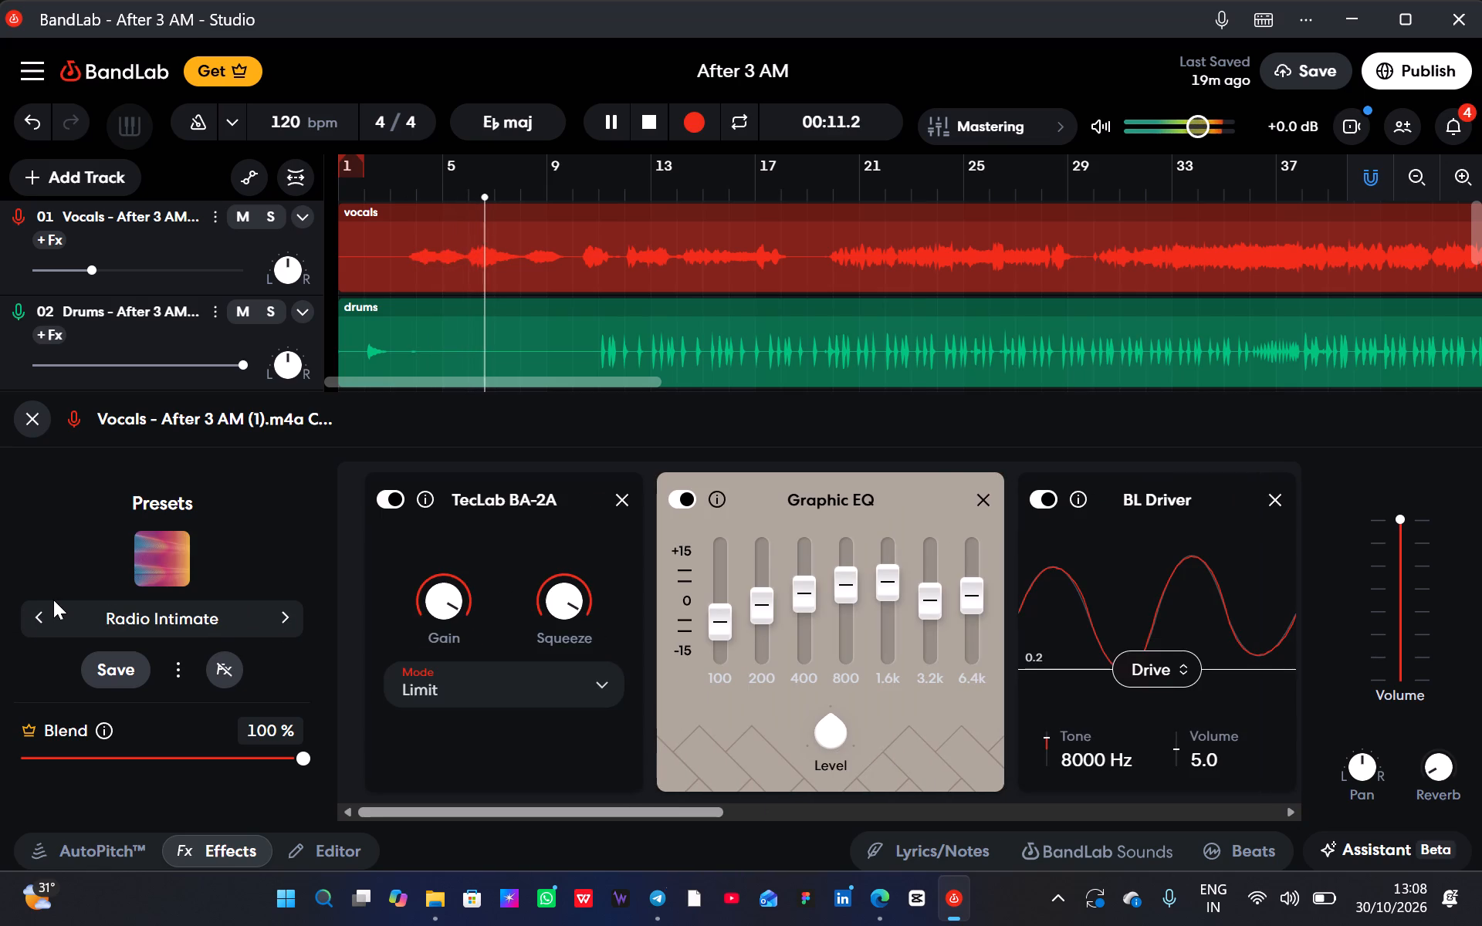
# Lower the volume of track 01 Vocals to its minimum.
pyautogui.scroll(2, 121, 303)
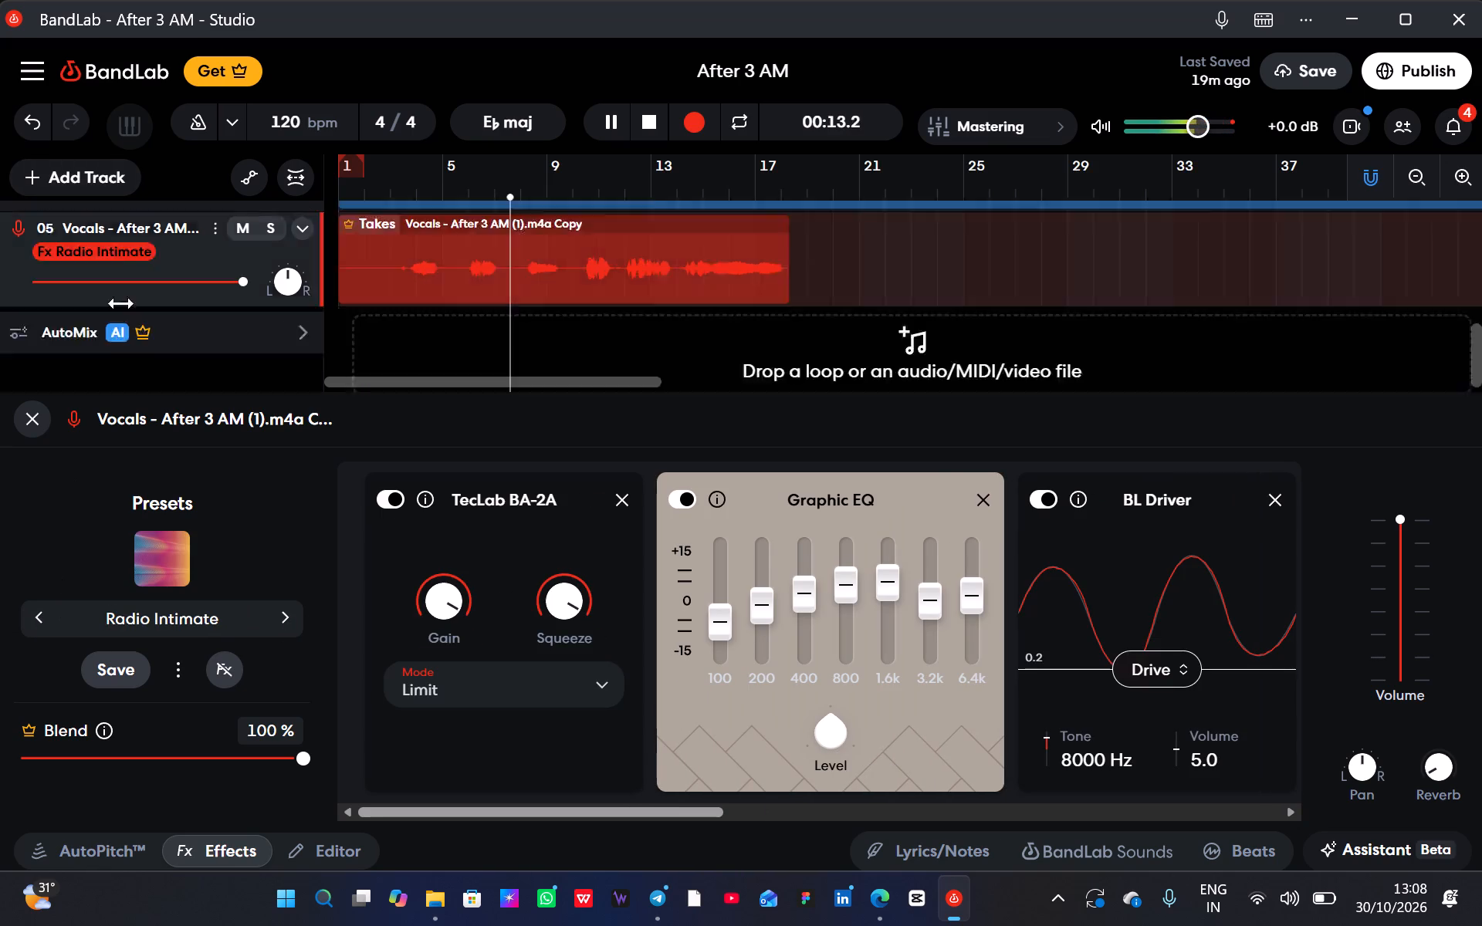
pyautogui.moveTo(86, 266); pyautogui.dragTo(0, 366)
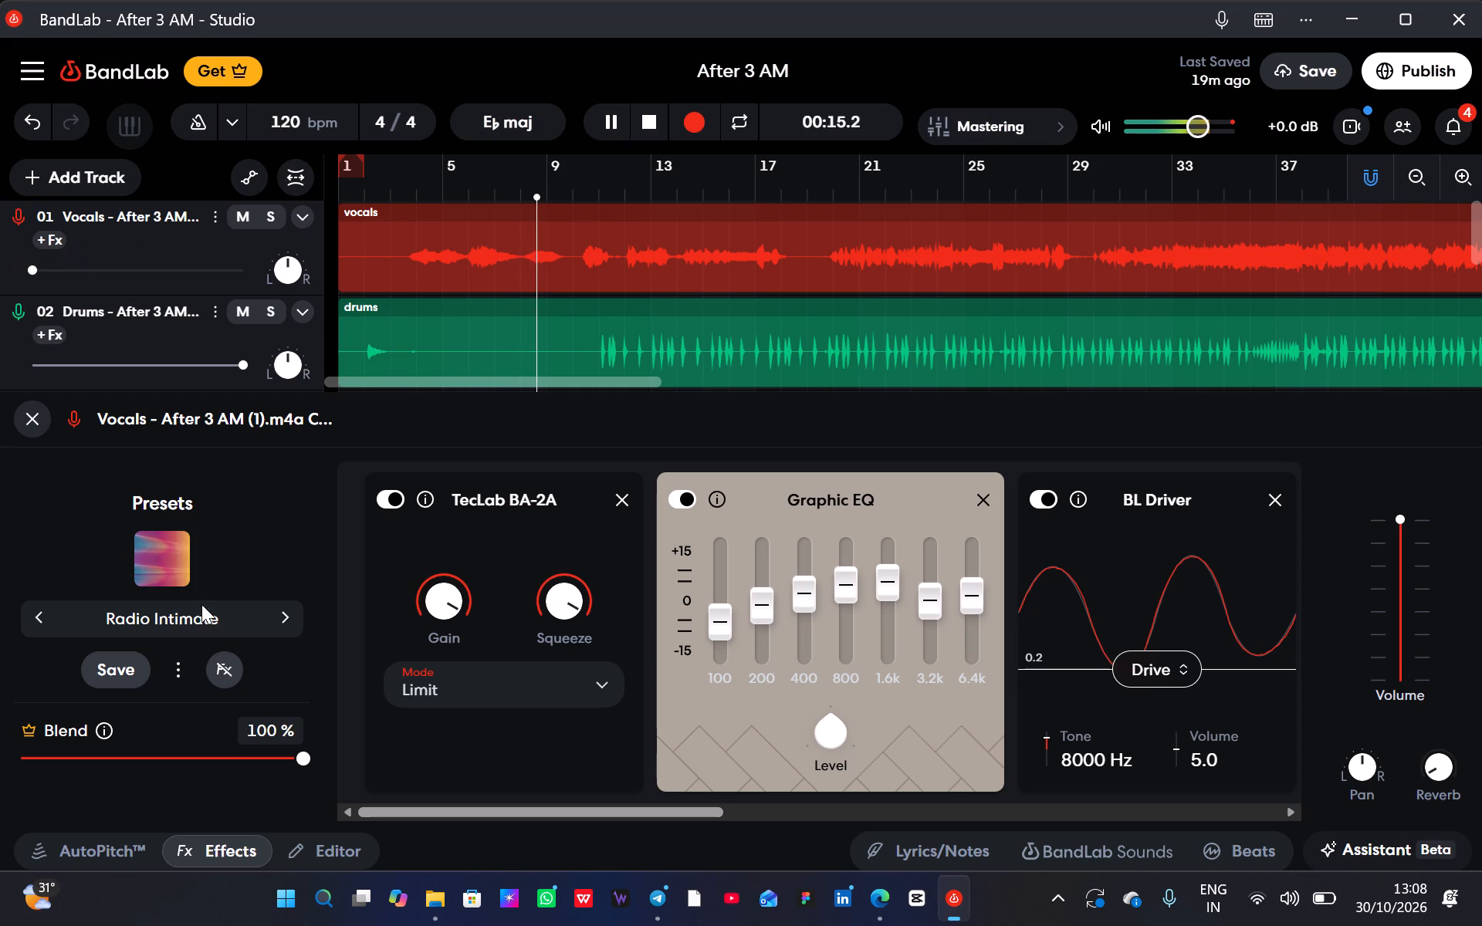
# Switch track 05 Vocals to the R&B Vocals effects preset and replay the song from the beginning.
pyautogui.click(32, 610)
pyautogui.click(609, 125)
pyautogui.click(647, 119)
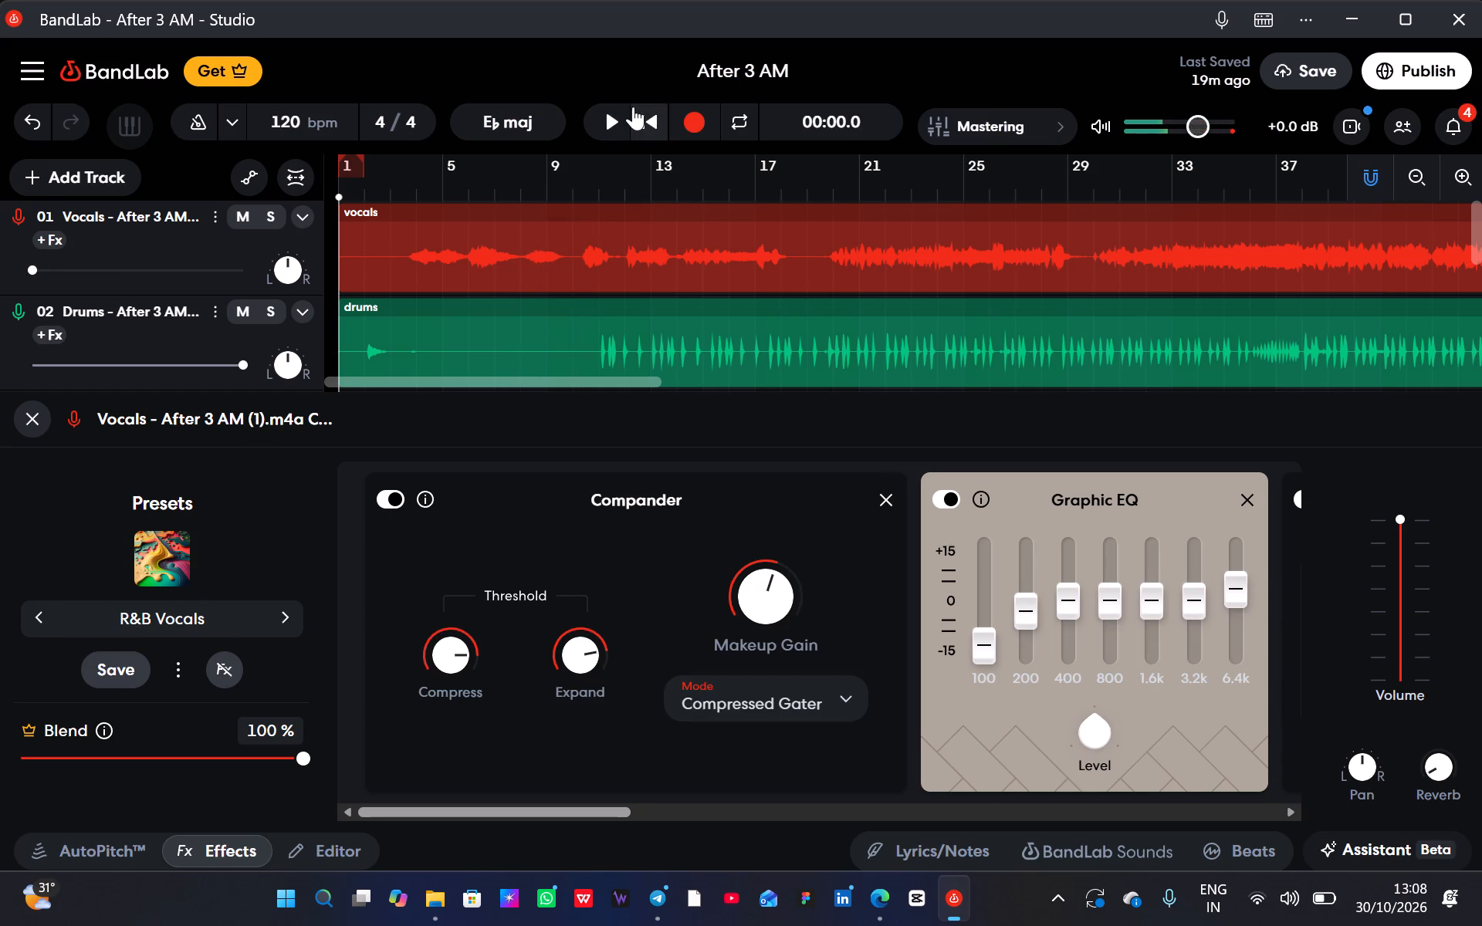
pyautogui.click(631, 119)
pyautogui.click(615, 121)
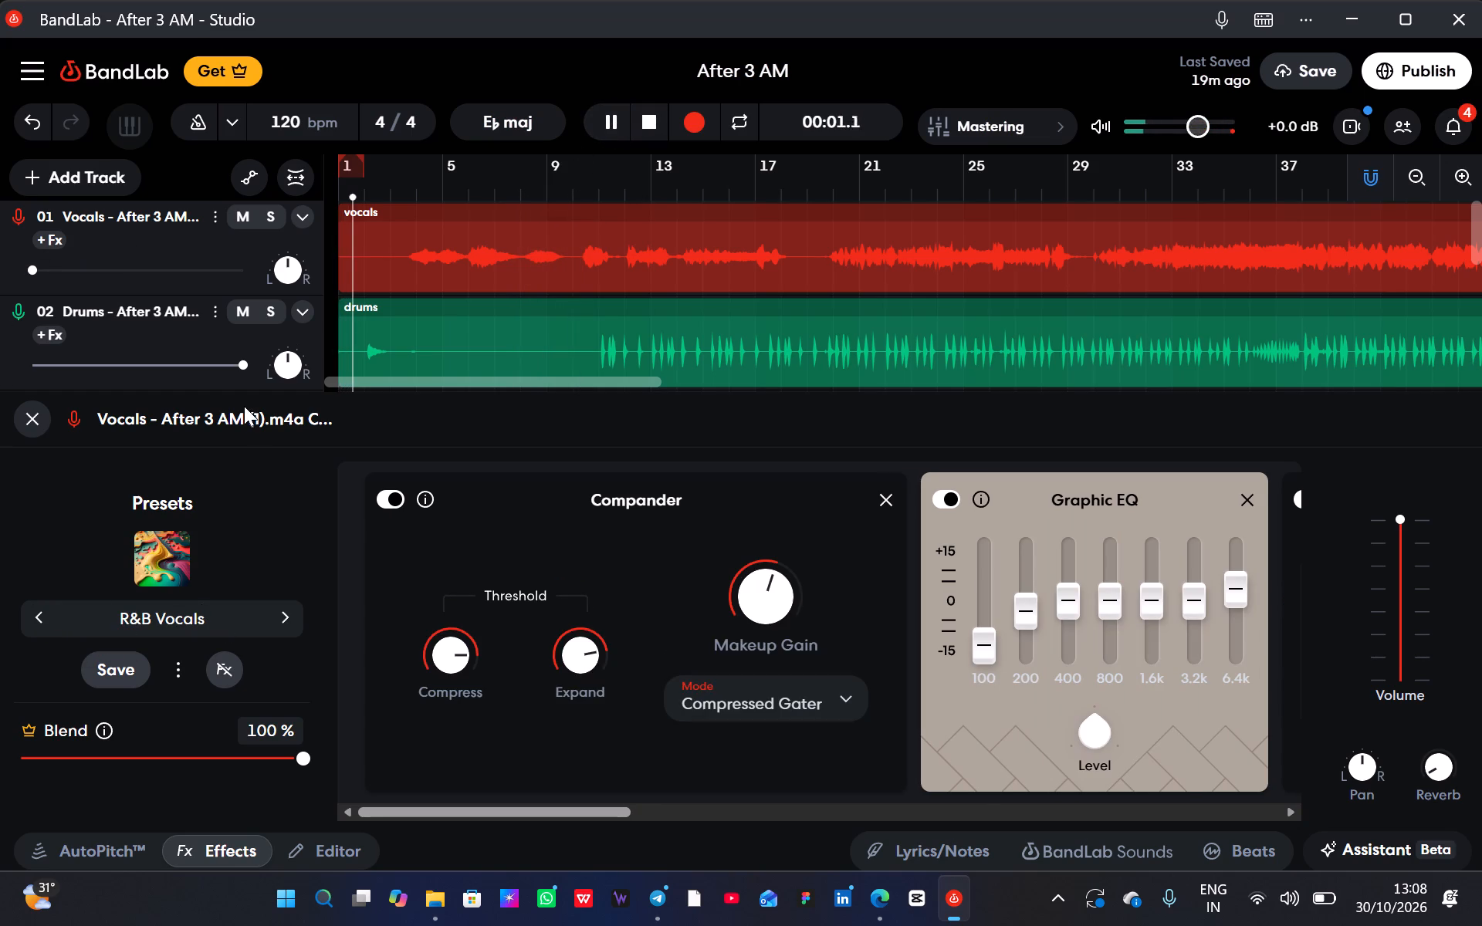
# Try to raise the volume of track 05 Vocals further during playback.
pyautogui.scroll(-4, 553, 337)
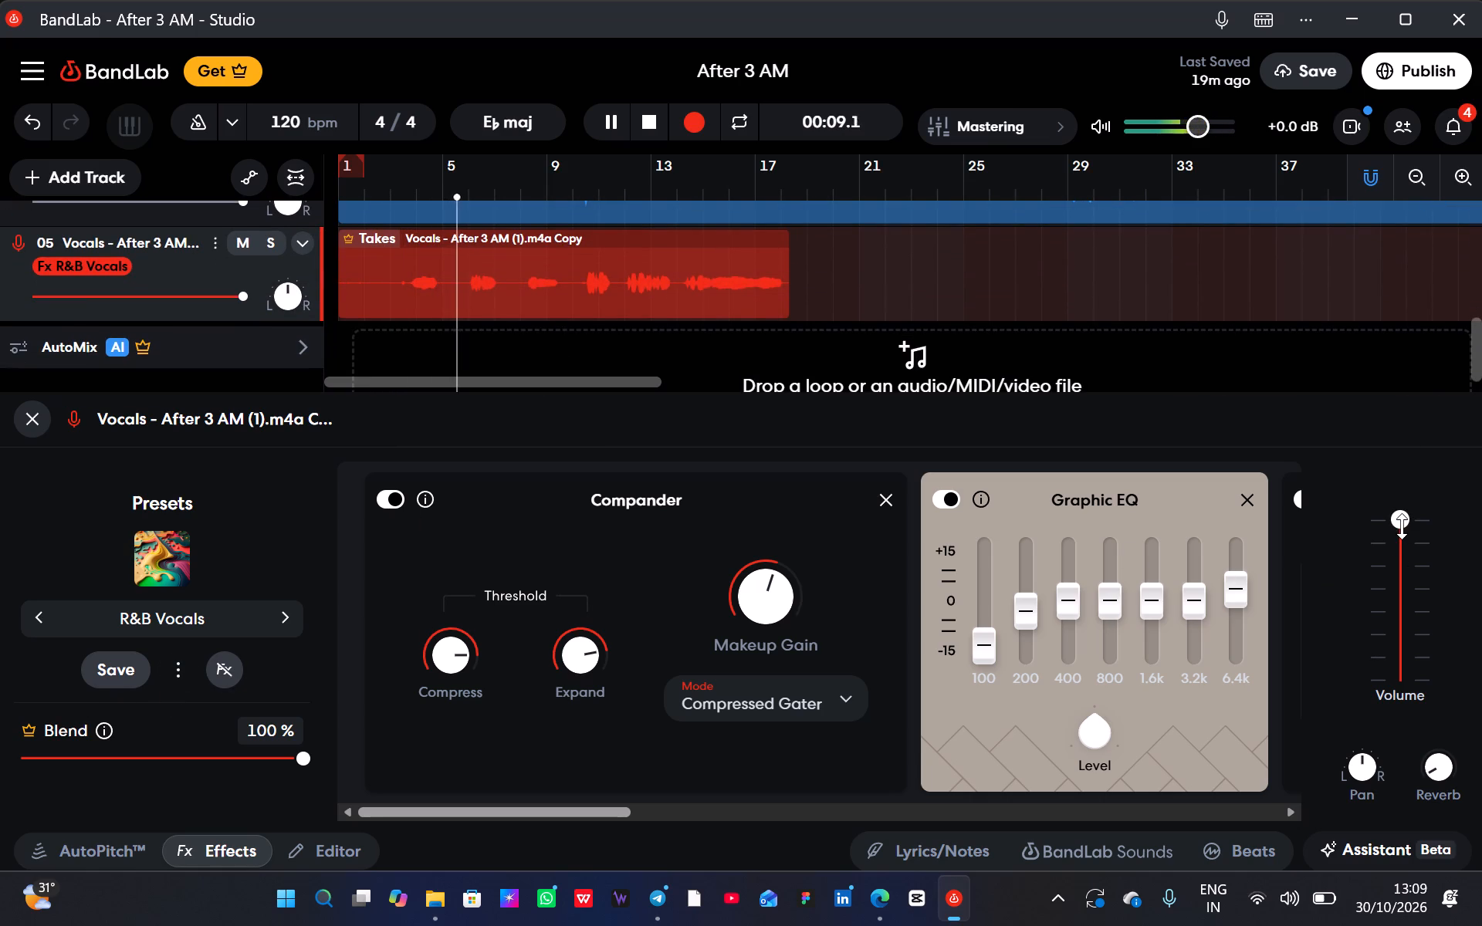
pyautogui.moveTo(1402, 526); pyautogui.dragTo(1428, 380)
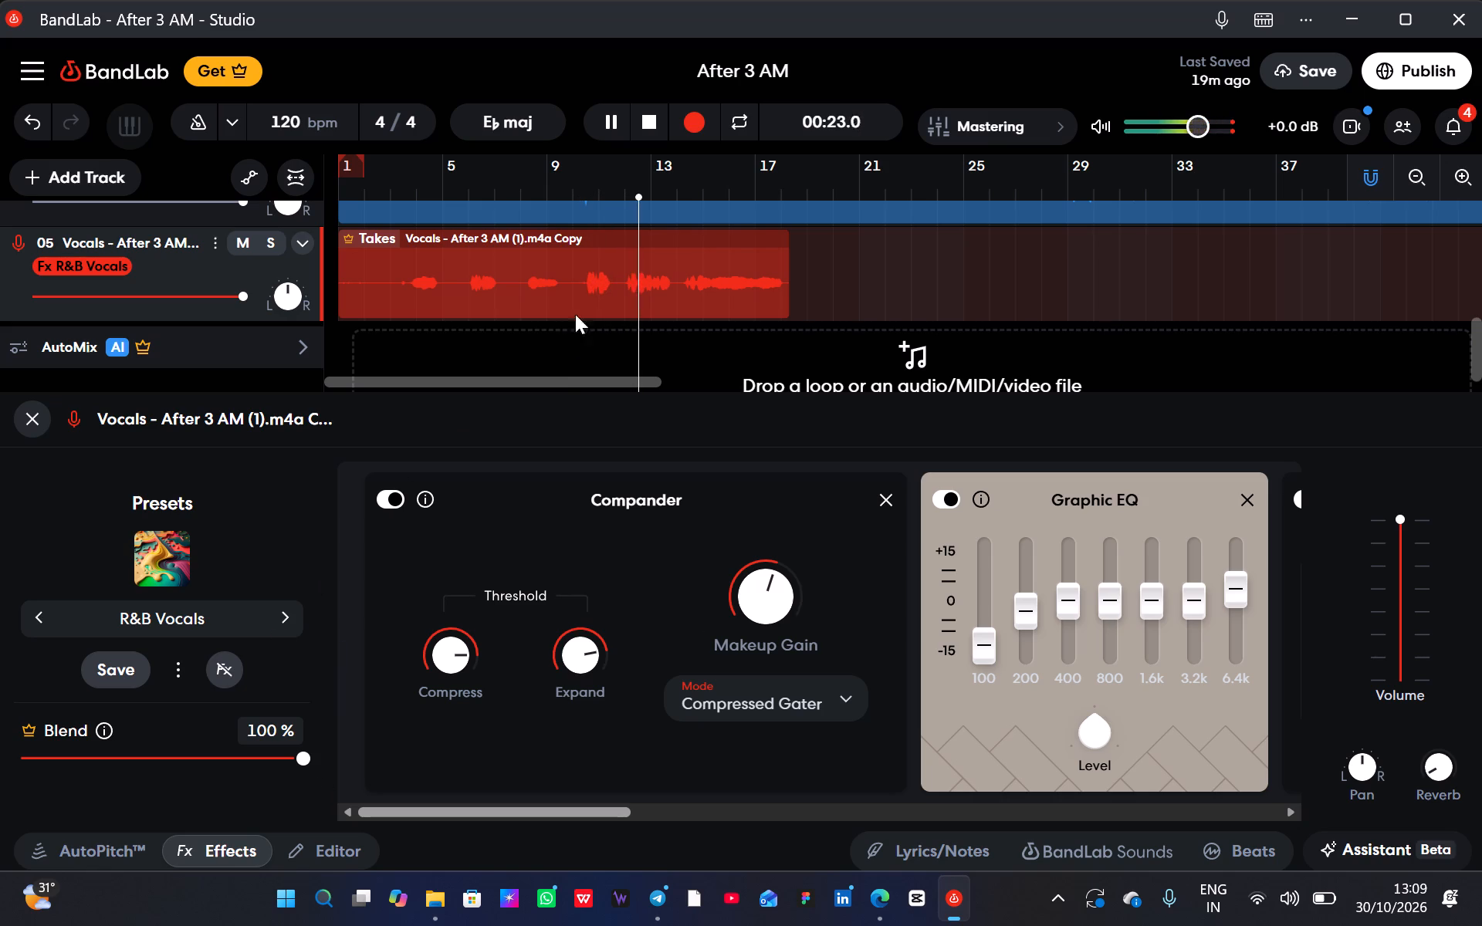
# Stop playback and split the clip on track 05 Vocals at 00:21.2.
pyautogui.press('space')
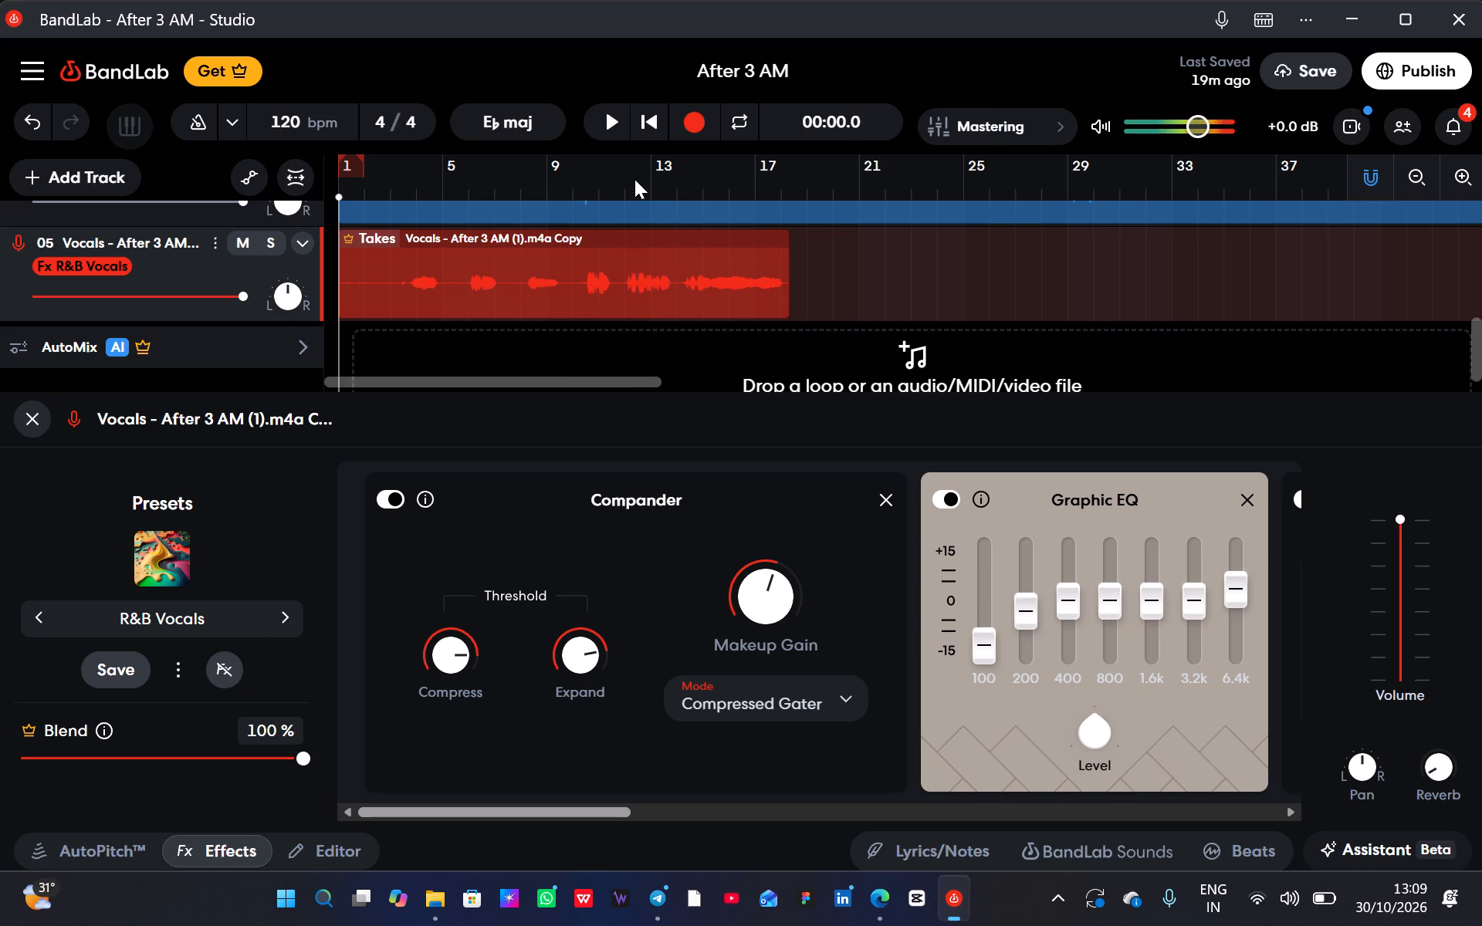
pyautogui.click(614, 188)
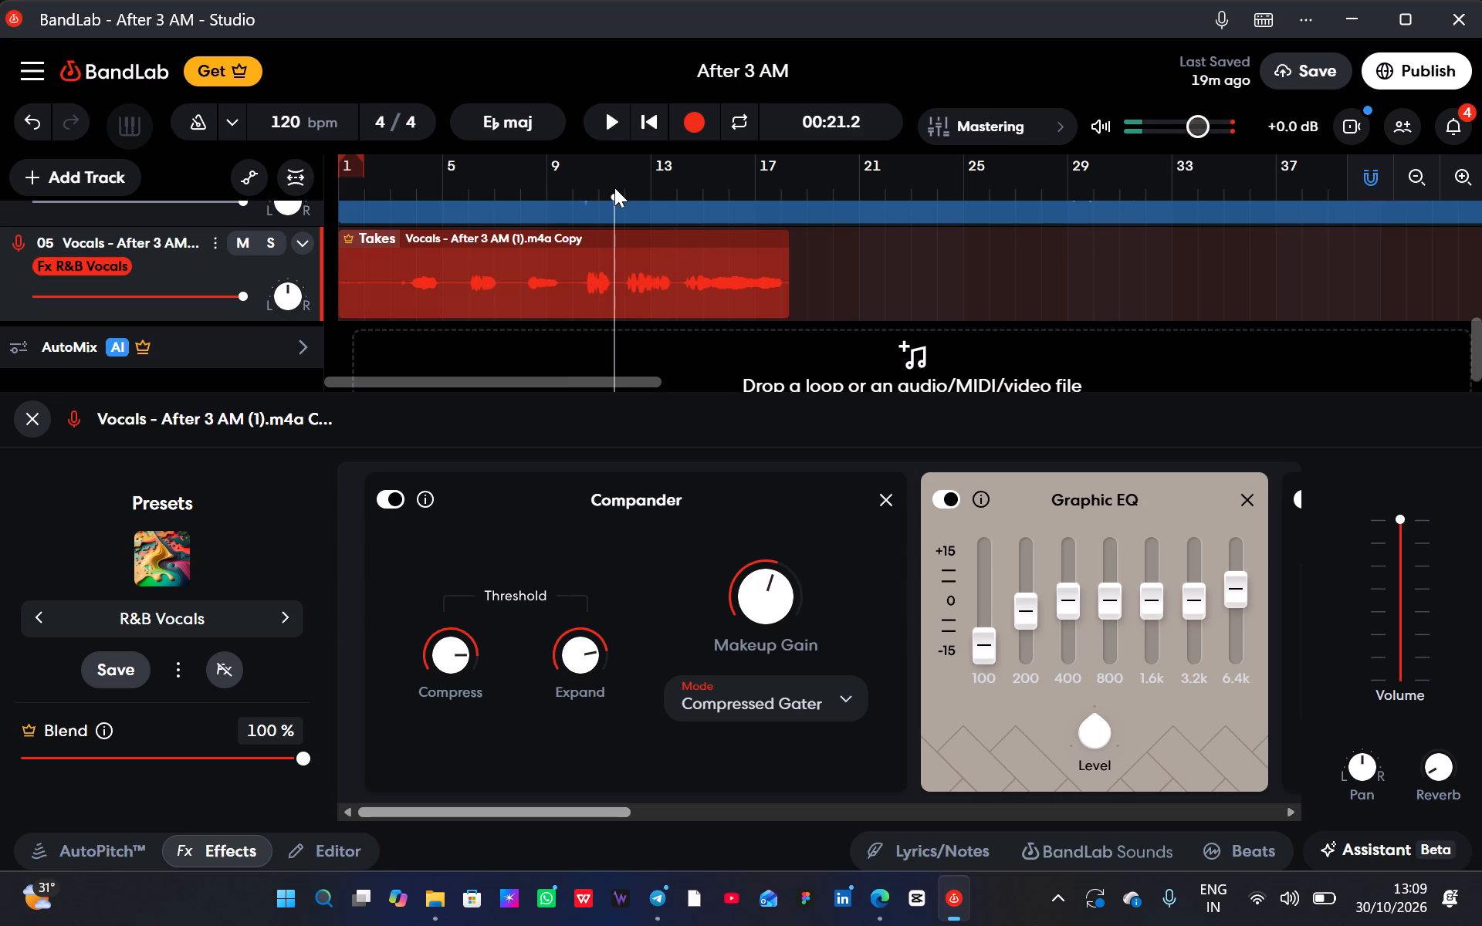
pyautogui.press('s')
pyautogui.click(653, 324)
pyautogui.click(648, 278)
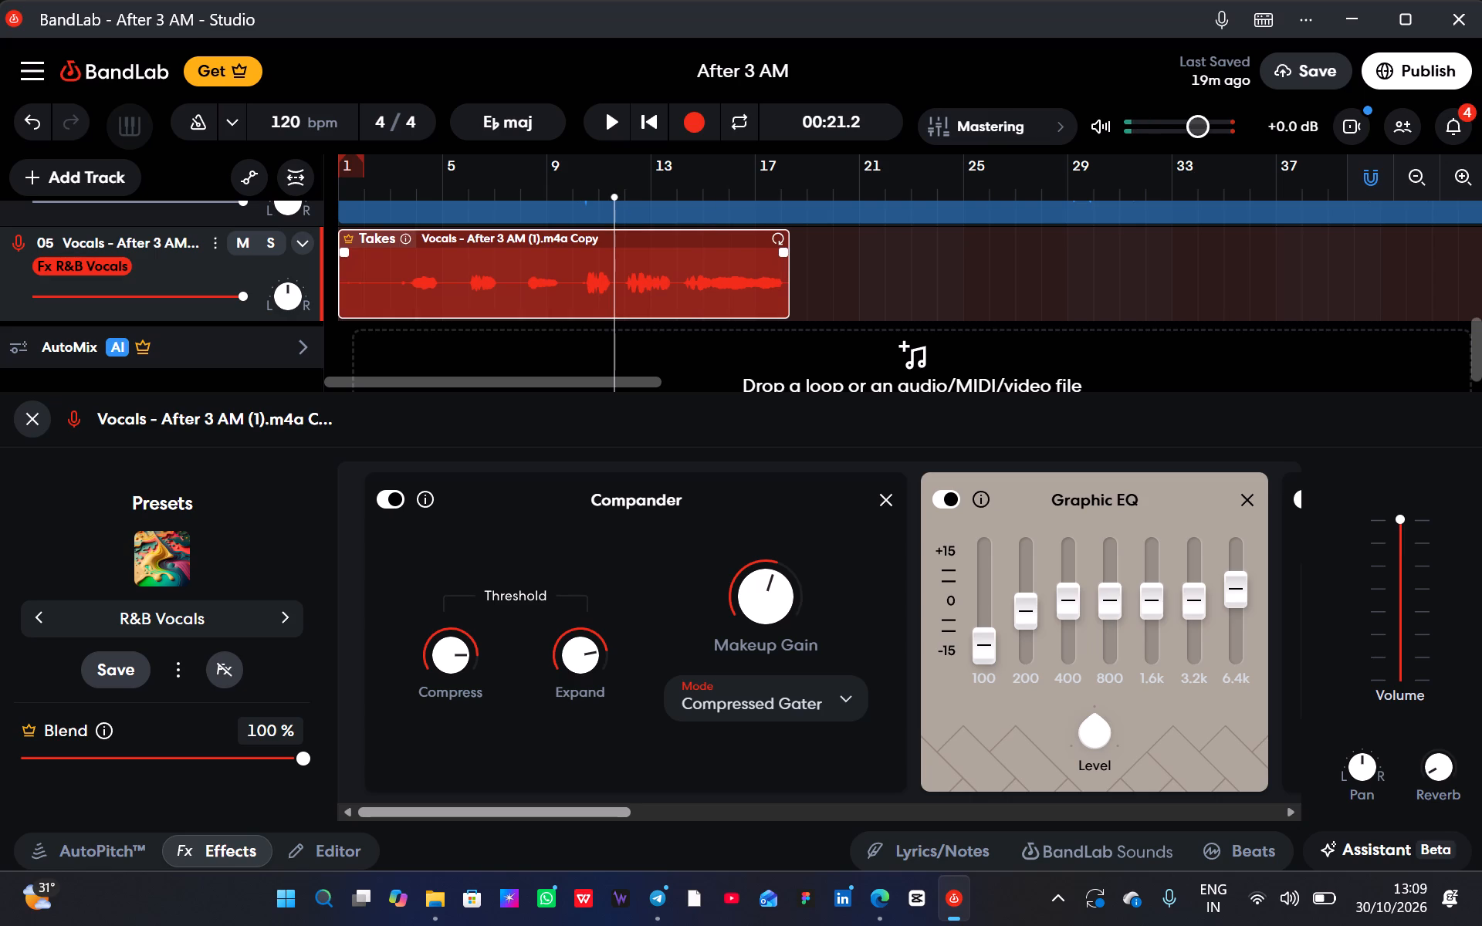
pyautogui.press('s')
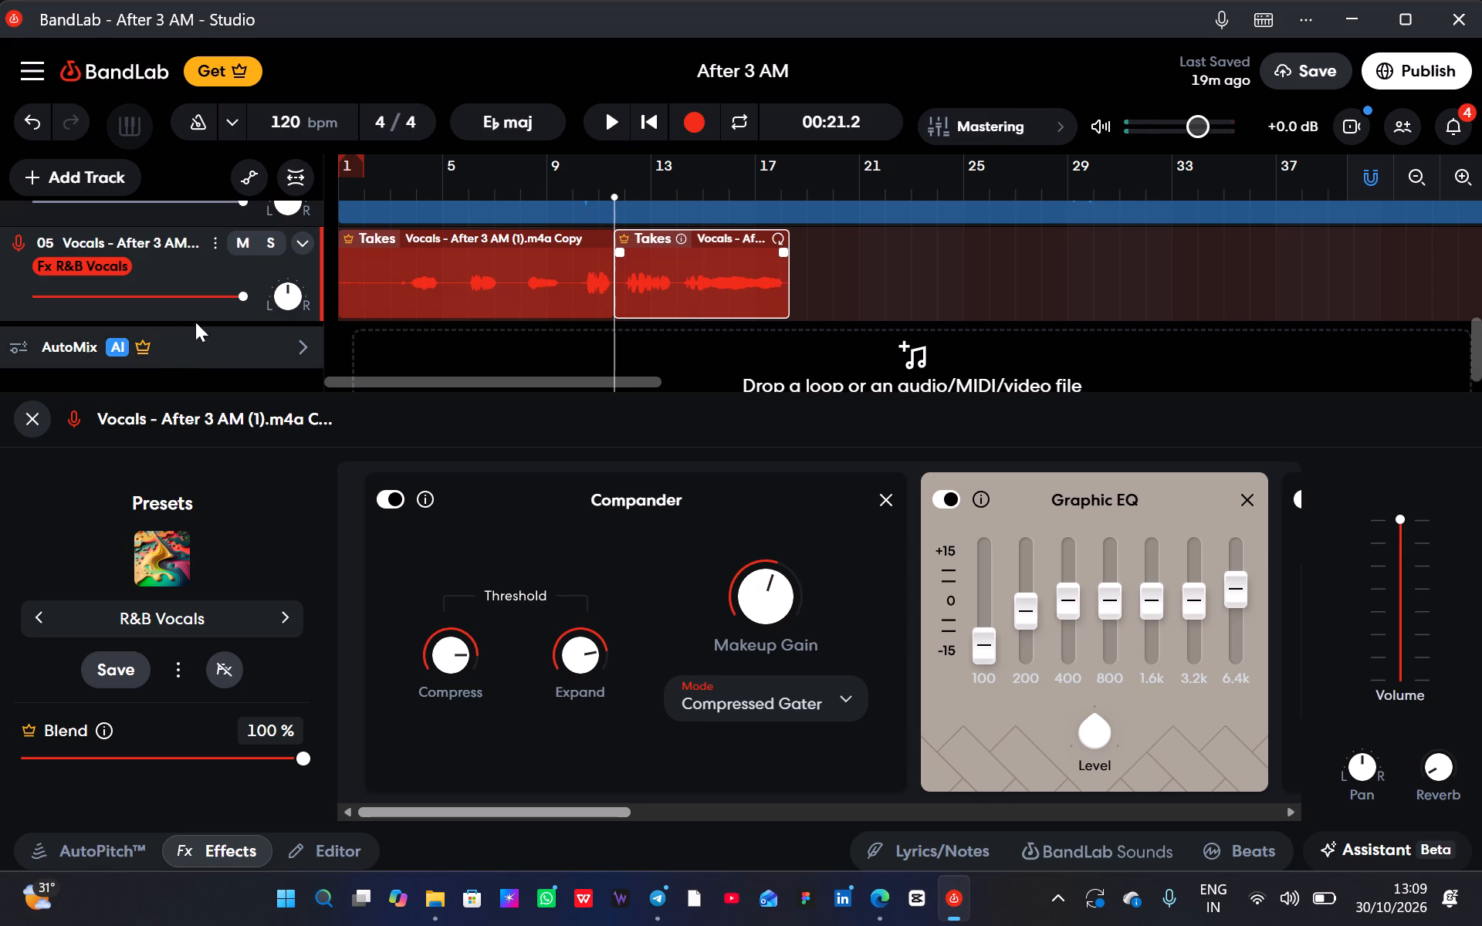
# Play the song from about bar 3 to listen to the vocals on track 05.
pyautogui.click(396, 192)
pyautogui.press('space')
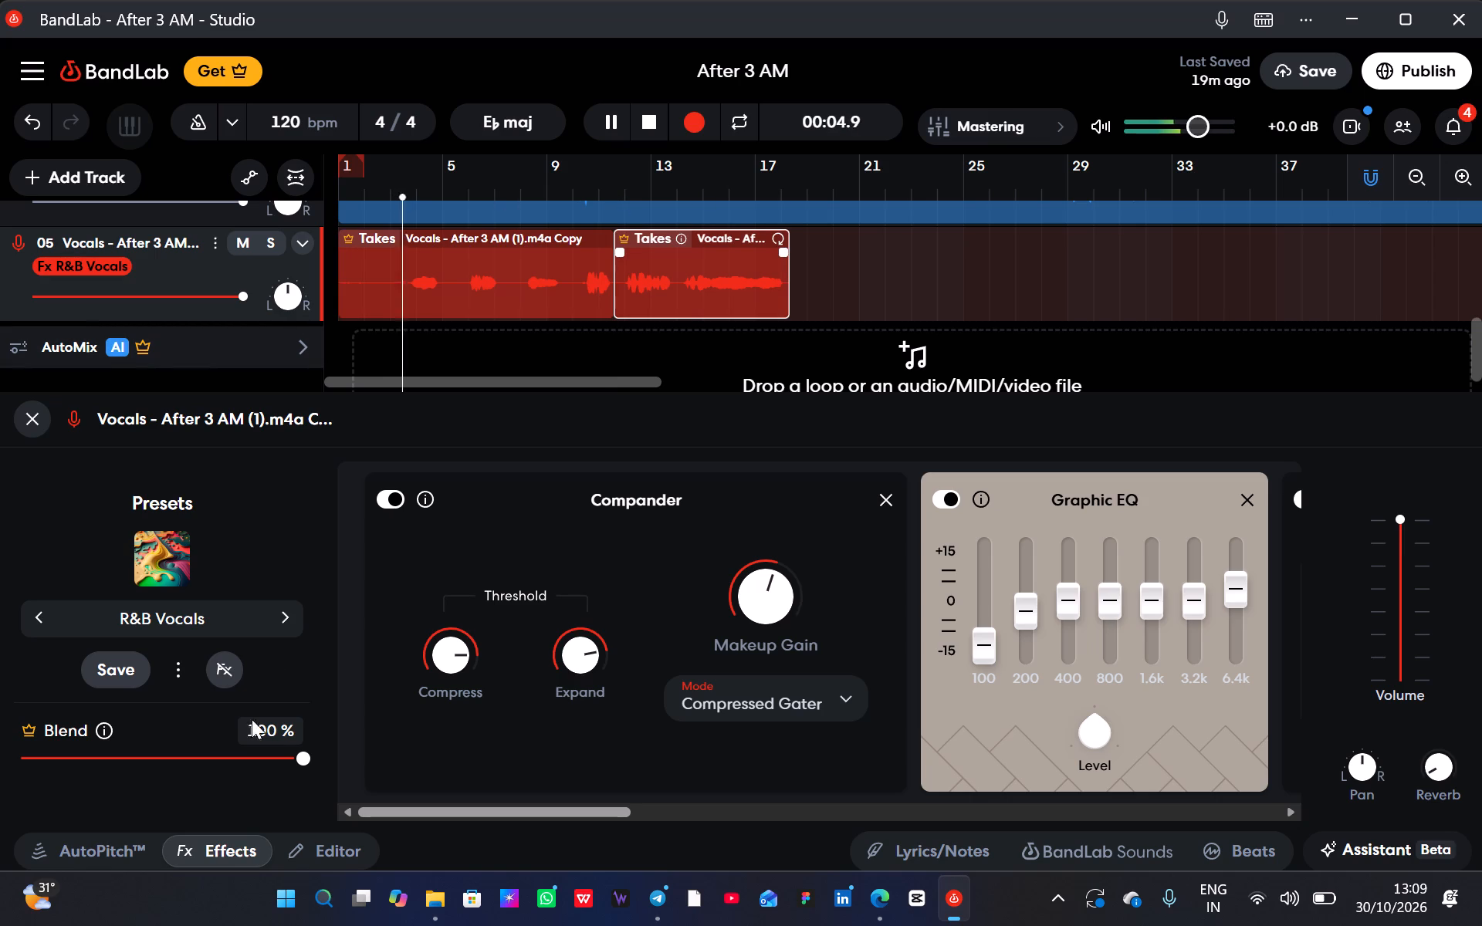
# Audition the Rush and Radio Intimate effects presets on track 05 Vocals during playback, settling on Scotty Tone.
pyautogui.click(289, 614)
pyautogui.click(286, 618)
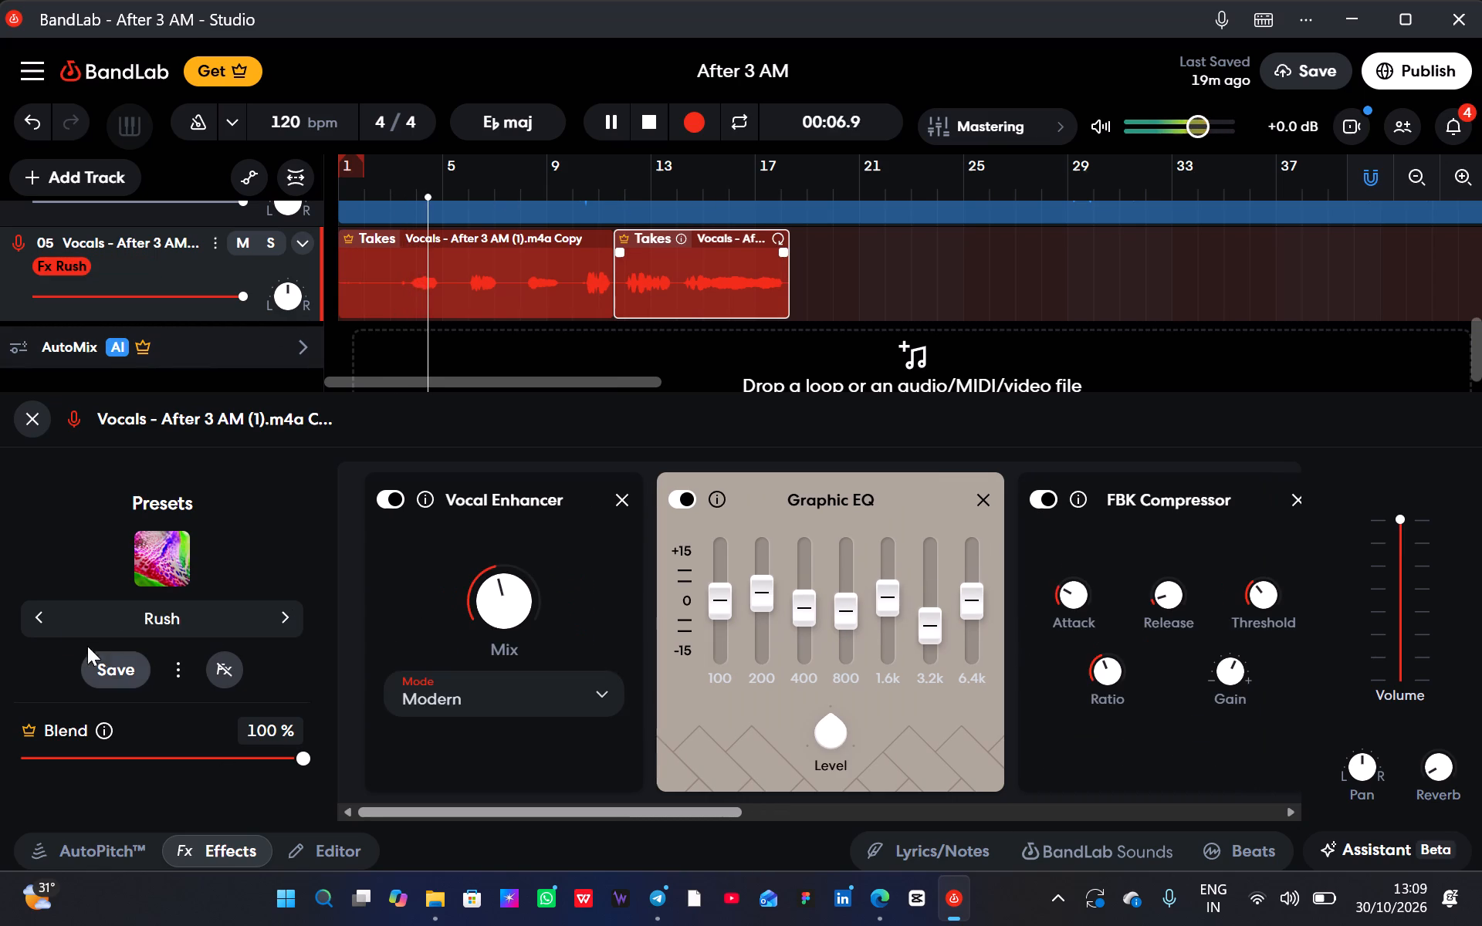
pyautogui.click(48, 613)
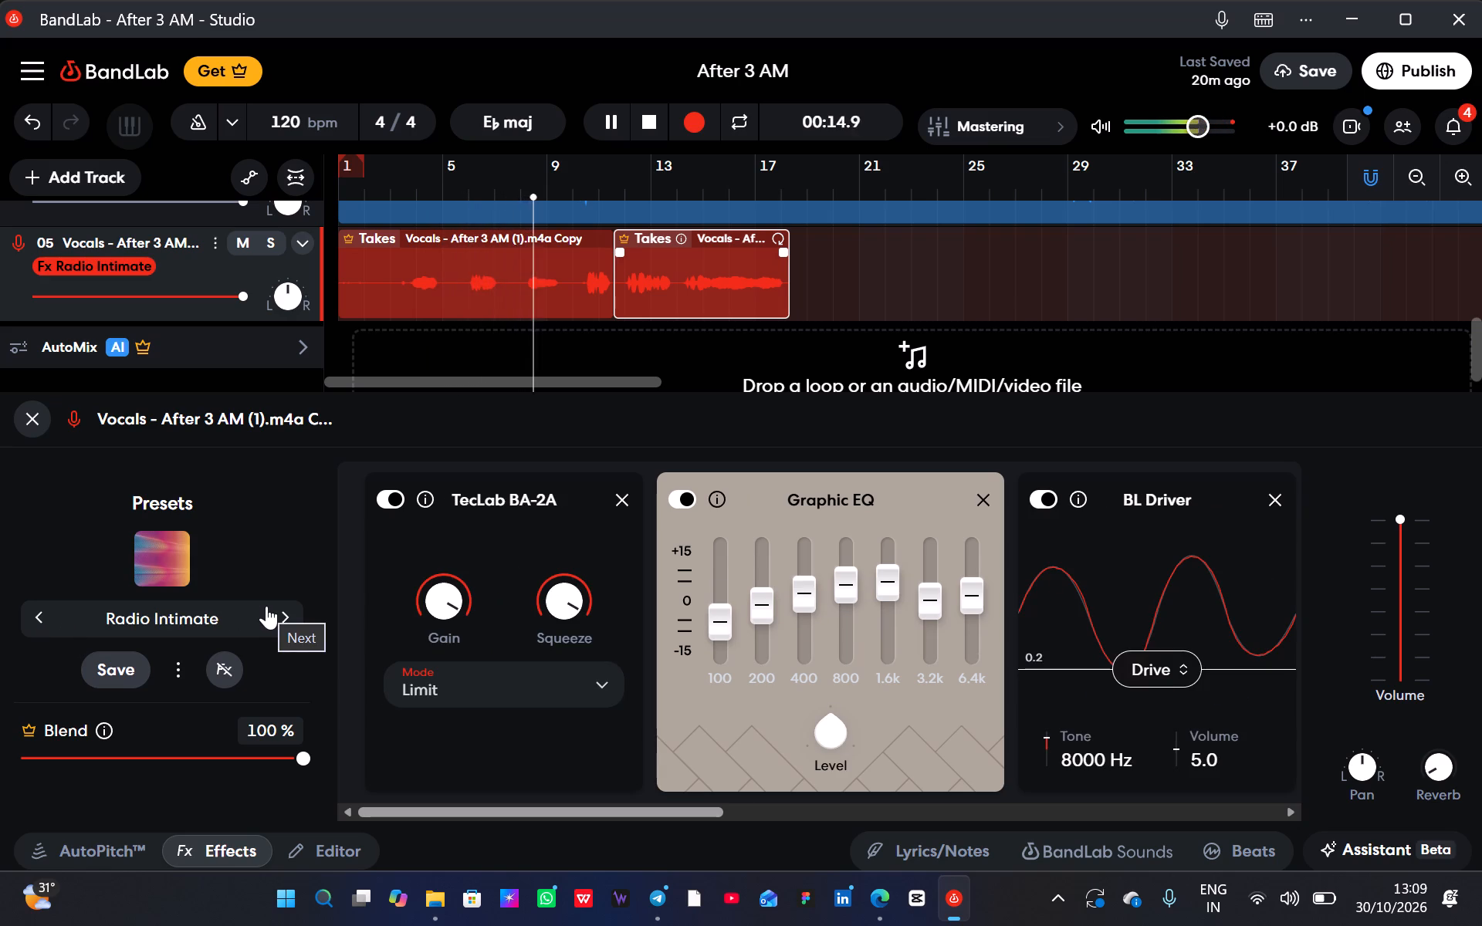
pyautogui.click(286, 611)
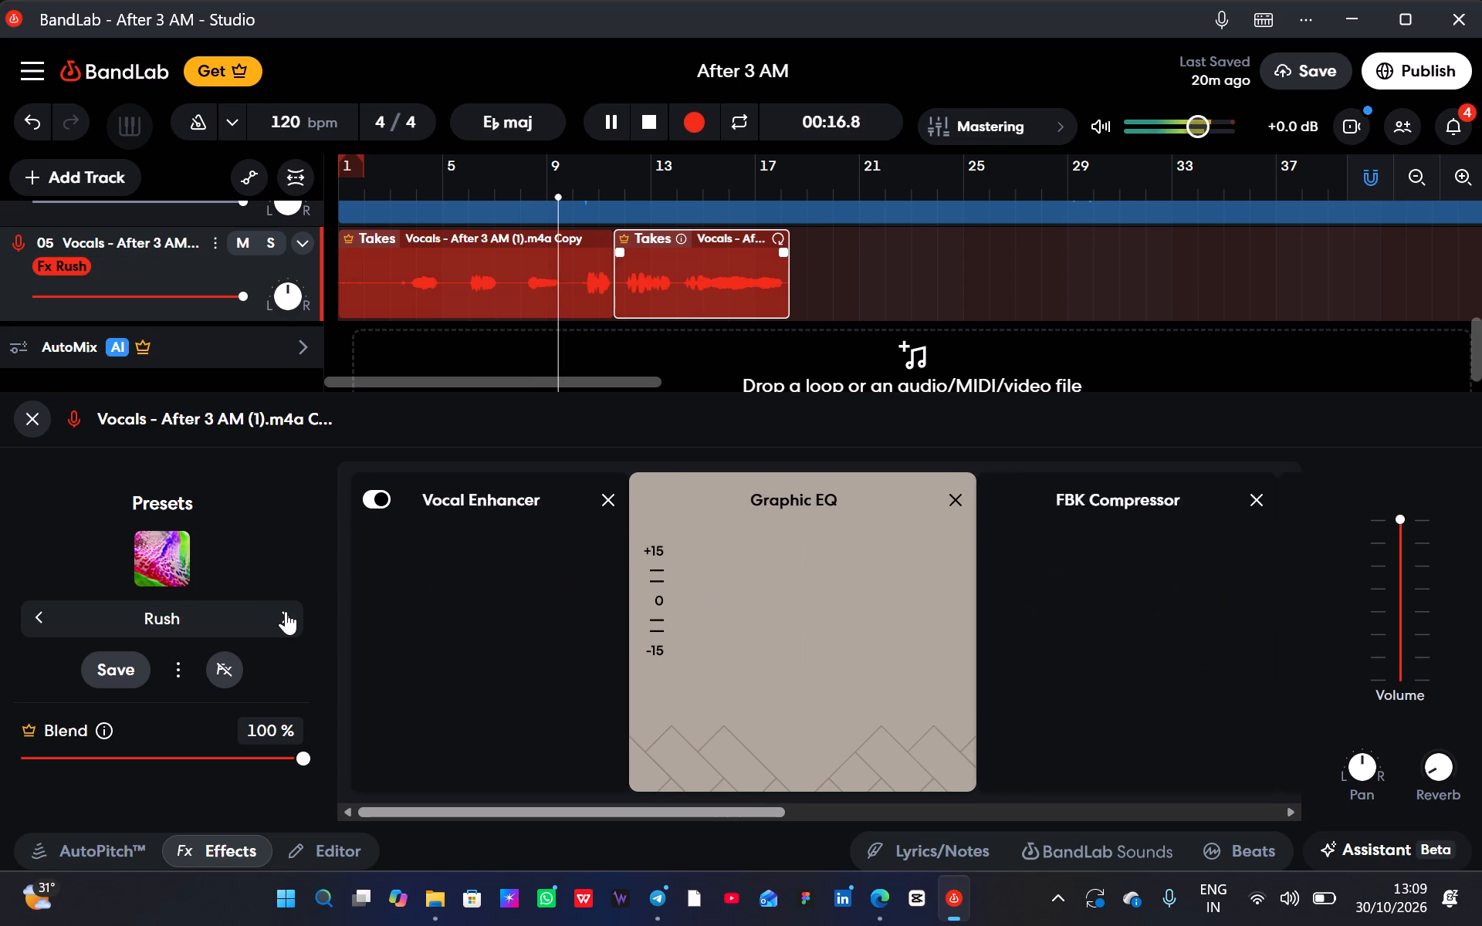
pyautogui.click(286, 613)
# Replay the song from about bar 3 to hear the vocals with the preset, stop playback, and return to the start.
pyautogui.click(392, 194)
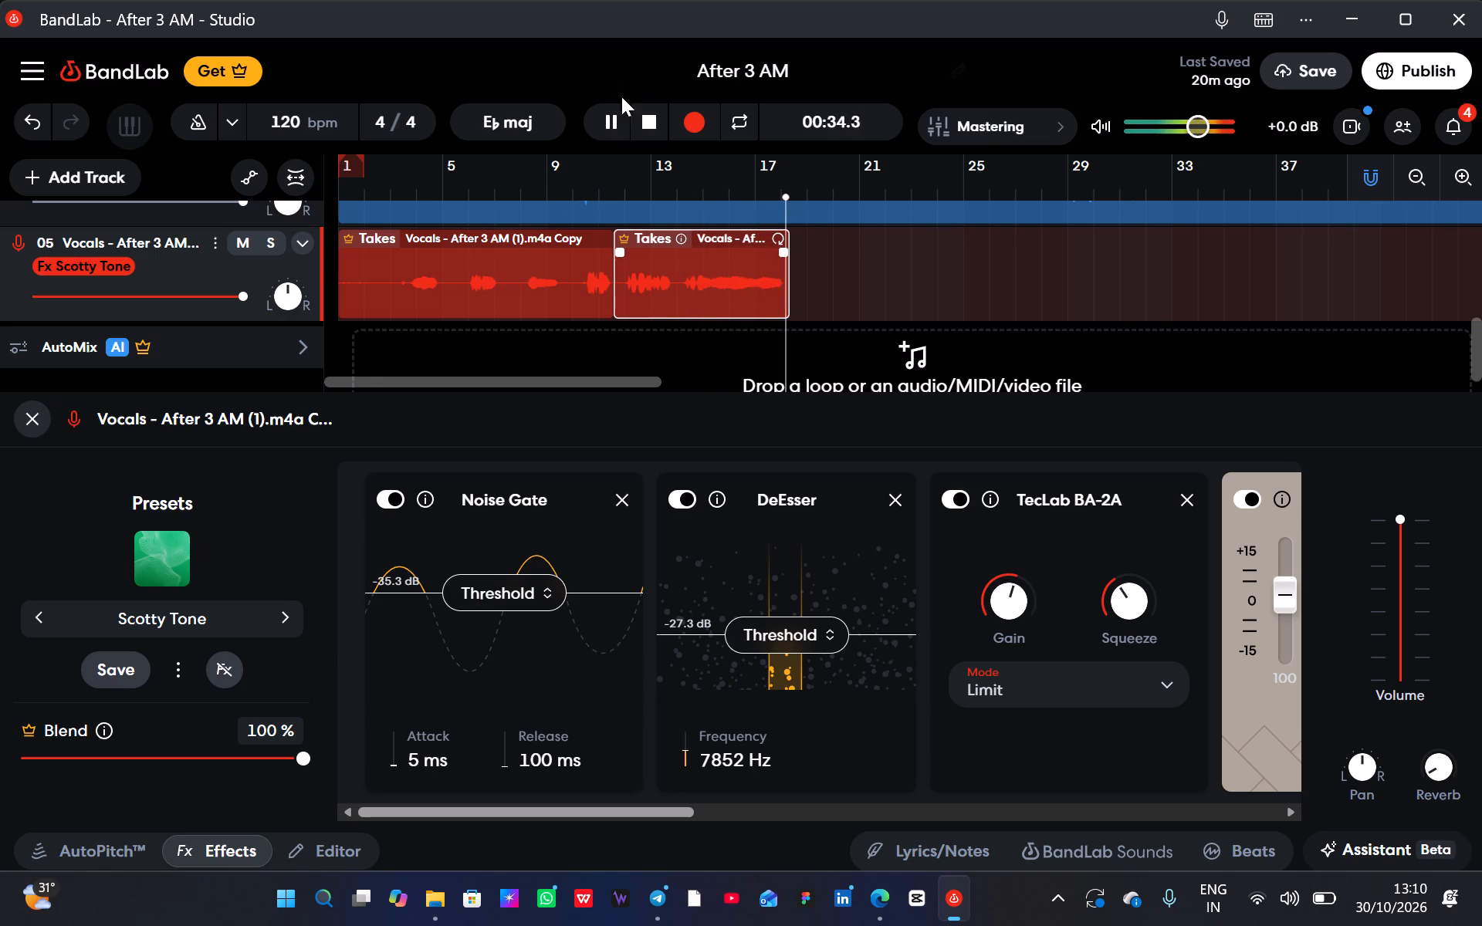
pyautogui.click(611, 114)
pyautogui.click(645, 115)
pyautogui.click(647, 115)
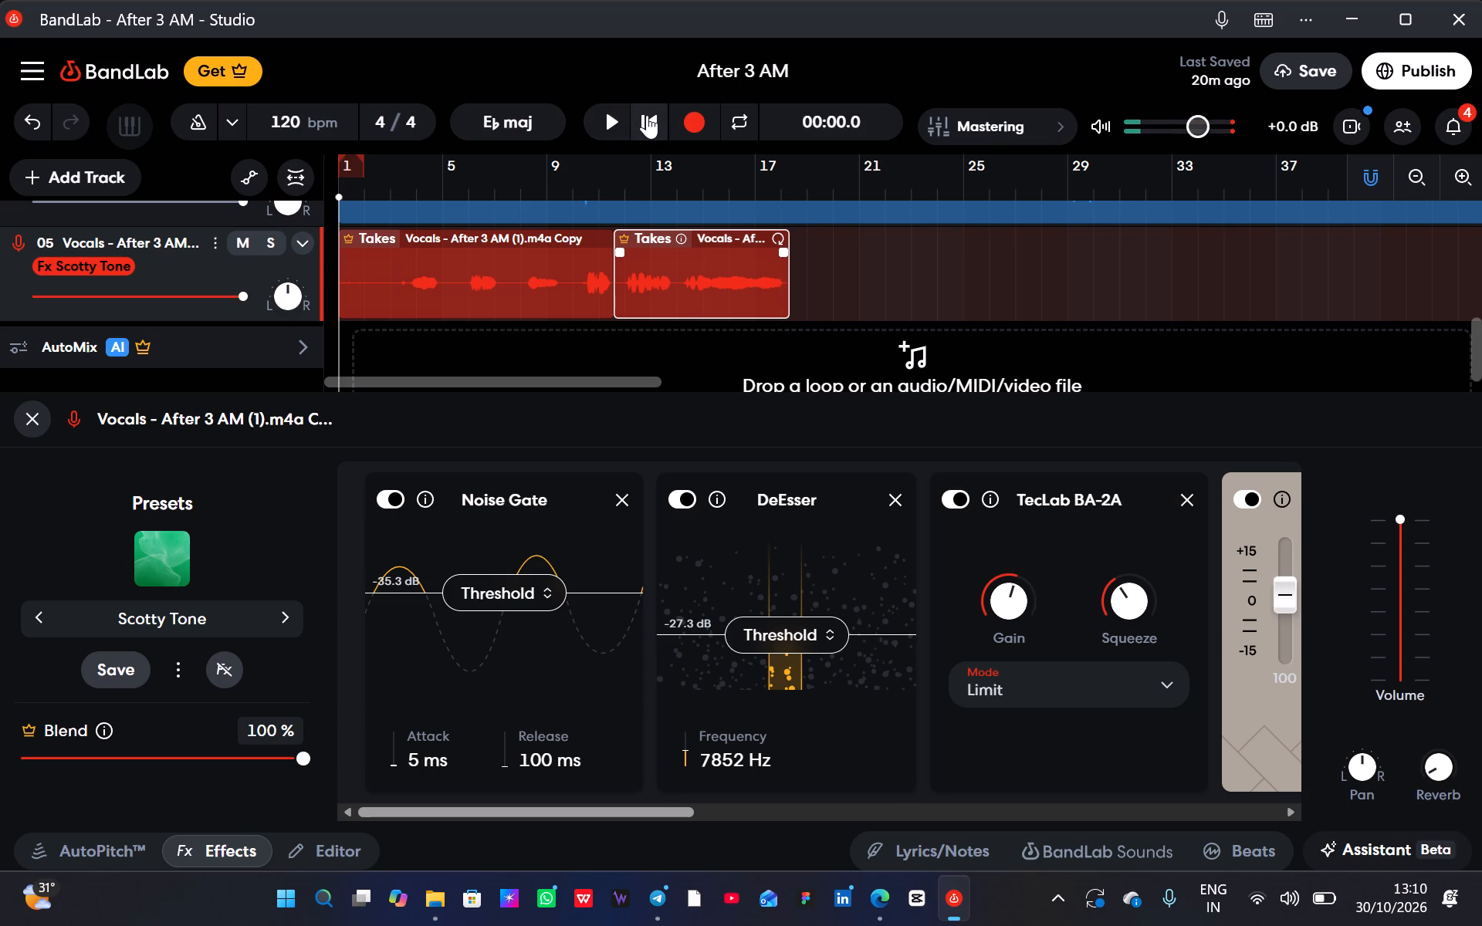
# Record a short take from the start on track 05 Vocals, lowering the track's volume to near minimum, and stop recording.
pyautogui.click(691, 120)
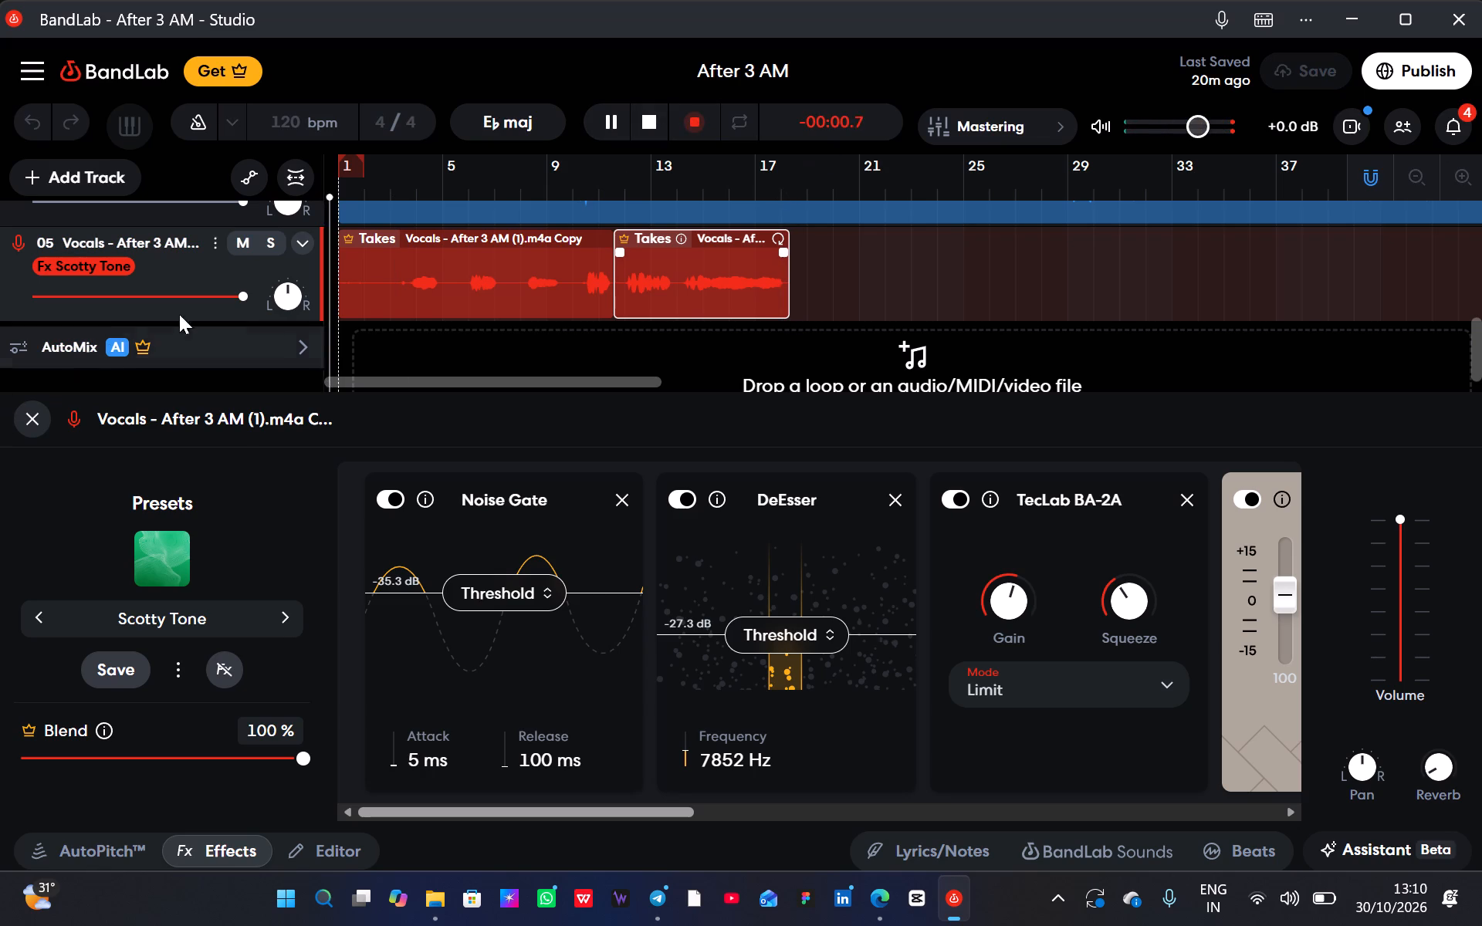
pyautogui.moveTo(195, 300); pyautogui.dragTo(0, 333)
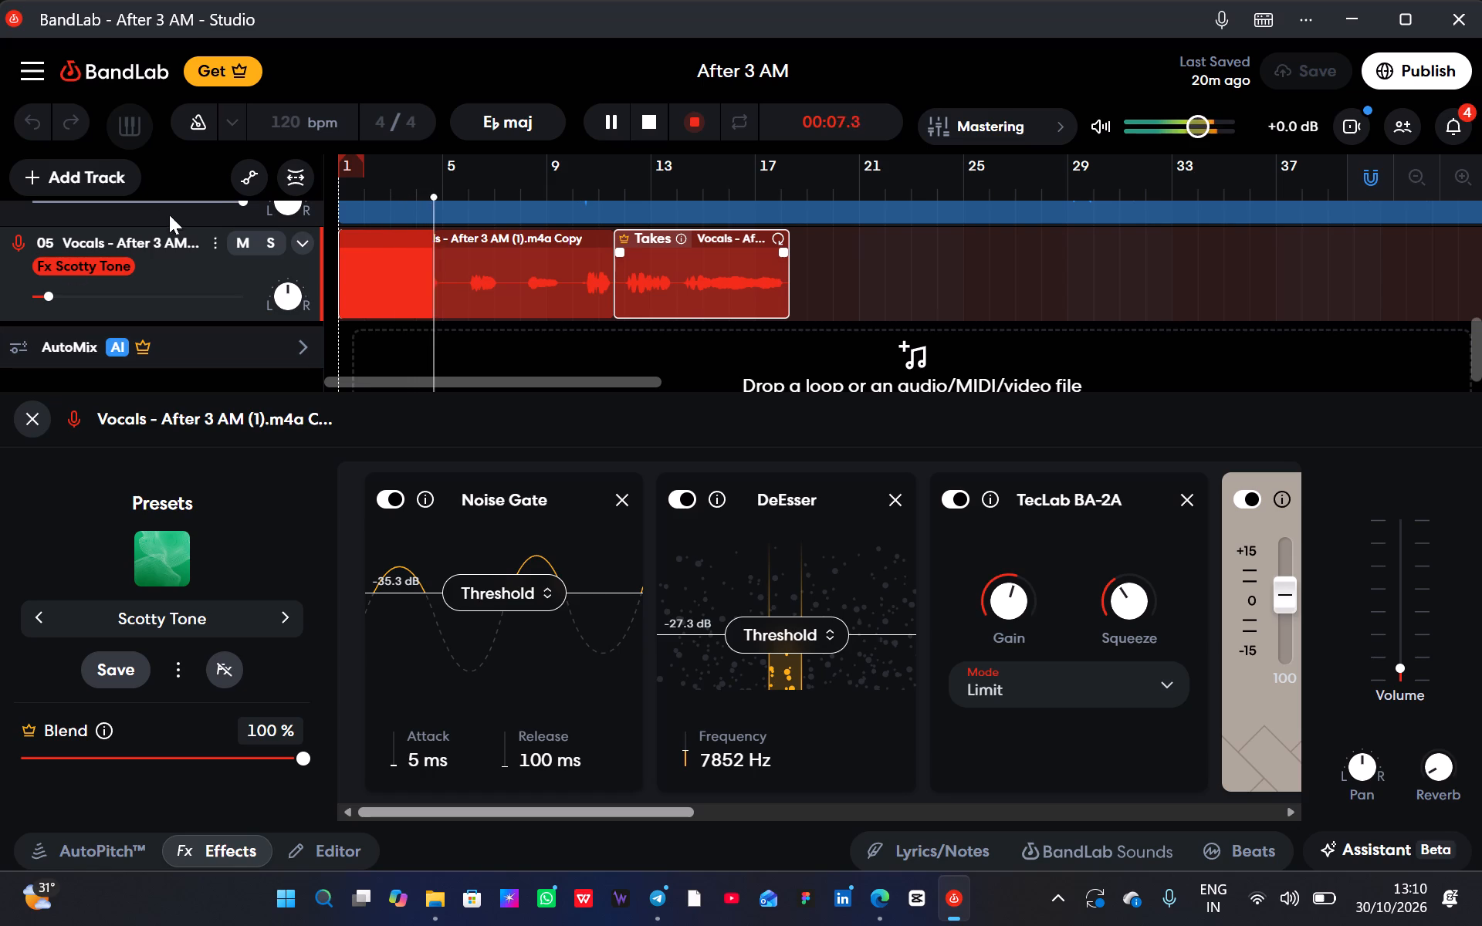
pyautogui.click(617, 119)
pyautogui.click(649, 118)
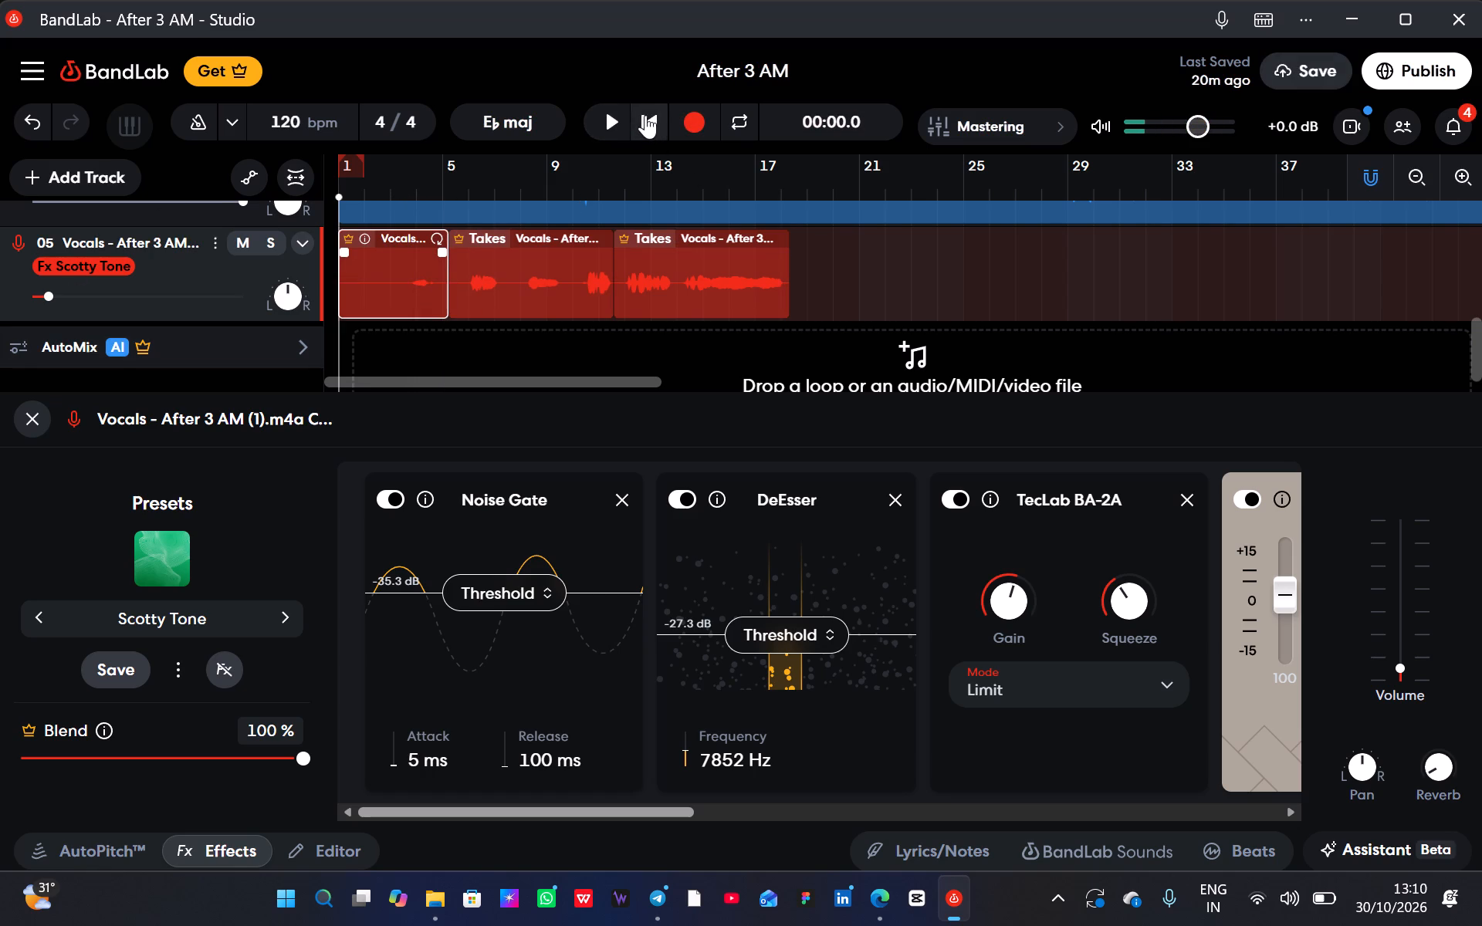
# Record another vocal take on track 05 Vocals from the beginning of the song.
pyautogui.click(682, 114)
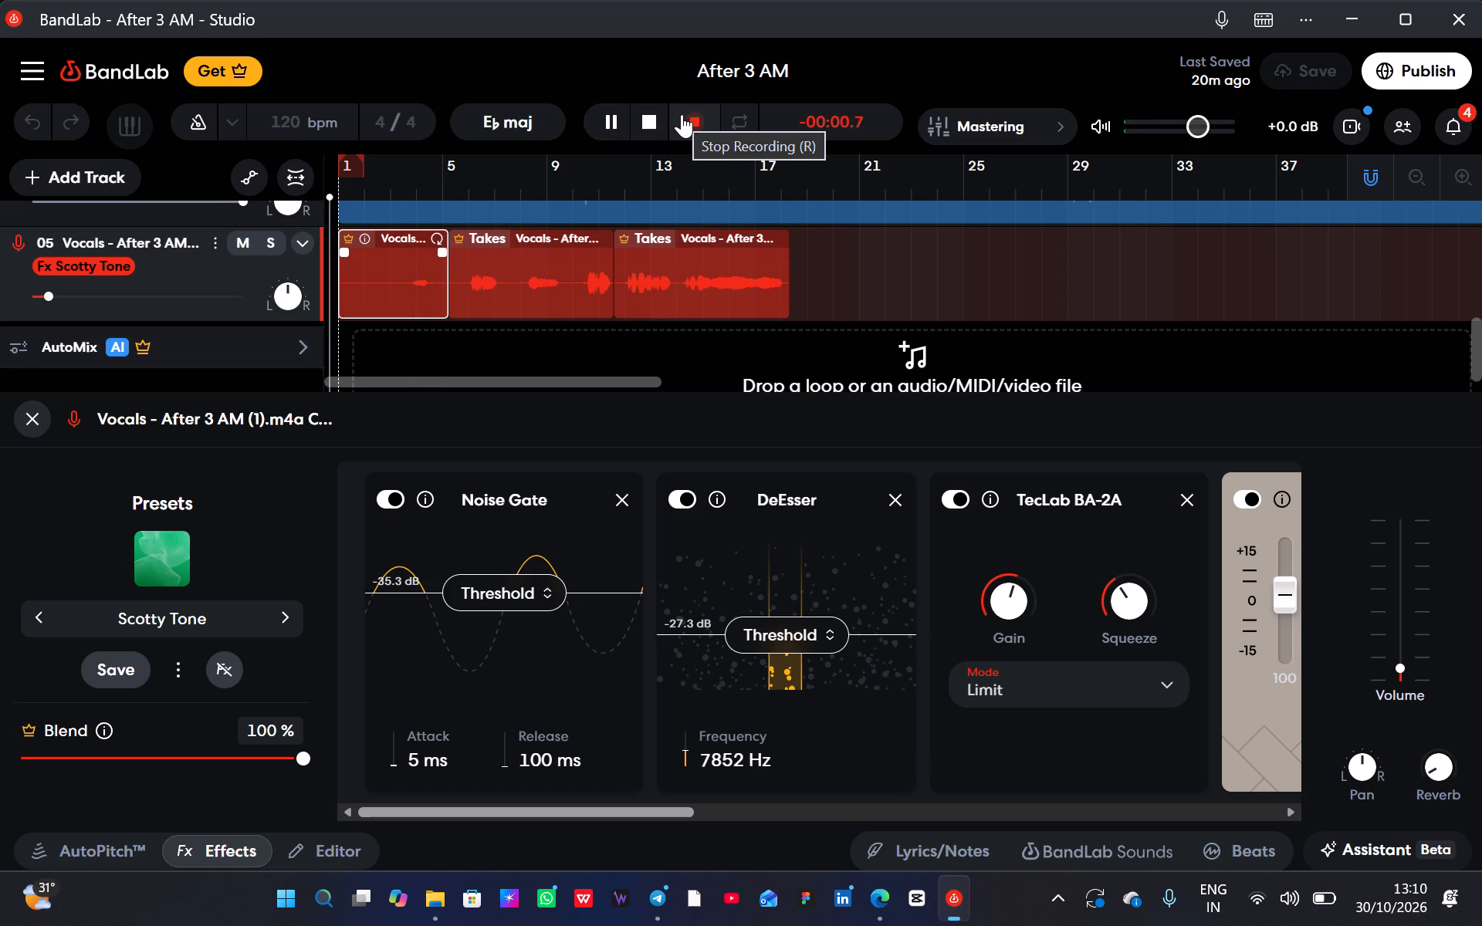
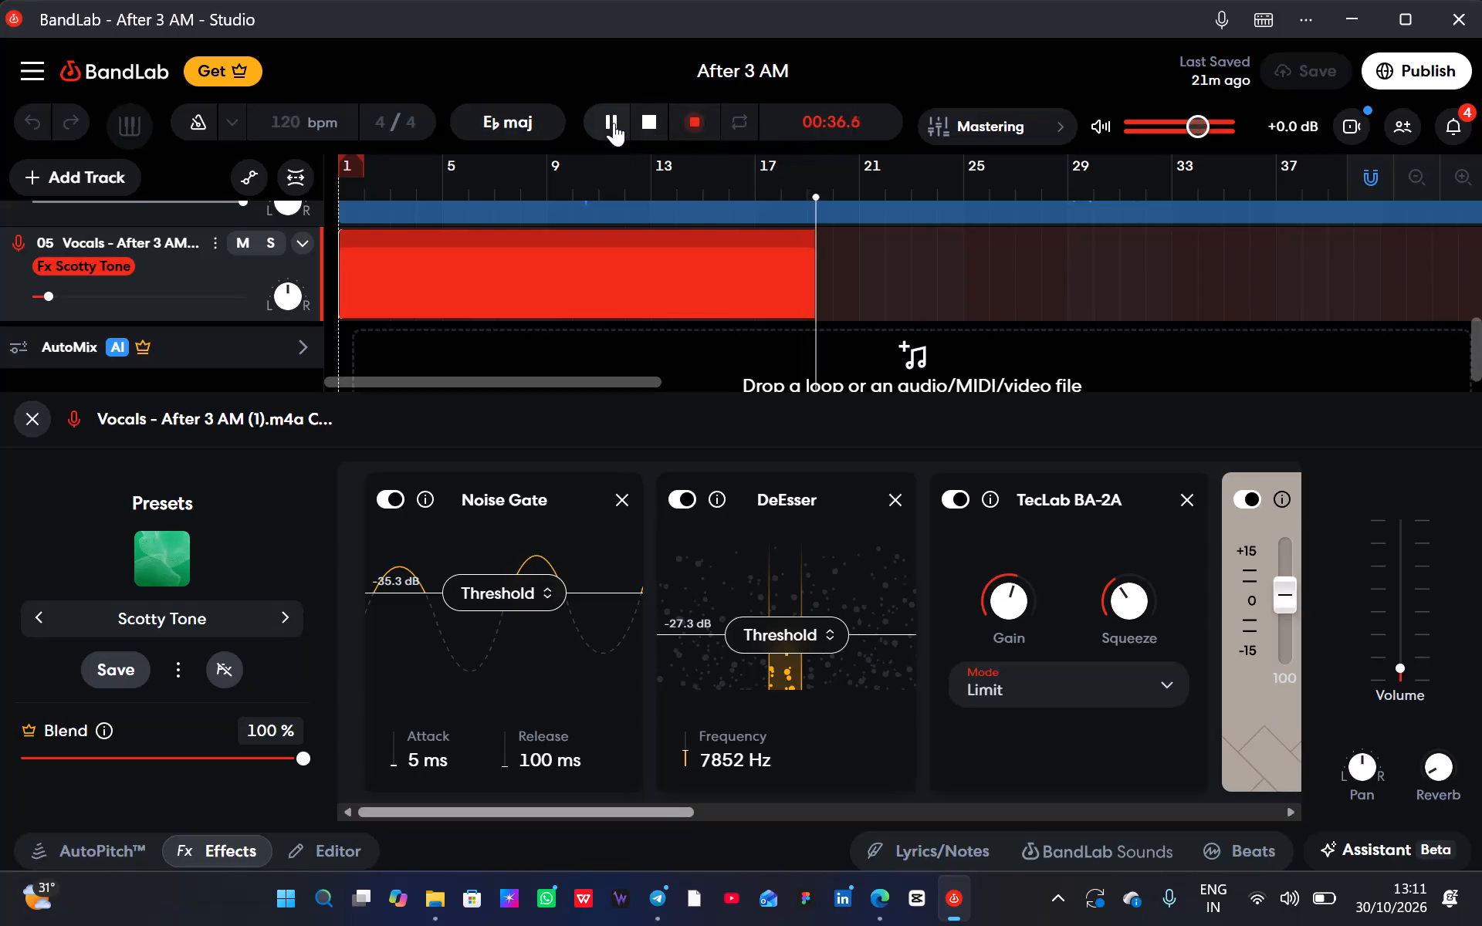
# Stop recording the current vocal take on track 05 Vocals.
pyautogui.click(614, 123)
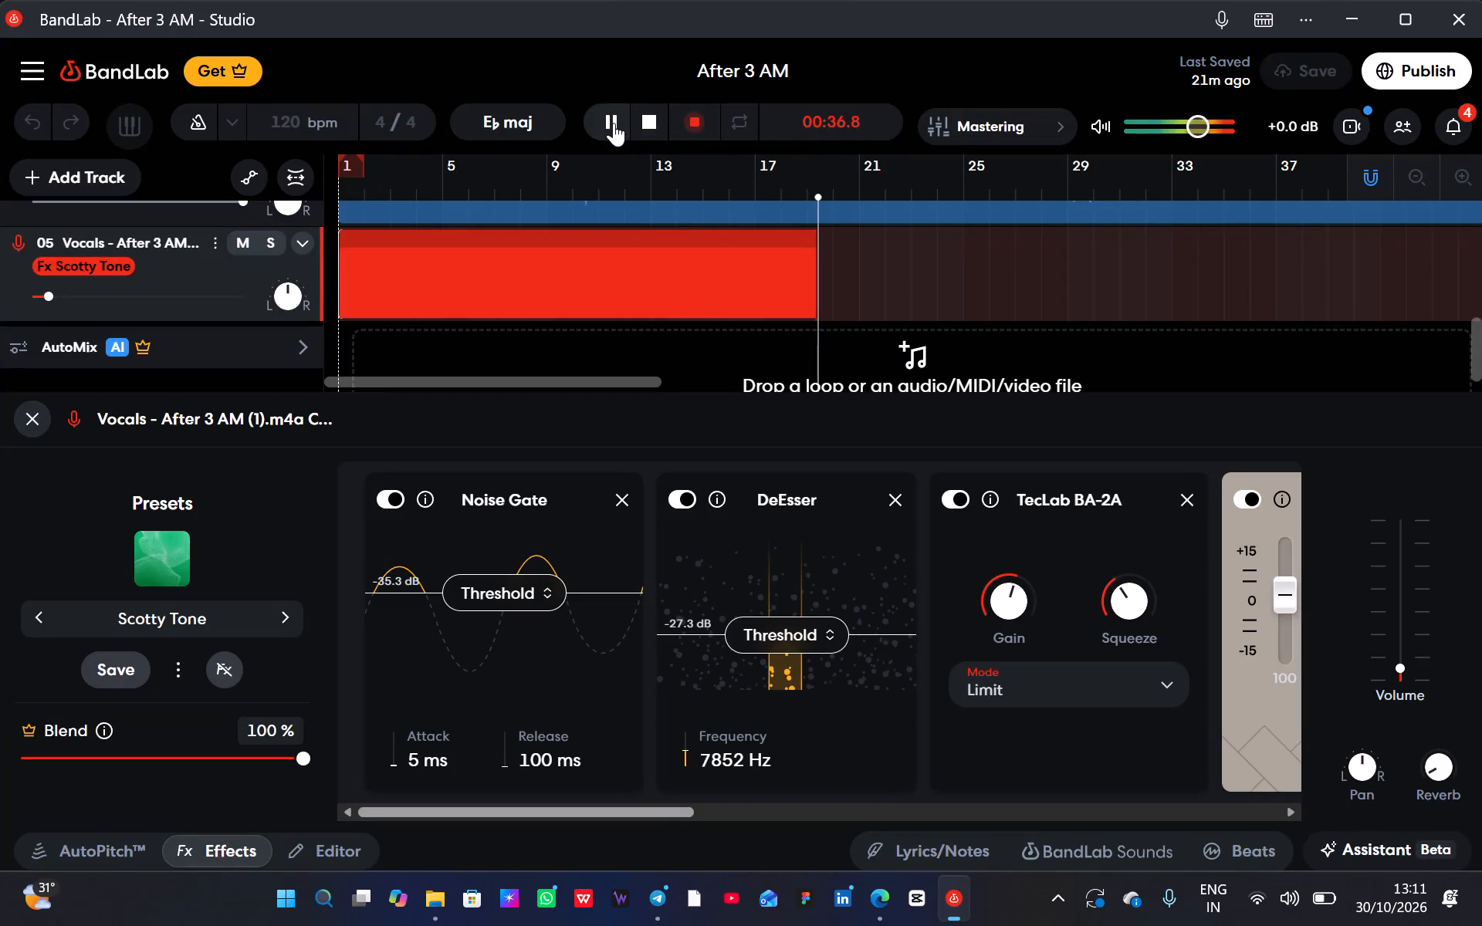
# Play the new take from near bar 3, raise track 05 Vocals' volume to maximum, and replay it from about bar 3.
pyautogui.click(380, 197)
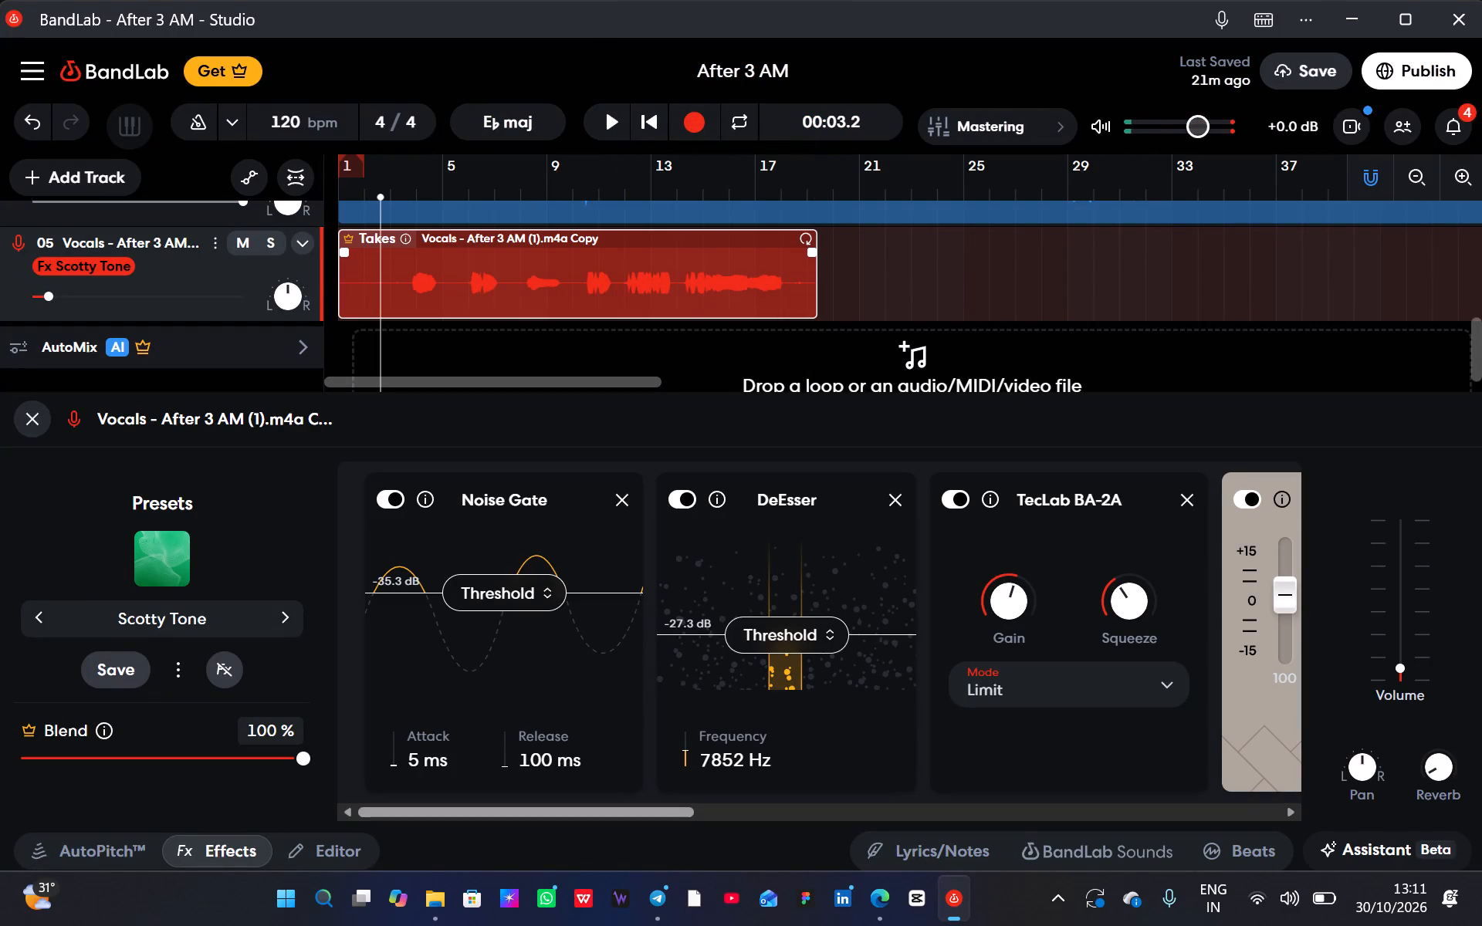
pyautogui.press('space')
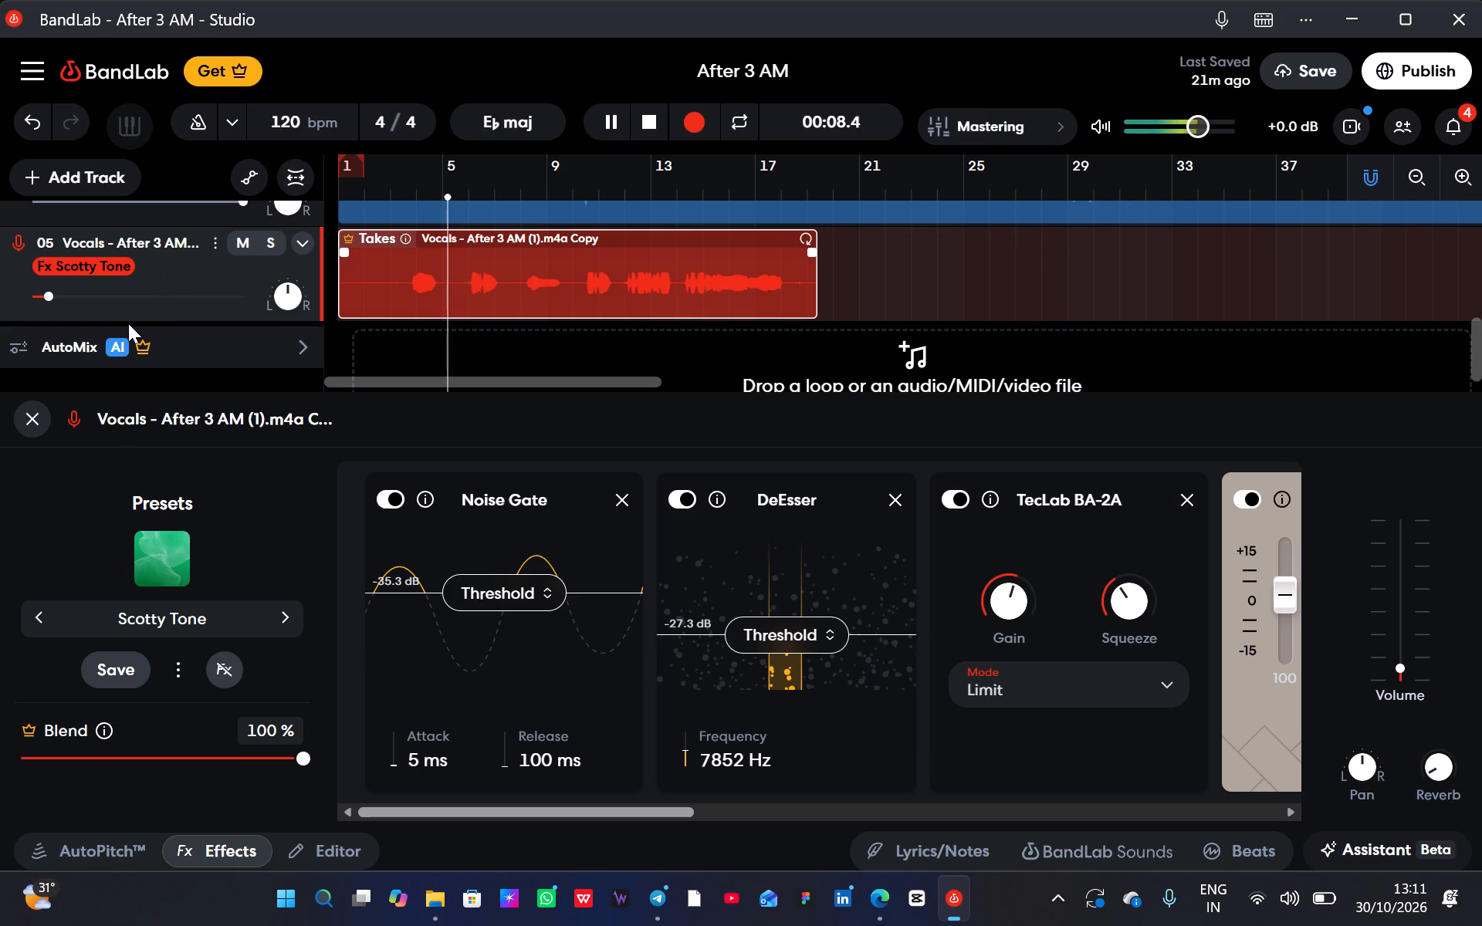
pyautogui.click(127, 300)
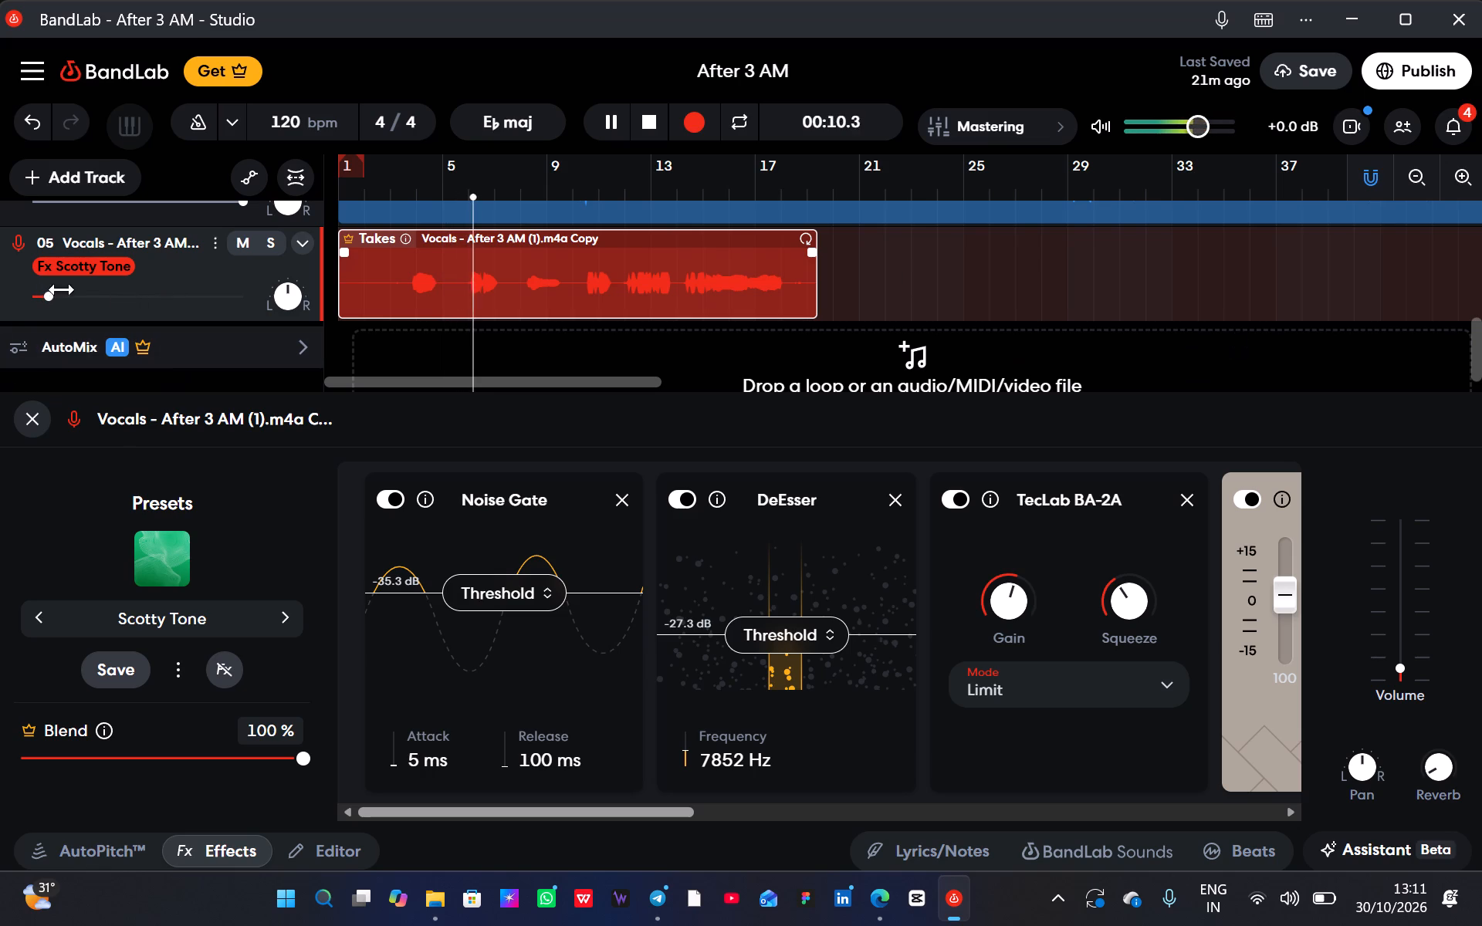
pyautogui.moveTo(64, 302); pyautogui.dragTo(632, 281)
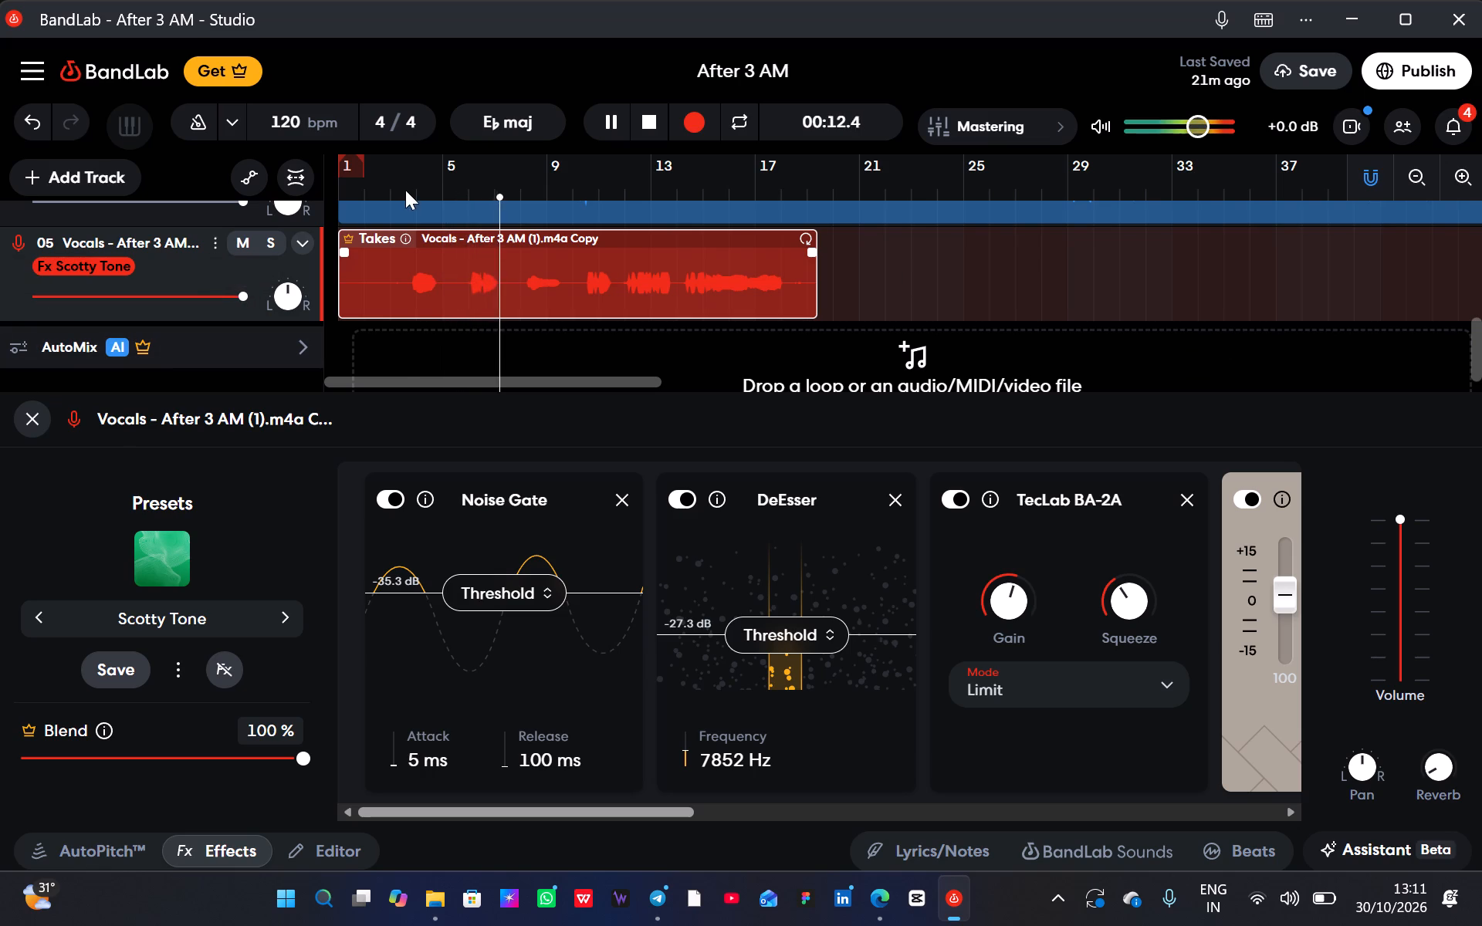
pyautogui.click(406, 195)
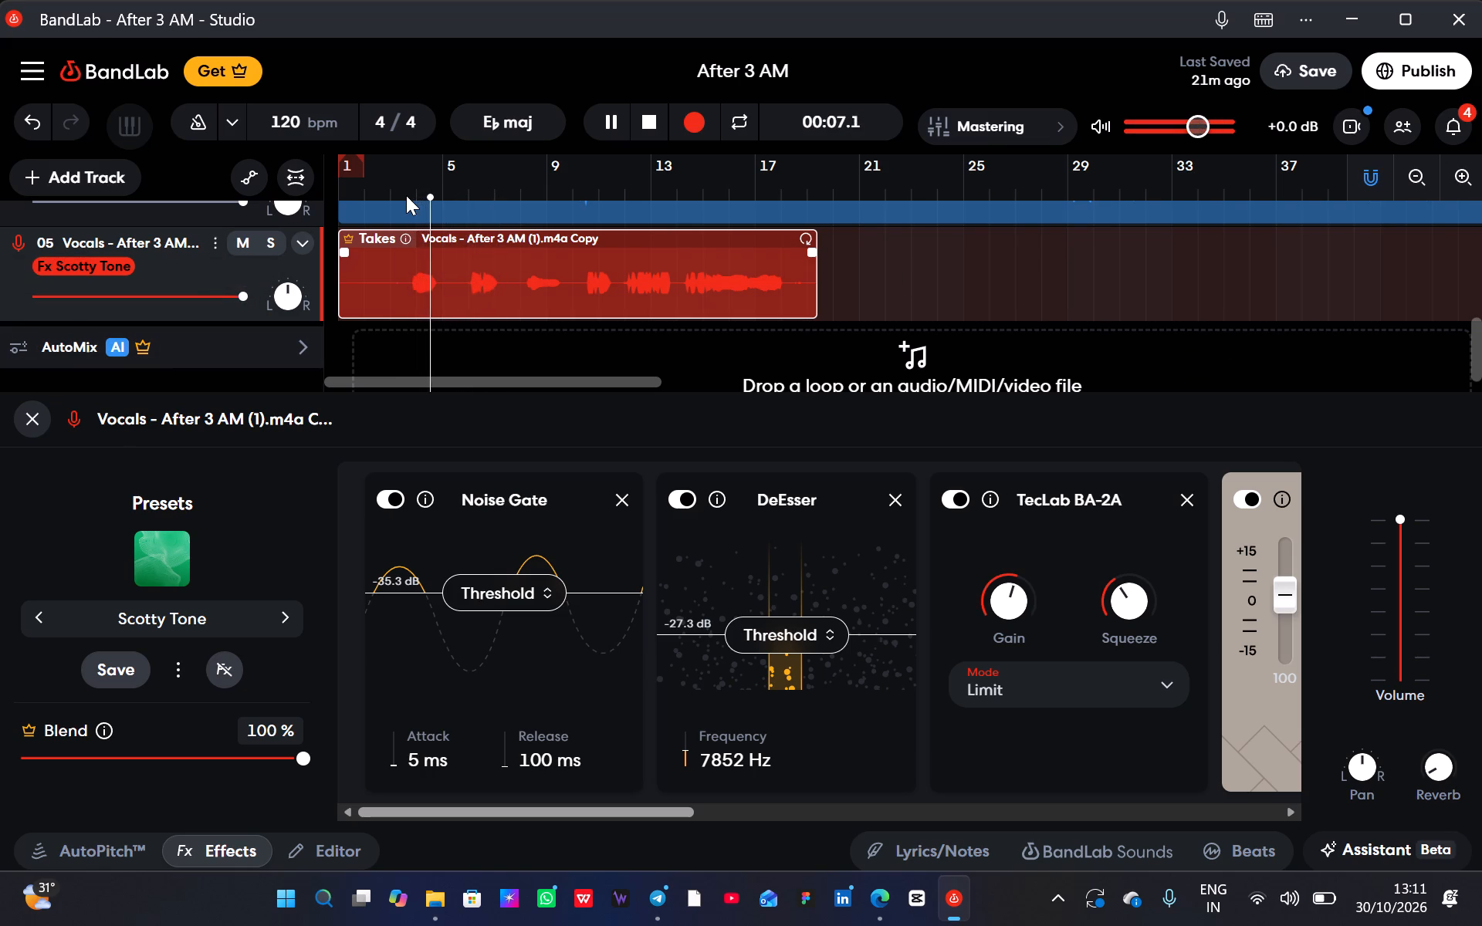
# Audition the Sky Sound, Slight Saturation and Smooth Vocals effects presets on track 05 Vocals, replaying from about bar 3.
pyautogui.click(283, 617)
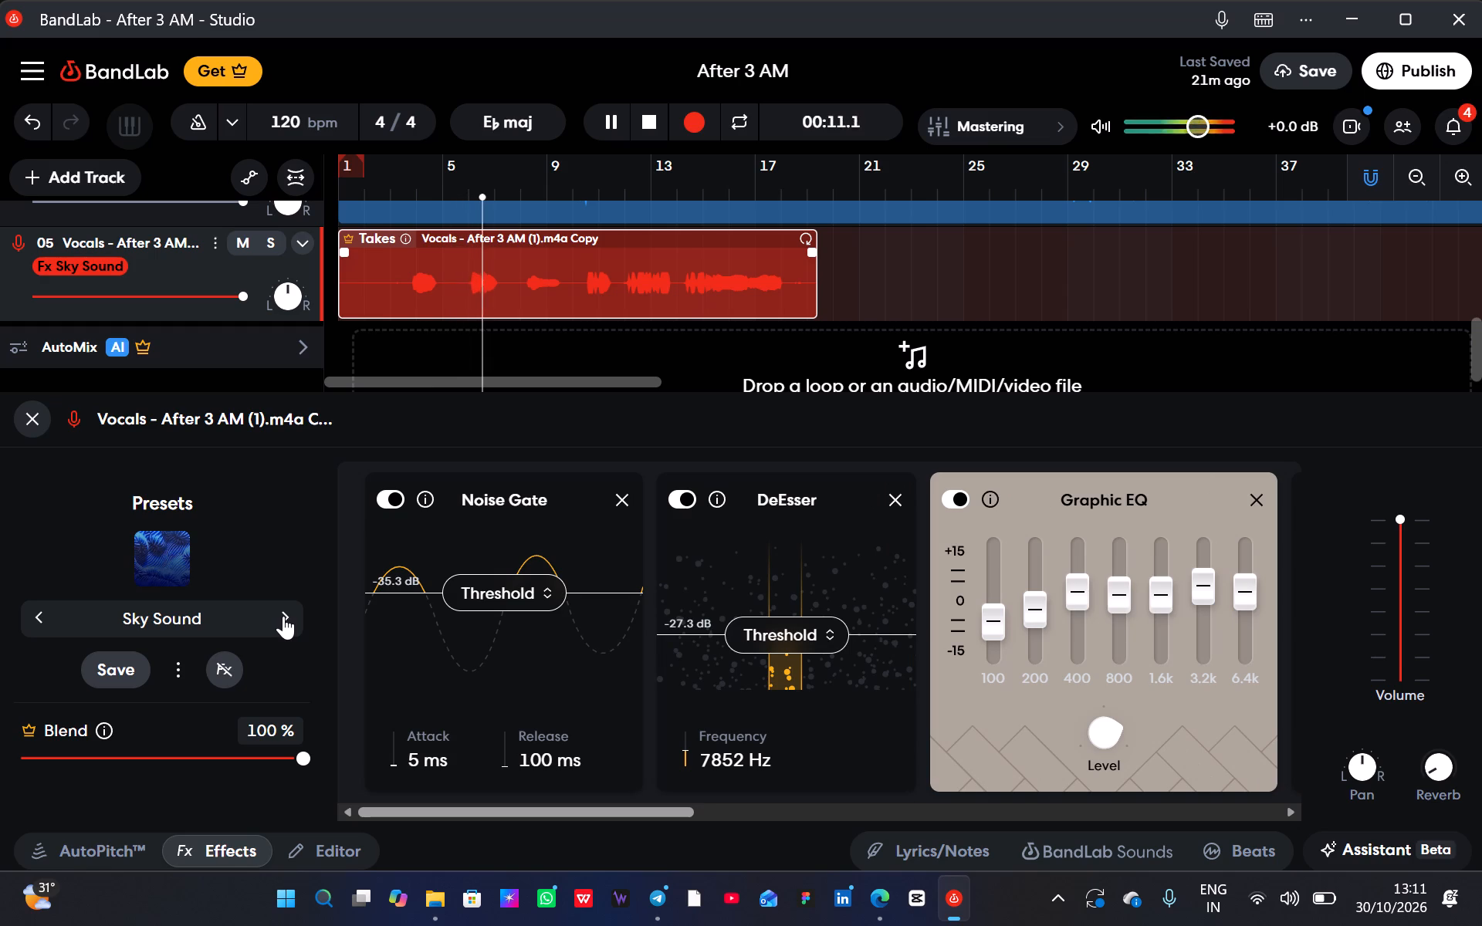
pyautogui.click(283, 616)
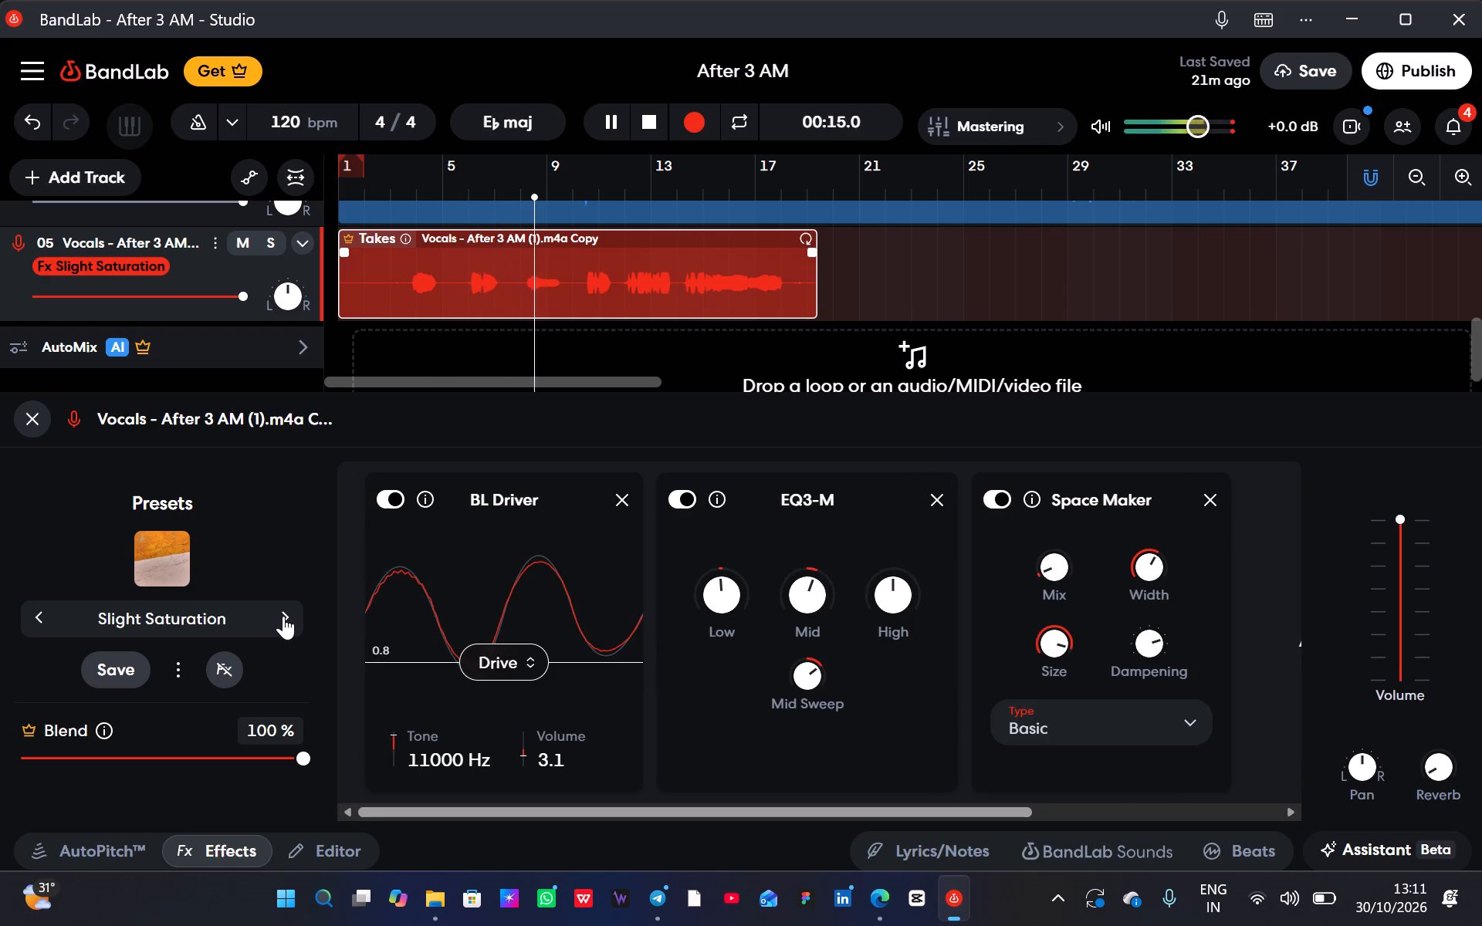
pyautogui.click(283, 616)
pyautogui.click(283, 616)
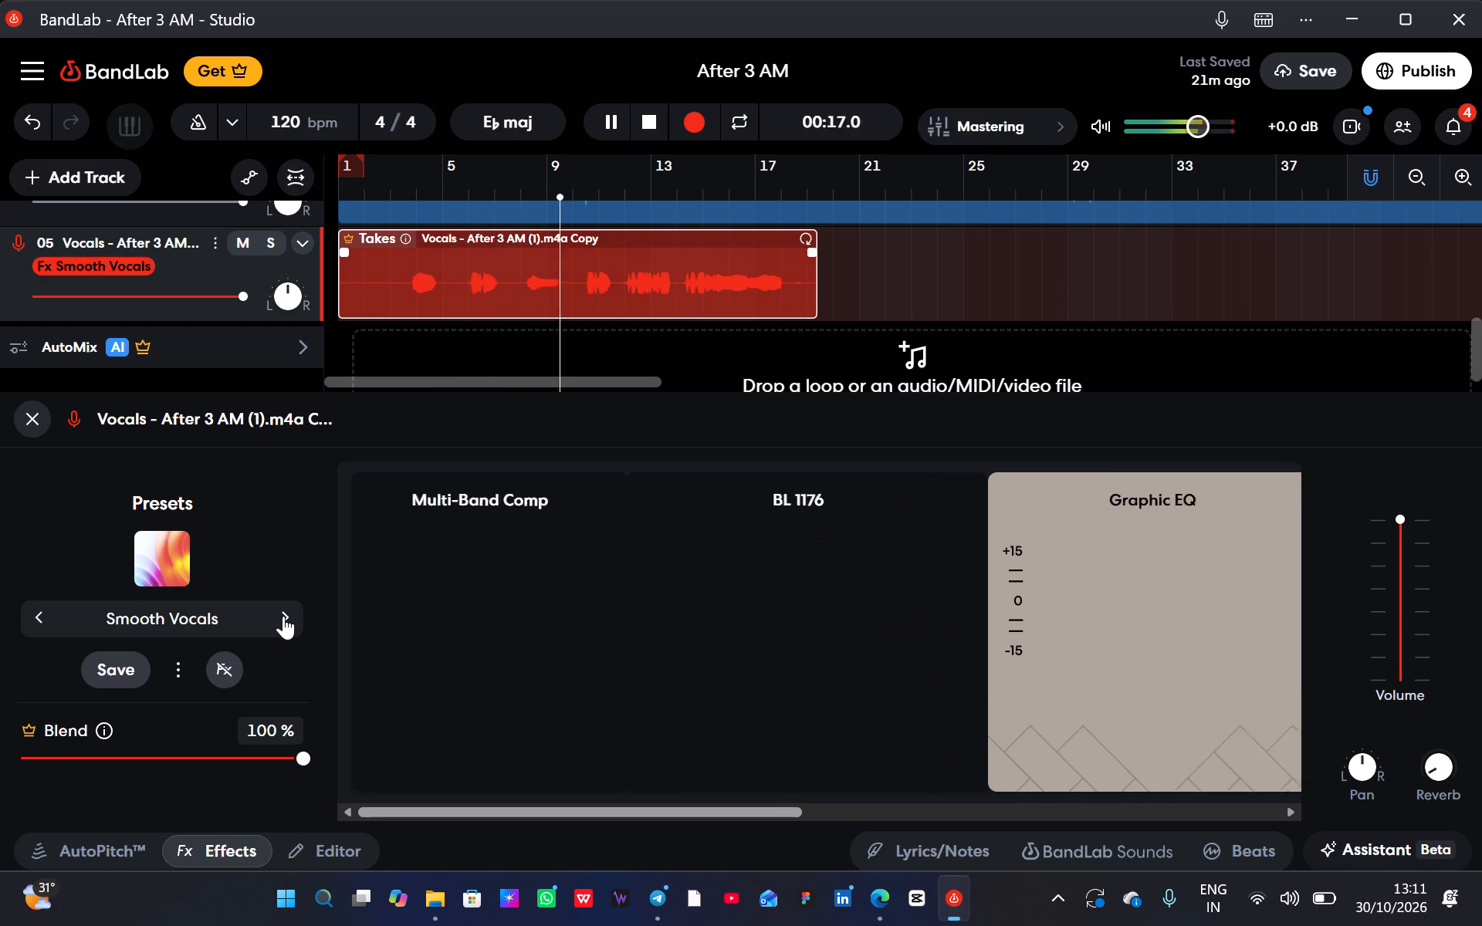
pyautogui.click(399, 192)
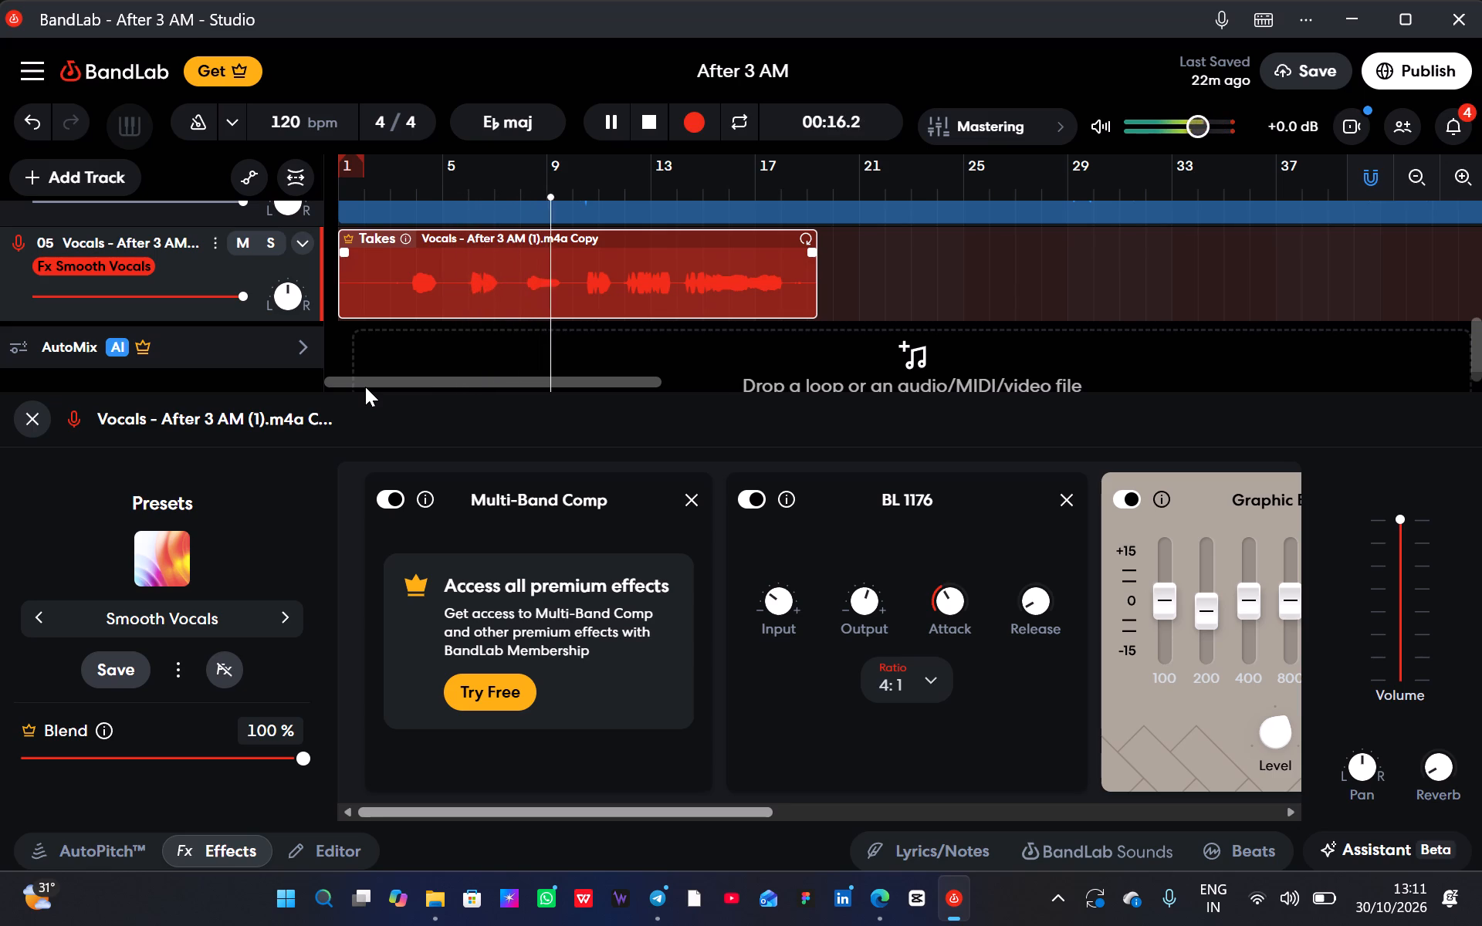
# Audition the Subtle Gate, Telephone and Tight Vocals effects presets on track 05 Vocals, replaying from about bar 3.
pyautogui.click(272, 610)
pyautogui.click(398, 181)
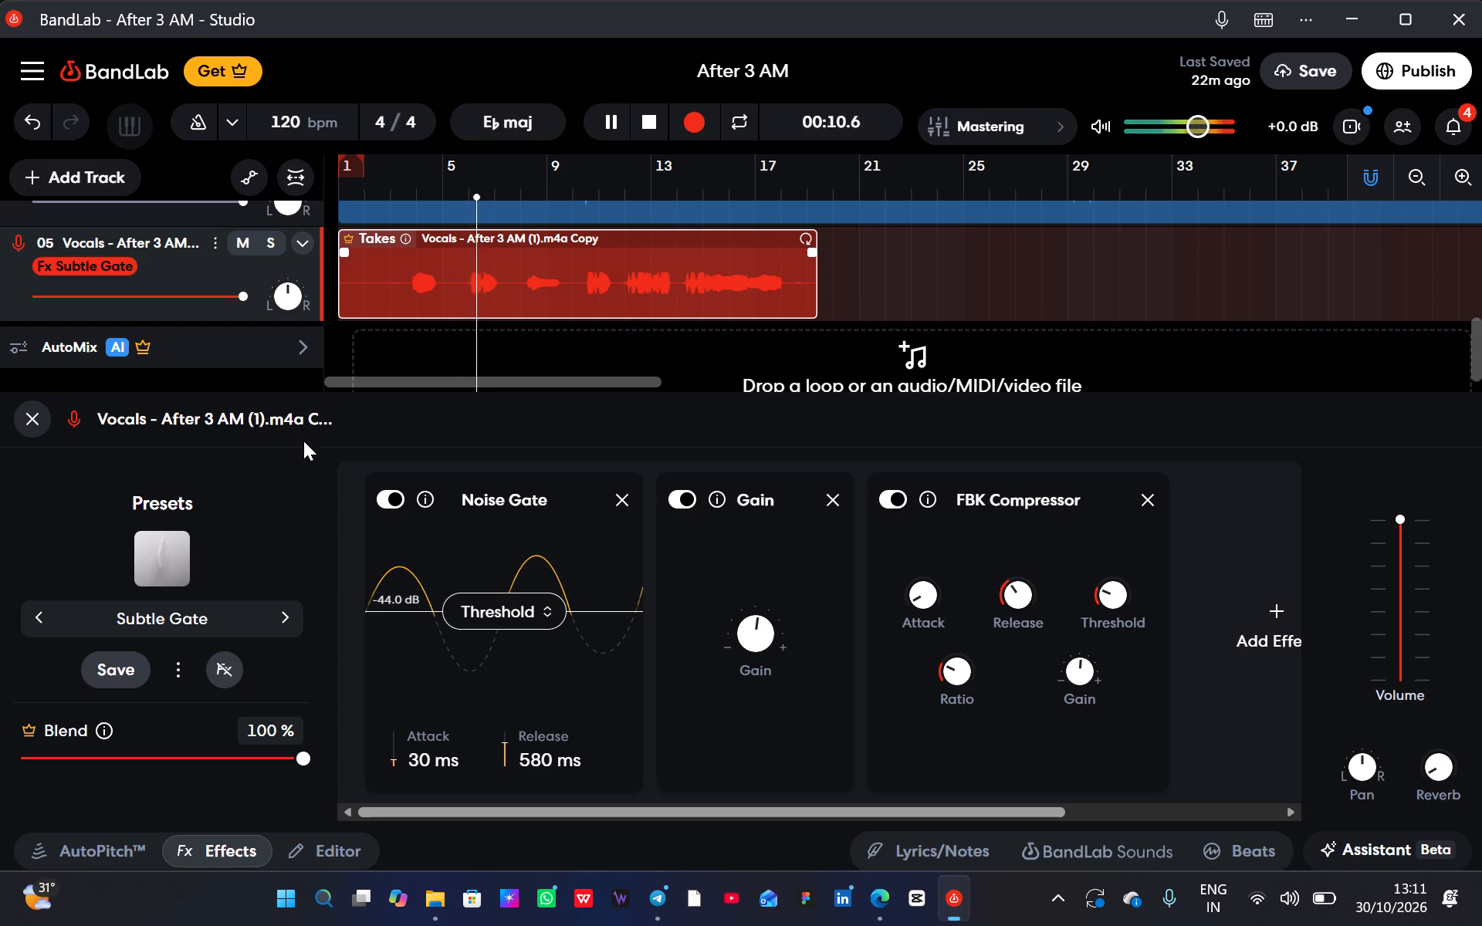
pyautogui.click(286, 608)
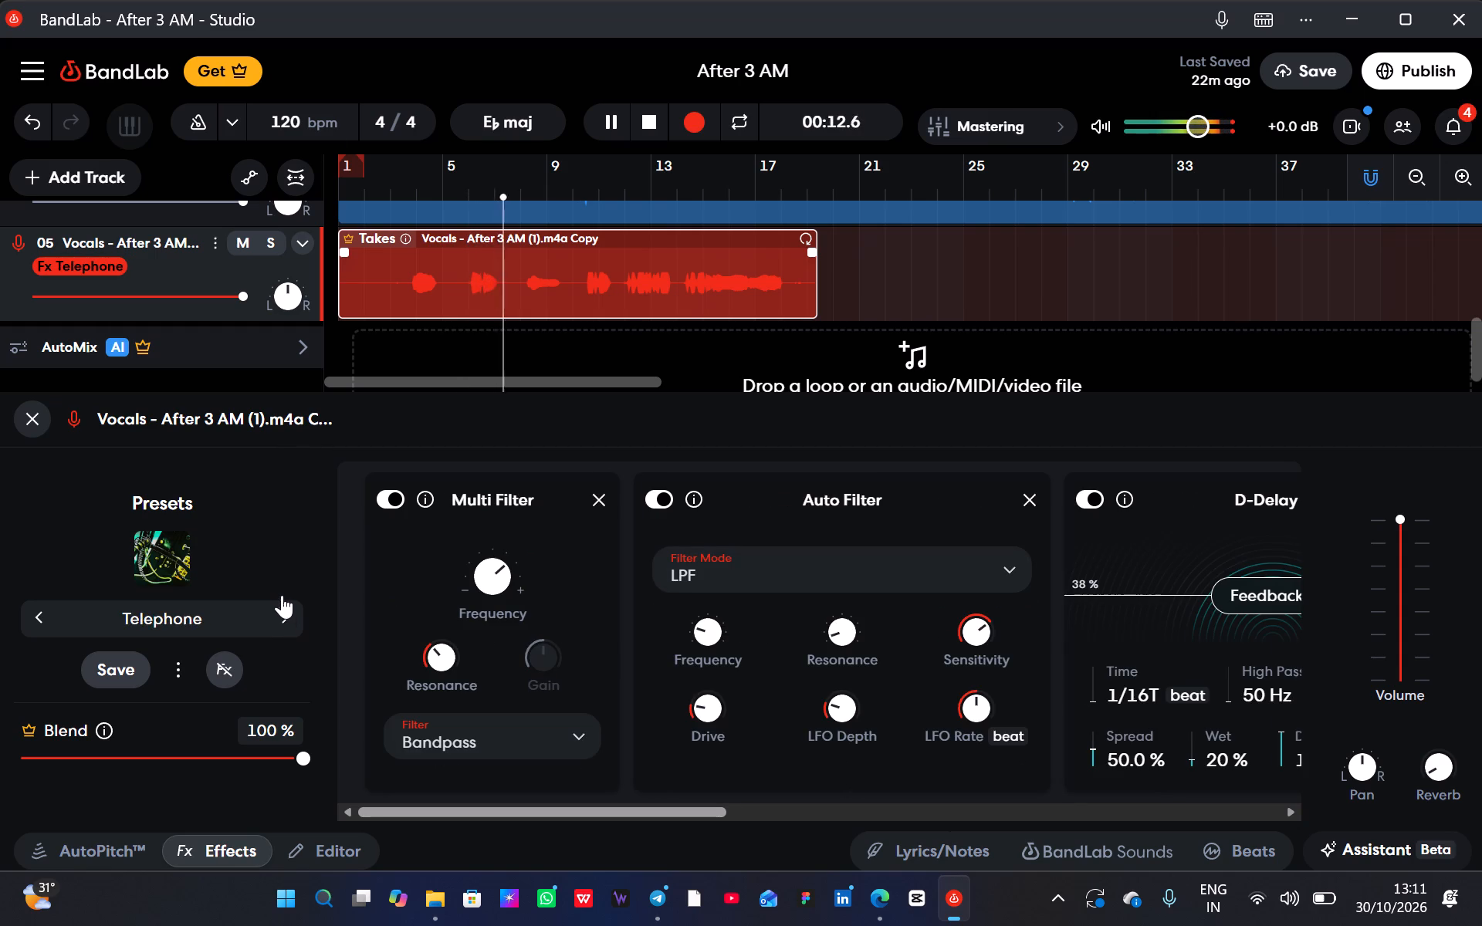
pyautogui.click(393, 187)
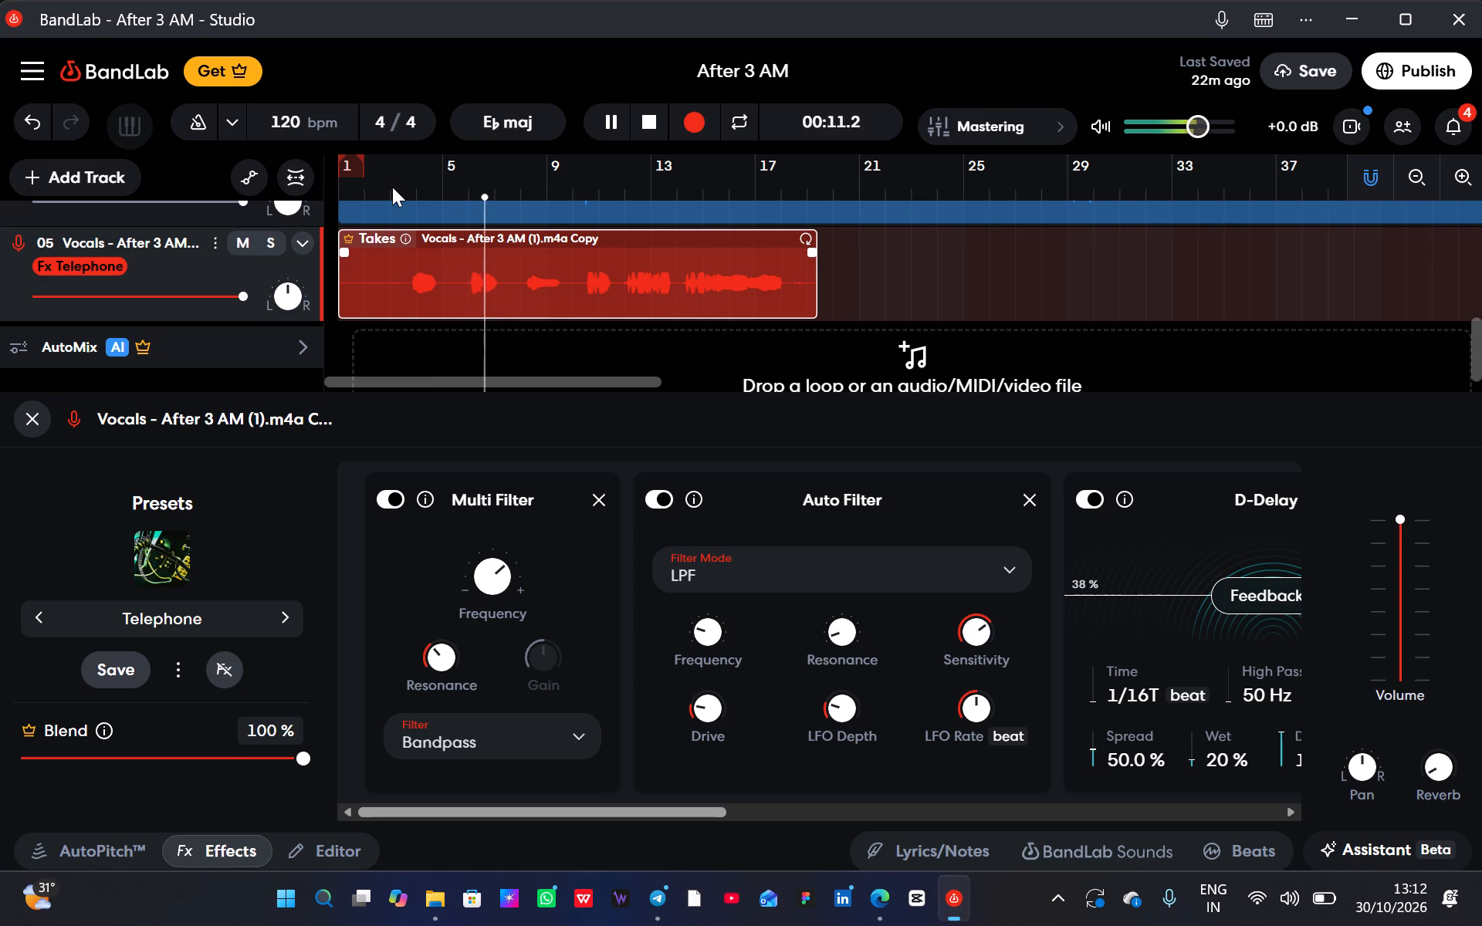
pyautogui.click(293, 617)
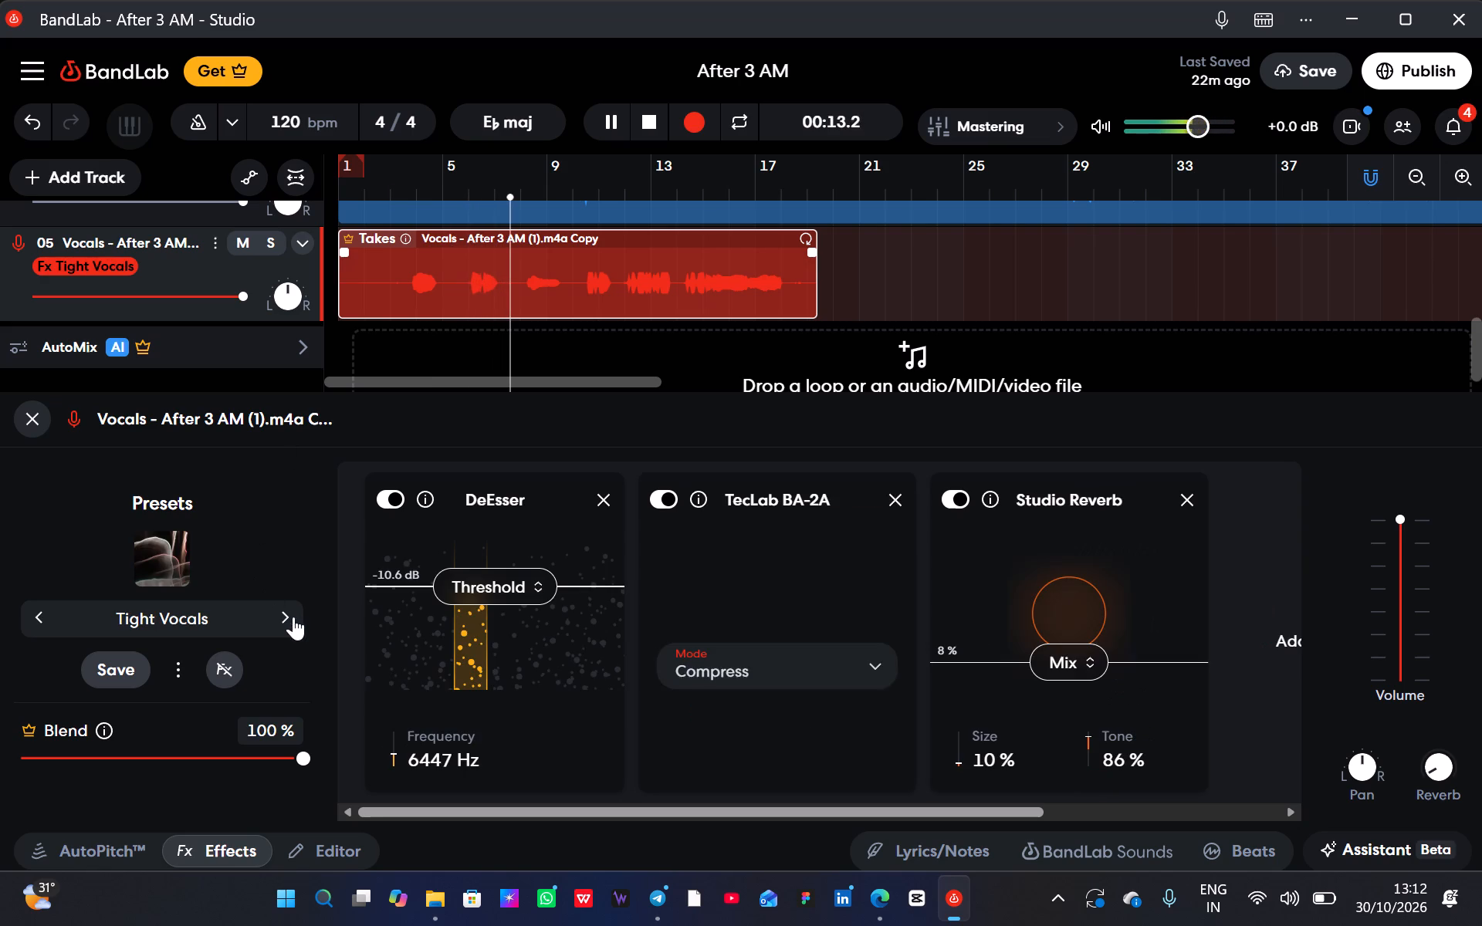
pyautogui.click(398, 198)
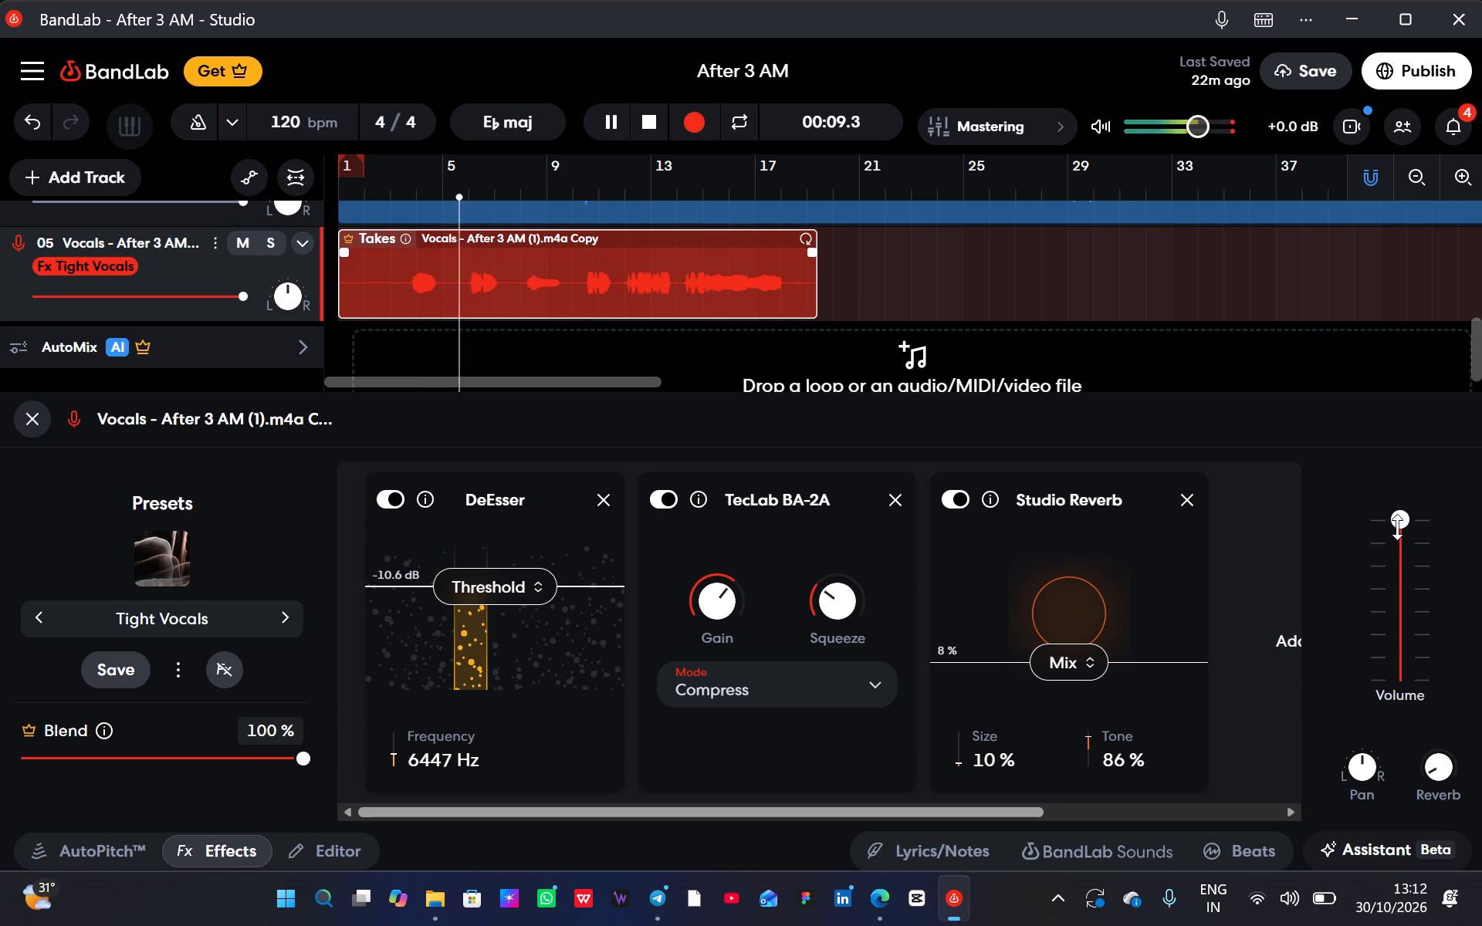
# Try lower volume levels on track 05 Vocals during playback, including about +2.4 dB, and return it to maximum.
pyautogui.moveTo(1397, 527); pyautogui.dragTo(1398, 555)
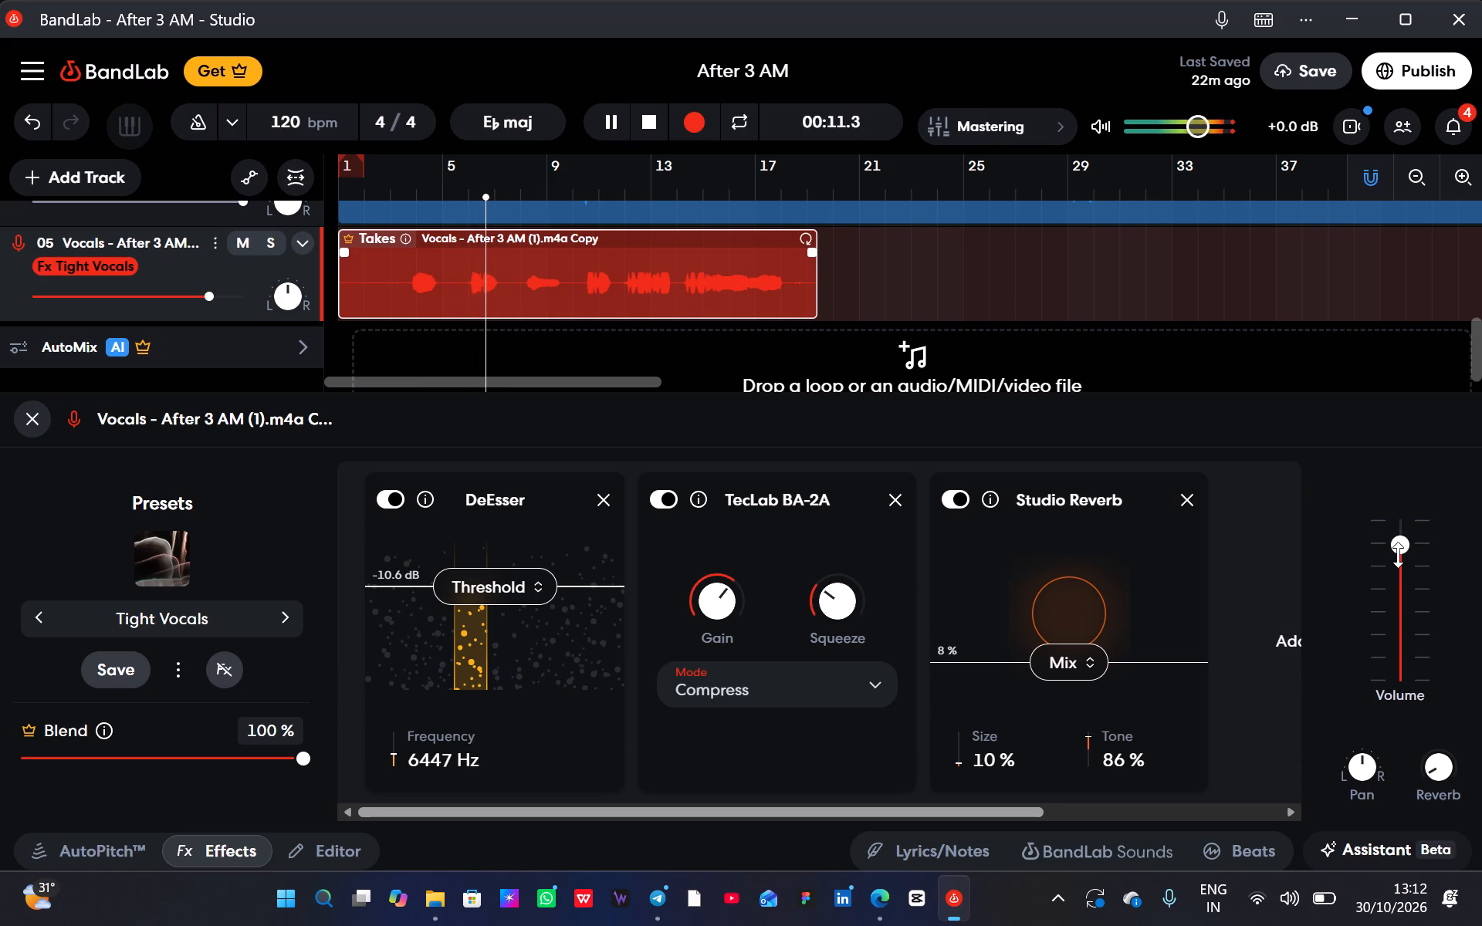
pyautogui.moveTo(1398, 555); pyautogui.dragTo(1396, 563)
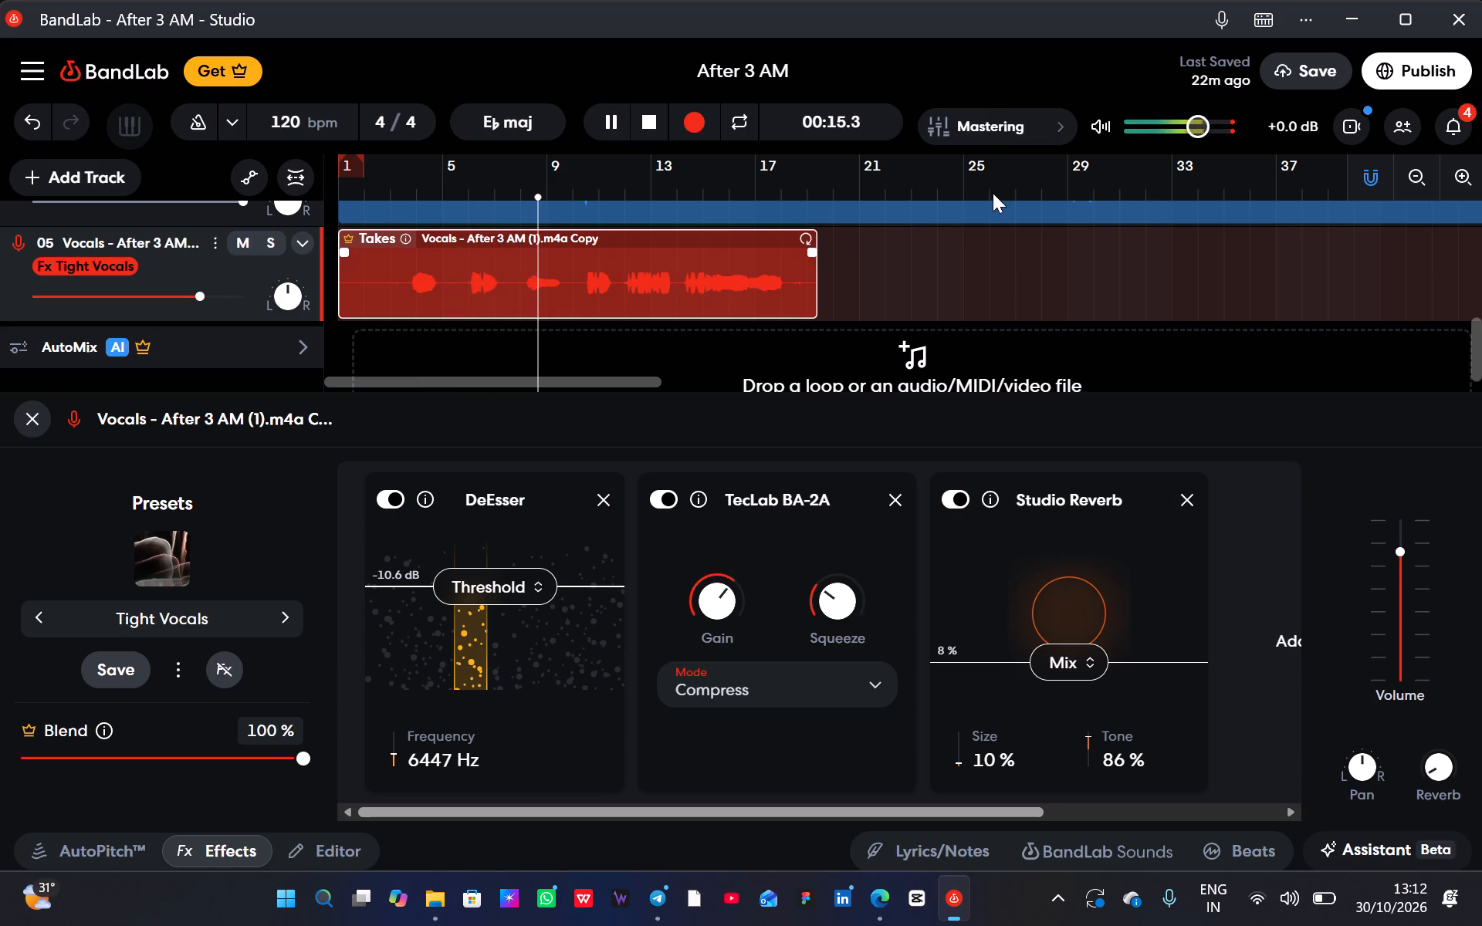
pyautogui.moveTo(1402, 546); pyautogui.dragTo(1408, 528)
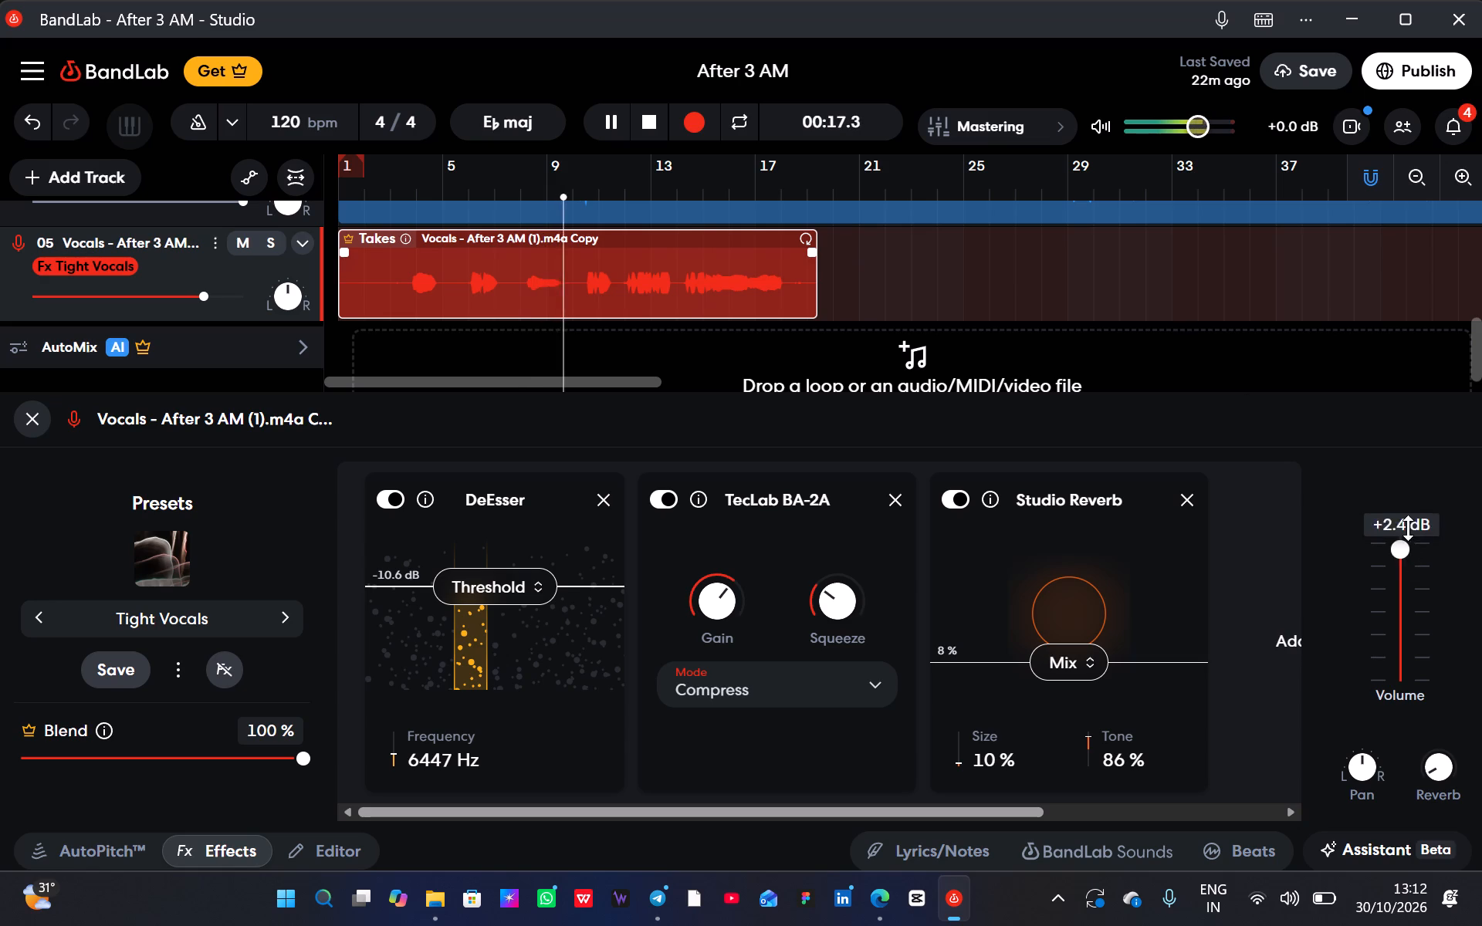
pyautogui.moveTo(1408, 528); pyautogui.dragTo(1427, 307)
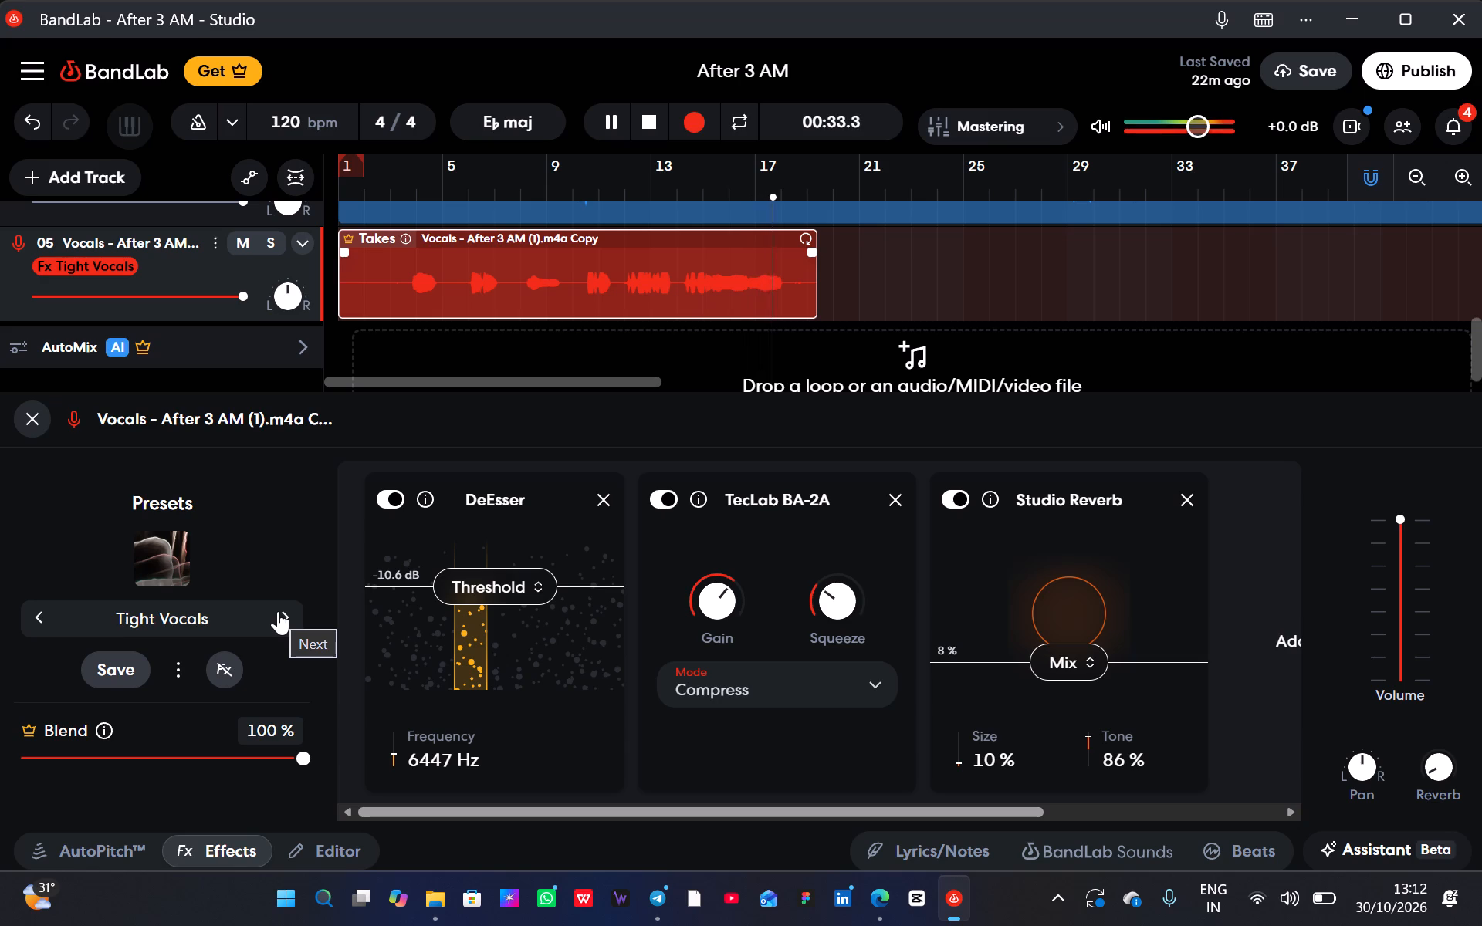
# Apply the Vocal Chorus effects preset to track 05 Vocals, listen from about bar 3, and stop playback.
pyautogui.click(278, 611)
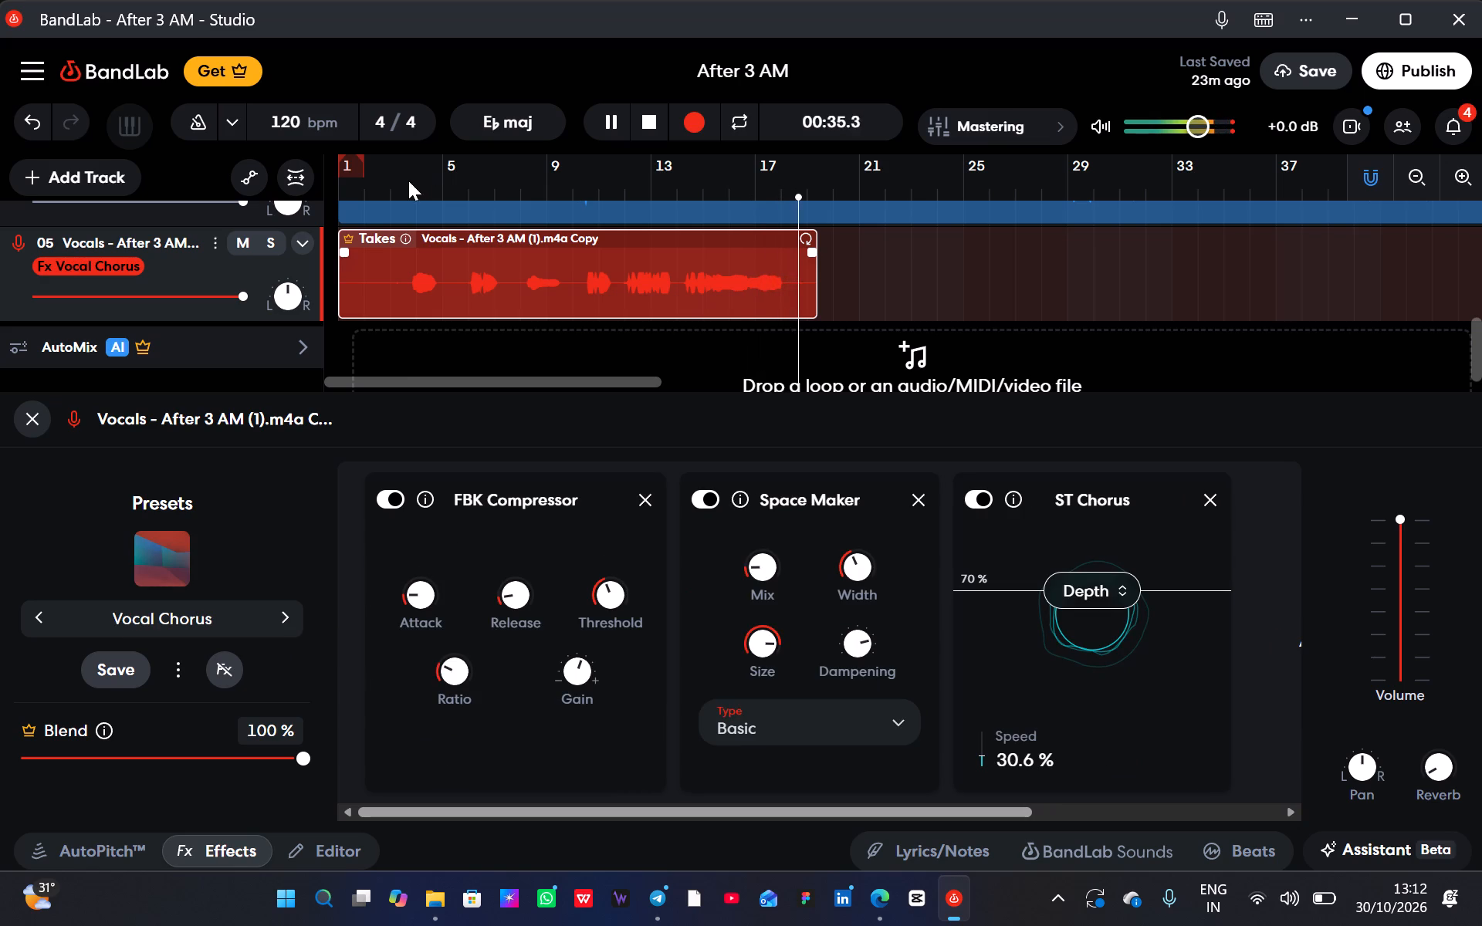
pyautogui.click(405, 181)
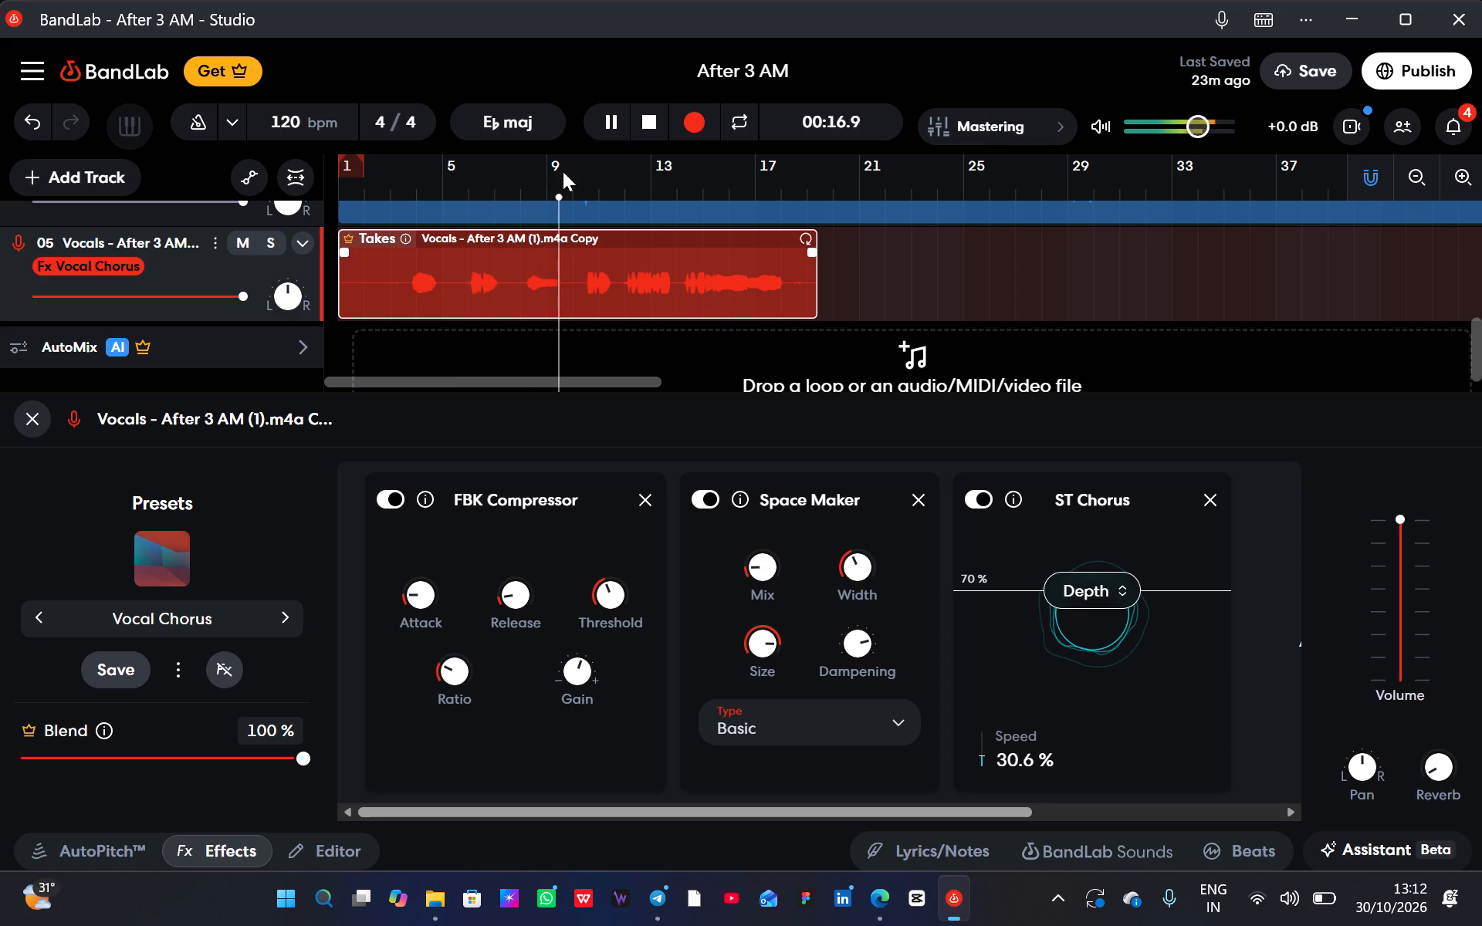
pyautogui.press('space')
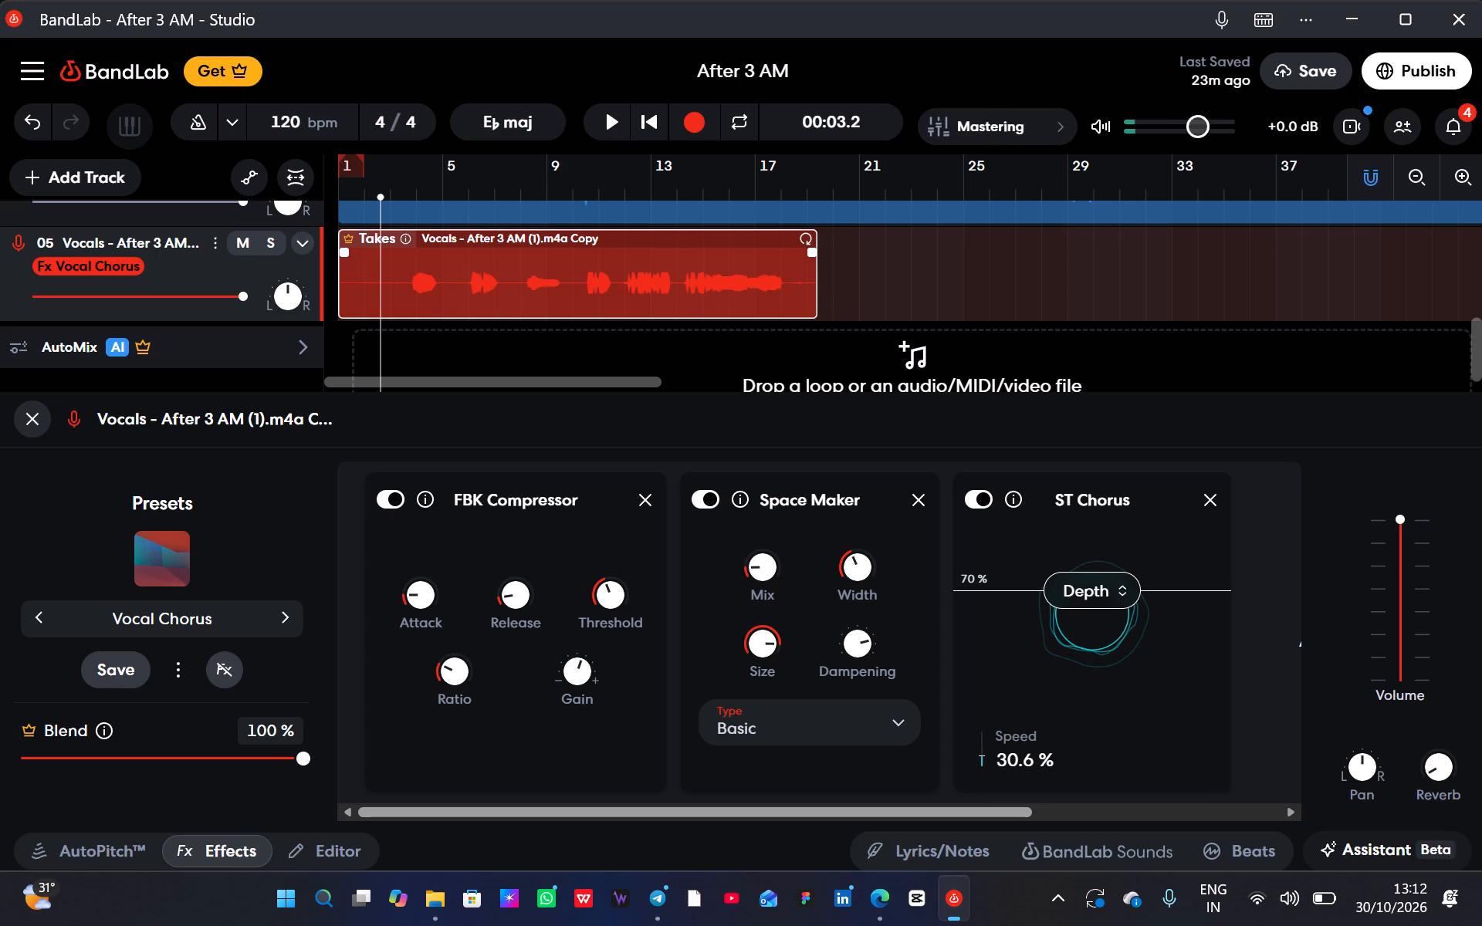
# Split the recorded clip on track 05 Vocals at 00:18.0, in the gap before the second vocal section.
pyautogui.click(573, 191)
pyautogui.click(577, 272)
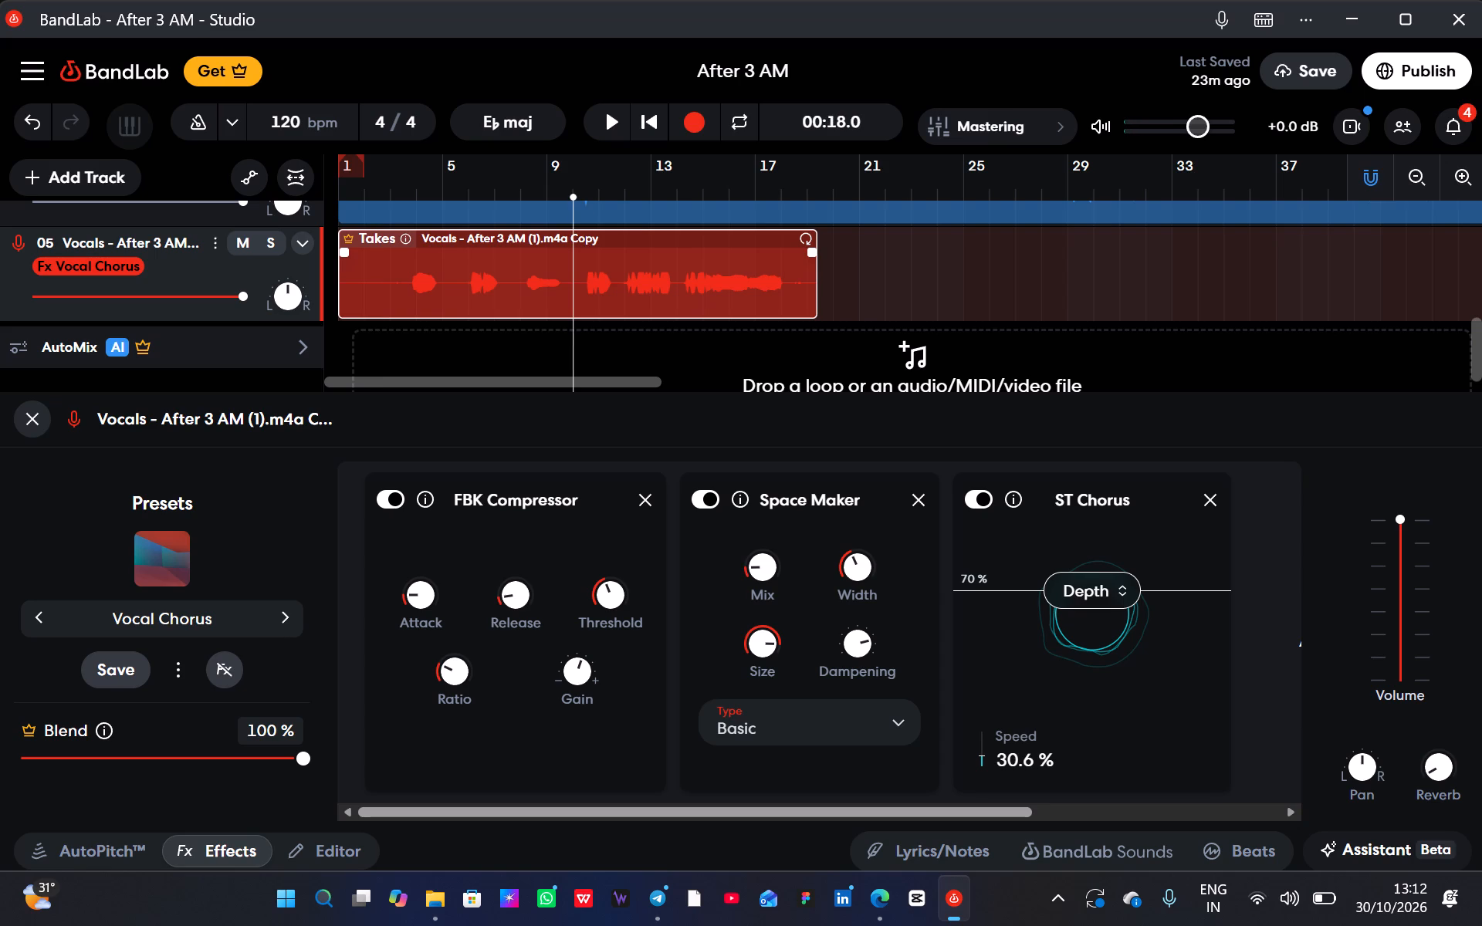
pyautogui.press('s')
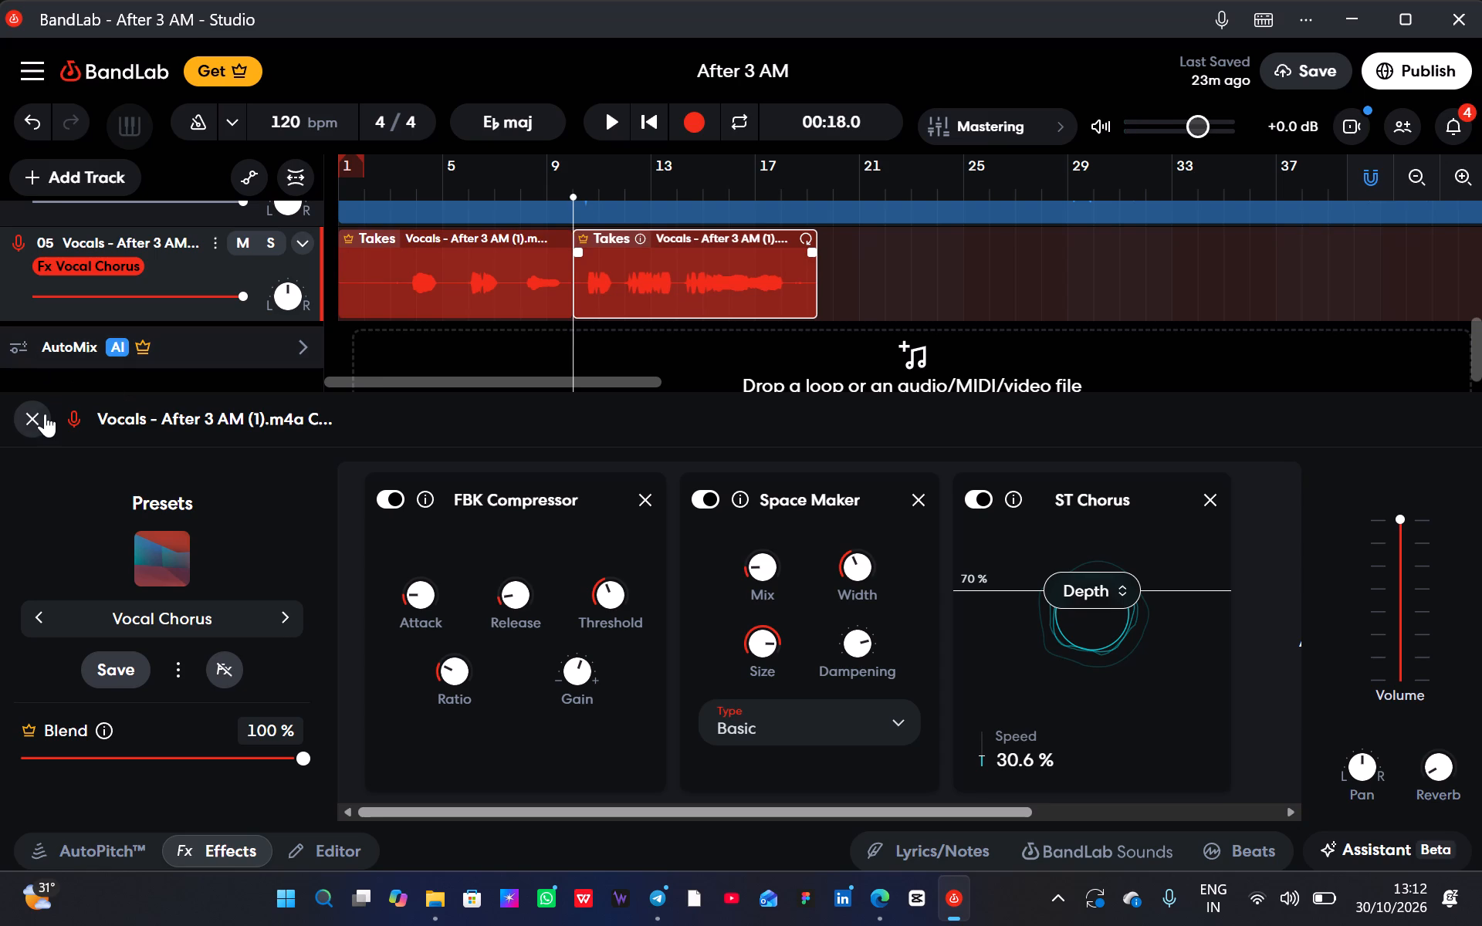
# Add a new Voice/Audio track to the project and close its settings.
pyautogui.click(42, 414)
pyautogui.click(80, 167)
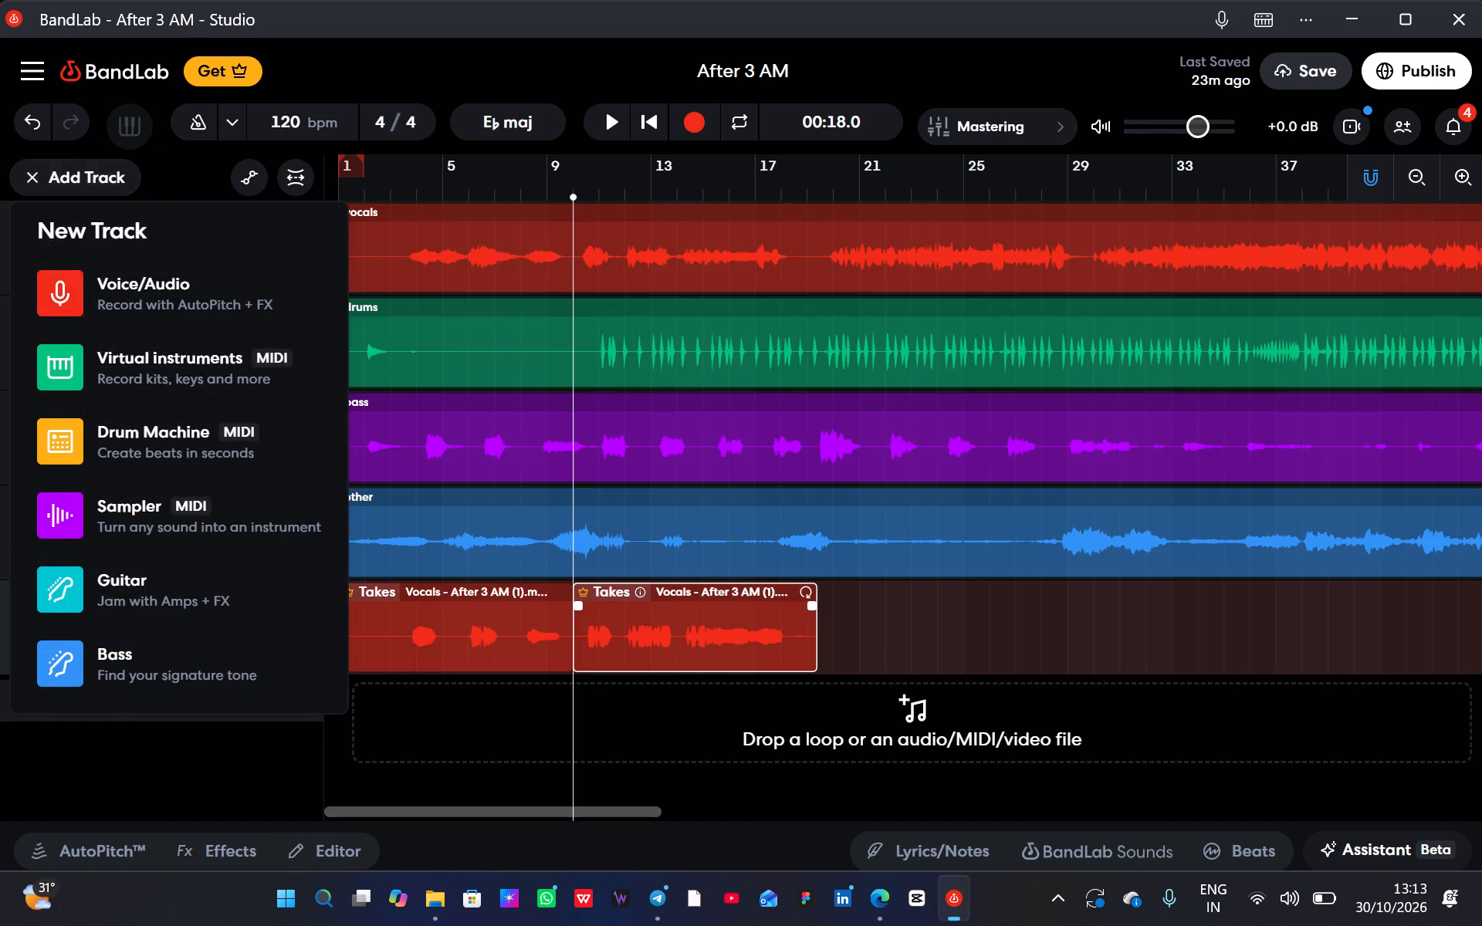
pyautogui.click(151, 285)
pyautogui.click(19, 407)
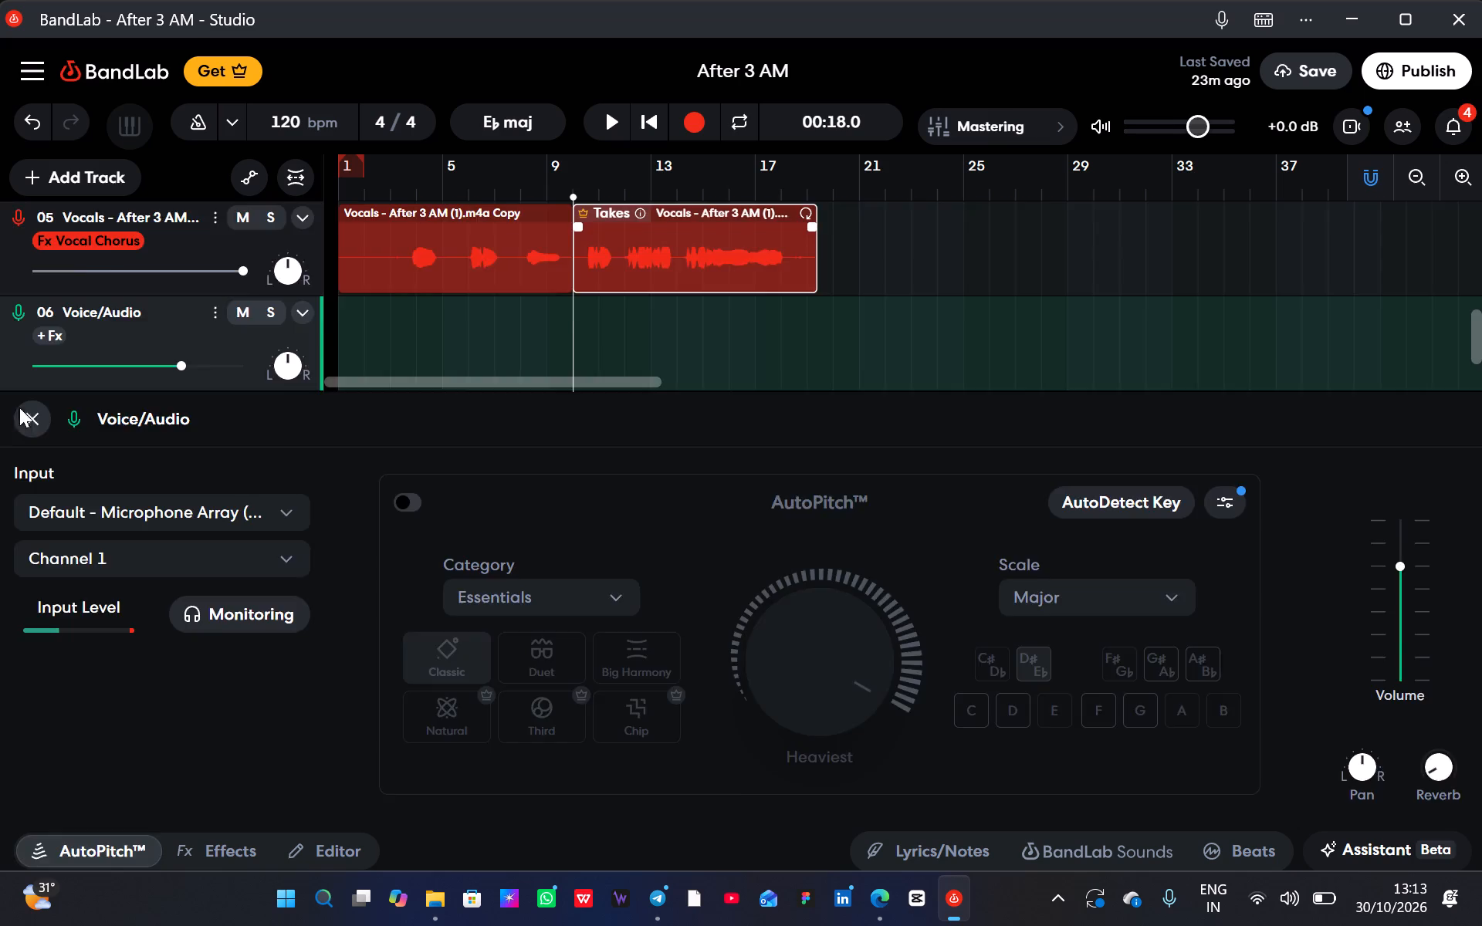
# Move the second half of the split vocal clip down onto track 06 Voice/Audio, keeping its start at 00:18.0.
pyautogui.click(215, 647)
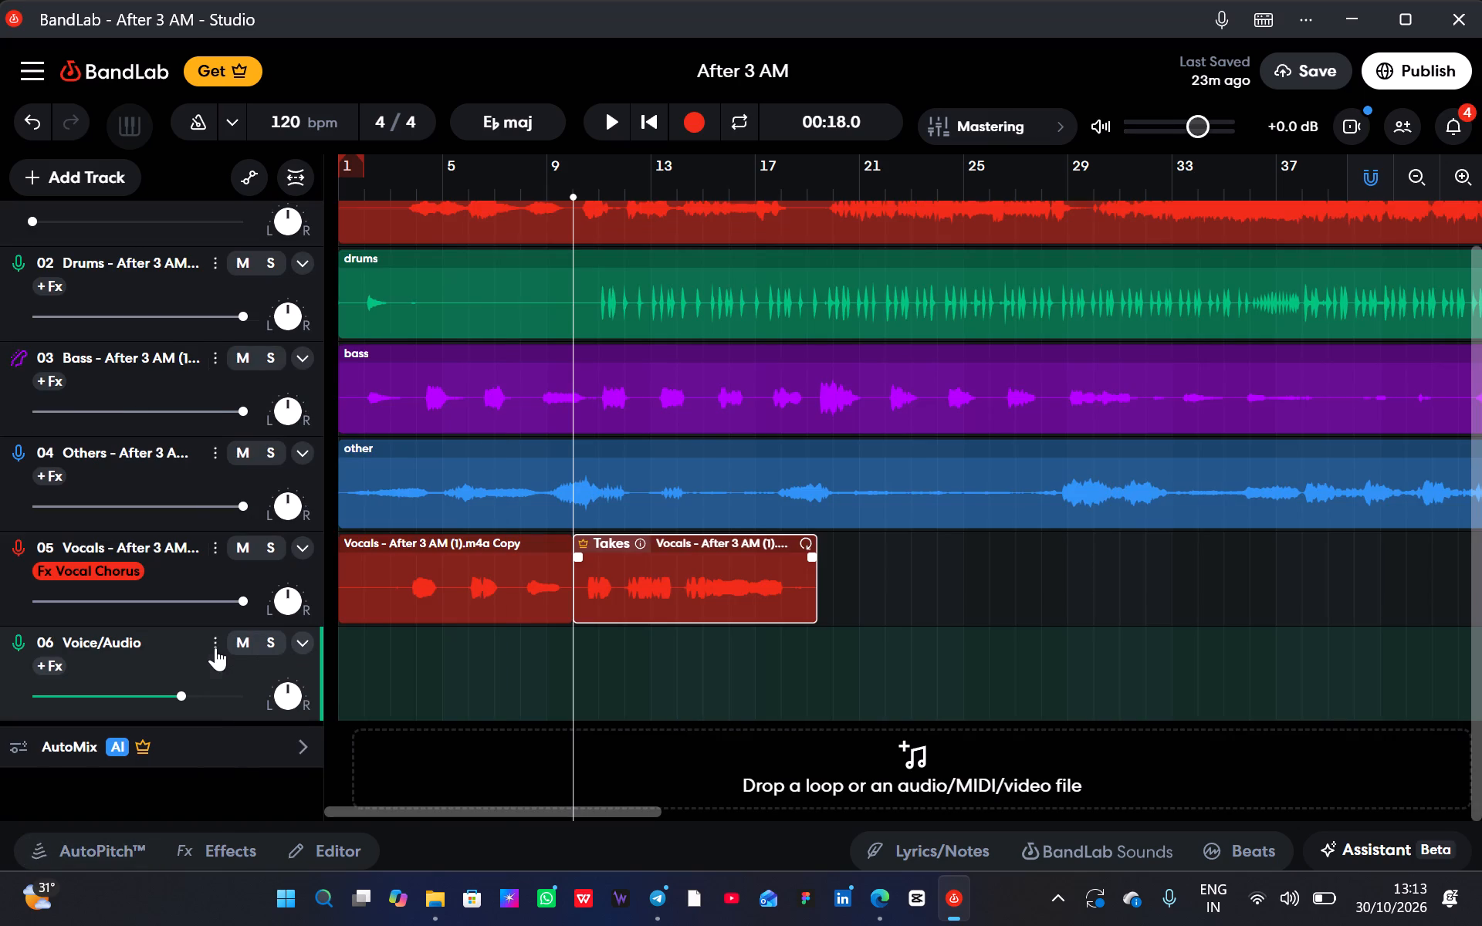
pyautogui.click(893, 698)
pyautogui.moveTo(685, 559); pyautogui.dragTo(692, 610)
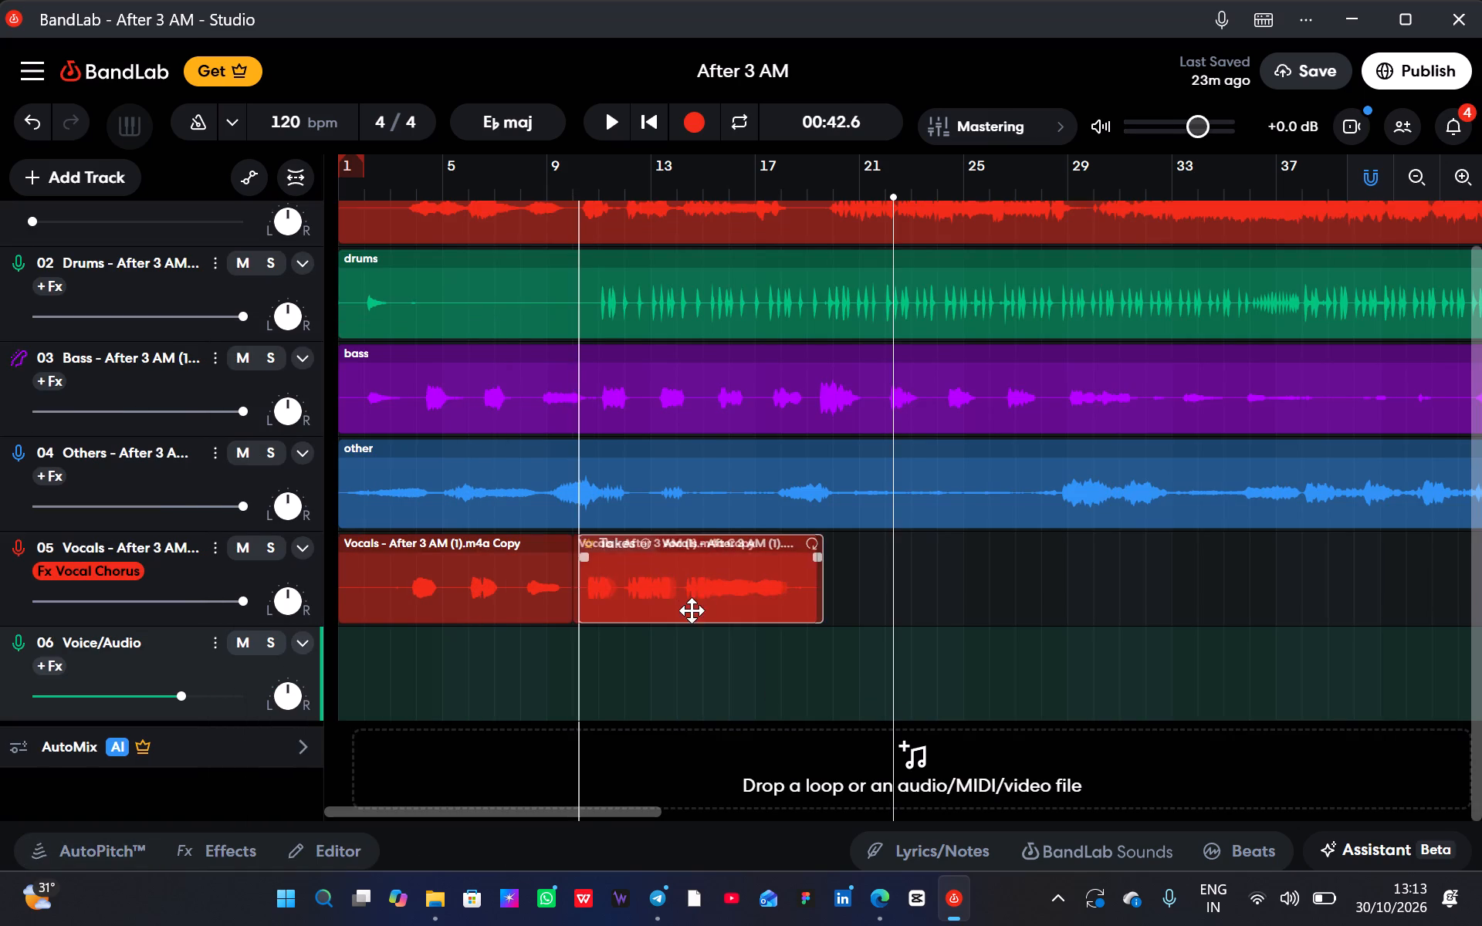
pyautogui.moveTo(692, 610); pyautogui.dragTo(689, 638)
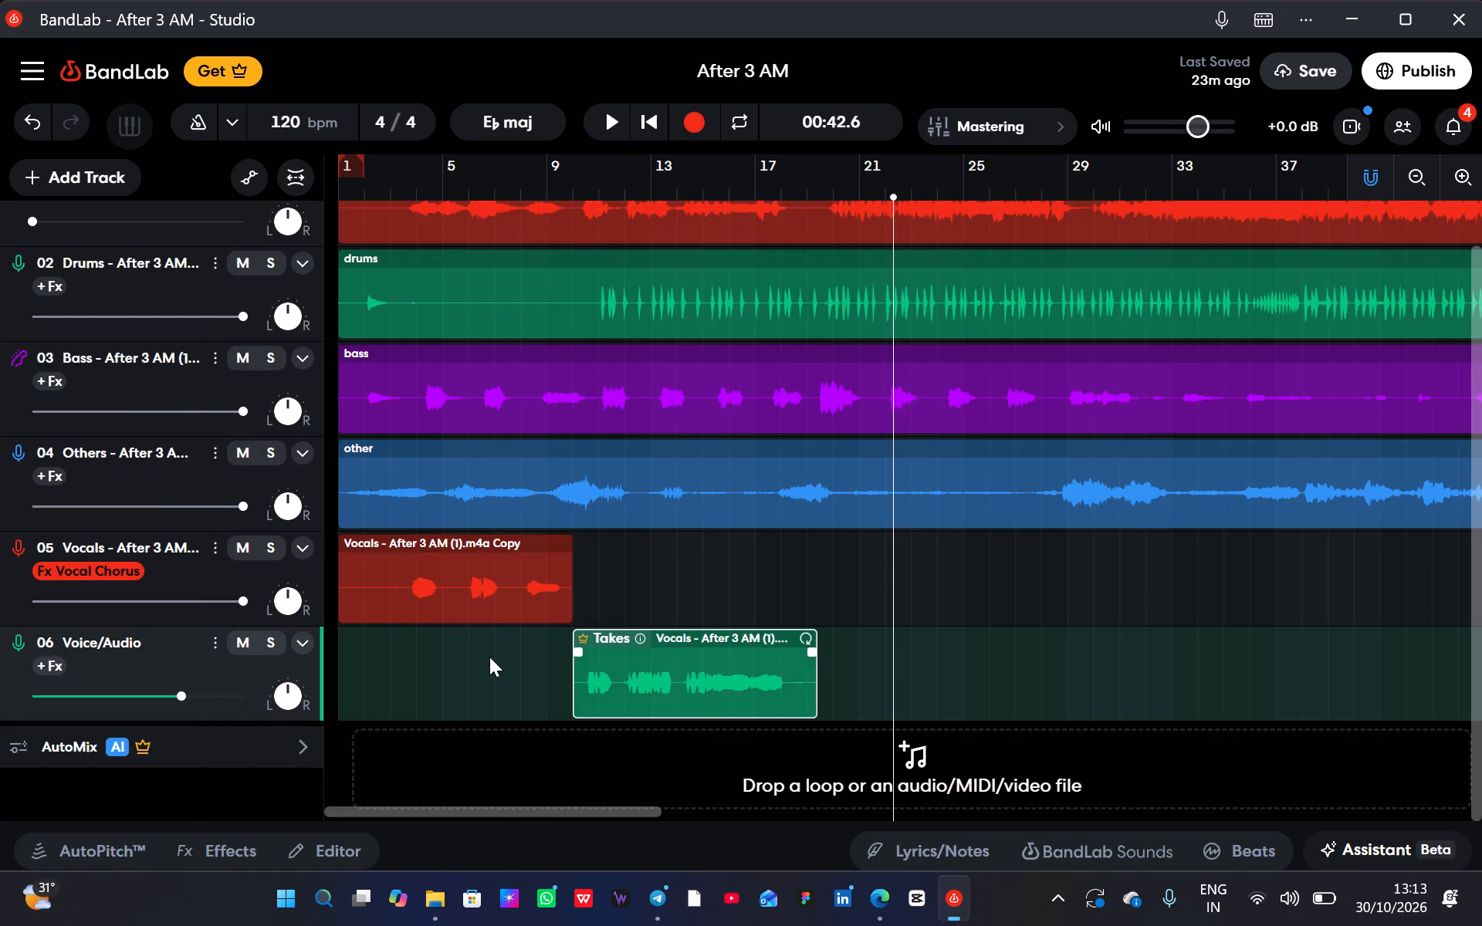
# Play the song from about bar 7 and raise the volume of track 06 Voice/Audio to maximum.
pyautogui.click(489, 657)
pyautogui.press('space')
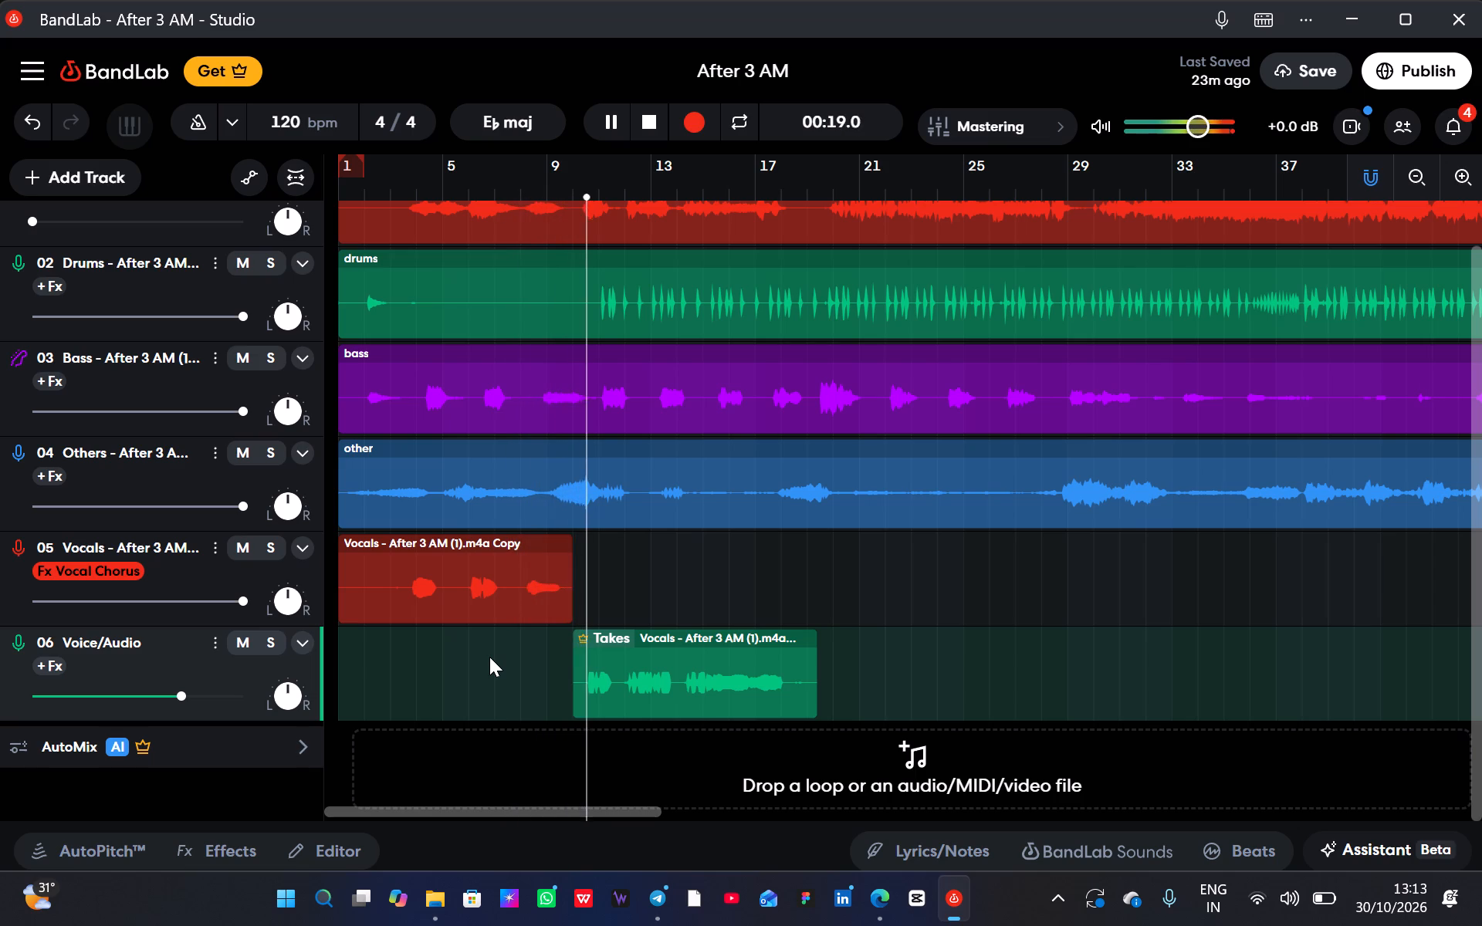
pyautogui.moveTo(171, 710); pyautogui.dragTo(179, 683)
pyautogui.moveTo(179, 683); pyautogui.dragTo(381, 703)
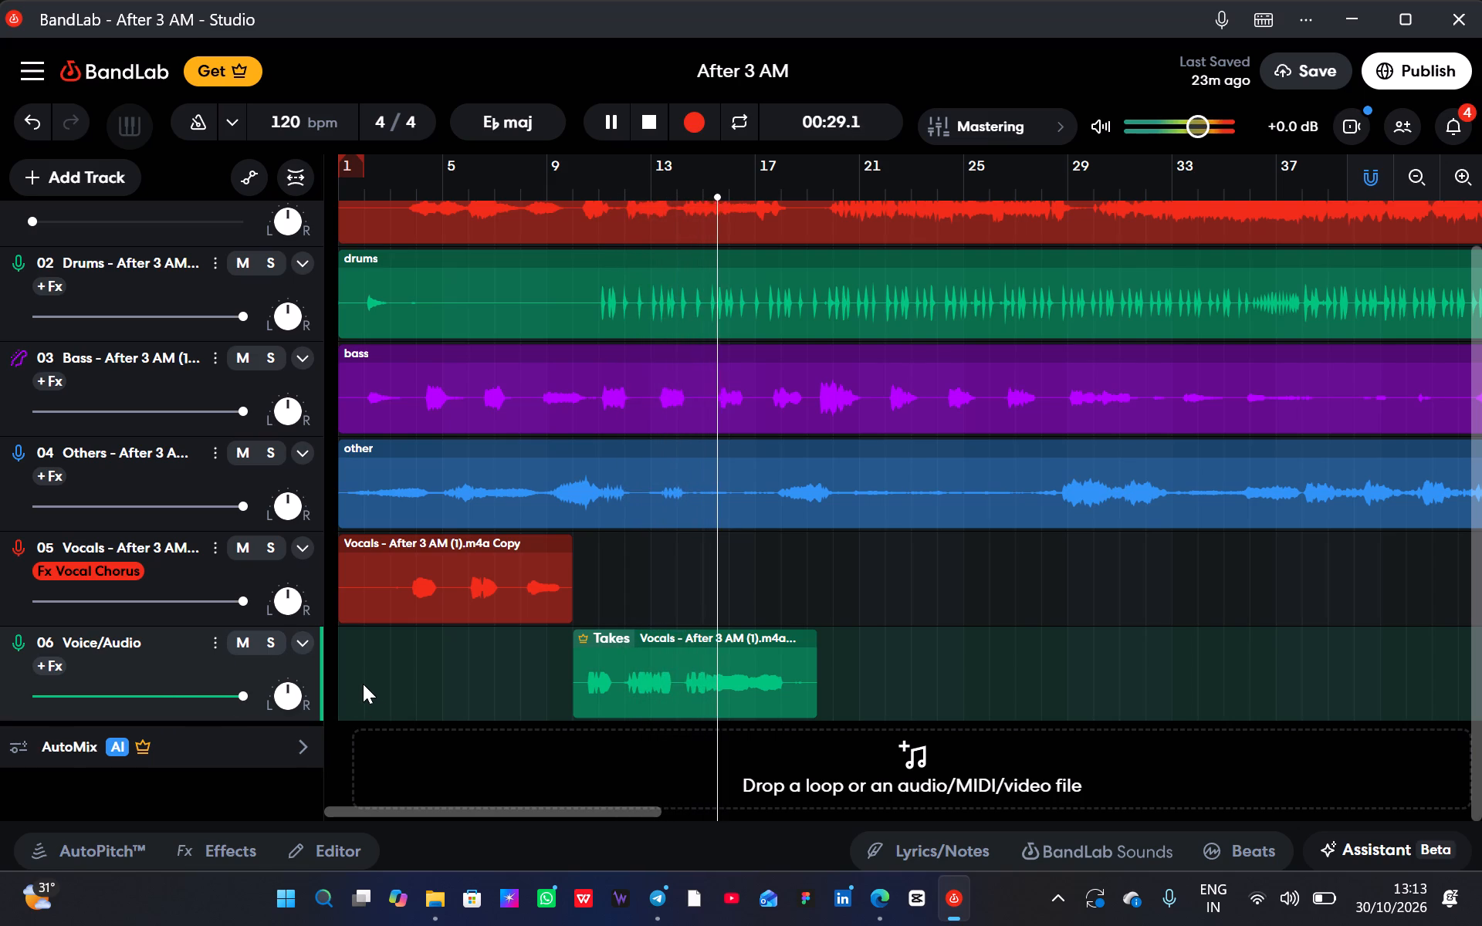
# Apply the Punchy Rap effects preset to track 06 Voice/Audio and replay from about bar 9 with its volume at maximum.
pyautogui.click(46, 667)
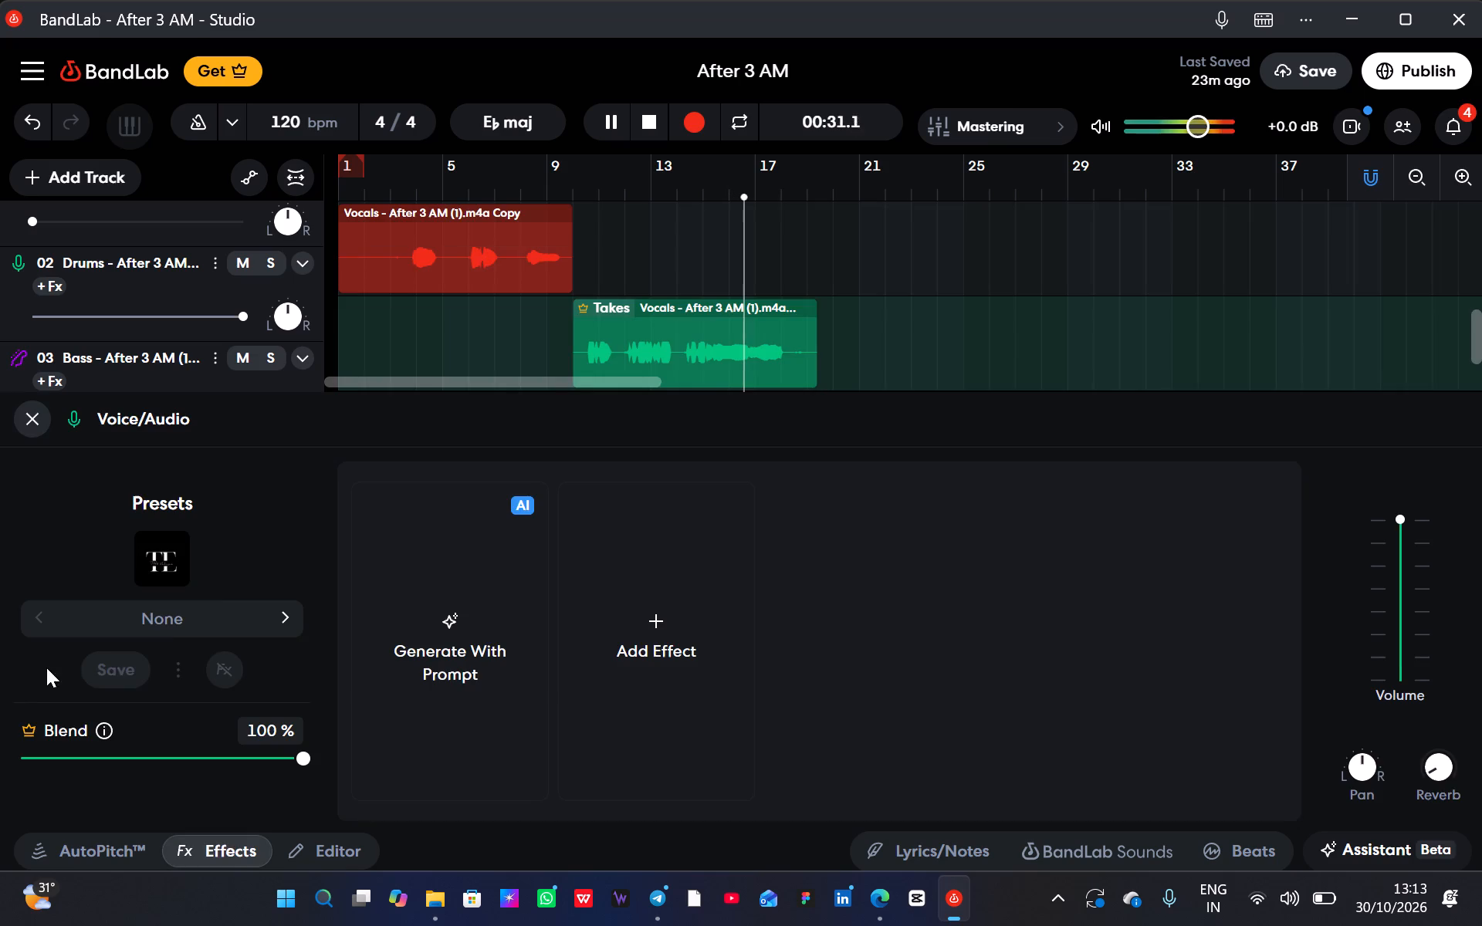
pyautogui.click(287, 610)
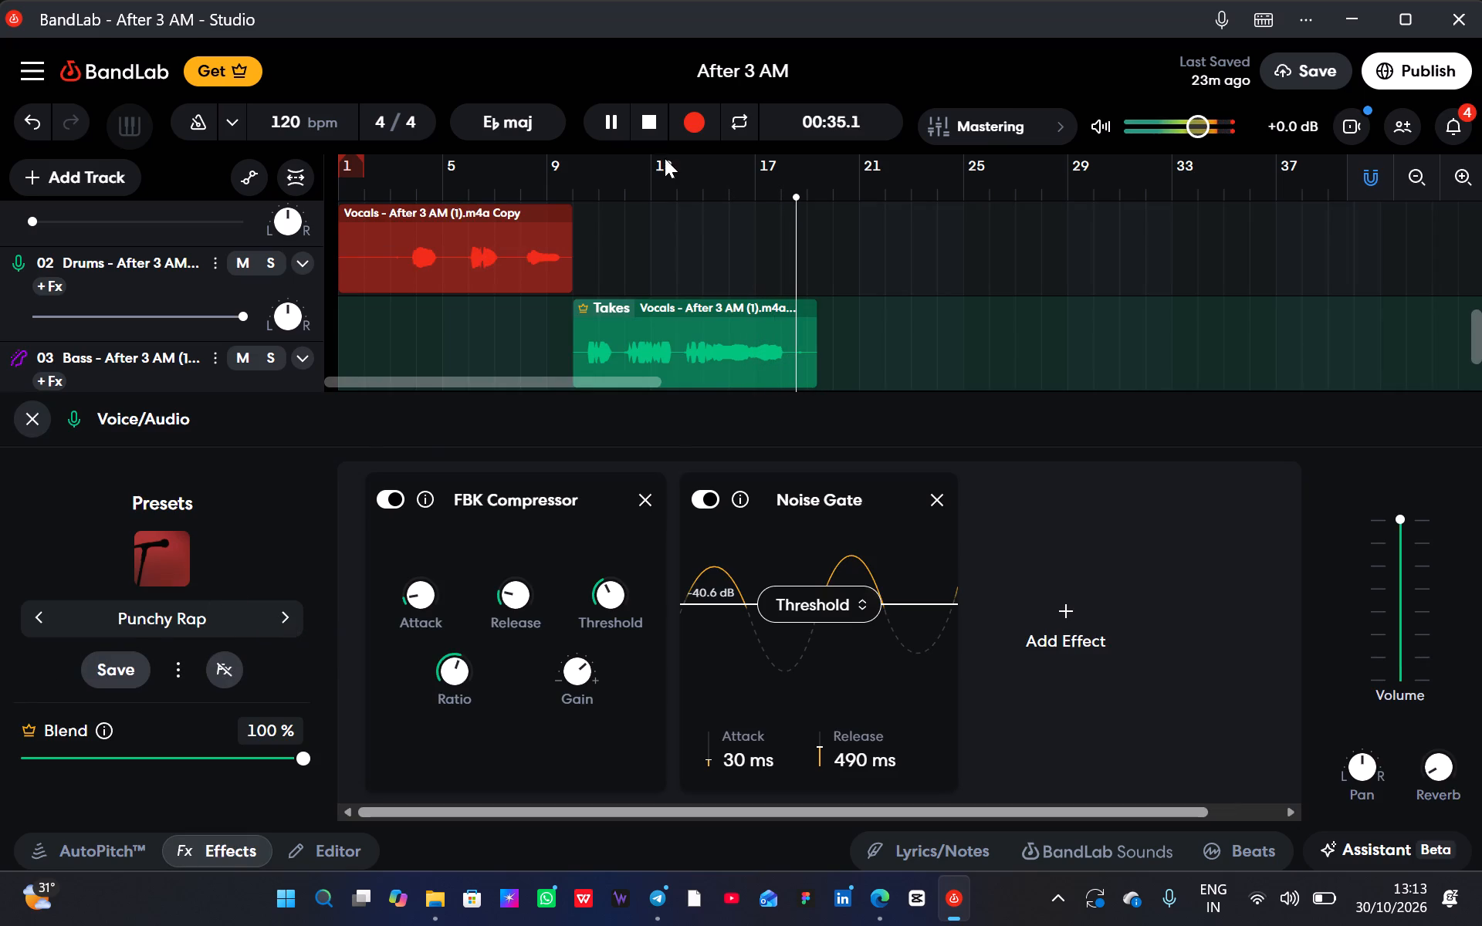
pyautogui.click(559, 171)
pyautogui.click(550, 187)
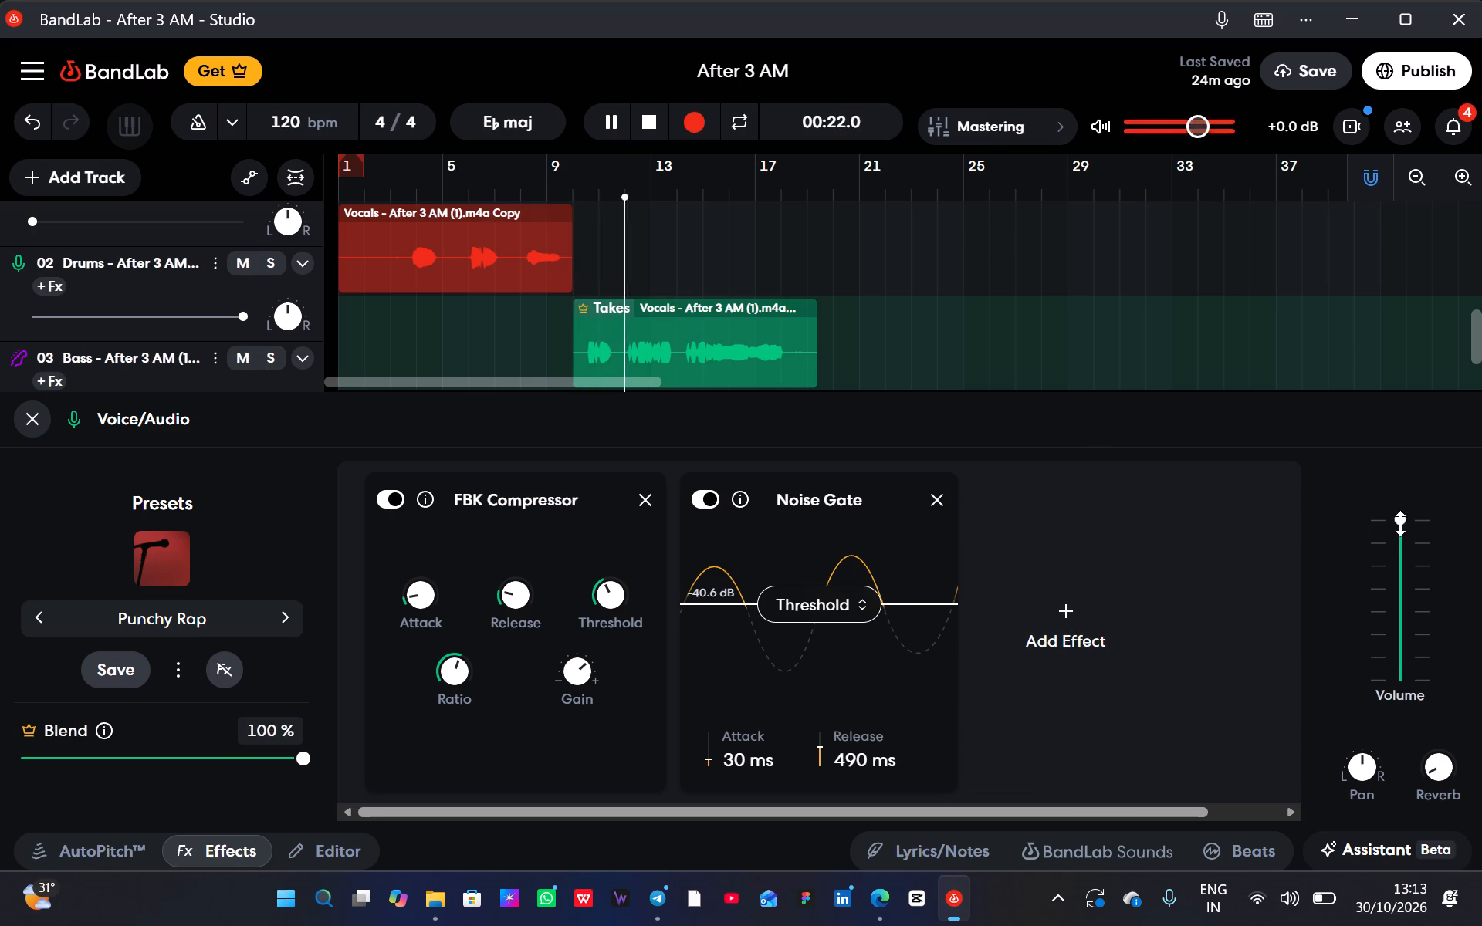
pyautogui.moveTo(1400, 523); pyautogui.dragTo(1436, 316)
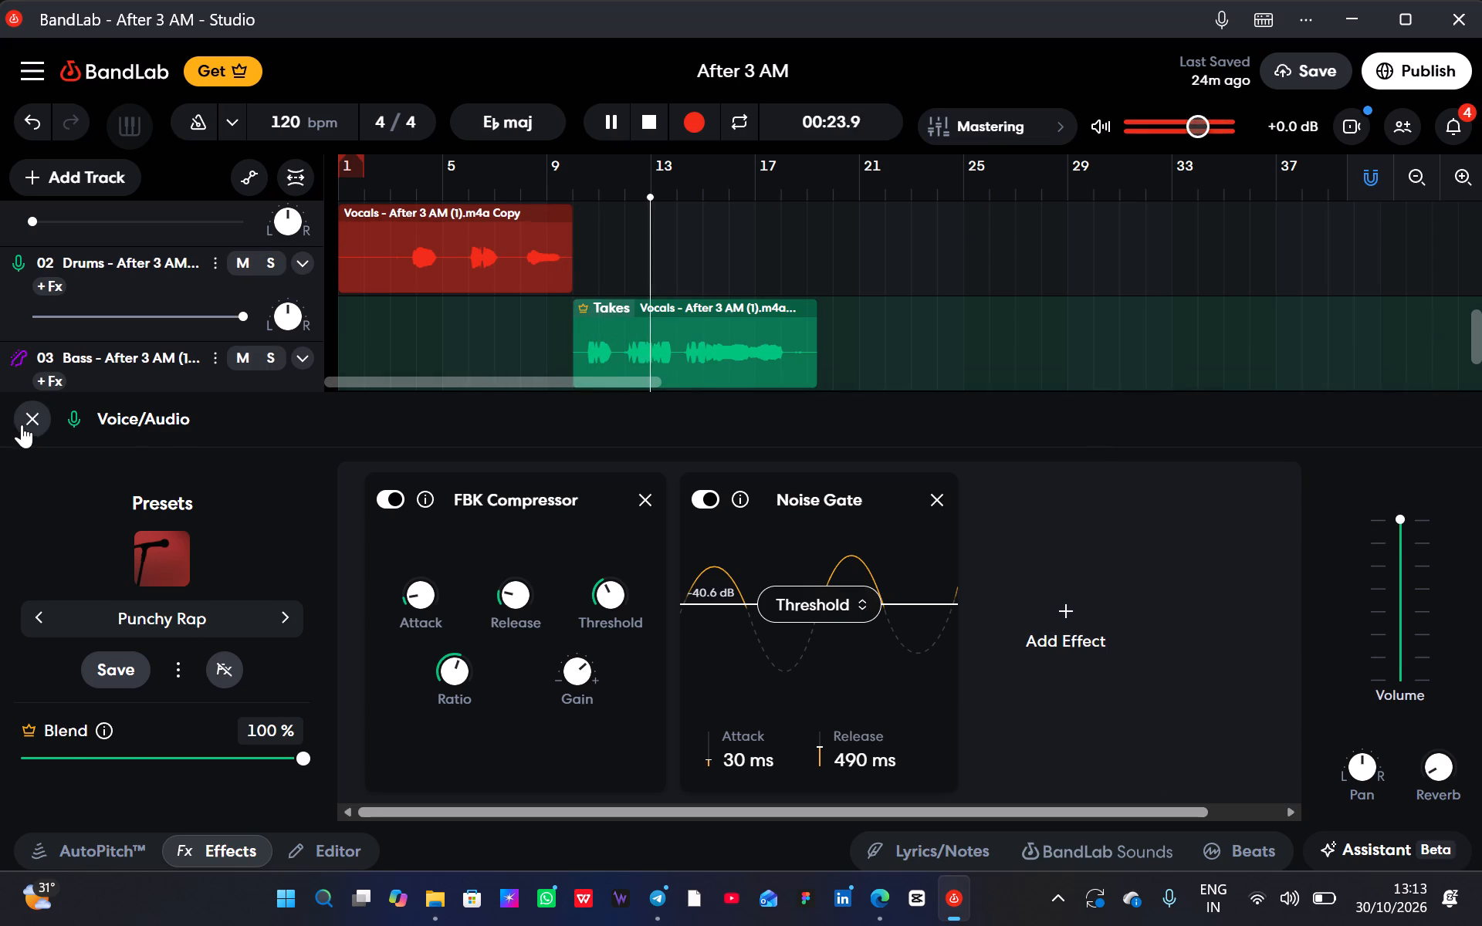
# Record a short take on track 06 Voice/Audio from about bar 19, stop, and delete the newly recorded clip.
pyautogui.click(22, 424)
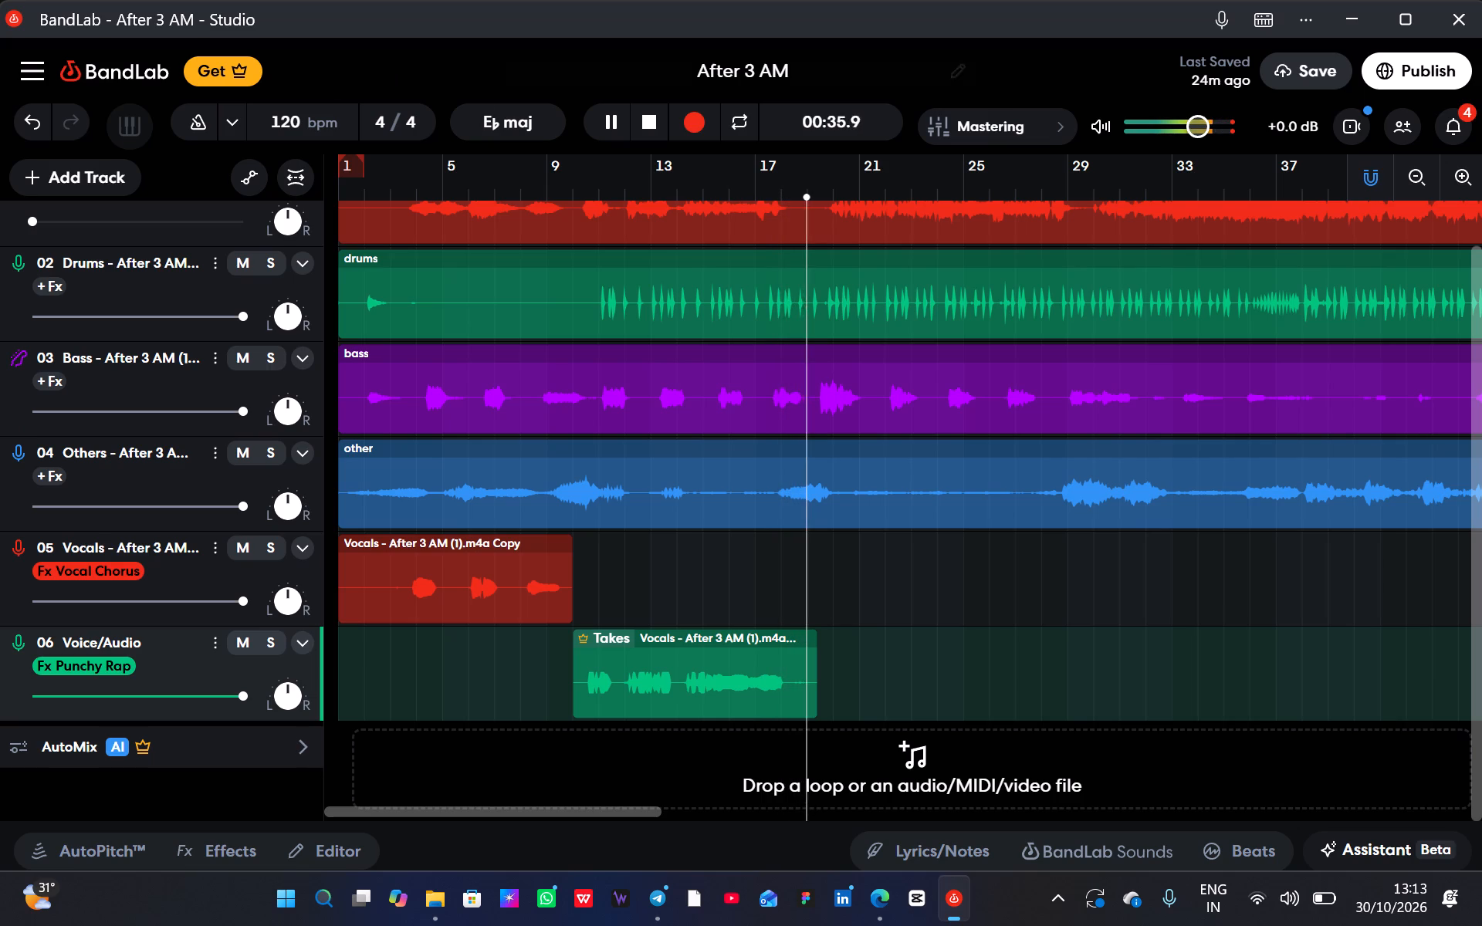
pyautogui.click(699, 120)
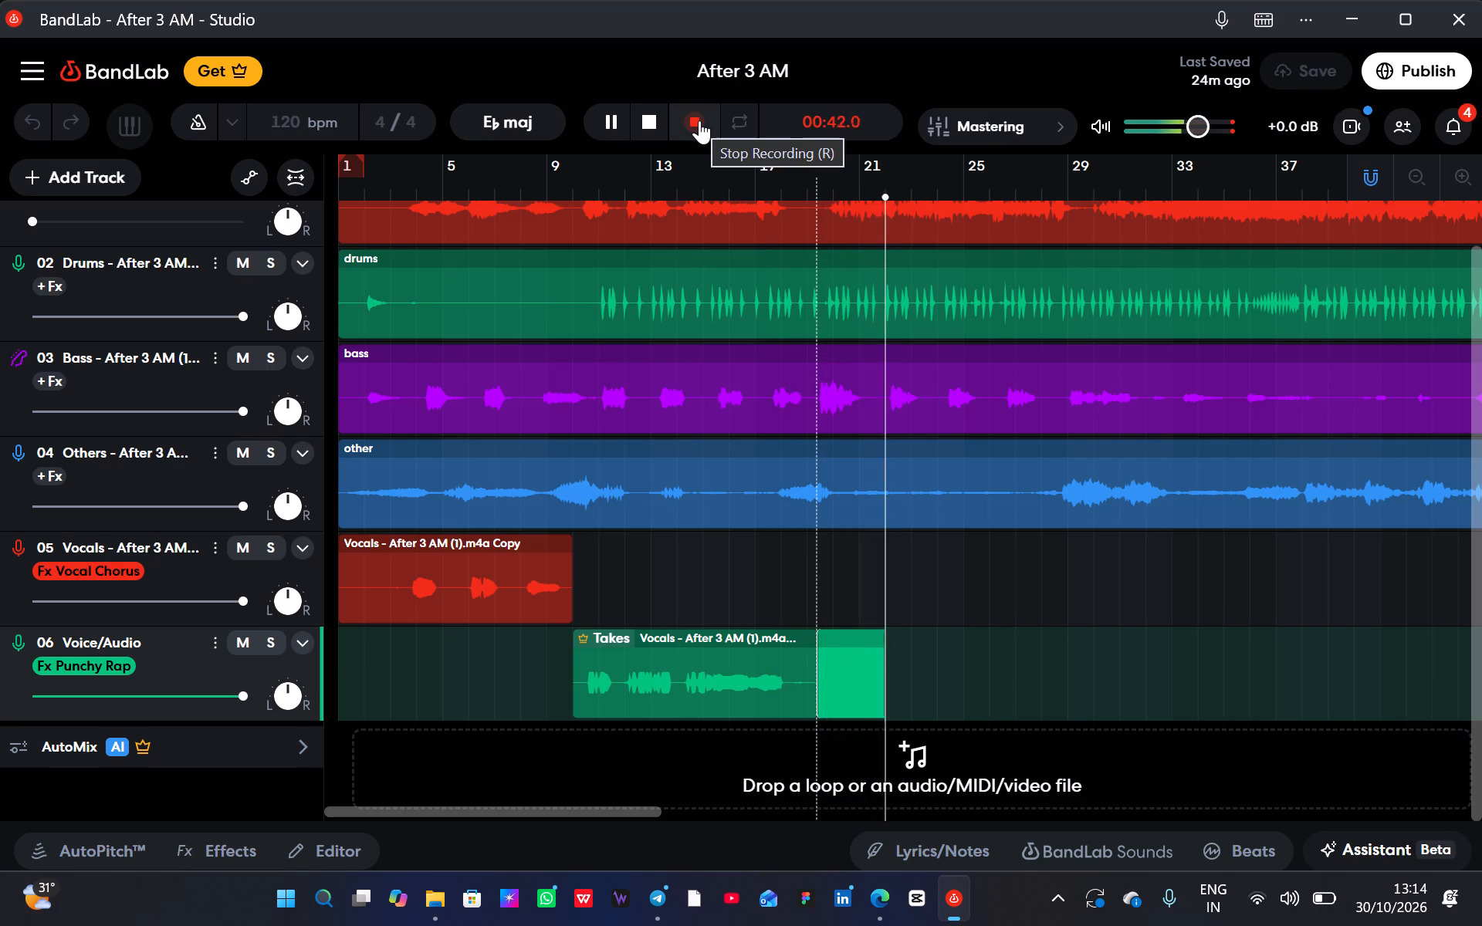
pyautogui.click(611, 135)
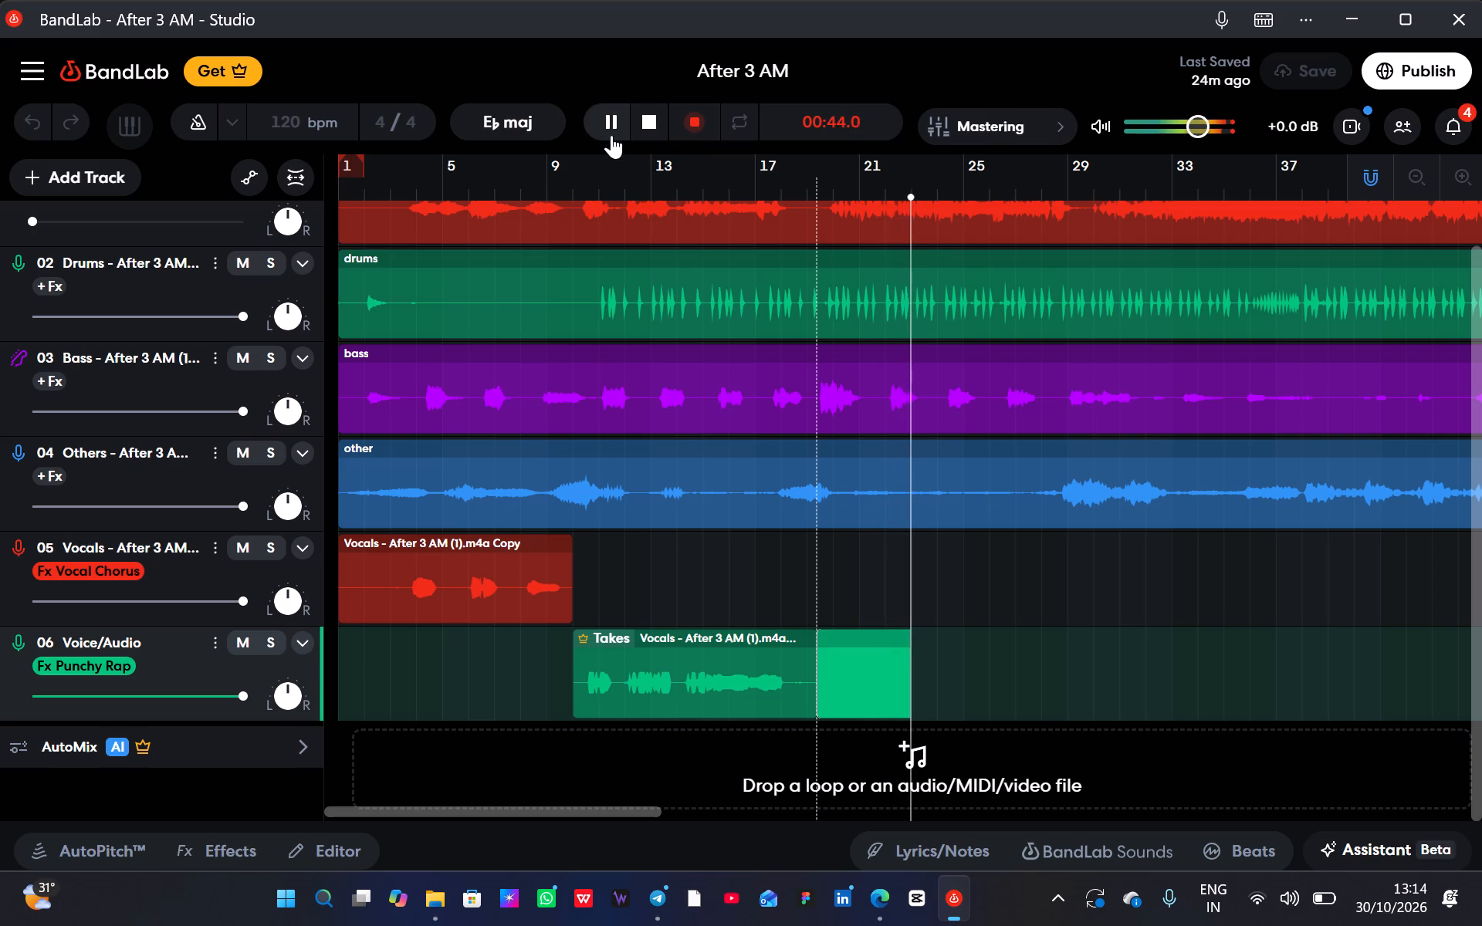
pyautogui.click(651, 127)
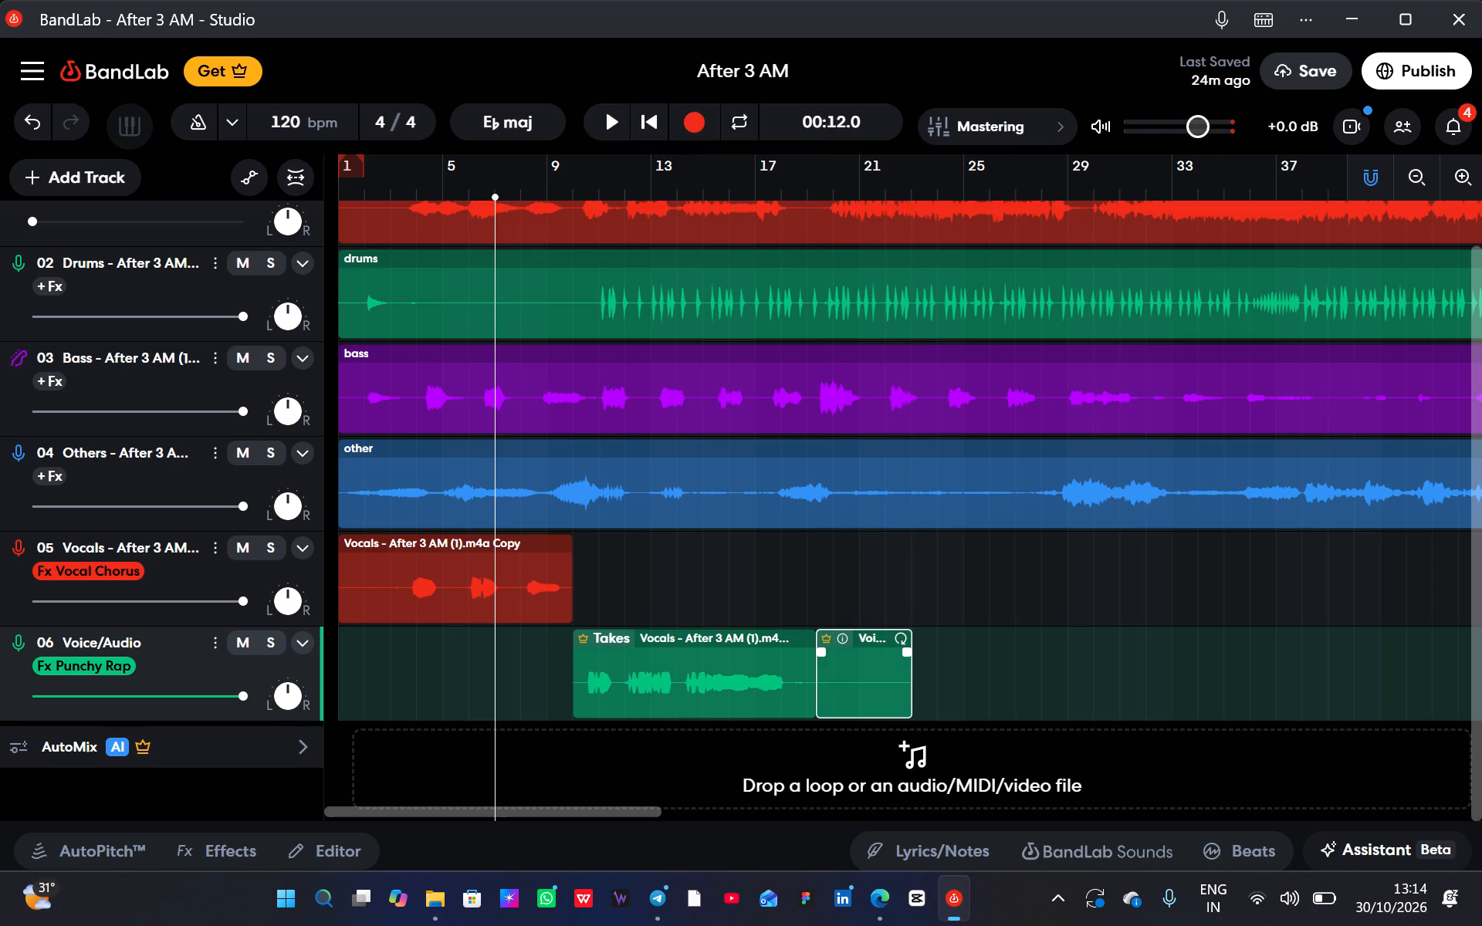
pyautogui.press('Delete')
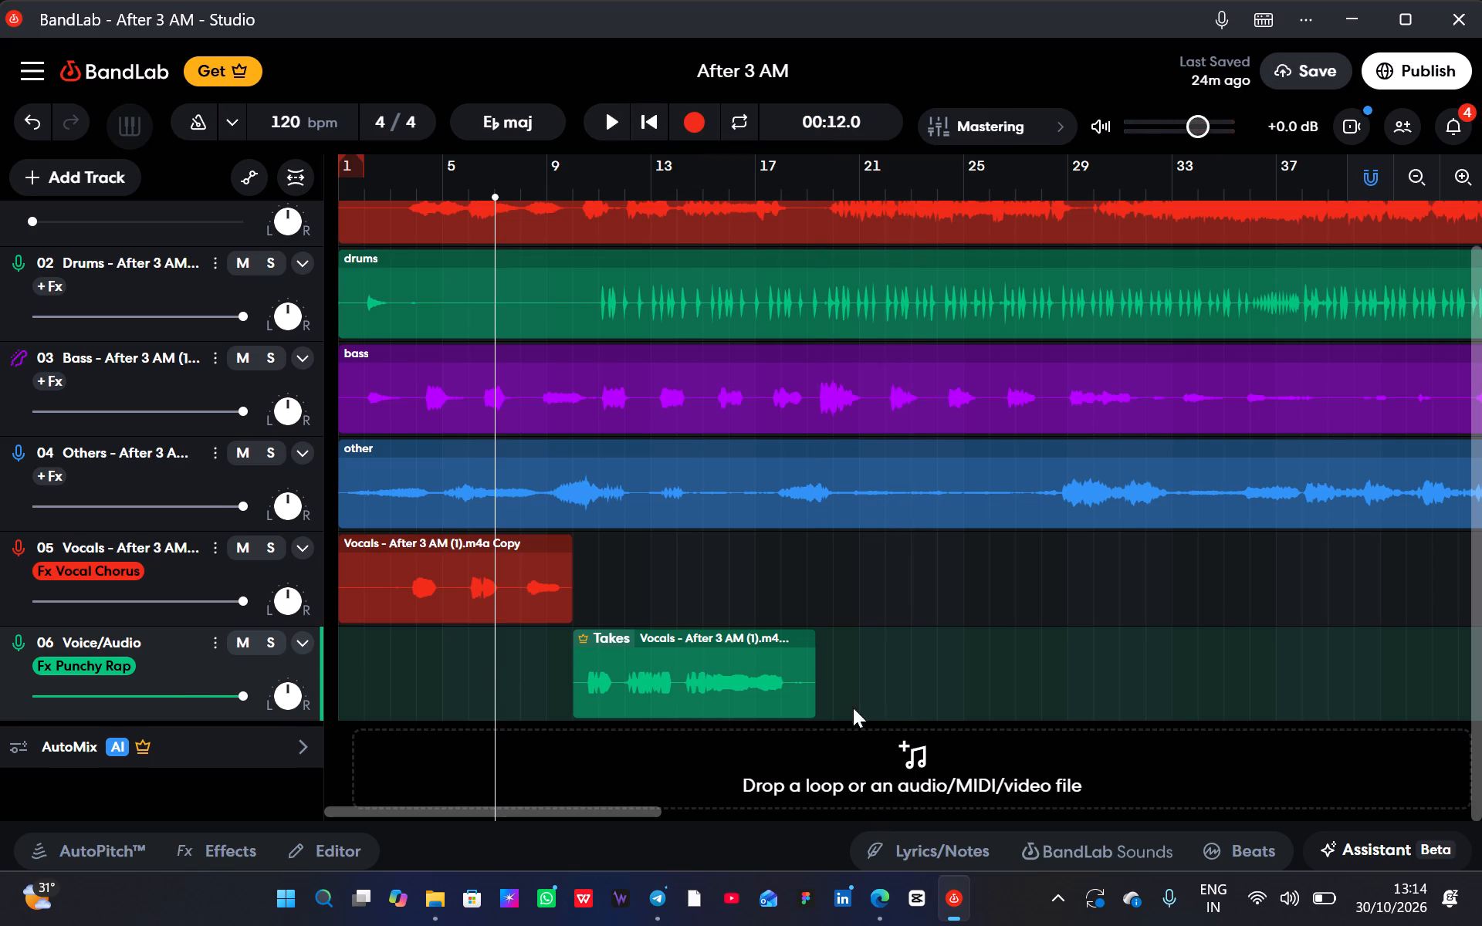
# Add another new Voice/Audio track to the project and close its settings.
pyautogui.click(58, 171)
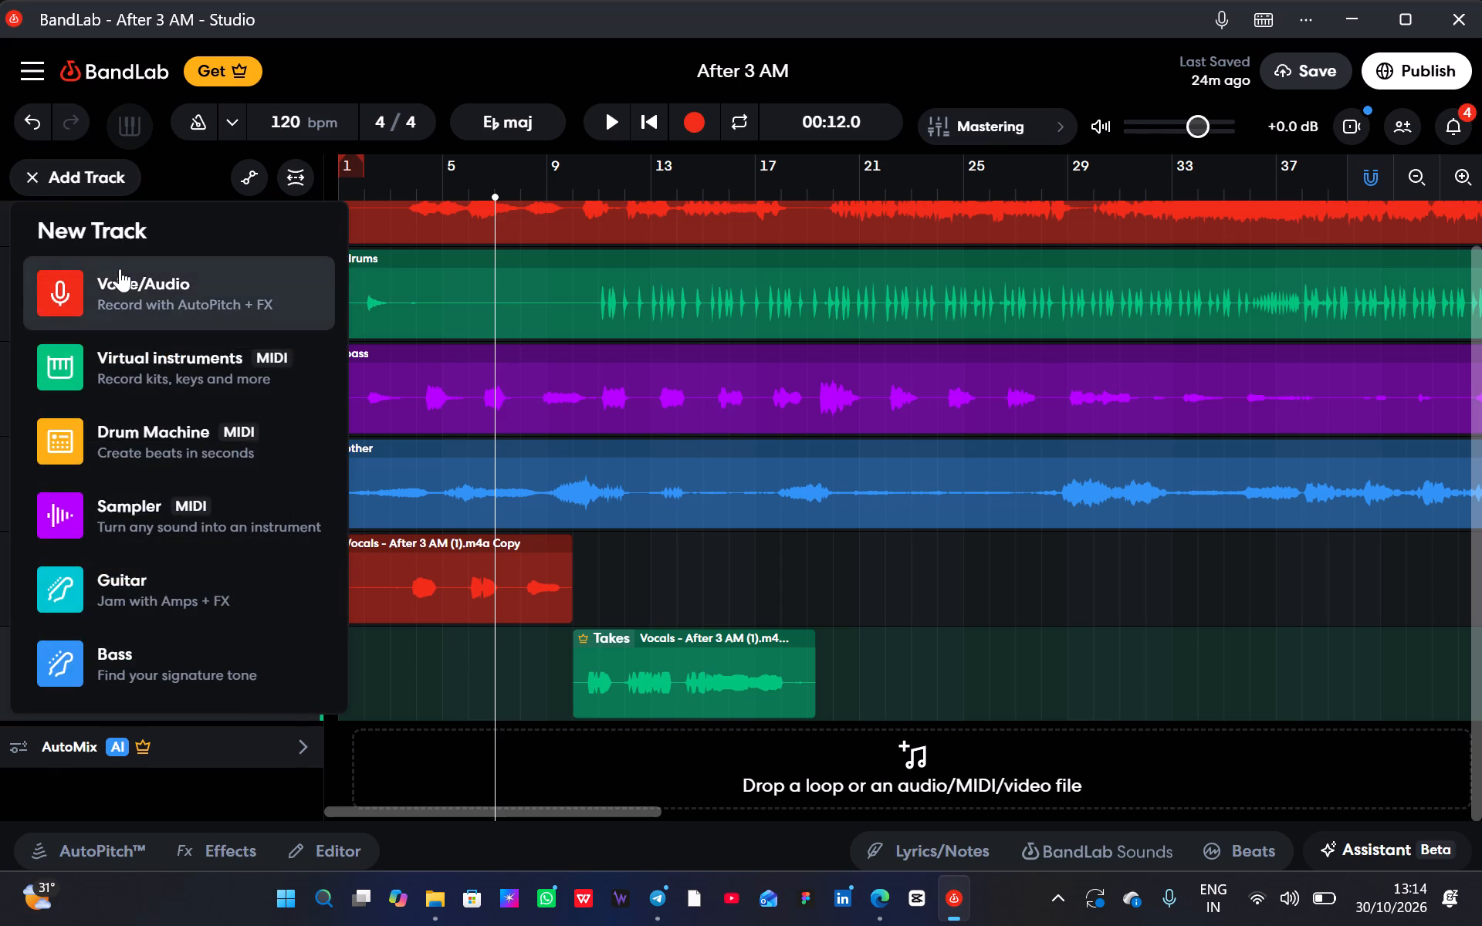
pyautogui.click(120, 272)
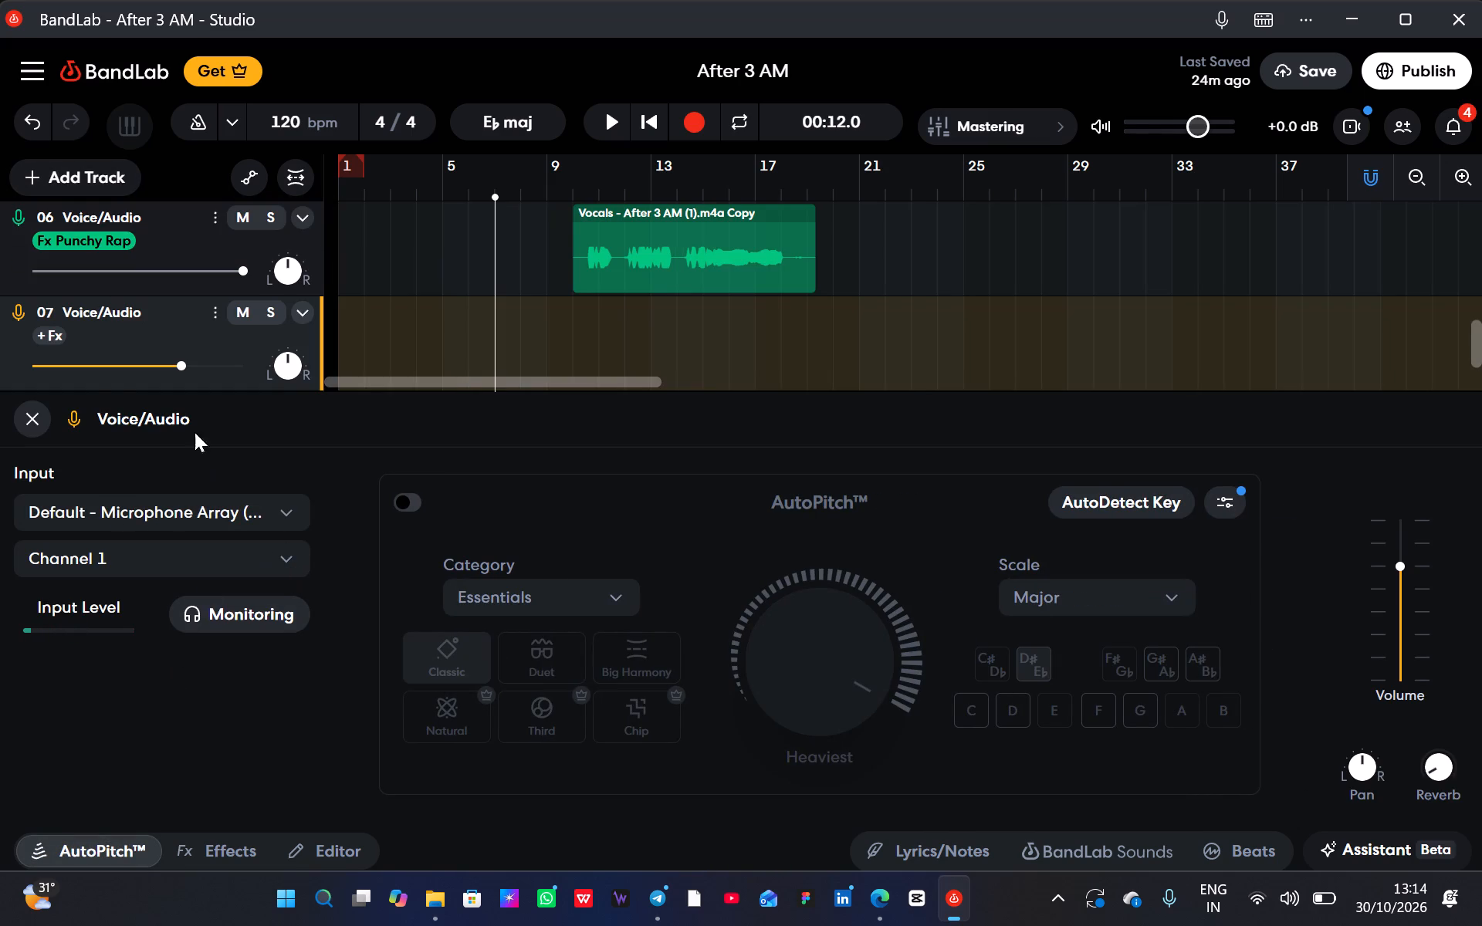
pyautogui.click(25, 421)
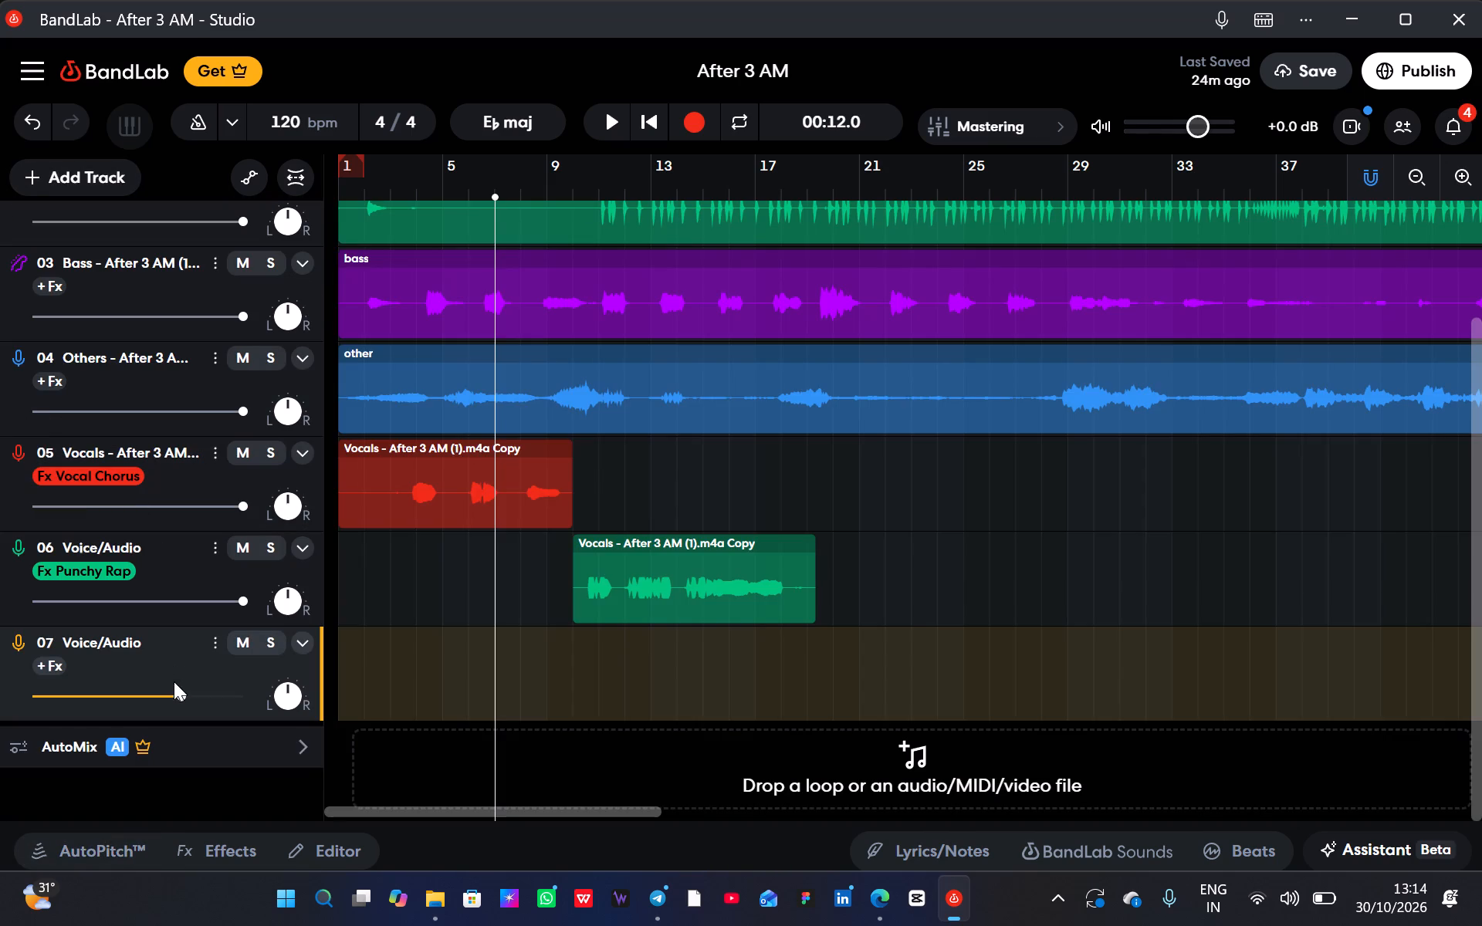
# Raise the volume of track 07 Voice/Audio to maximum and apply the Punchy Rap effects preset to it.
pyautogui.moveTo(178, 683); pyautogui.dragTo(447, 704)
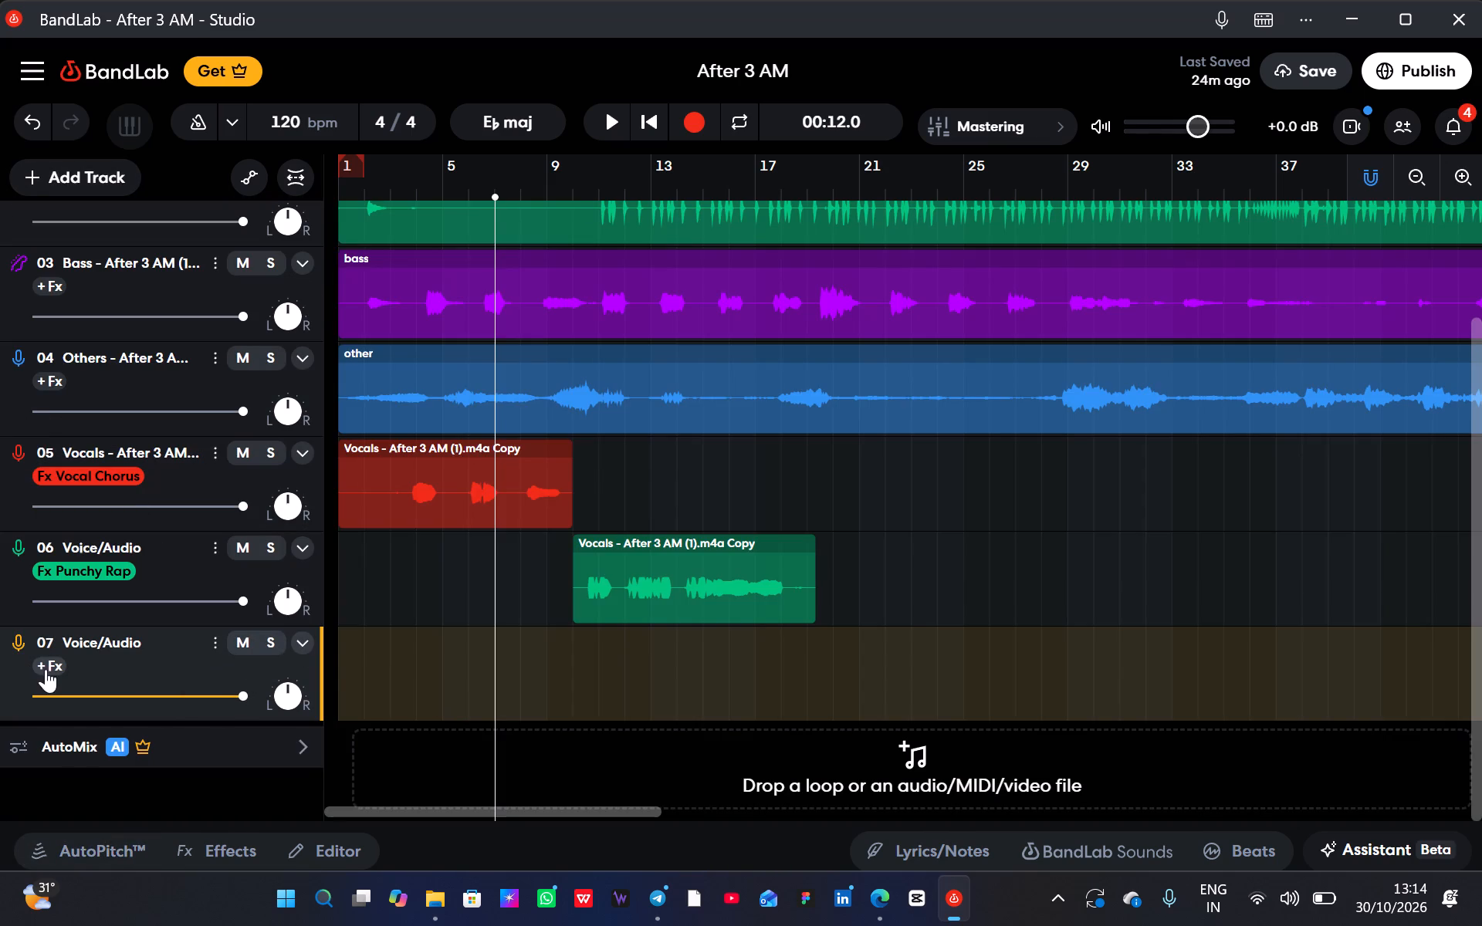
pyautogui.click(46, 669)
pyautogui.click(280, 621)
pyautogui.click(22, 404)
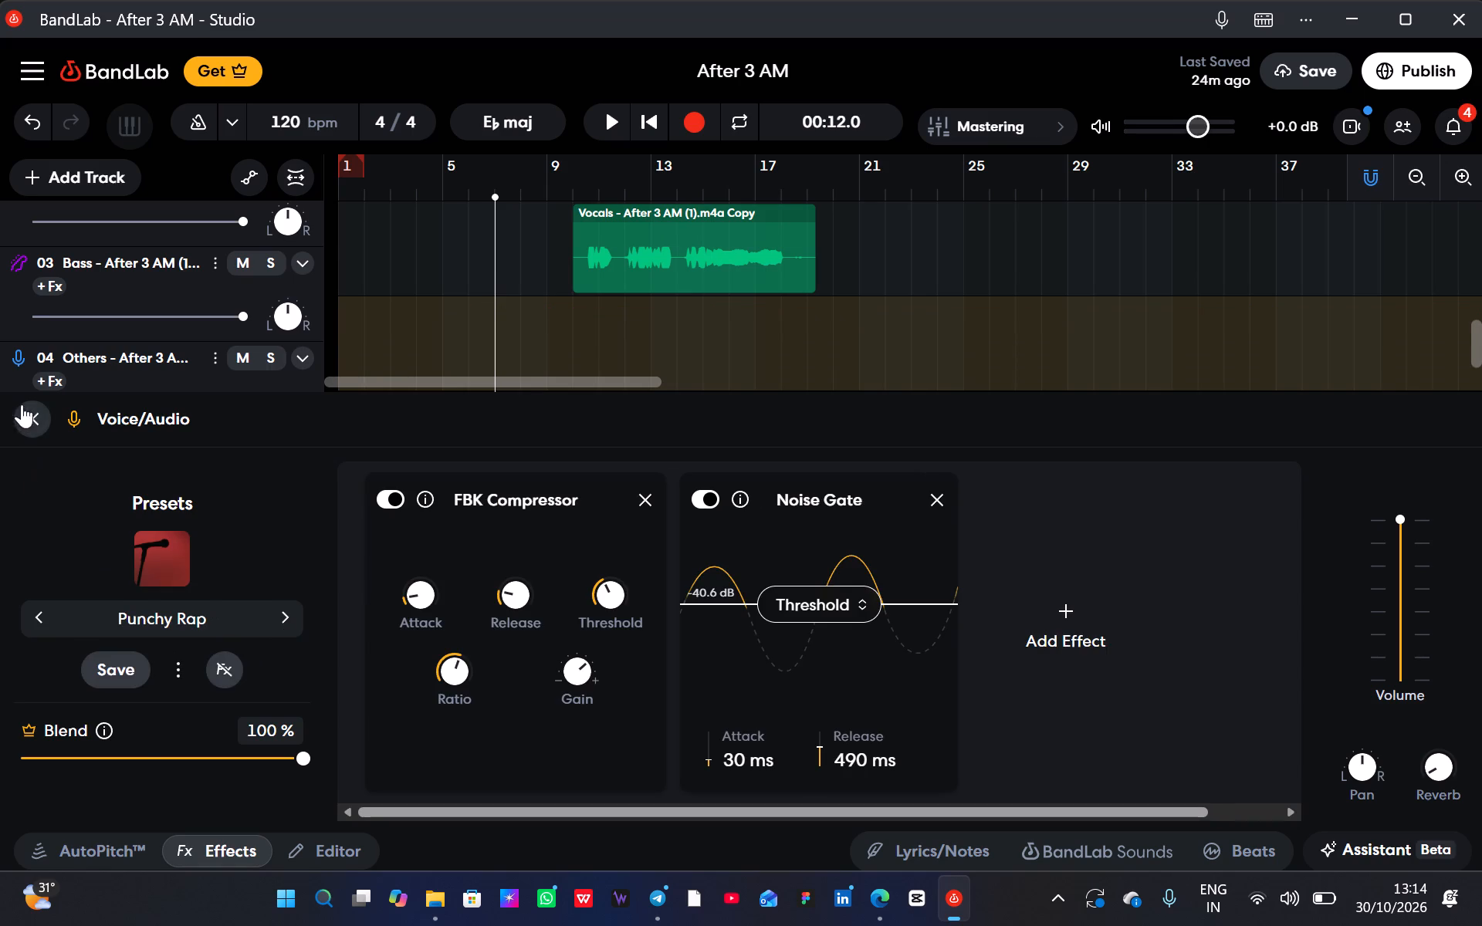
# Start recording vocals on track 07 Voice/Audio from 00:12.0.
pyautogui.click(694, 117)
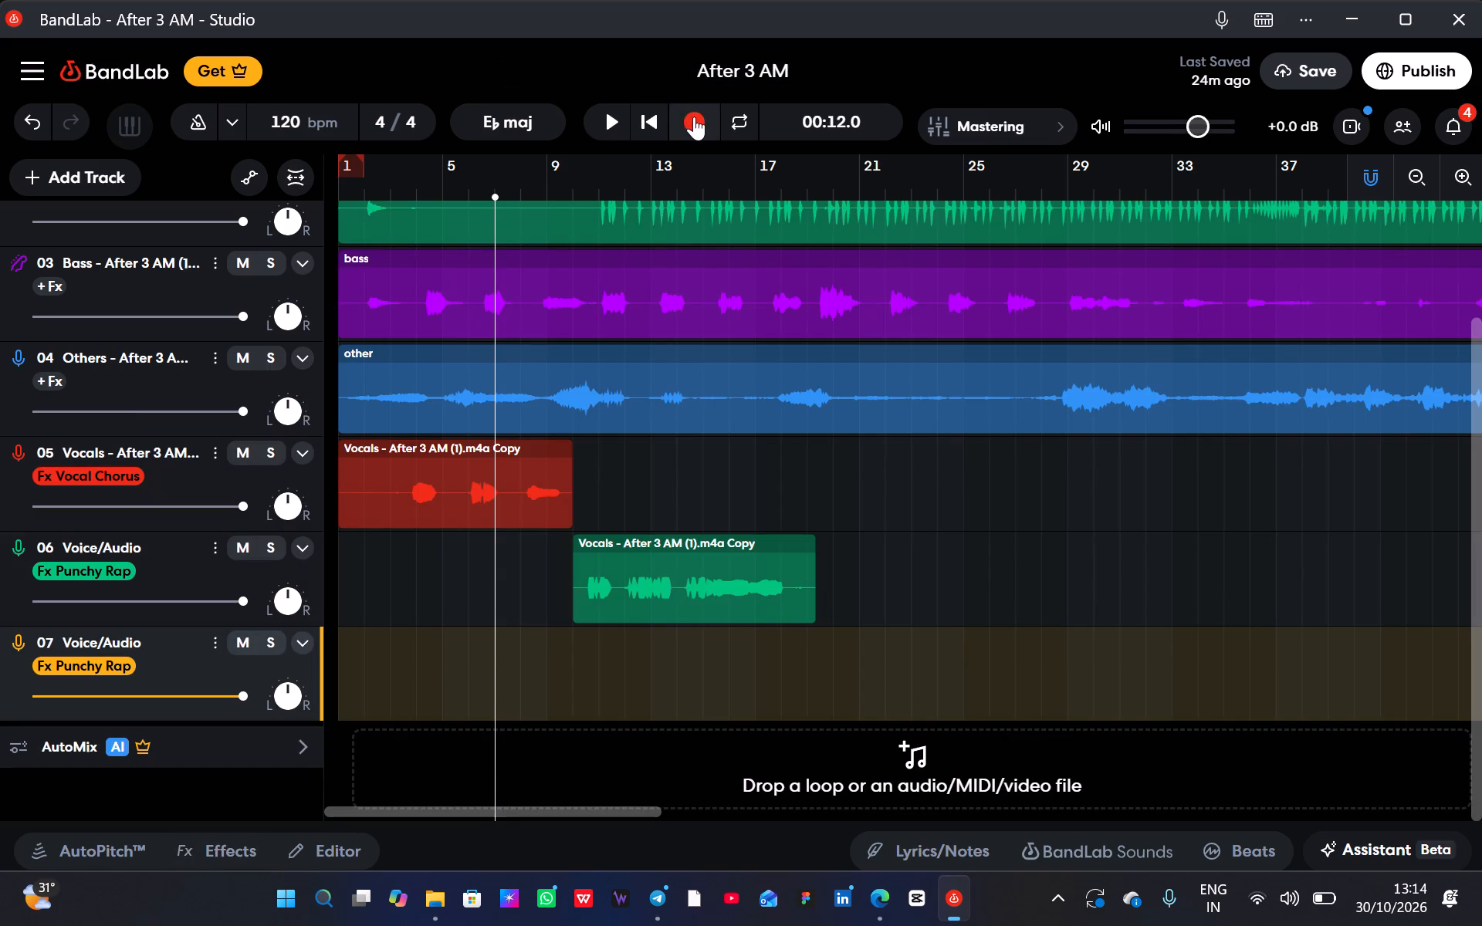
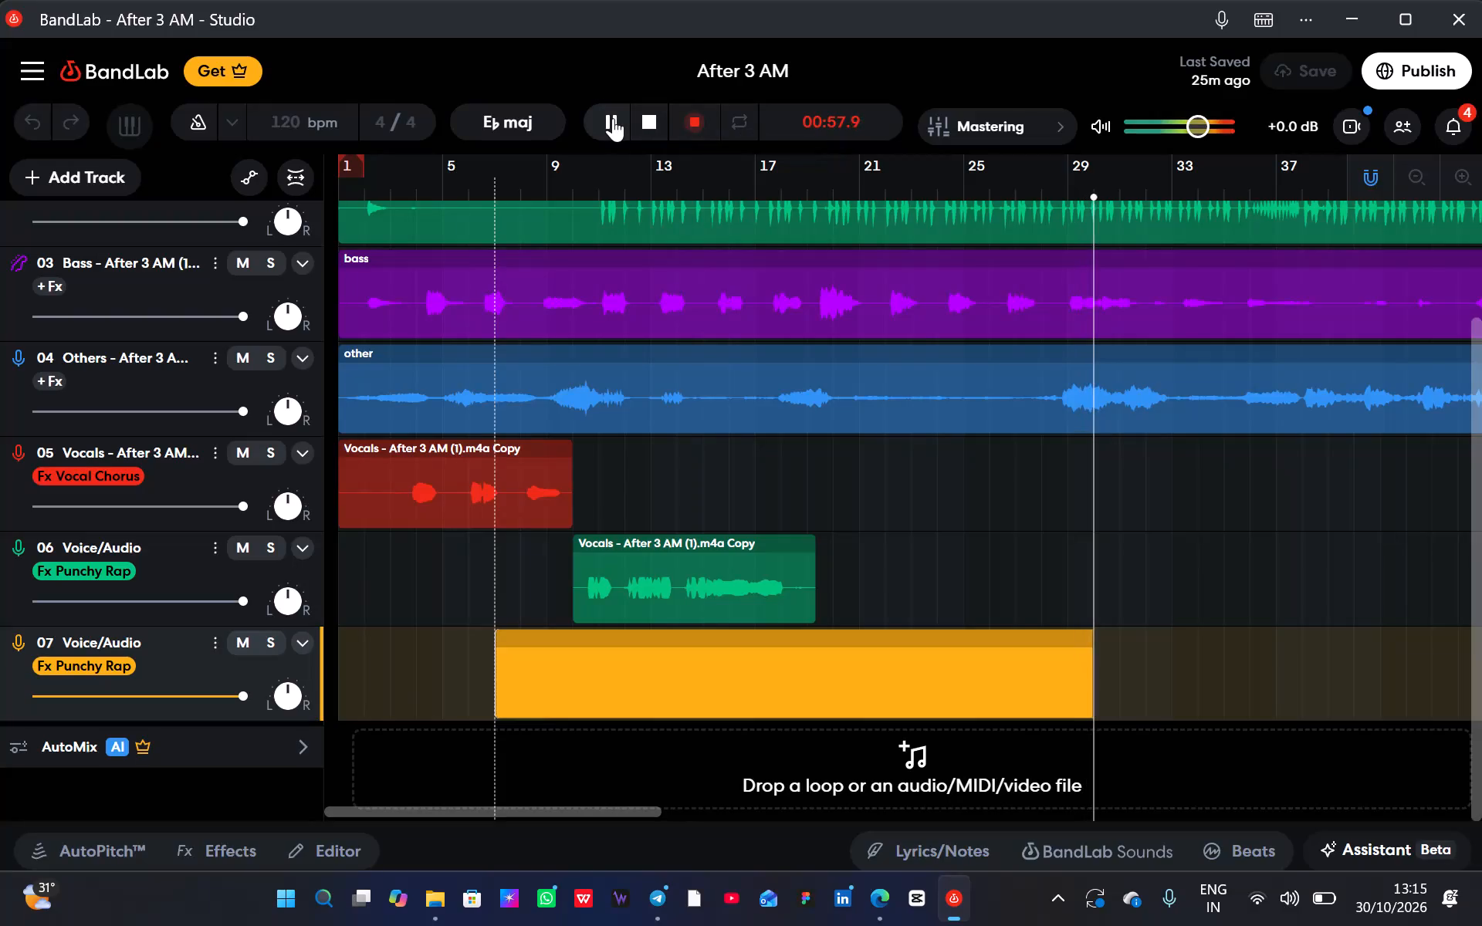
# Stop the vocal recording on track 07 Voice/Audio and delete the newly recorded clip.
pyautogui.click(614, 118)
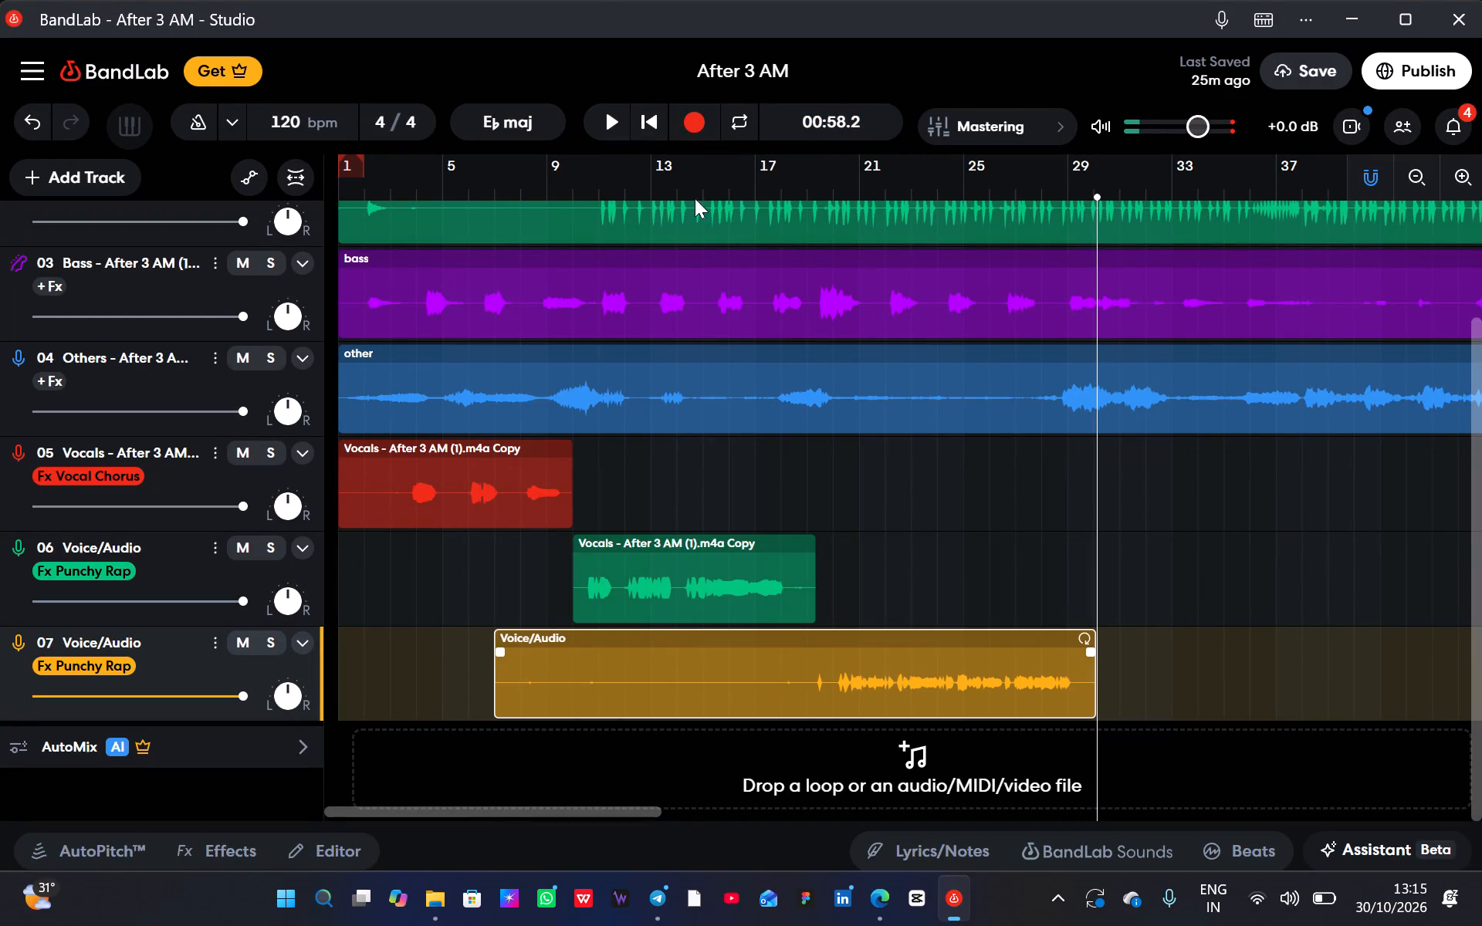
pyautogui.press('Delete')
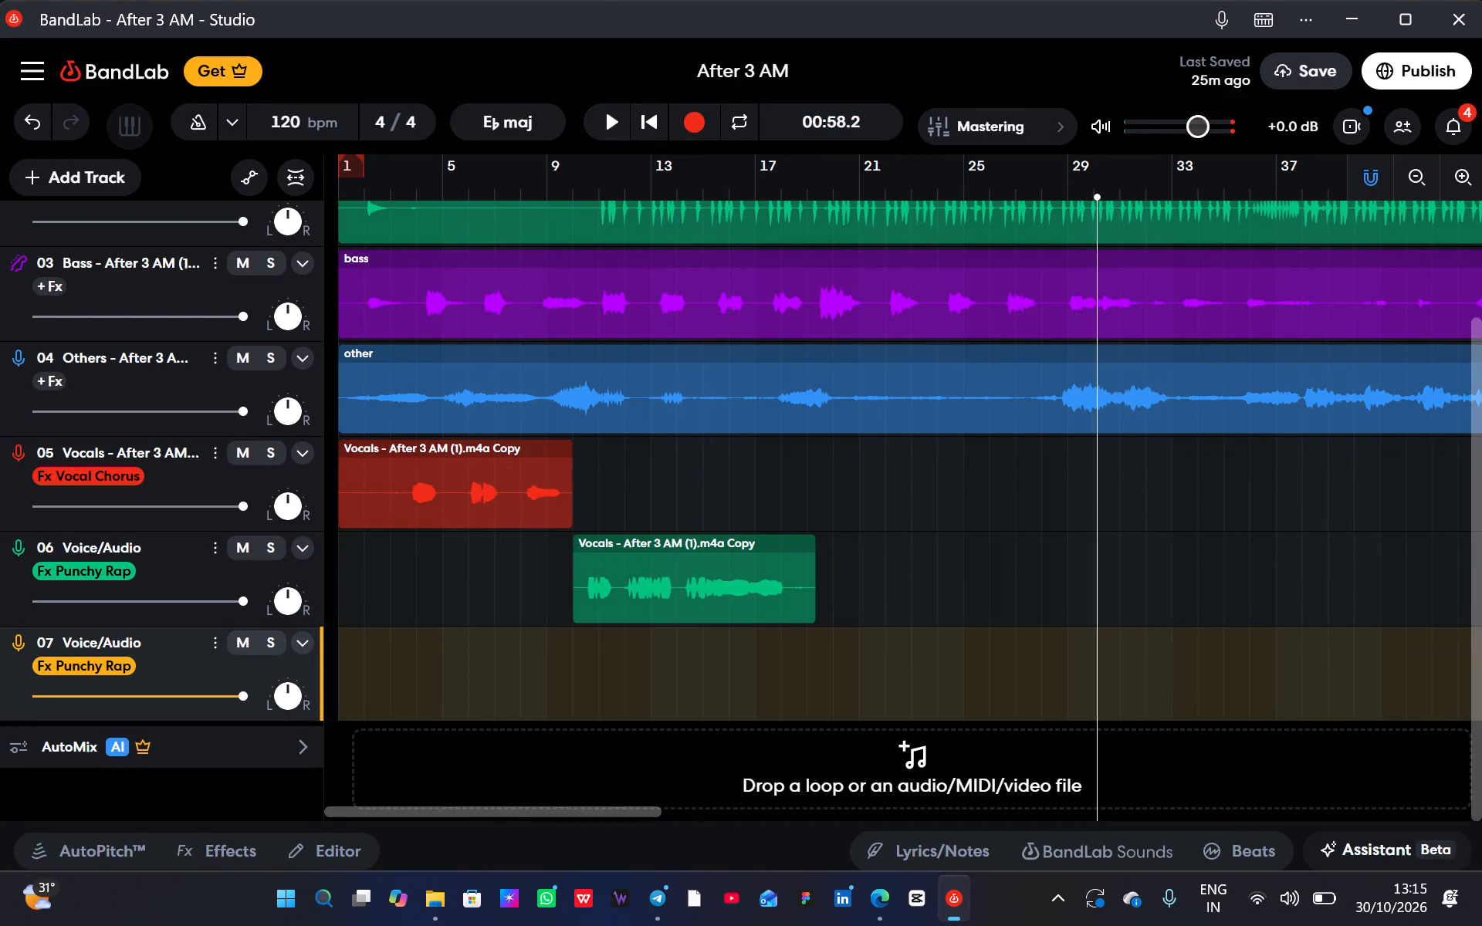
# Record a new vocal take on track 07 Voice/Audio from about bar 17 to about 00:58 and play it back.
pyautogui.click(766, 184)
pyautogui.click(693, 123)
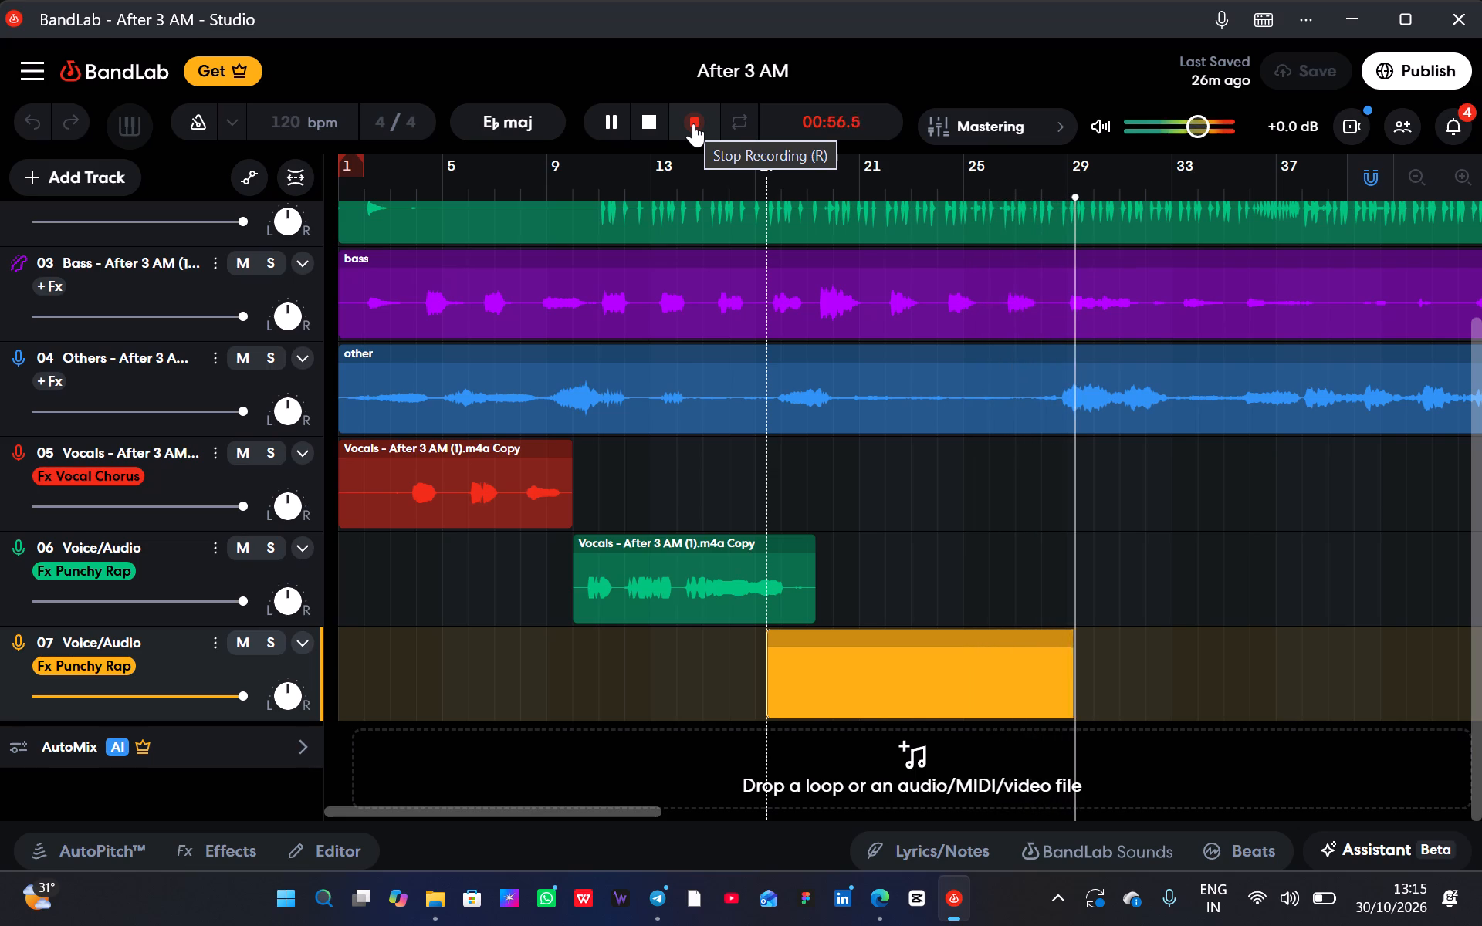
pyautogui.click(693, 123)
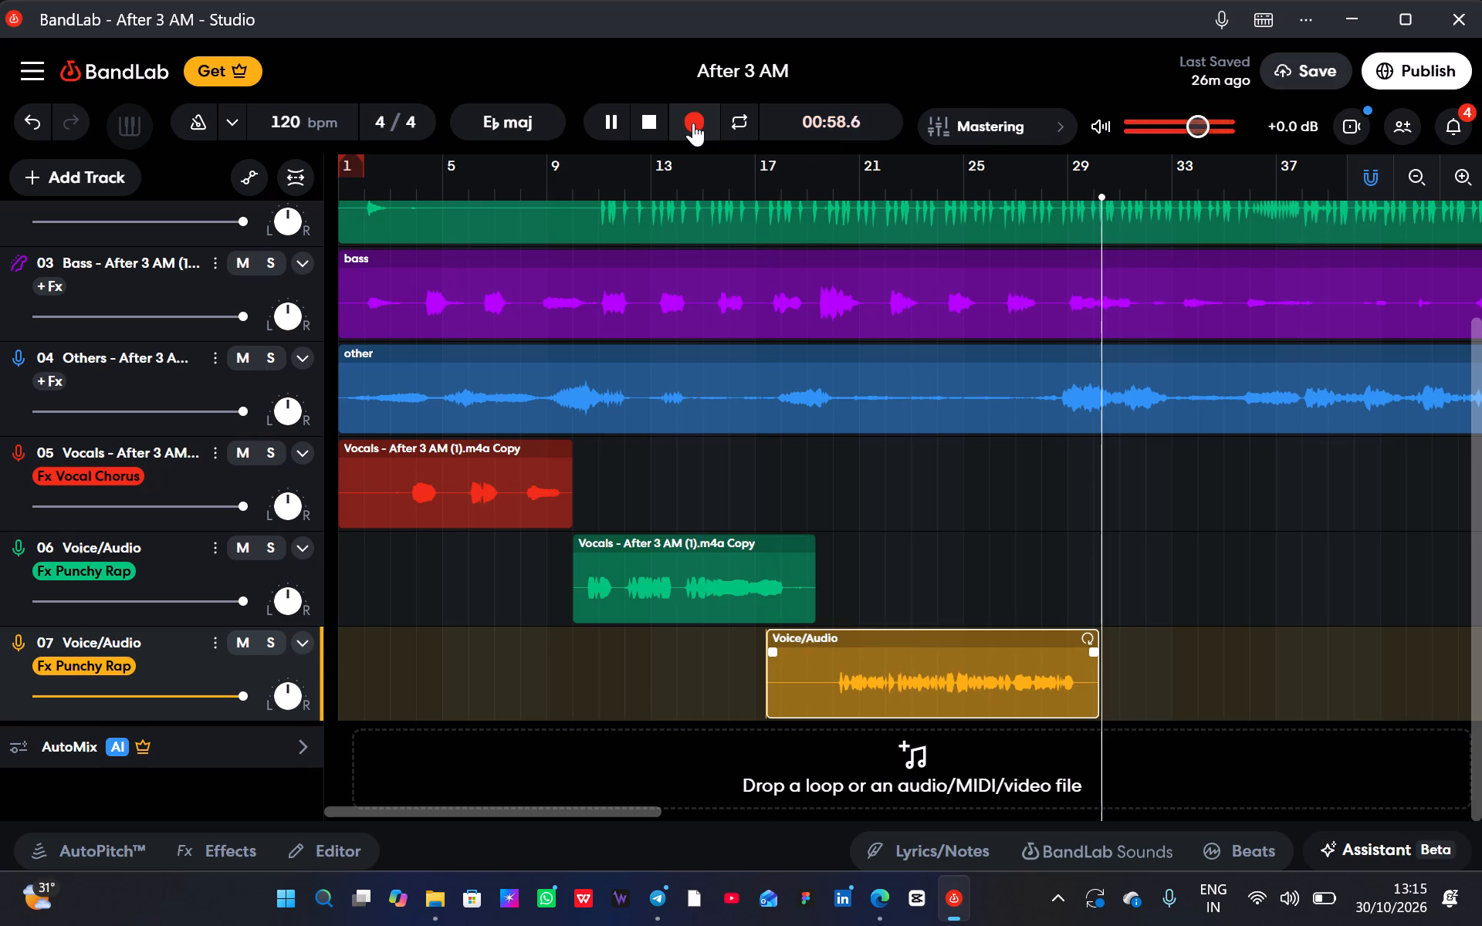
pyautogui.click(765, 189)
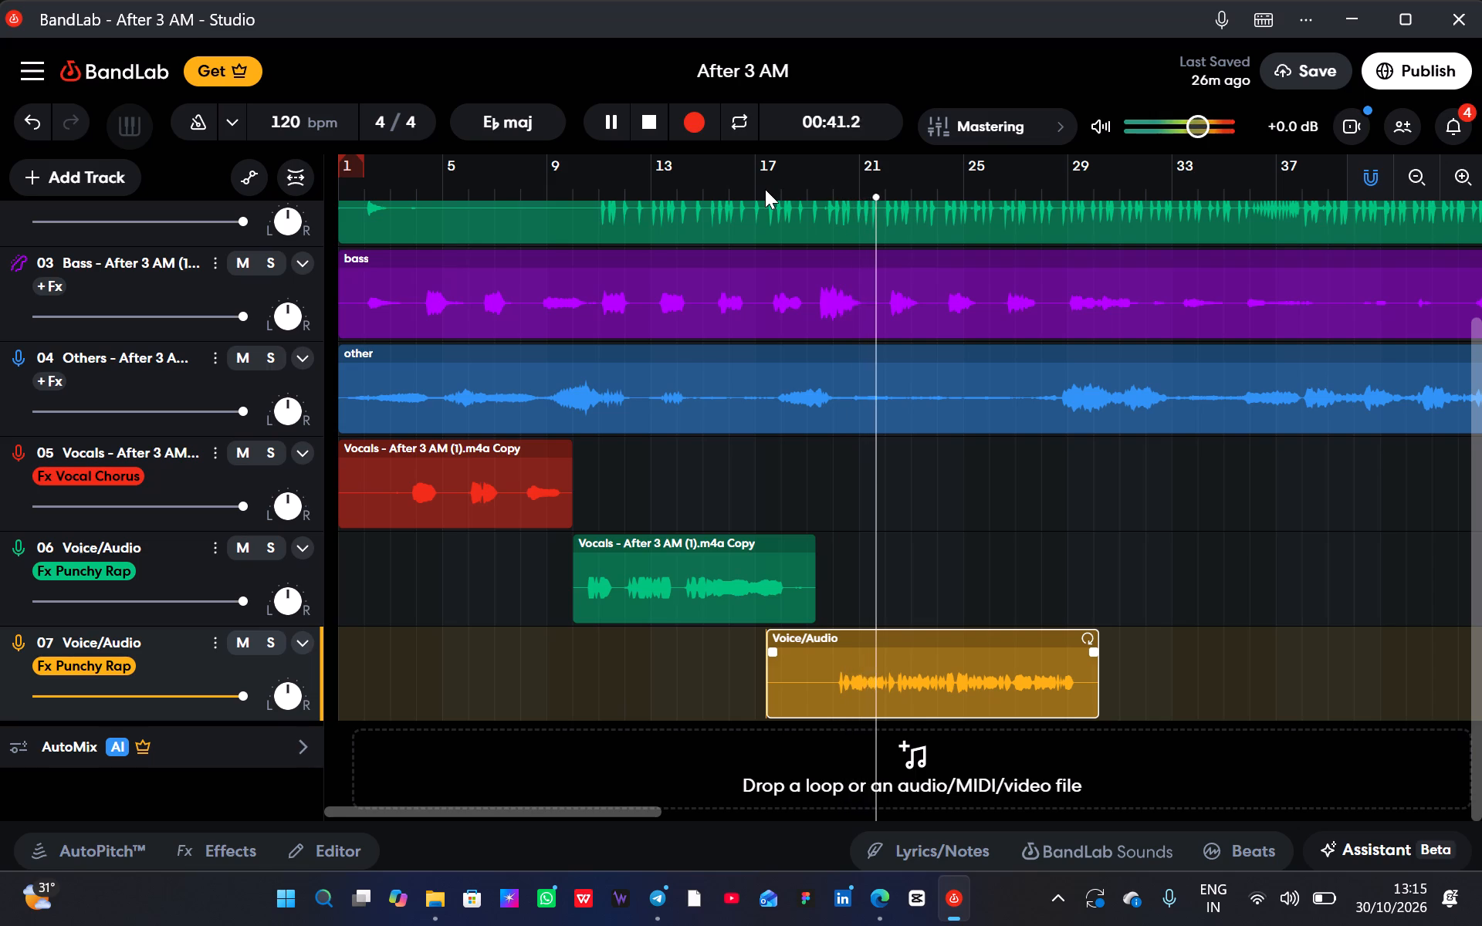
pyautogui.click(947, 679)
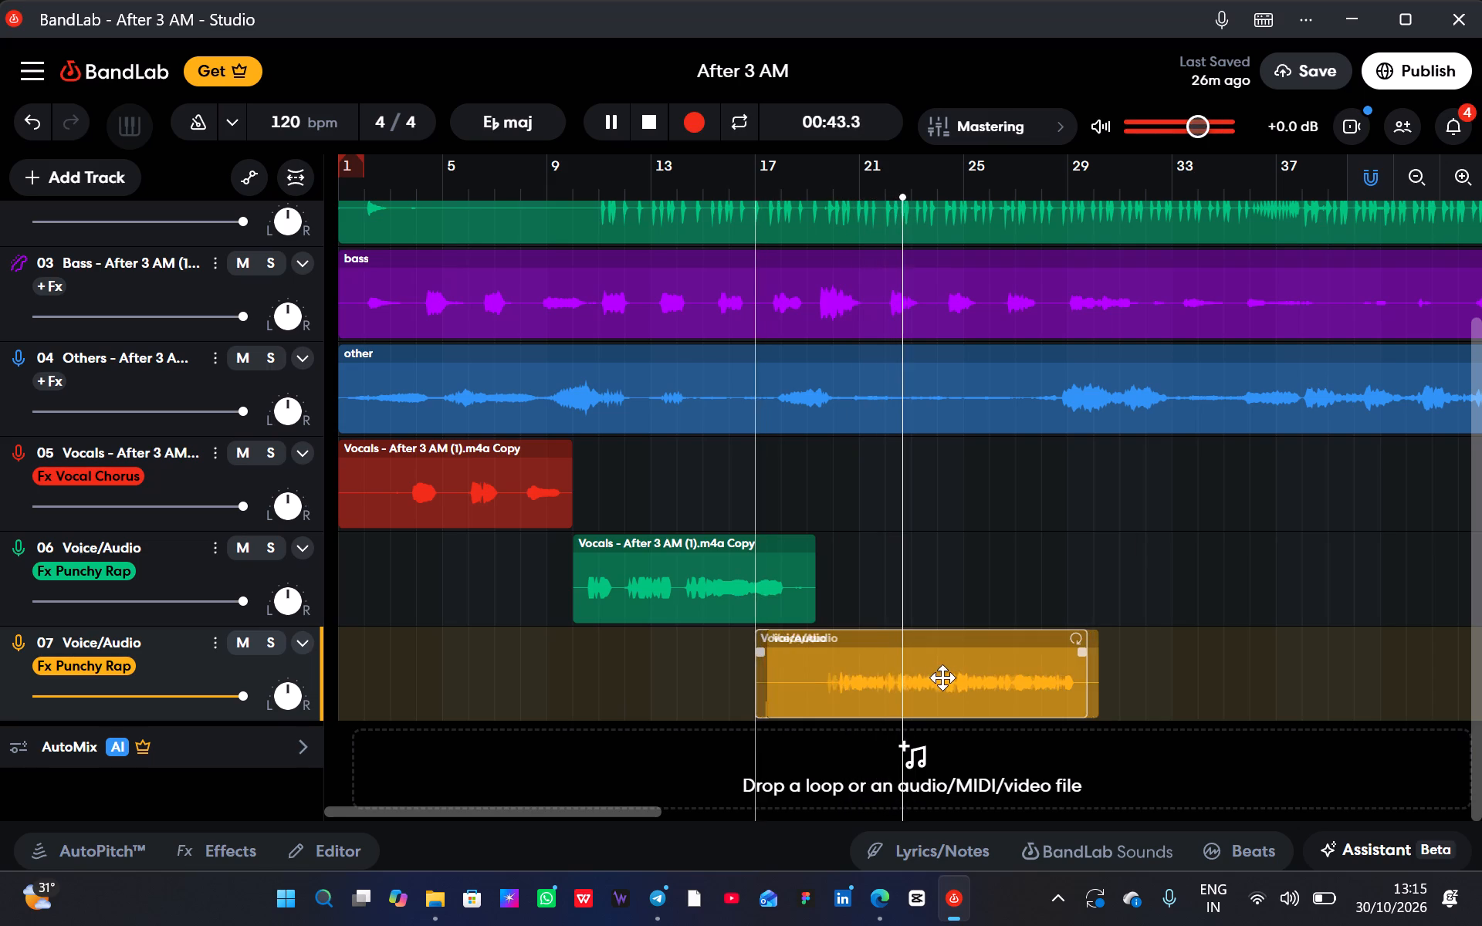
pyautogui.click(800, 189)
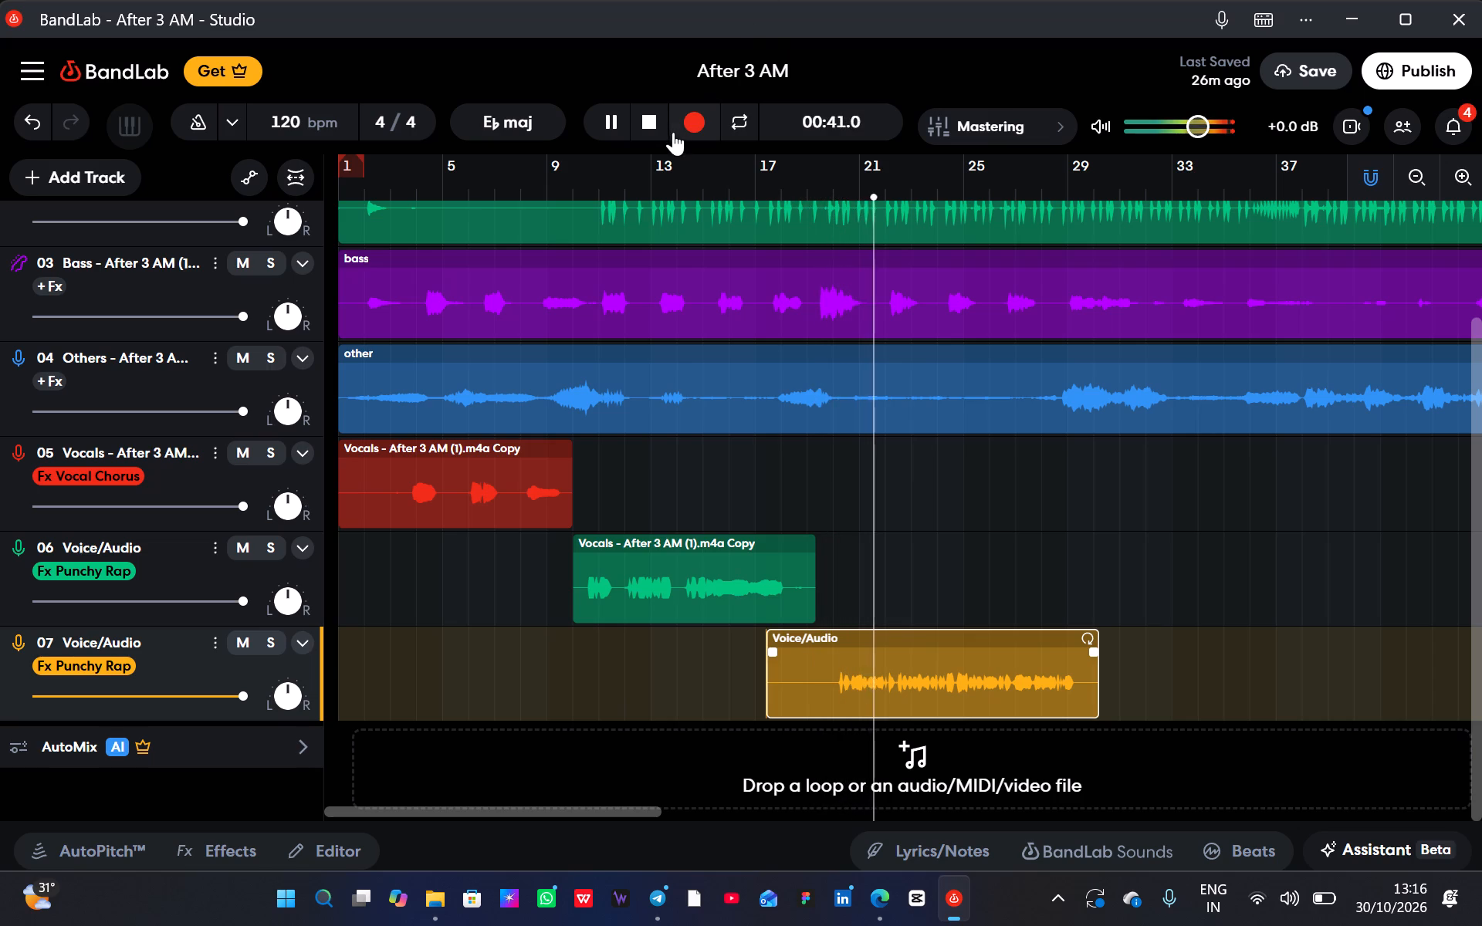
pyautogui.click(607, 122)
# Record another vocal take of about 30 seconds on track 07 Voice/Audio starting from 00:31.4.
pyautogui.click(747, 180)
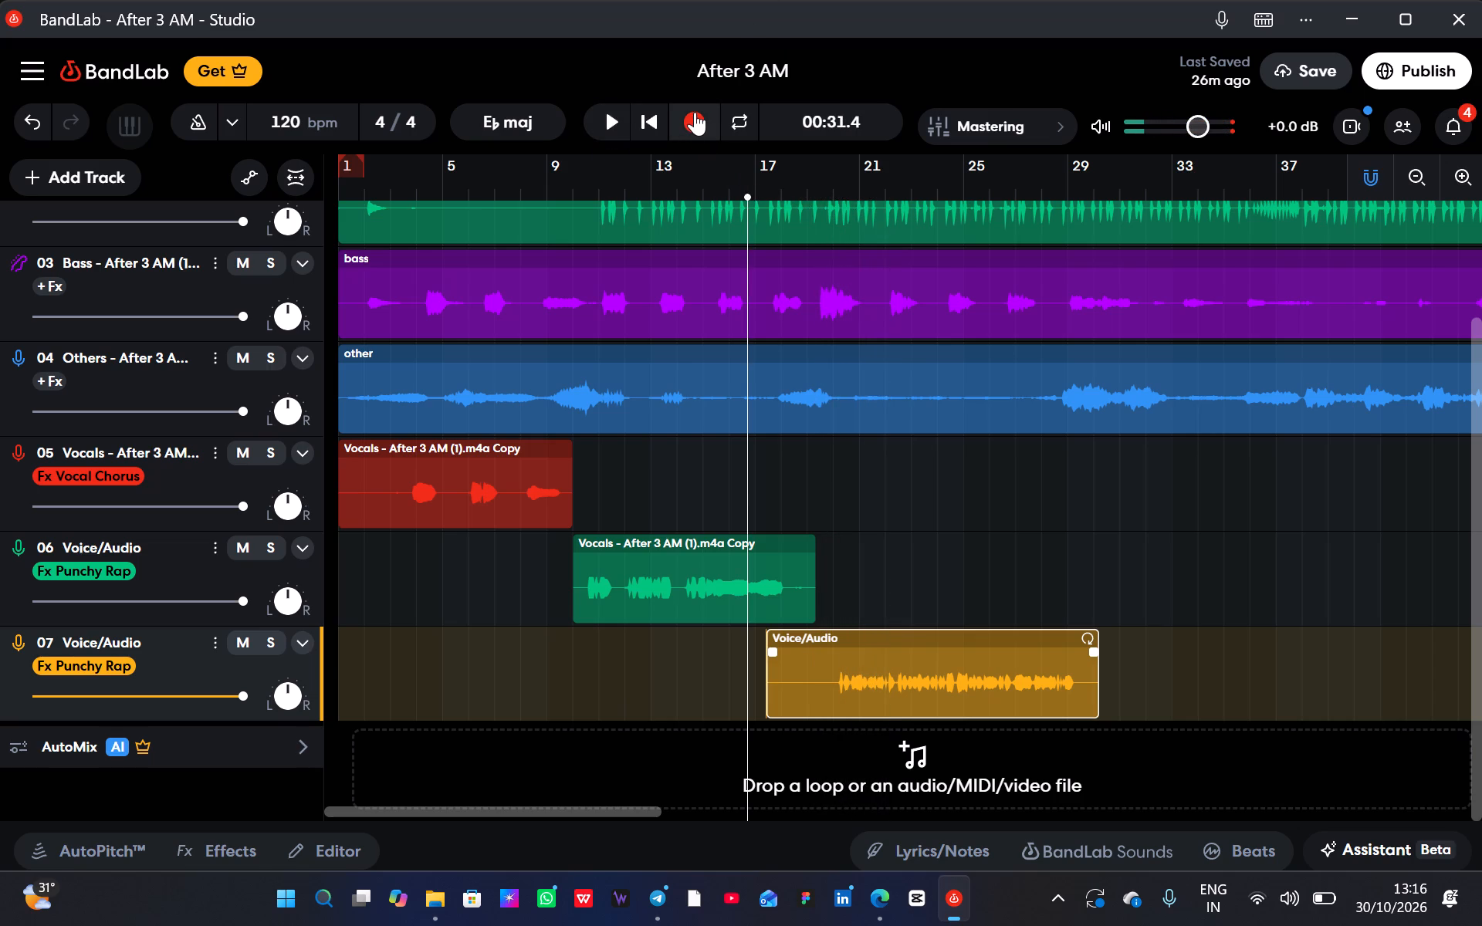
pyautogui.click(695, 112)
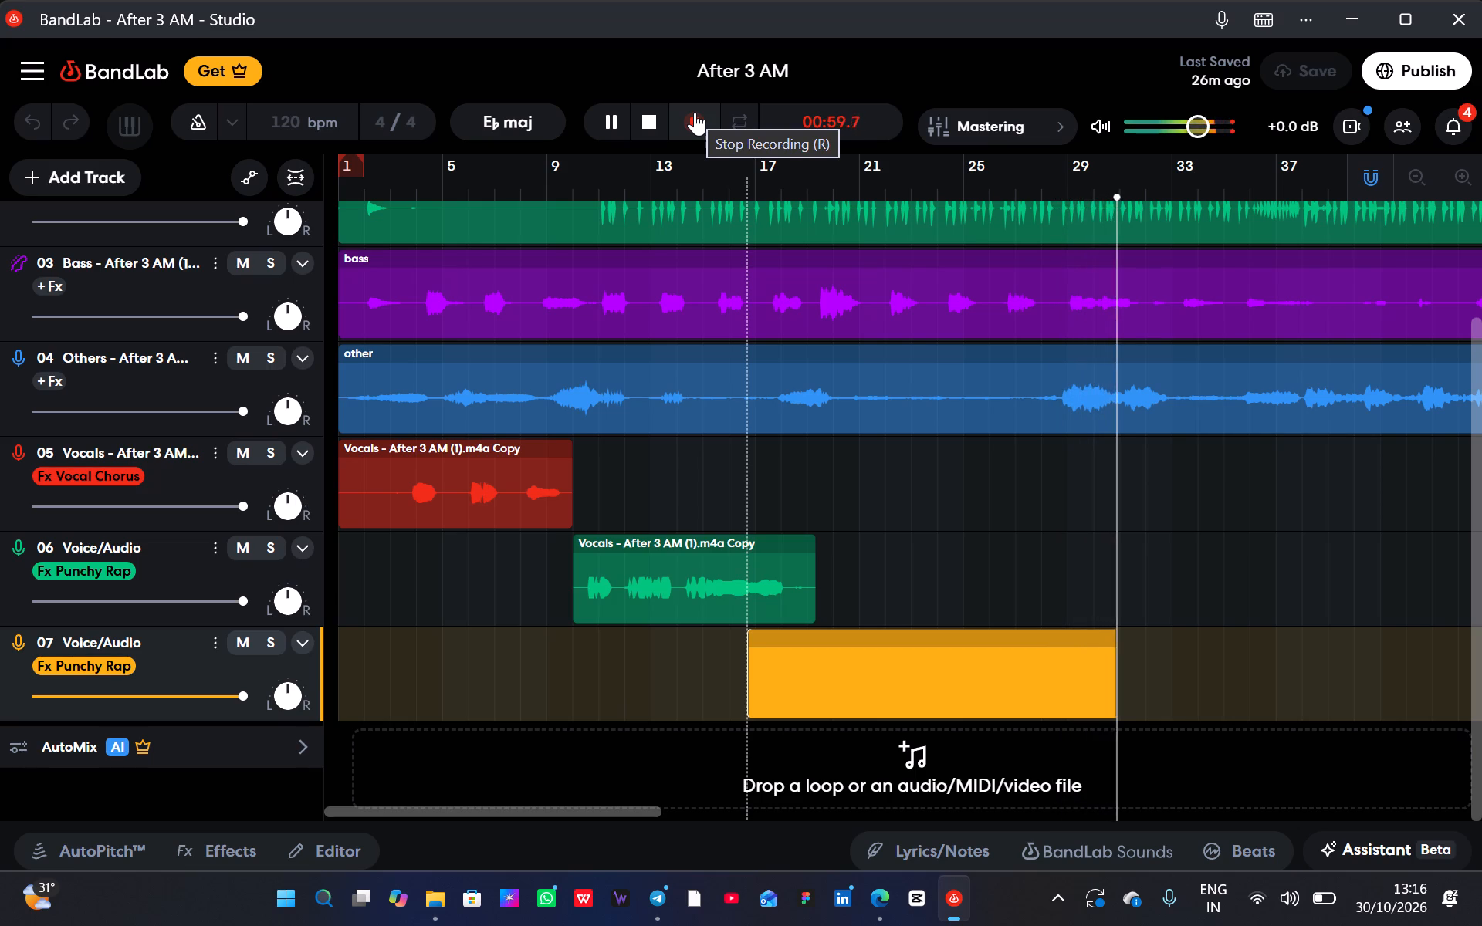
pyautogui.press('space')
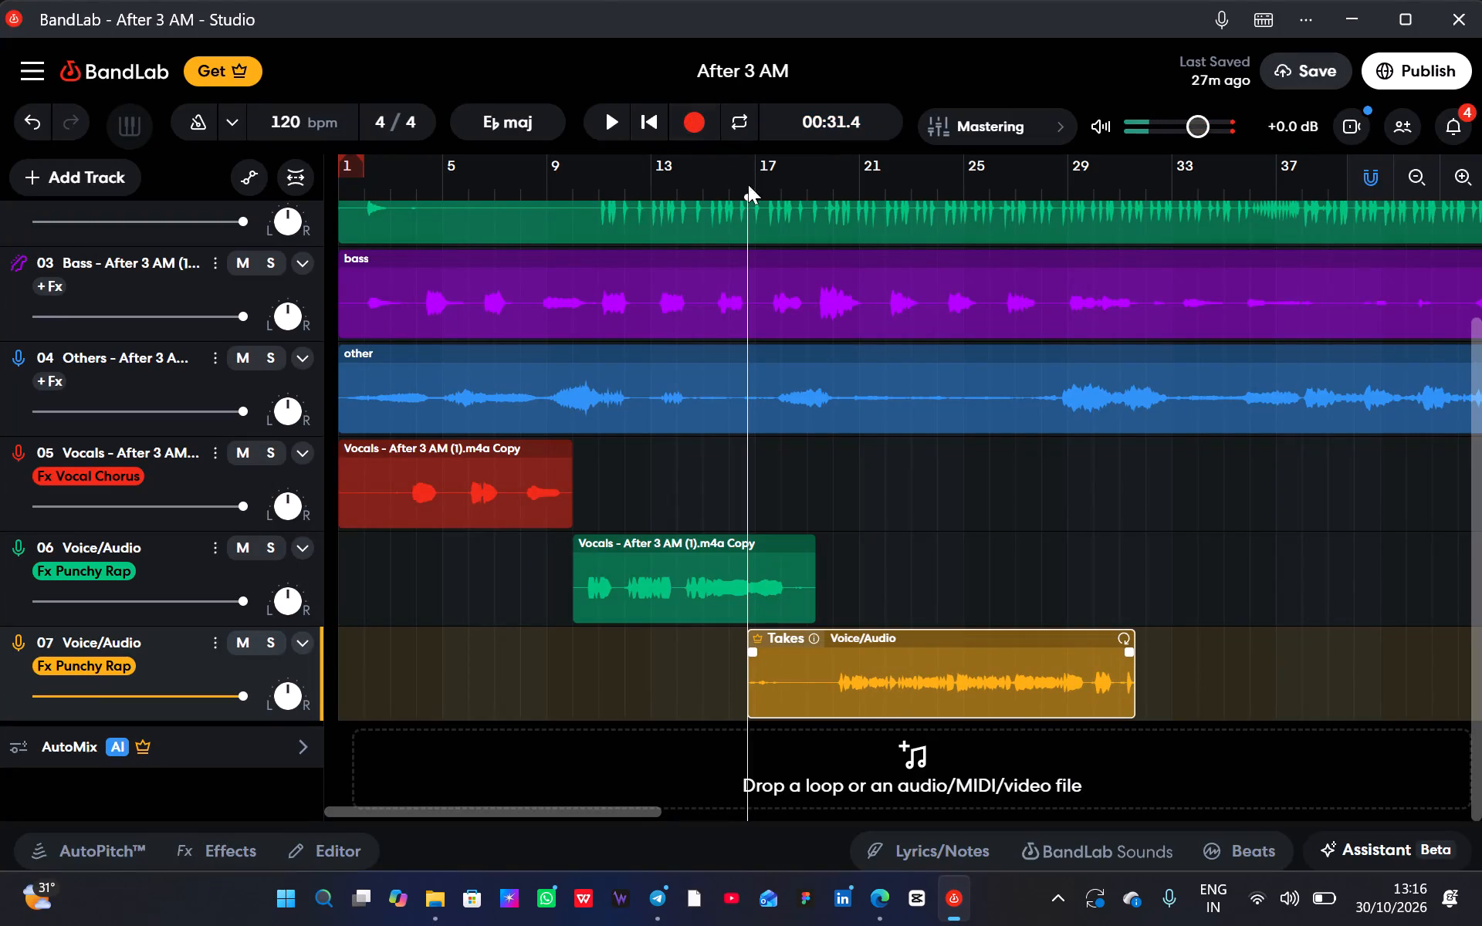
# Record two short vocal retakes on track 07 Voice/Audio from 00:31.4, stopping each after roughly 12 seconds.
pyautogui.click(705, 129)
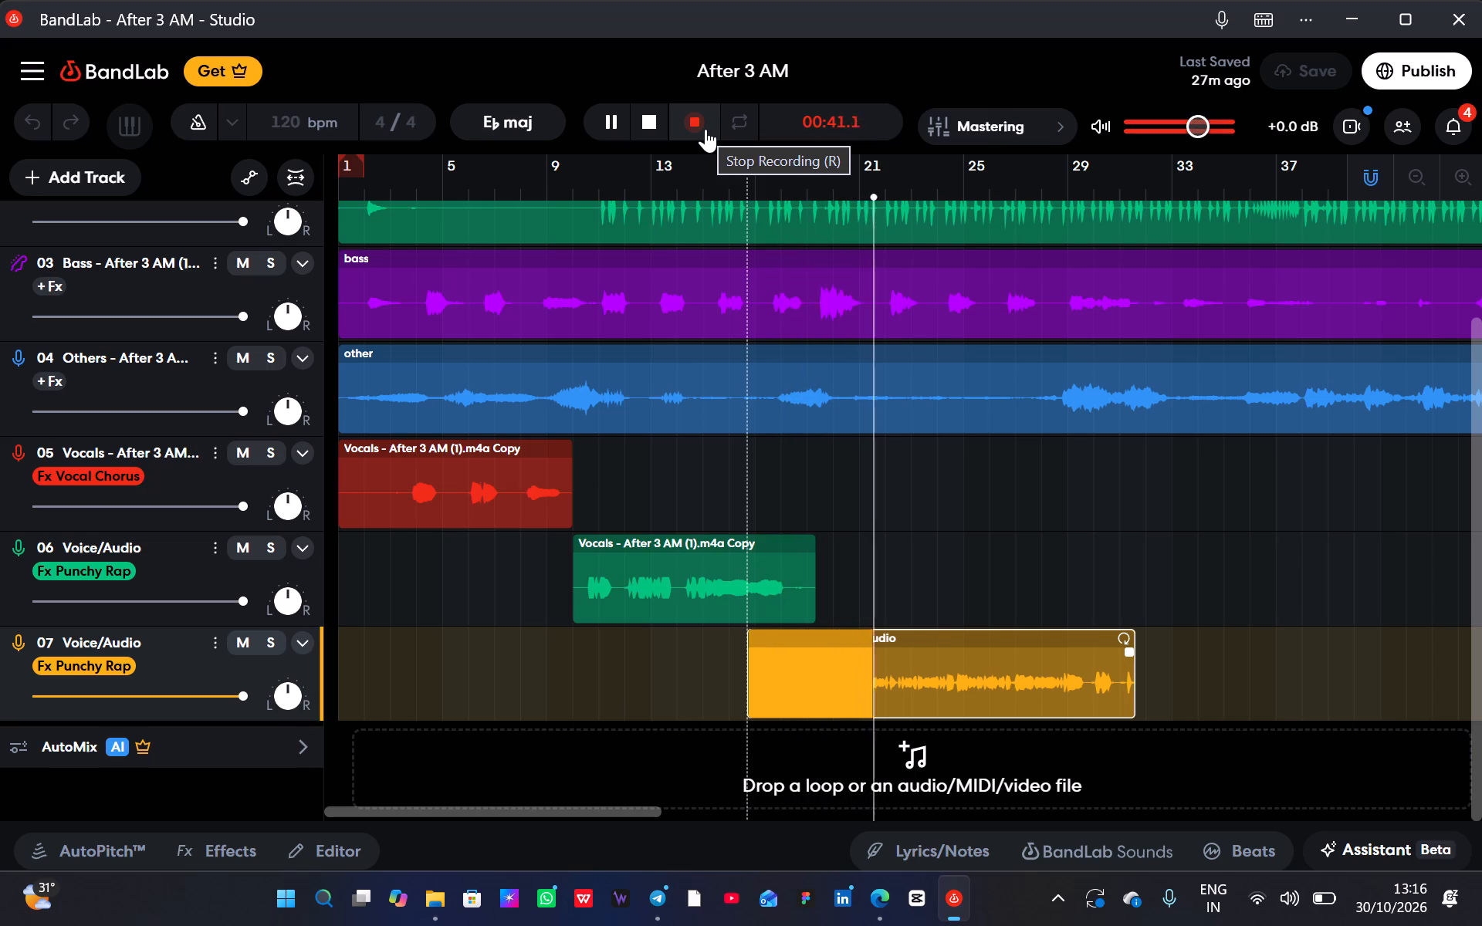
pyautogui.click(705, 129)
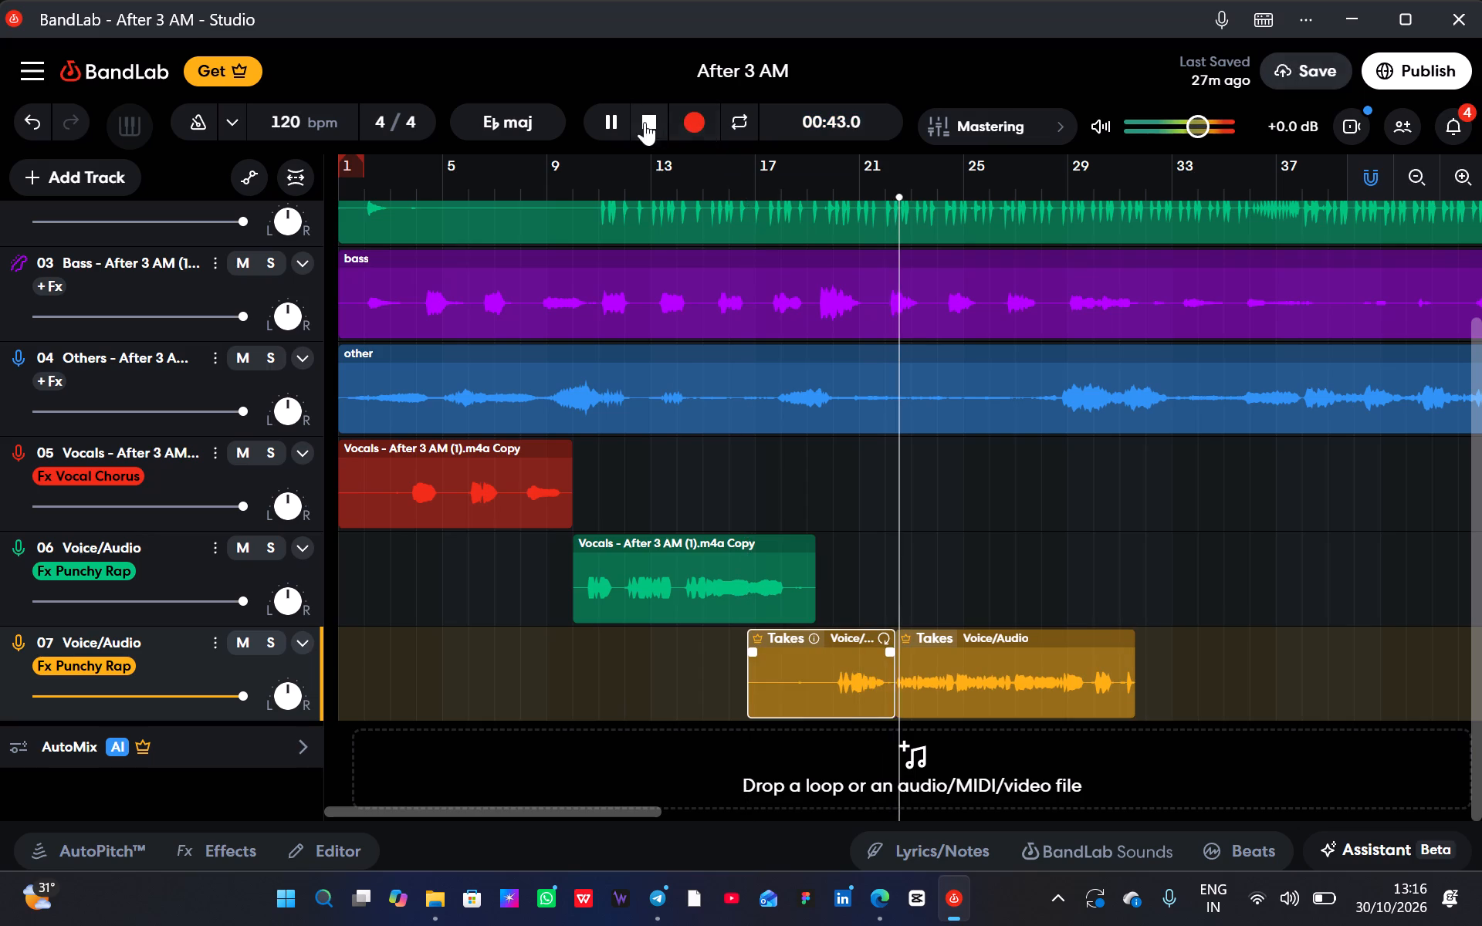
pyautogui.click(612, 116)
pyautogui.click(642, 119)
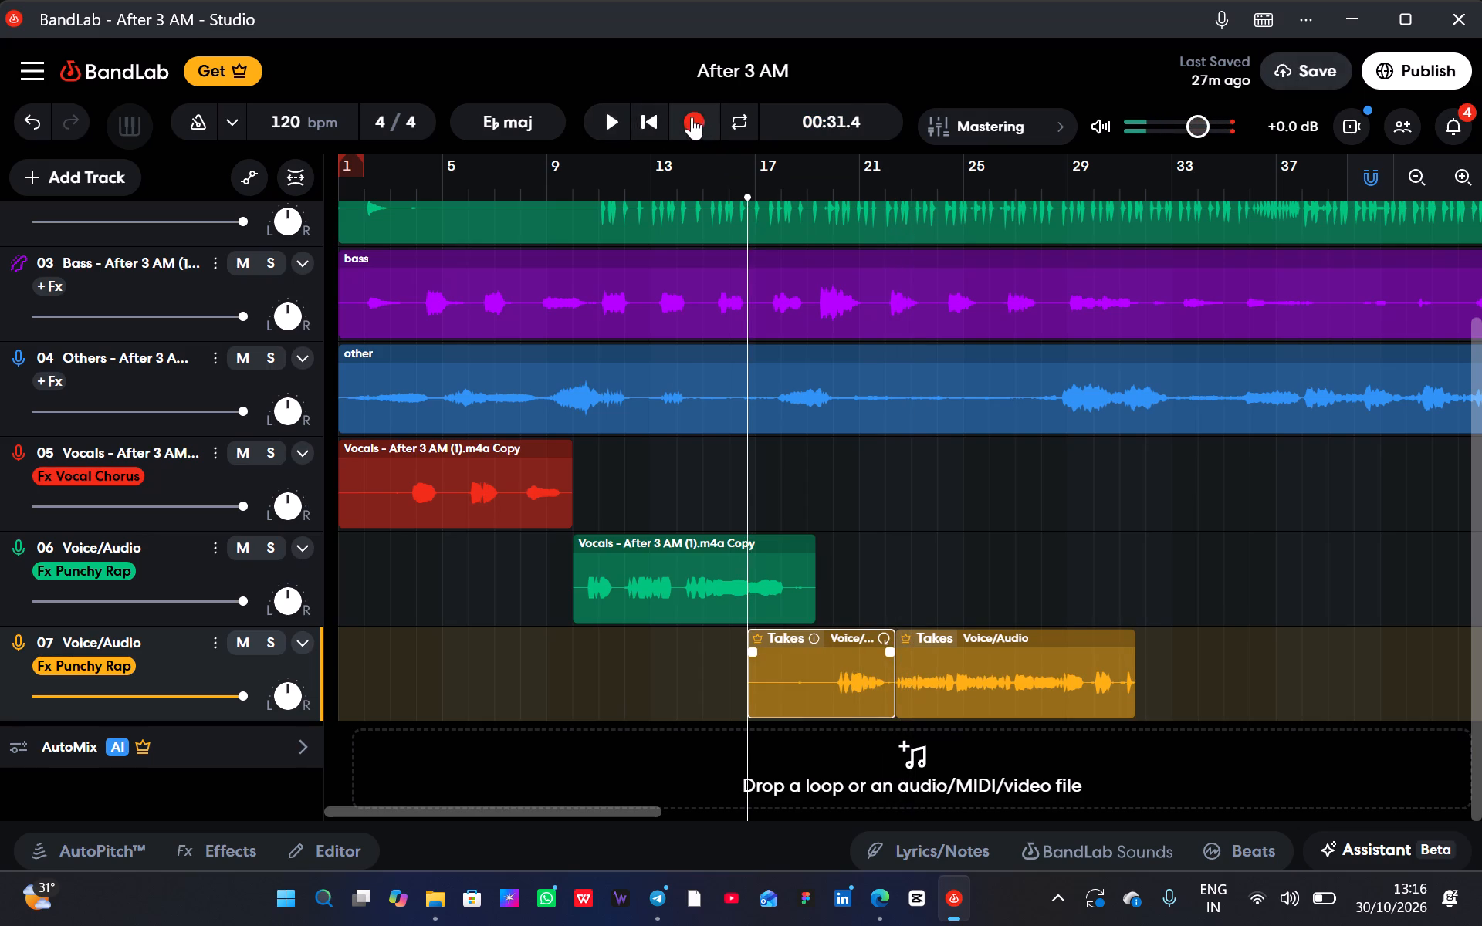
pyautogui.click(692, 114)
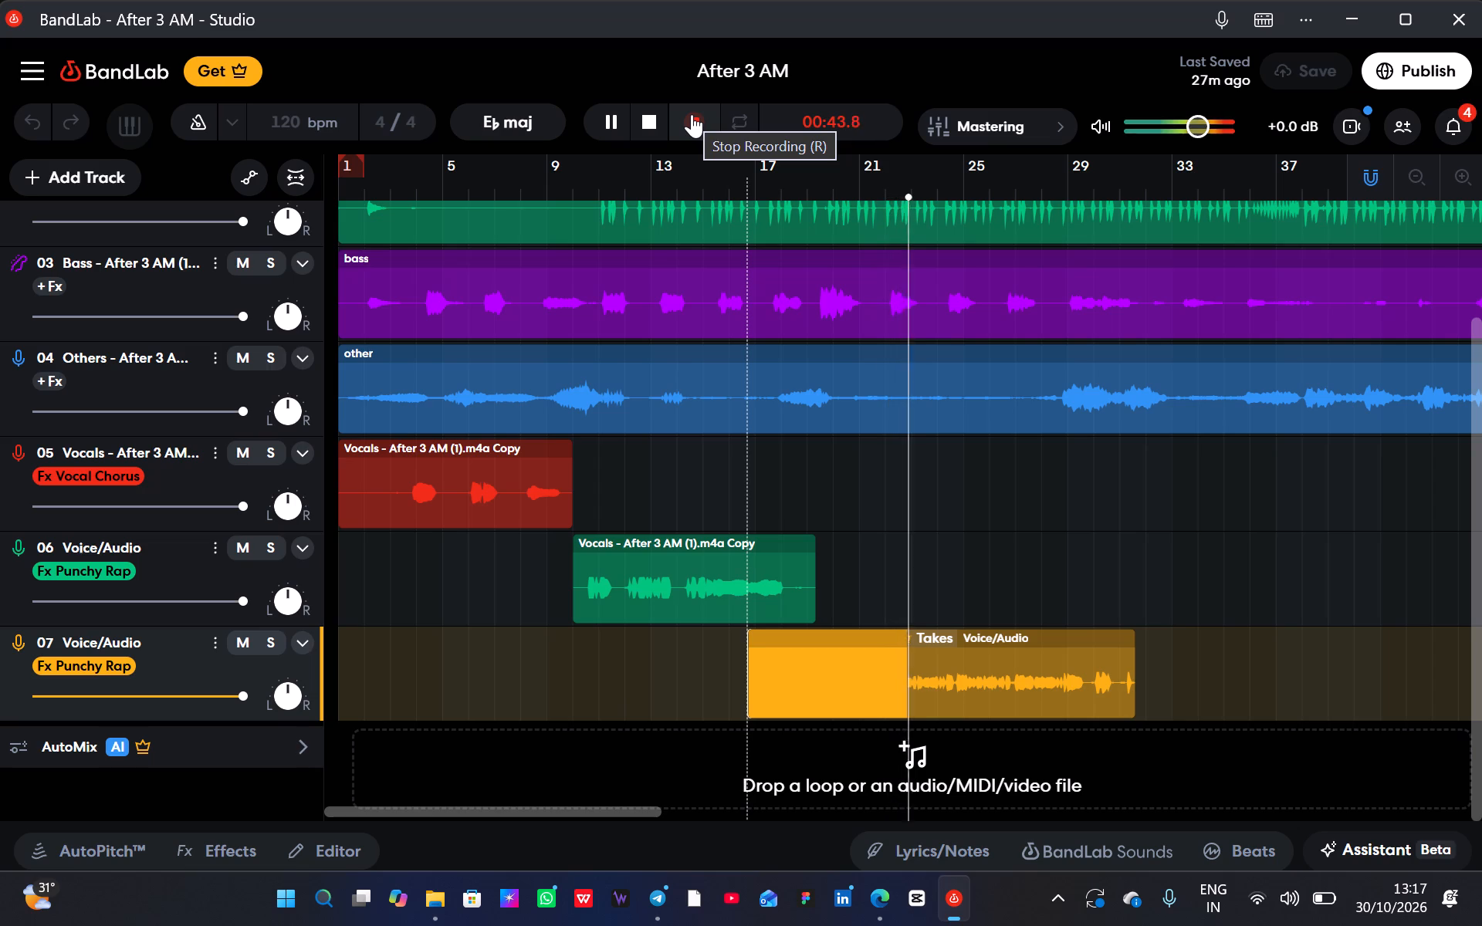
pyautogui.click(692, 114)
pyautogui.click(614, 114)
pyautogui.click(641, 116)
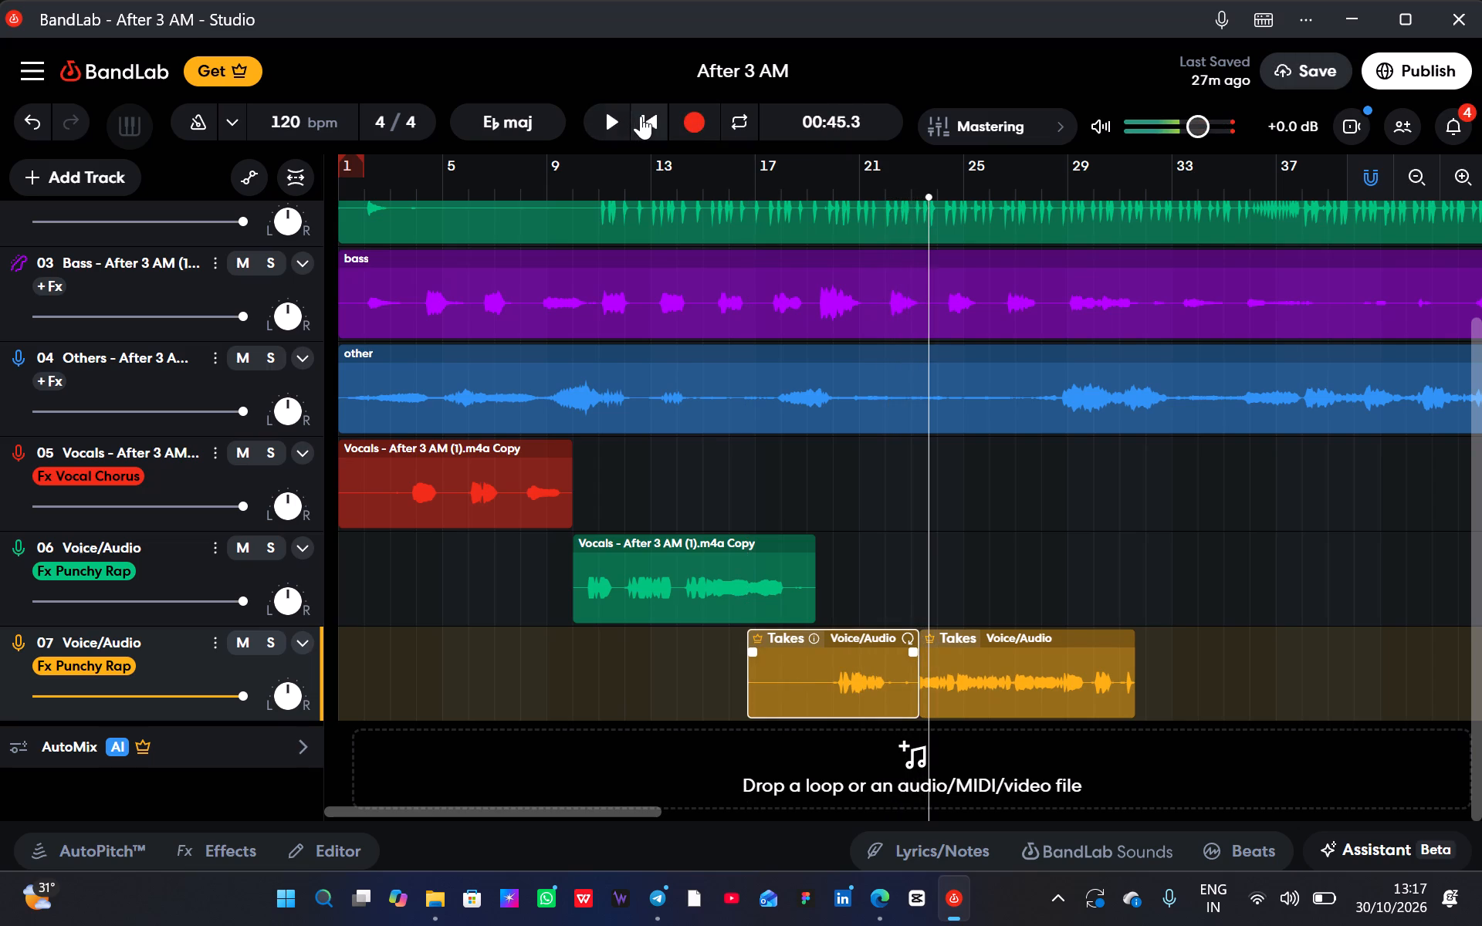
# Record a fuller vocal take on track 07 Voice/Audio from 00:31.4 to about 00:58.
pyautogui.click(697, 121)
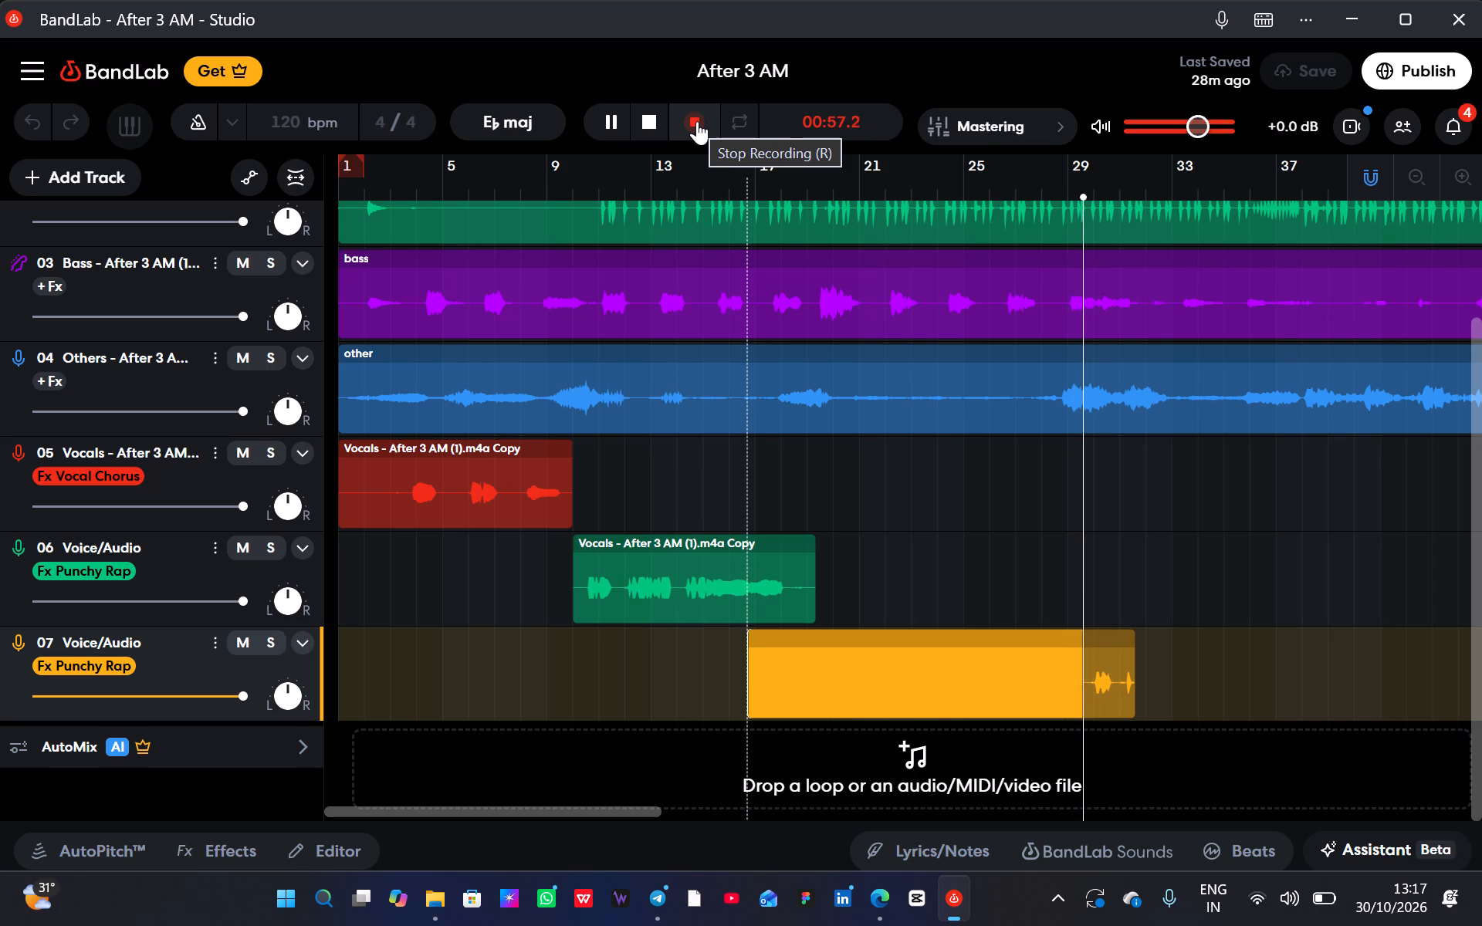
pyautogui.press('space')
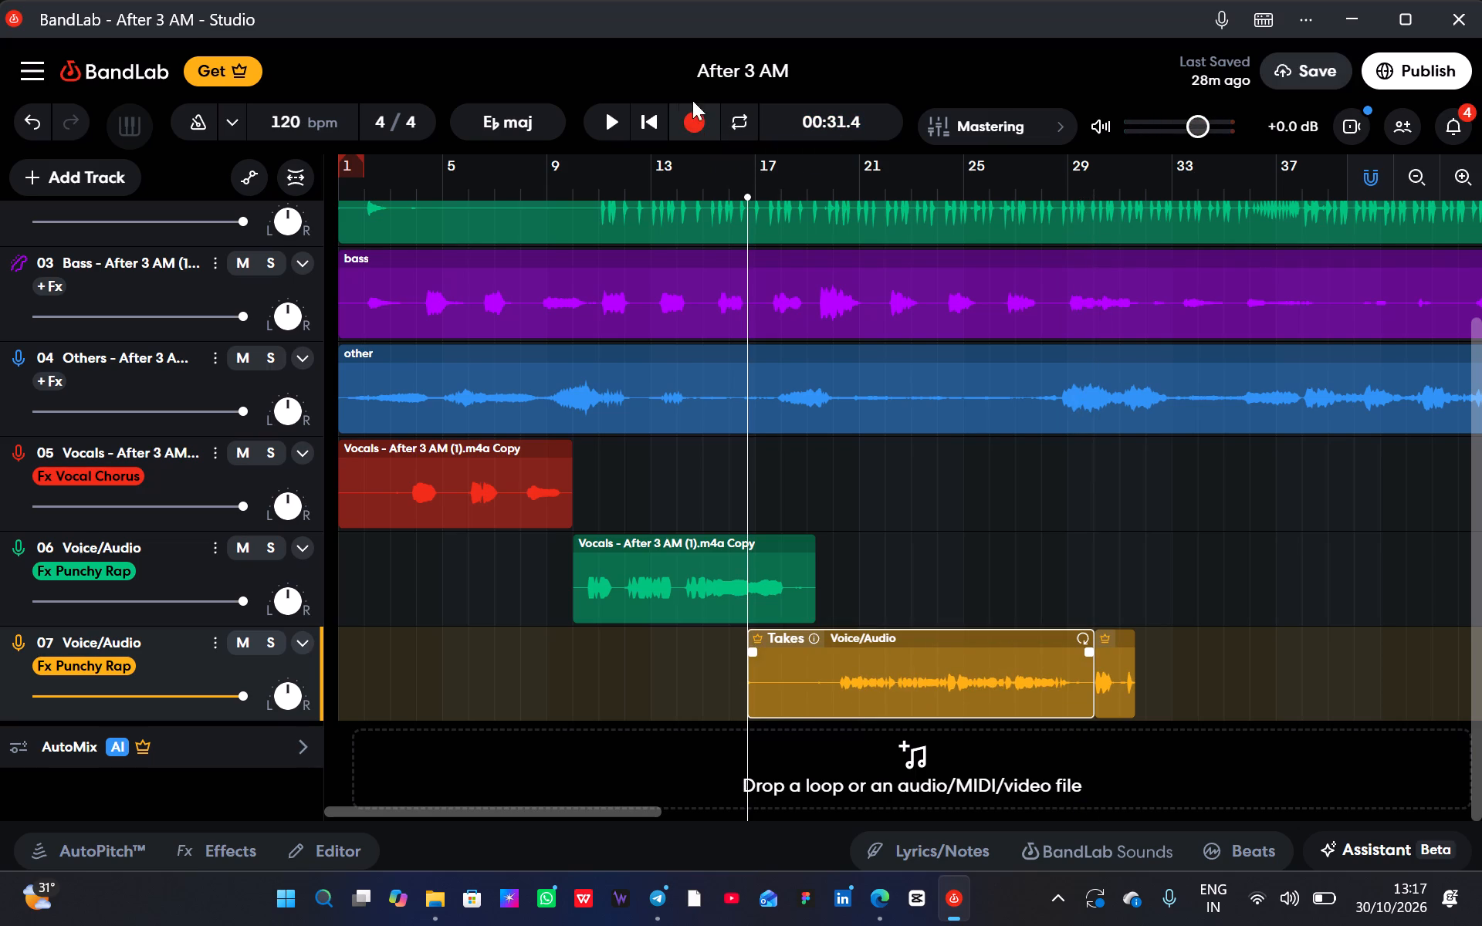
# Record another vocal take on track 07 Voice/Audio starting from 00:29.2.
pyautogui.click(644, 126)
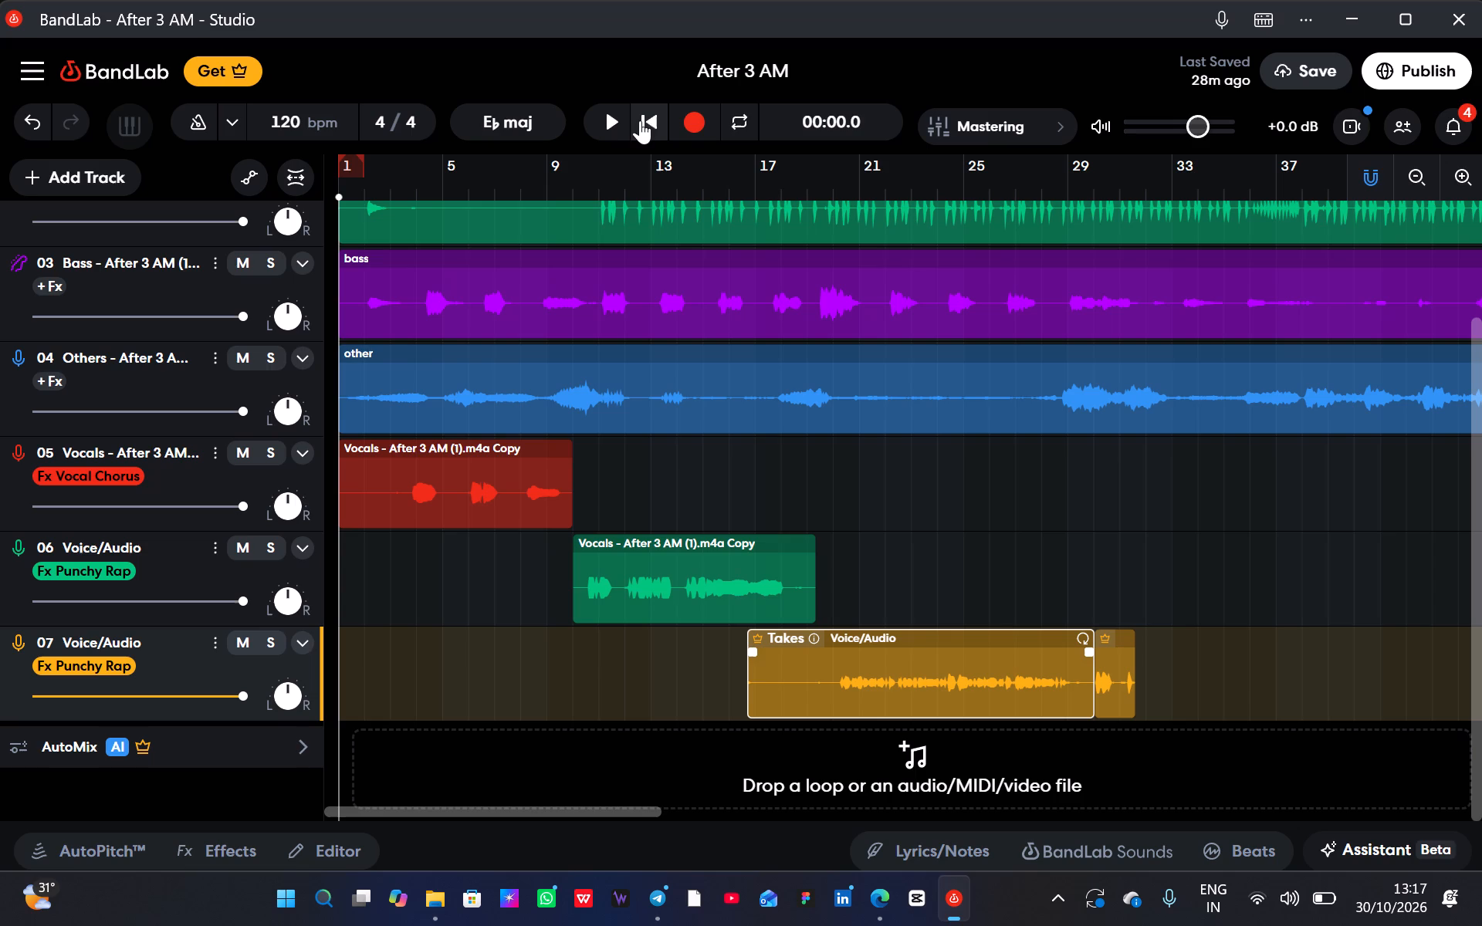
pyautogui.click(718, 181)
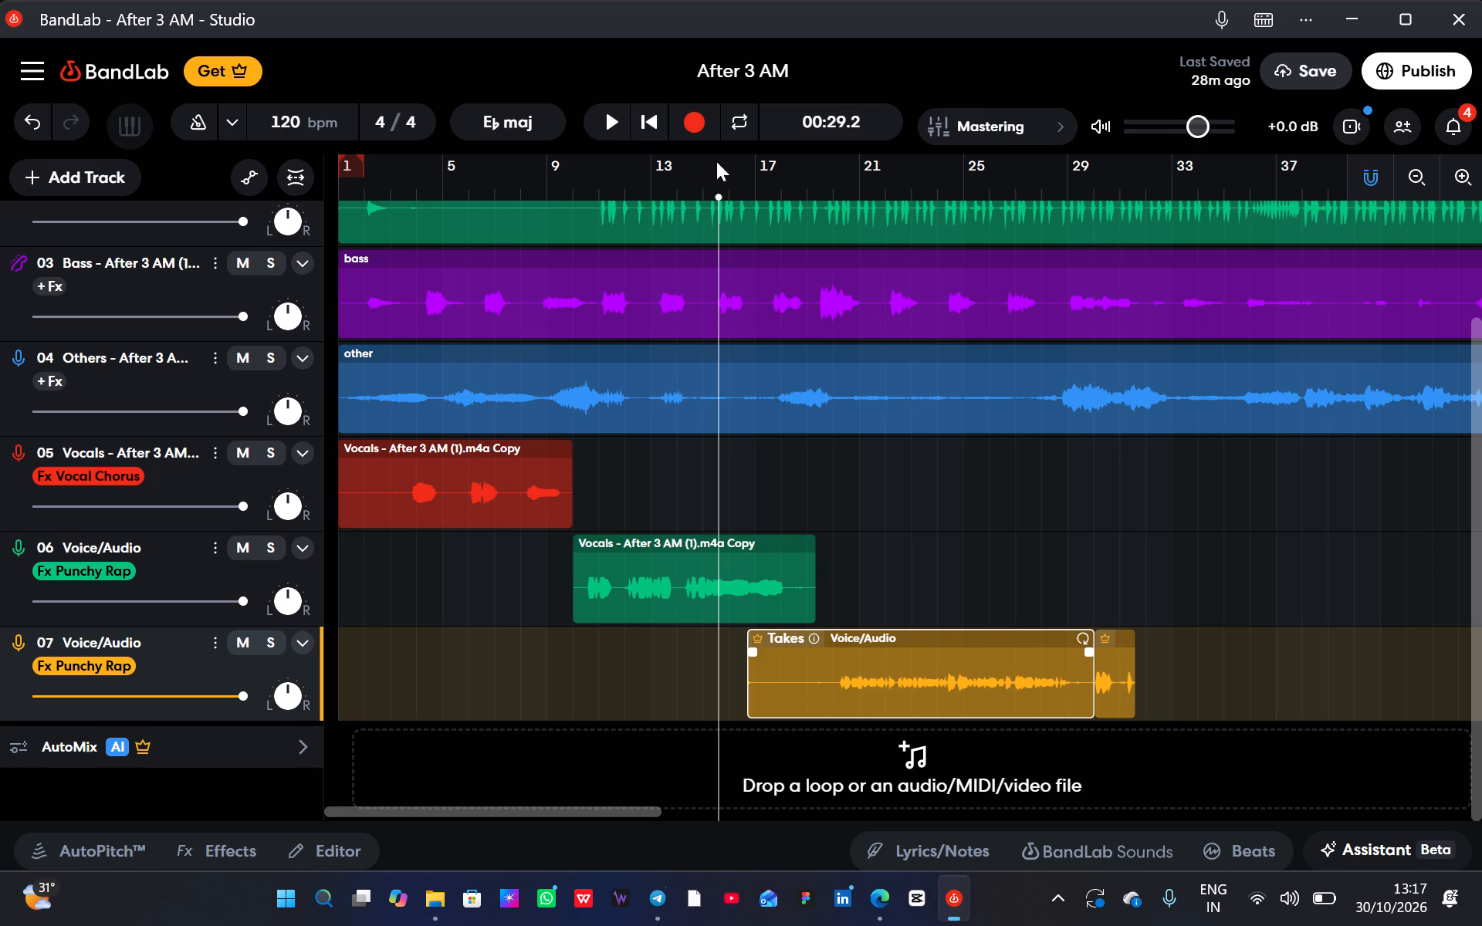
pyautogui.click(699, 127)
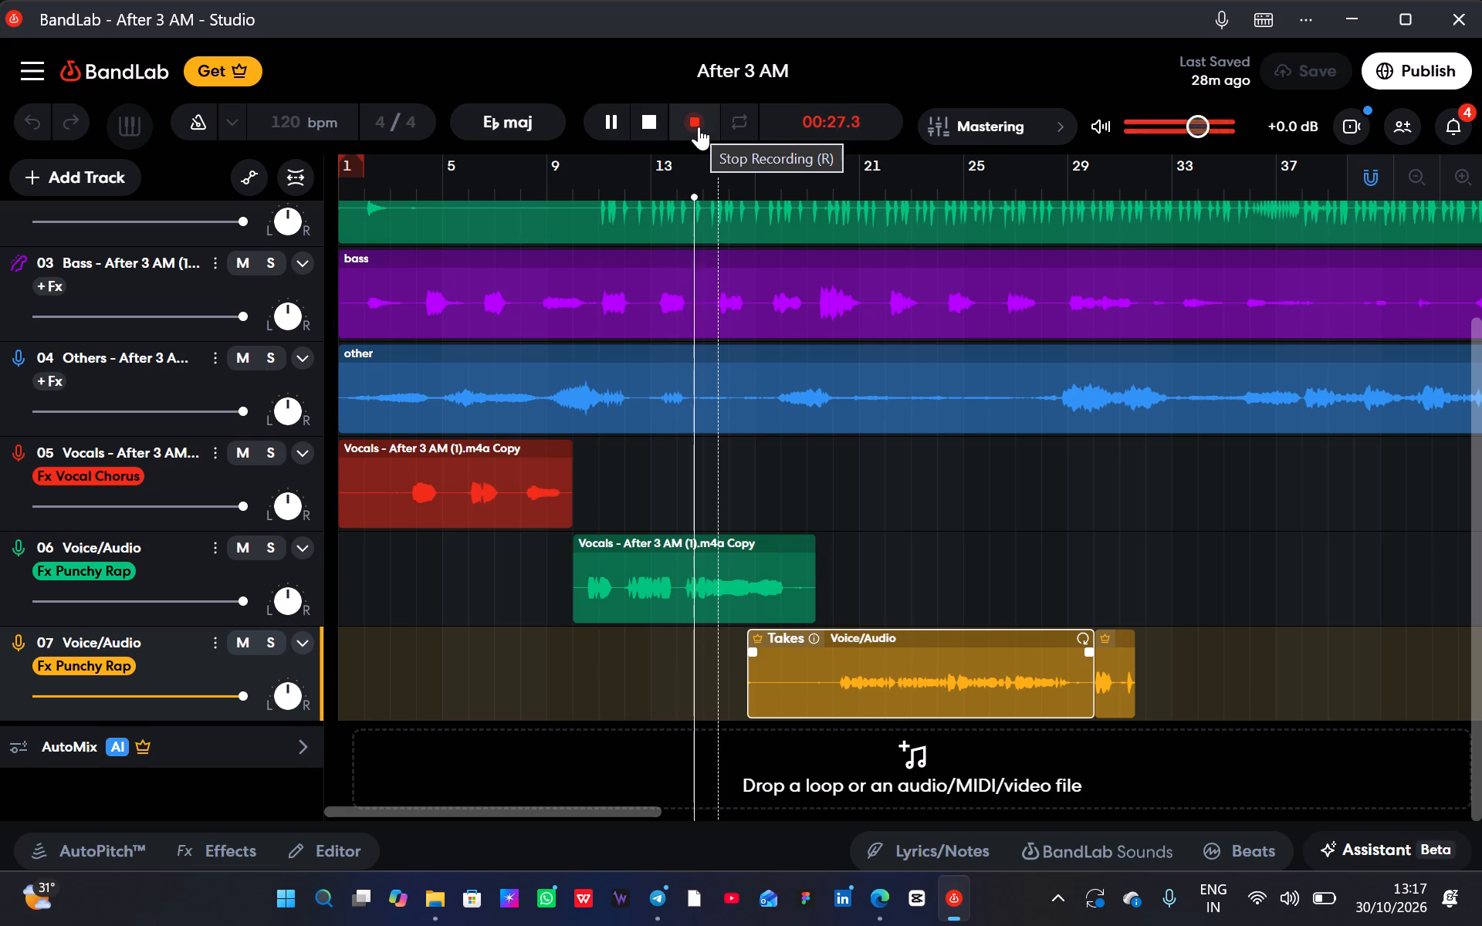
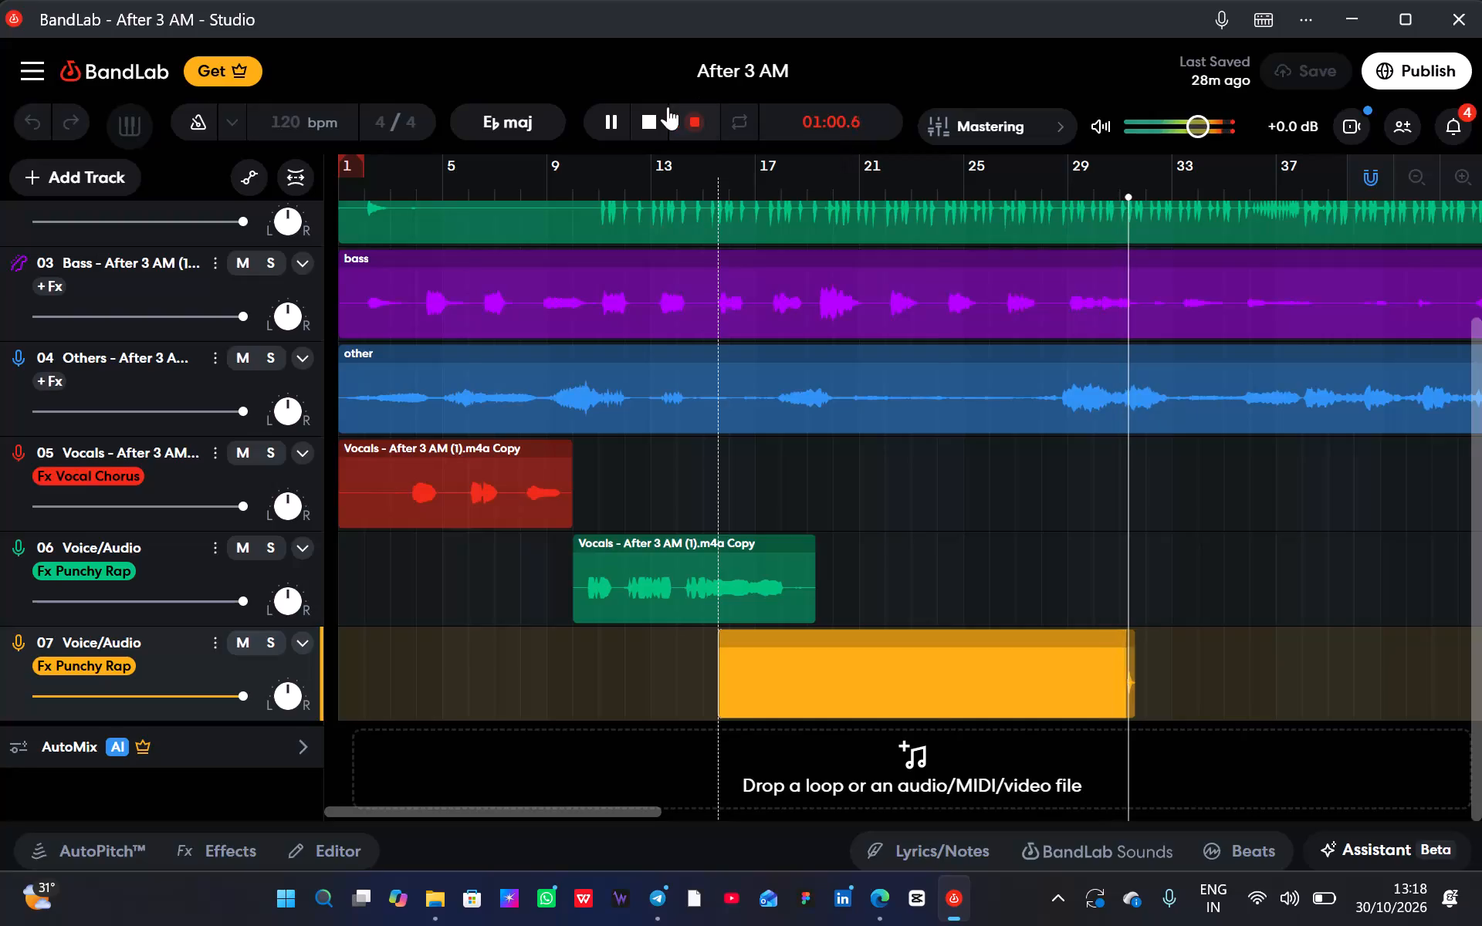
# Stop the running vocal recording on track 07 Voice/Audio at about 01:01.
pyautogui.click(617, 117)
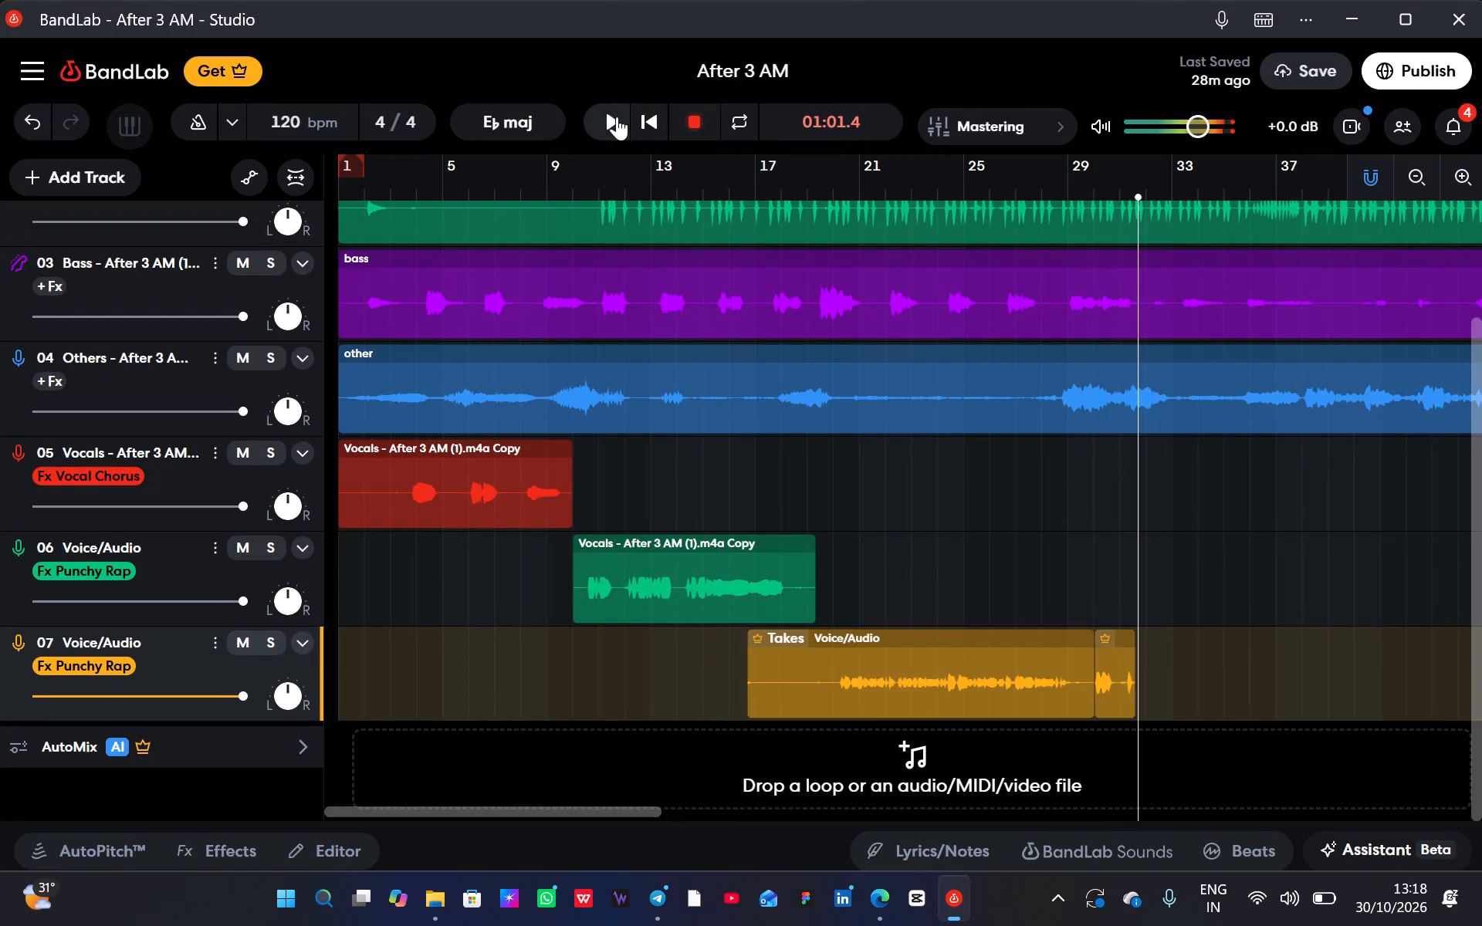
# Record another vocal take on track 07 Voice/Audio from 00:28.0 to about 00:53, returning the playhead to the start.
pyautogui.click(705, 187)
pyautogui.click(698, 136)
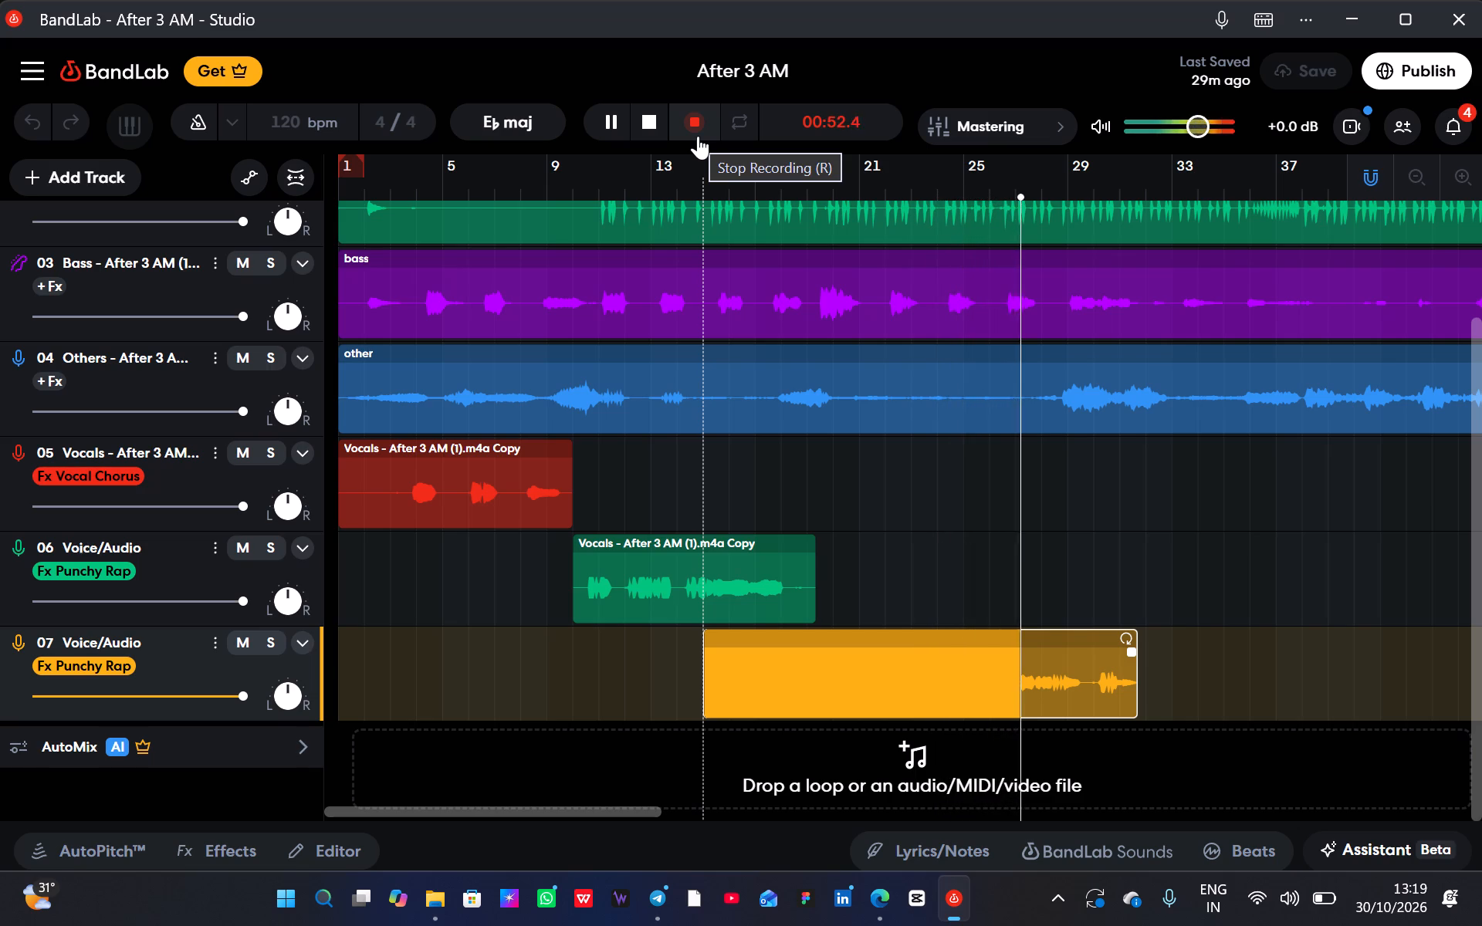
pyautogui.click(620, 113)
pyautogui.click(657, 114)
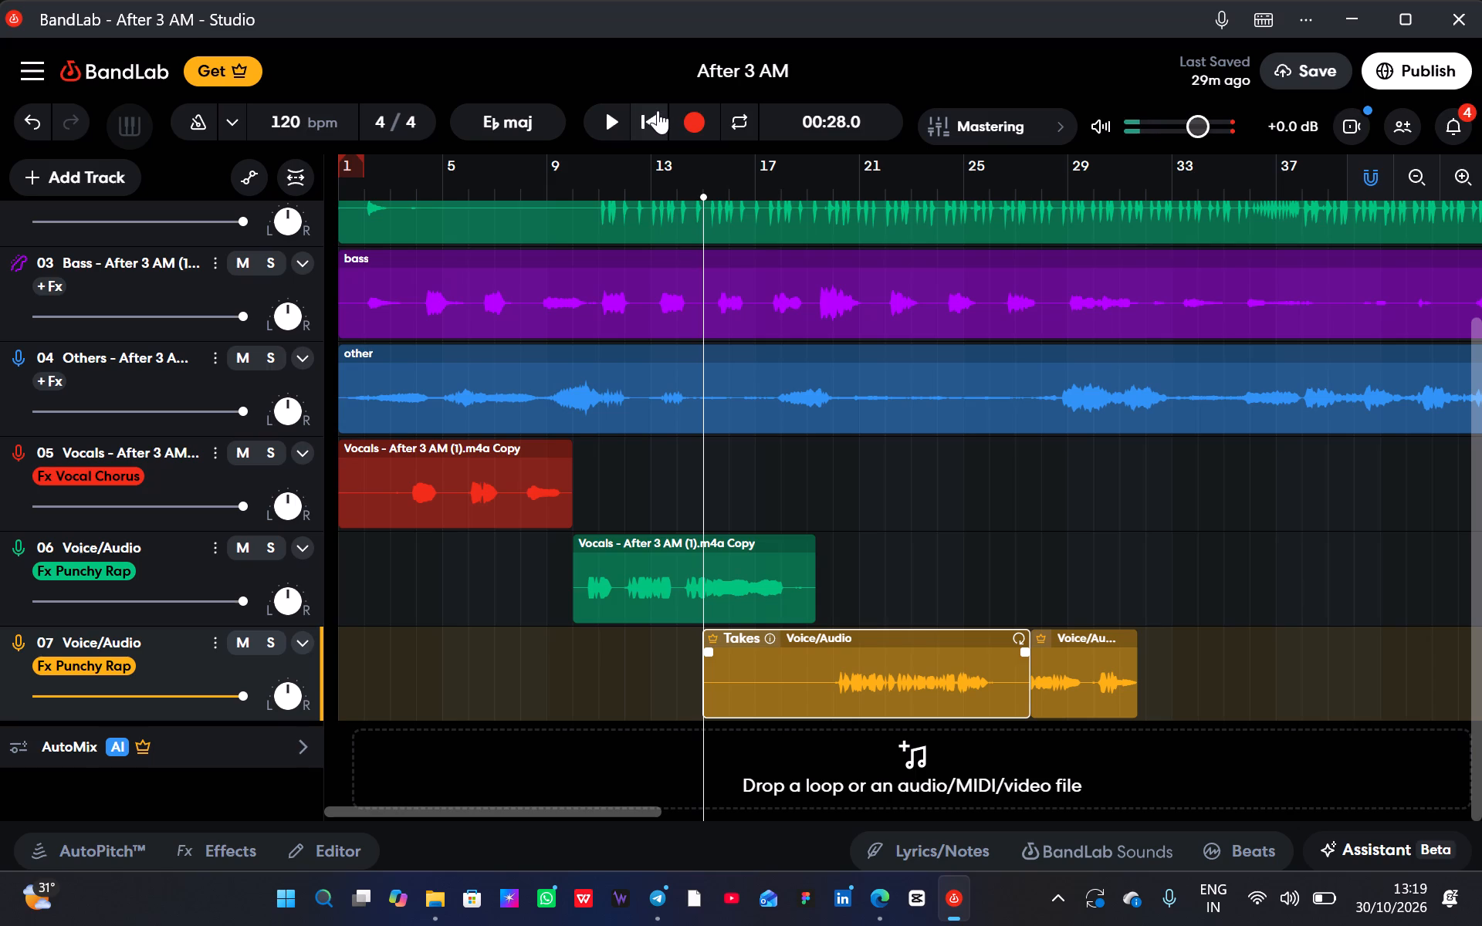
# Record a fuller vocal take on track 07 Voice/Audio from 00:28.0 to about 00:58.
pyautogui.click(704, 116)
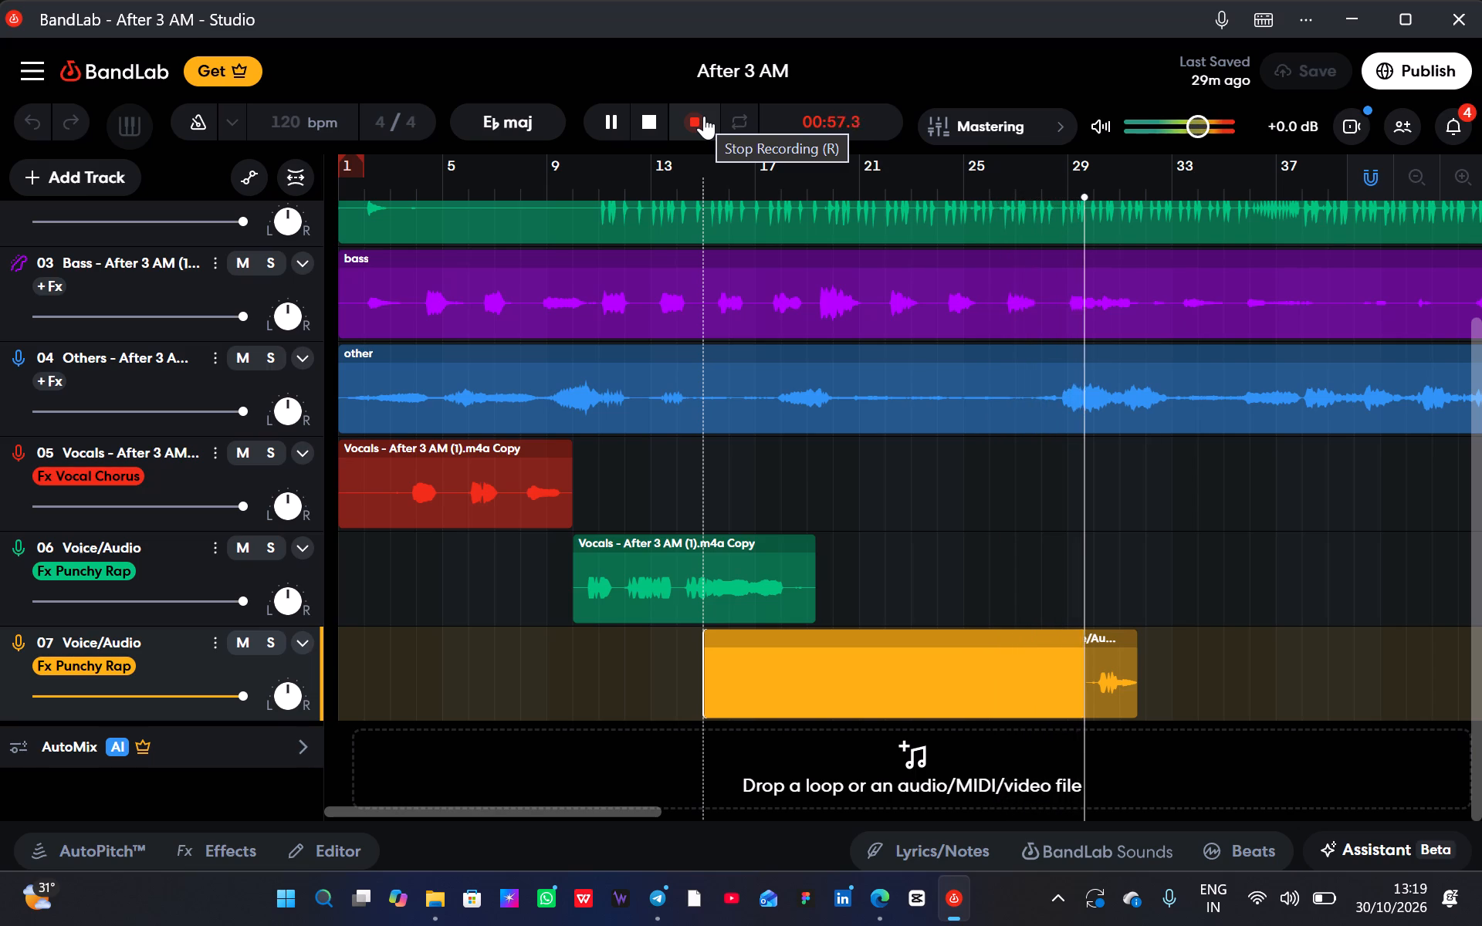
pyautogui.click(702, 113)
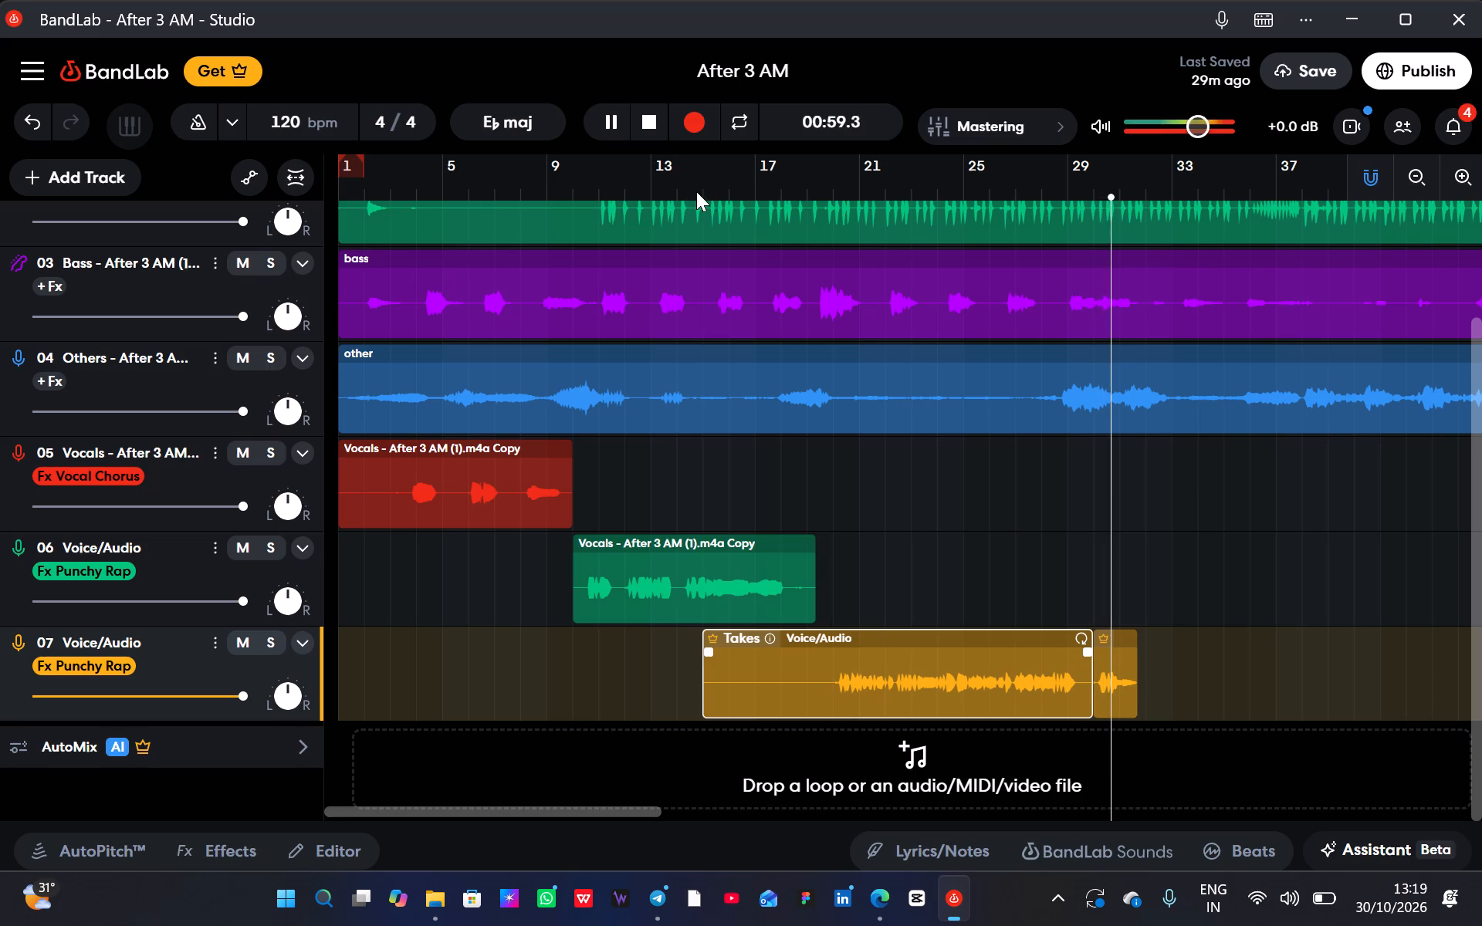
# Delete the short leftover clip following the new take on track 07 Voice/Audio.
pyautogui.click(1107, 685)
pyautogui.press('Delete')
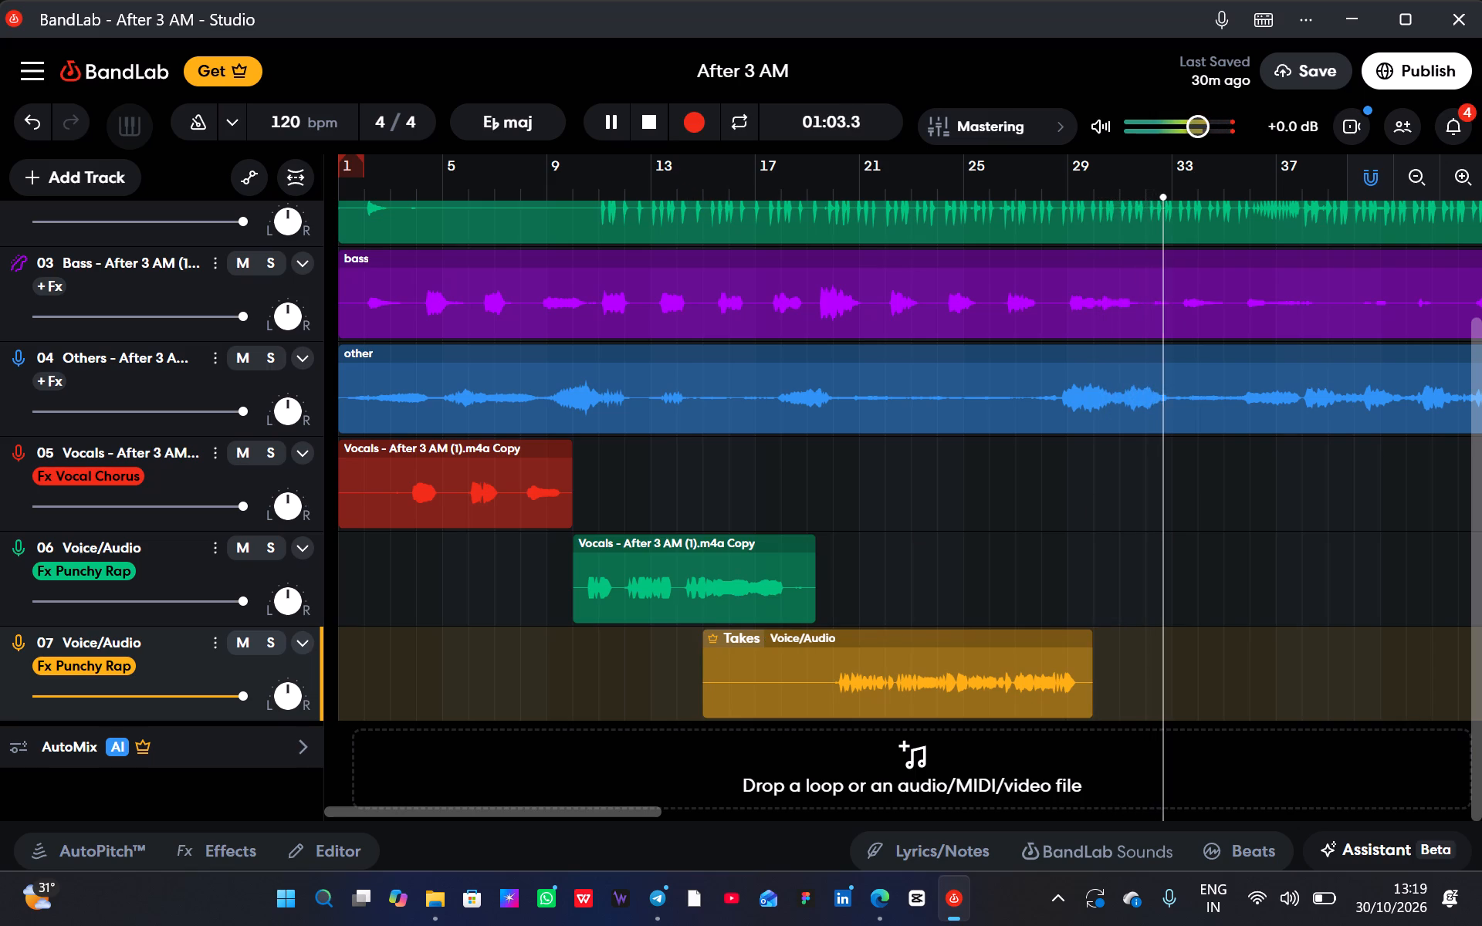
# Play back the new vocal take on track 07 with the song, replaying it from about 00:30.
pyautogui.click(760, 198)
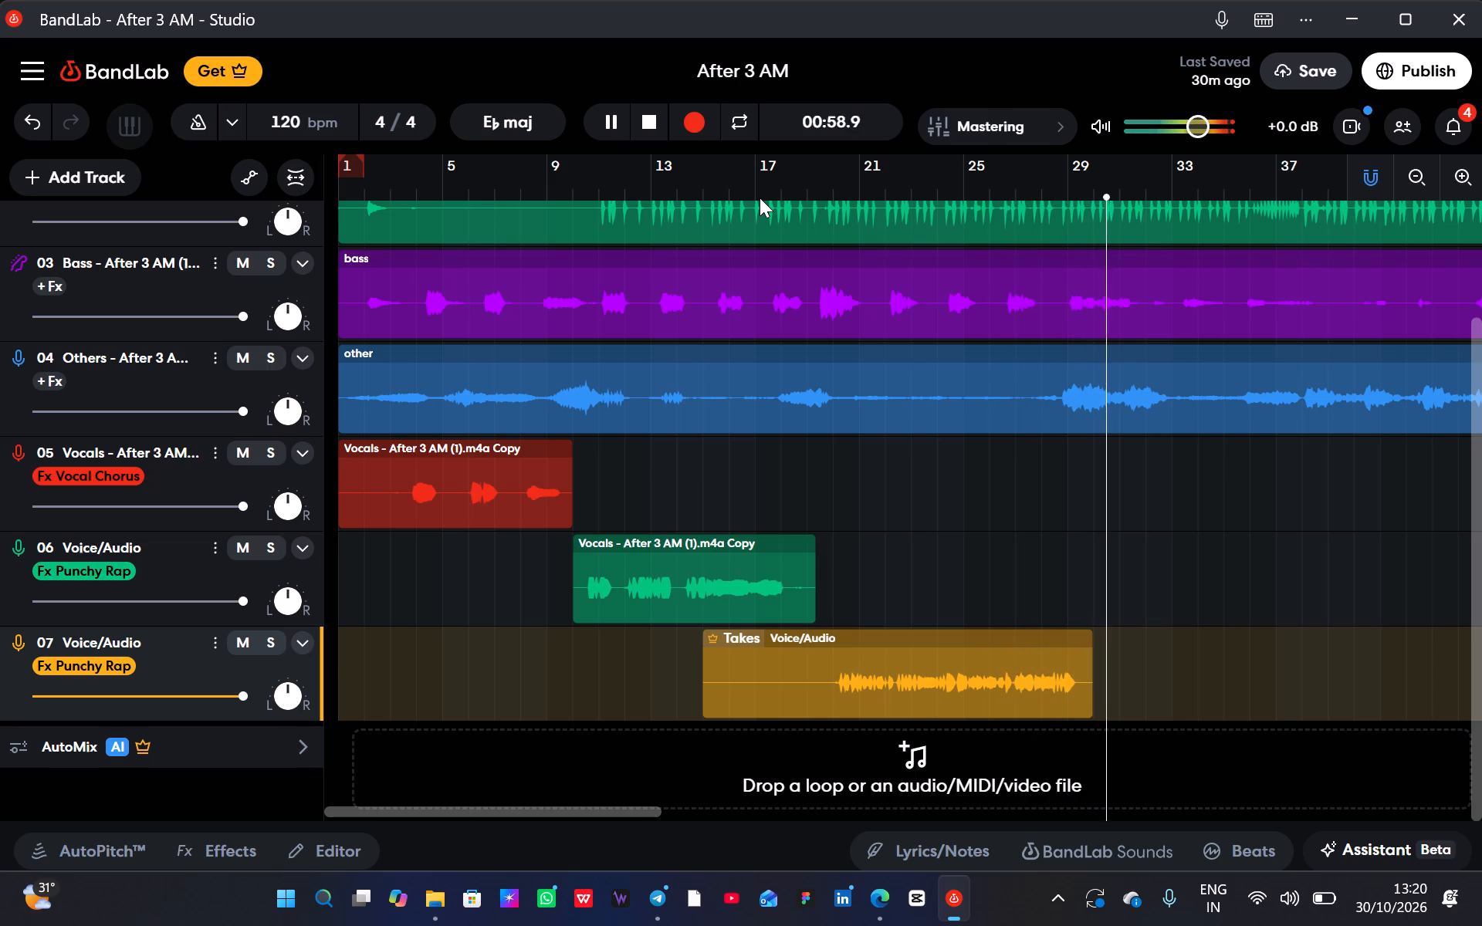
pyautogui.click(726, 191)
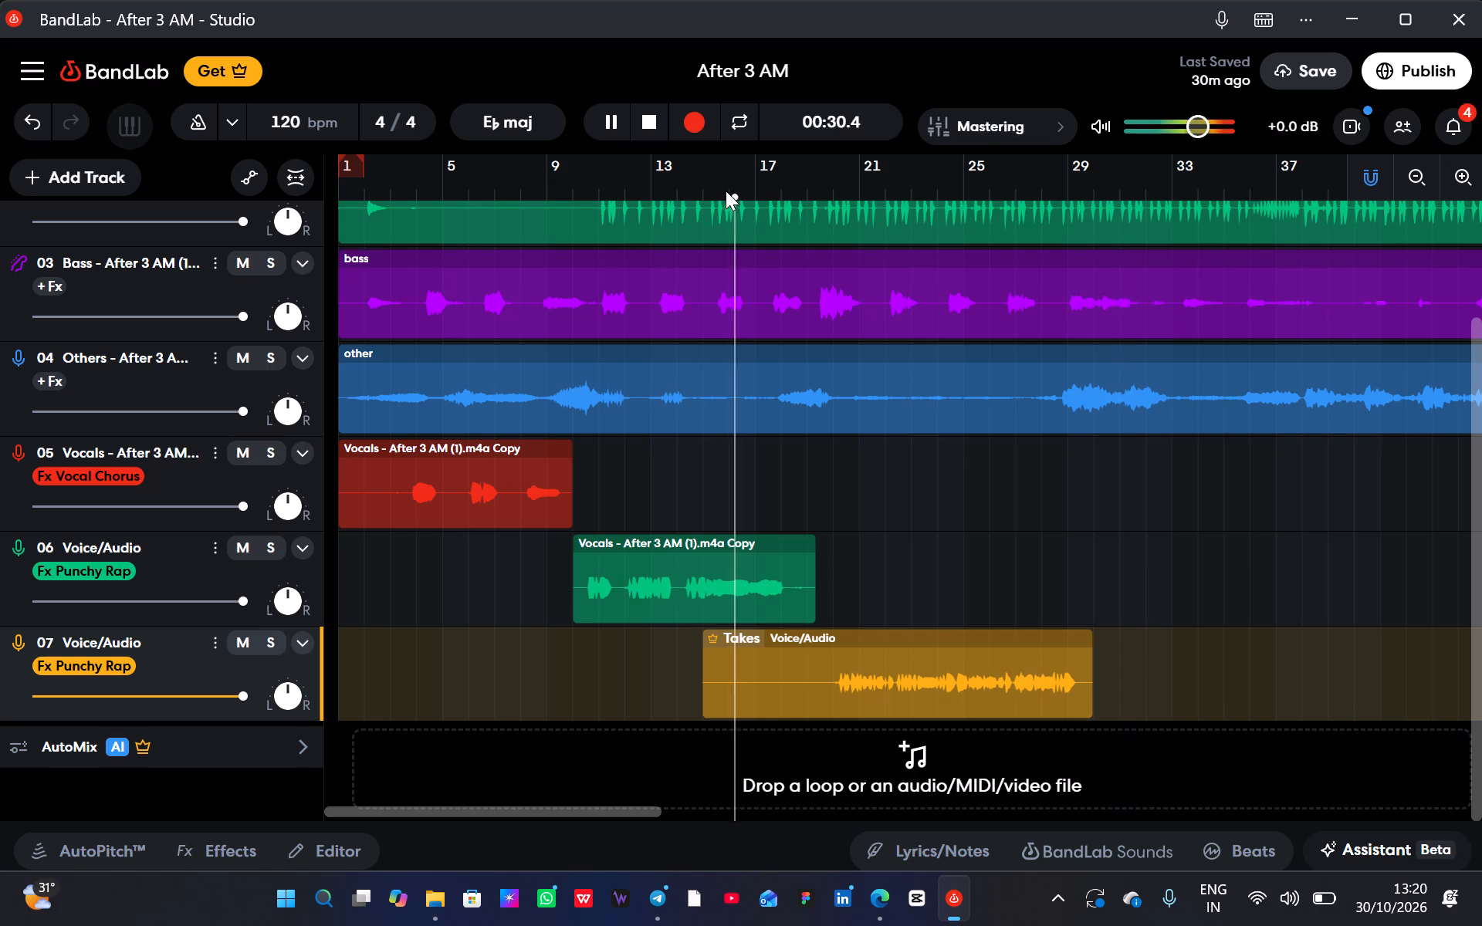
pyautogui.scroll(2, 726, 191)
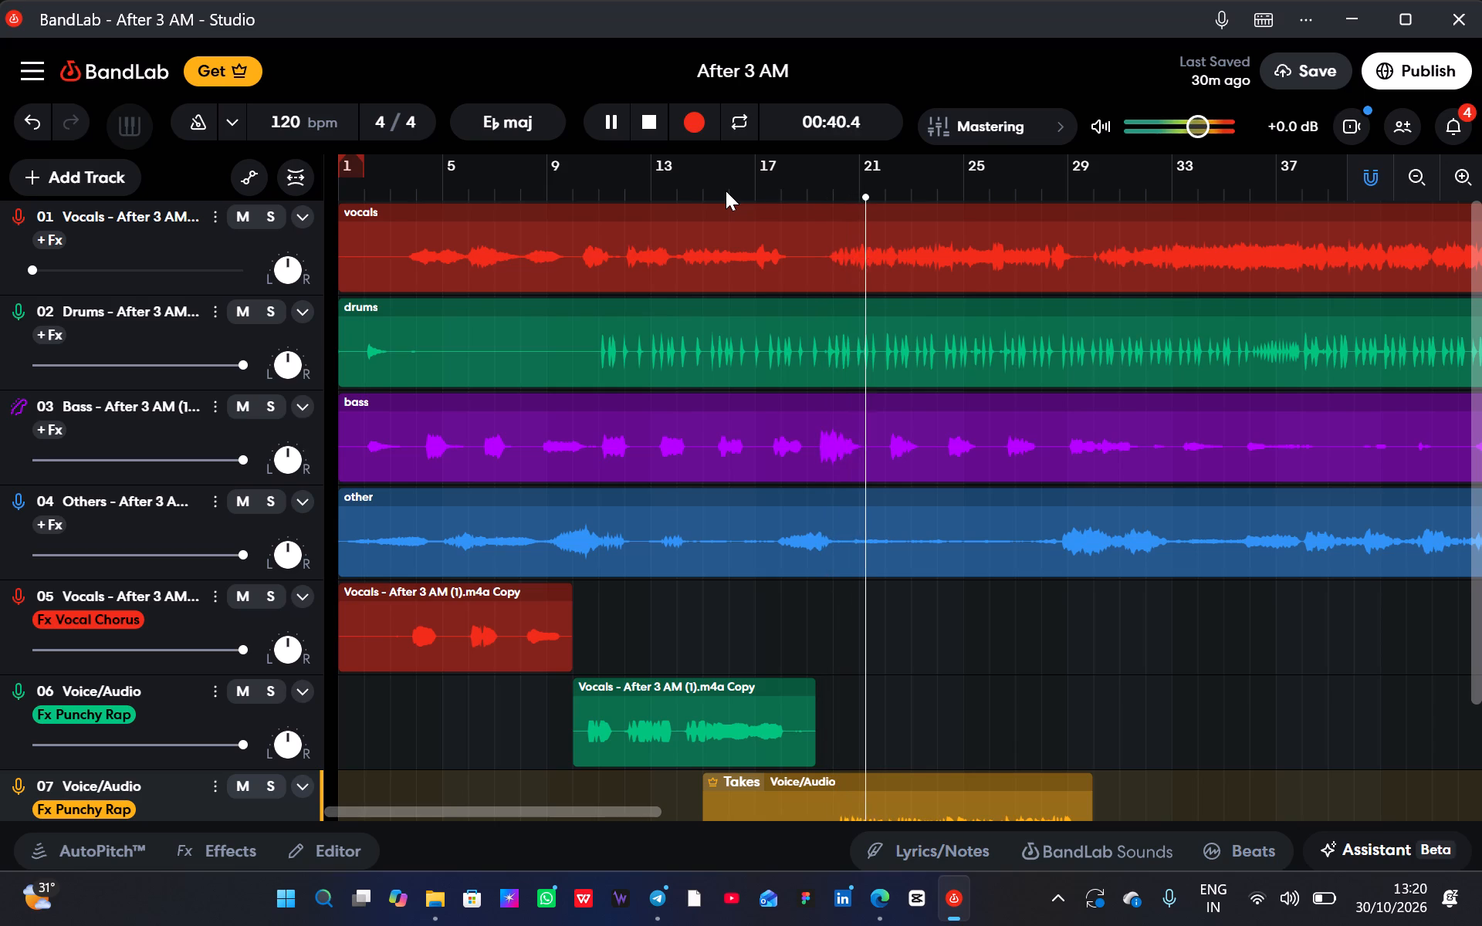
# Record a vocal retake over the beginning of track 07's clip from about 00:28 to about 00:46.
pyautogui.click(695, 191)
pyautogui.click(692, 123)
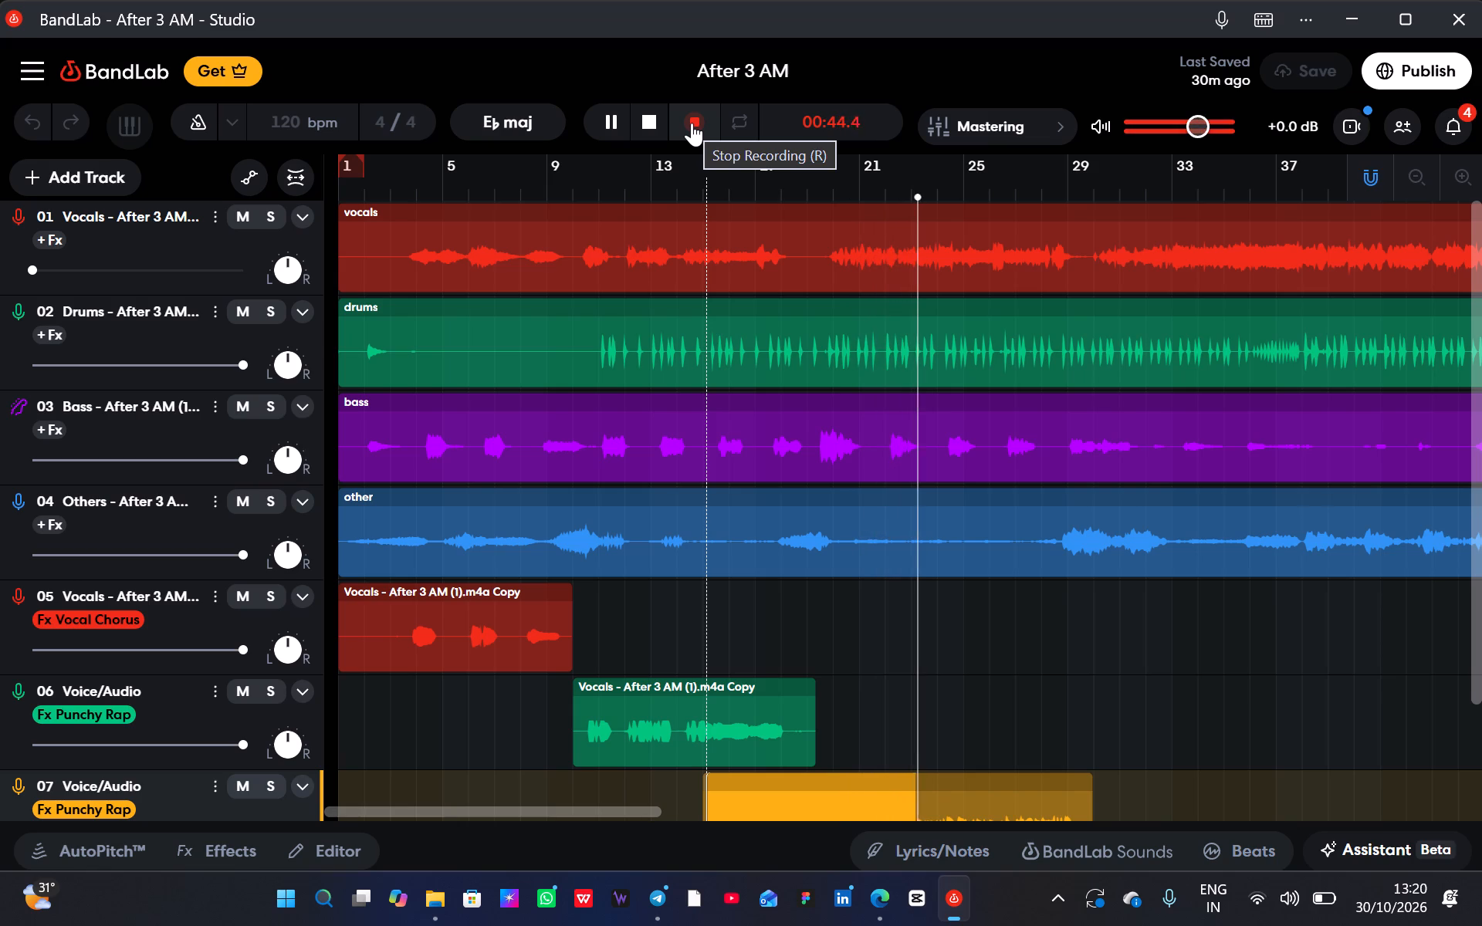
pyautogui.click(692, 118)
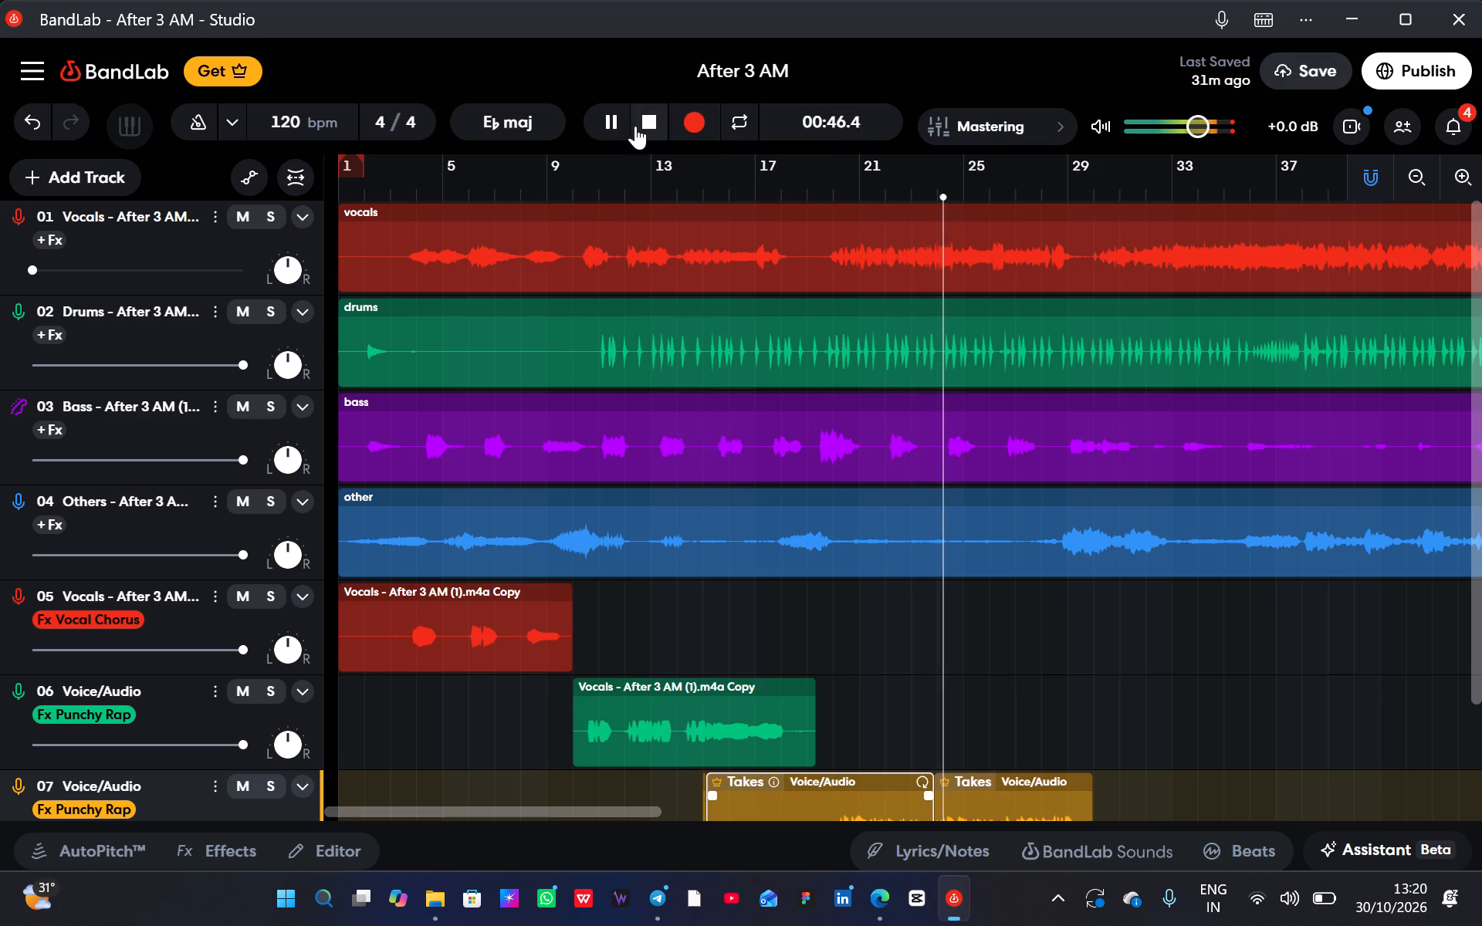
# Halt playback and start another vocal retake on track 07 Voice/Audio from 00:28.0.
pyautogui.click(619, 117)
pyautogui.click(647, 121)
pyautogui.click(706, 137)
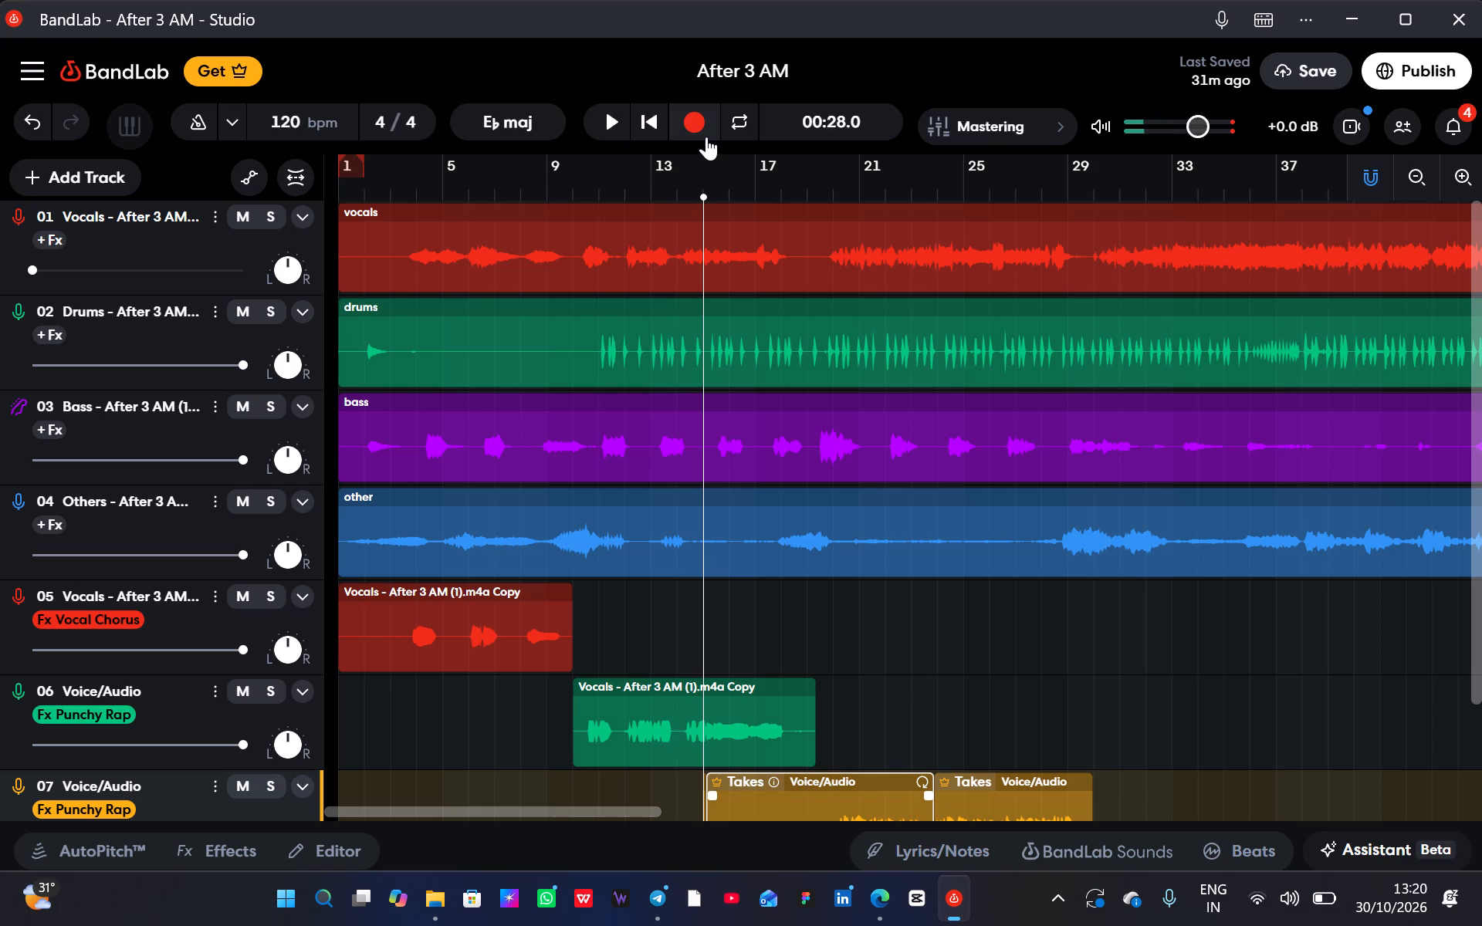
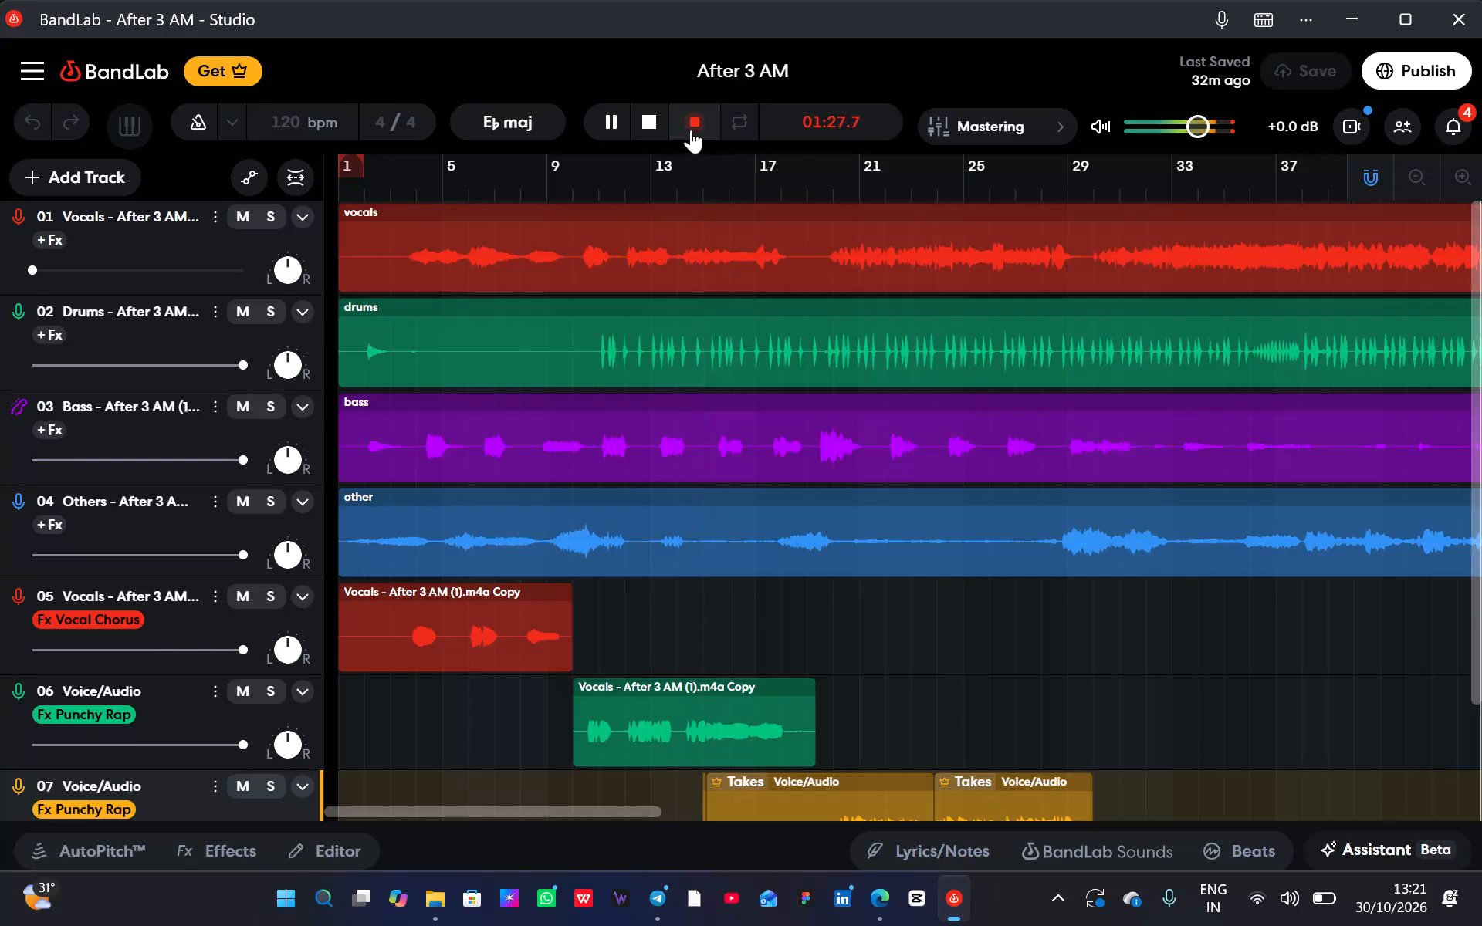
# End the running vocal retake on track 07 Voice/Audio at about 01:28.
pyautogui.click(614, 117)
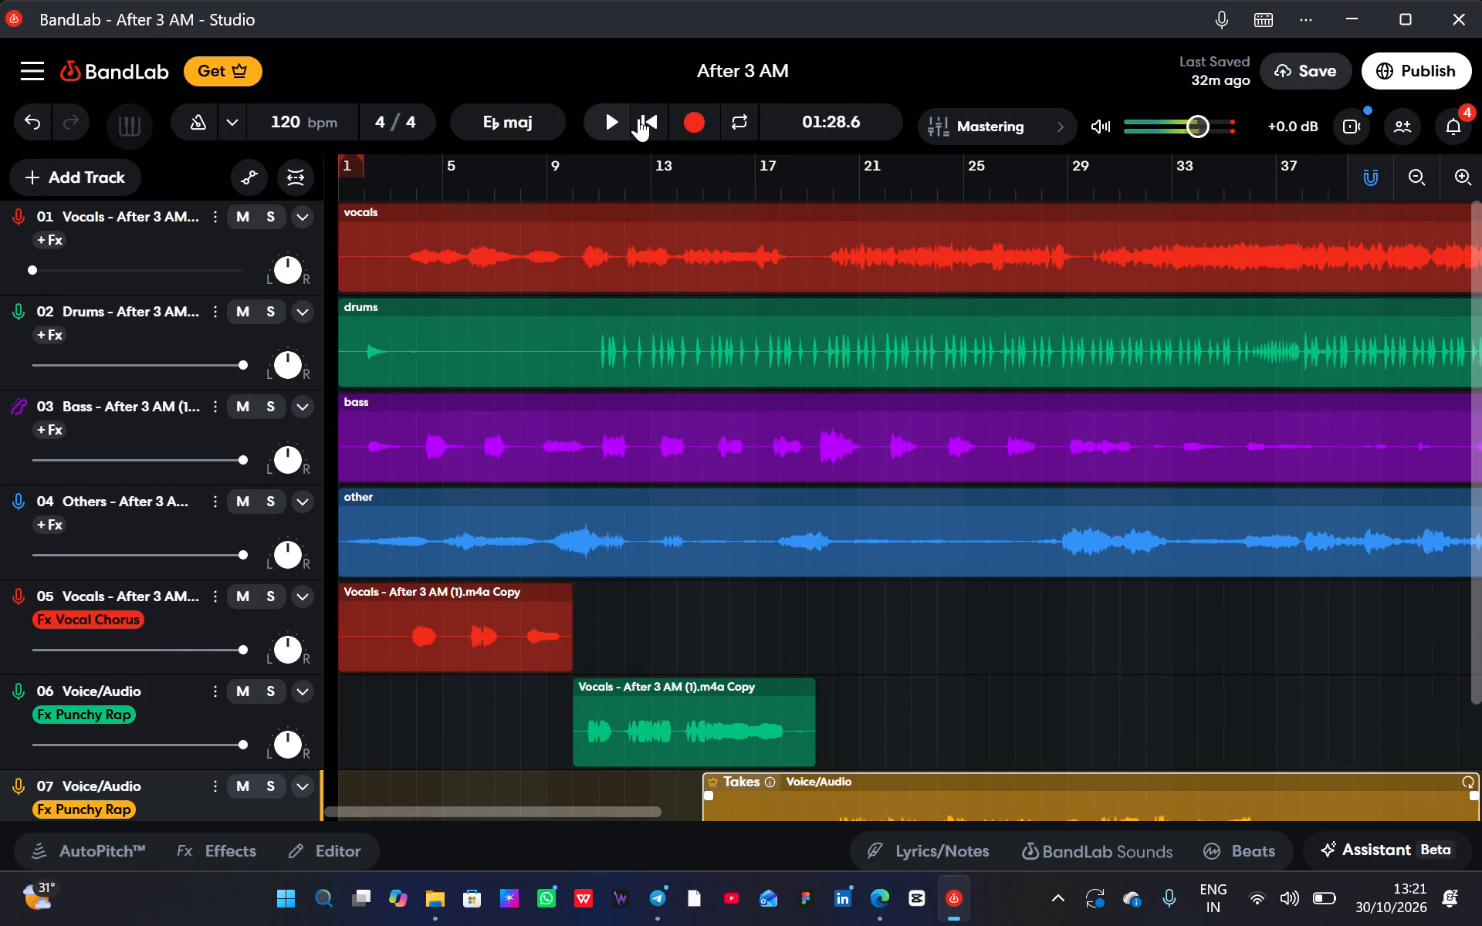
# Record another vocal retake on track 07 Voice/Audio from 00:28 to about 00:58.
pyautogui.click(652, 122)
pyautogui.click(695, 123)
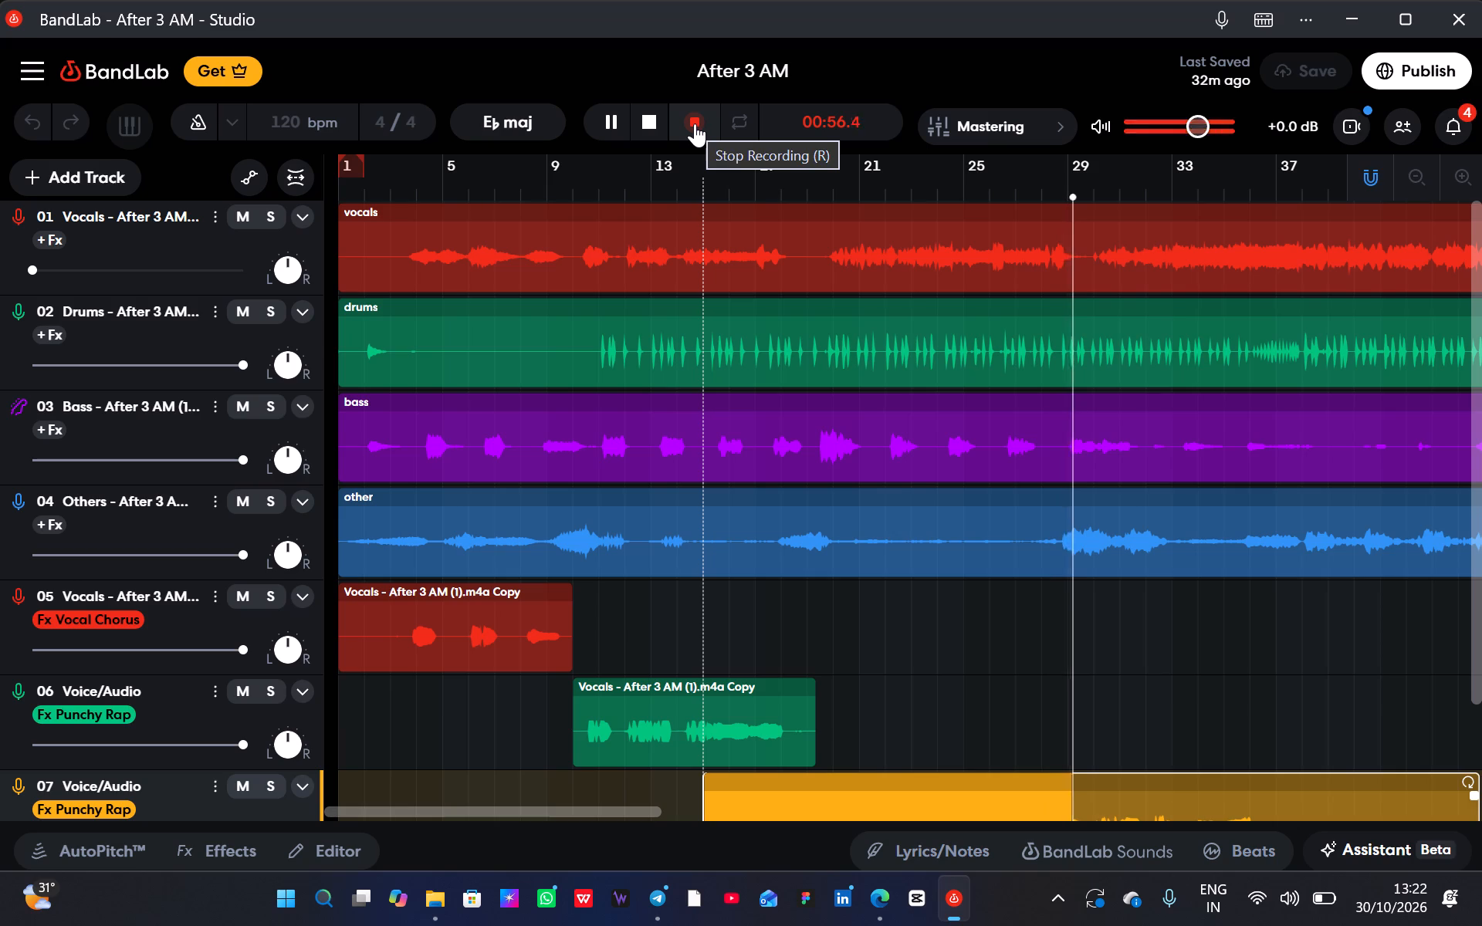
pyautogui.click(605, 131)
# Record a further vocal retake over the beginning of track 07's clip from 00:28 to about 00:50.
pyautogui.click(650, 123)
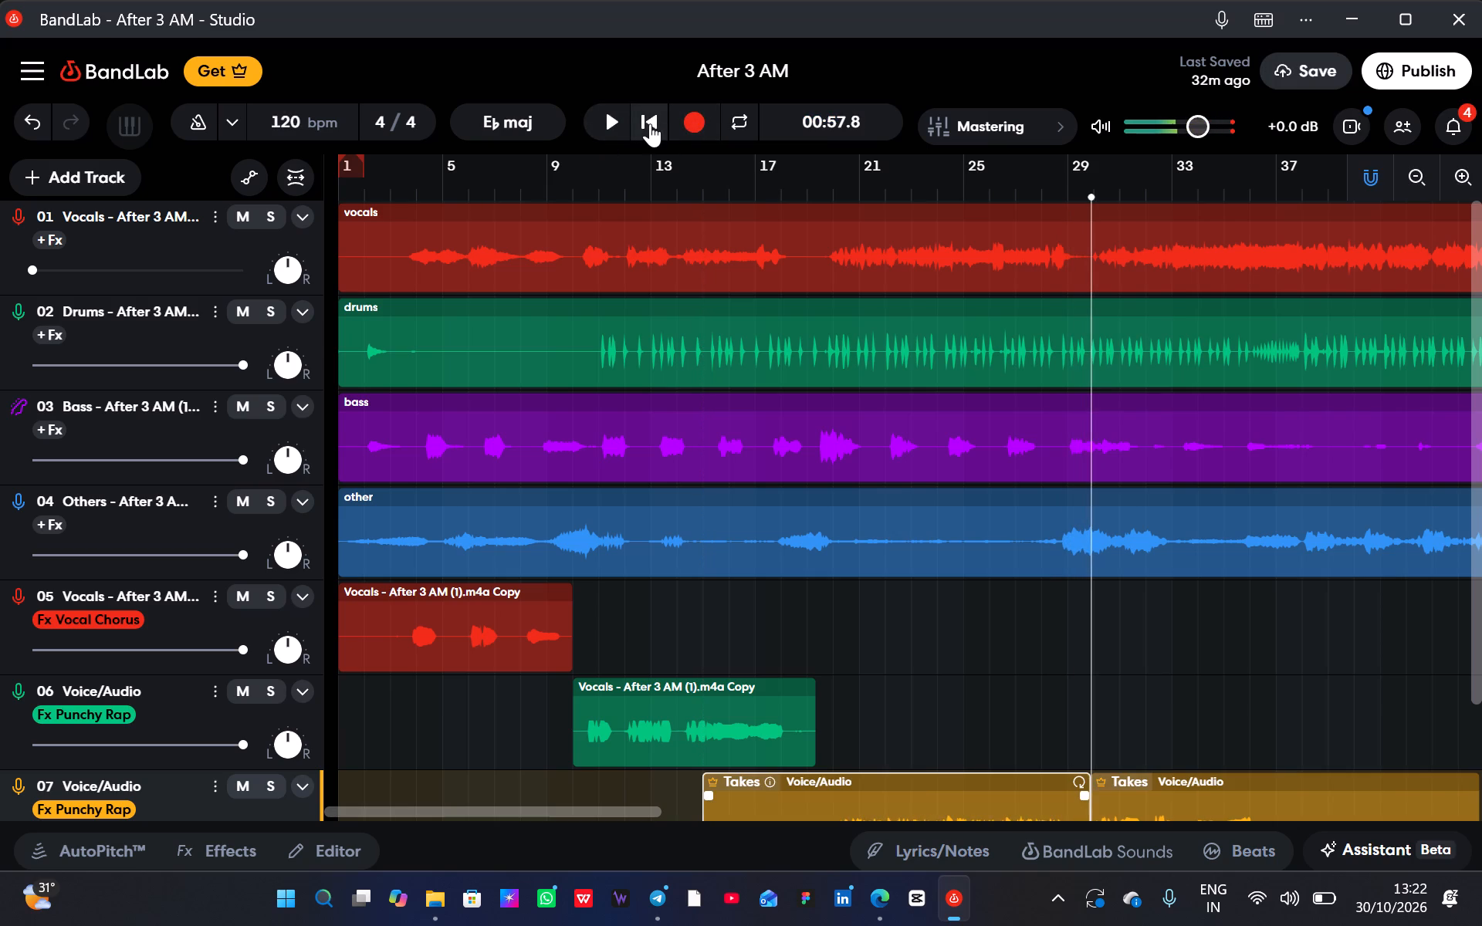
pyautogui.click(690, 118)
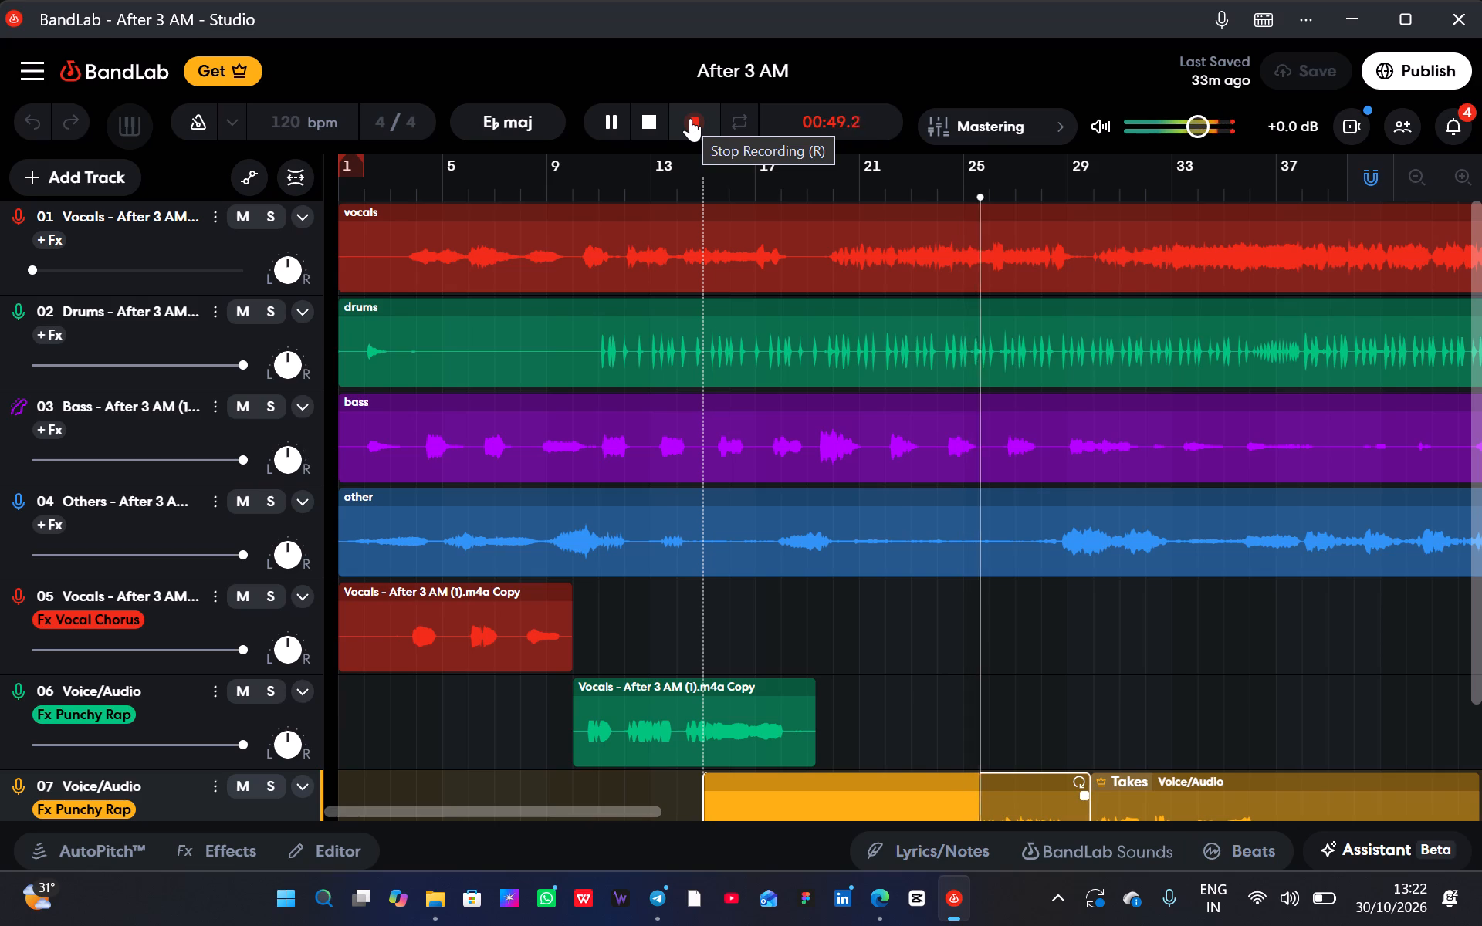
pyautogui.click(616, 120)
# Go back to 00:28.0 and start one more vocal retake on track 07 Voice/Audio.
pyautogui.click(643, 132)
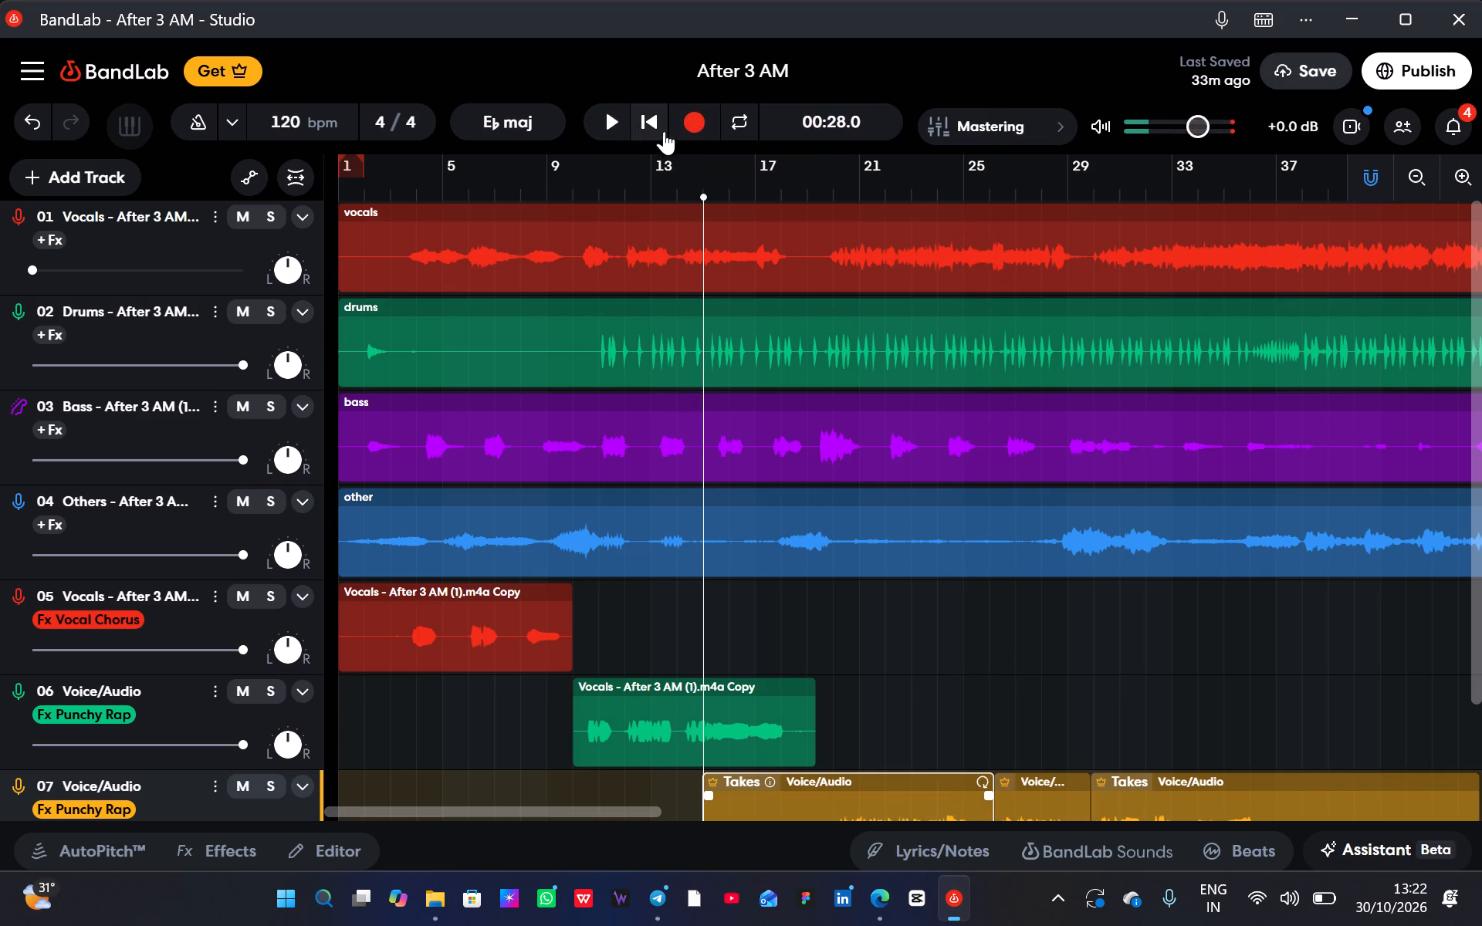
pyautogui.click(699, 122)
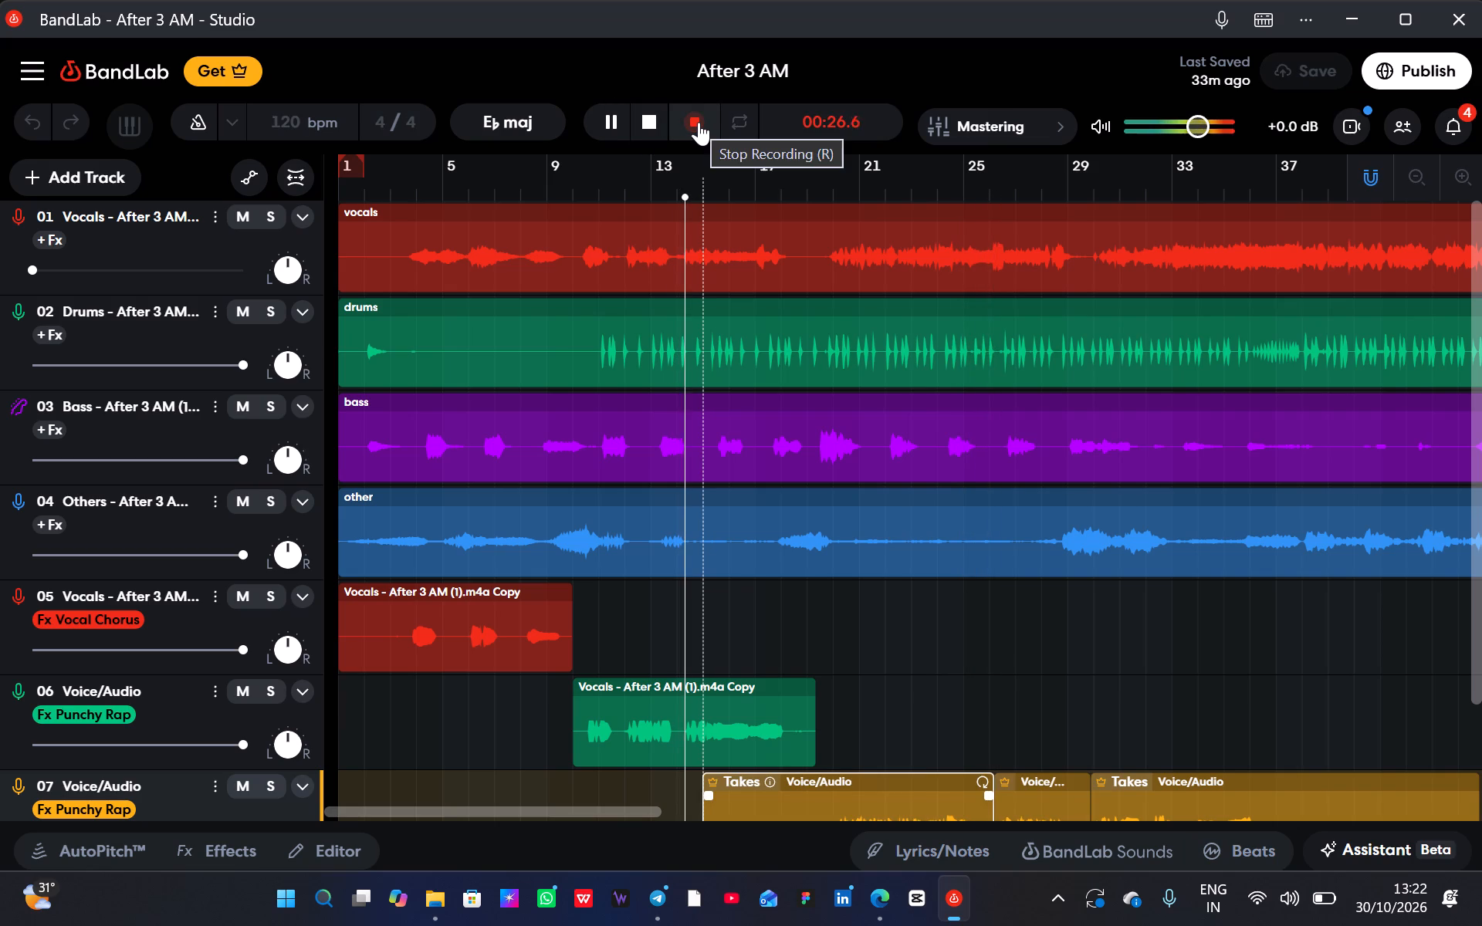
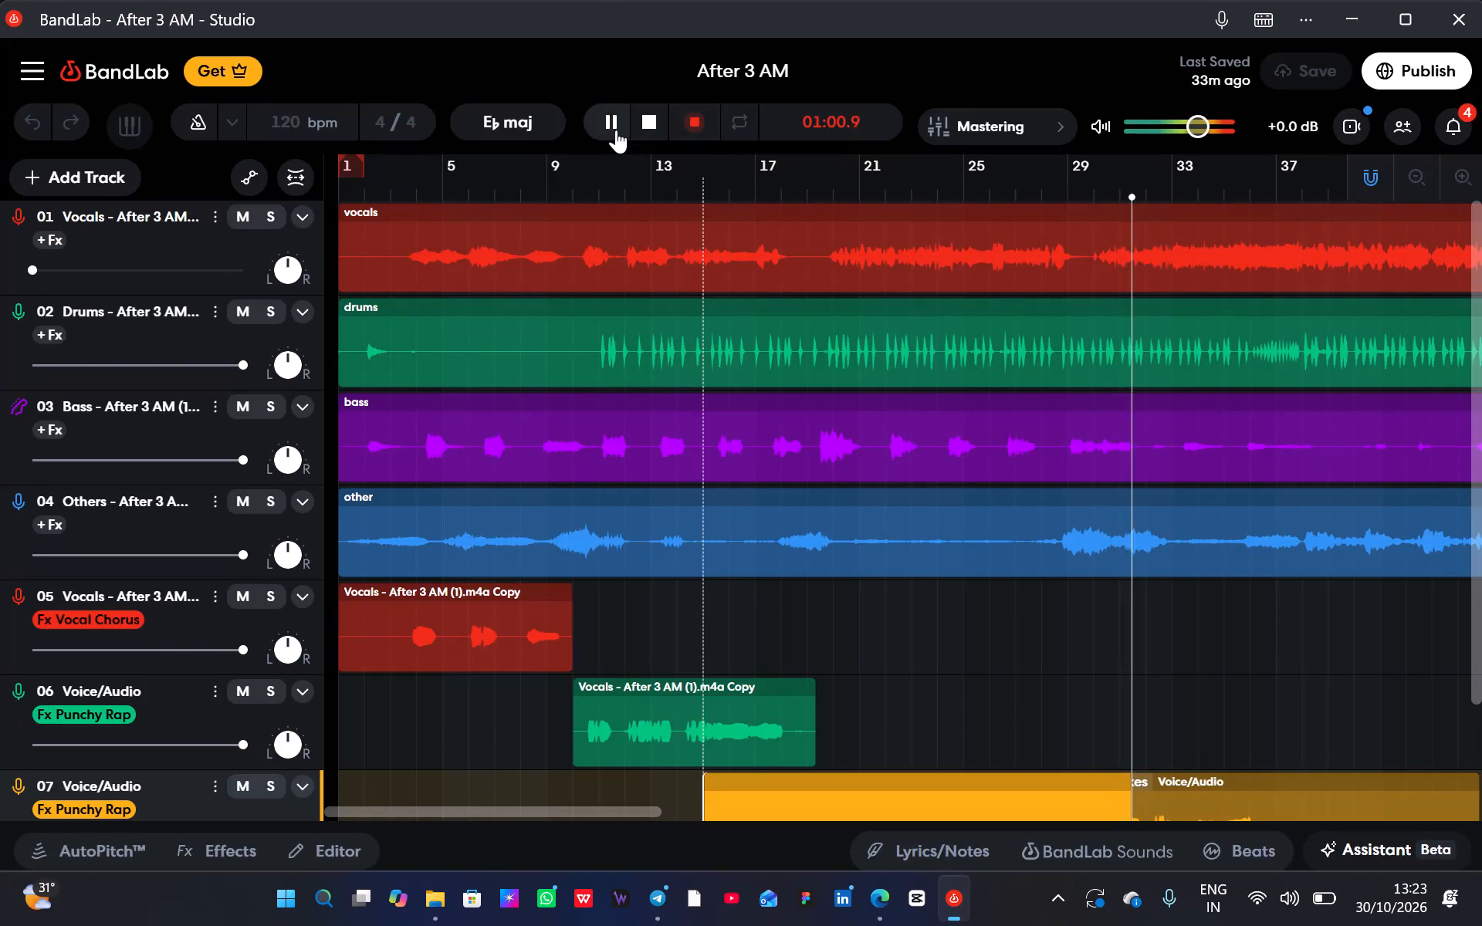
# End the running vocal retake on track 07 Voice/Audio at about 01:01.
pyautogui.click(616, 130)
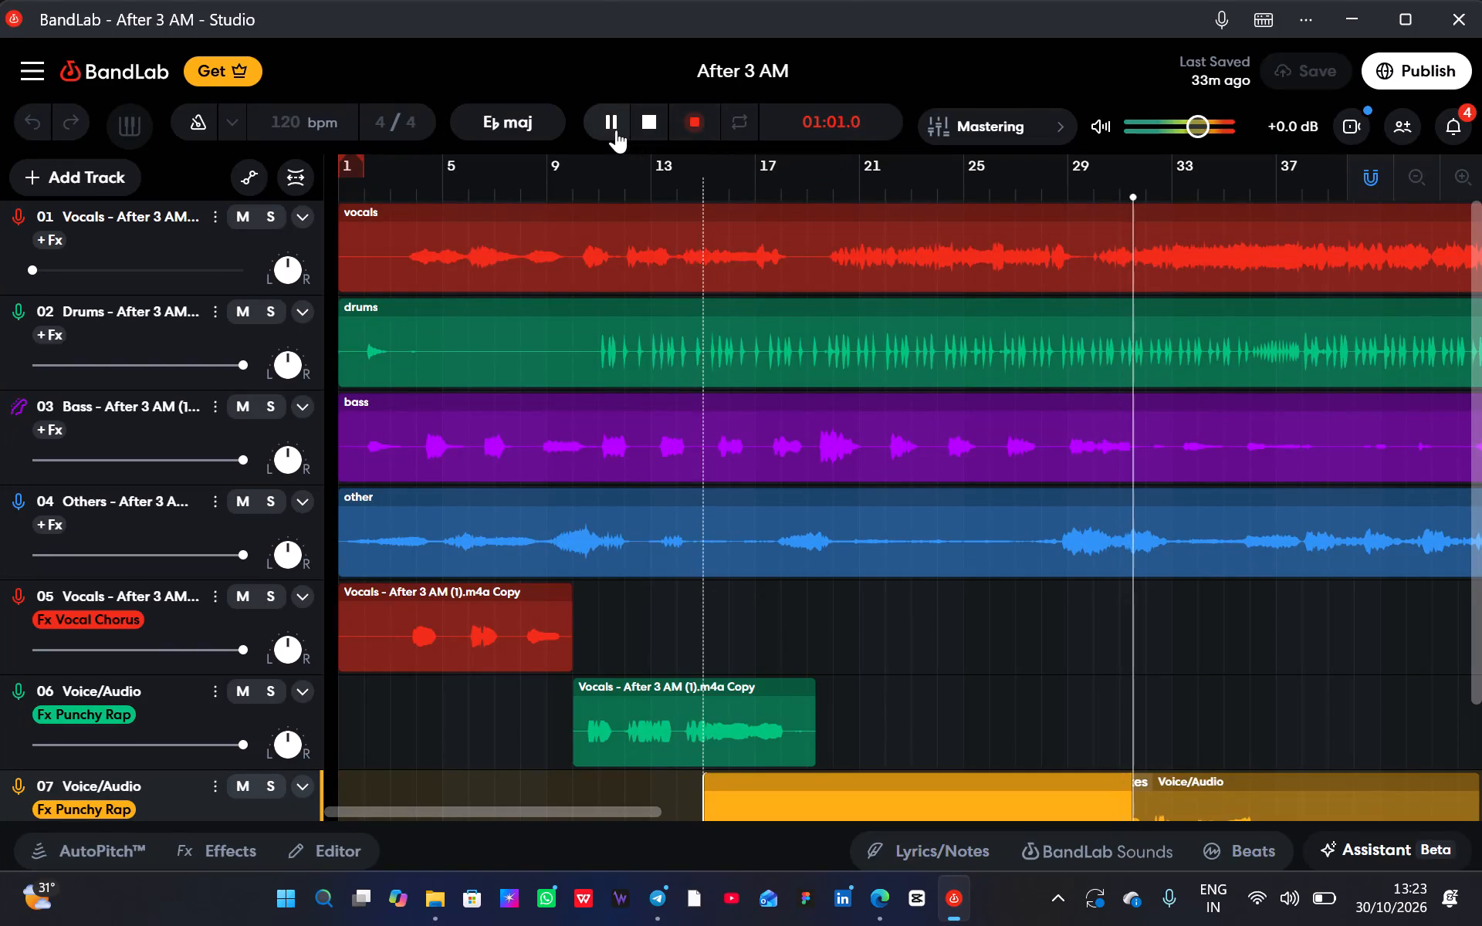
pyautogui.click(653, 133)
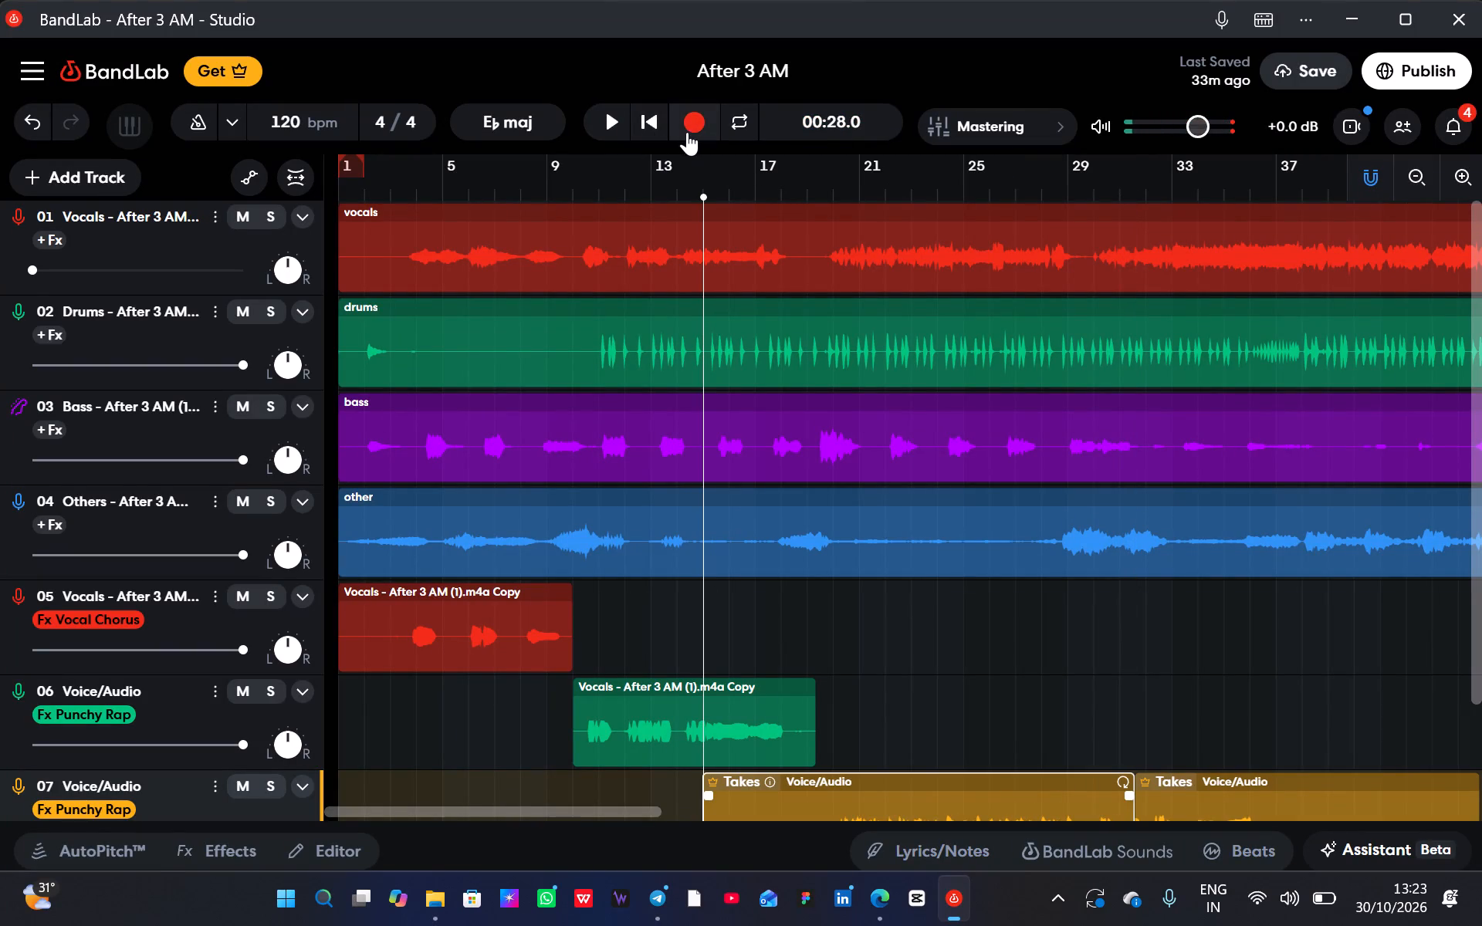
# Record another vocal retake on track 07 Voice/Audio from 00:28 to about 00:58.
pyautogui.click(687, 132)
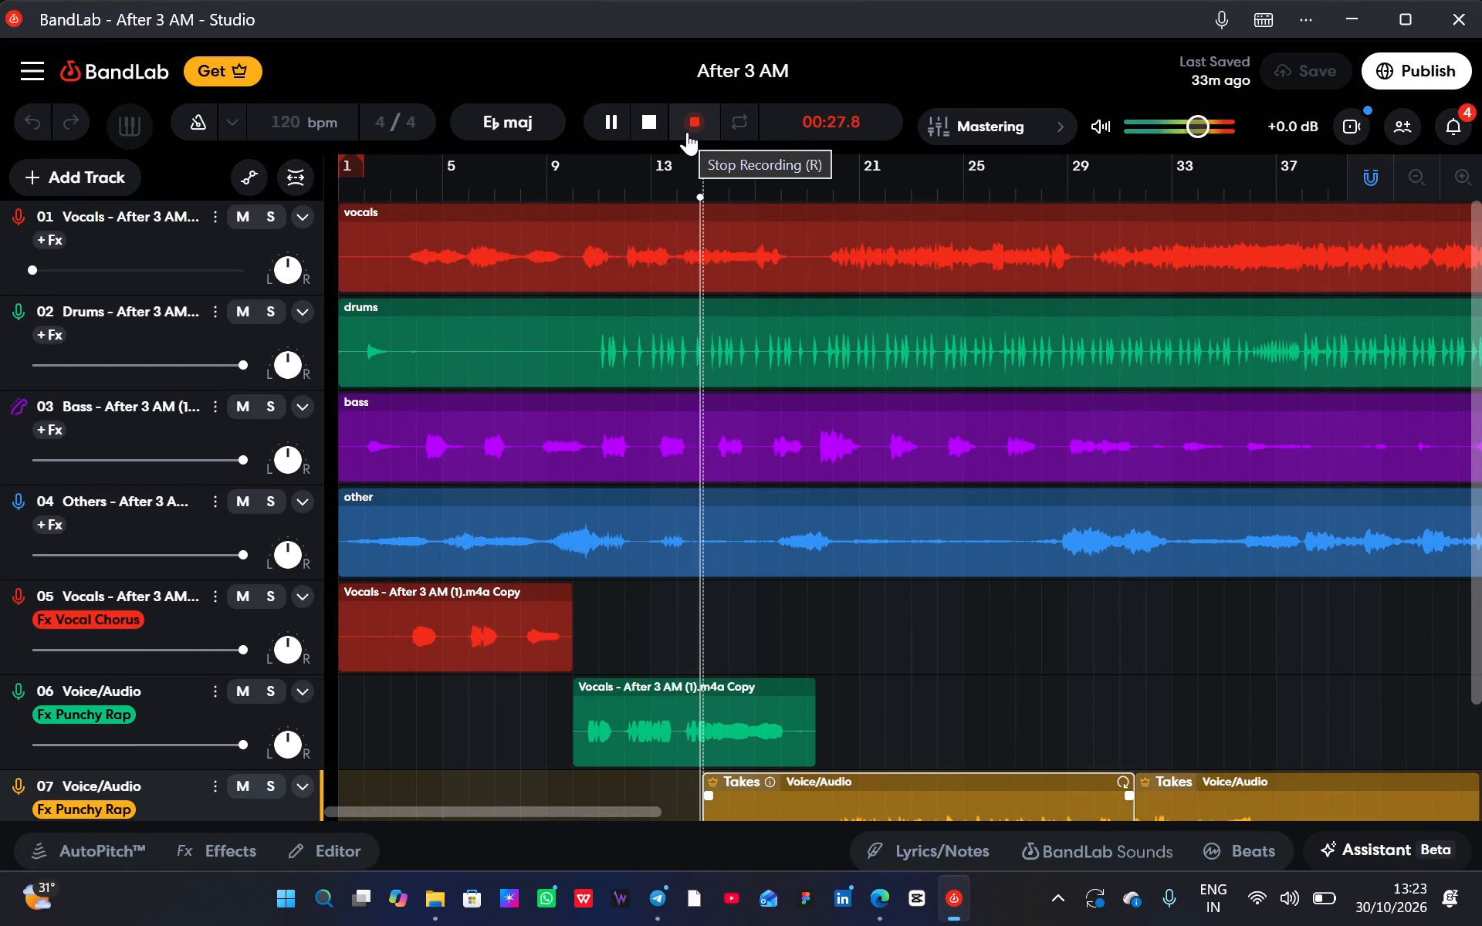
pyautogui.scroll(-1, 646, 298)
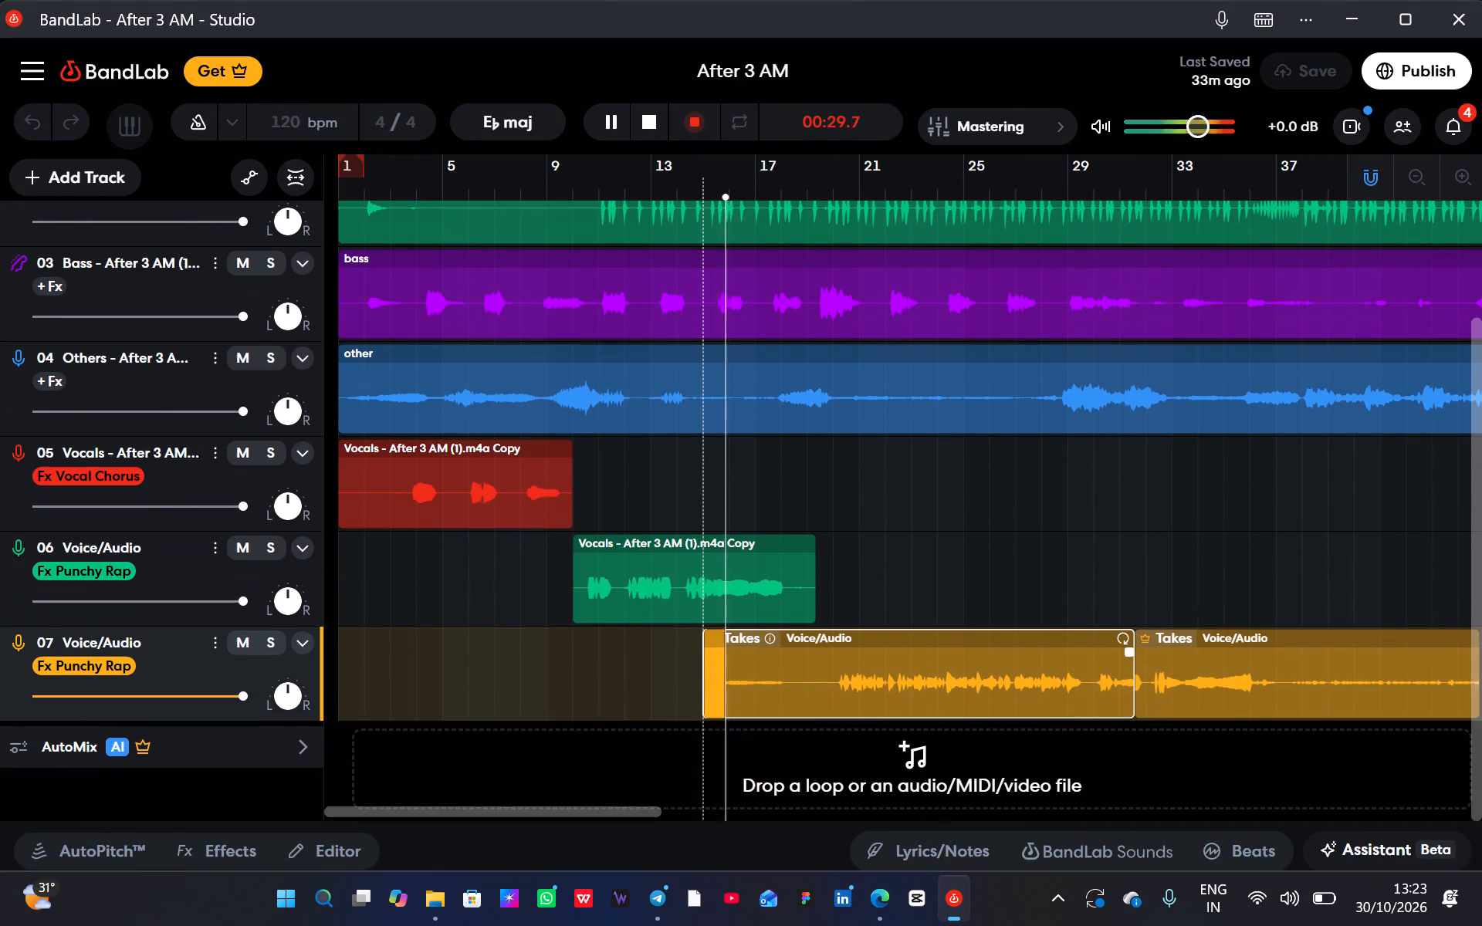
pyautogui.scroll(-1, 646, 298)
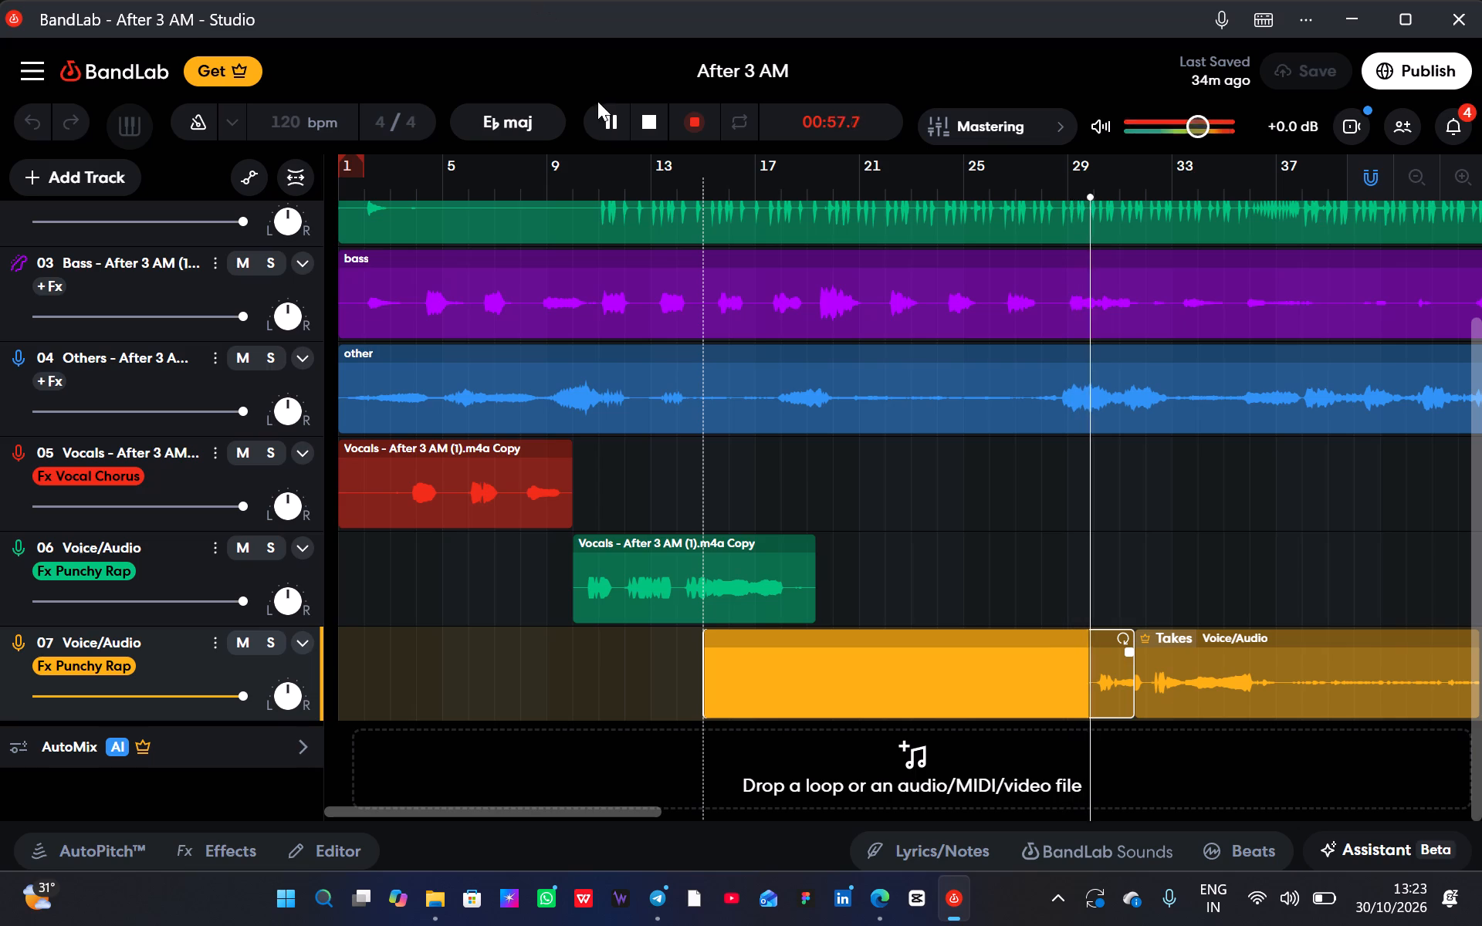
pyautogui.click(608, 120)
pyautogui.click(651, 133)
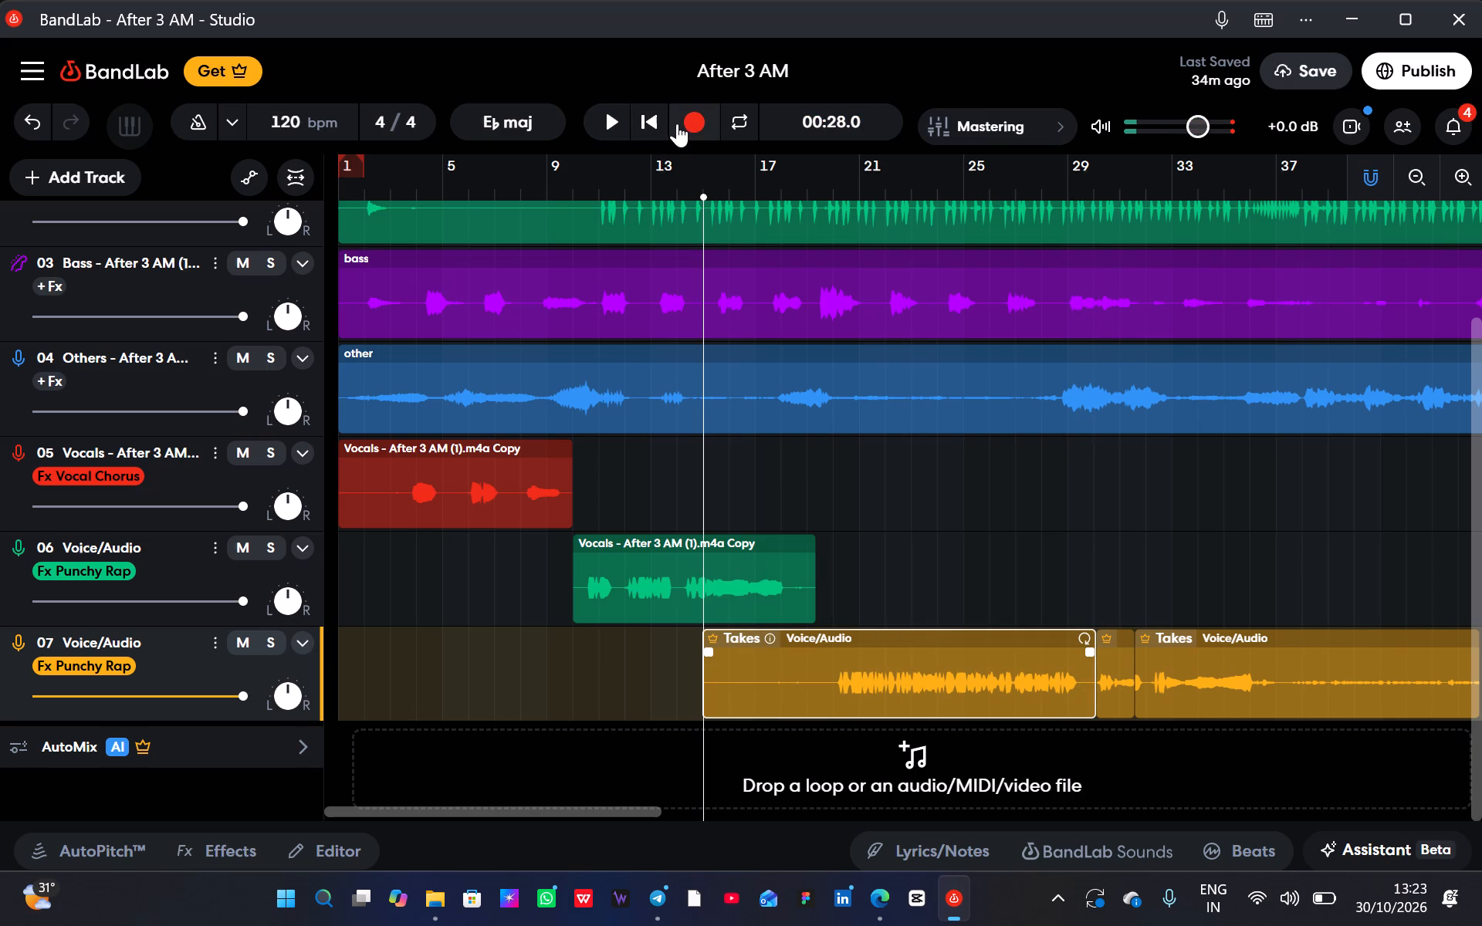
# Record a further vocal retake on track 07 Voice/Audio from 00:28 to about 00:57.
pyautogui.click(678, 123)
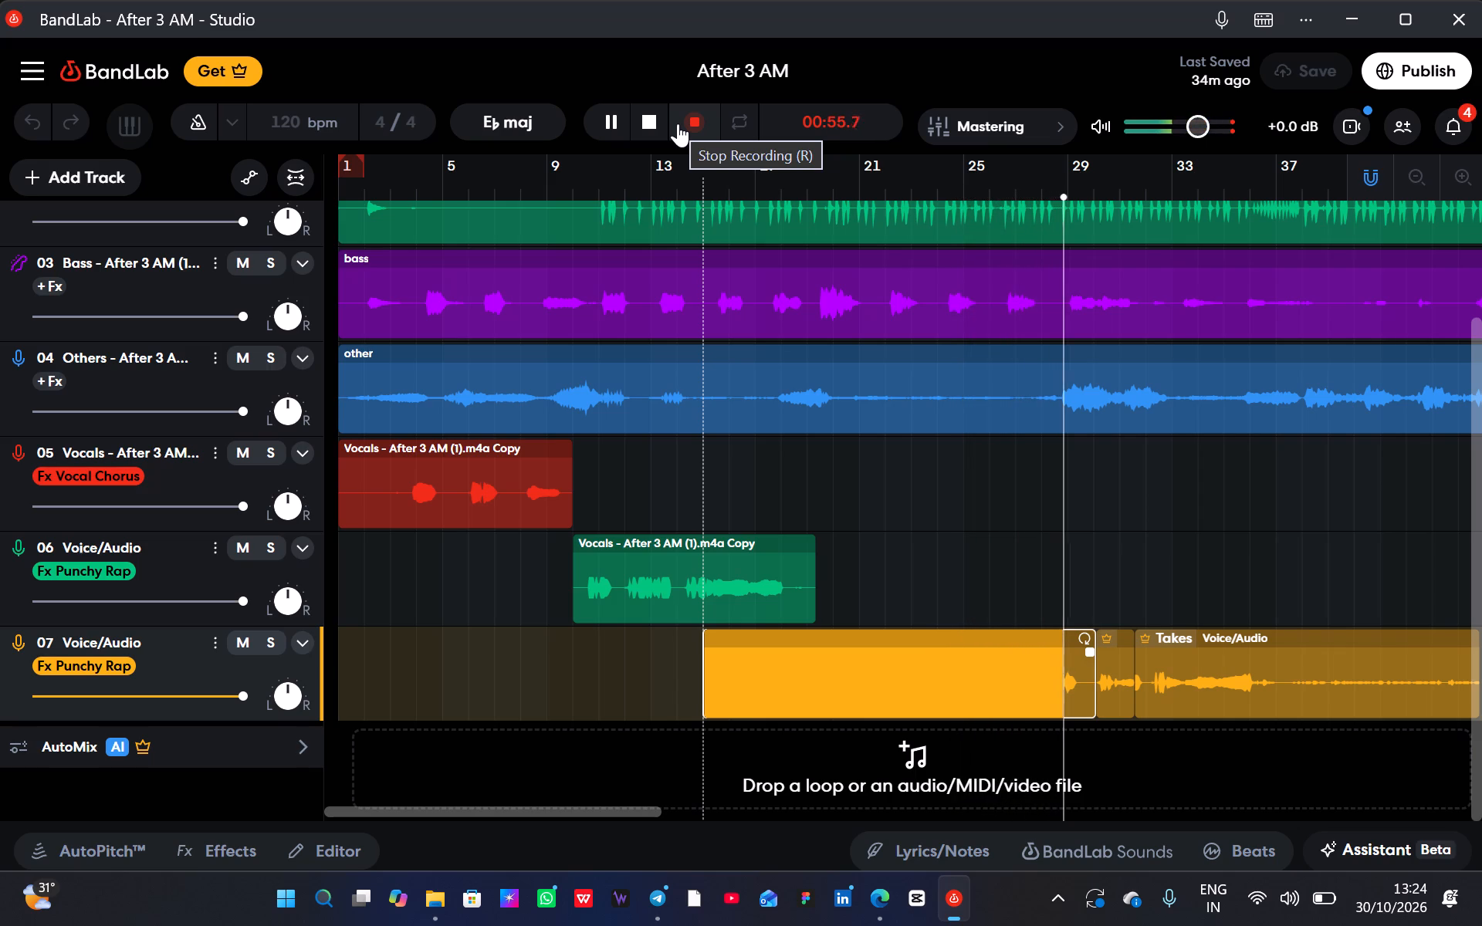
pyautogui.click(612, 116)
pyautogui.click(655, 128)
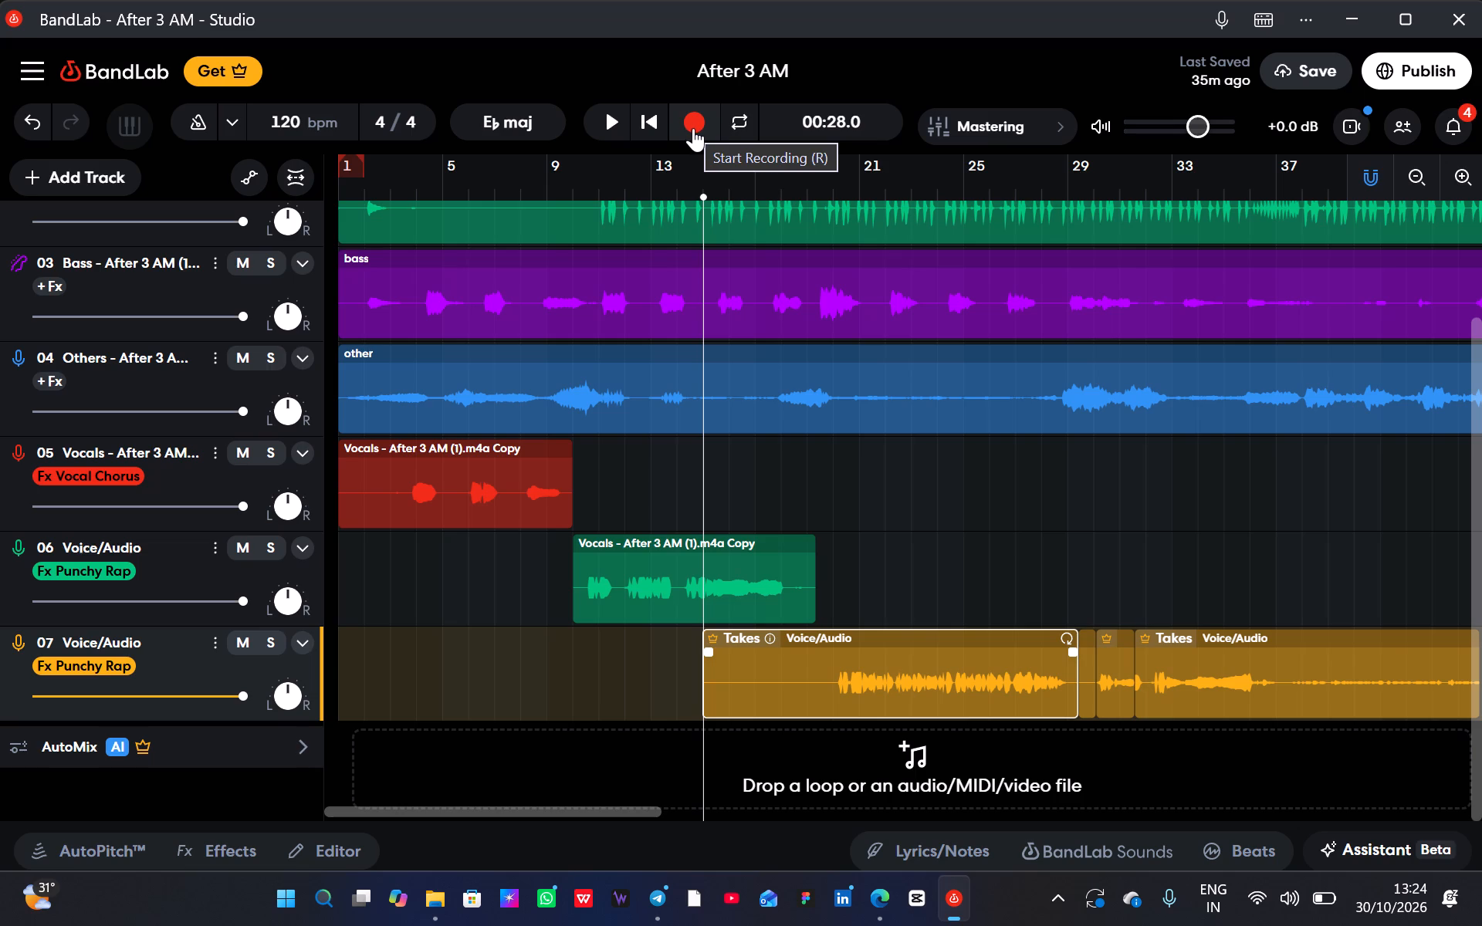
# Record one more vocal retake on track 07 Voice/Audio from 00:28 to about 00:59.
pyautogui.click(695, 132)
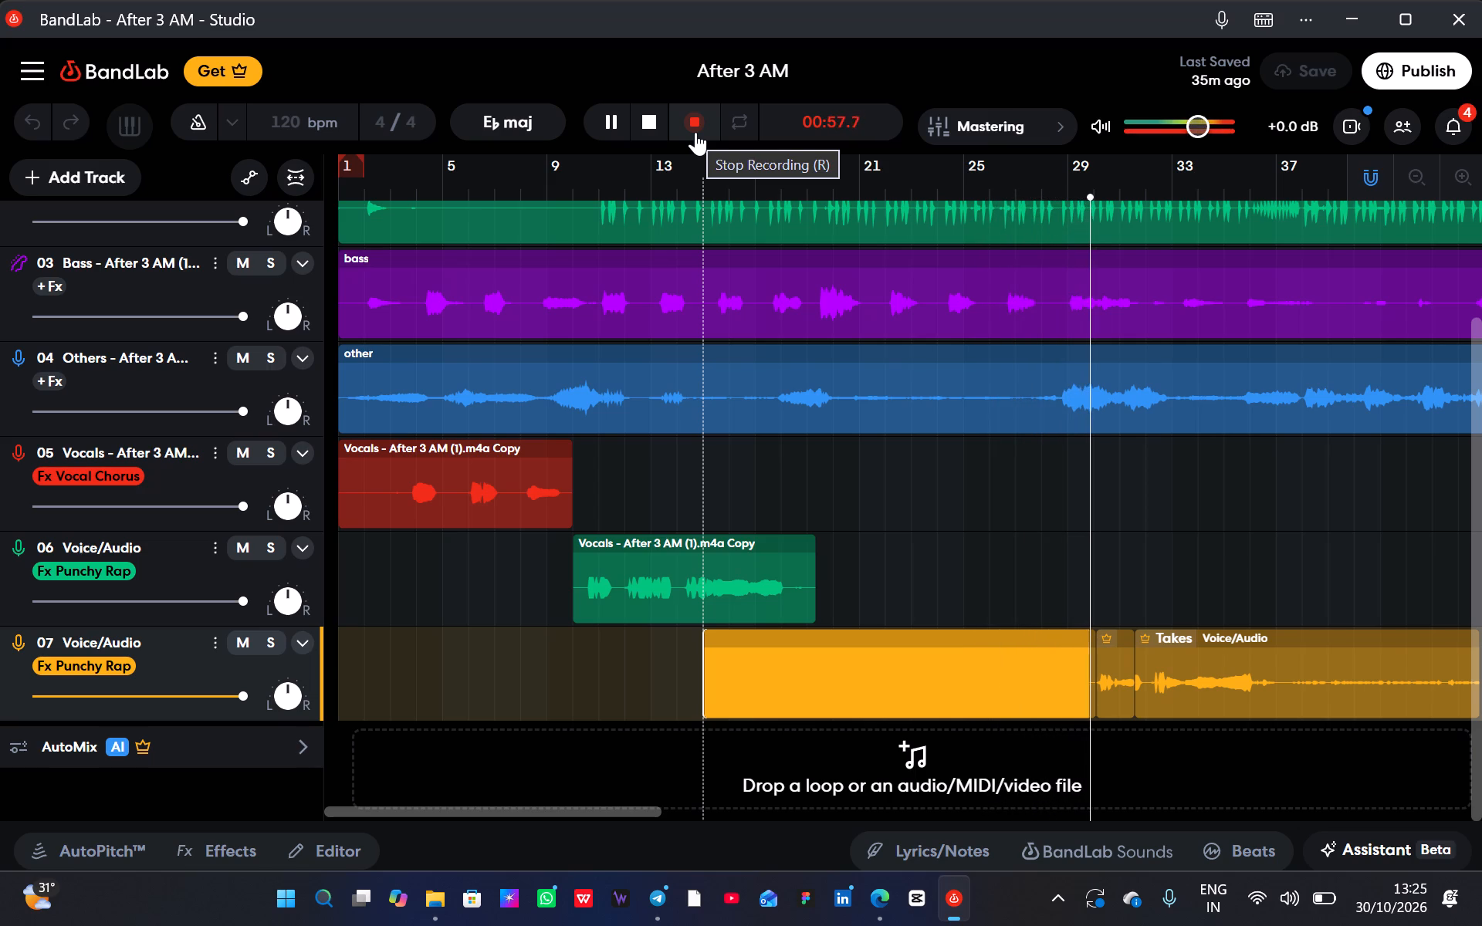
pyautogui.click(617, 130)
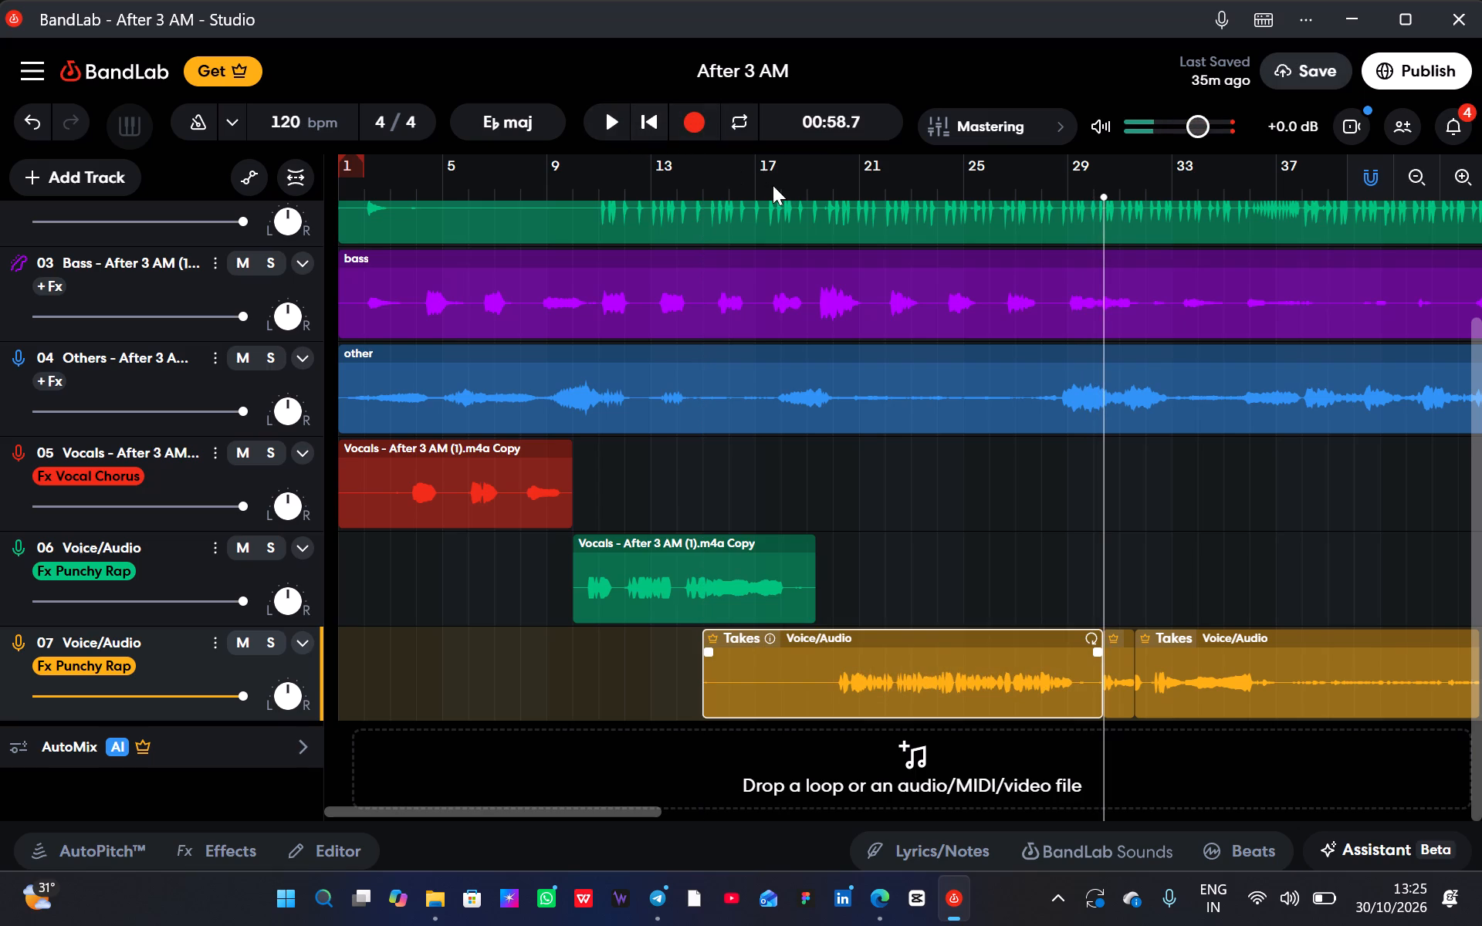
# Play back the latest vocal retake from 00:34.
pyautogui.click(781, 202)
pyautogui.click(786, 199)
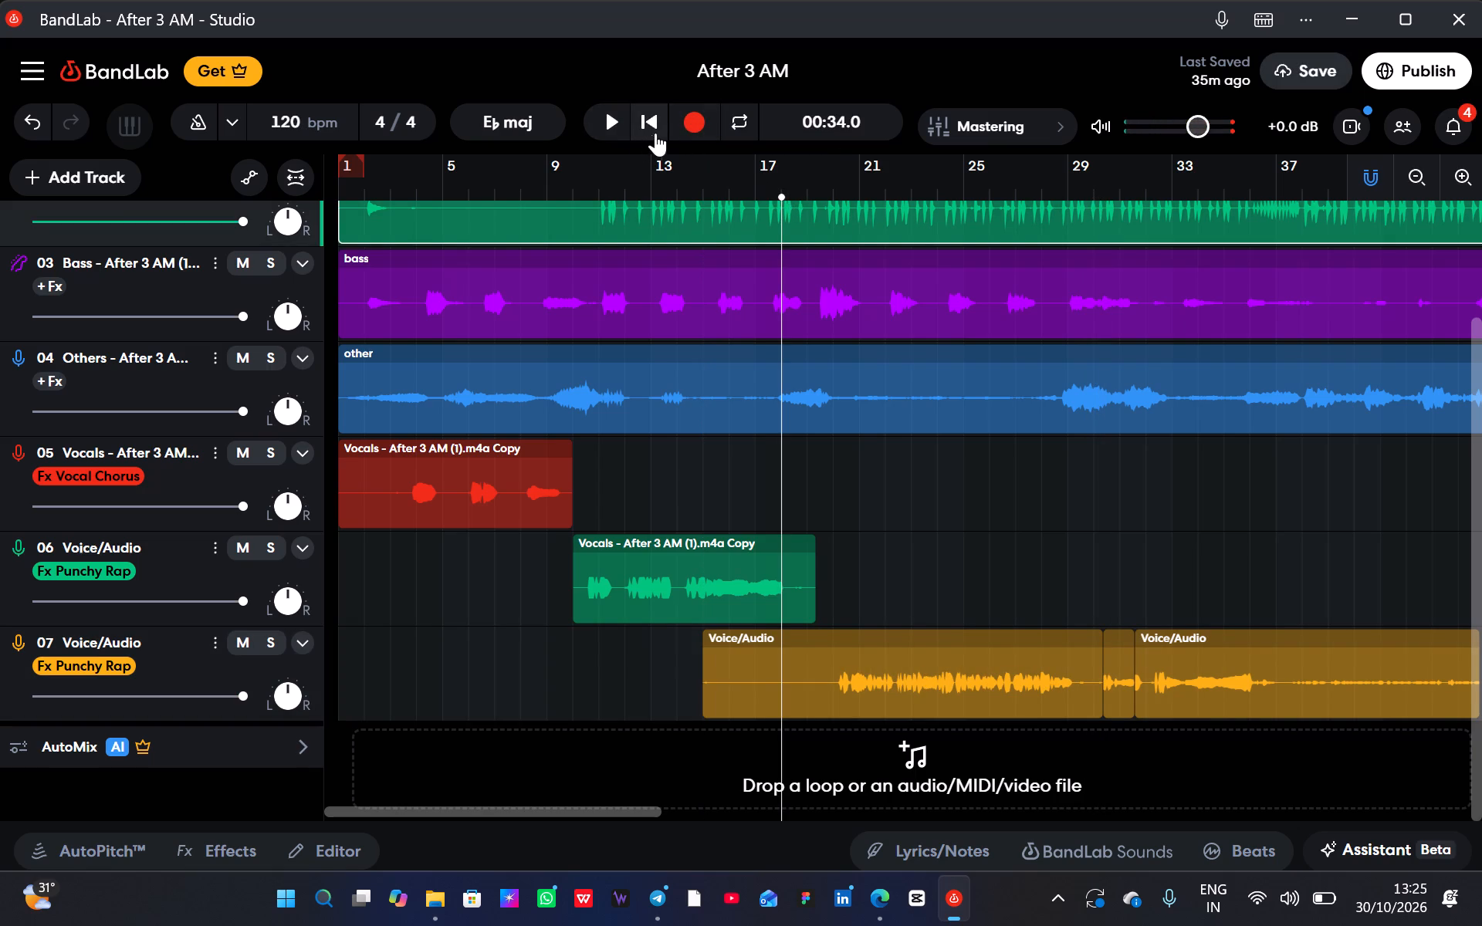
pyautogui.click(621, 125)
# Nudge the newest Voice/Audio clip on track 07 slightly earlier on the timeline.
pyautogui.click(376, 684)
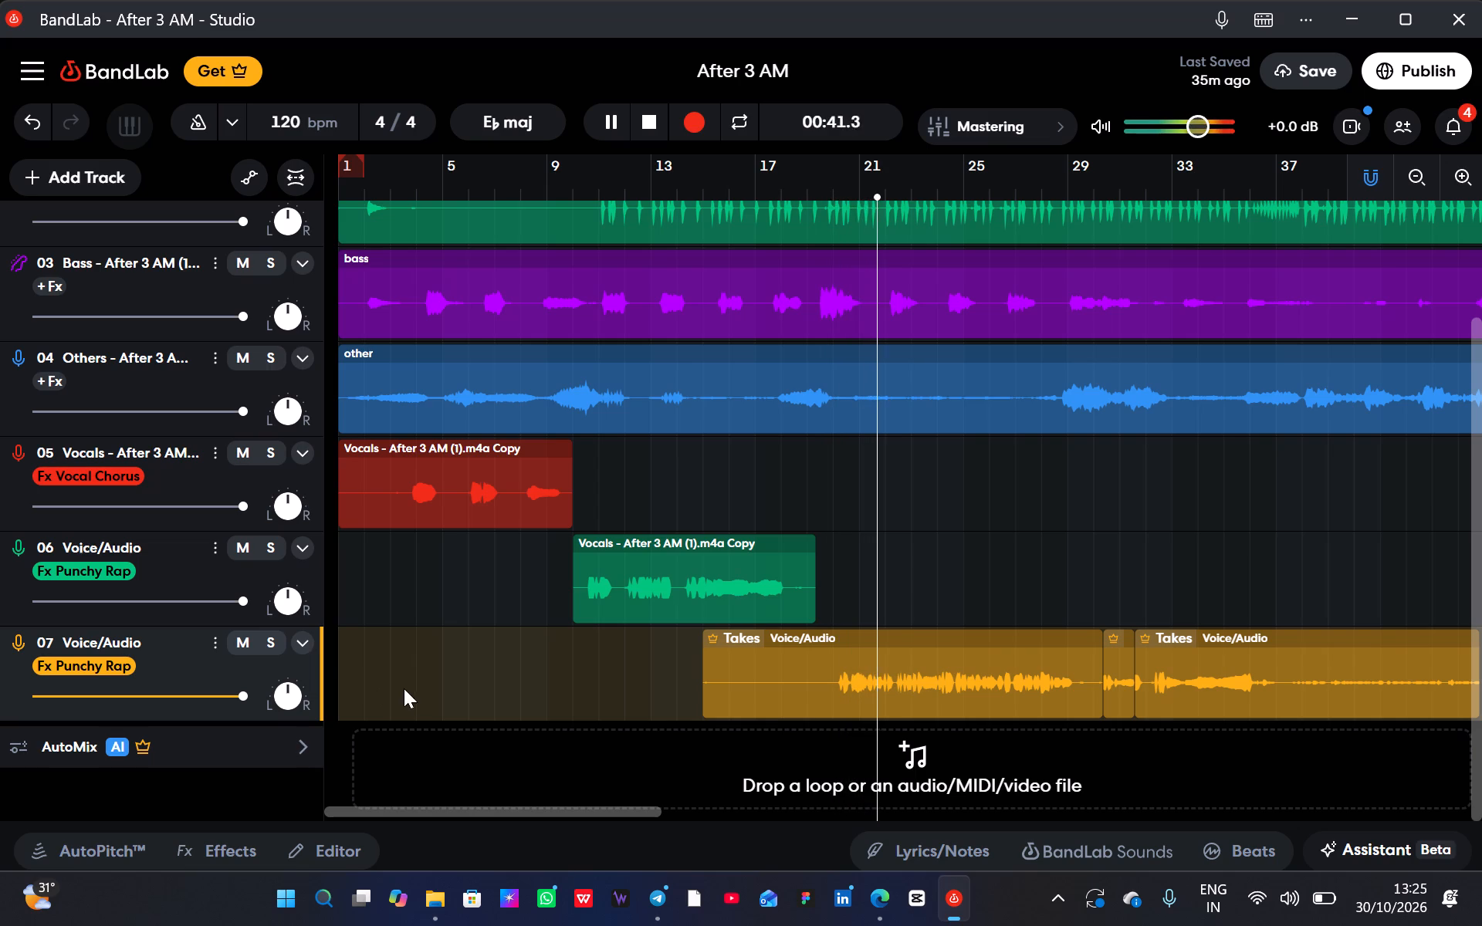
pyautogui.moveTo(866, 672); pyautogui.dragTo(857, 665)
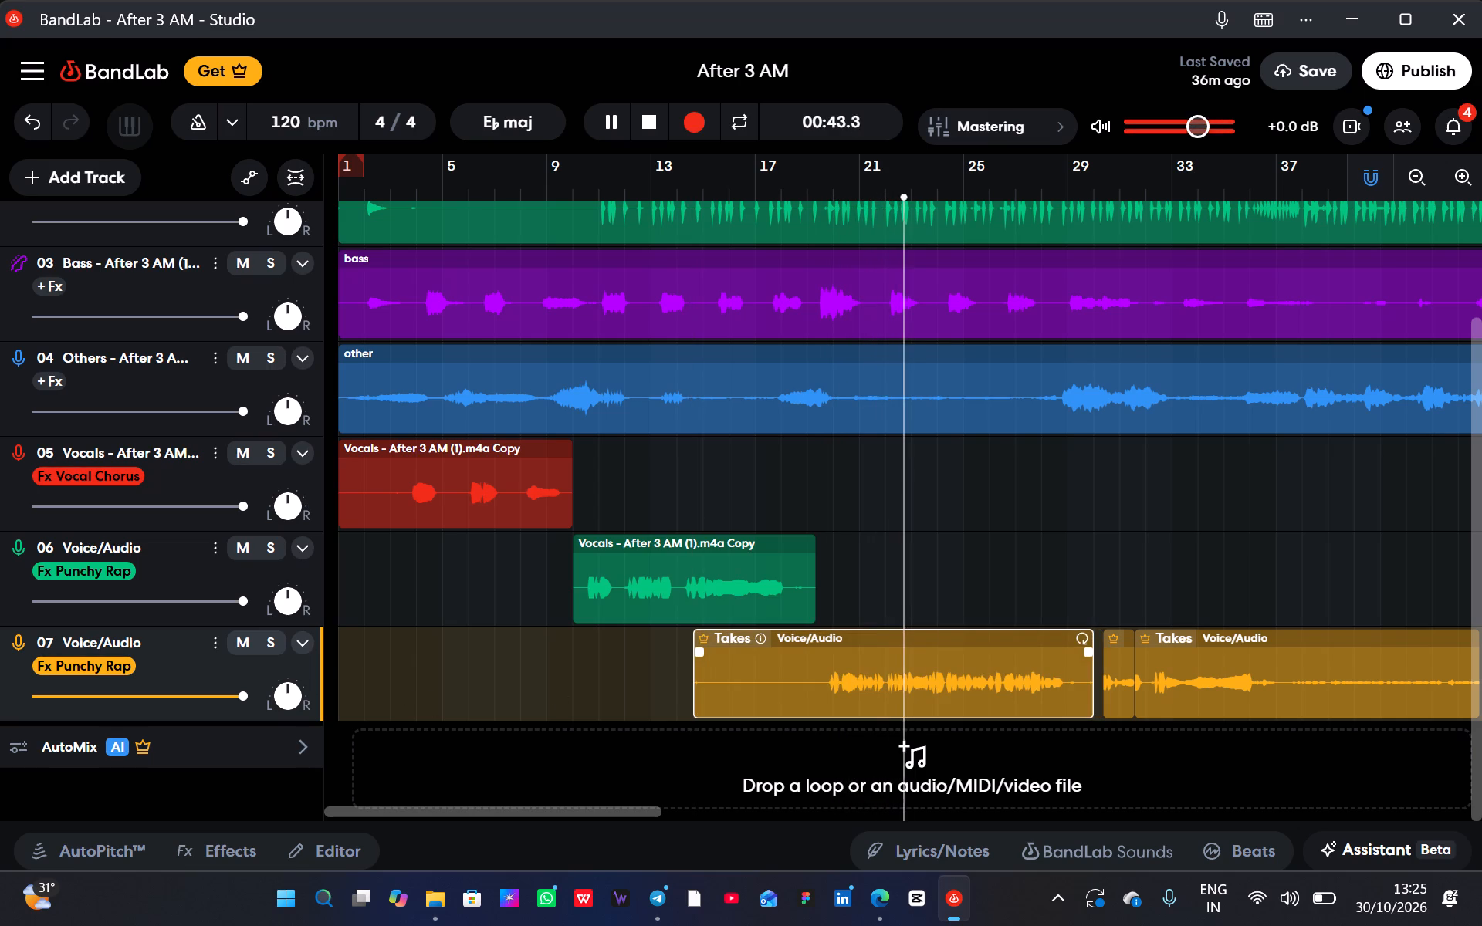
# Delete the short leftover fragment and the long older clip that follow the newest take on track 07.
pyautogui.click(1122, 672)
pyautogui.press('Delete')
pyautogui.click(1188, 667)
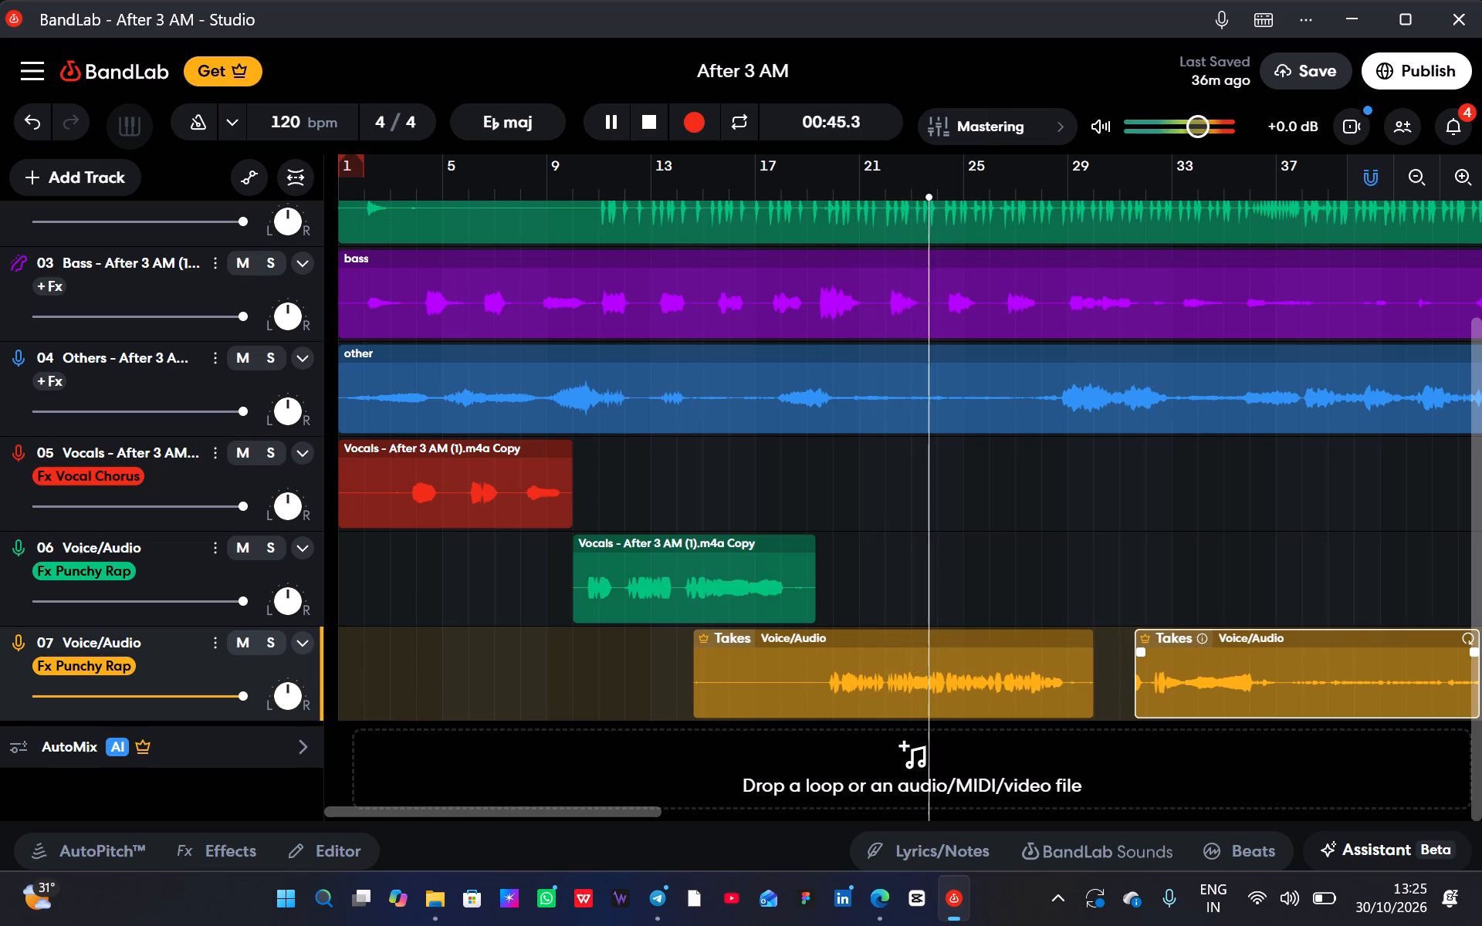
pyautogui.press('Delete')
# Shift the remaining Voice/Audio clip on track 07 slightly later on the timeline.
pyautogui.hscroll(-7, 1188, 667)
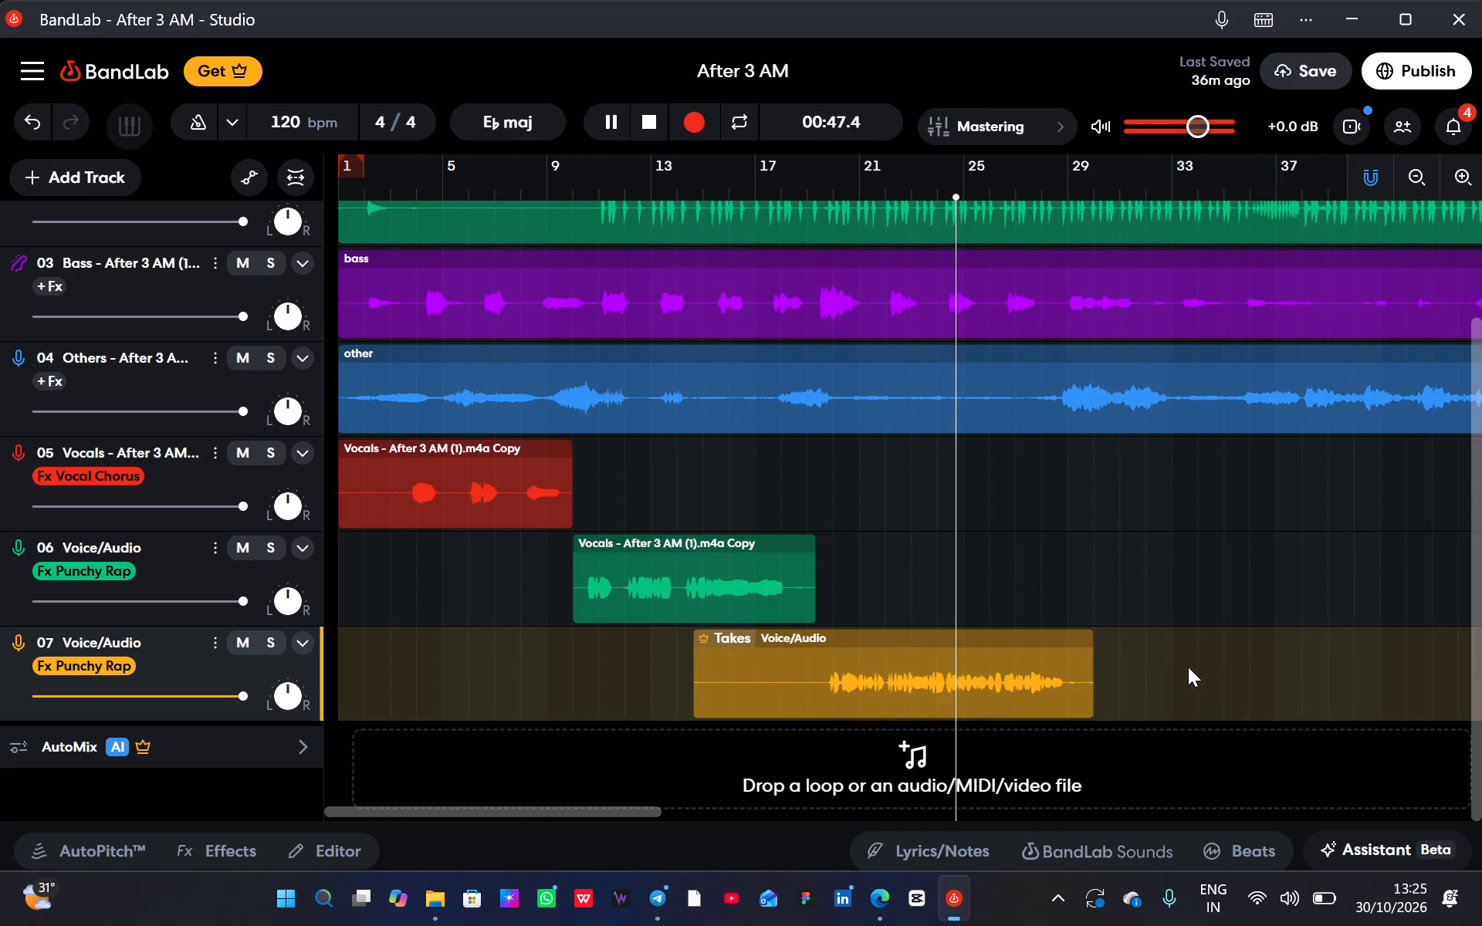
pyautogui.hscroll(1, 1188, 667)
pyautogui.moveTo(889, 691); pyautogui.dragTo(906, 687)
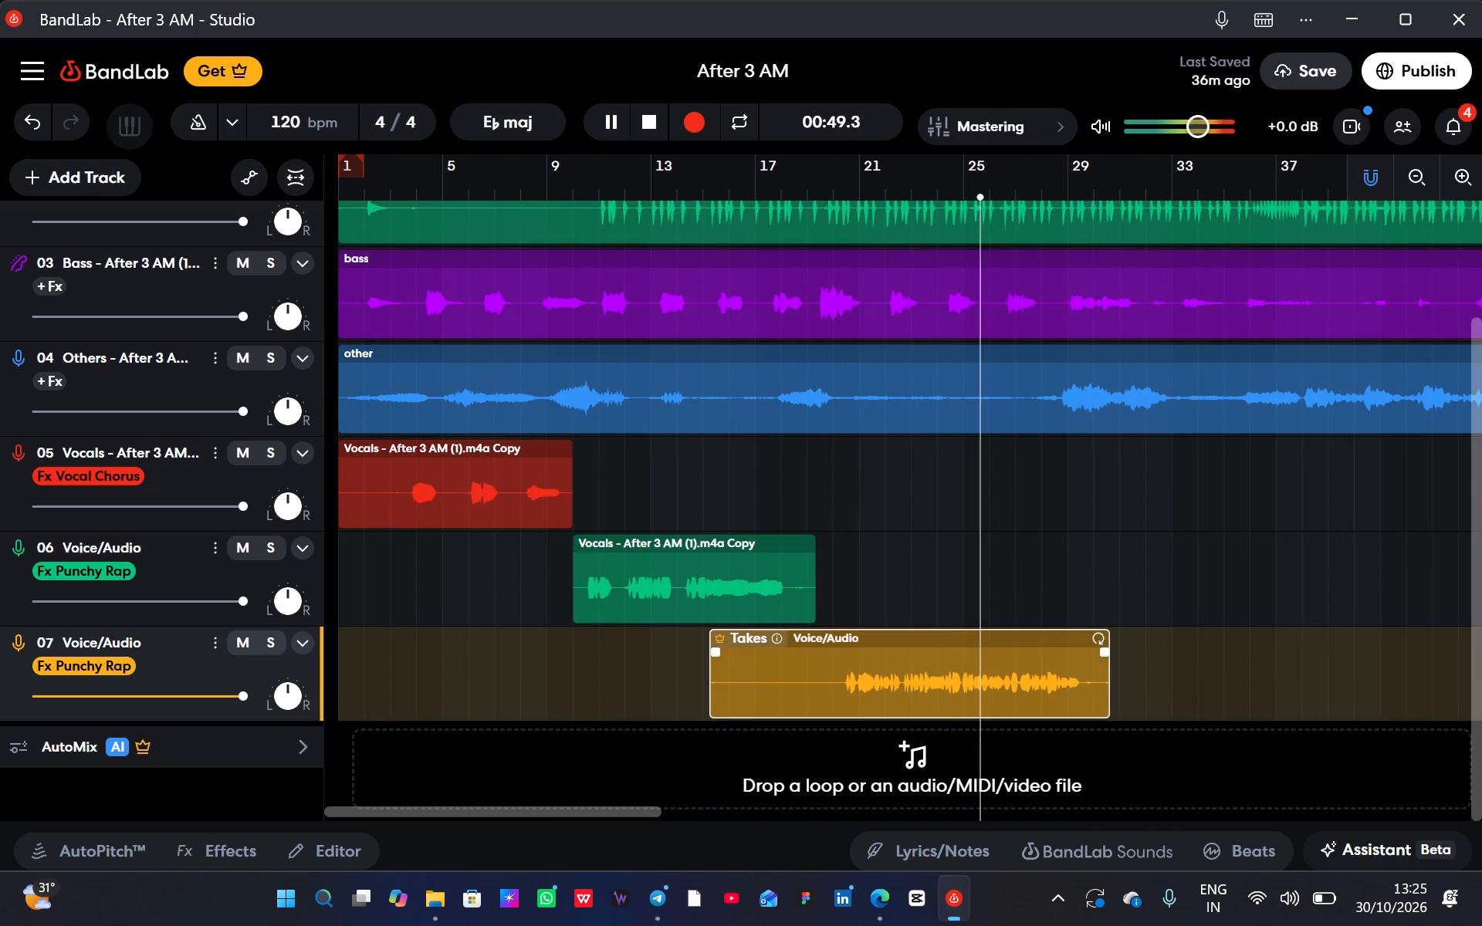
# Delete the remaining Voice/Audio clip so track 07 is empty.
pyautogui.scroll(1, 848, 474)
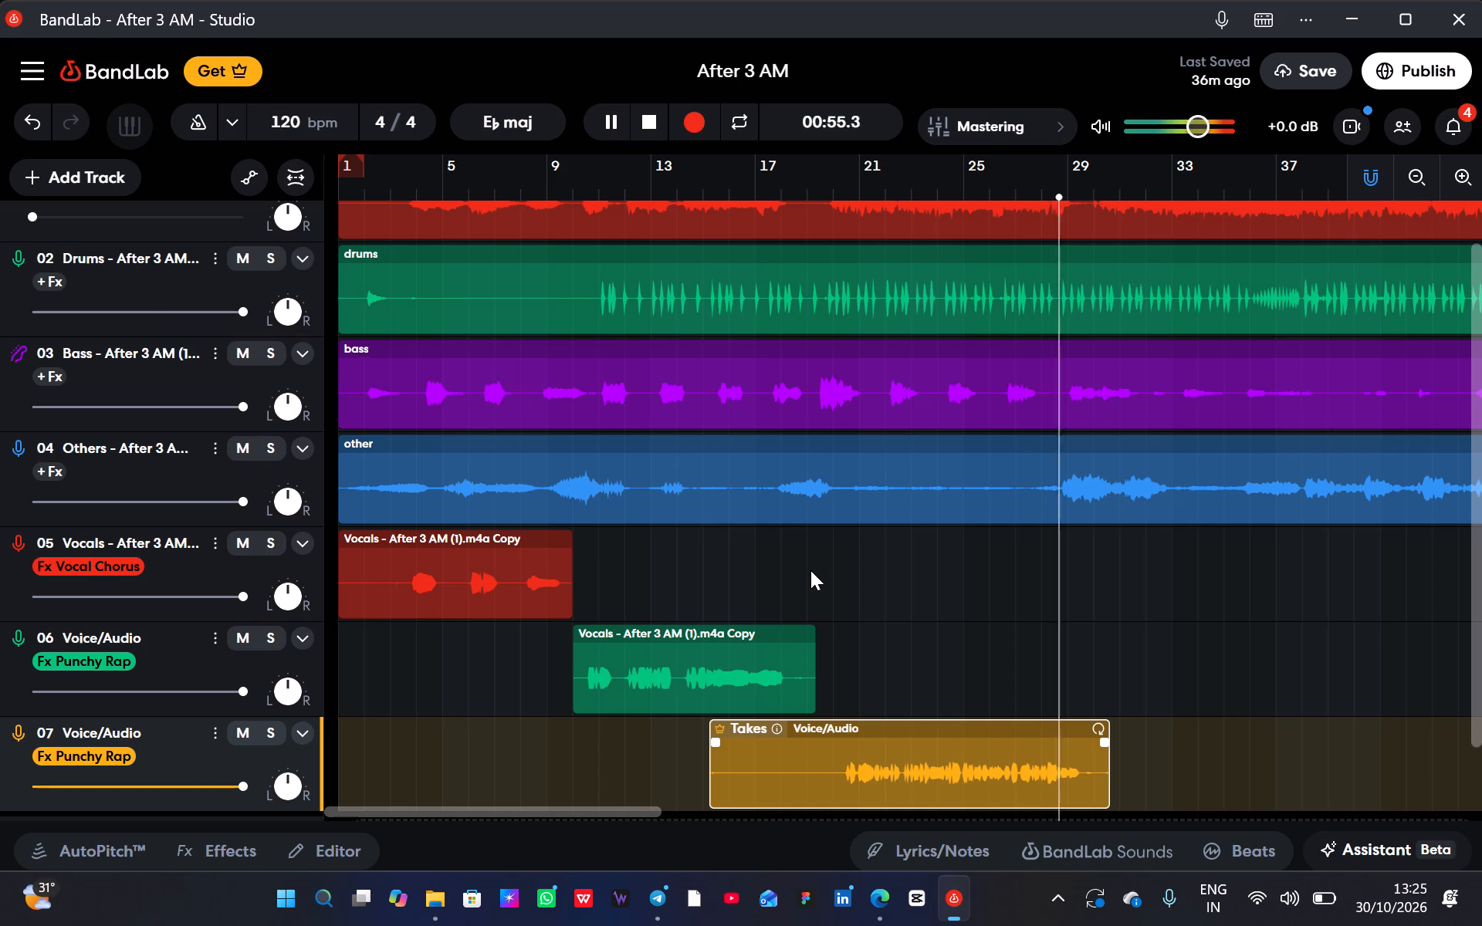
pyautogui.press('Delete')
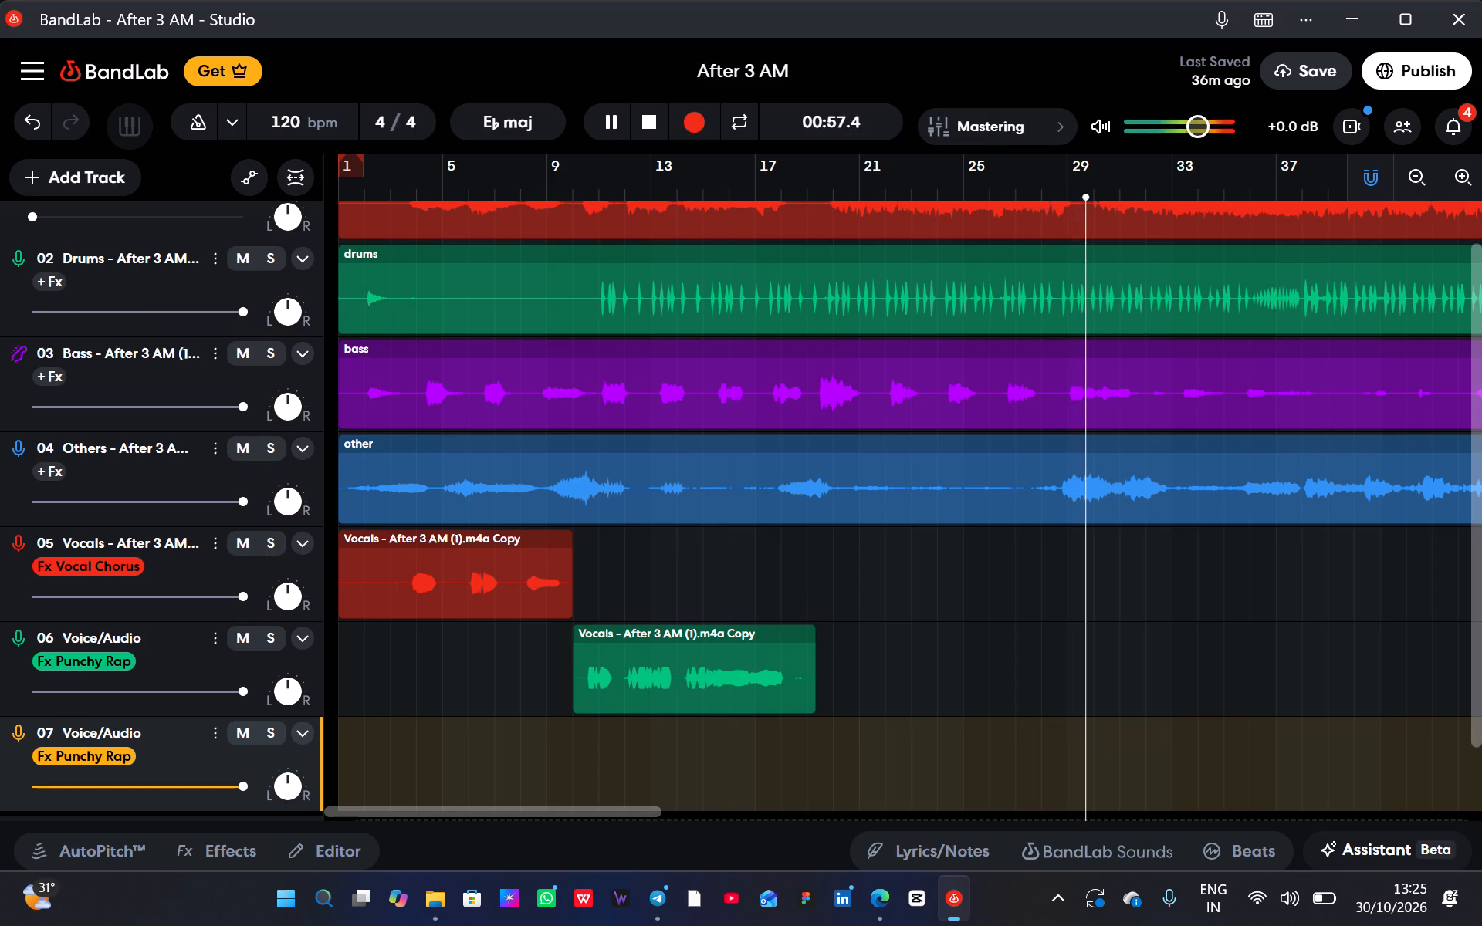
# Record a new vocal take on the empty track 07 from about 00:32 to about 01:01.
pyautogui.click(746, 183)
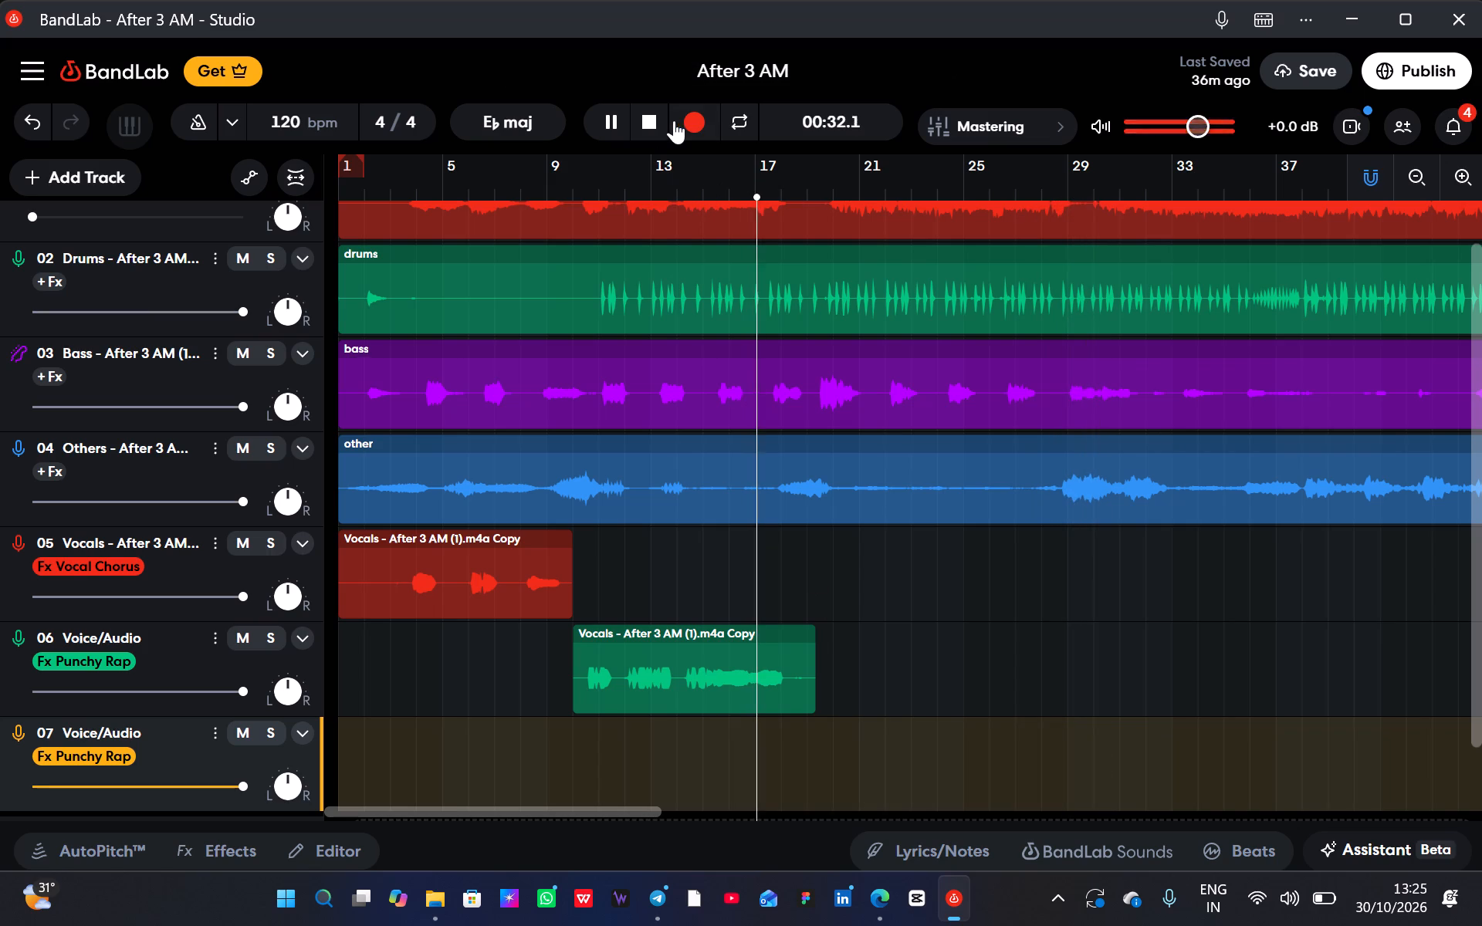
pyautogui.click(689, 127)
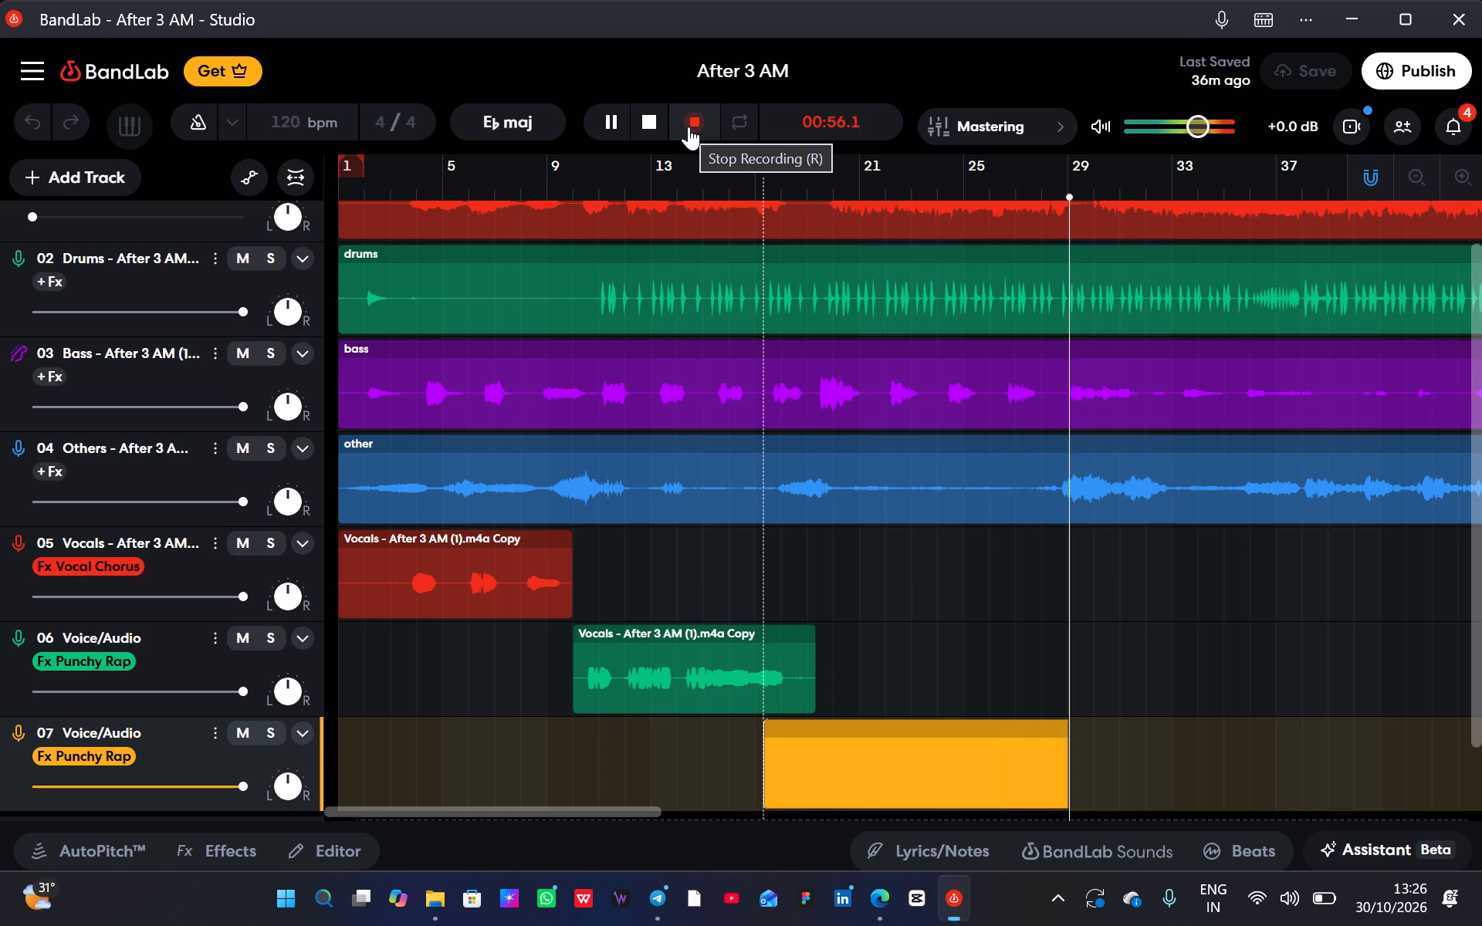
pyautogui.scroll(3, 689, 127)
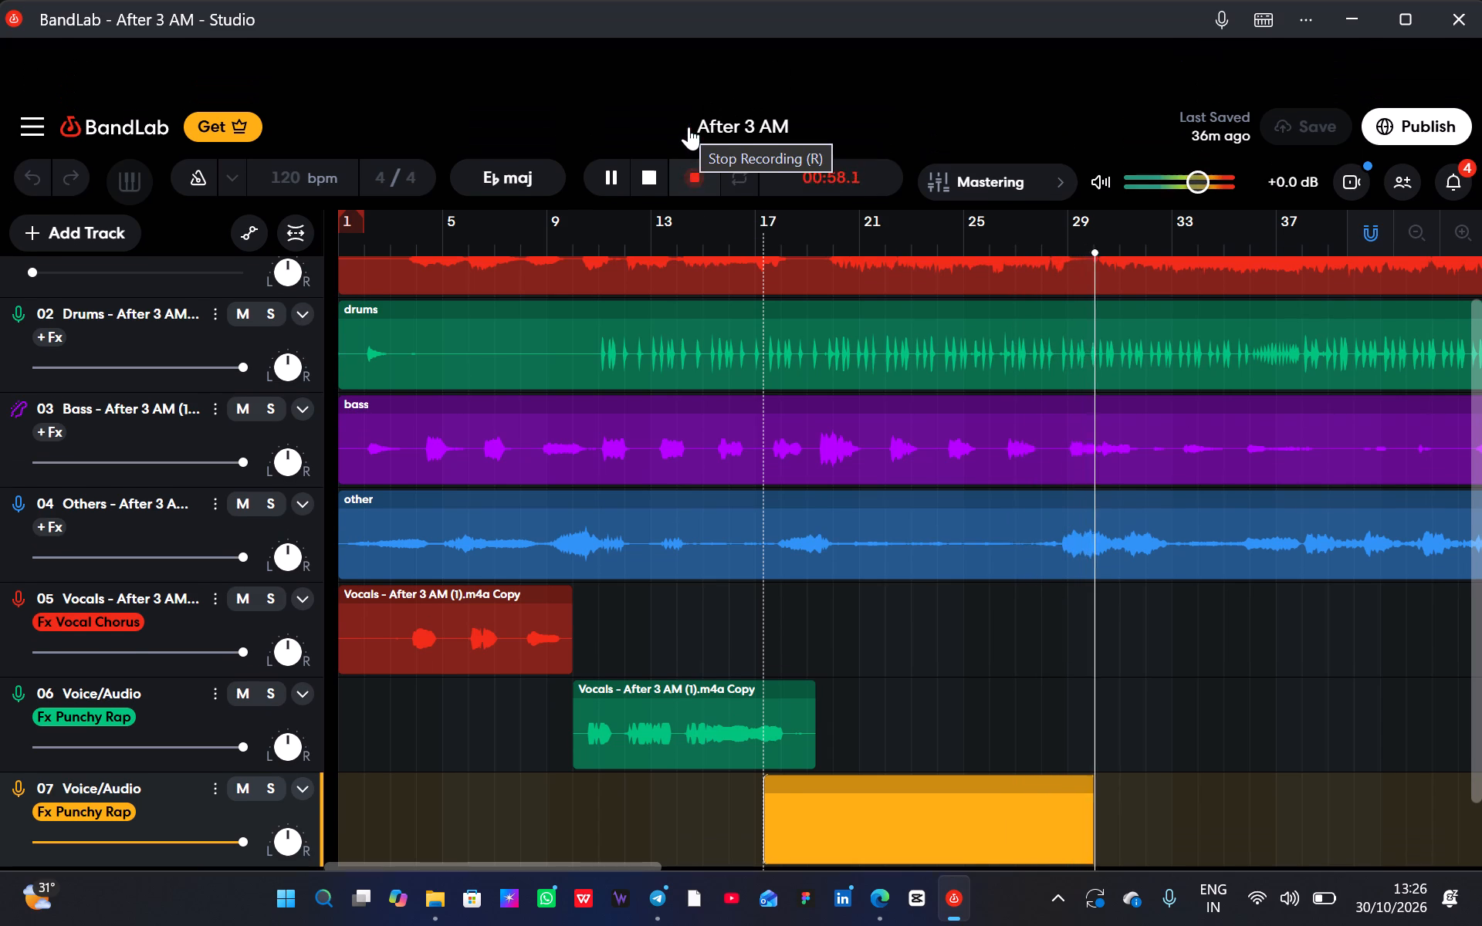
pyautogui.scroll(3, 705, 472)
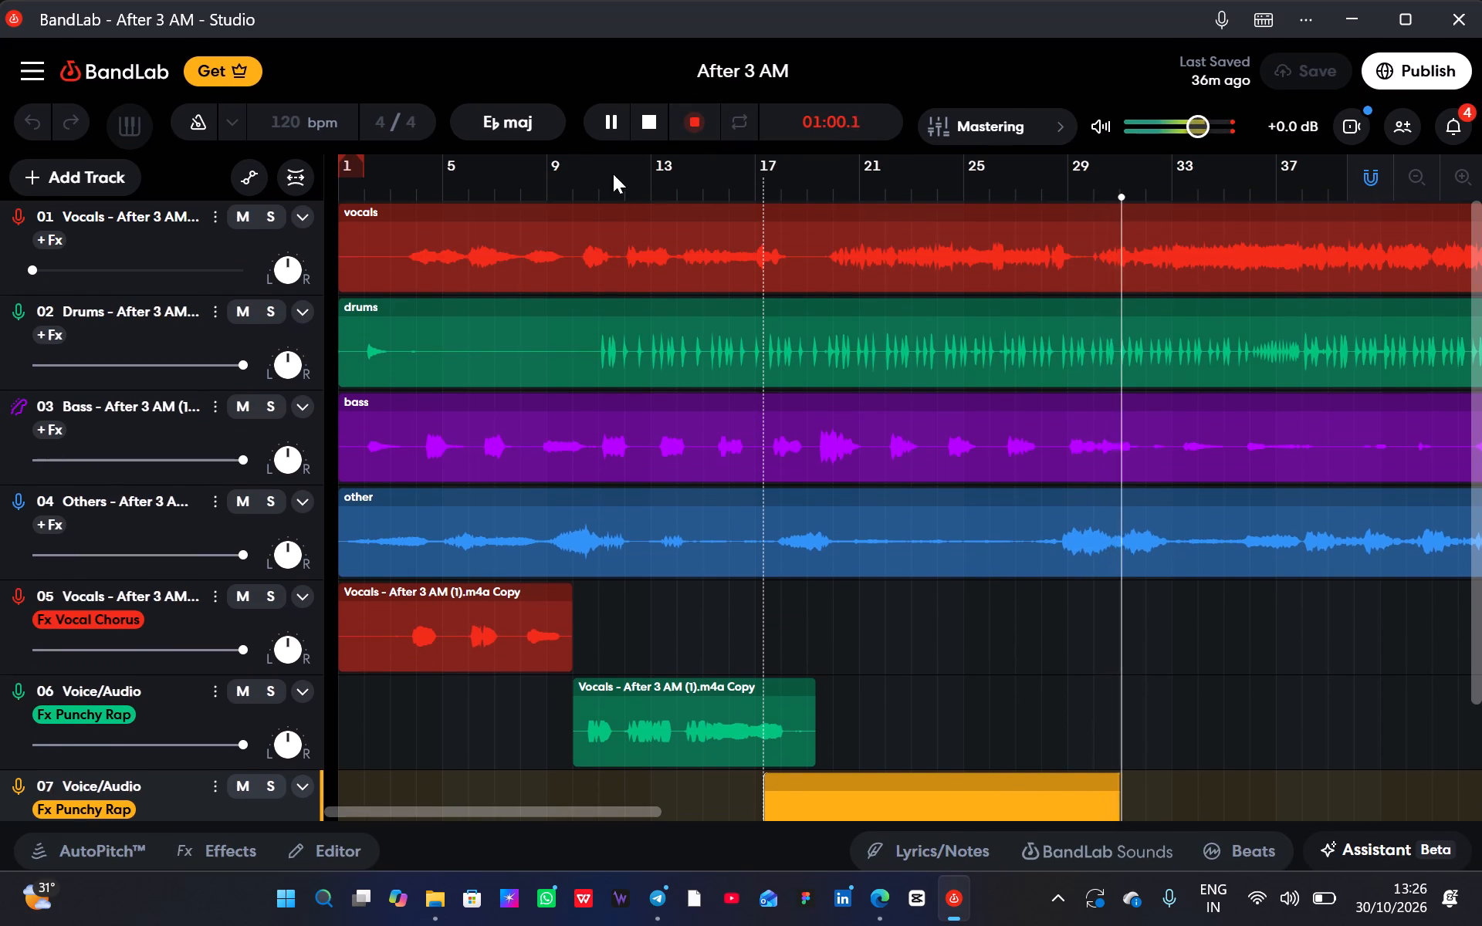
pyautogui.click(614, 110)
# Play back the new track 07 take from 00:34 to check it.
pyautogui.click(777, 179)
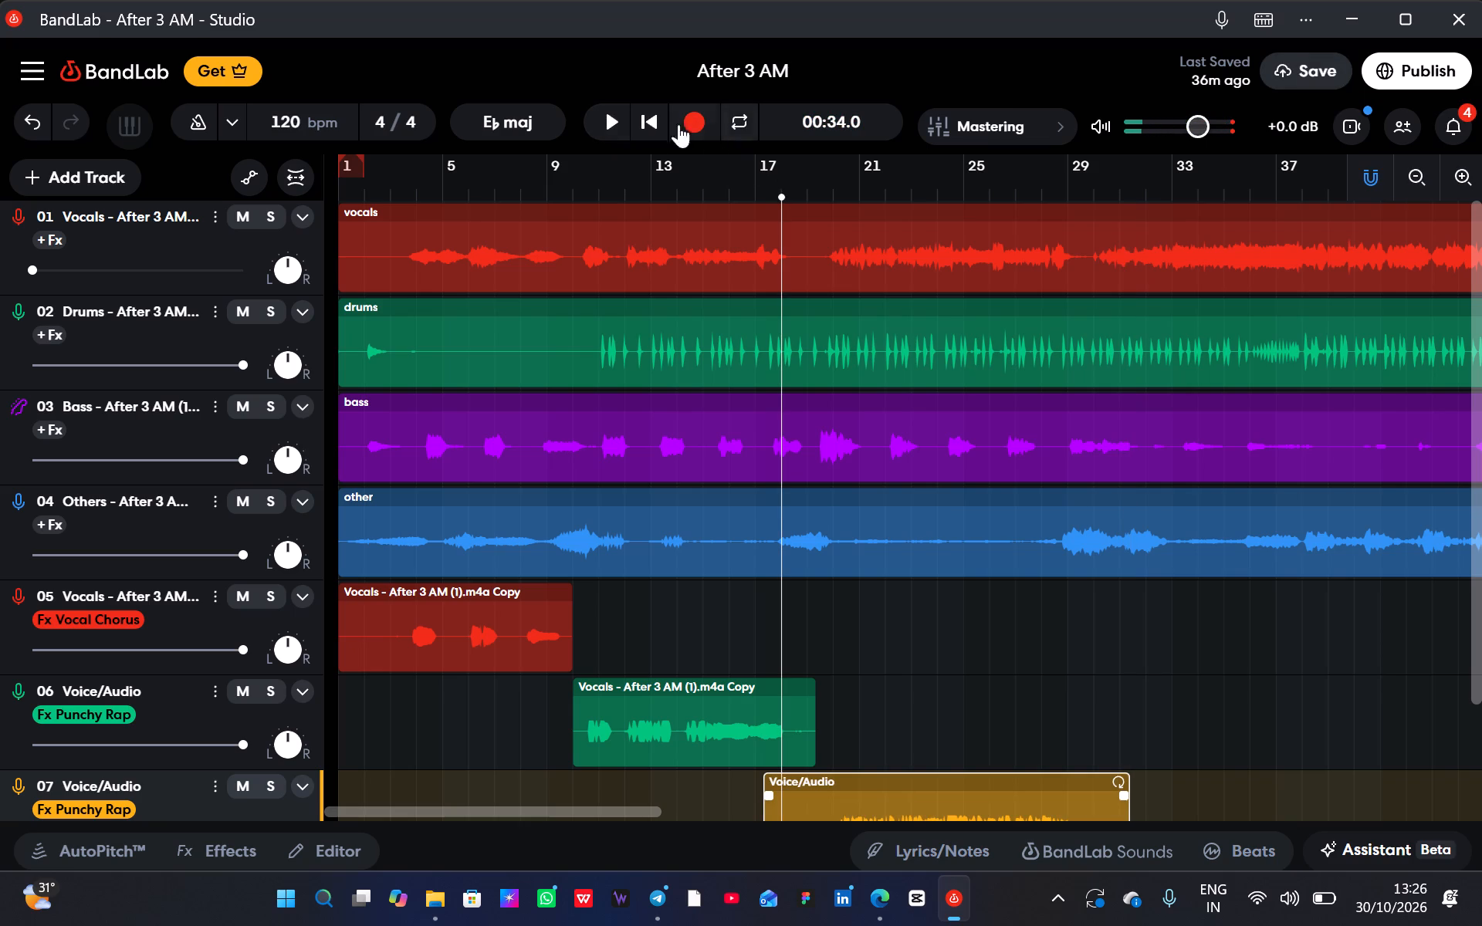
pyautogui.click(627, 126)
pyautogui.scroll(-2, 627, 126)
pyautogui.scroll(-2, 575, 502)
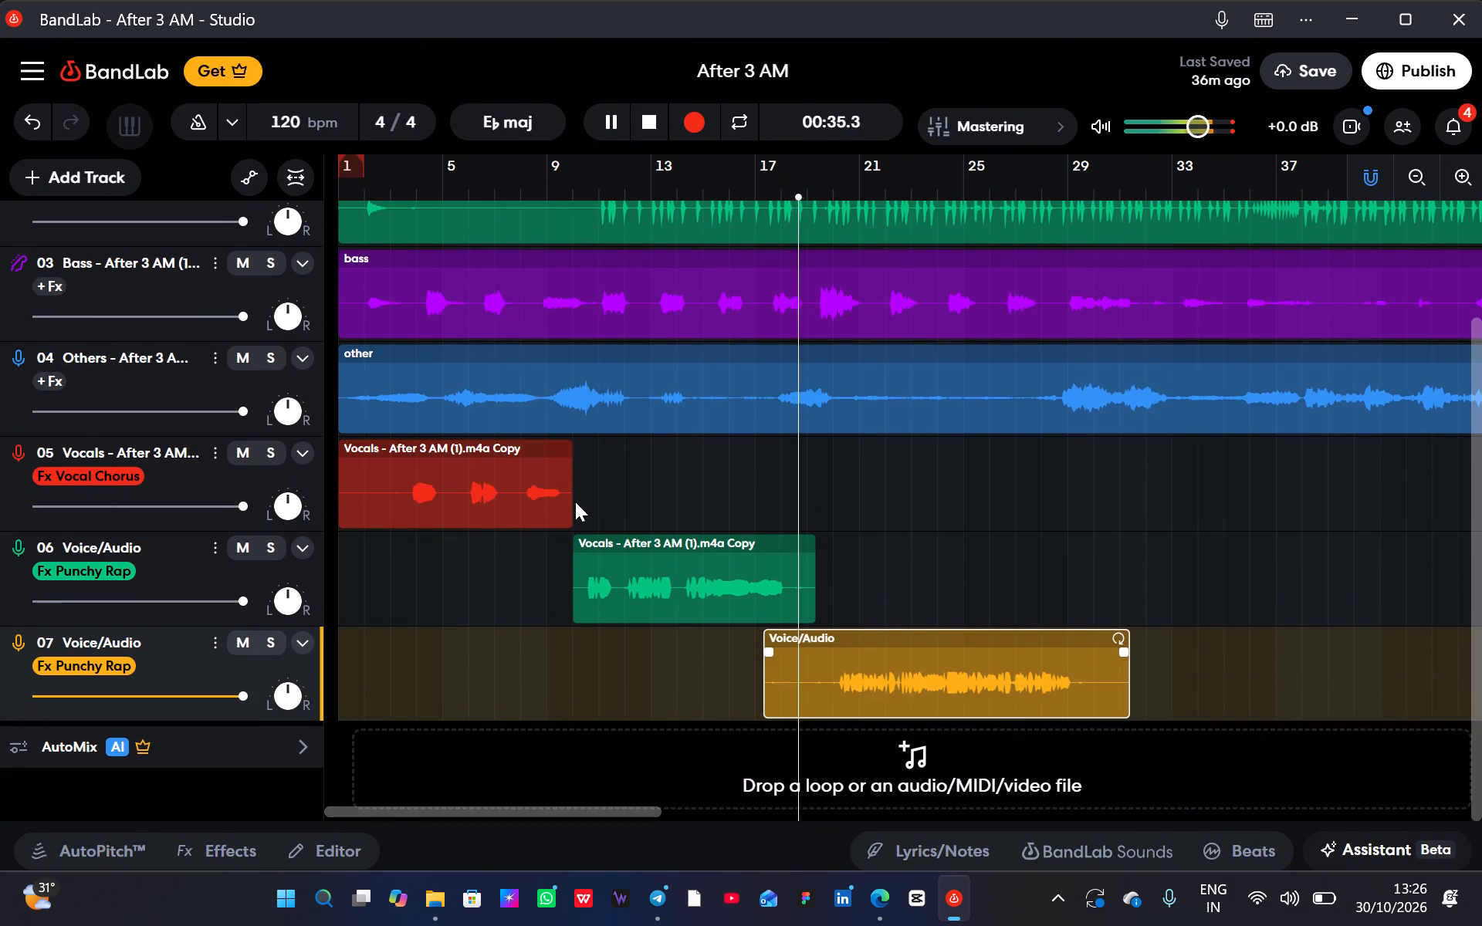
pyautogui.scroll(-1, 575, 502)
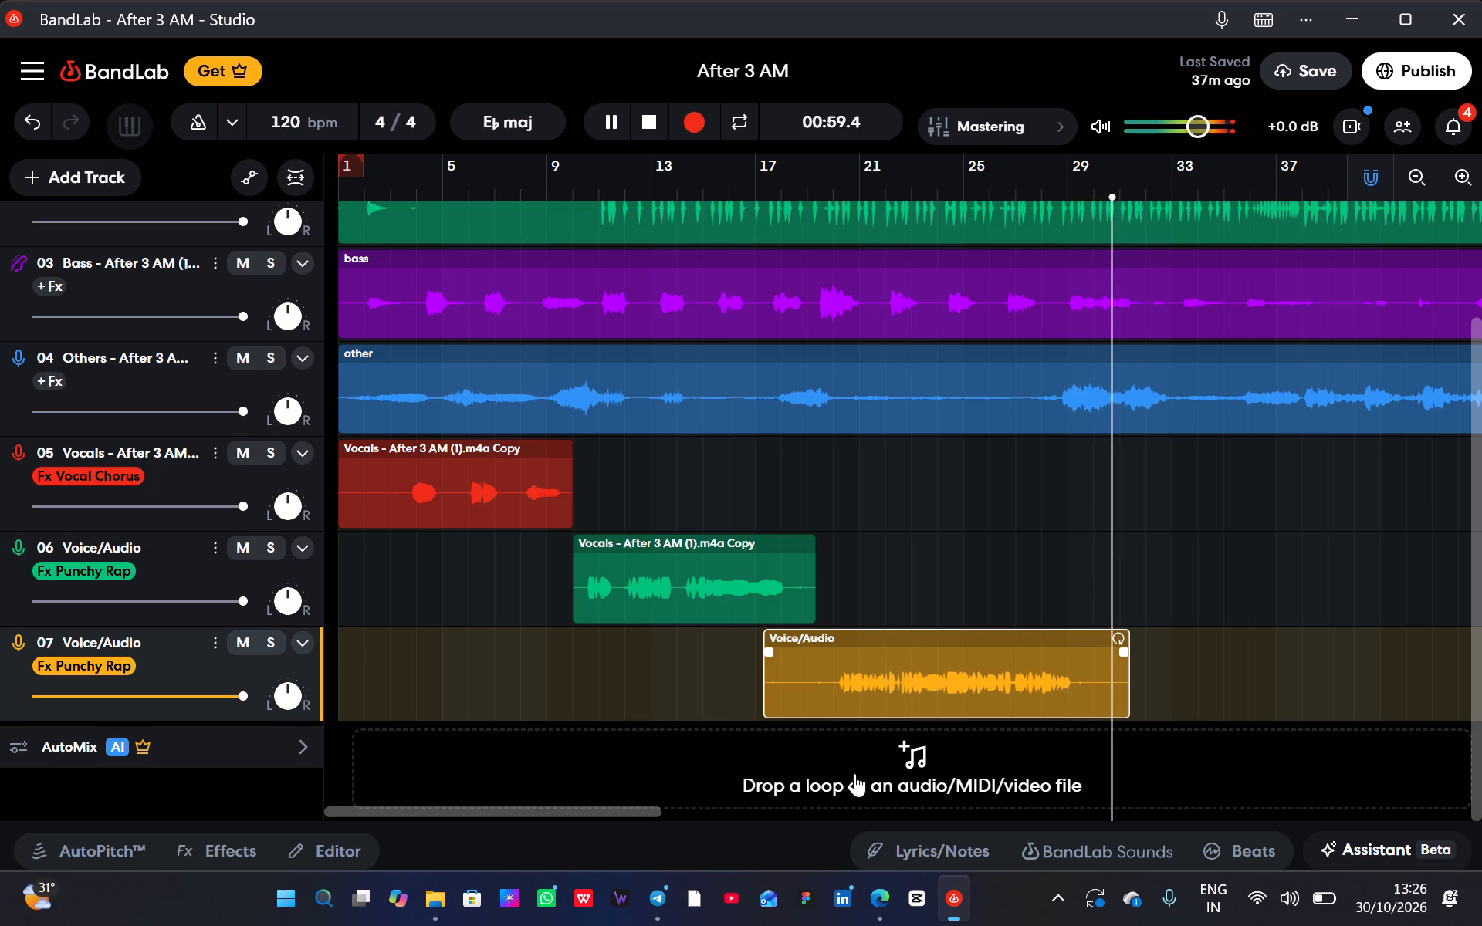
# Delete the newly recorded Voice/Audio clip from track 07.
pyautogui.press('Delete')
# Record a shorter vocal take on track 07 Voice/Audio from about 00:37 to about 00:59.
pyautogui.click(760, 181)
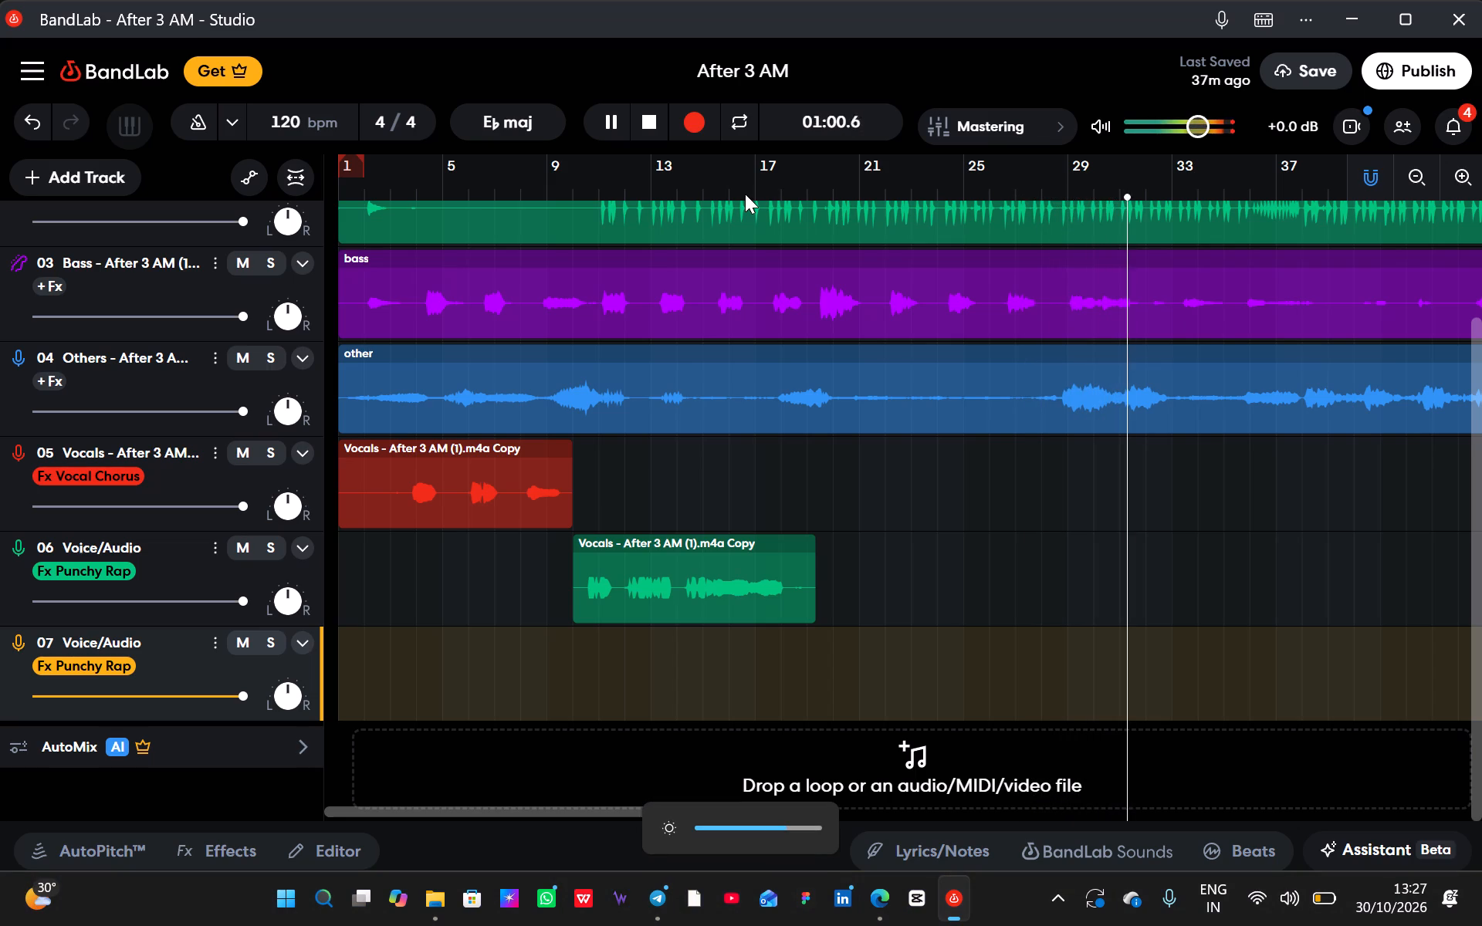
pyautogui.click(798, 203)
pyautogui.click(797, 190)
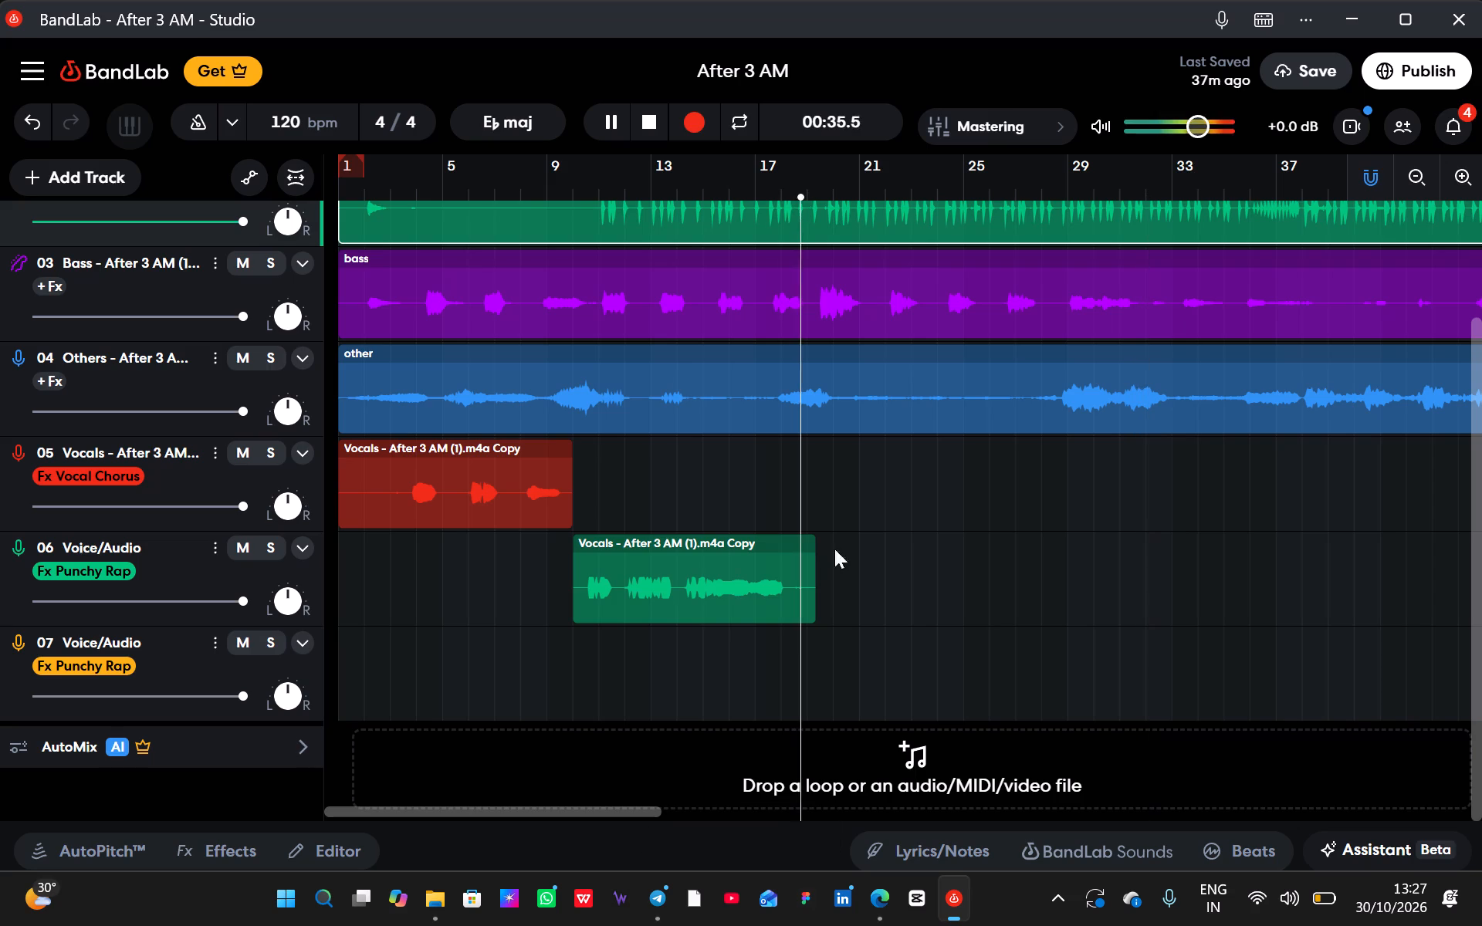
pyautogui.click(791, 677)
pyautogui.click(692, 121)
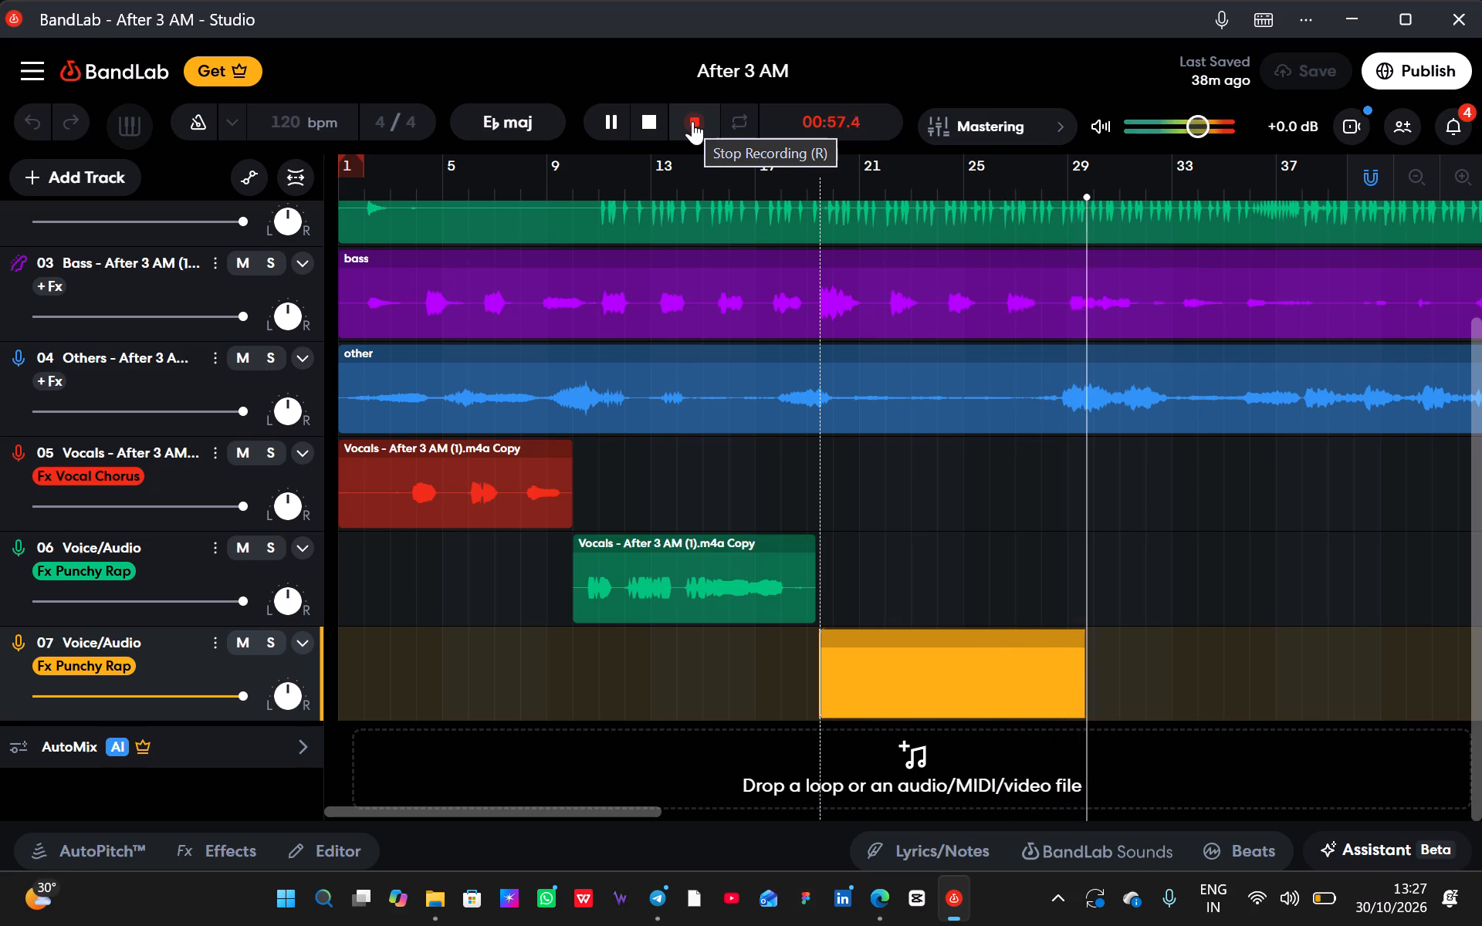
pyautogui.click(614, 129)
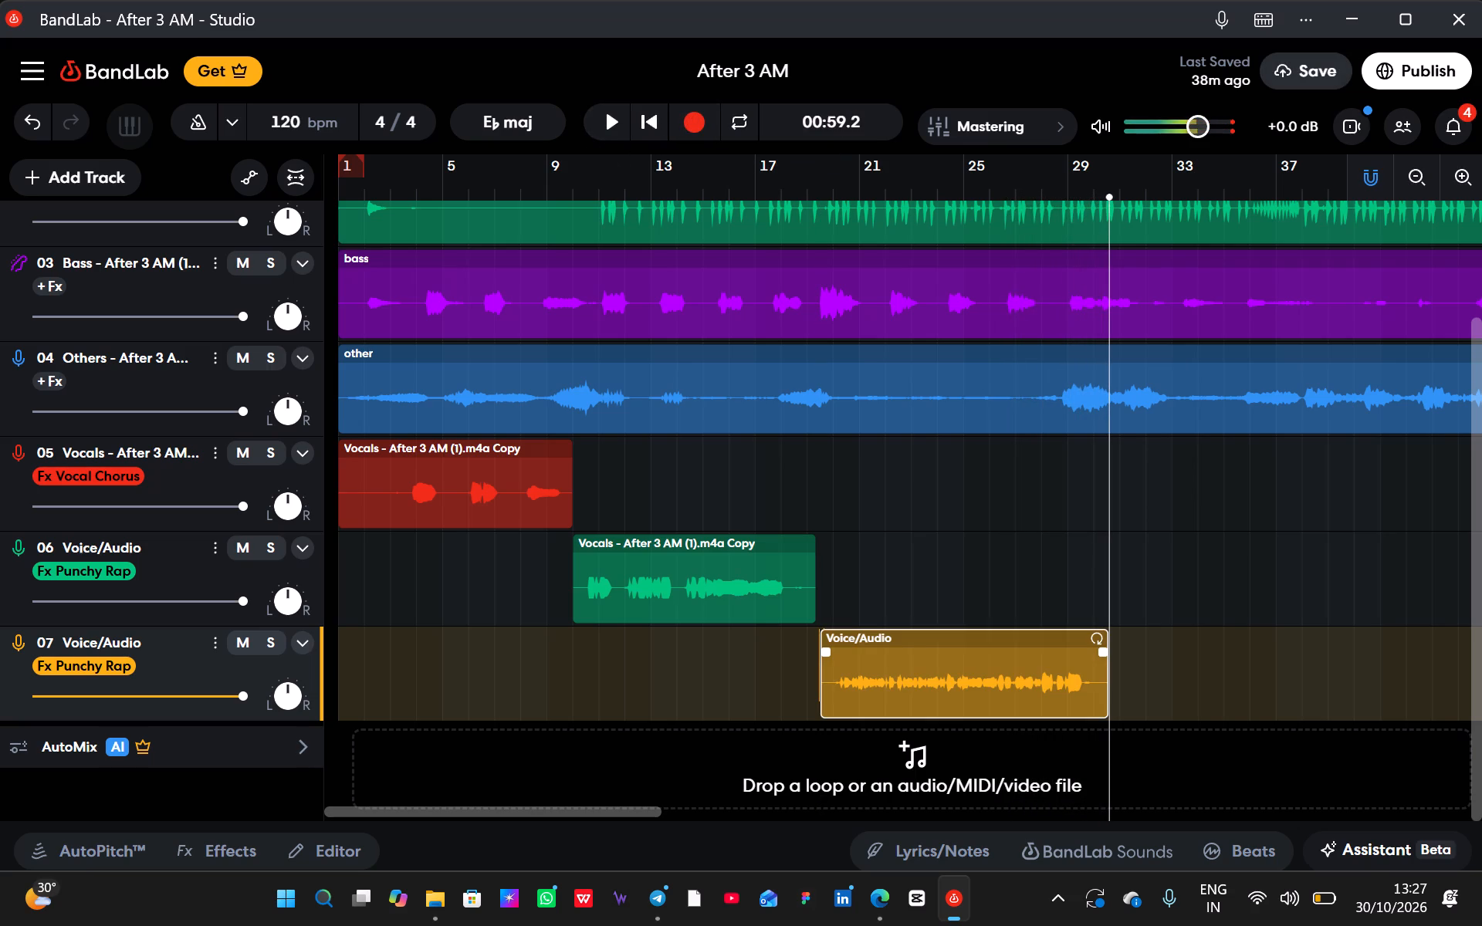
# Play back the track 07 take from about 00:36 to check it.
pyautogui.click(804, 187)
pyautogui.click(616, 113)
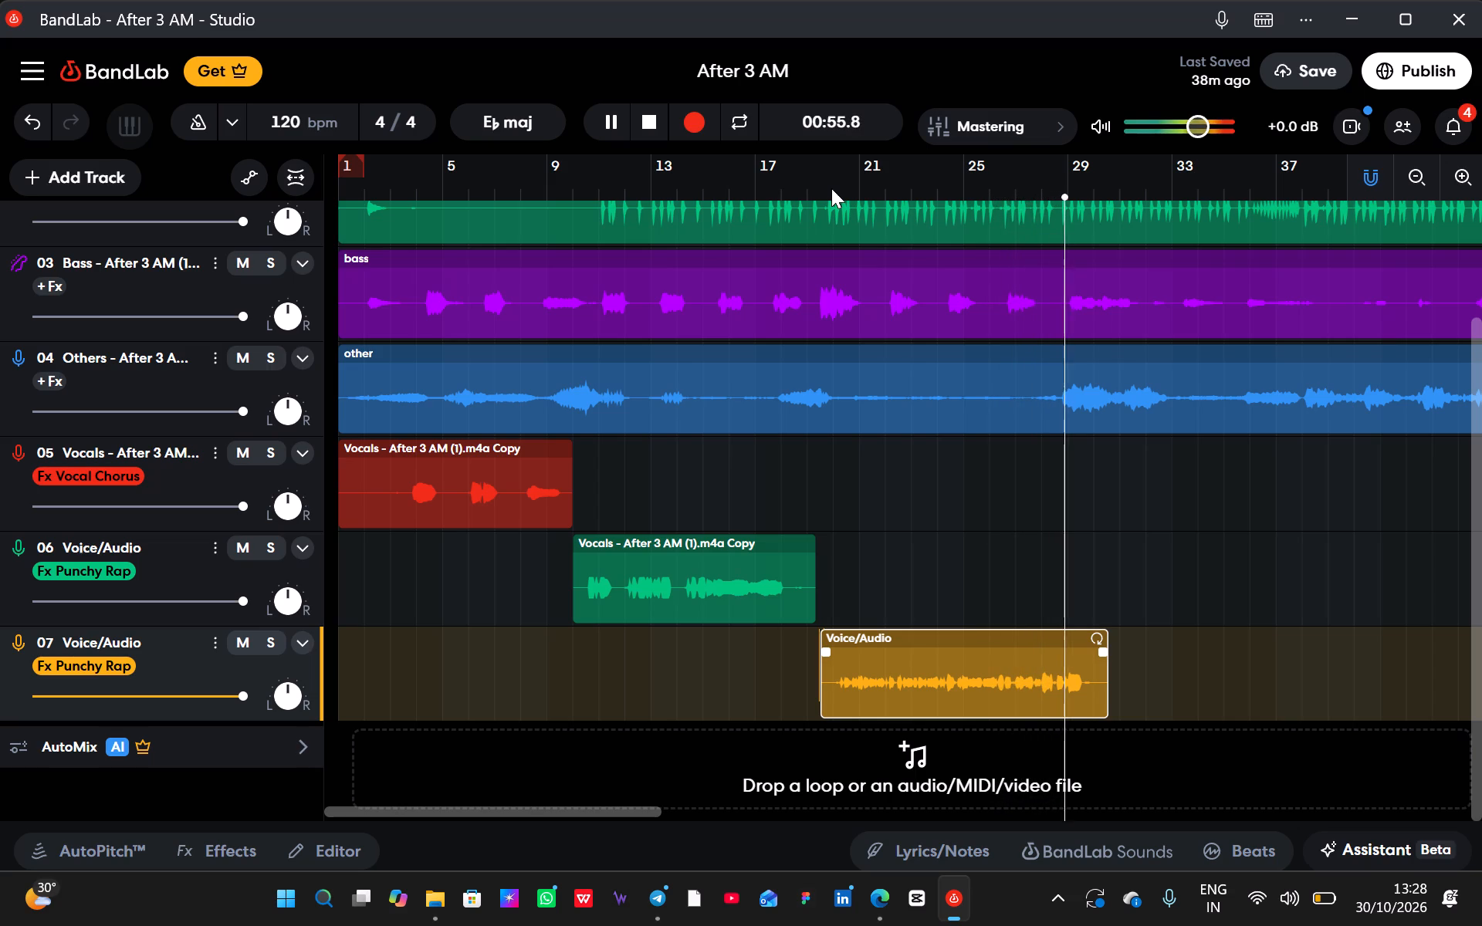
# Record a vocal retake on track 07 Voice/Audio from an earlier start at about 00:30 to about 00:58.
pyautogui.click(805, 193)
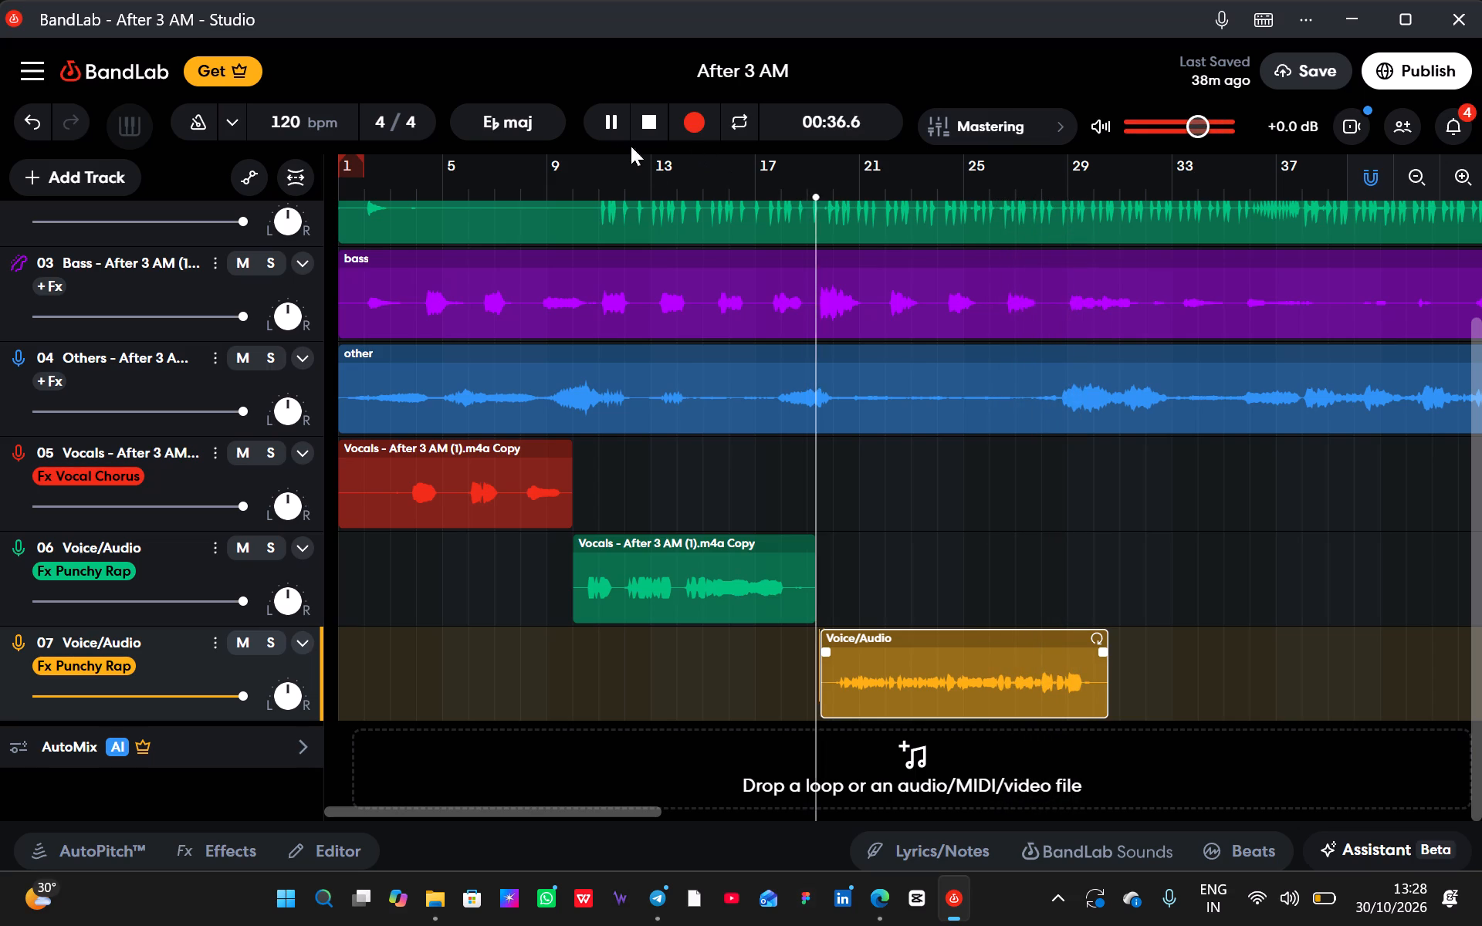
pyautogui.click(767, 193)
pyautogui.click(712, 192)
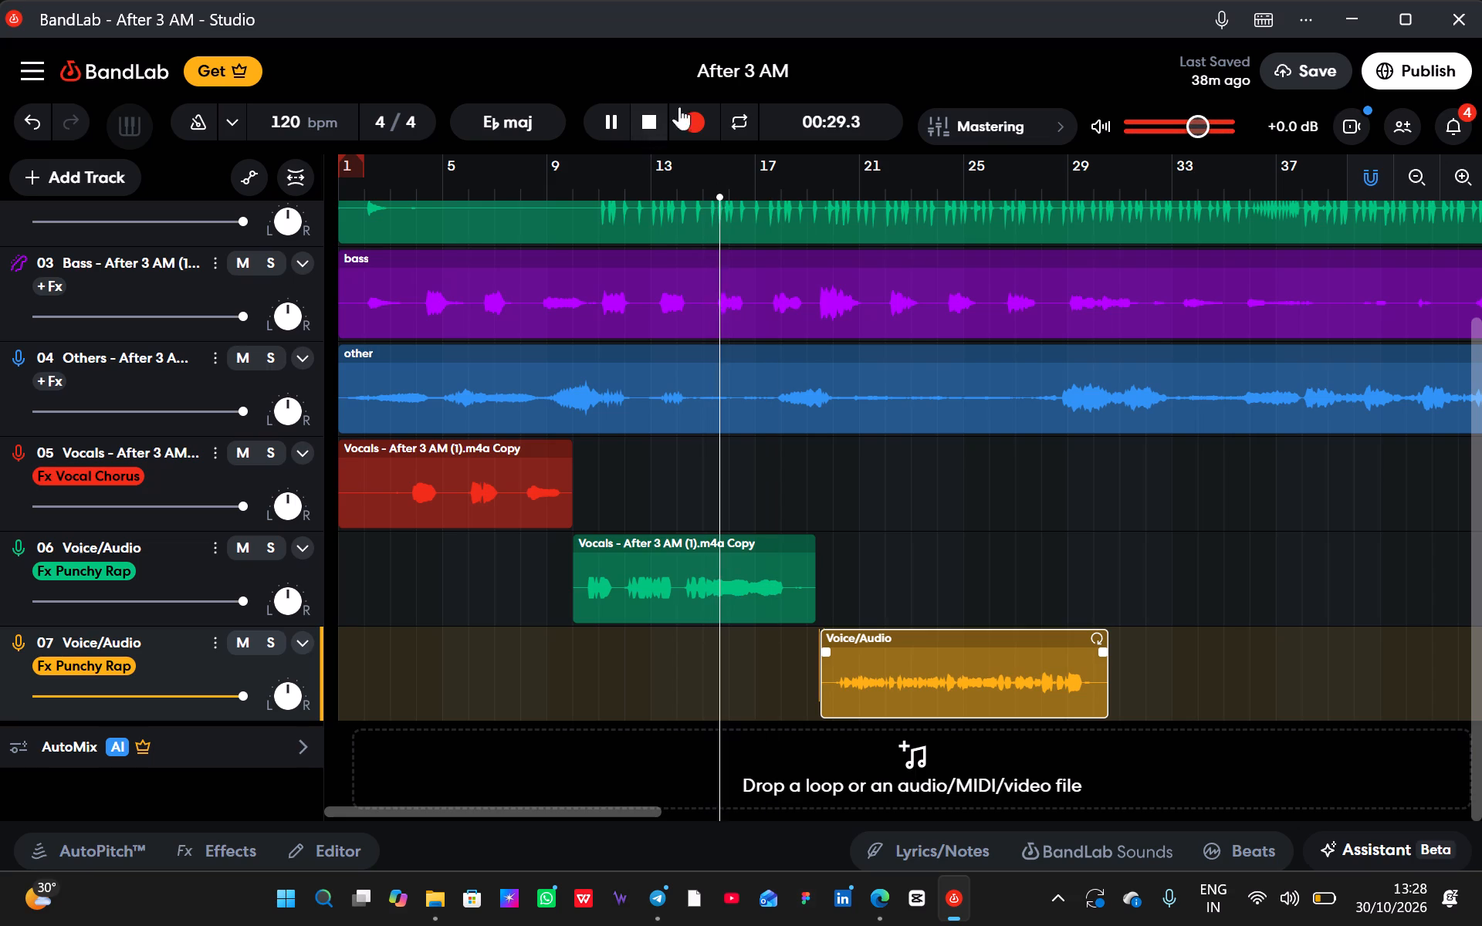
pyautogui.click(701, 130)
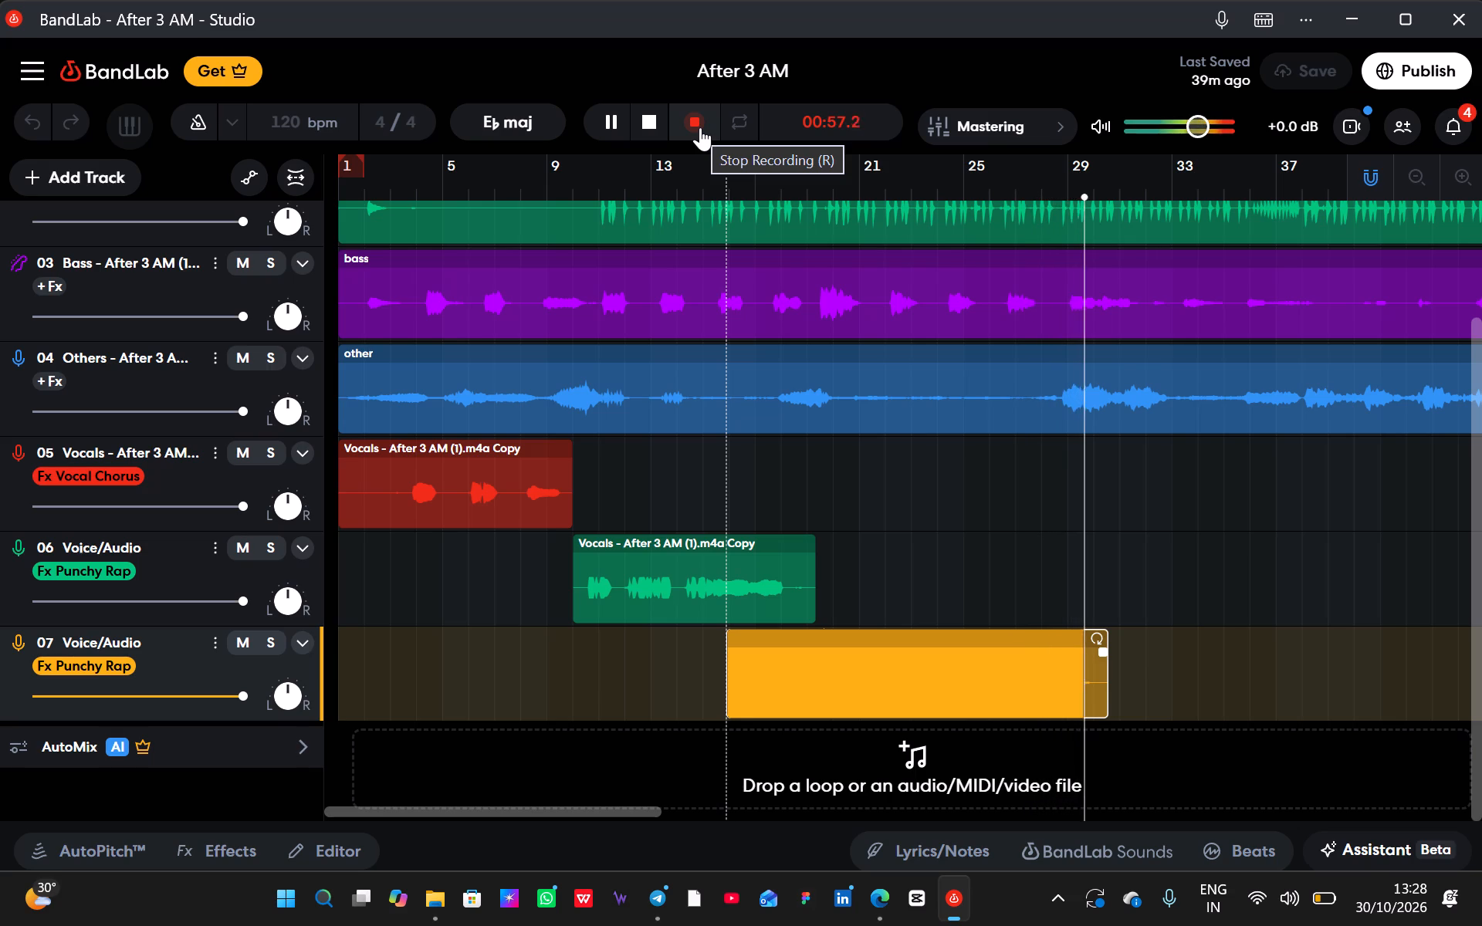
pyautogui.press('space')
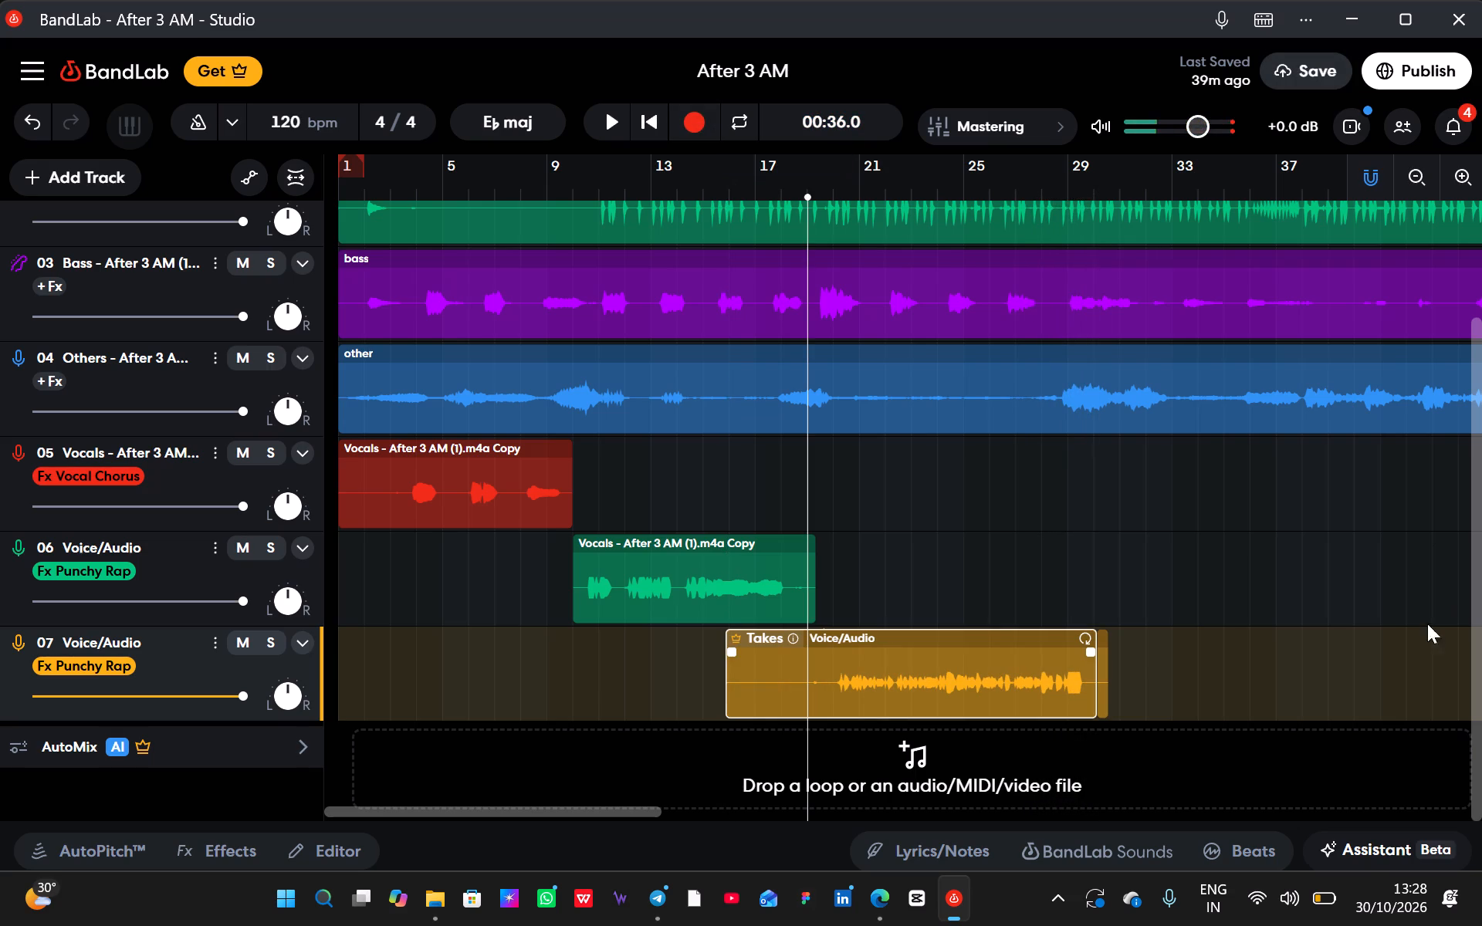
# Delete the leftover sliver of the older take after the new clip on track 07.
pyautogui.click(1105, 664)
pyautogui.press('Delete')
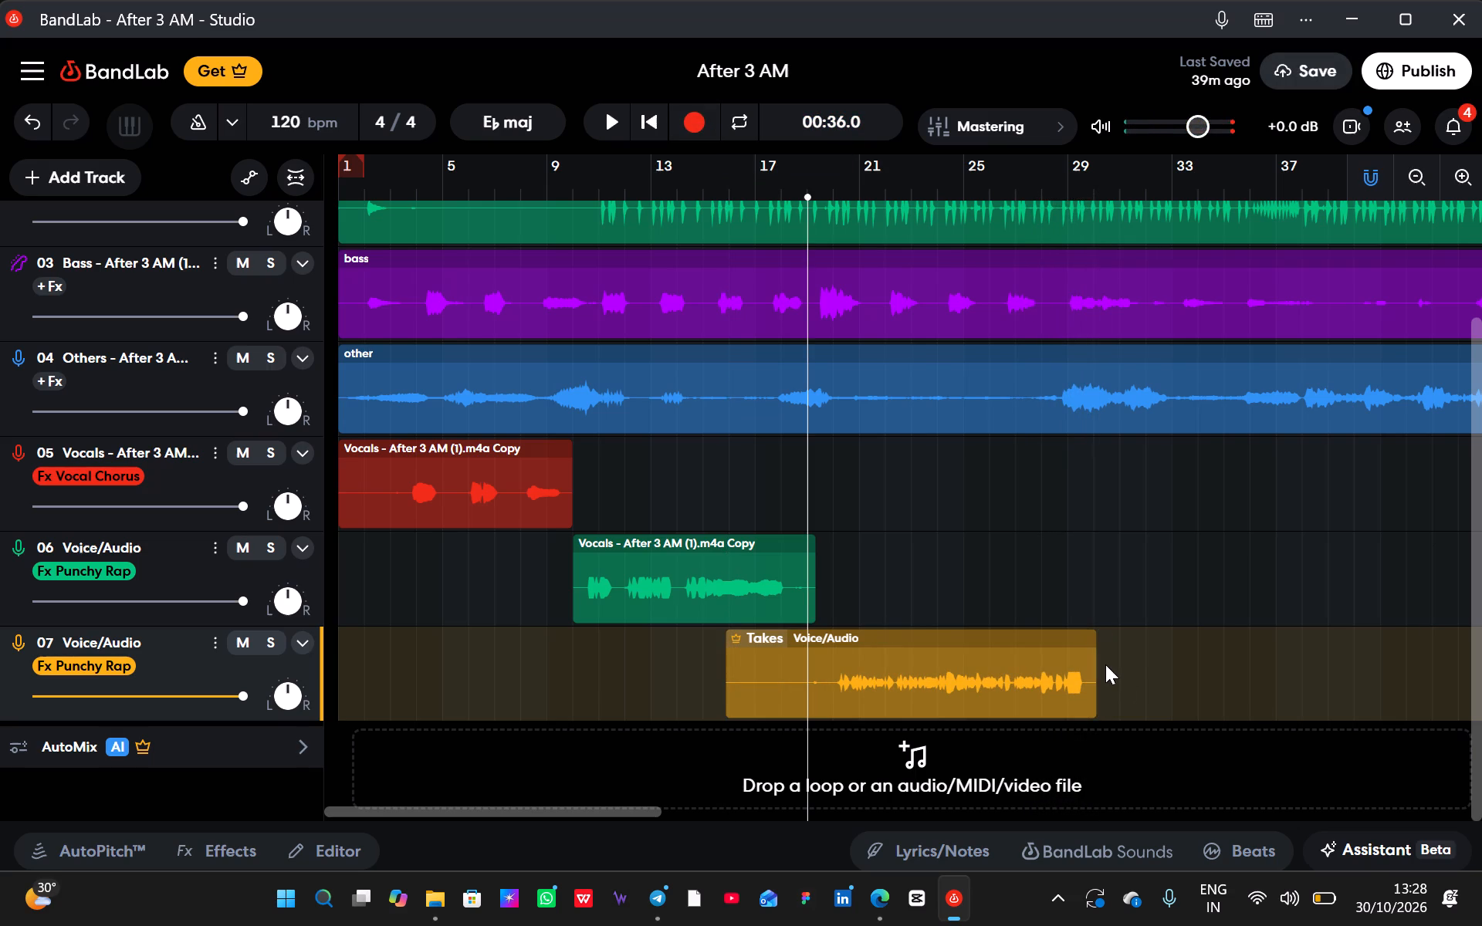
# Play back the track 07 retake from 00:36 to check it.
pyautogui.press('space')
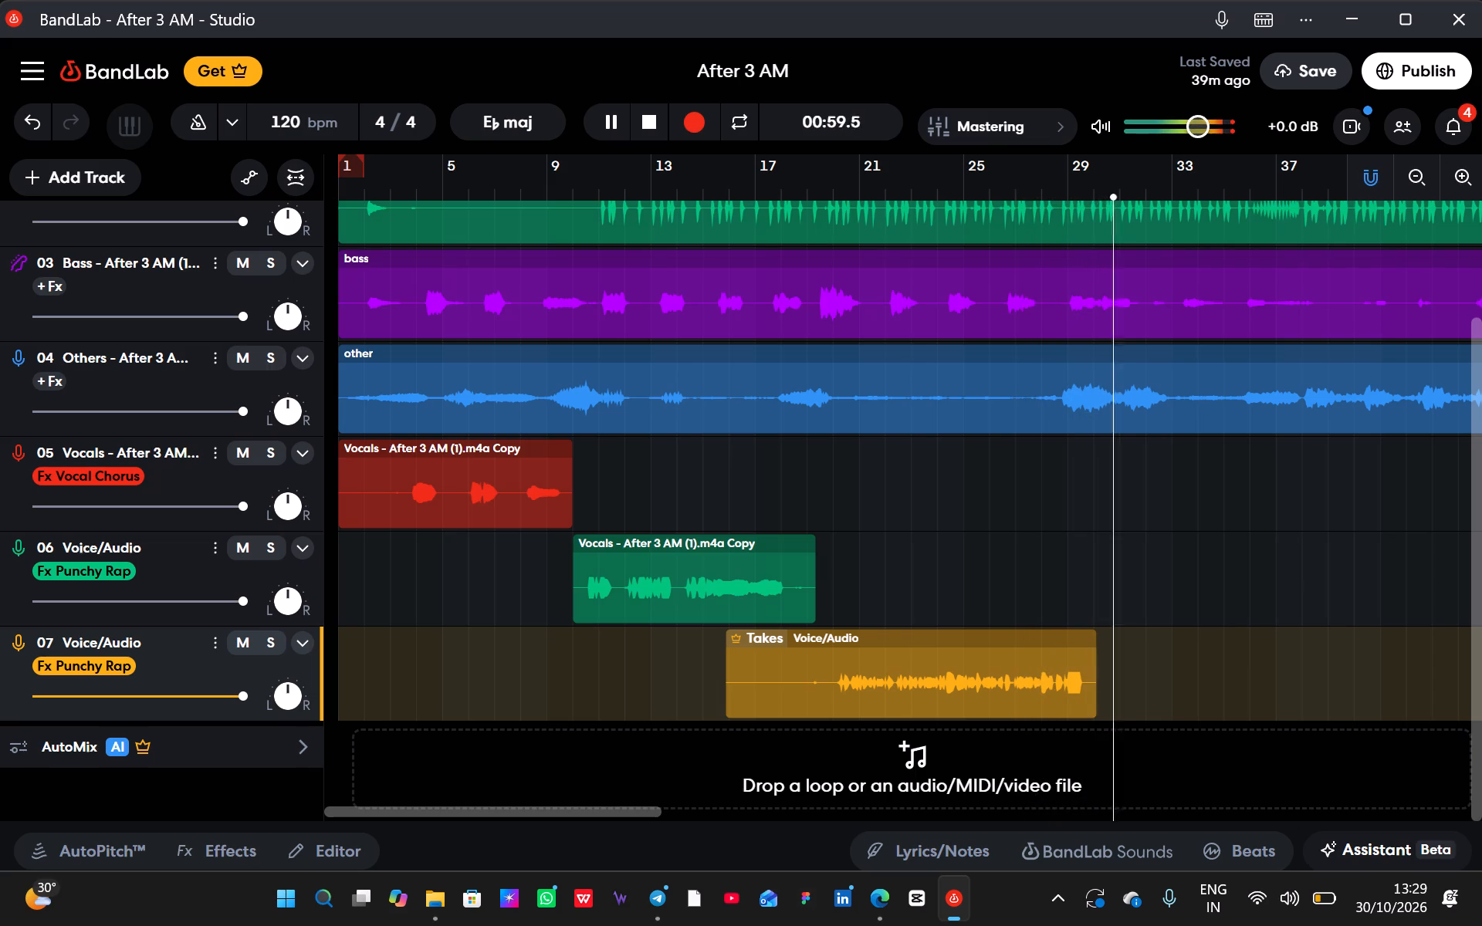
# Record another vocal retake on track 07 Voice/Audio from about 00:31 to about 00:59.
pyautogui.click(726, 190)
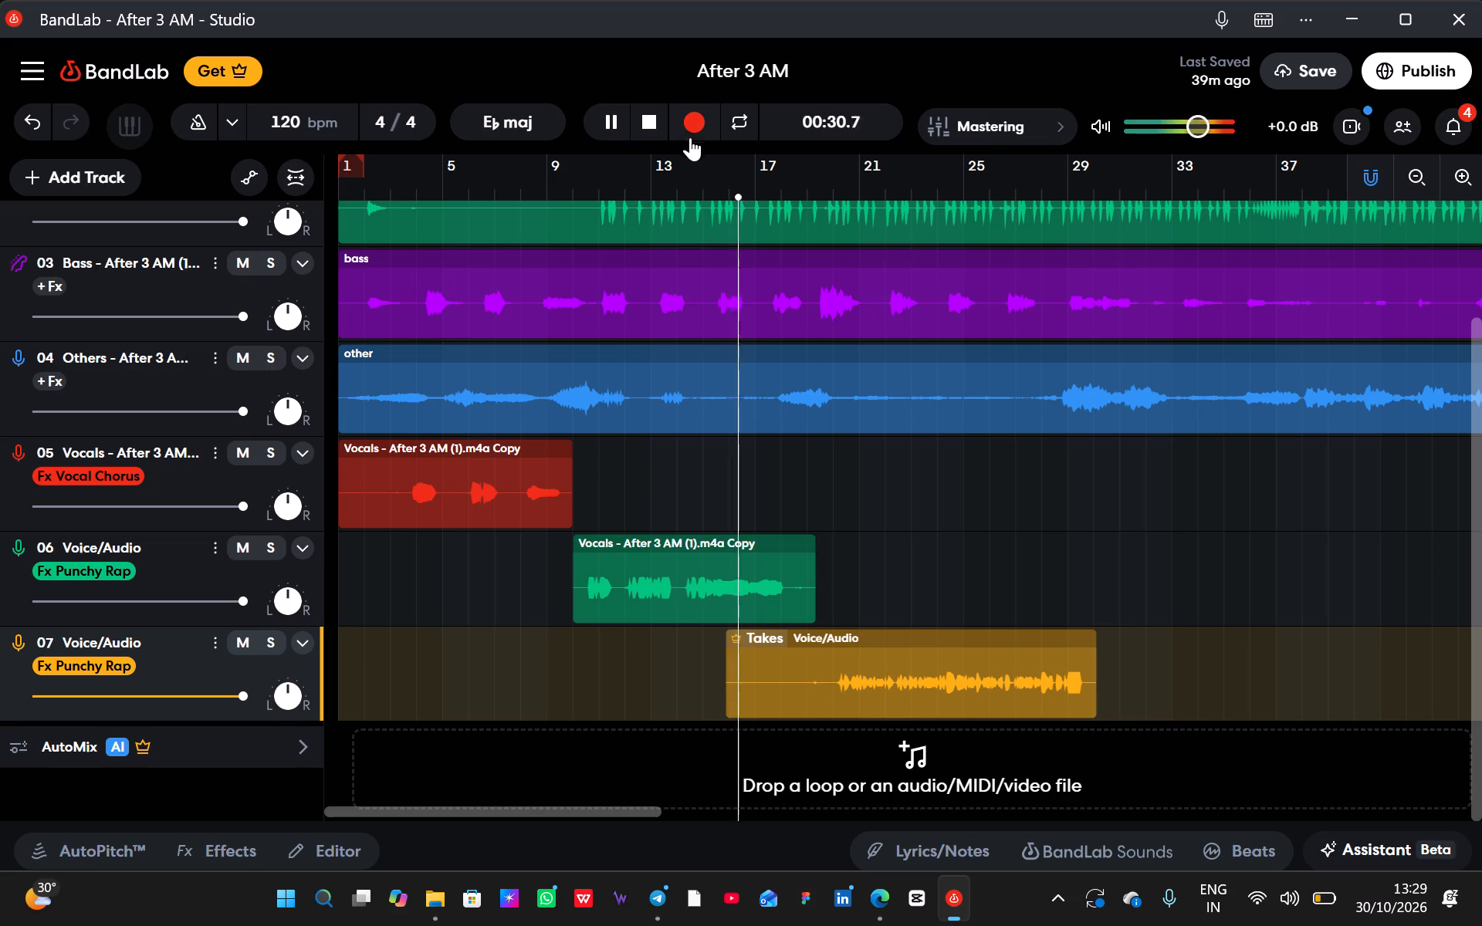
pyautogui.click(690, 133)
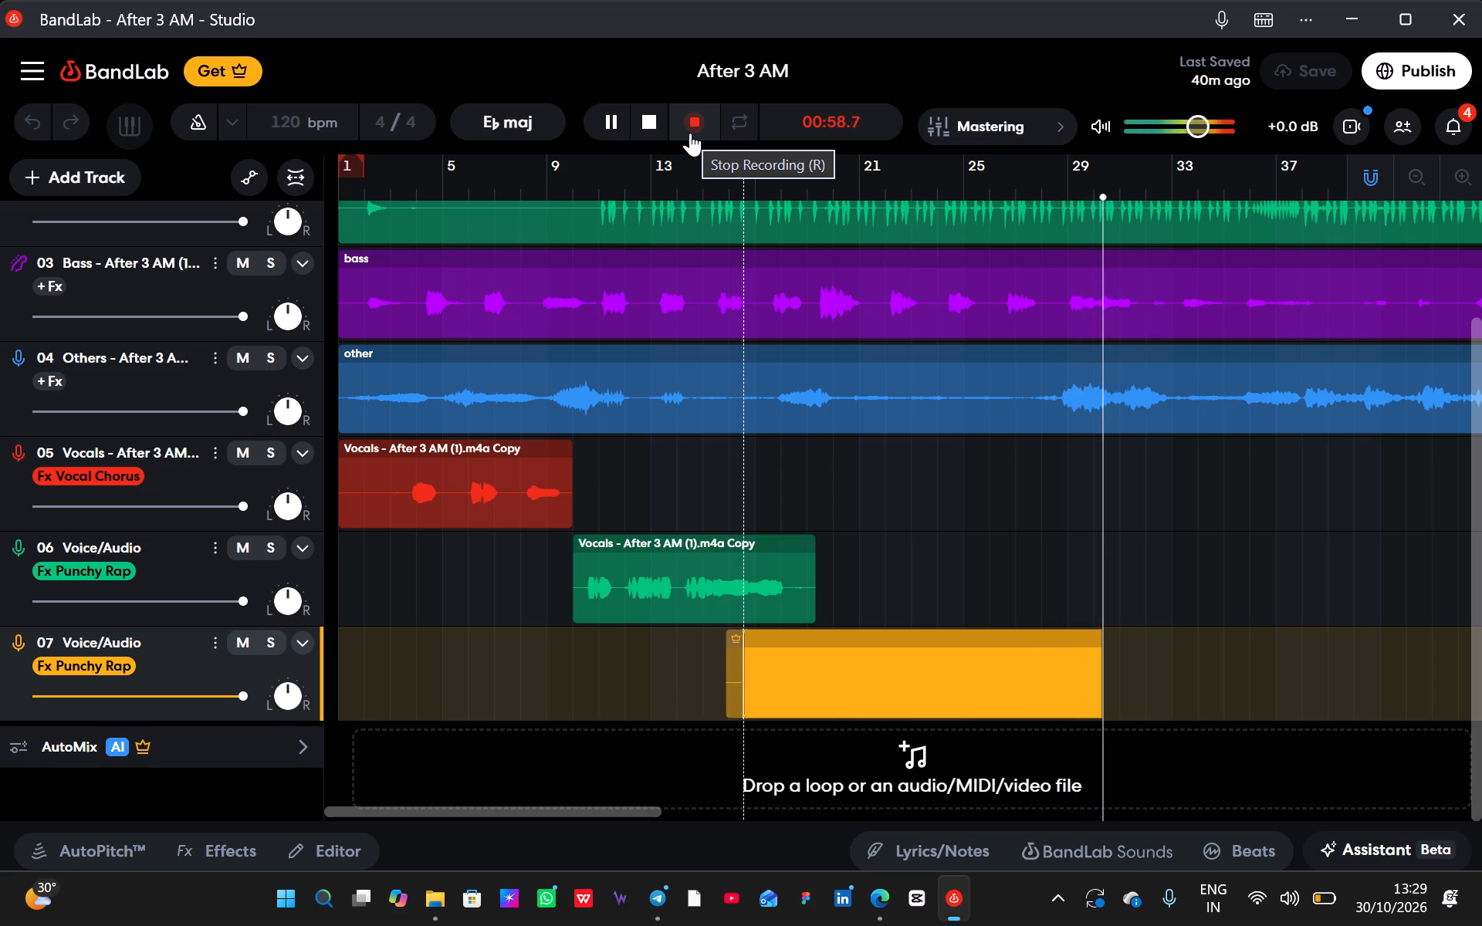
pyautogui.press('space')
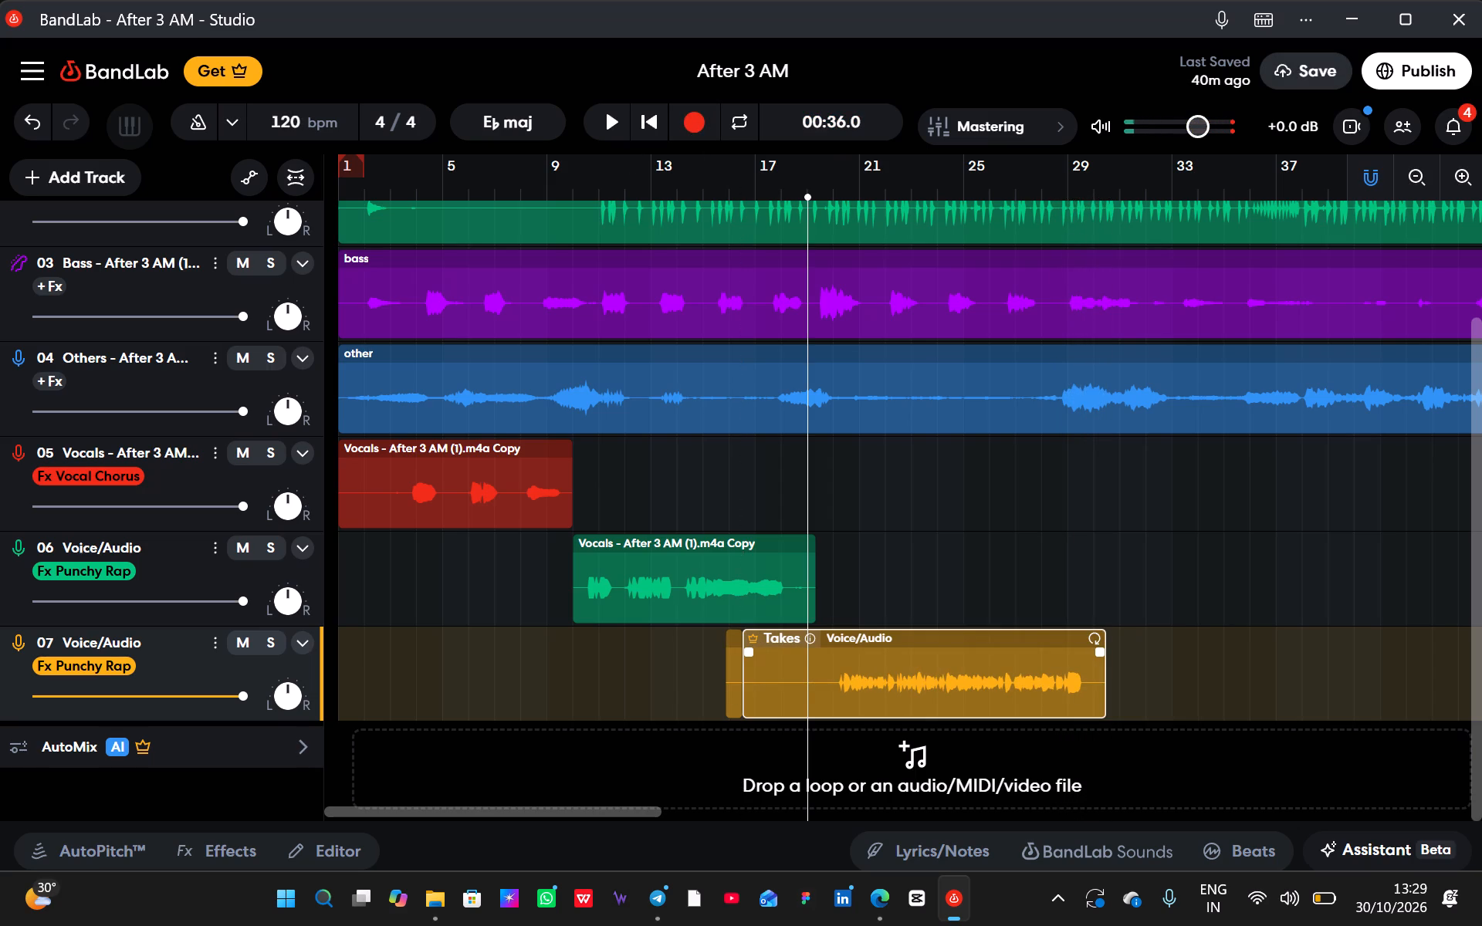
# Delete the leftover fragment of the previous take before the new clip on track 07.
pyautogui.click(736, 690)
pyautogui.press('Delete')
# Play back the latest track 07 retake from just before its beginning.
pyautogui.click(736, 690)
pyautogui.press('space')
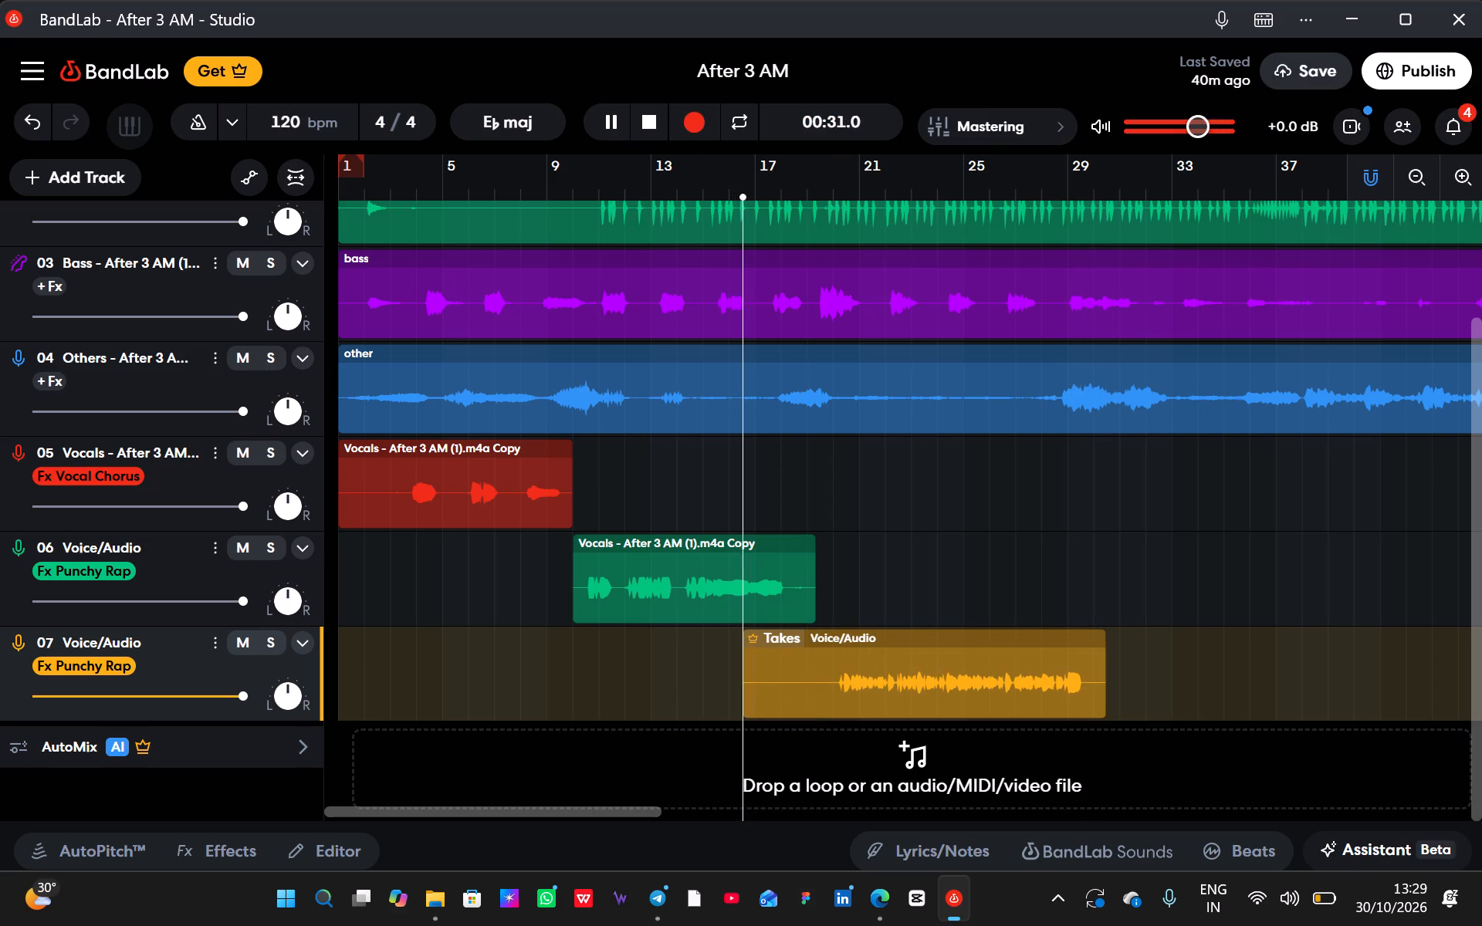
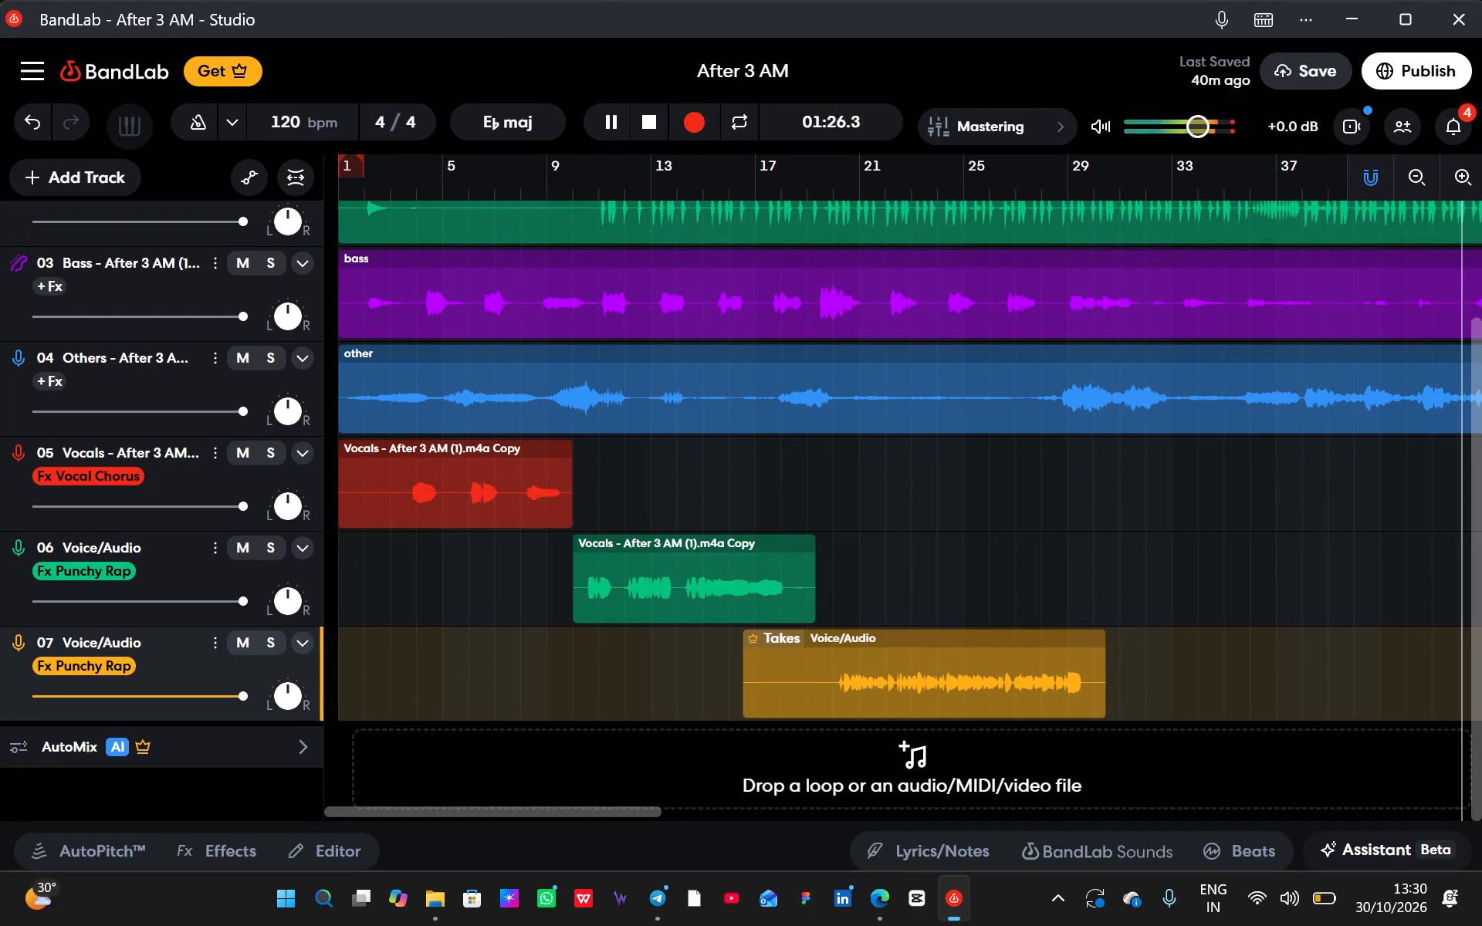
# Play back track 07's latest retake from around bar 15.
pyautogui.click(709, 185)
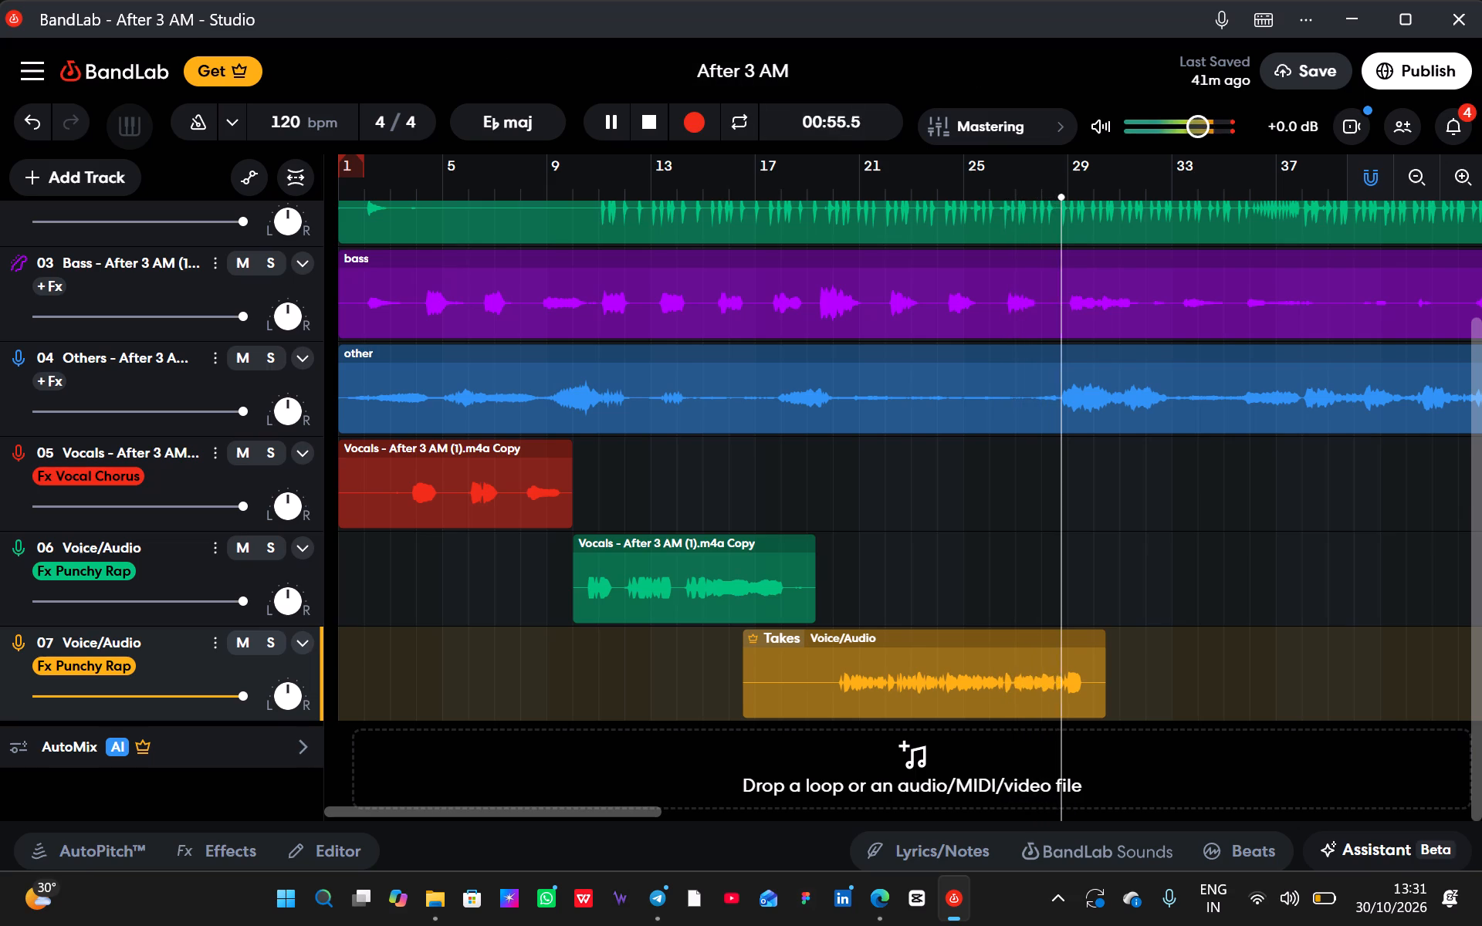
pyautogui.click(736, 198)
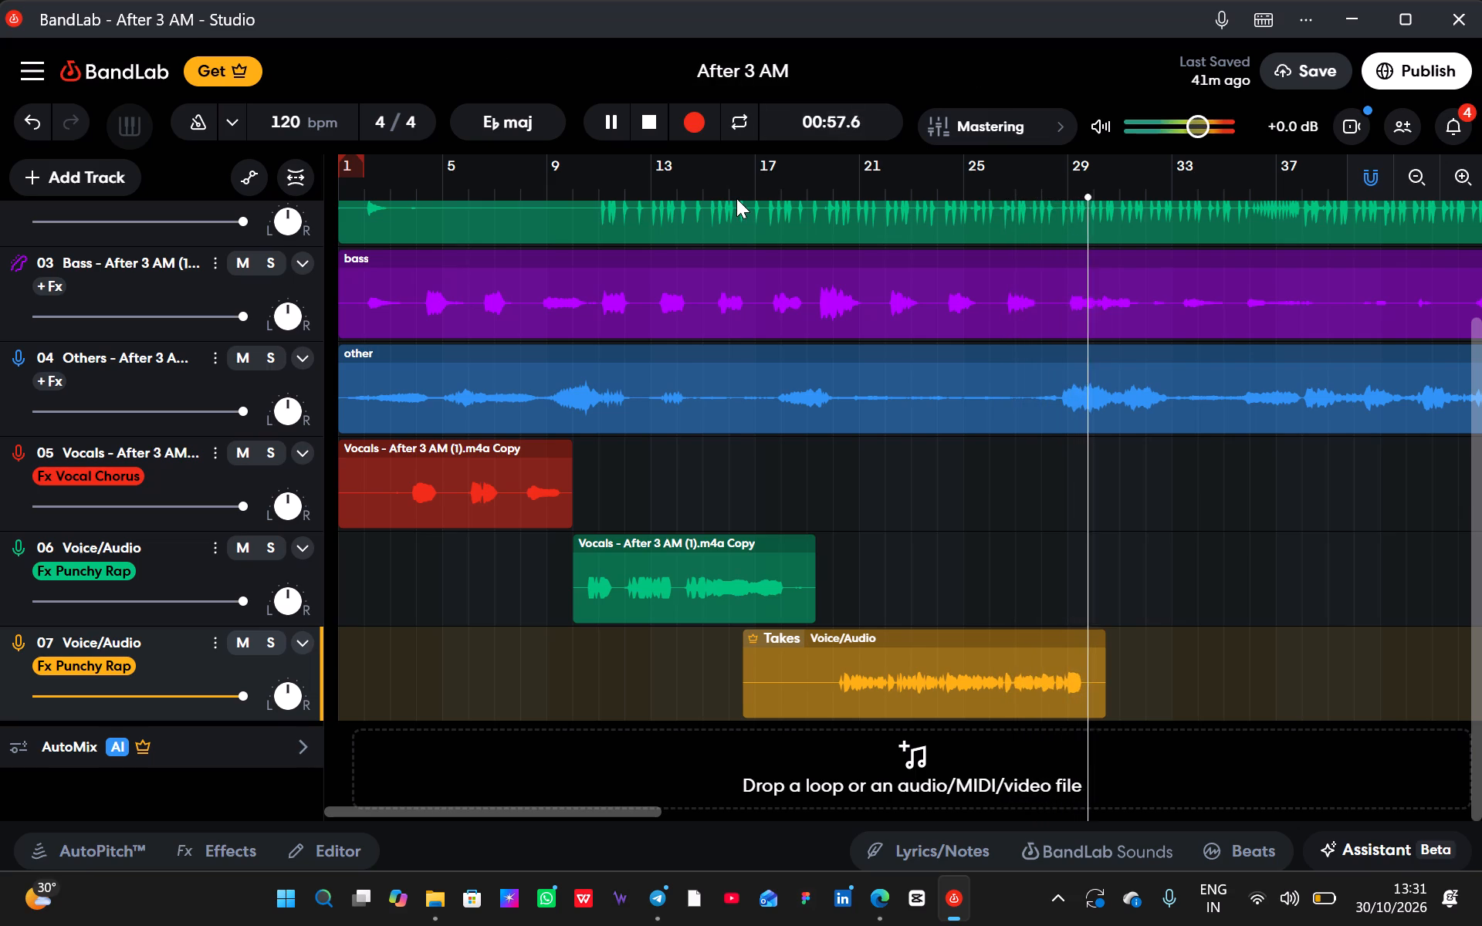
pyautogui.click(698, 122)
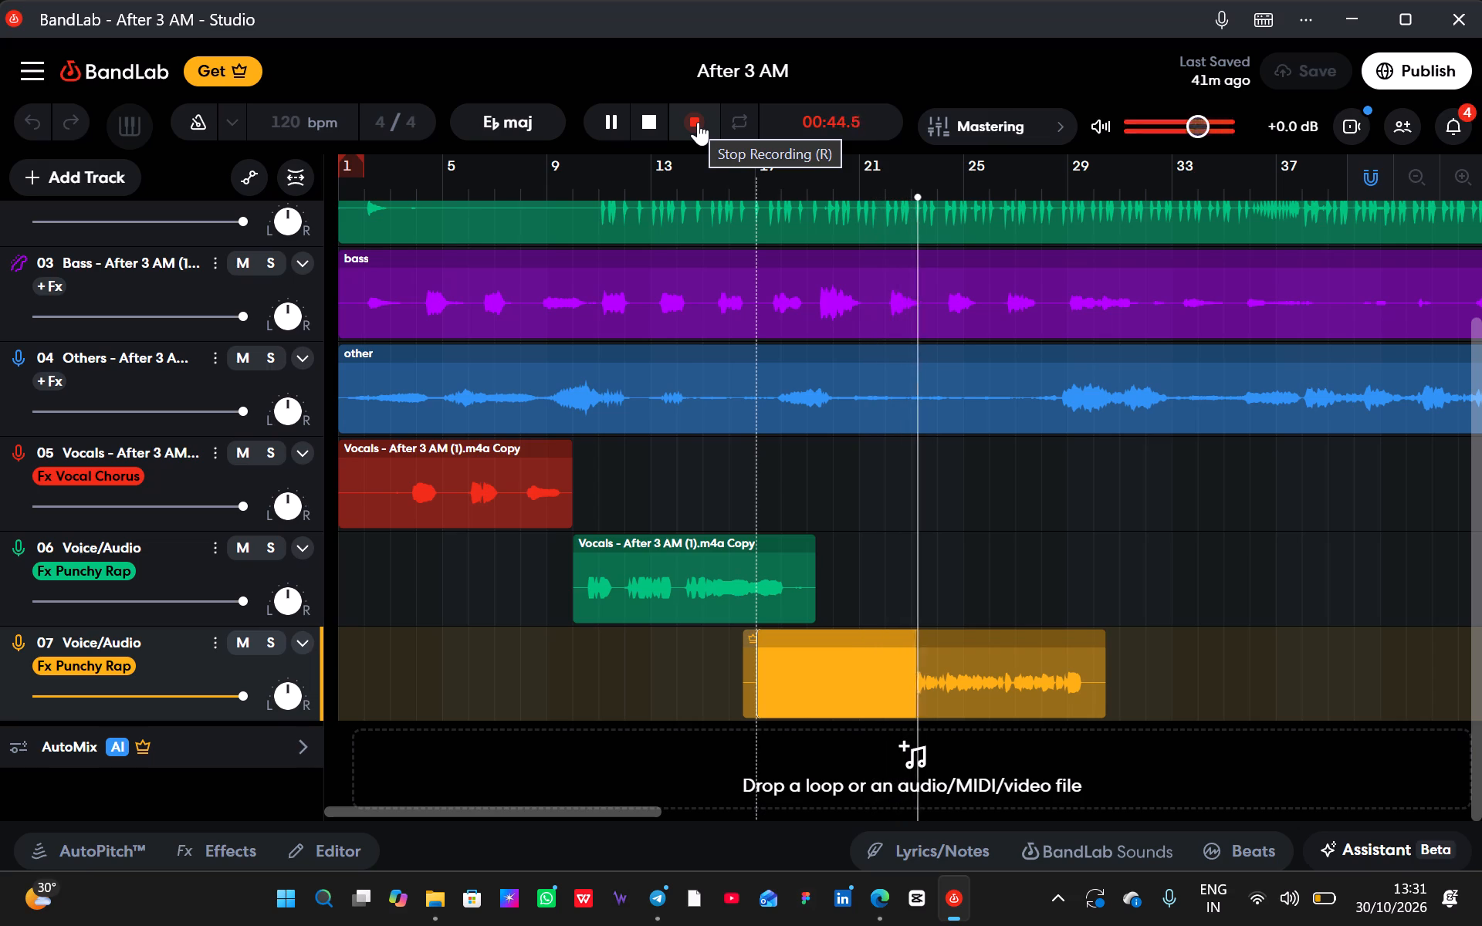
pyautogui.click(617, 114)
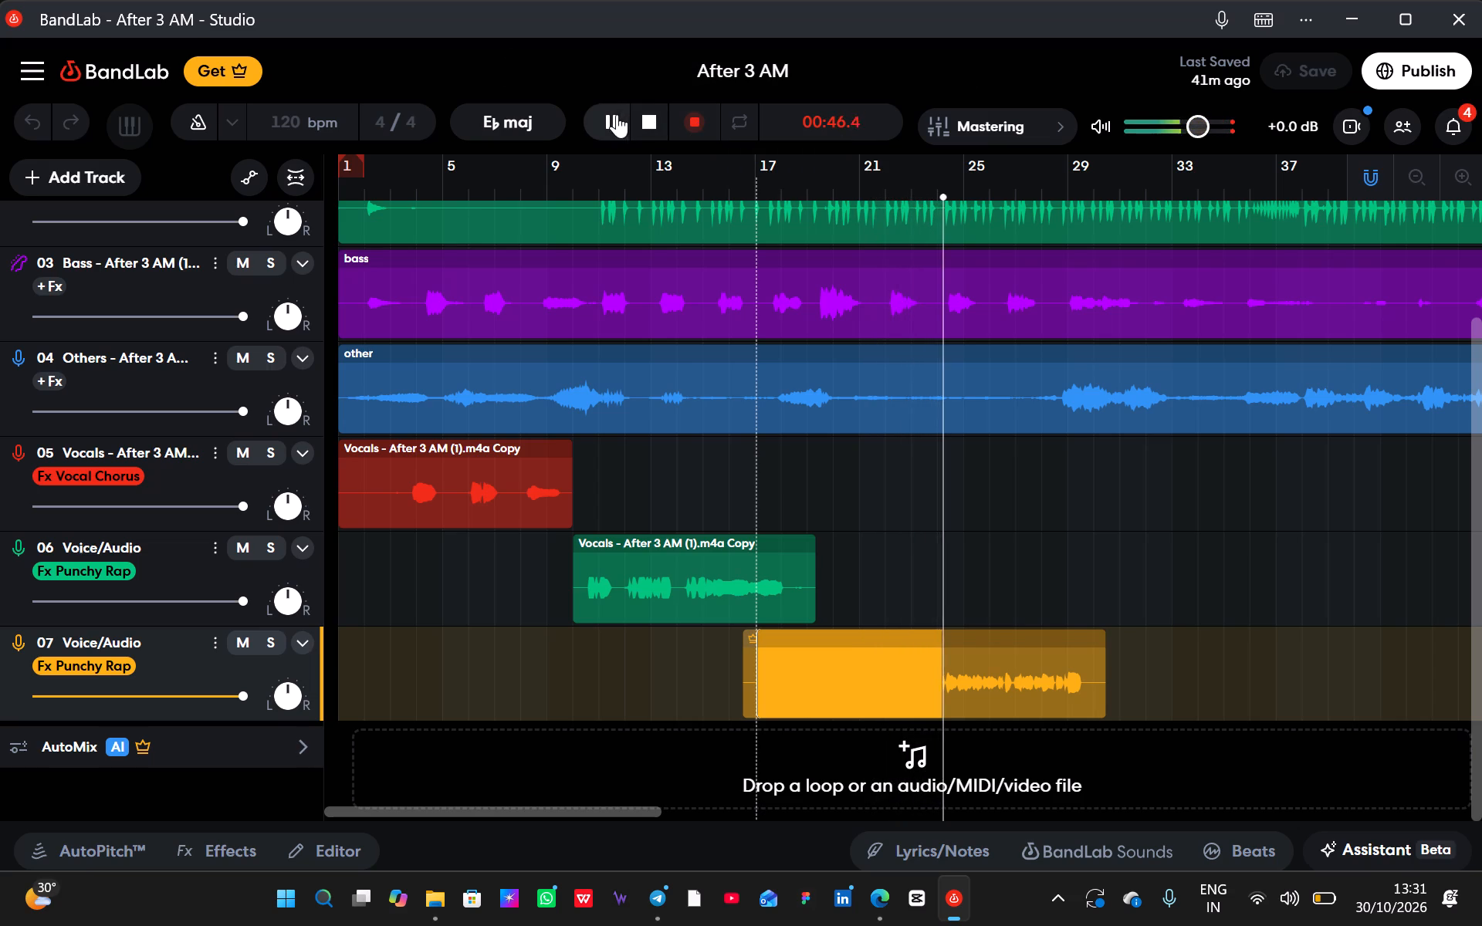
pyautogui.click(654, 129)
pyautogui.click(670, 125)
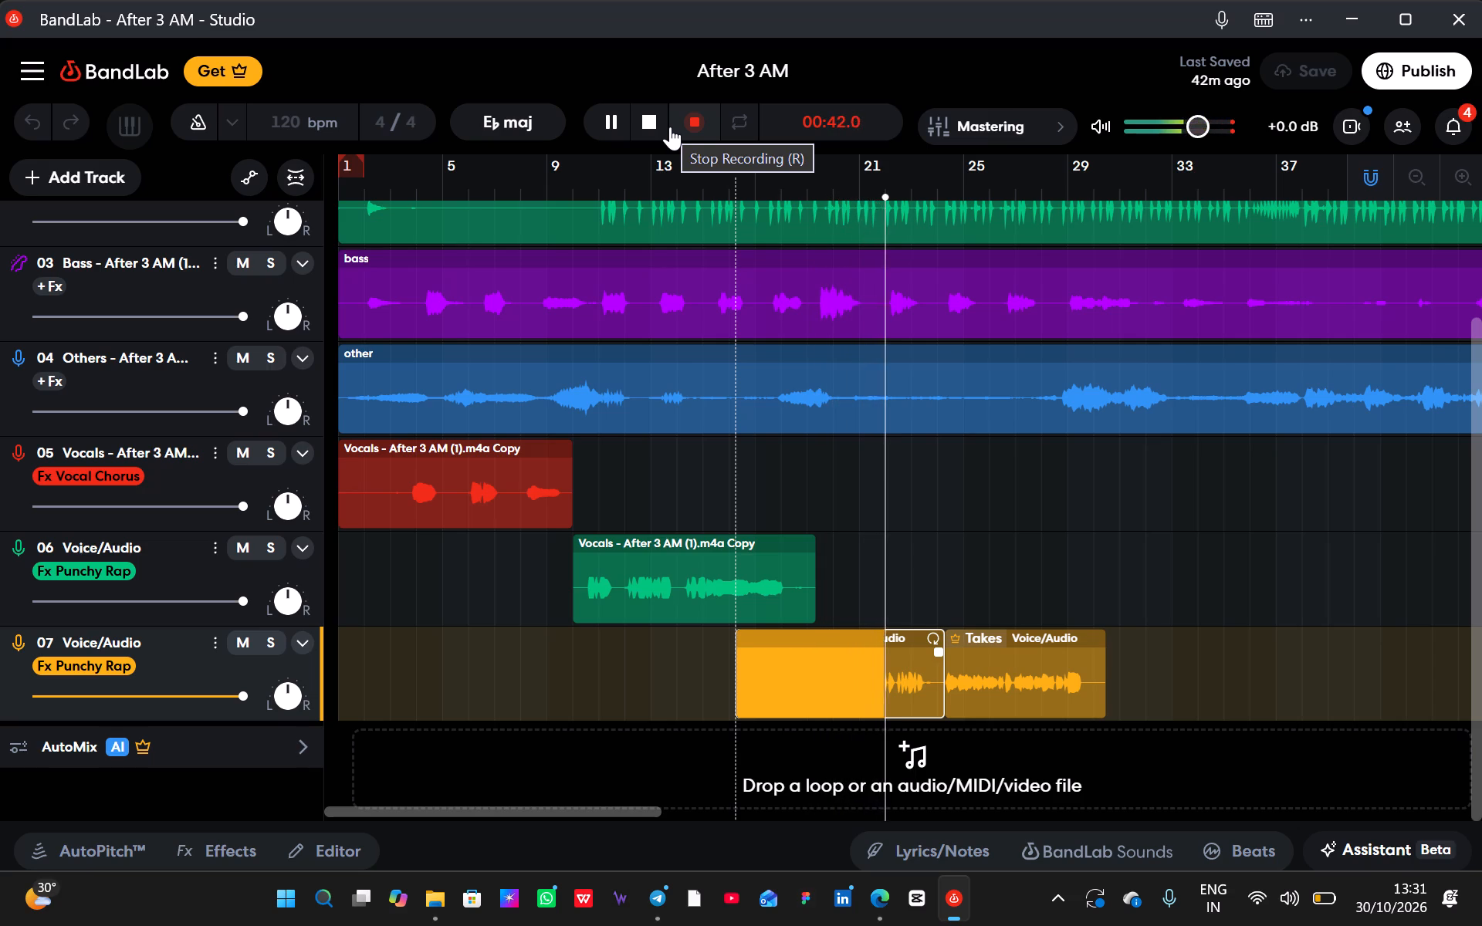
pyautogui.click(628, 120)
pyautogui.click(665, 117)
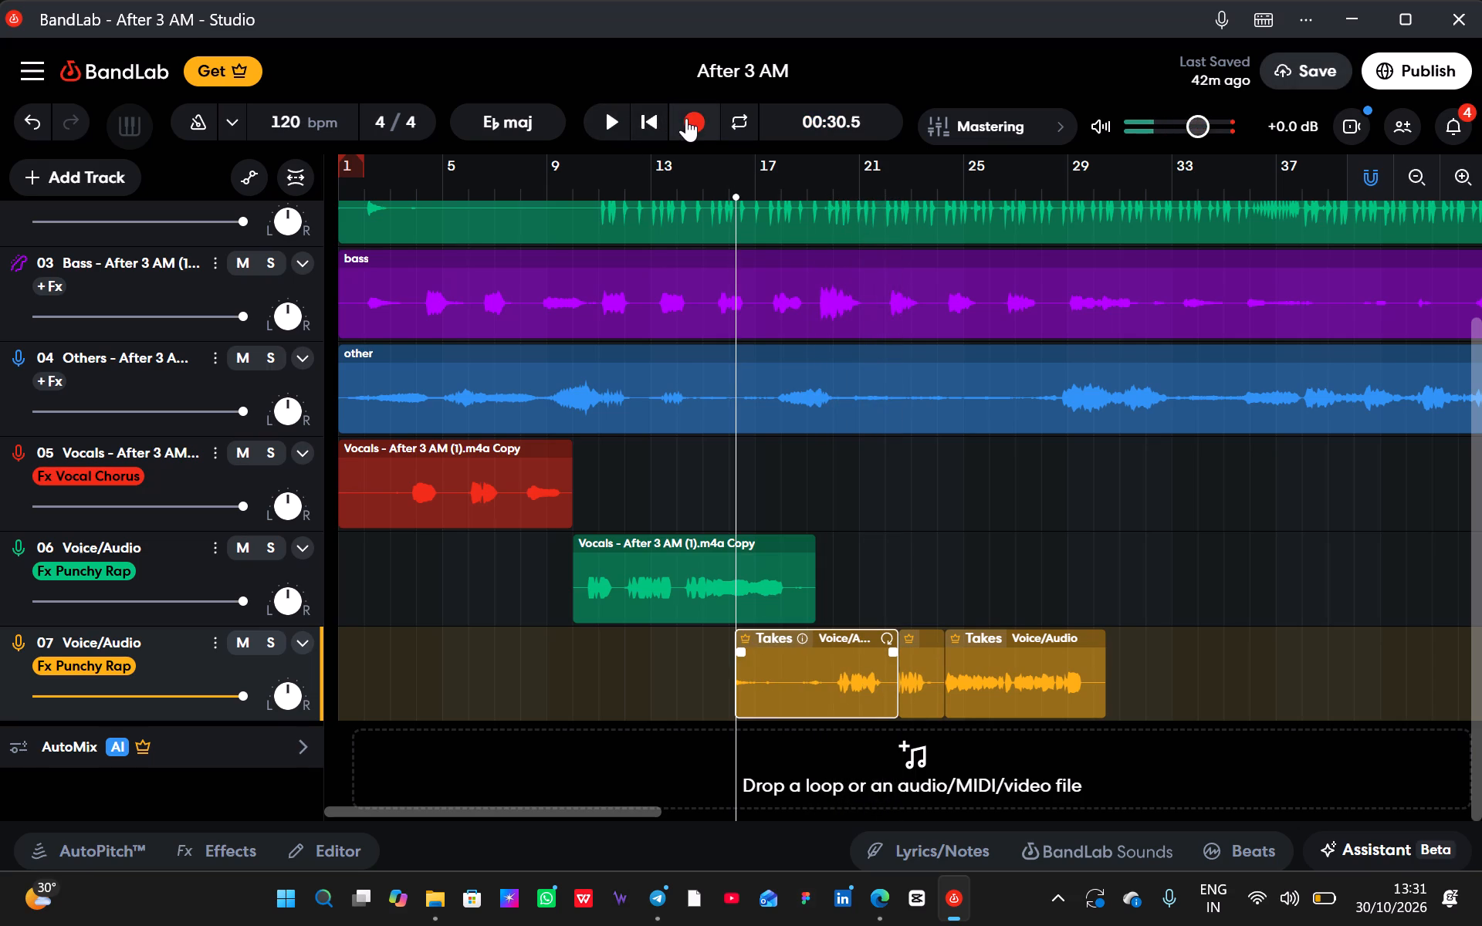
# Record a full vocal retake on track 07 Voice/Audio from 00:30.5 to about 00:59.
pyautogui.click(695, 119)
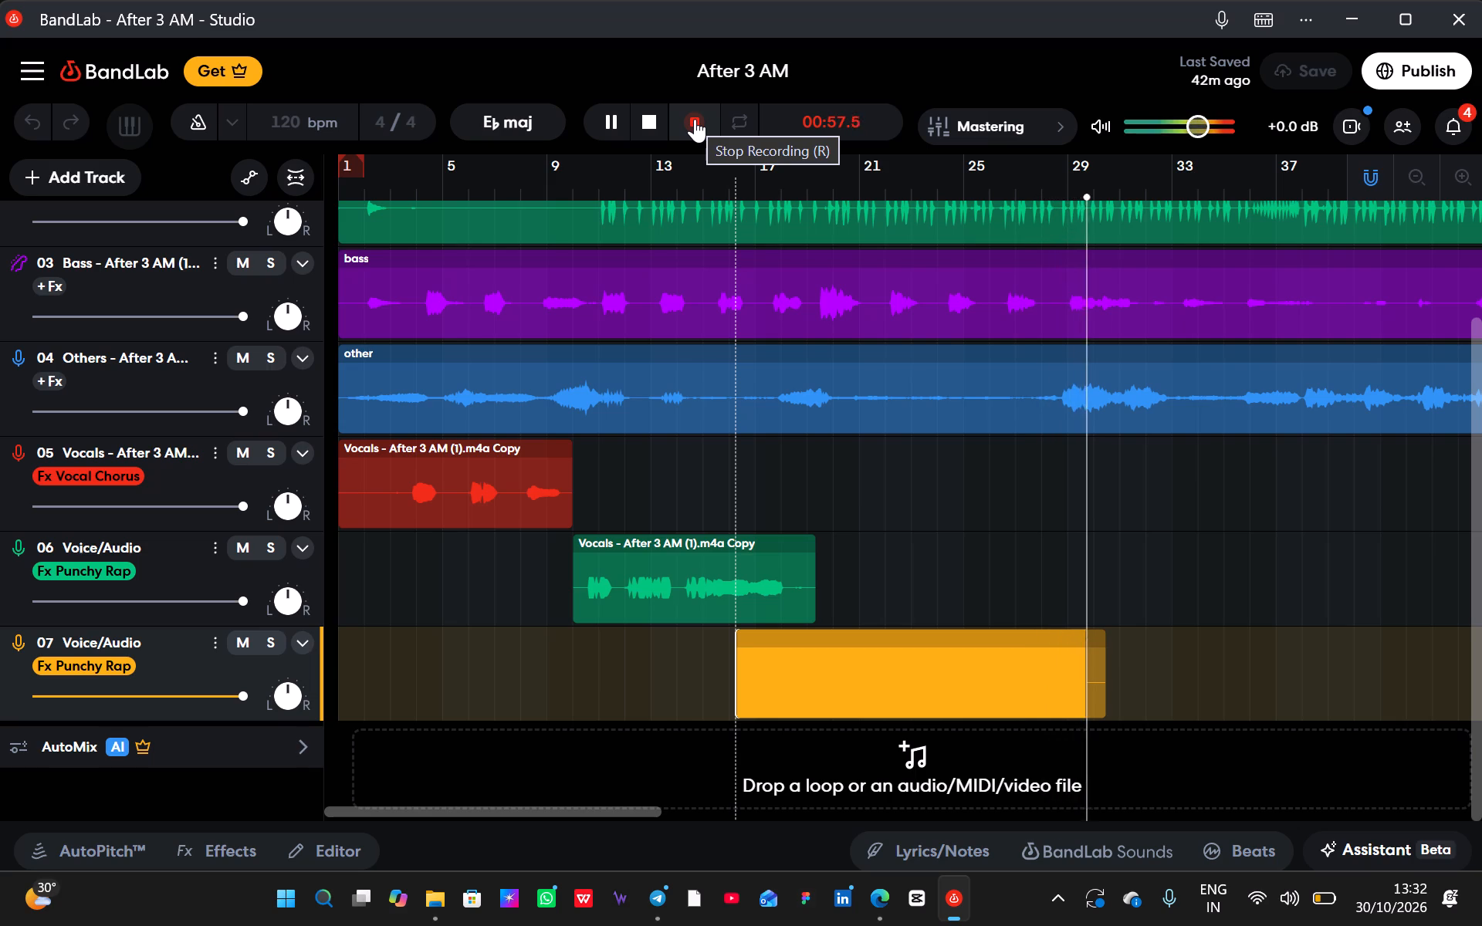
pyautogui.press('space')
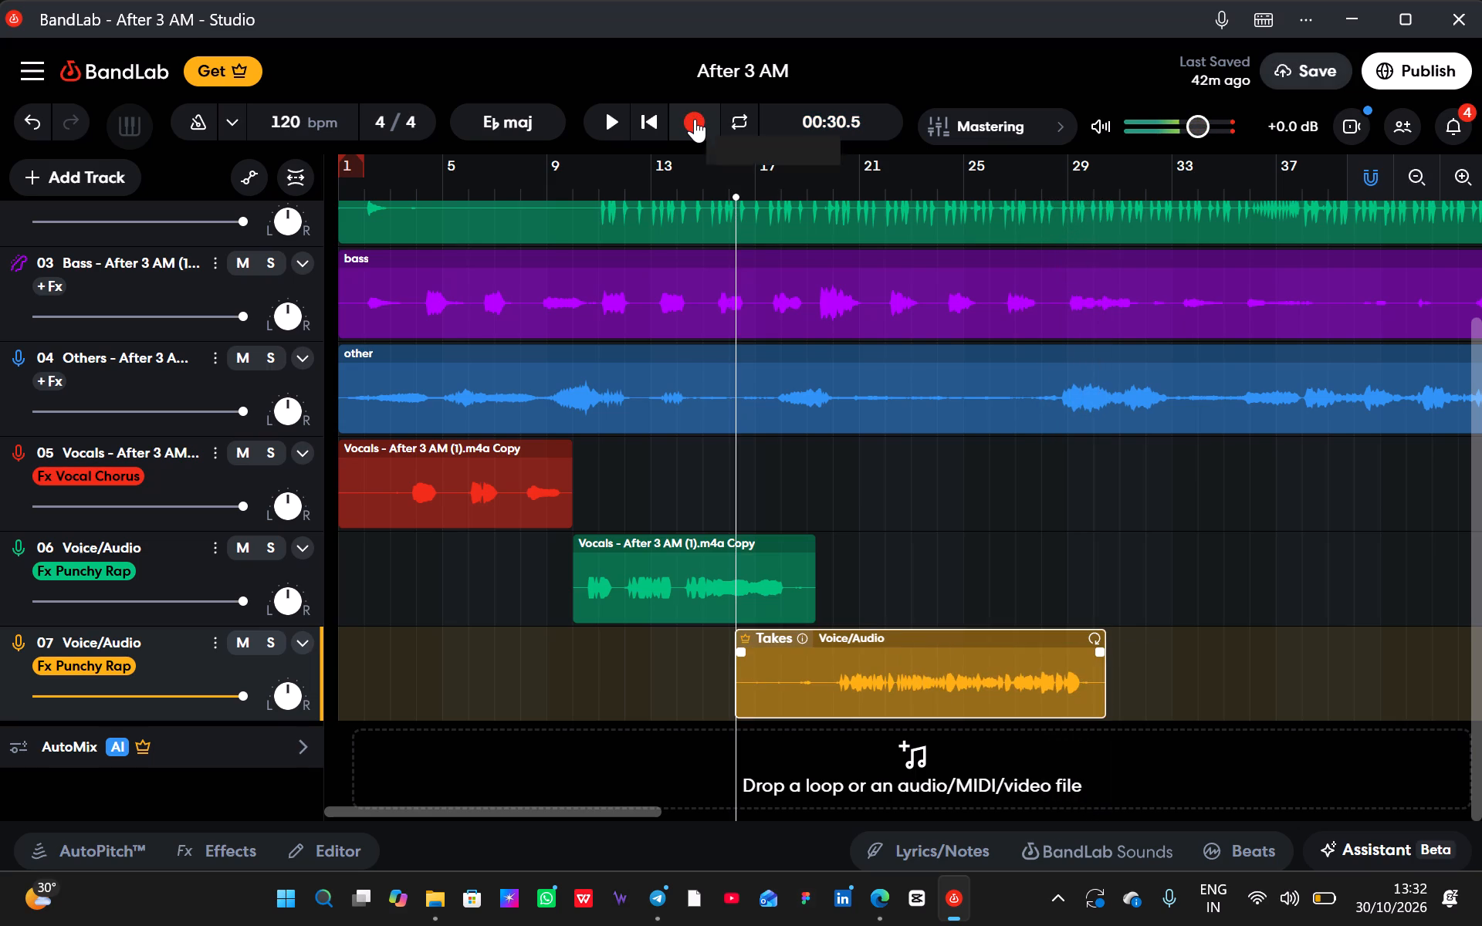
# Adjust the new track 07 clip's timing by ear, nudging it slightly earlier and then slightly later during playback.
pyautogui.press('space')
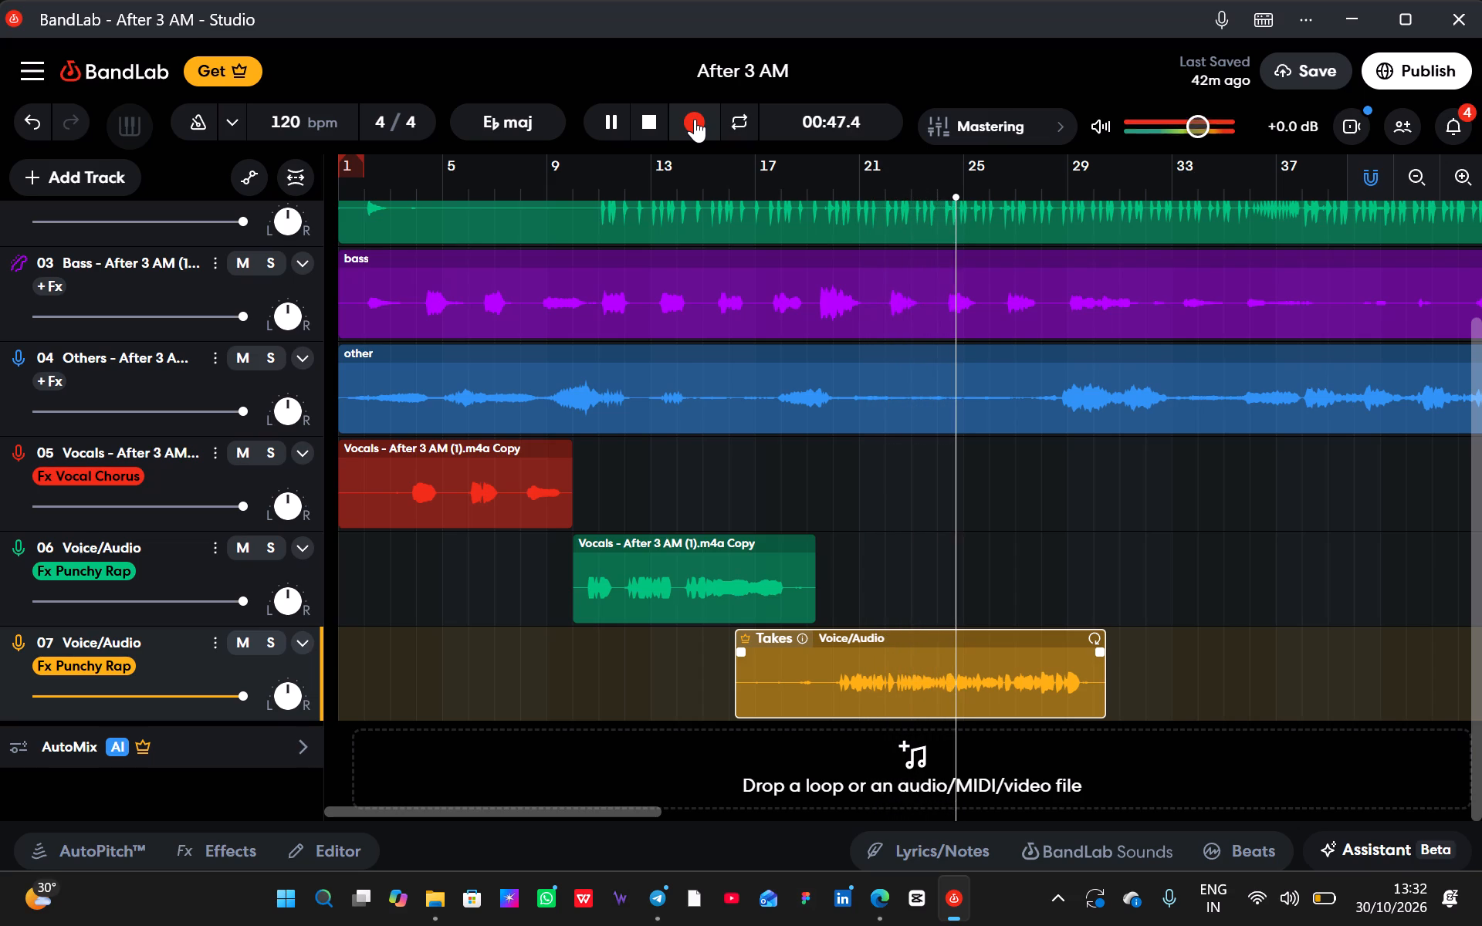
pyautogui.moveTo(877, 654); pyautogui.dragTo(873, 652)
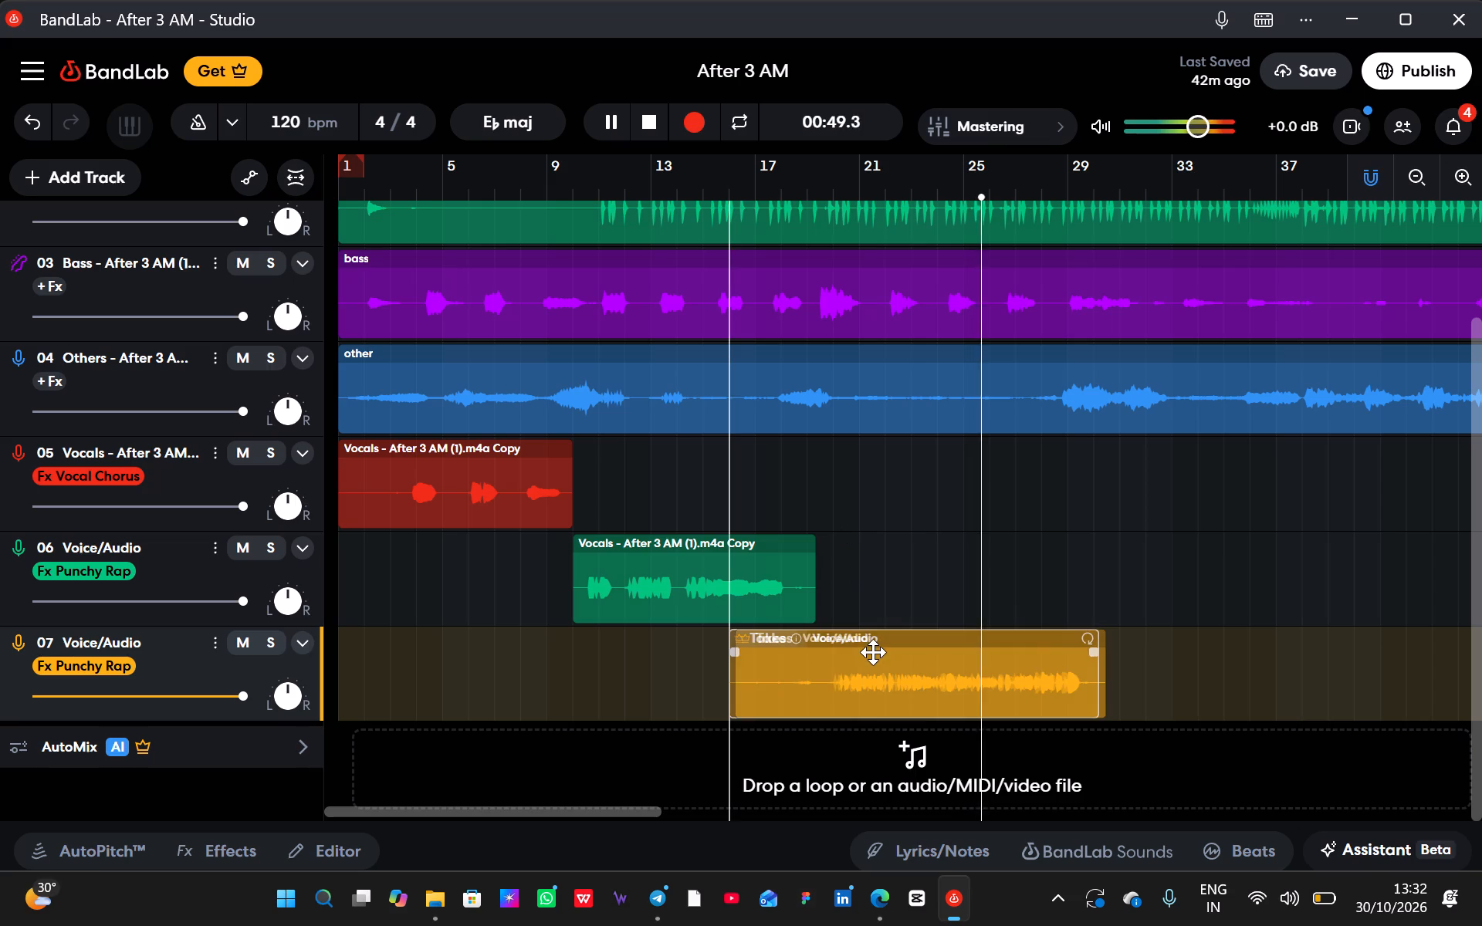
pyautogui.moveTo(873, 652); pyautogui.dragTo(876, 647)
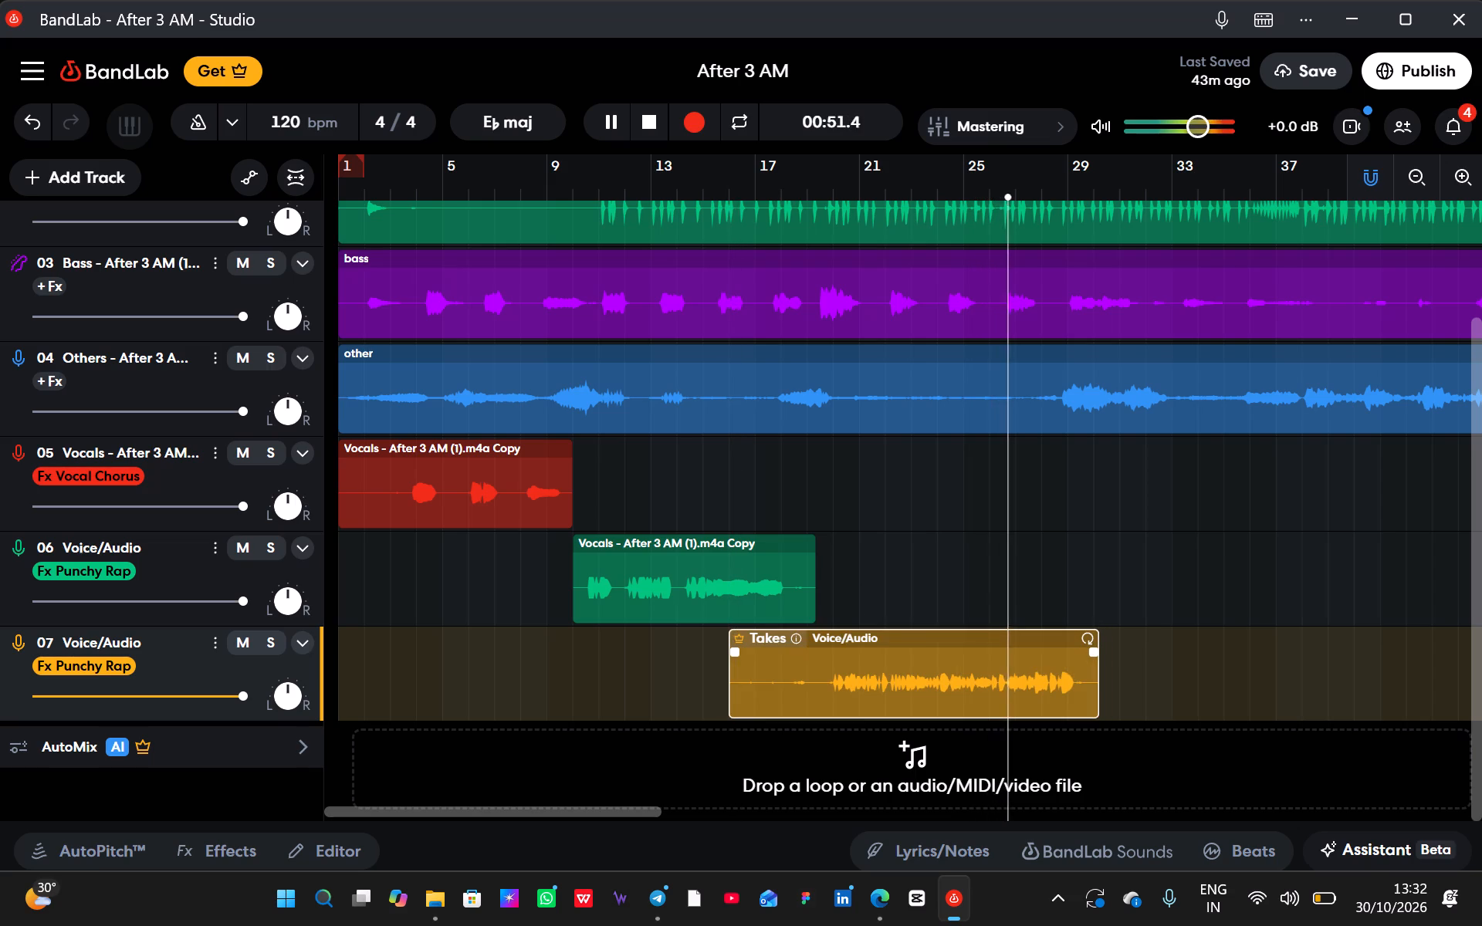
pyautogui.click(876, 647)
pyautogui.click(880, 646)
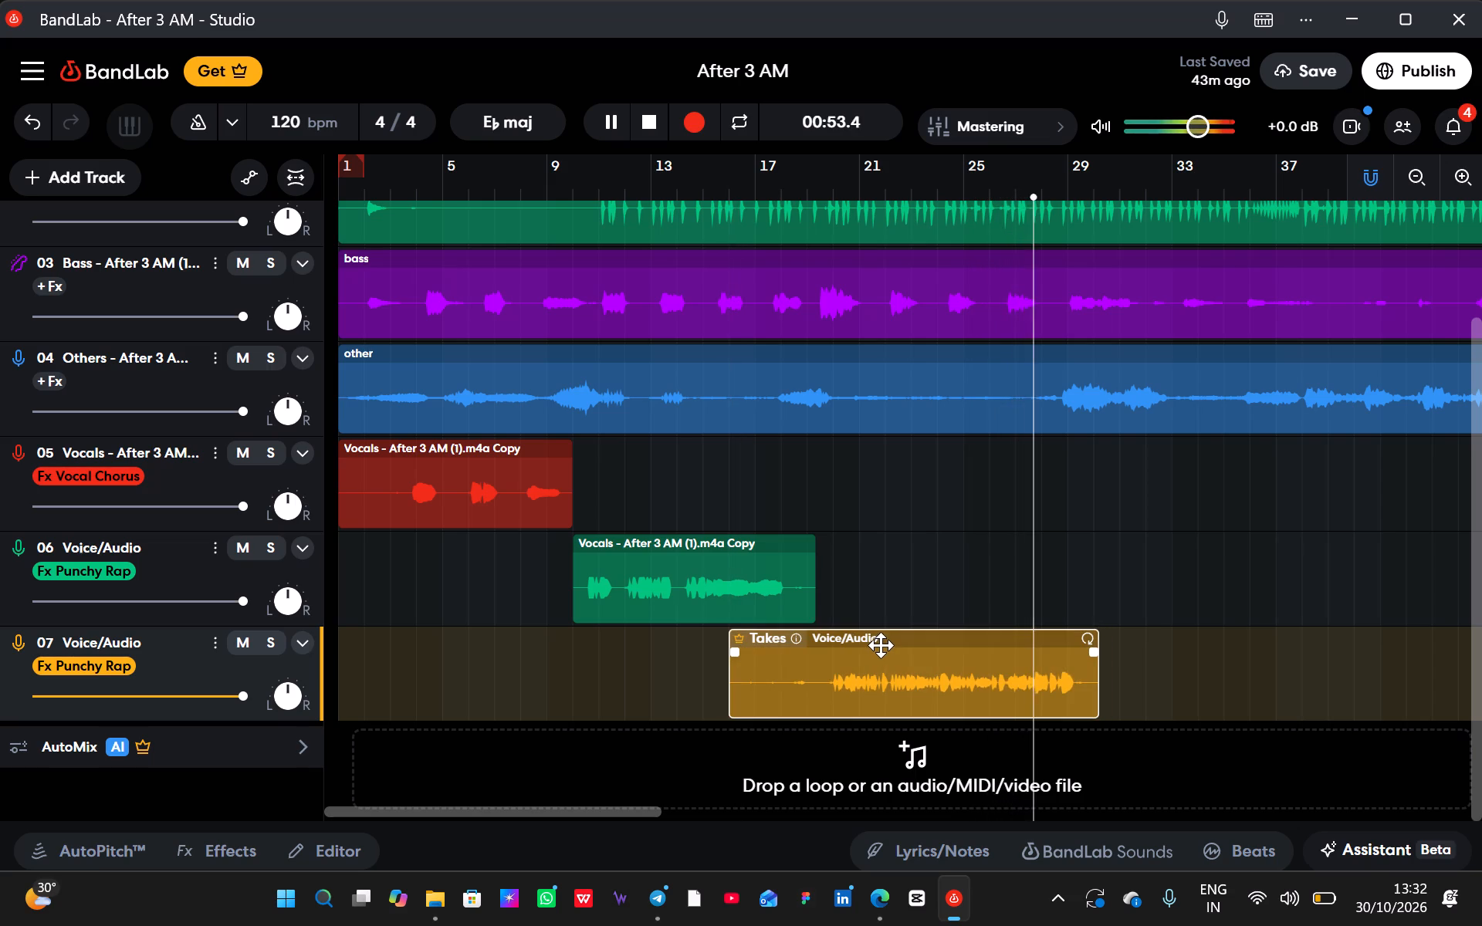
pyautogui.click(736, 191)
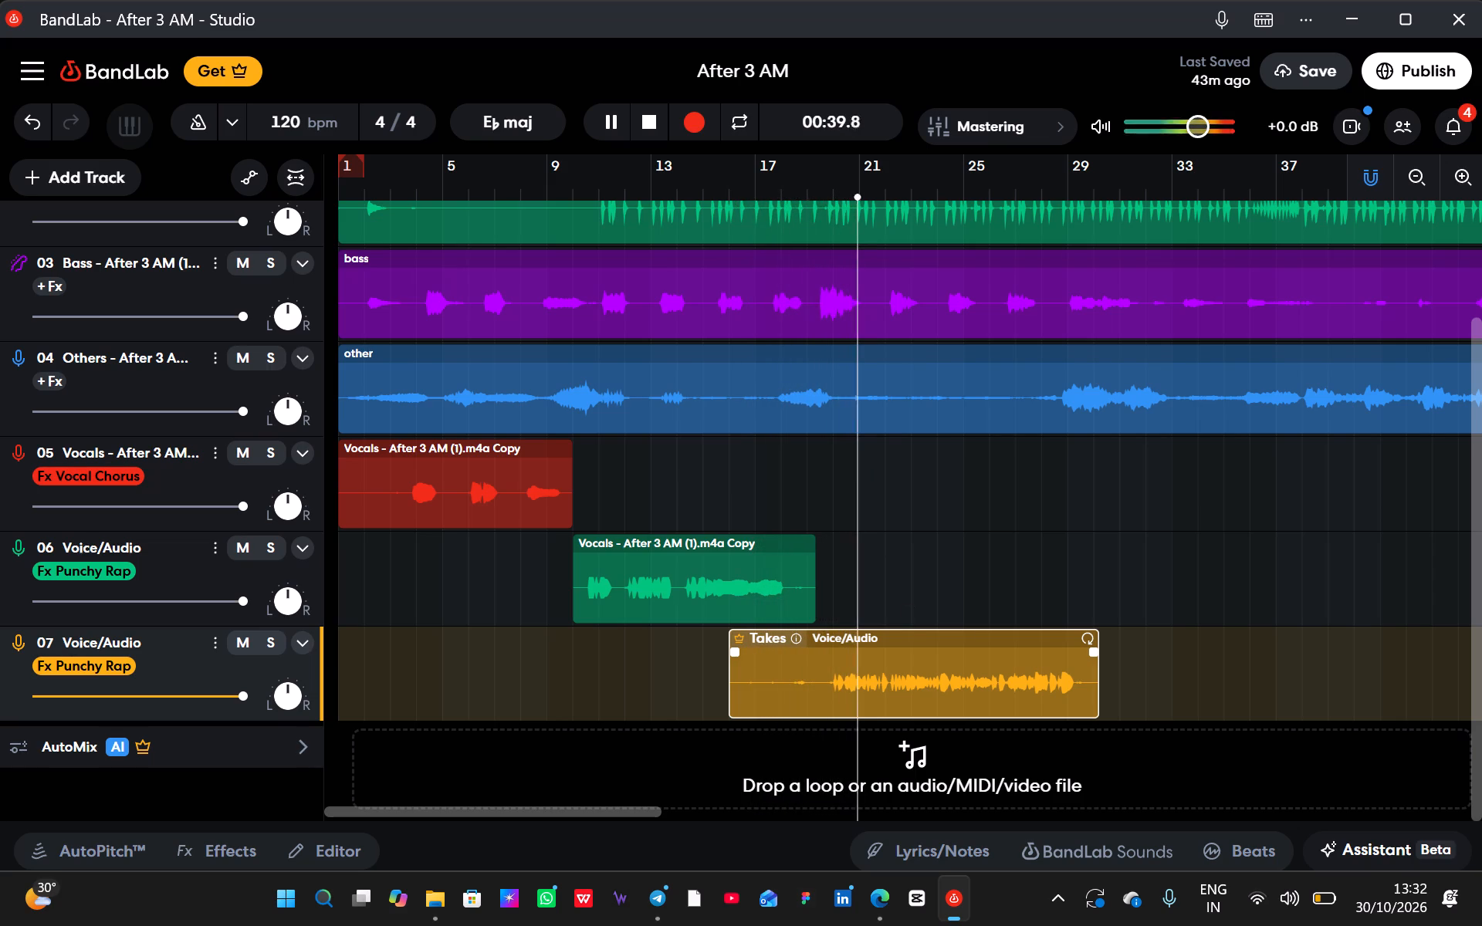
pyautogui.moveTo(900, 664); pyautogui.dragTo(908, 662)
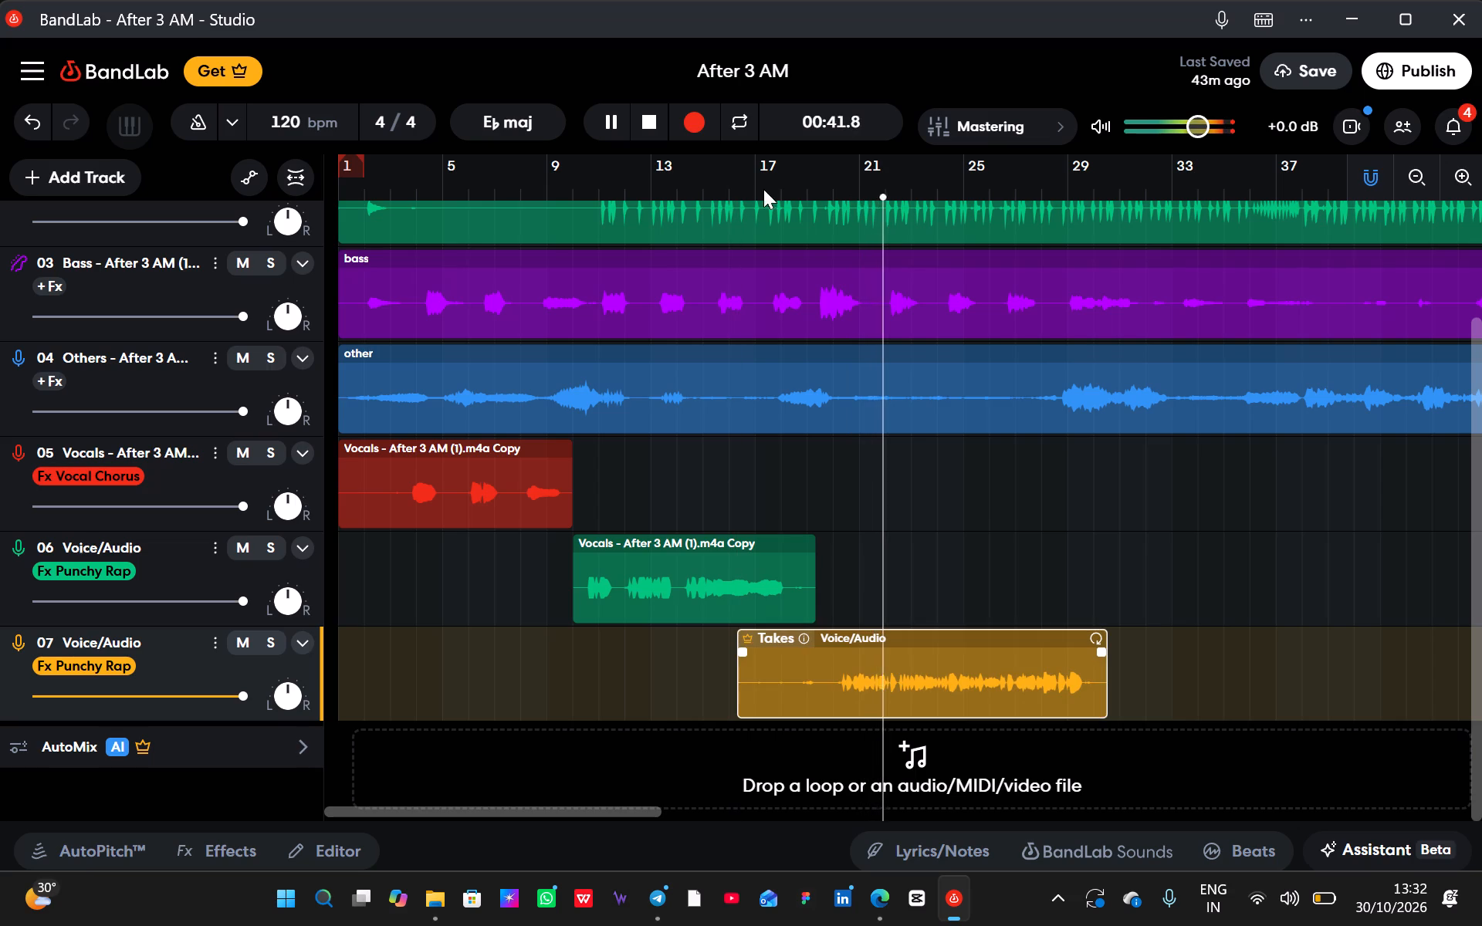
pyautogui.doubleClick(777, 194)
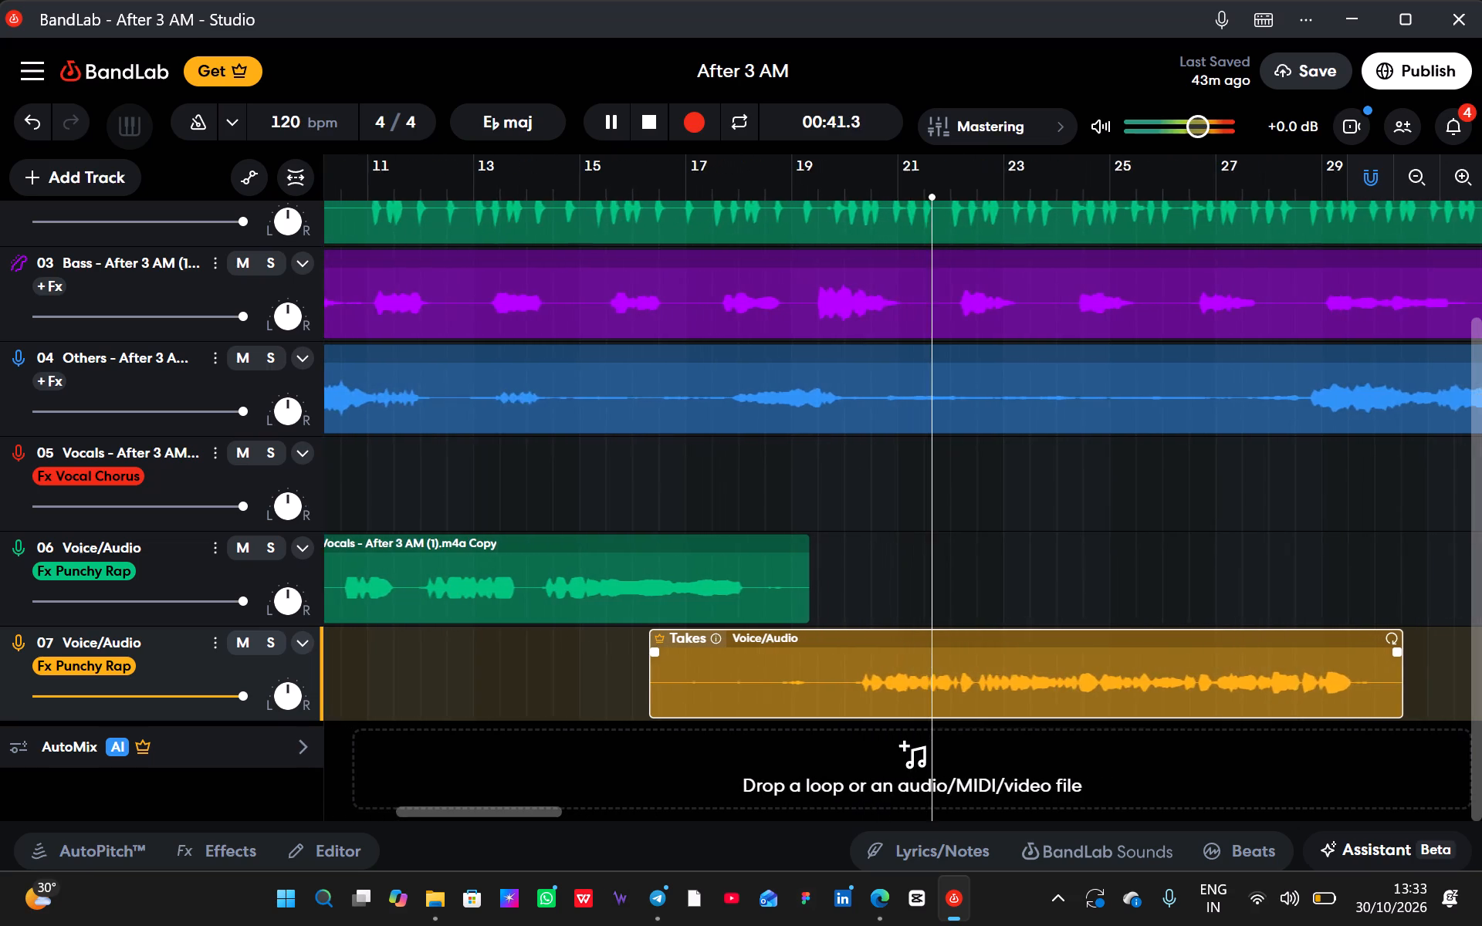
pyautogui.press('space')
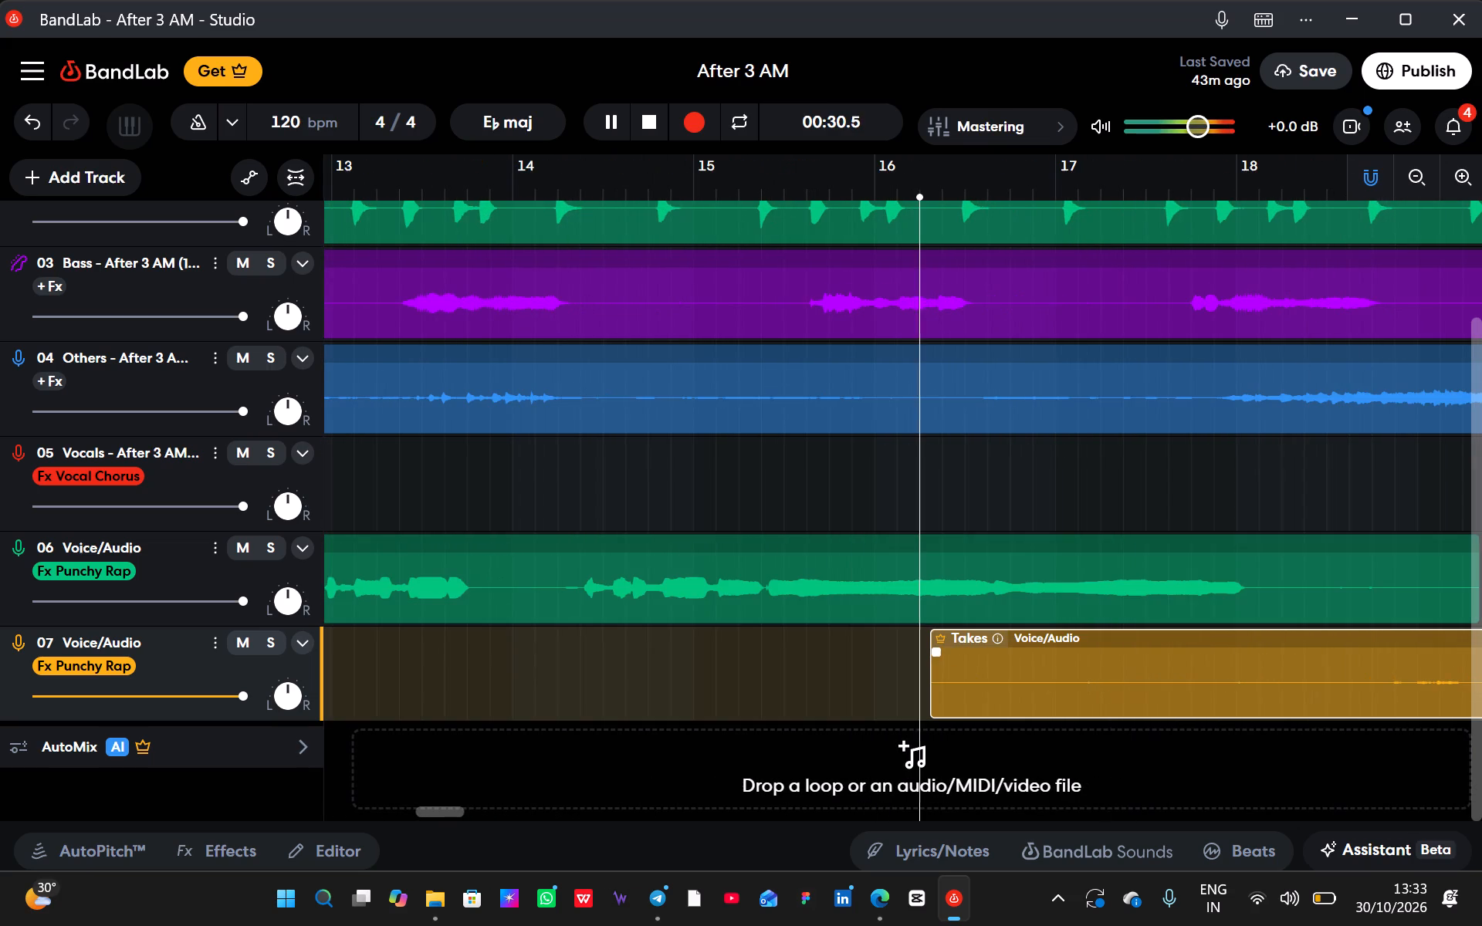
# Fine-tune the track 07 clip's timing with two small nudges earlier, checking each by playing back from 00:36.
pyautogui.hscroll(-5, 825, 578)
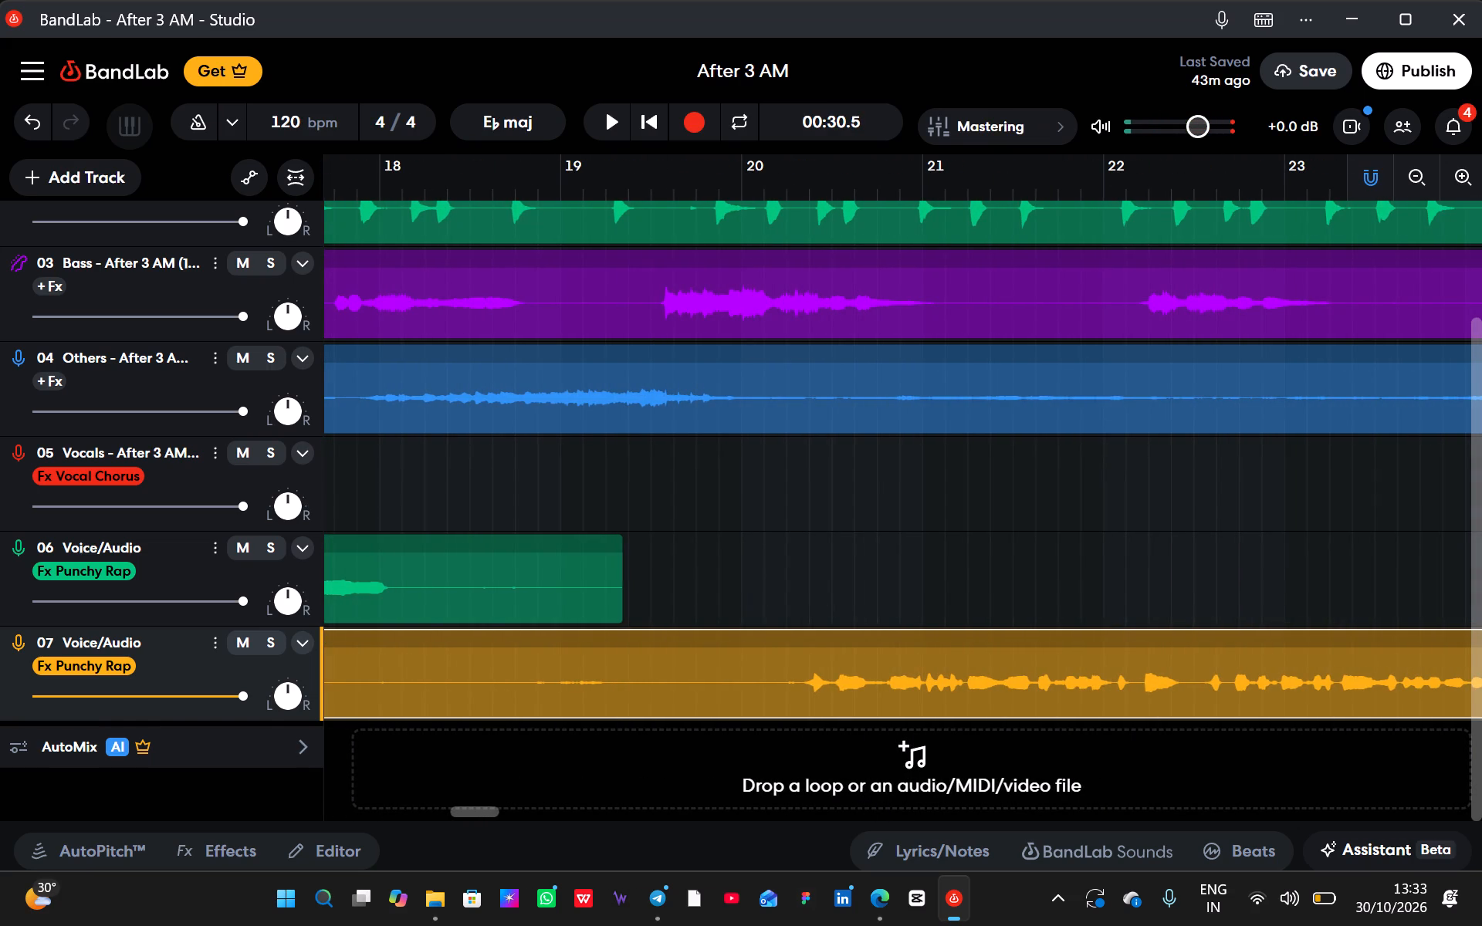
pyautogui.moveTo(831, 713); pyautogui.dragTo(820, 708)
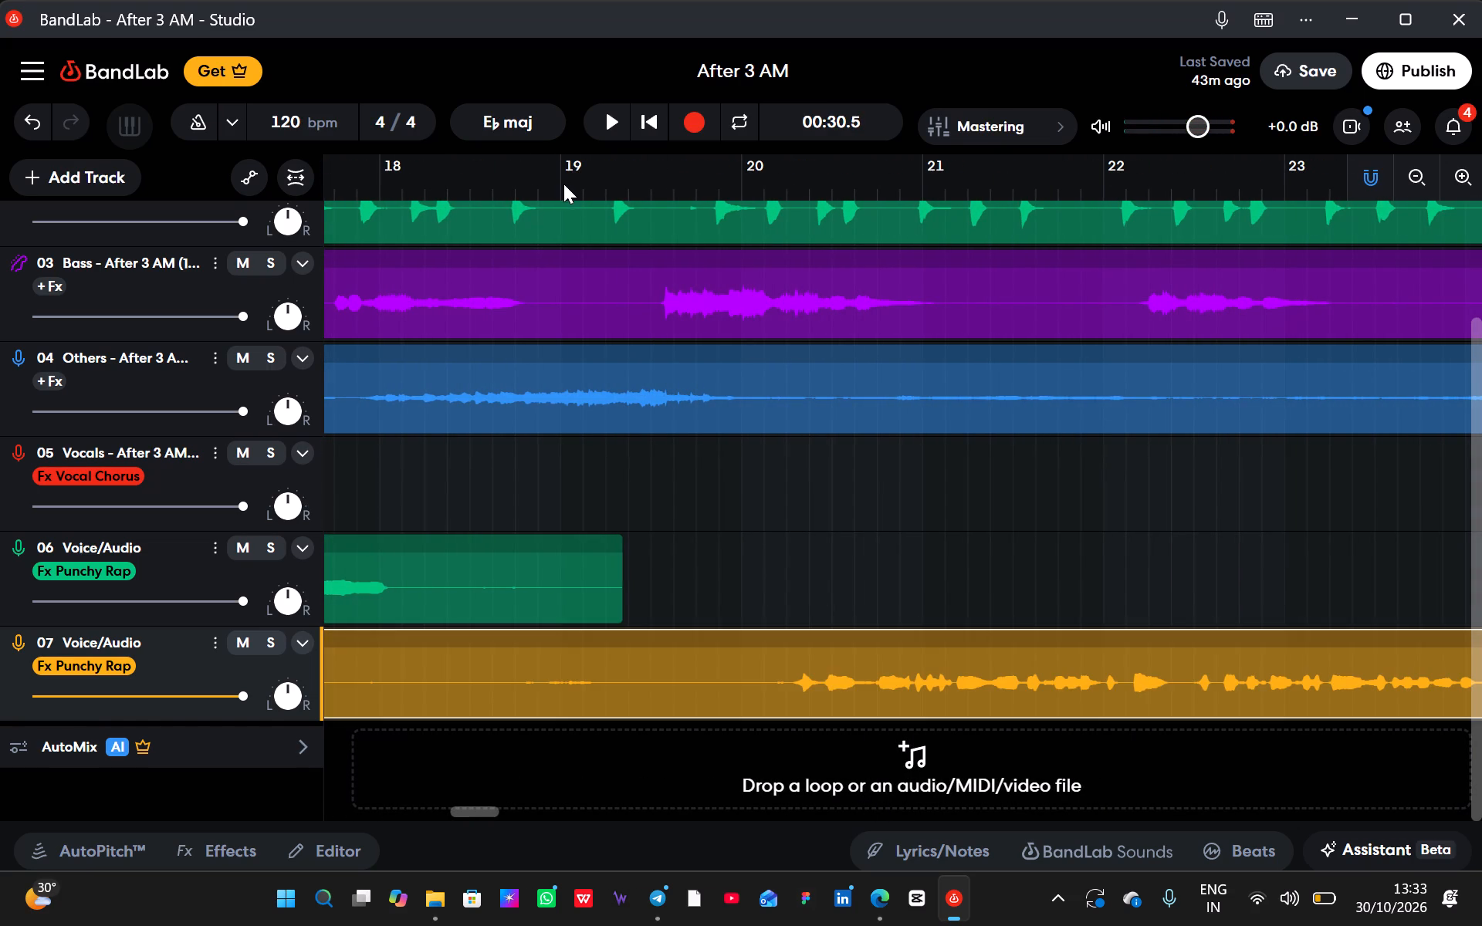
pyautogui.click(563, 184)
pyautogui.press('space')
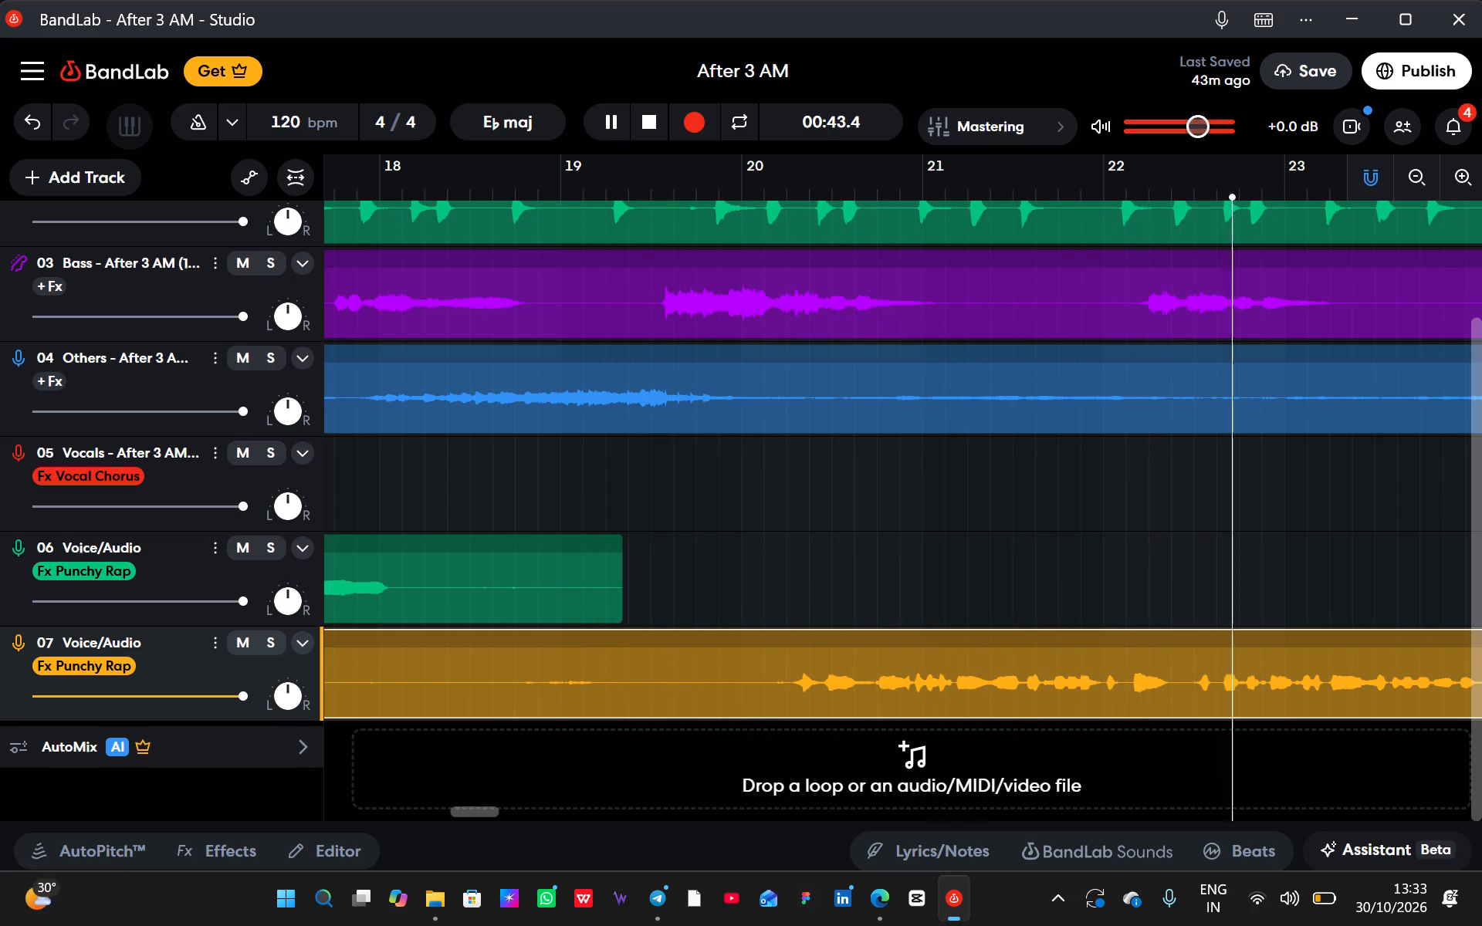
pyautogui.click(371, 188)
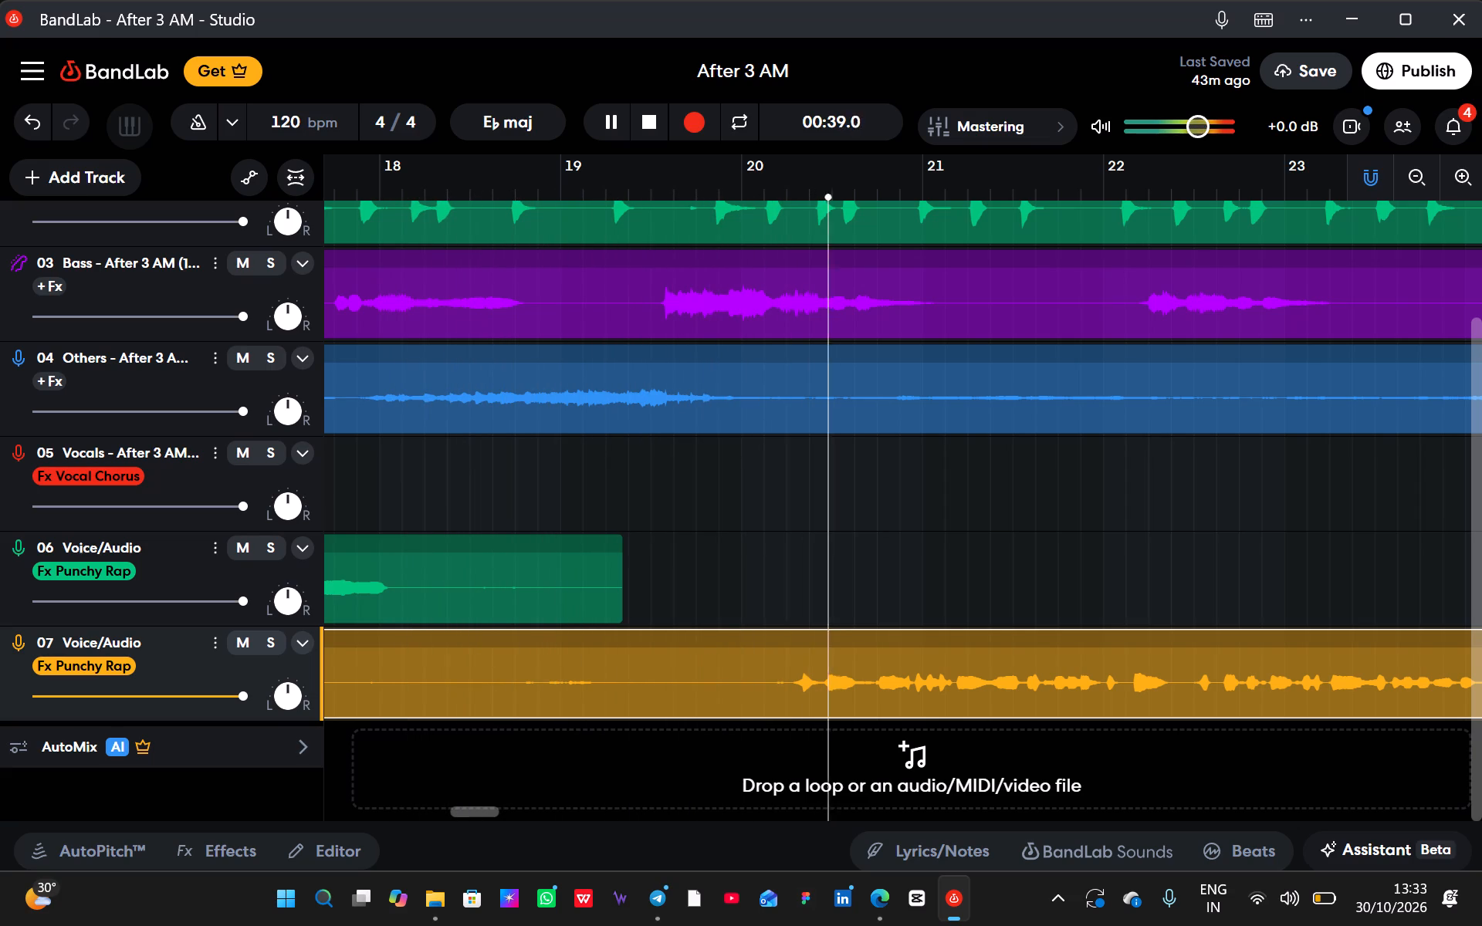
pyautogui.press('space')
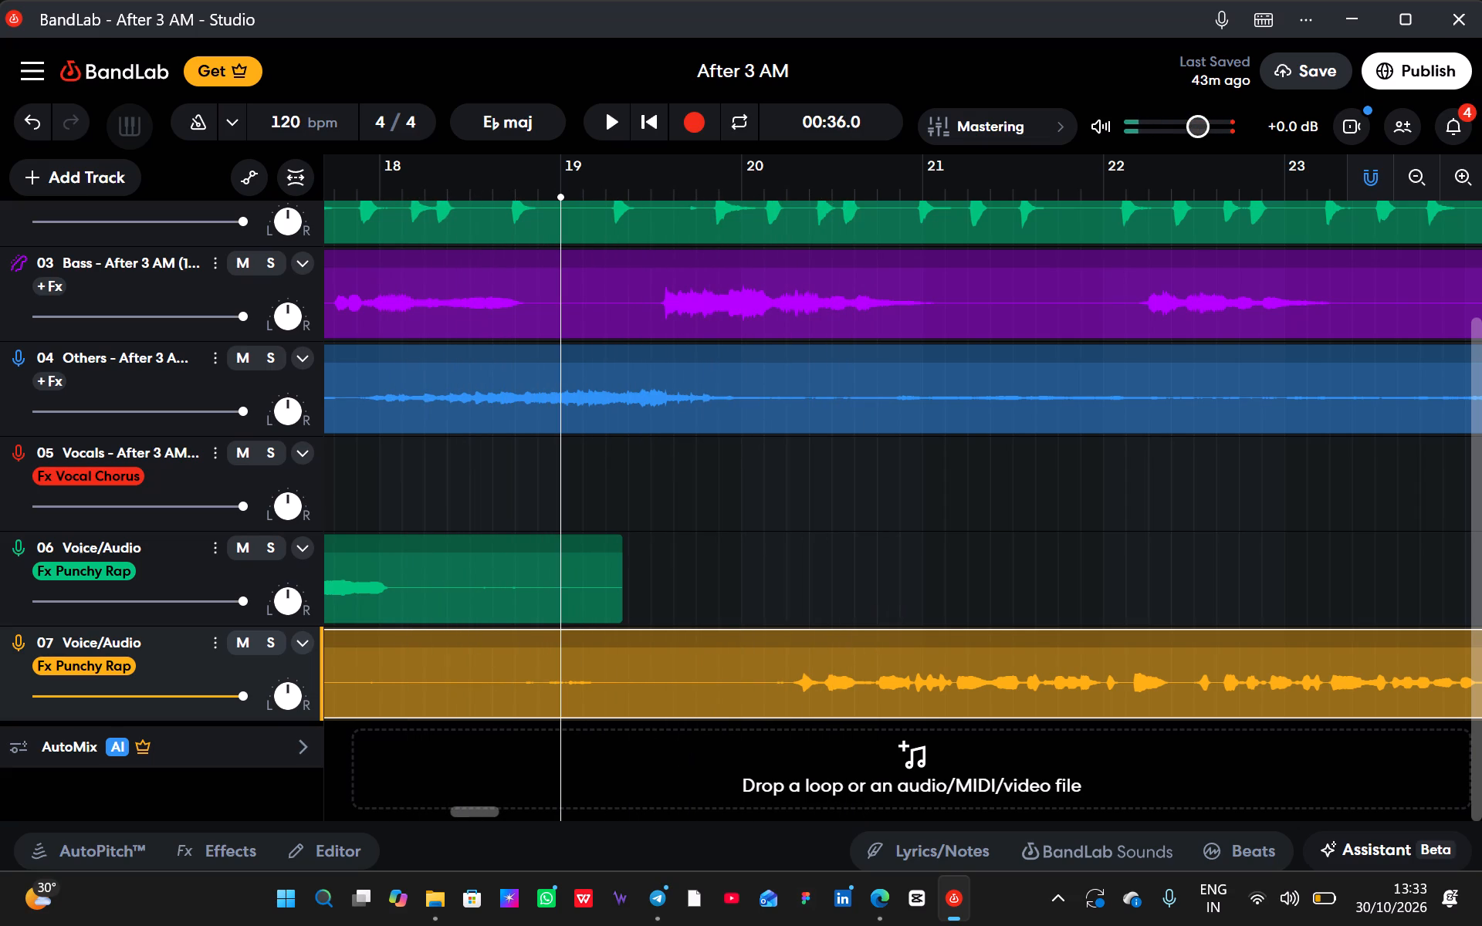
pyautogui.moveTo(871, 644); pyautogui.dragTo(861, 644)
pyautogui.press('space')
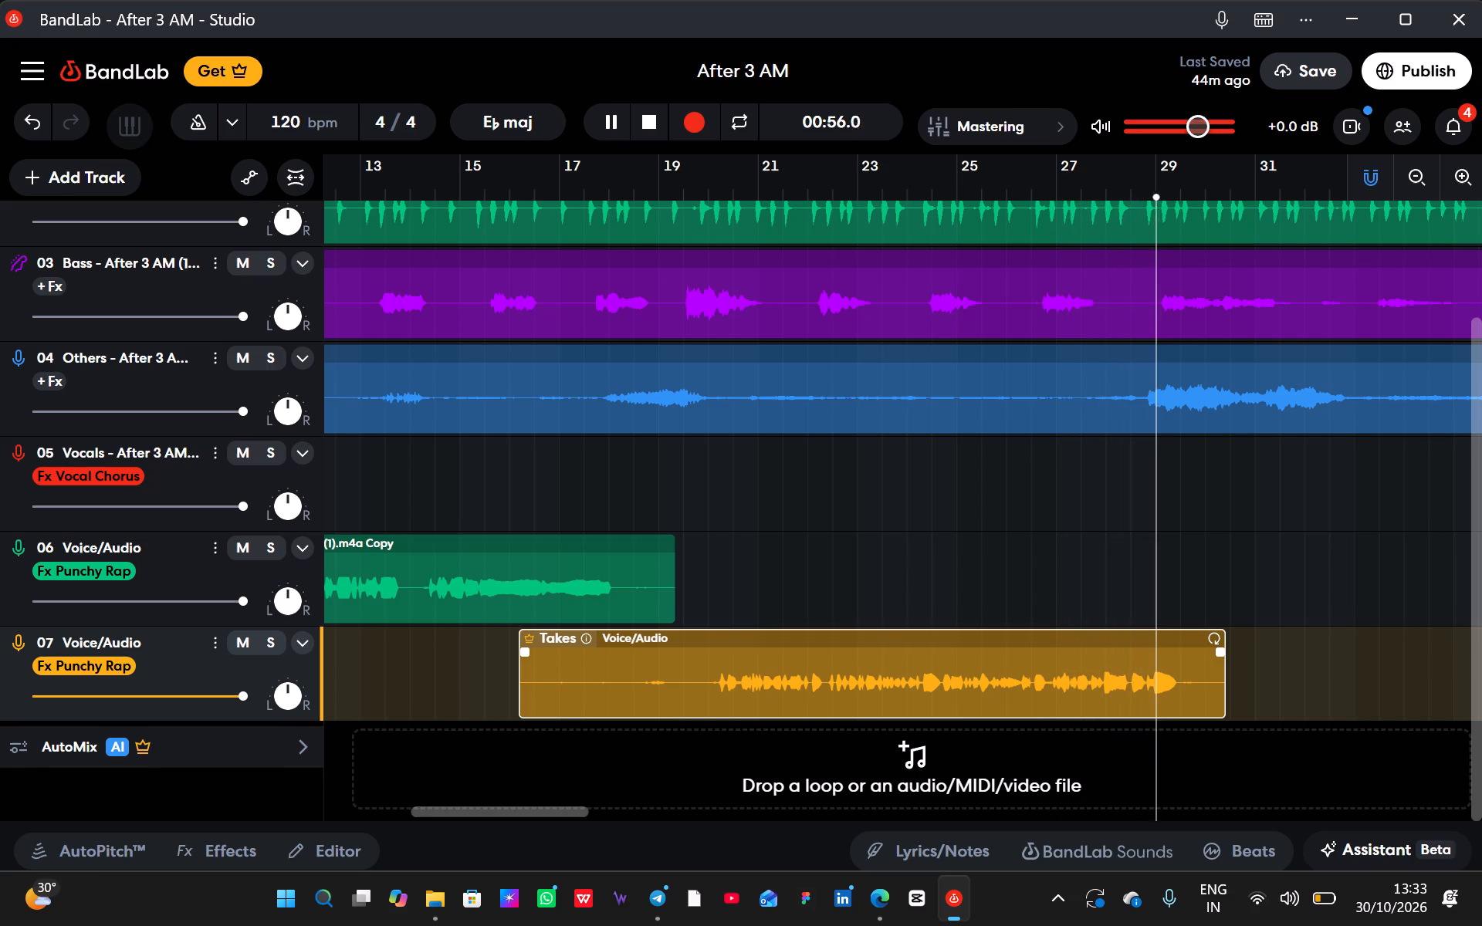
pyautogui.press('space')
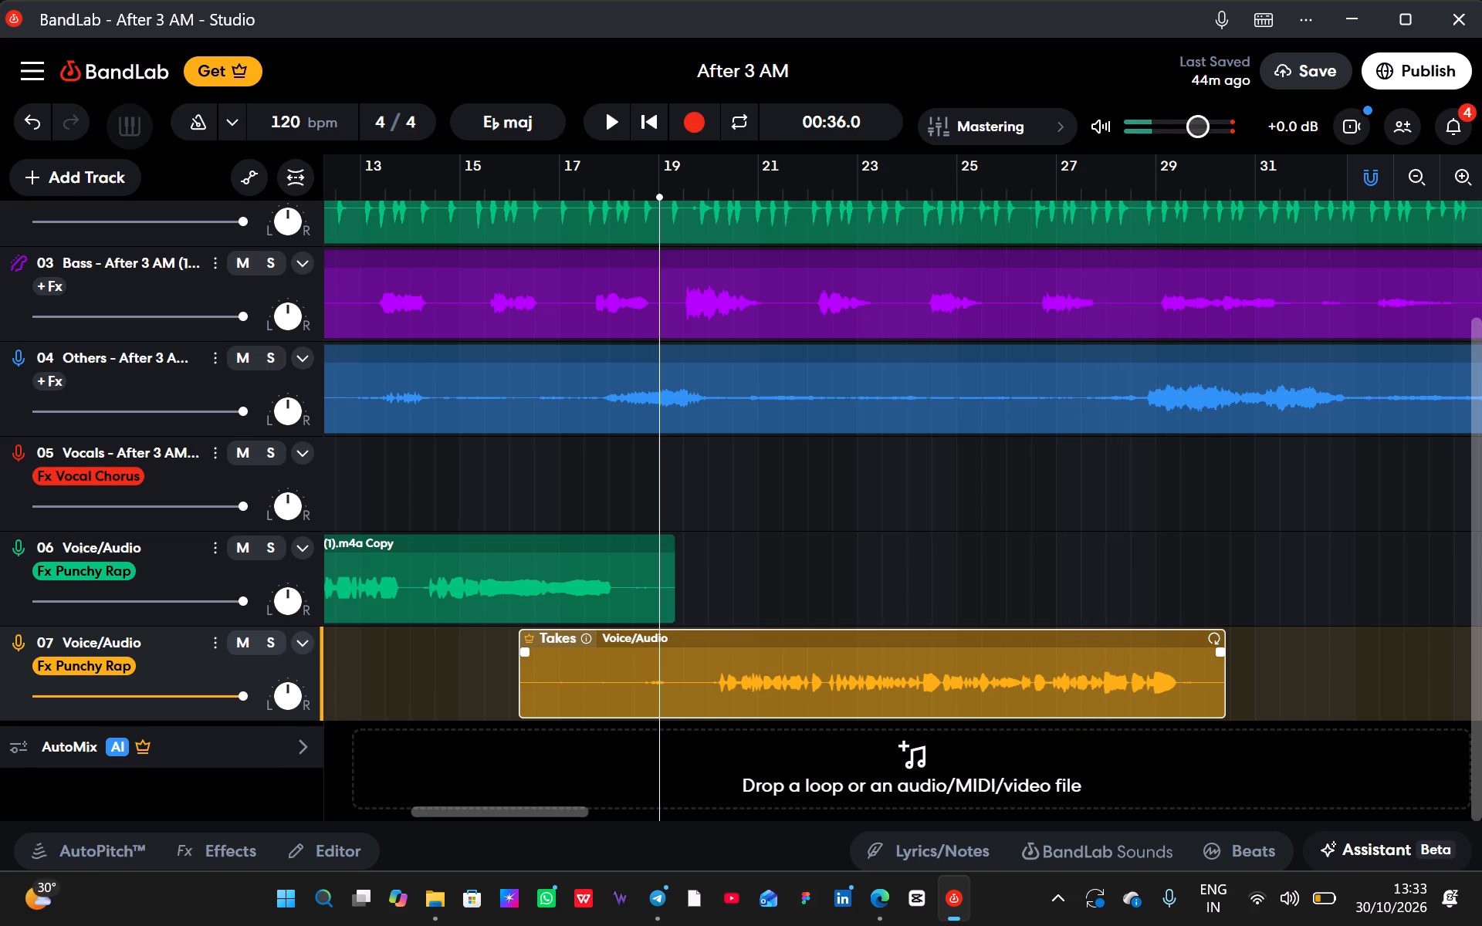
# Split the track 07 clip at 00:37 and delete the part before the split.
pyautogui.press('Right')
pyautogui.press('s')
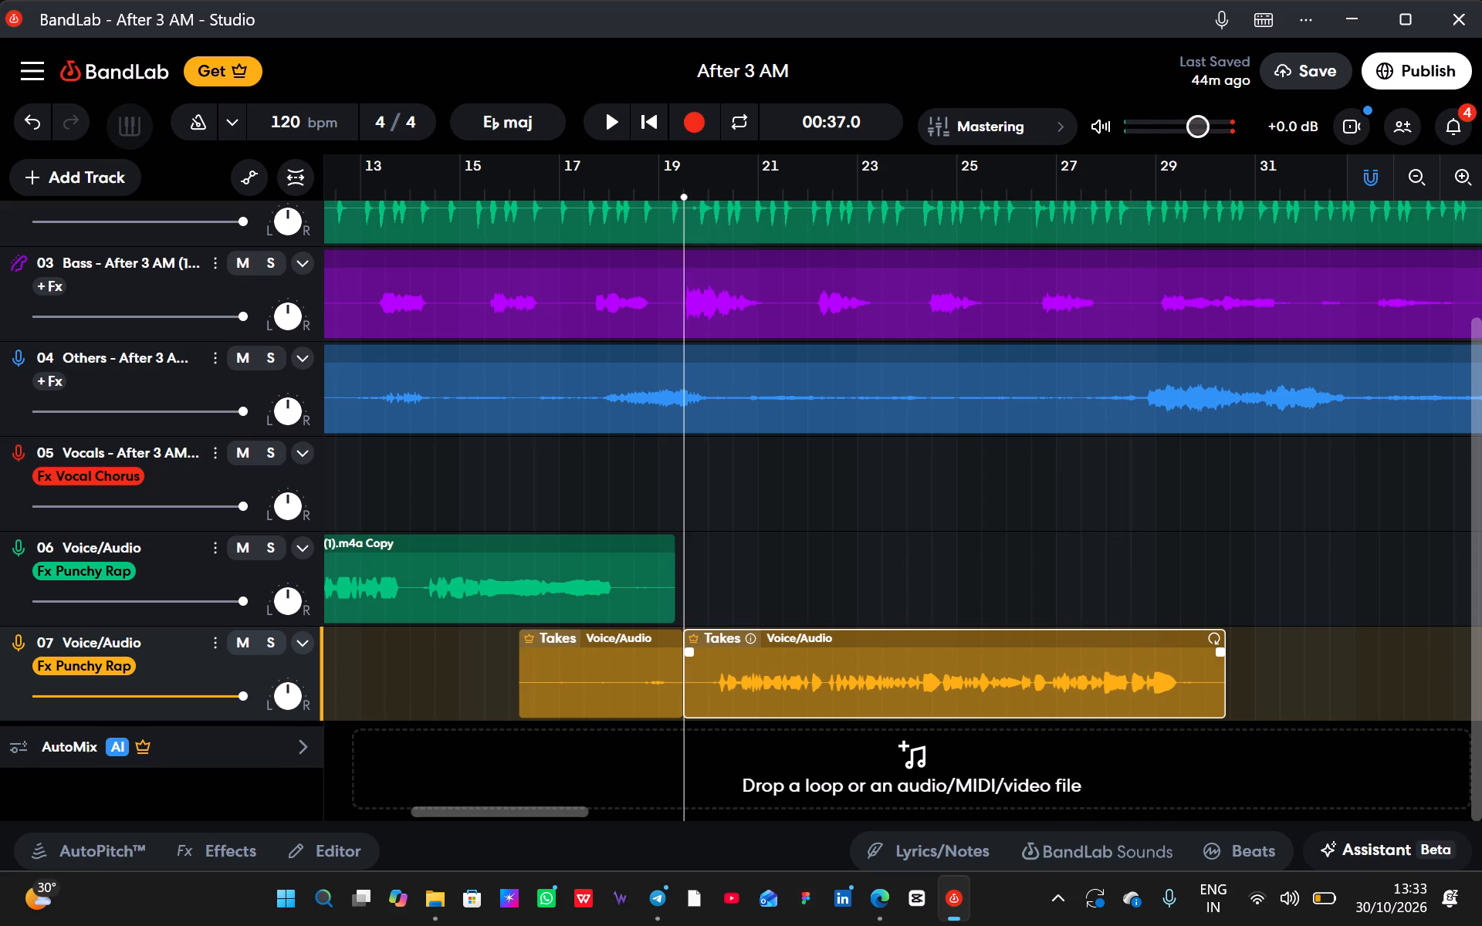
pyautogui.click(599, 681)
pyautogui.press('Delete')
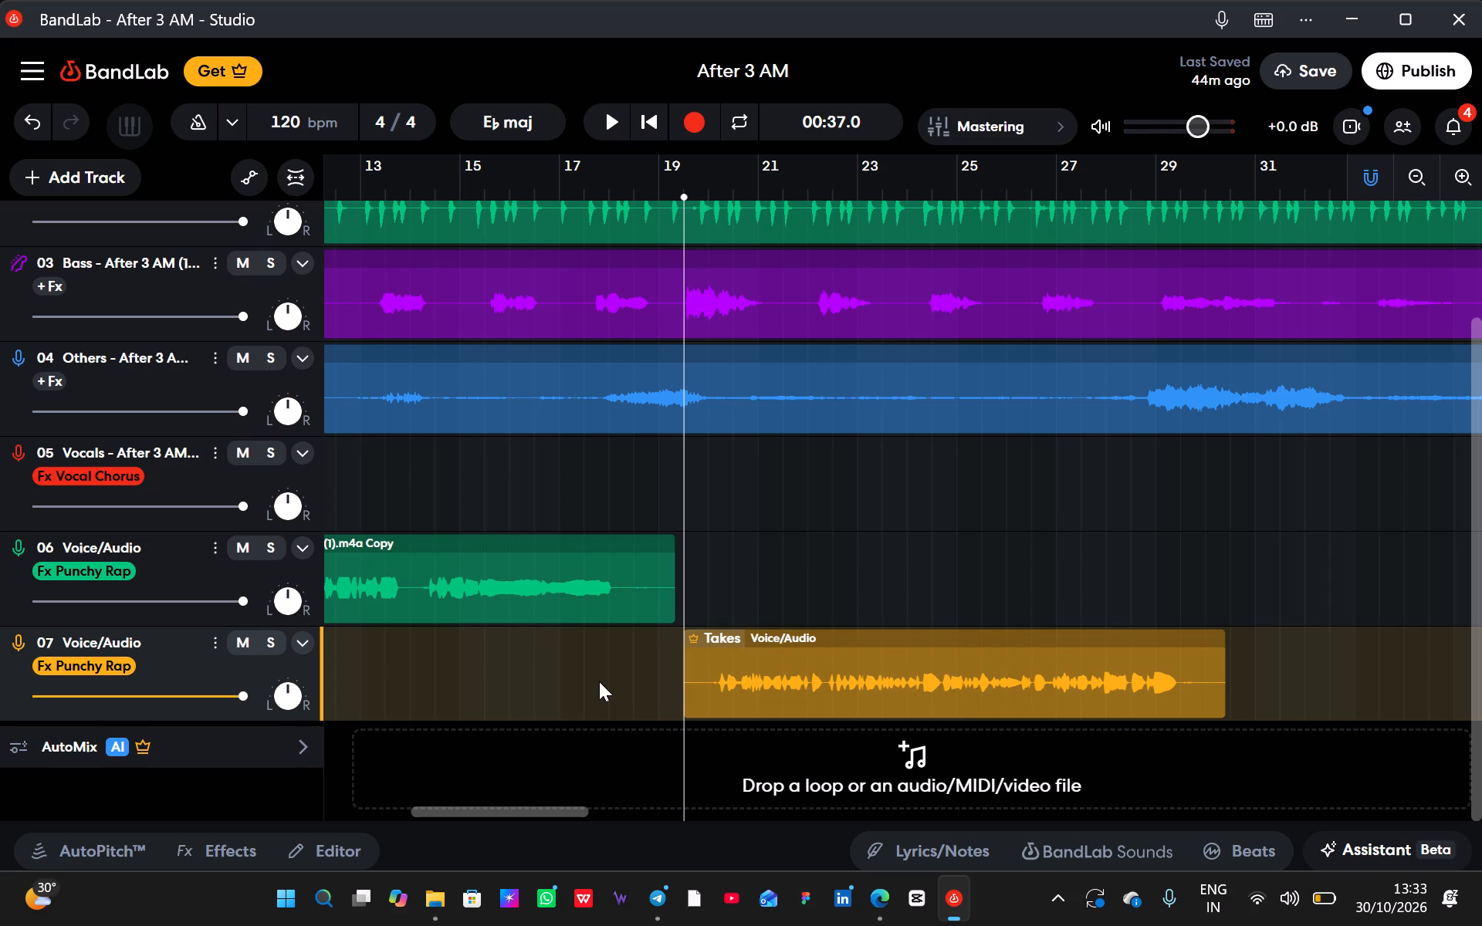
# Audition vocal effect presets on track 07 during playback and apply Smooth Vocals in place of Punchy Rap.
pyautogui.hscroll(3, 599, 681)
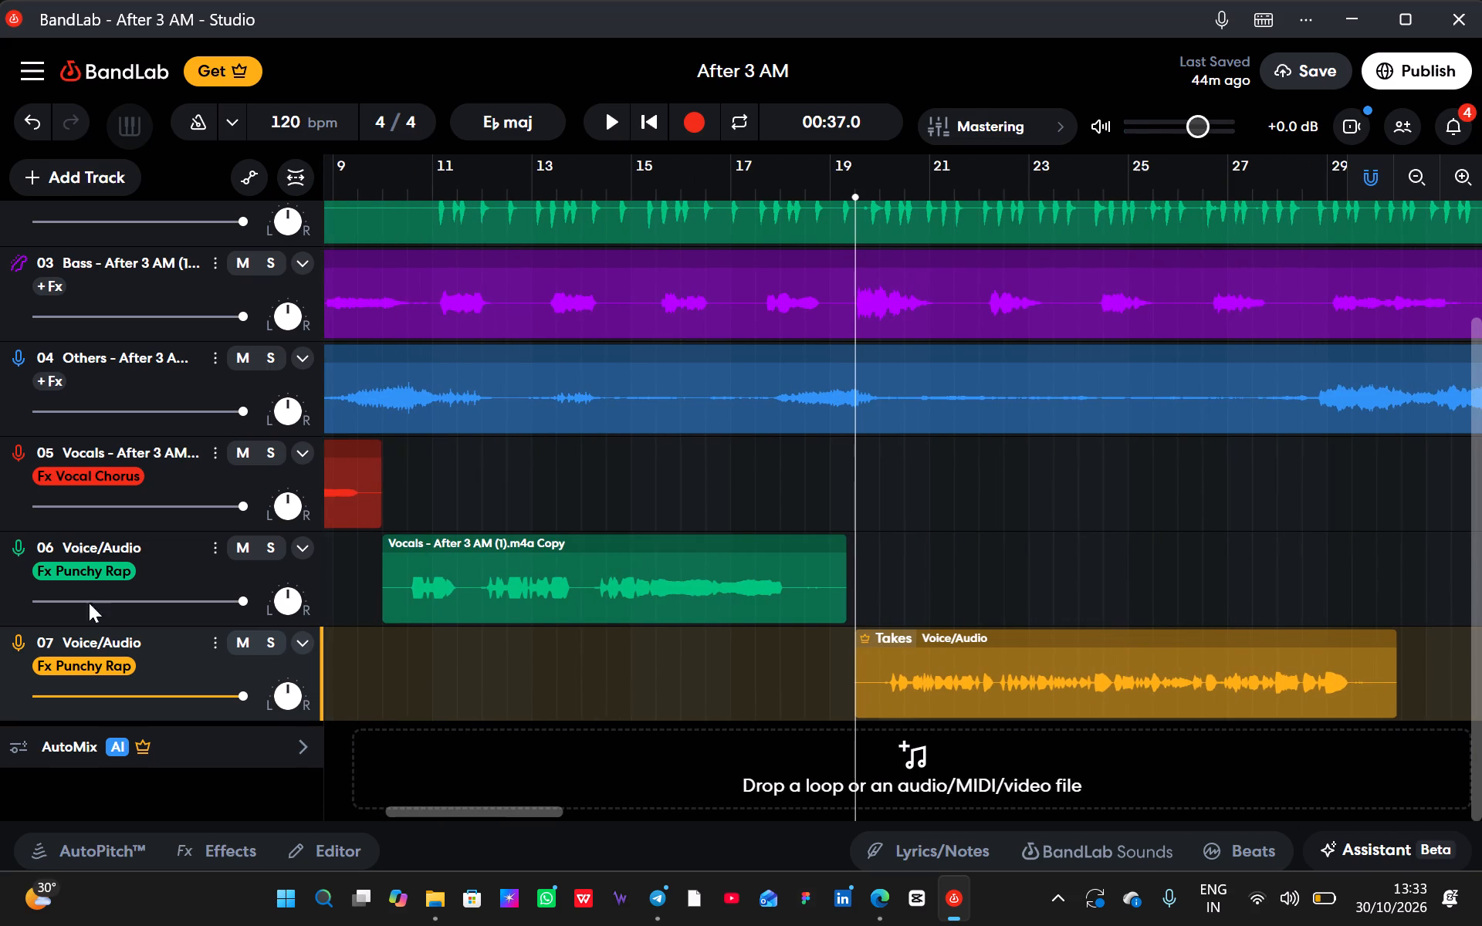
pyautogui.click(73, 667)
pyautogui.click(285, 610)
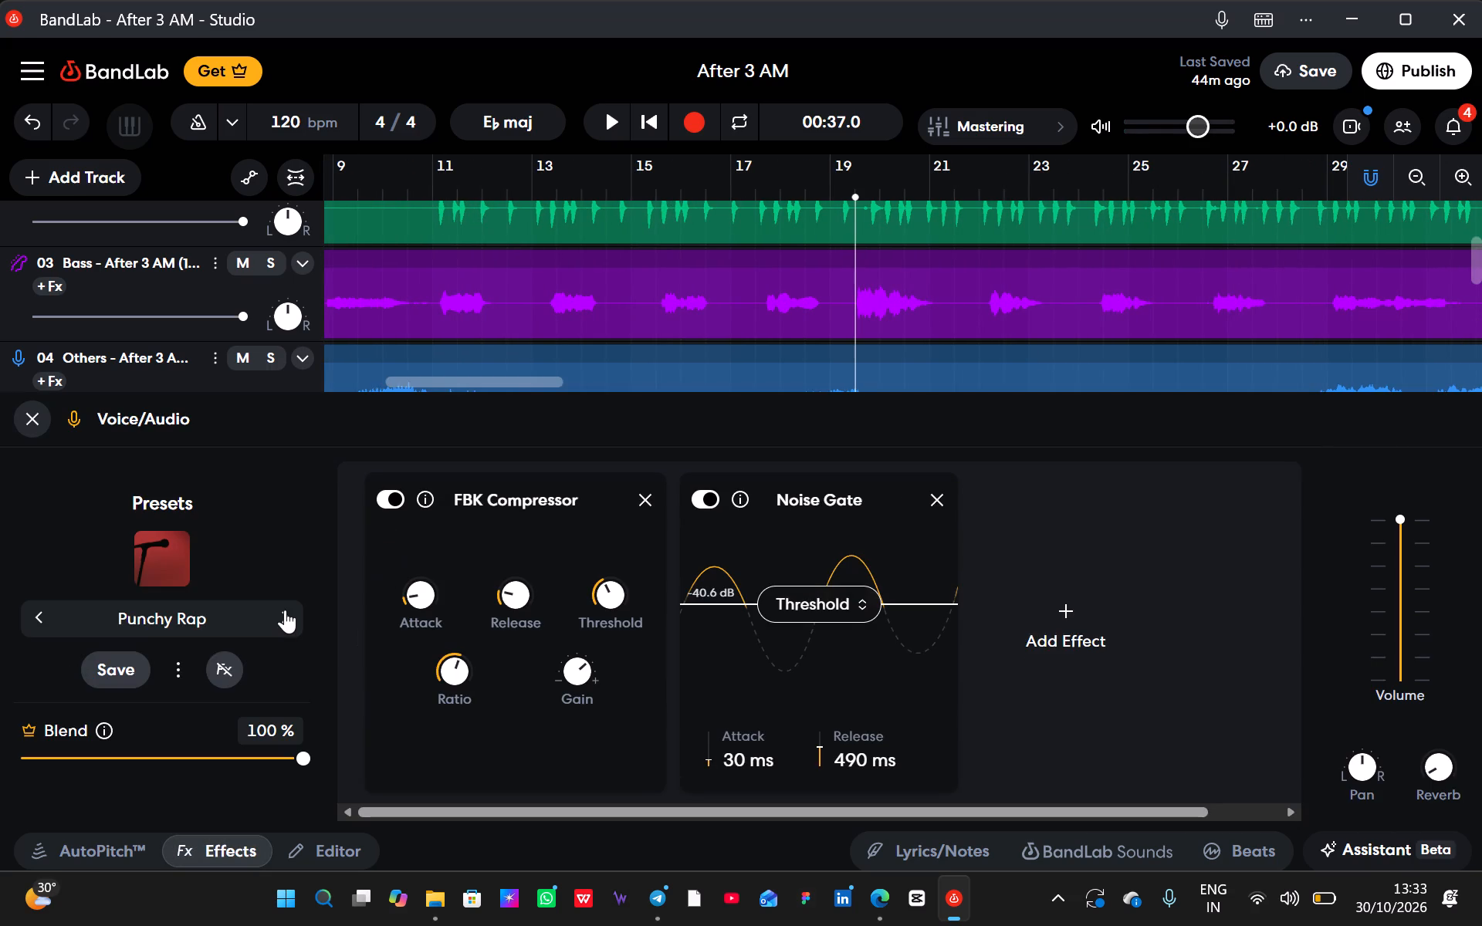
pyautogui.click(620, 120)
pyautogui.scroll(-6, 693, 347)
pyautogui.click(287, 608)
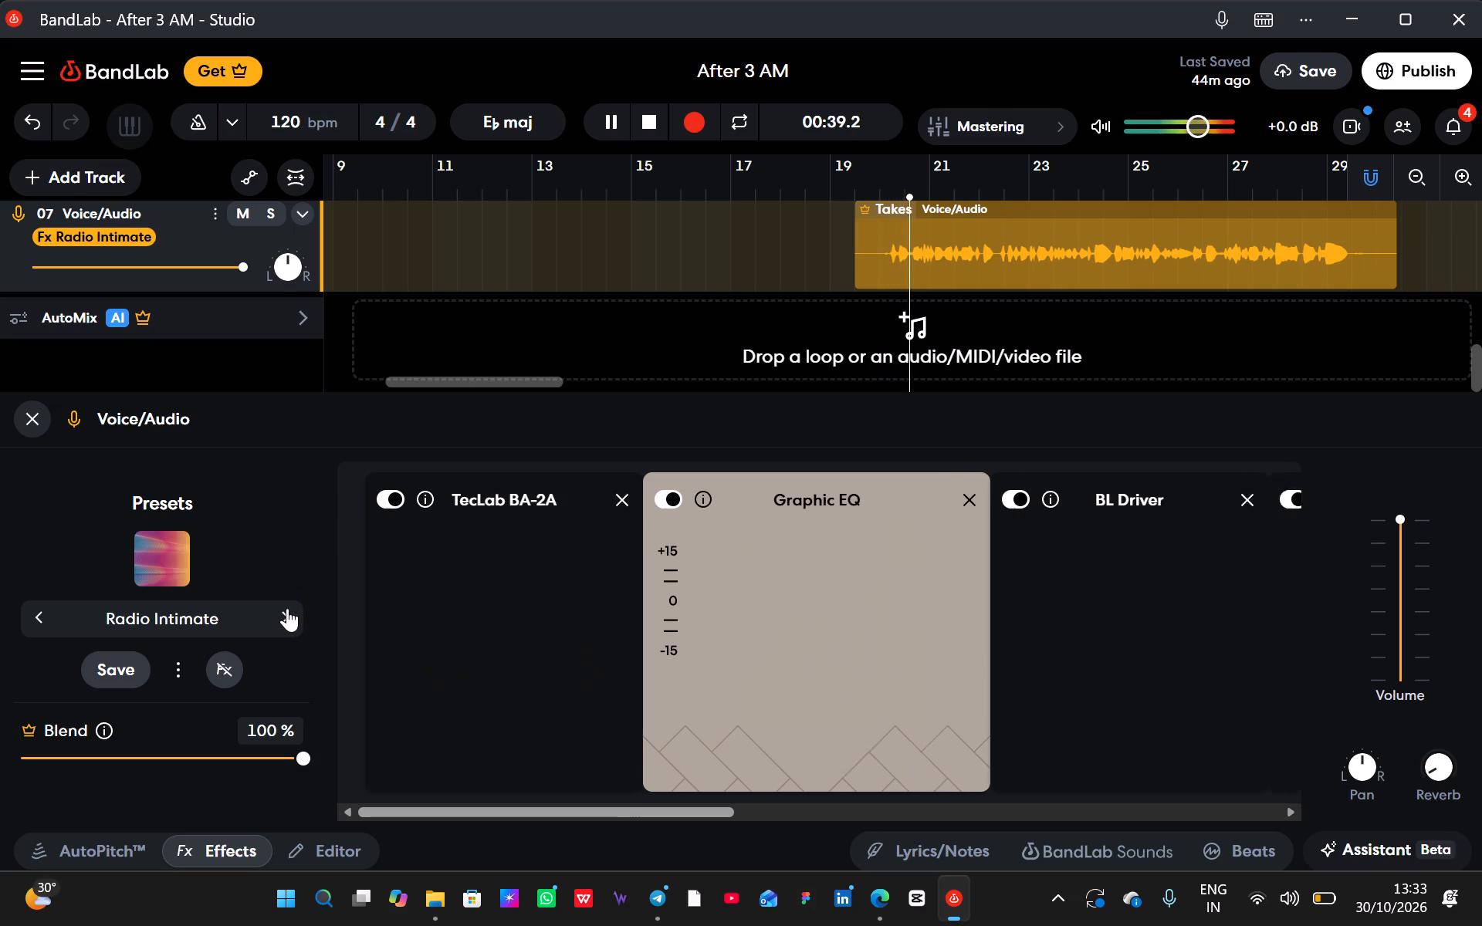
pyautogui.click(287, 608)
pyautogui.click(287, 608)
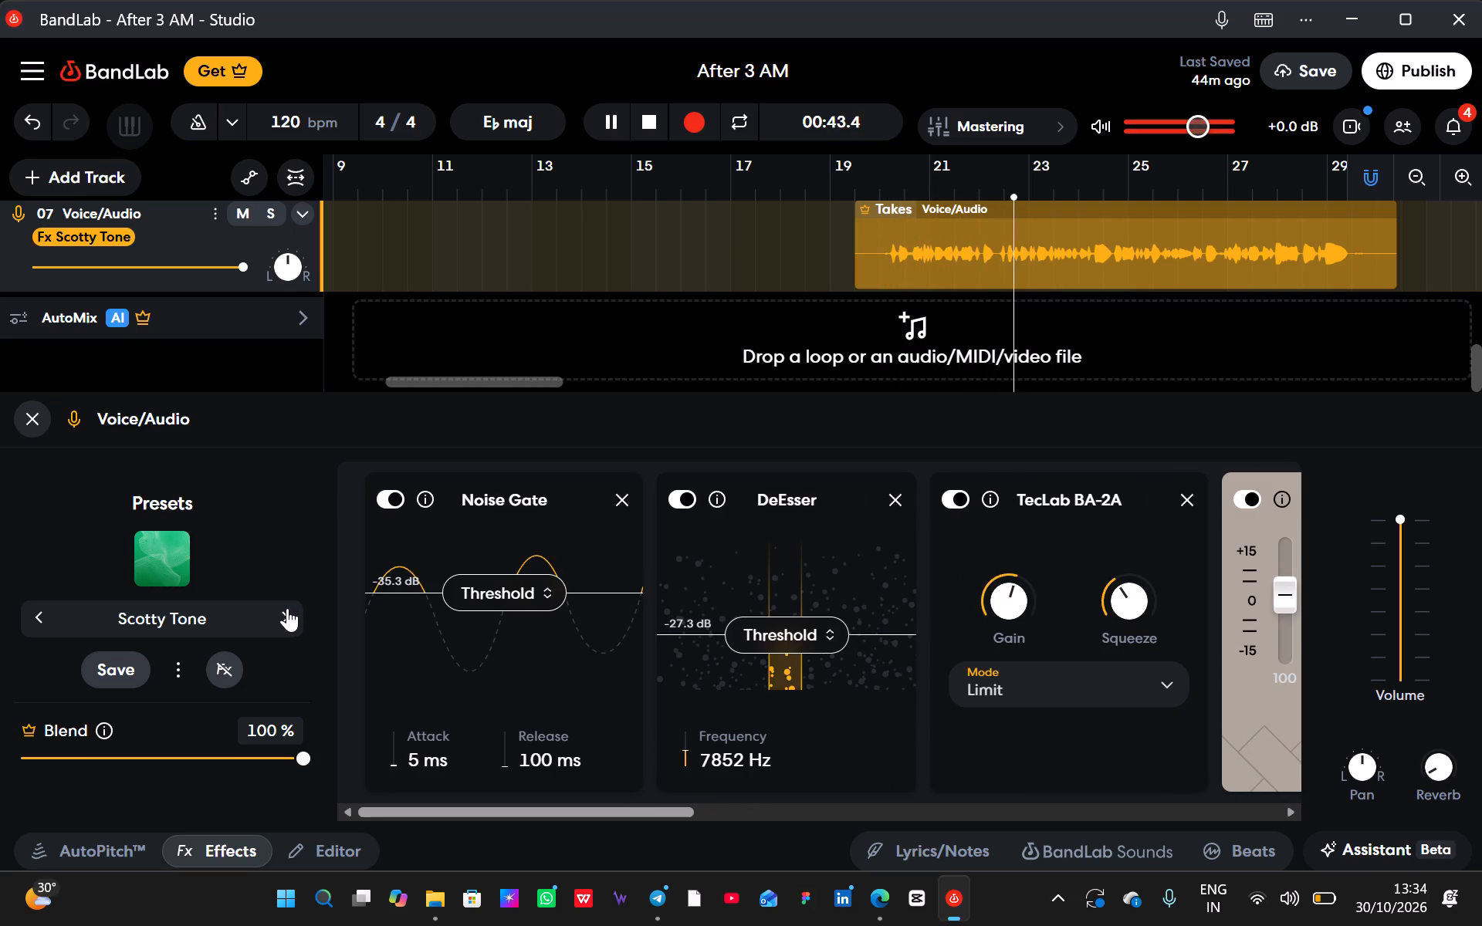
pyautogui.click(287, 608)
pyautogui.click(287, 608)
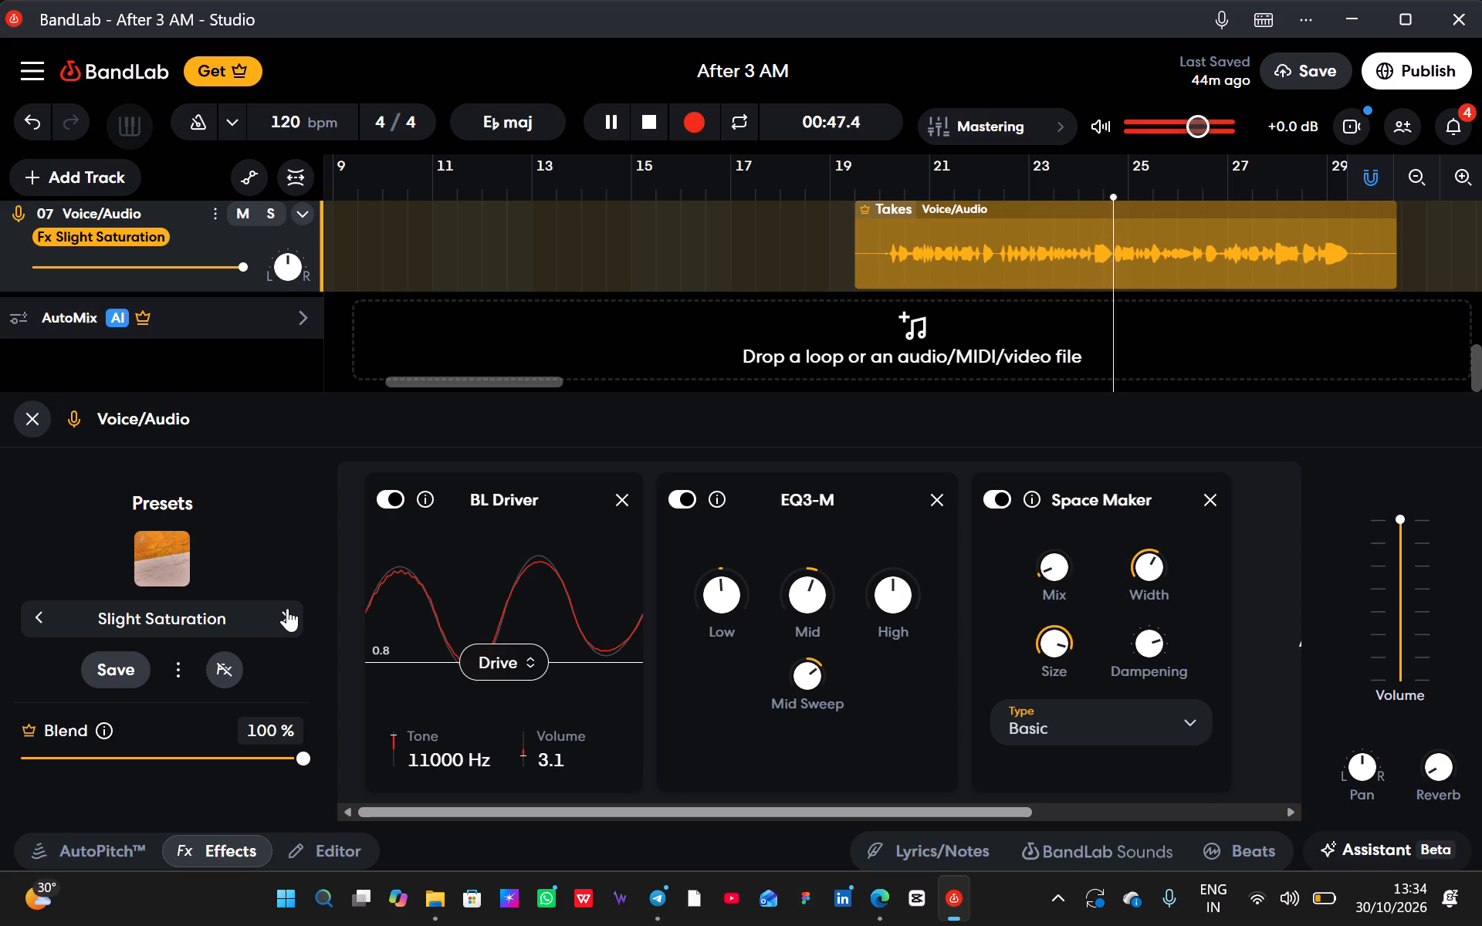
pyautogui.click(287, 608)
pyautogui.click(287, 608)
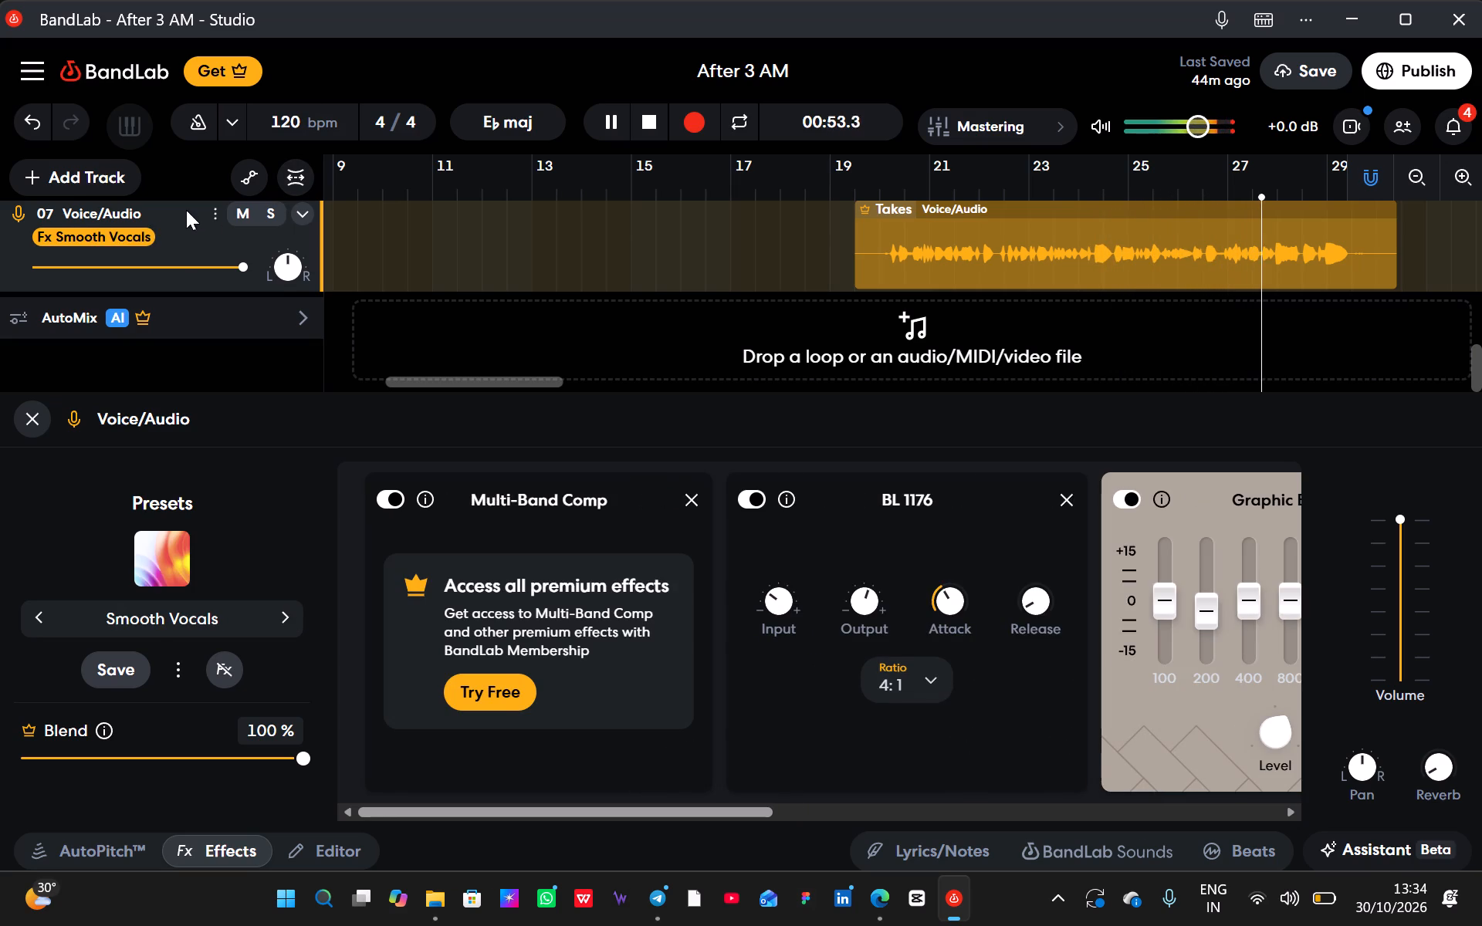
# Duplicate track 07 Voice/Audio together with its clip and effects.
pyautogui.click(212, 205)
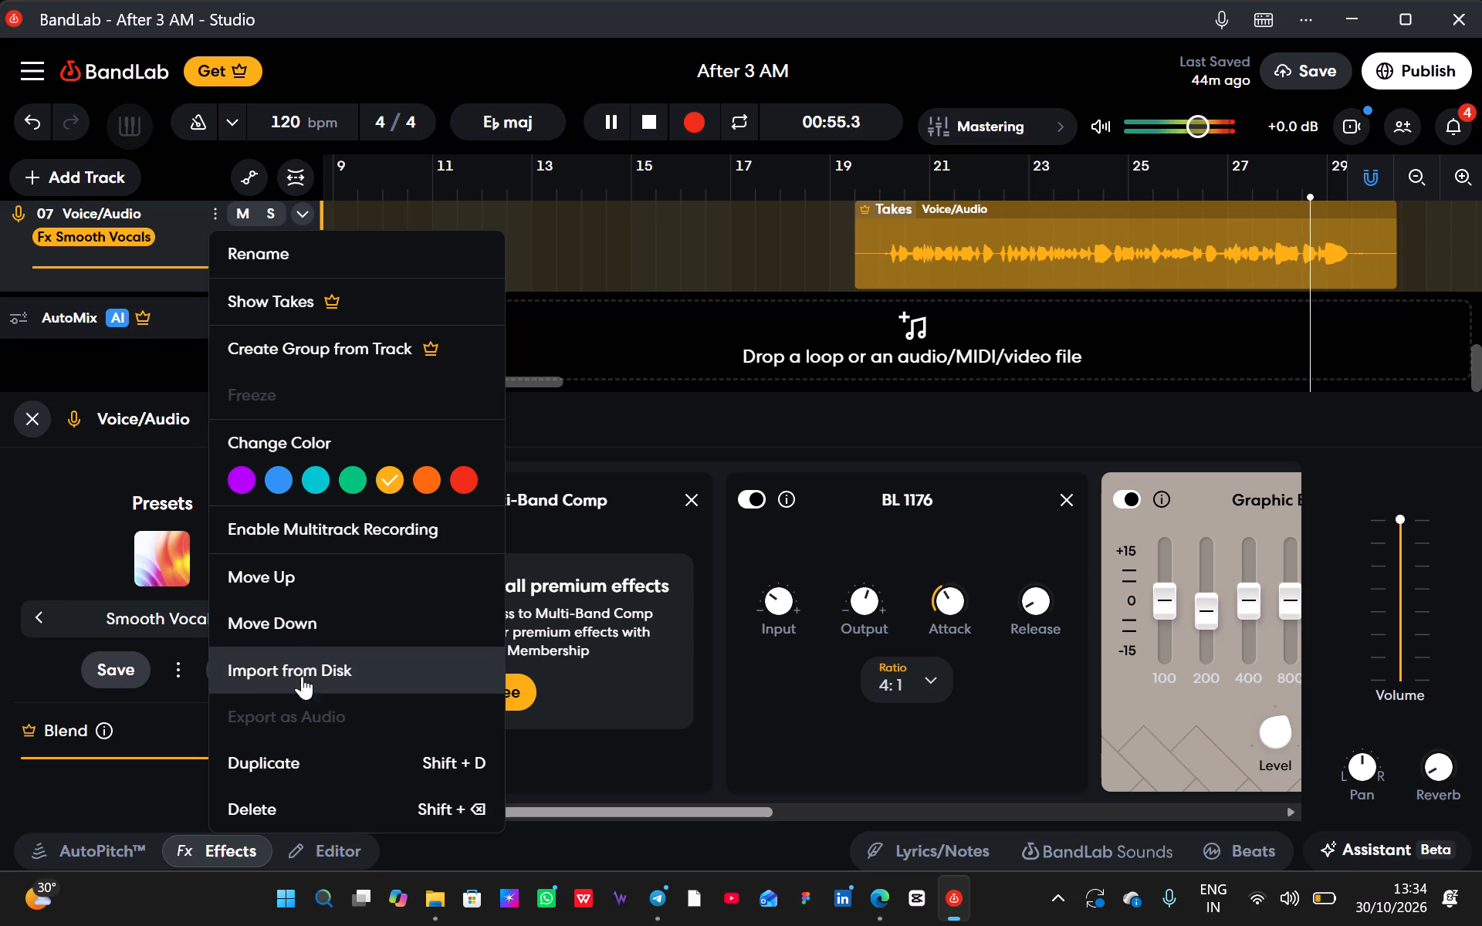
pyautogui.click(289, 765)
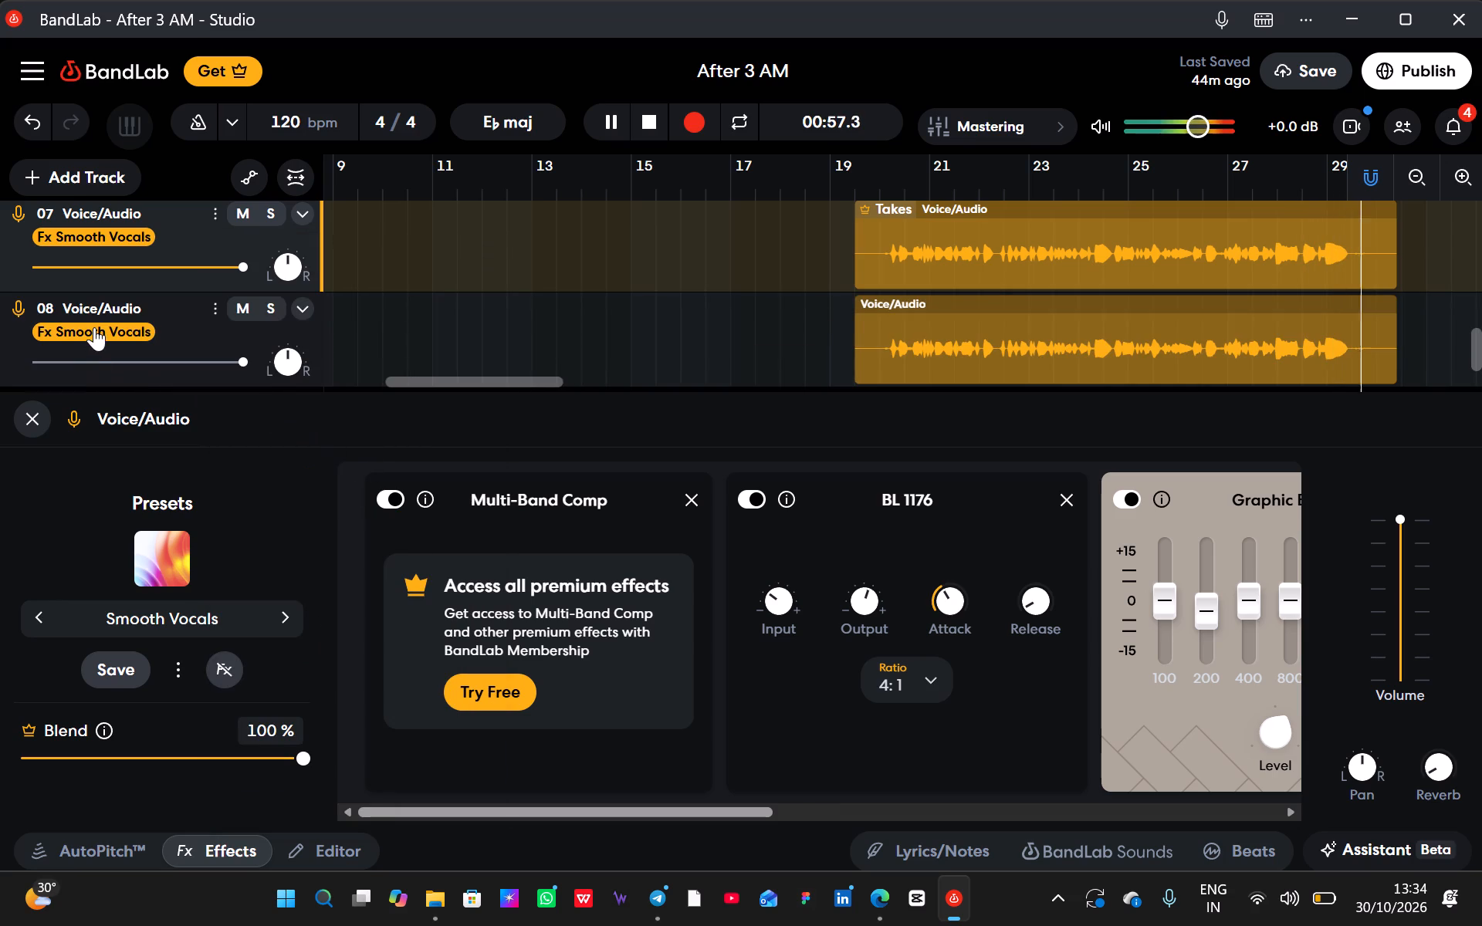
# Audition vocal effect presets on track 08 during playback and apply Punchy Rap in place of Smooth Vocals.
pyautogui.click(96, 336)
pyautogui.tripleClick(42, 606)
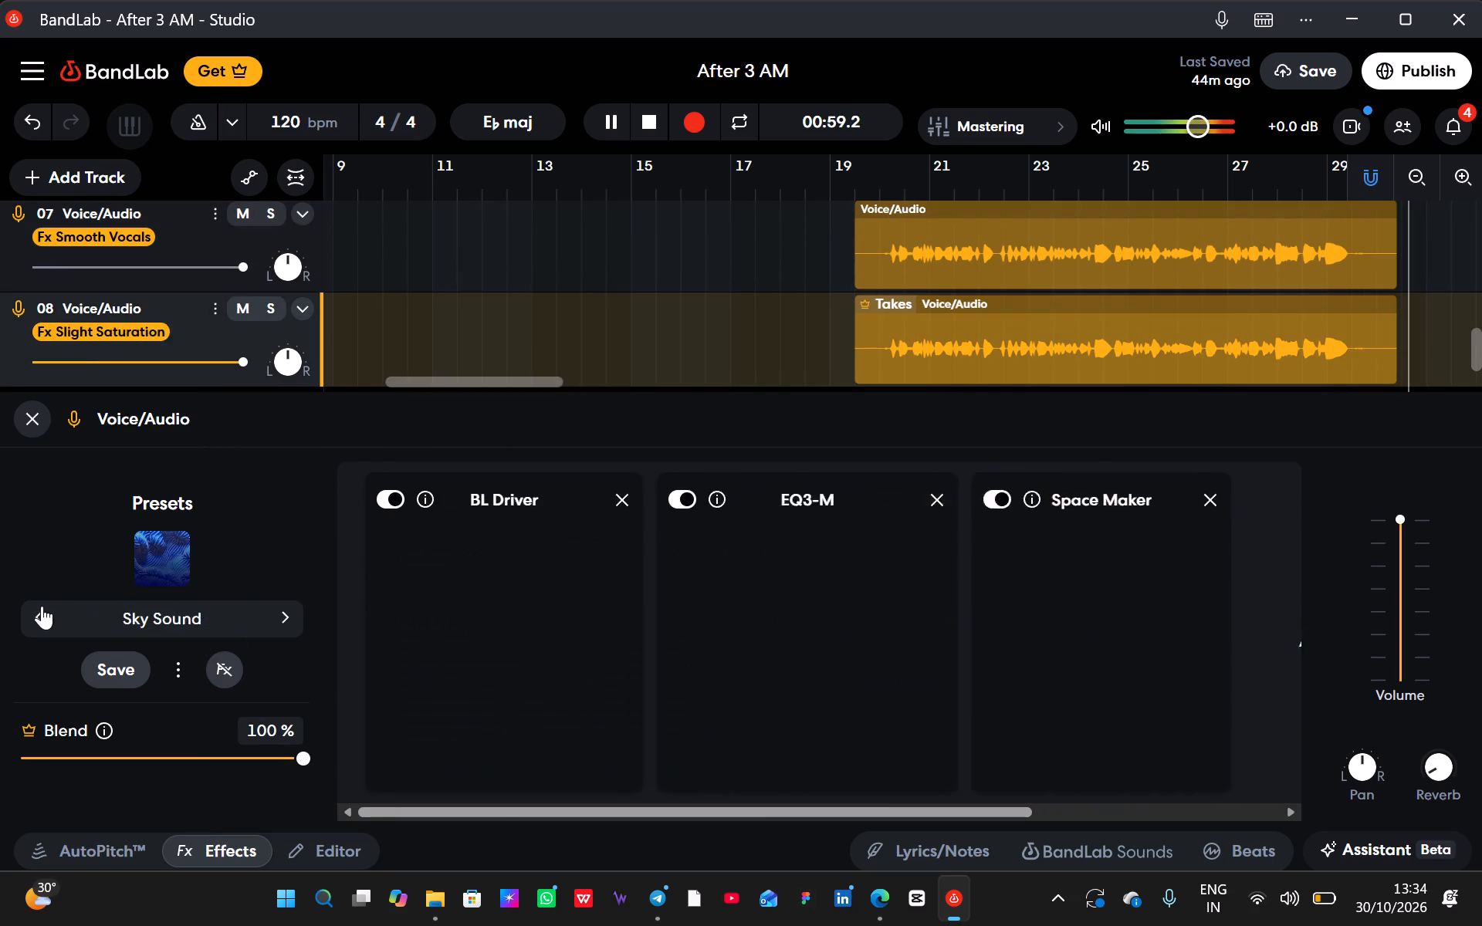
pyautogui.tripleClick(42, 606)
pyautogui.tripleClick(42, 606)
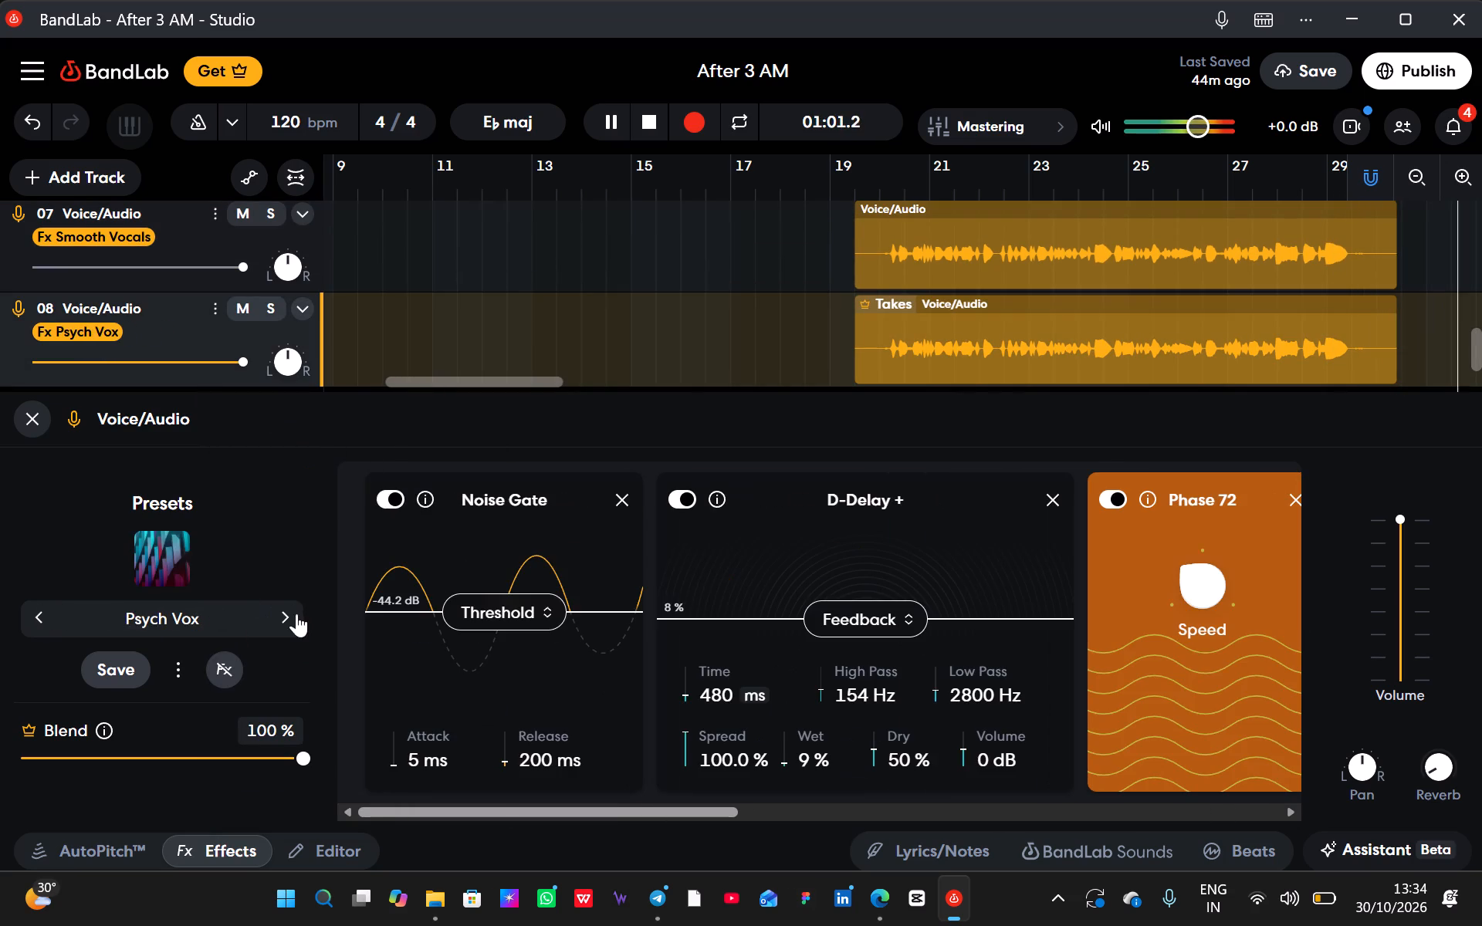
pyautogui.click(289, 613)
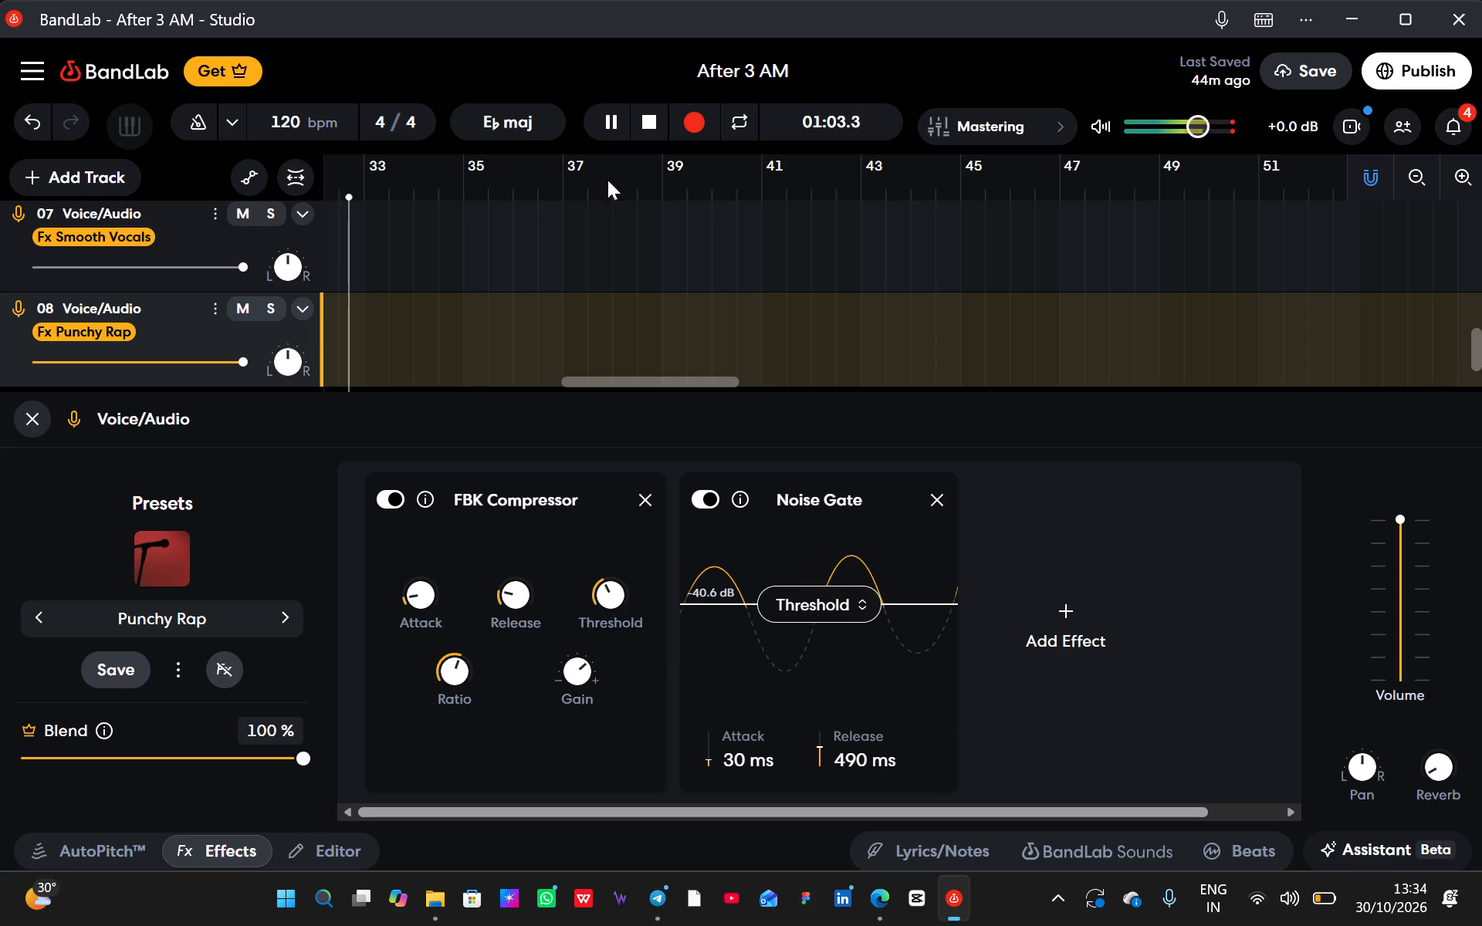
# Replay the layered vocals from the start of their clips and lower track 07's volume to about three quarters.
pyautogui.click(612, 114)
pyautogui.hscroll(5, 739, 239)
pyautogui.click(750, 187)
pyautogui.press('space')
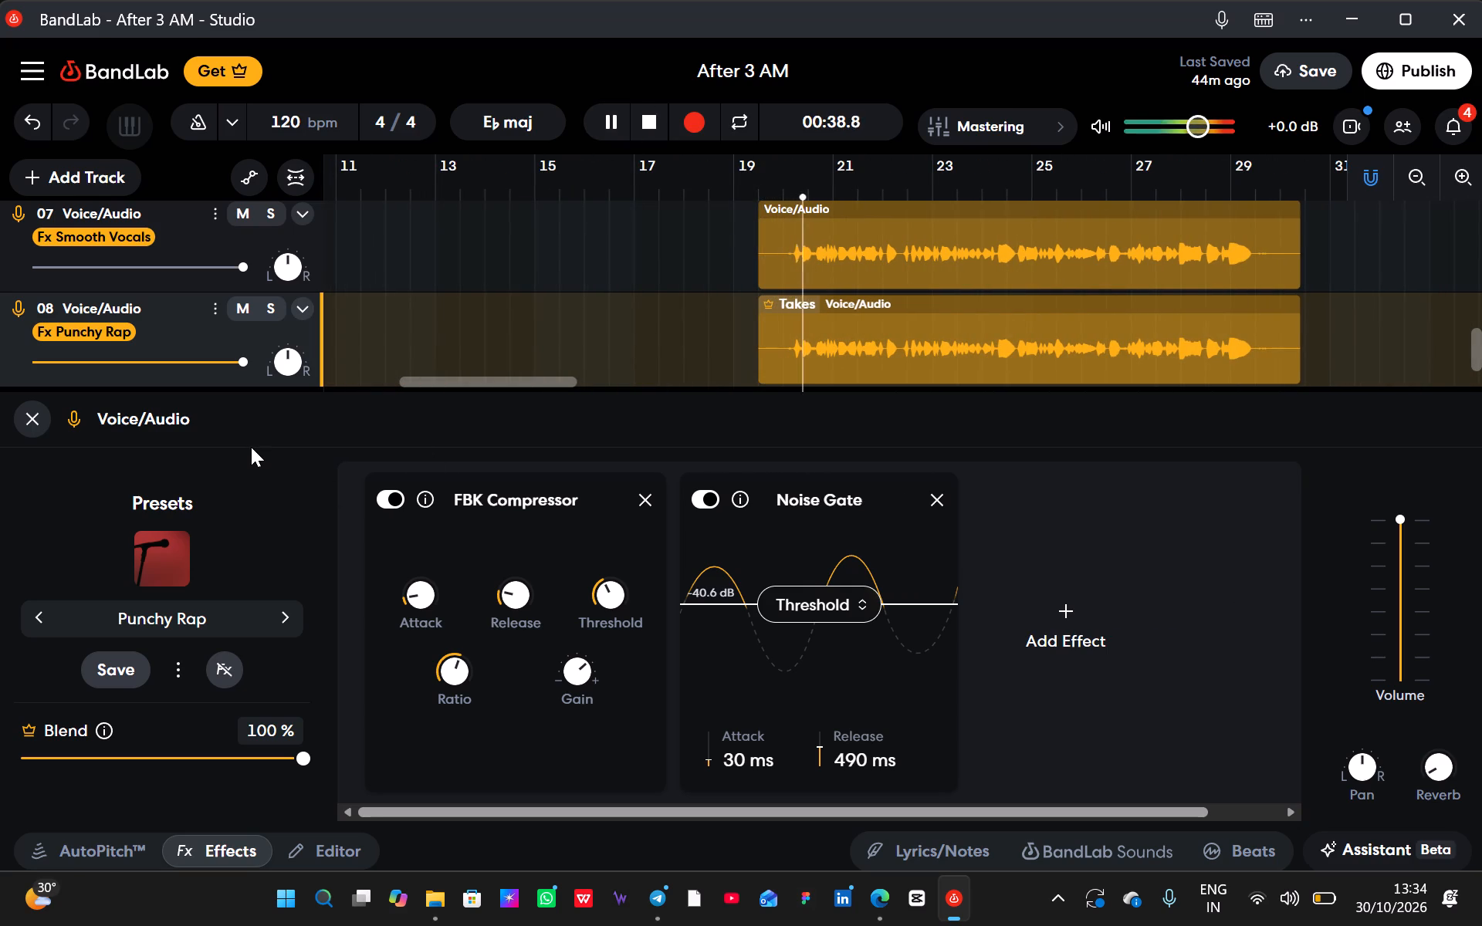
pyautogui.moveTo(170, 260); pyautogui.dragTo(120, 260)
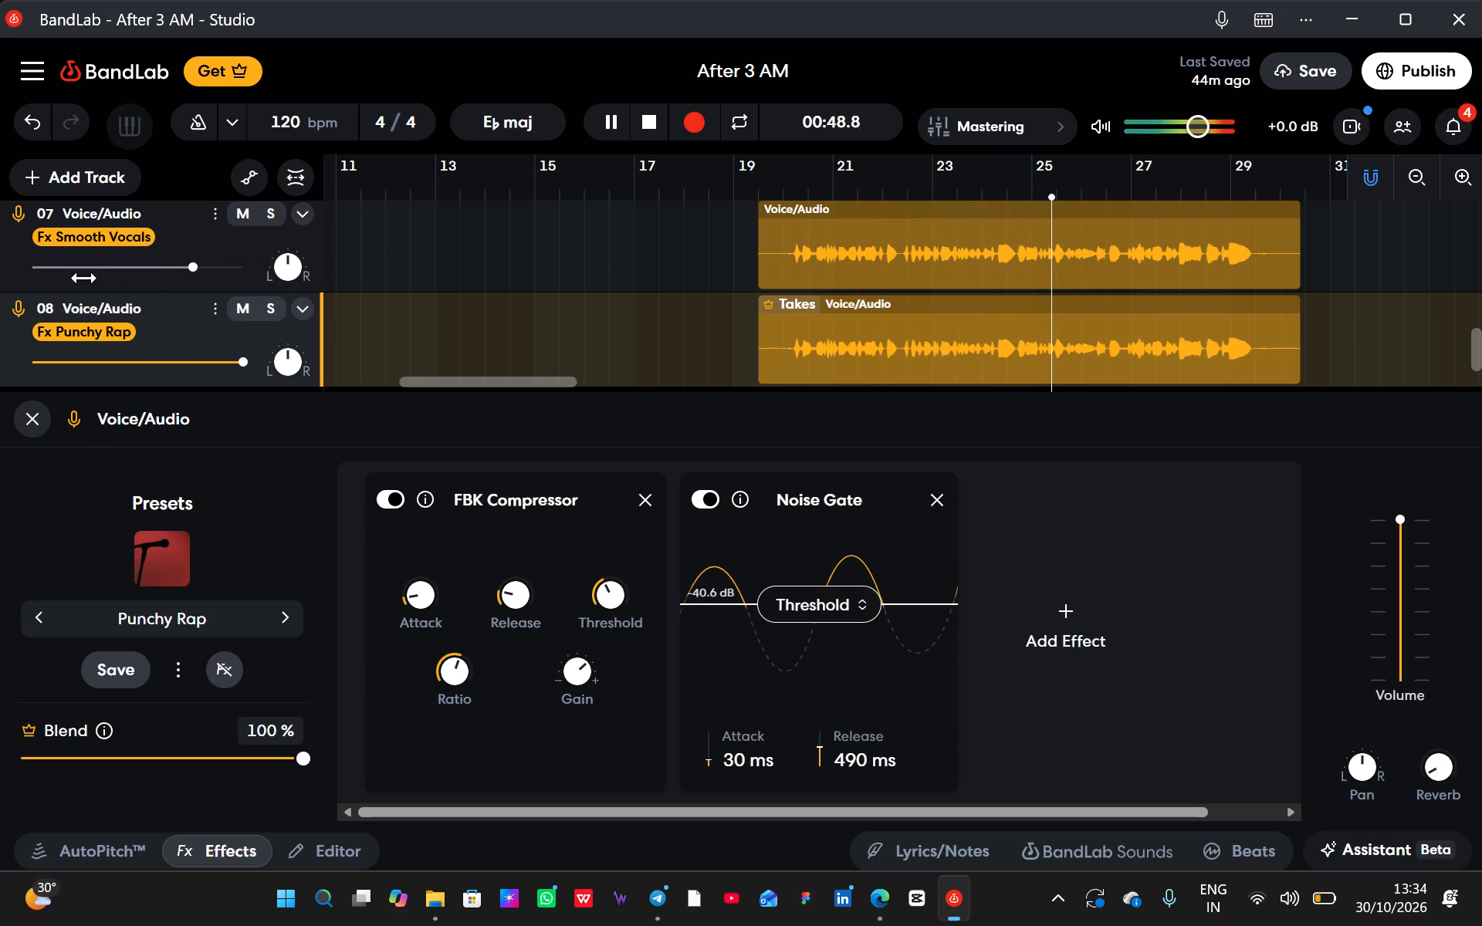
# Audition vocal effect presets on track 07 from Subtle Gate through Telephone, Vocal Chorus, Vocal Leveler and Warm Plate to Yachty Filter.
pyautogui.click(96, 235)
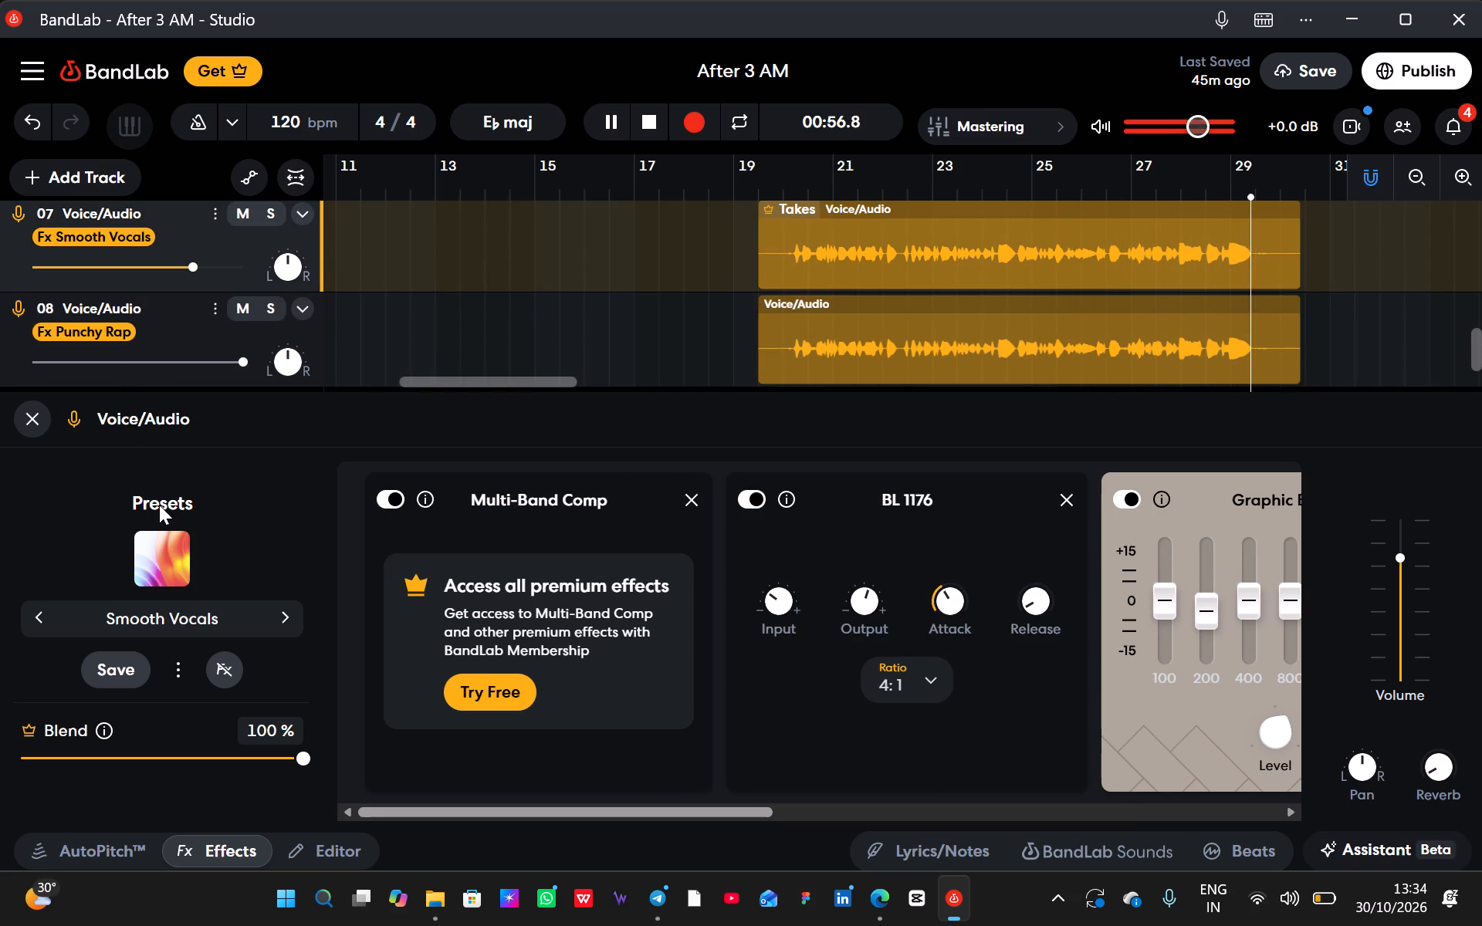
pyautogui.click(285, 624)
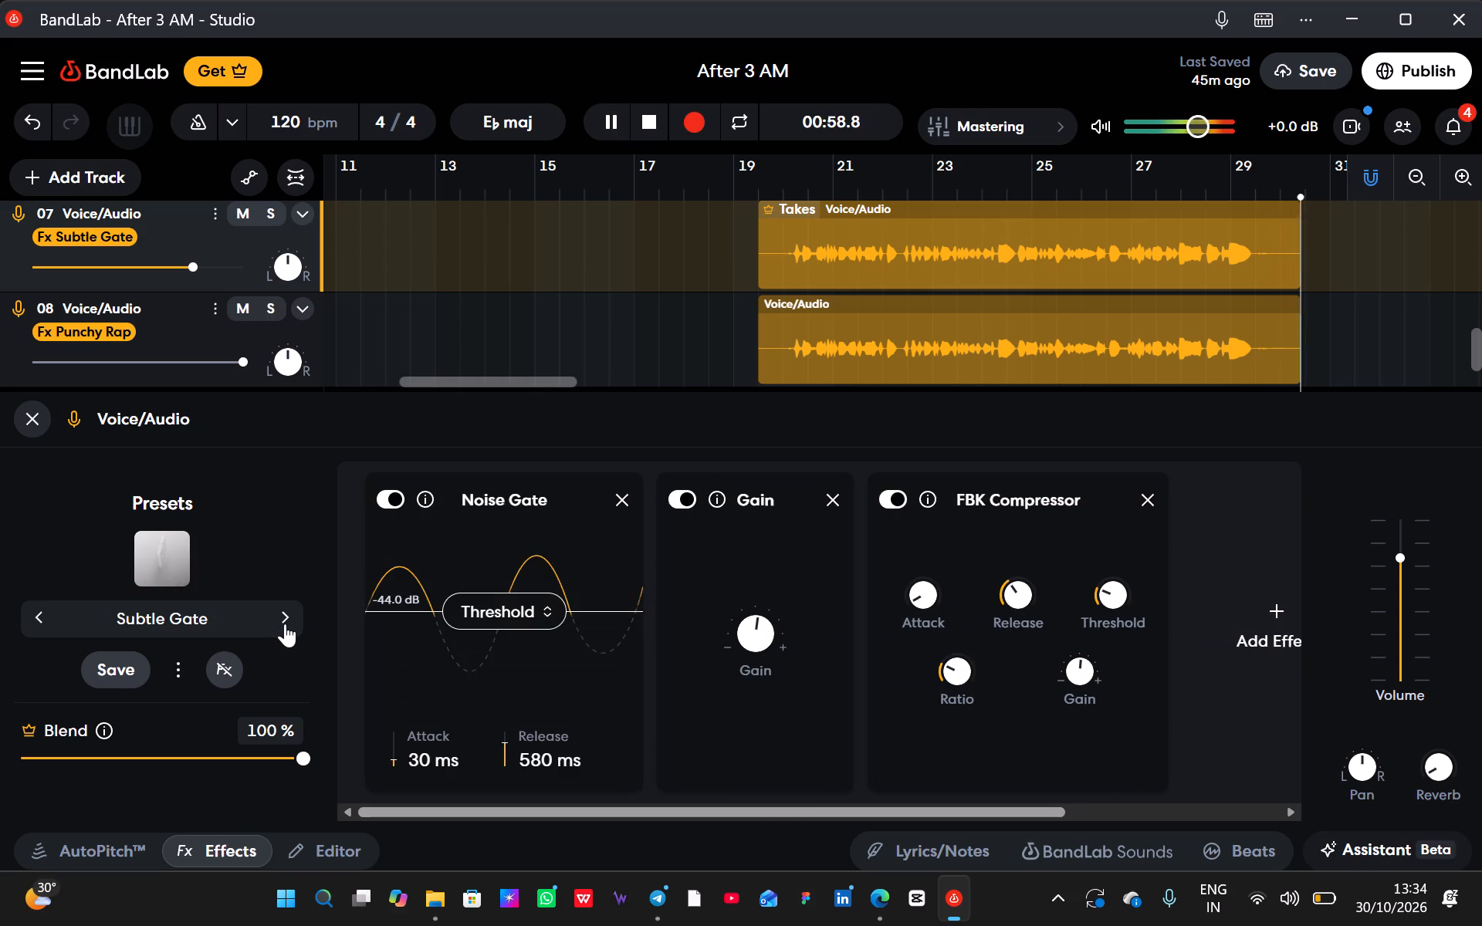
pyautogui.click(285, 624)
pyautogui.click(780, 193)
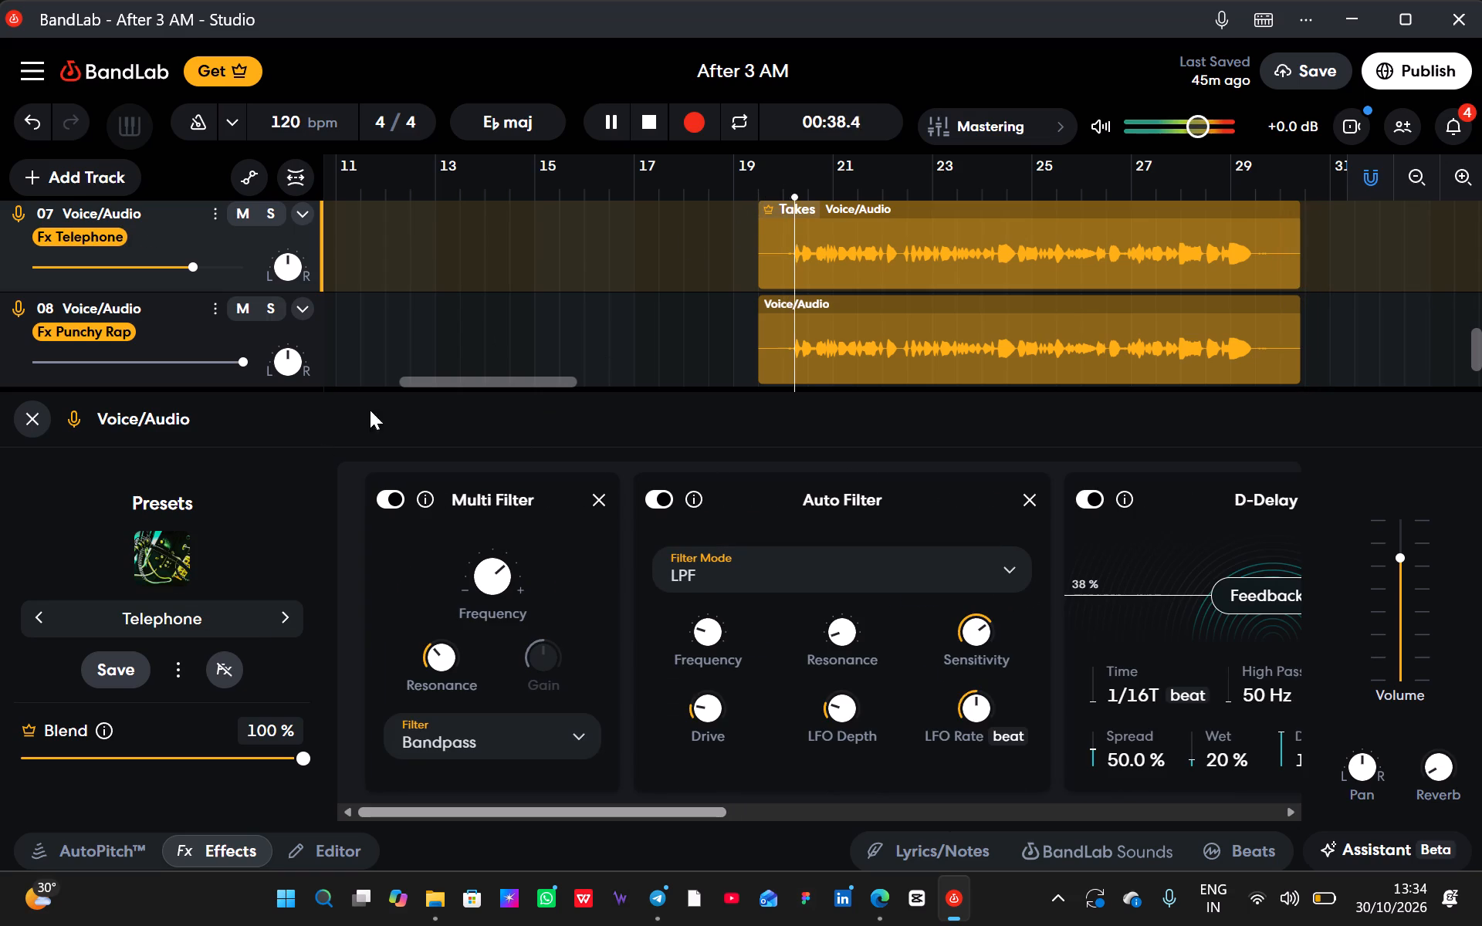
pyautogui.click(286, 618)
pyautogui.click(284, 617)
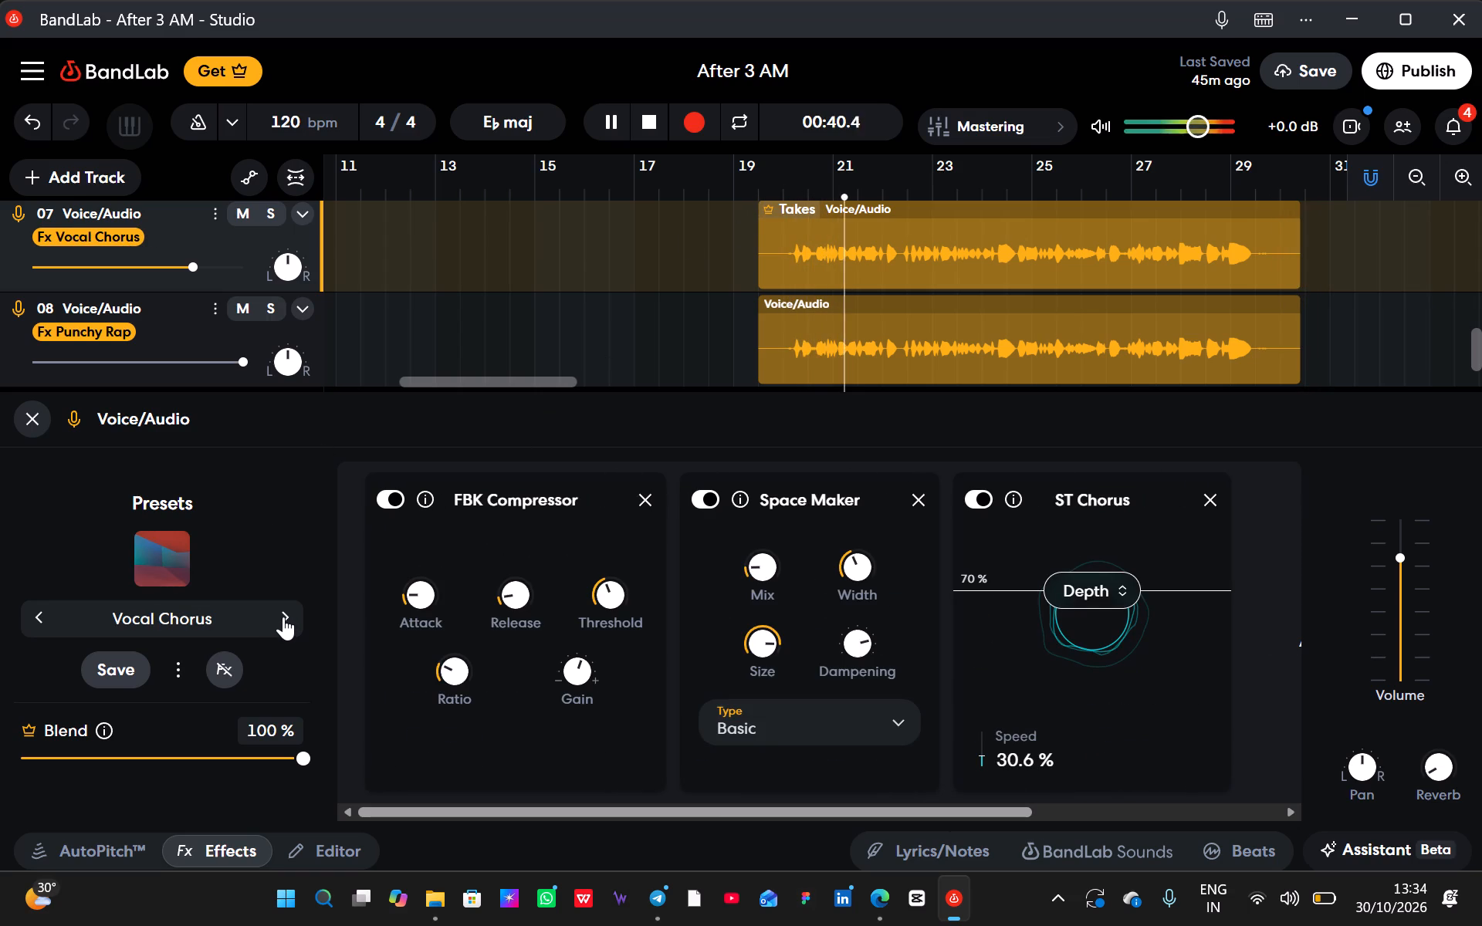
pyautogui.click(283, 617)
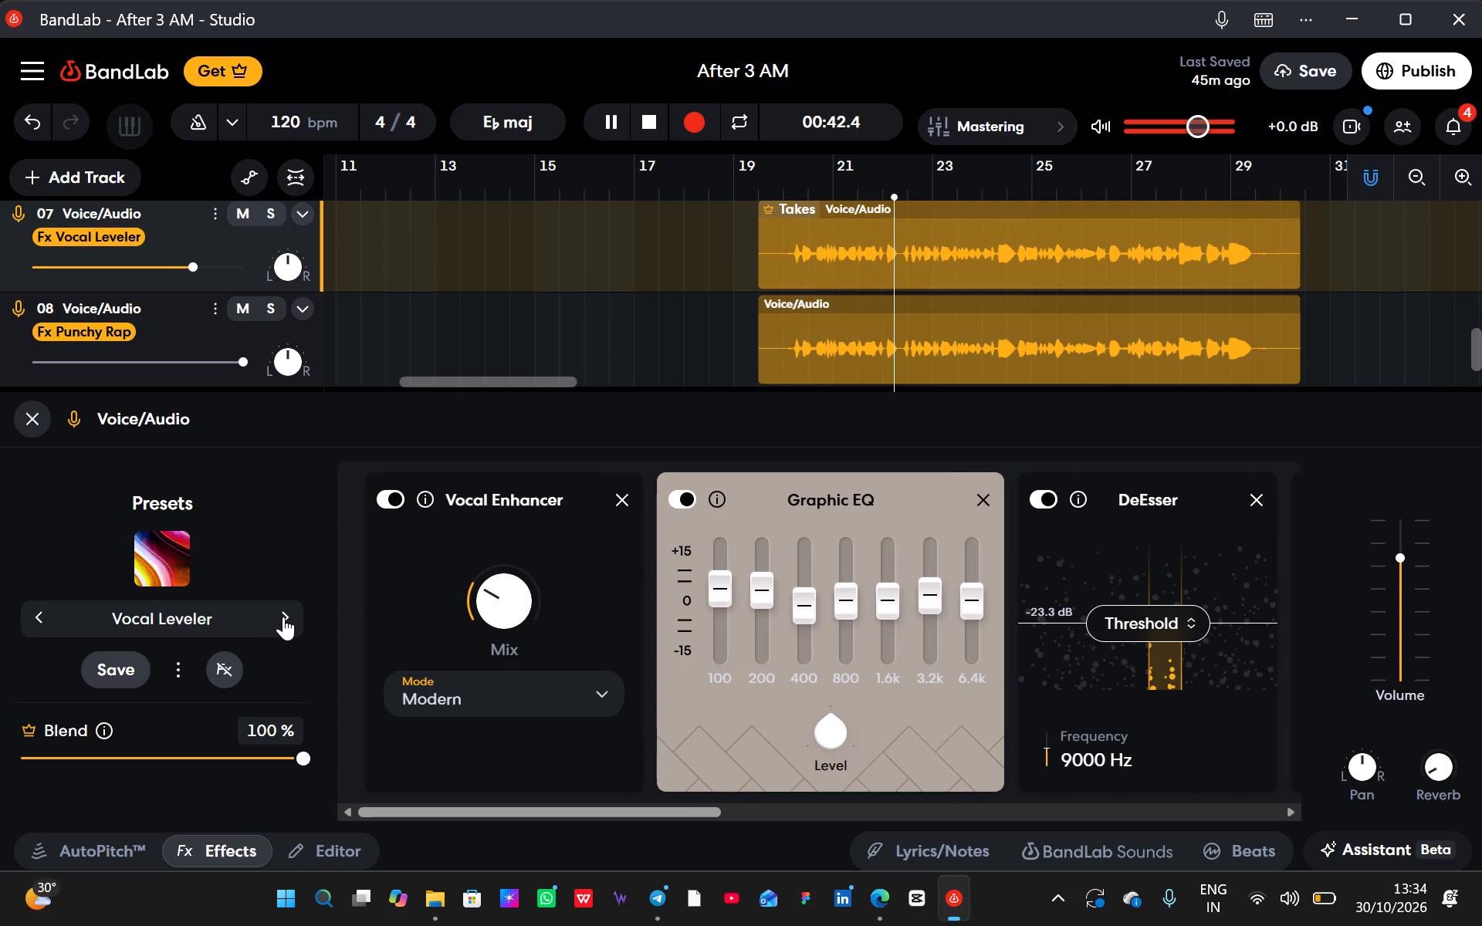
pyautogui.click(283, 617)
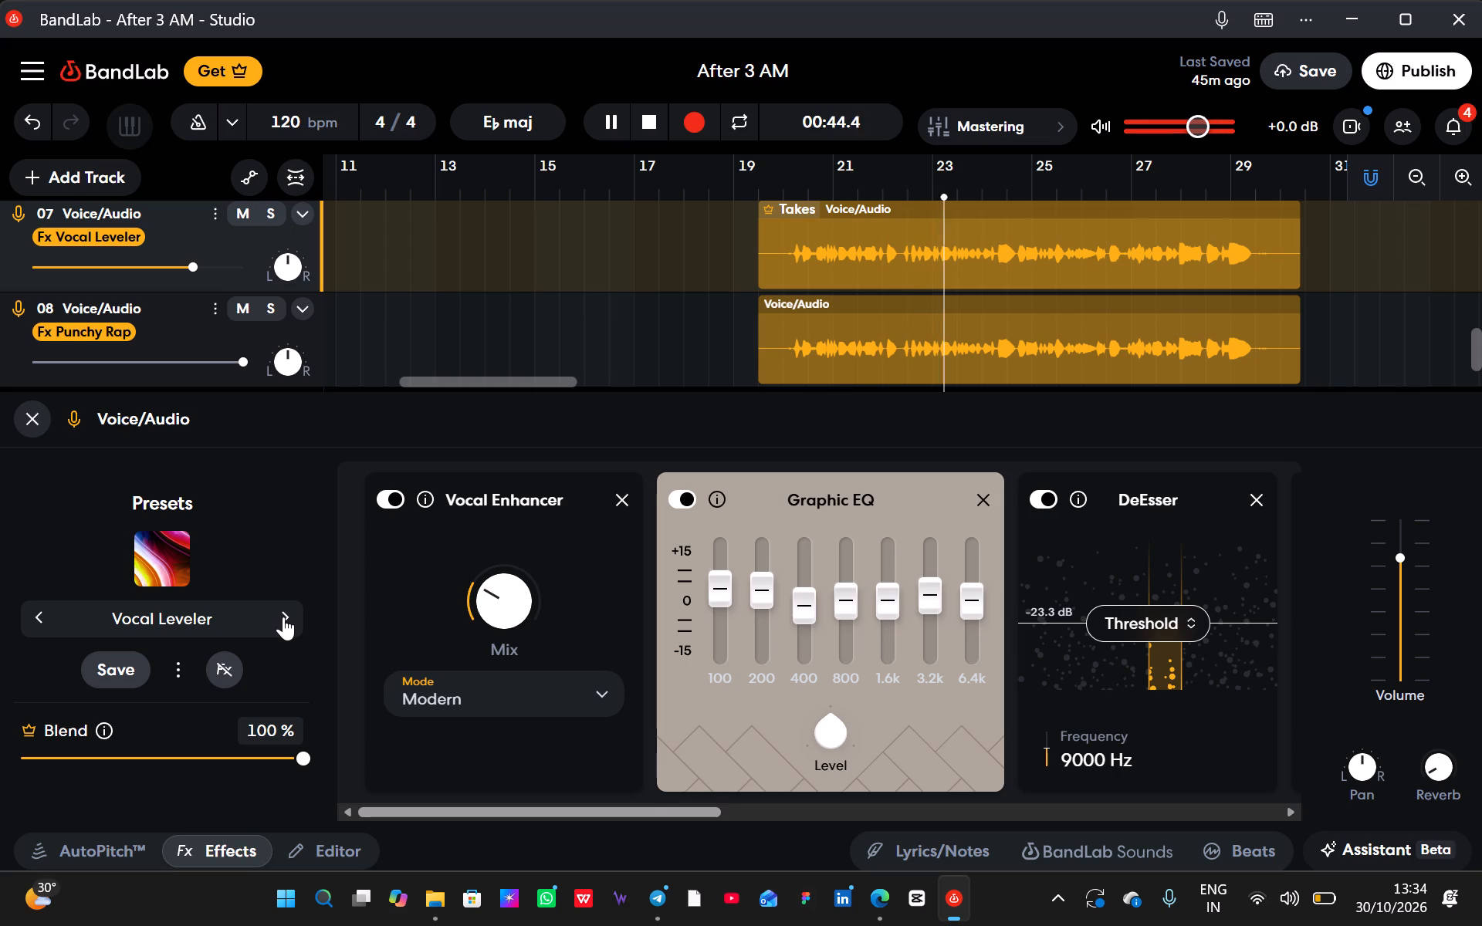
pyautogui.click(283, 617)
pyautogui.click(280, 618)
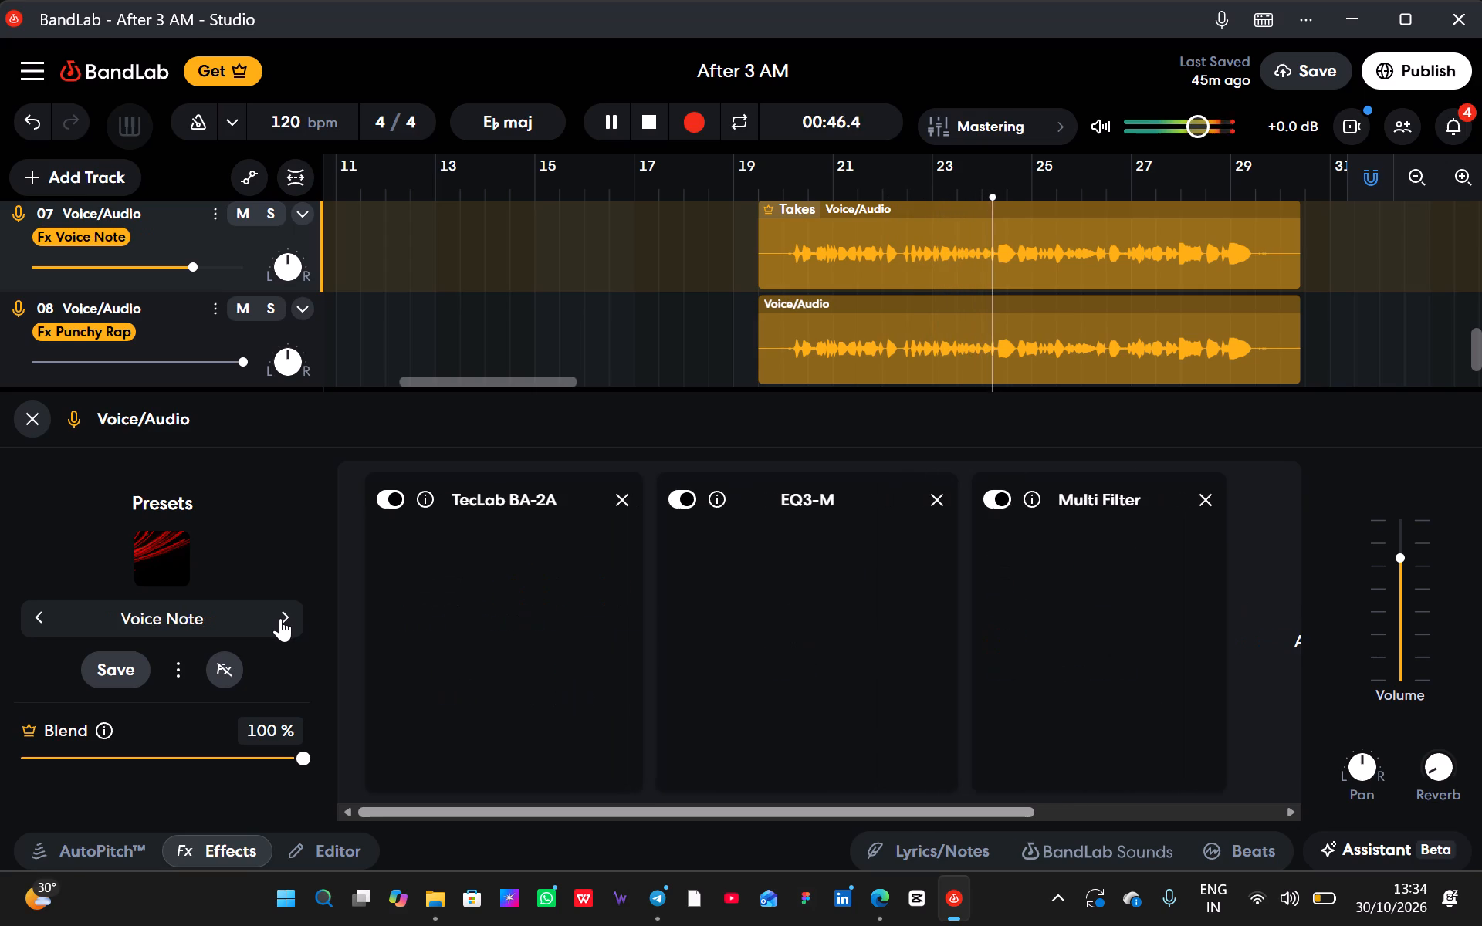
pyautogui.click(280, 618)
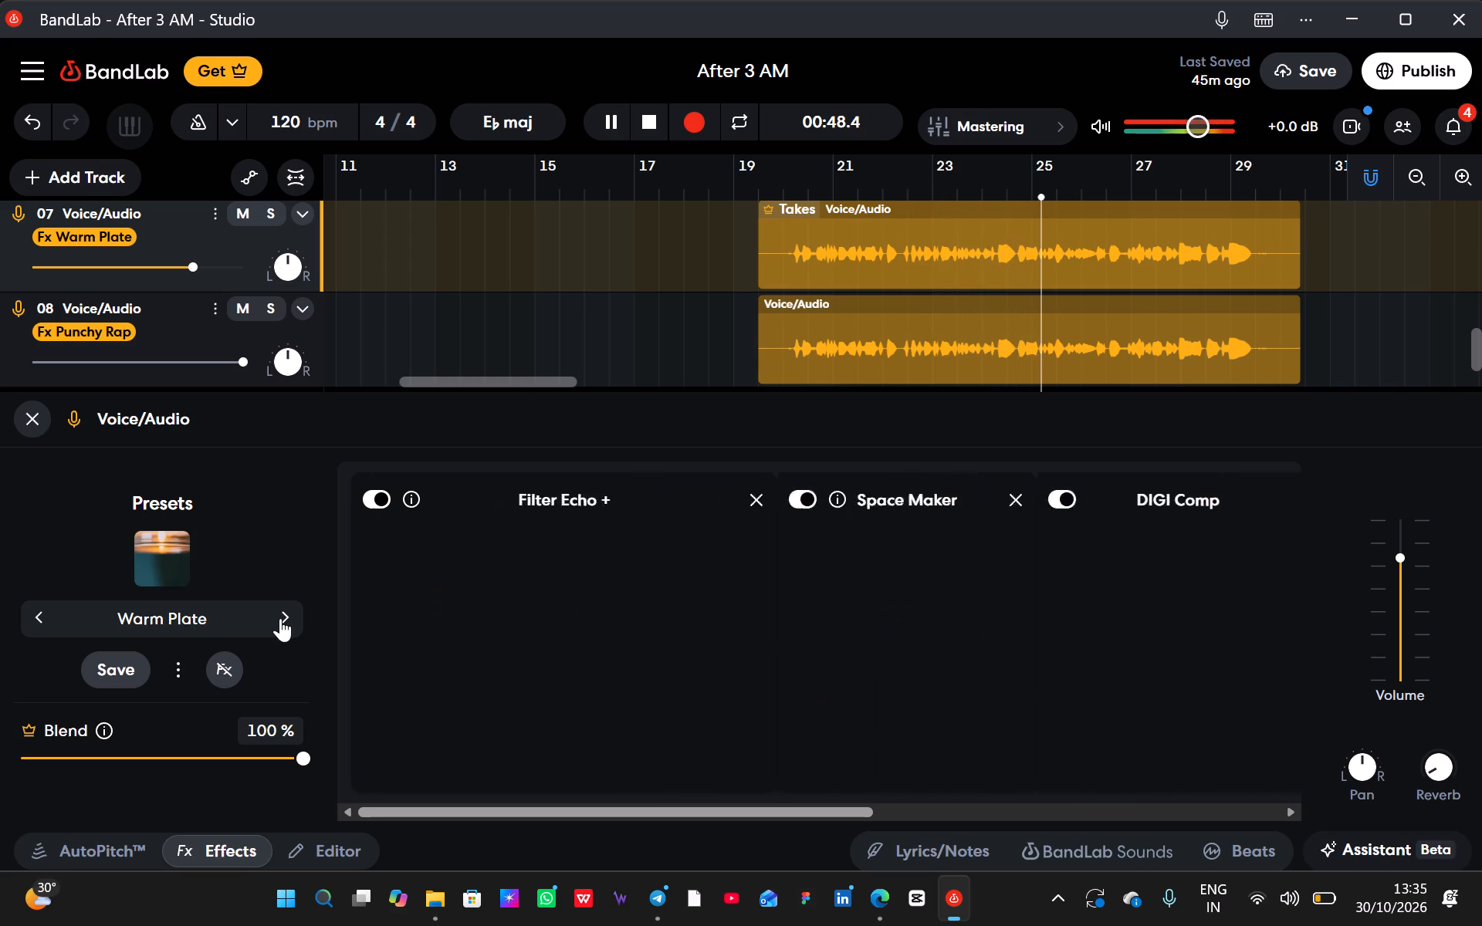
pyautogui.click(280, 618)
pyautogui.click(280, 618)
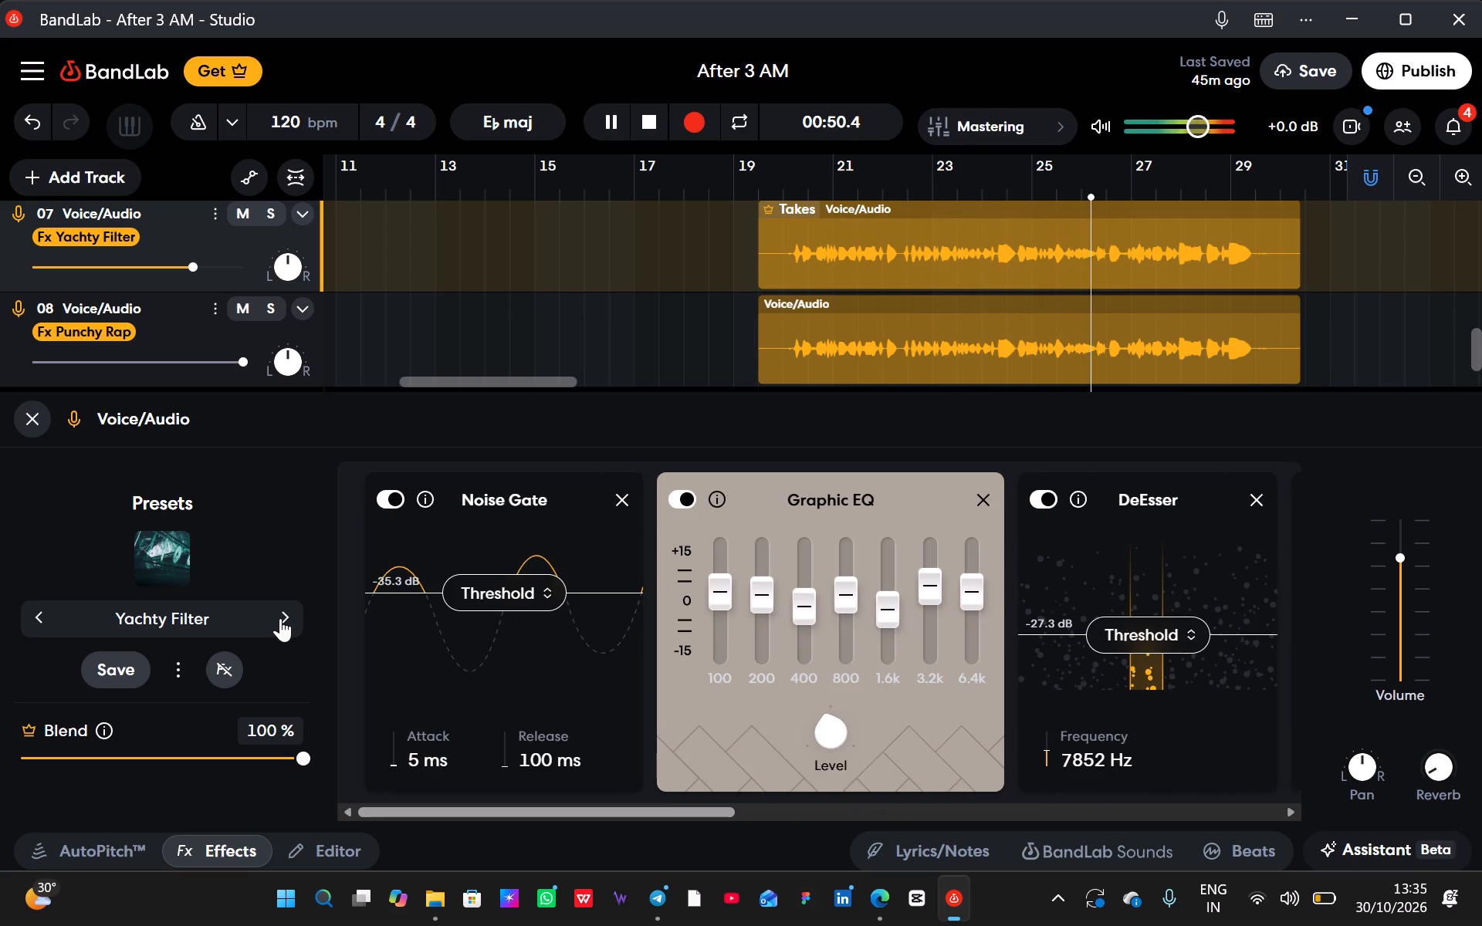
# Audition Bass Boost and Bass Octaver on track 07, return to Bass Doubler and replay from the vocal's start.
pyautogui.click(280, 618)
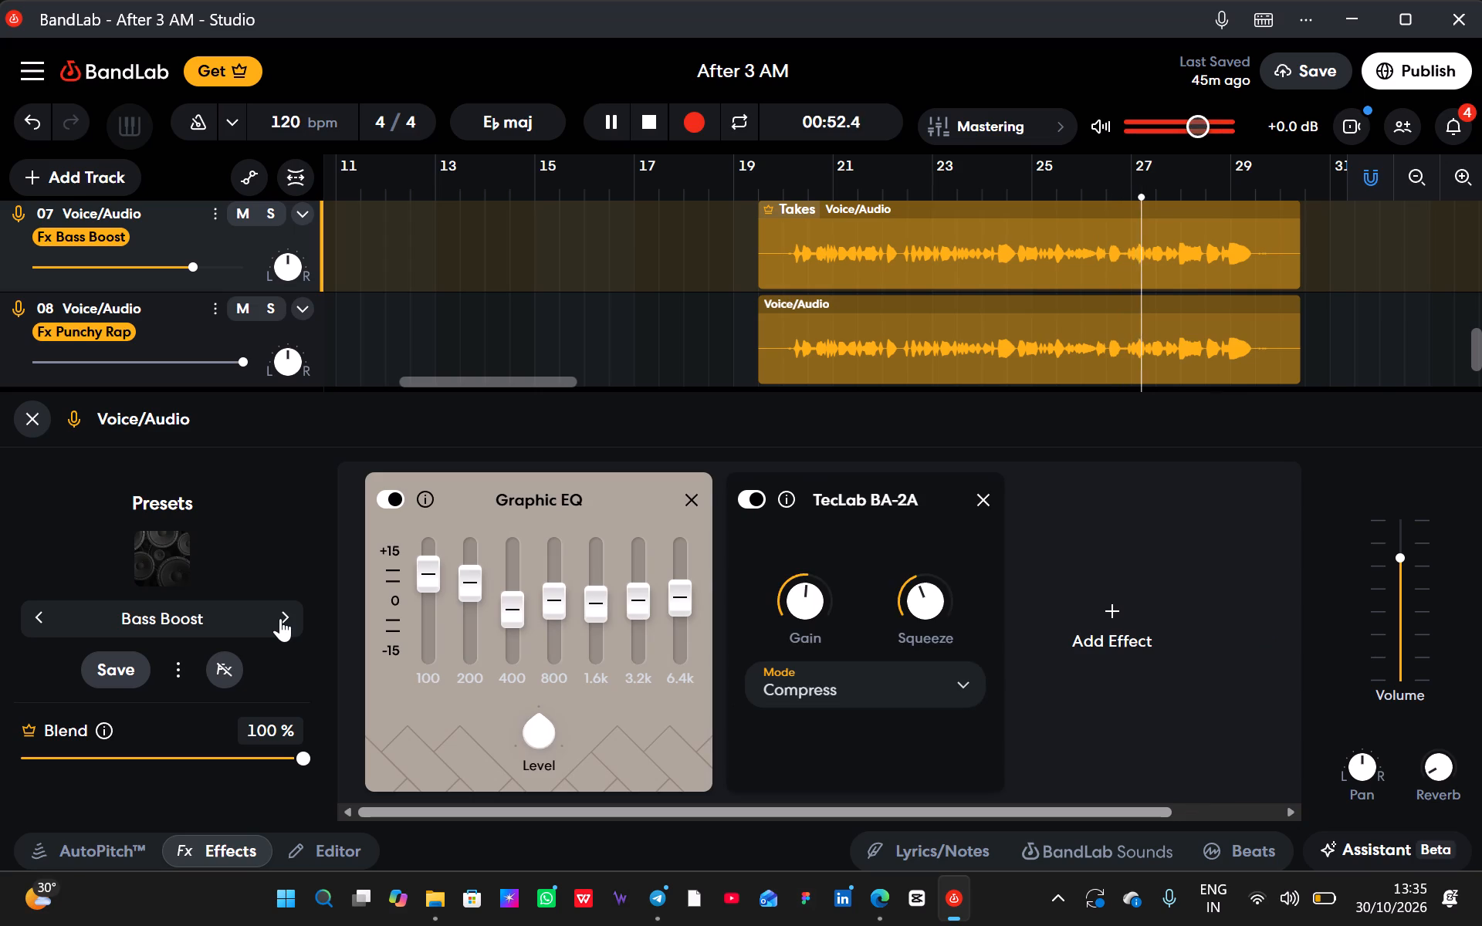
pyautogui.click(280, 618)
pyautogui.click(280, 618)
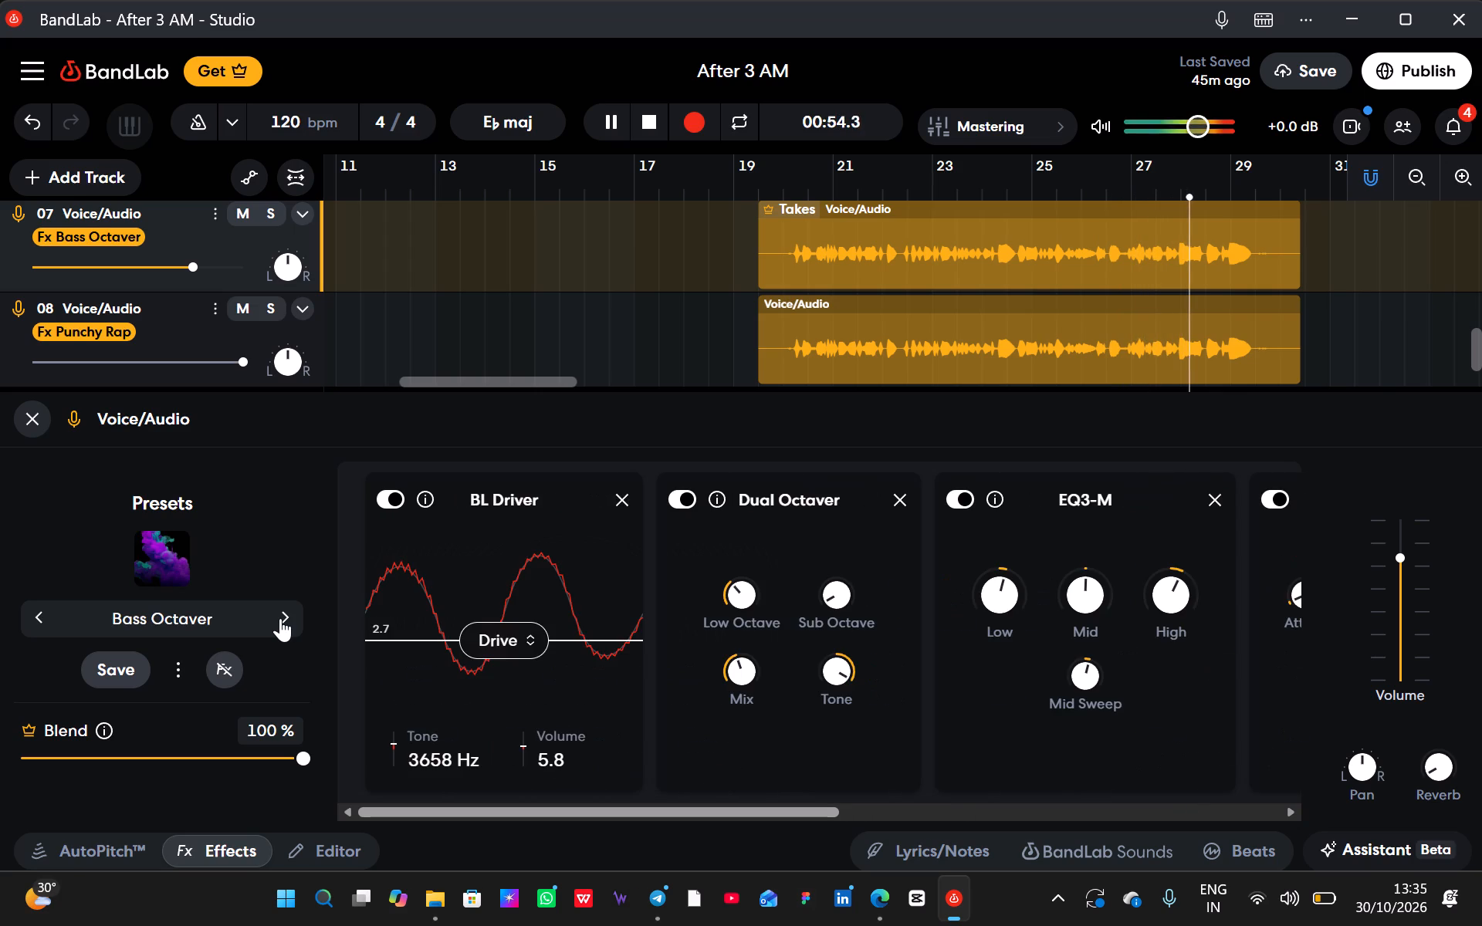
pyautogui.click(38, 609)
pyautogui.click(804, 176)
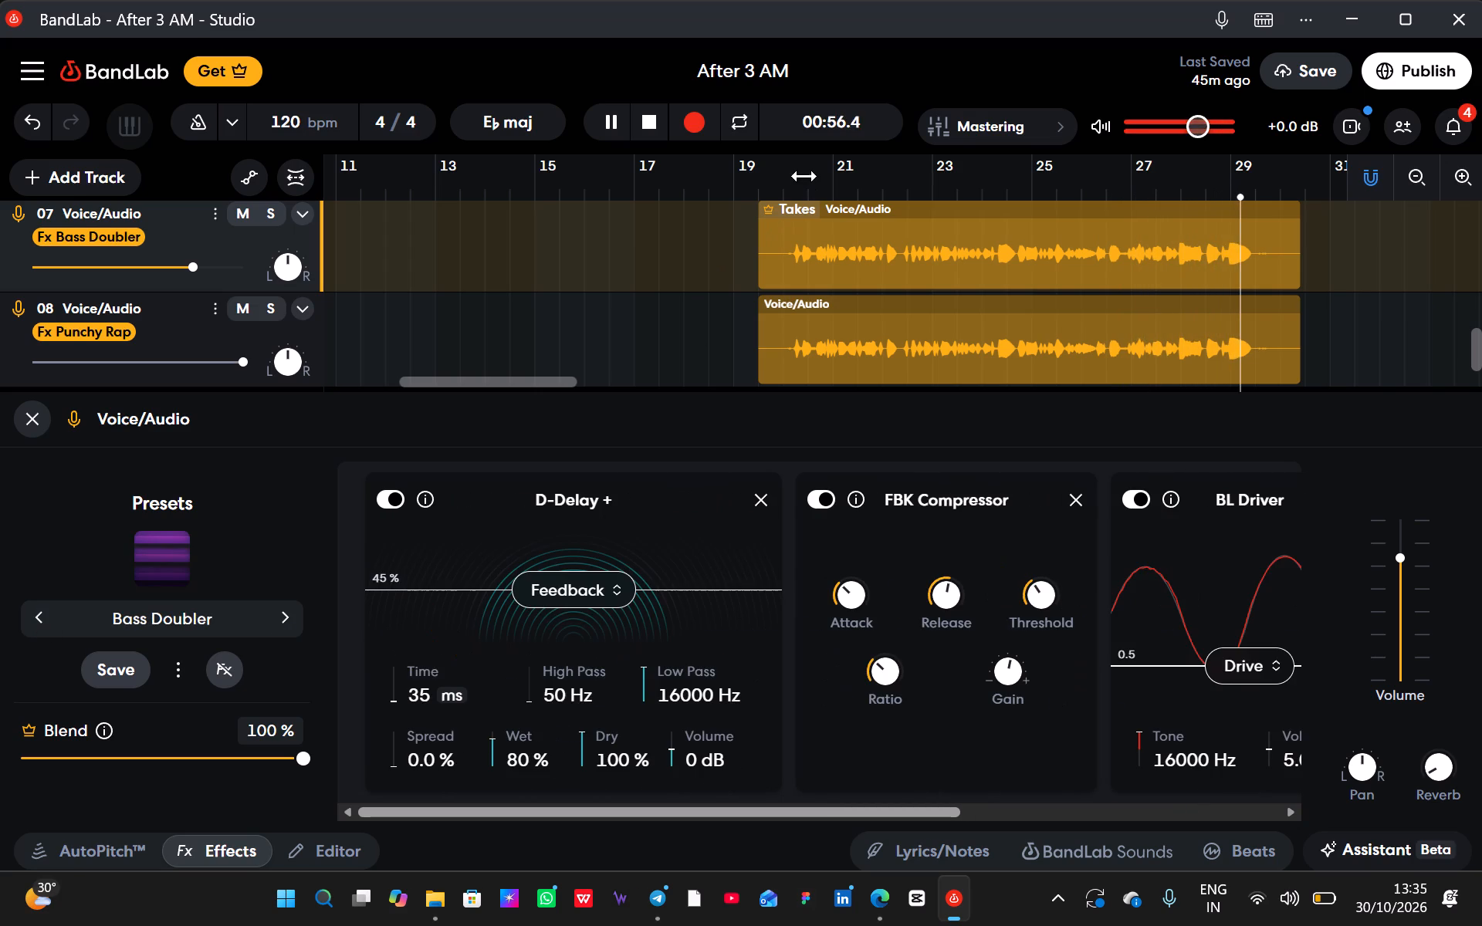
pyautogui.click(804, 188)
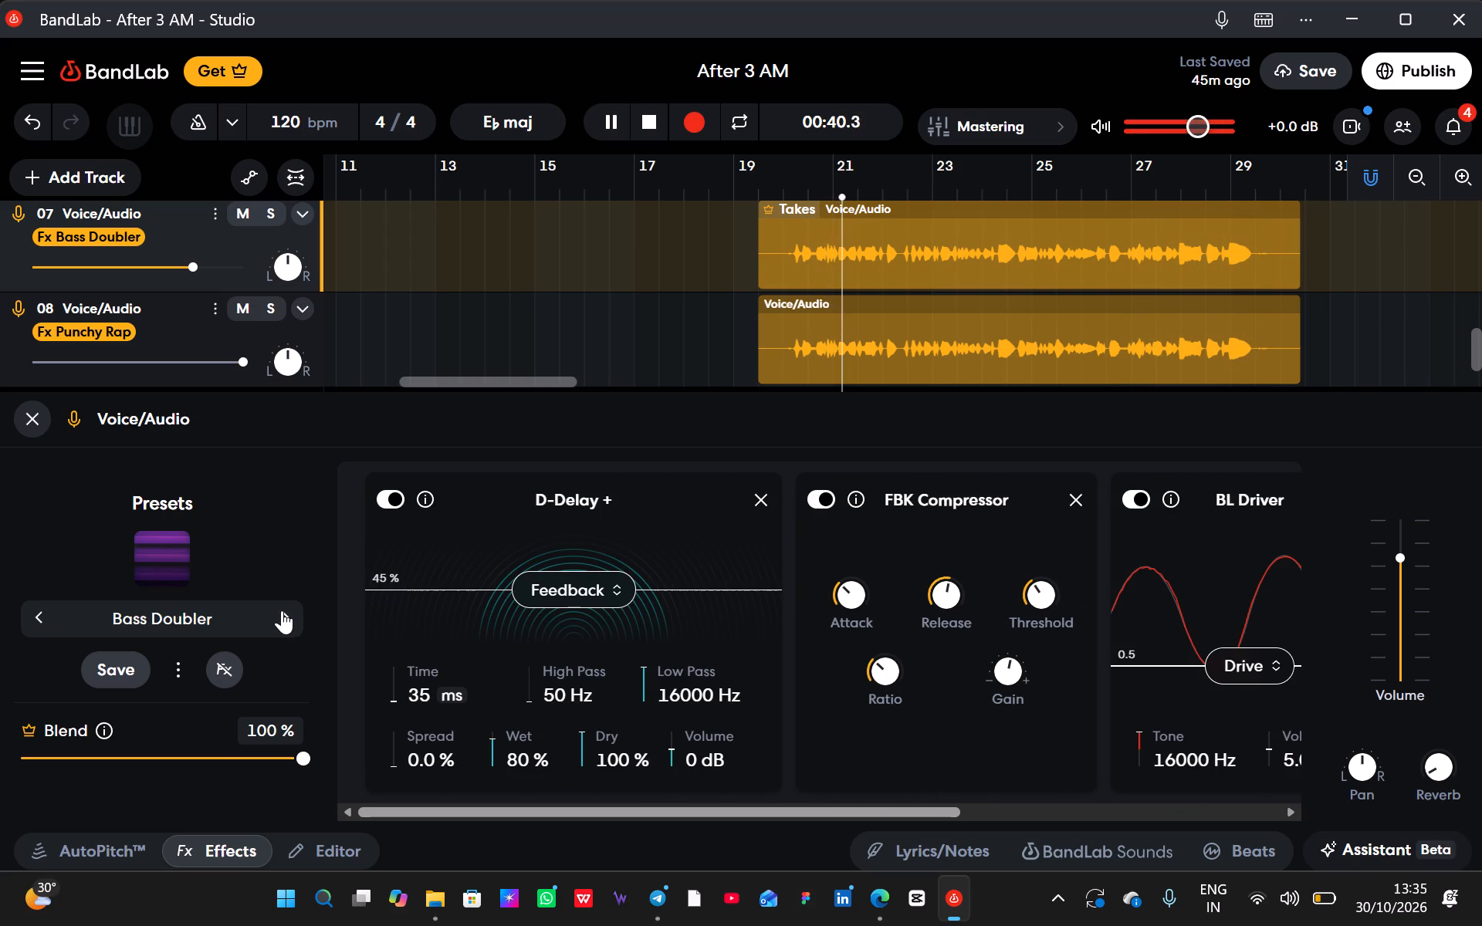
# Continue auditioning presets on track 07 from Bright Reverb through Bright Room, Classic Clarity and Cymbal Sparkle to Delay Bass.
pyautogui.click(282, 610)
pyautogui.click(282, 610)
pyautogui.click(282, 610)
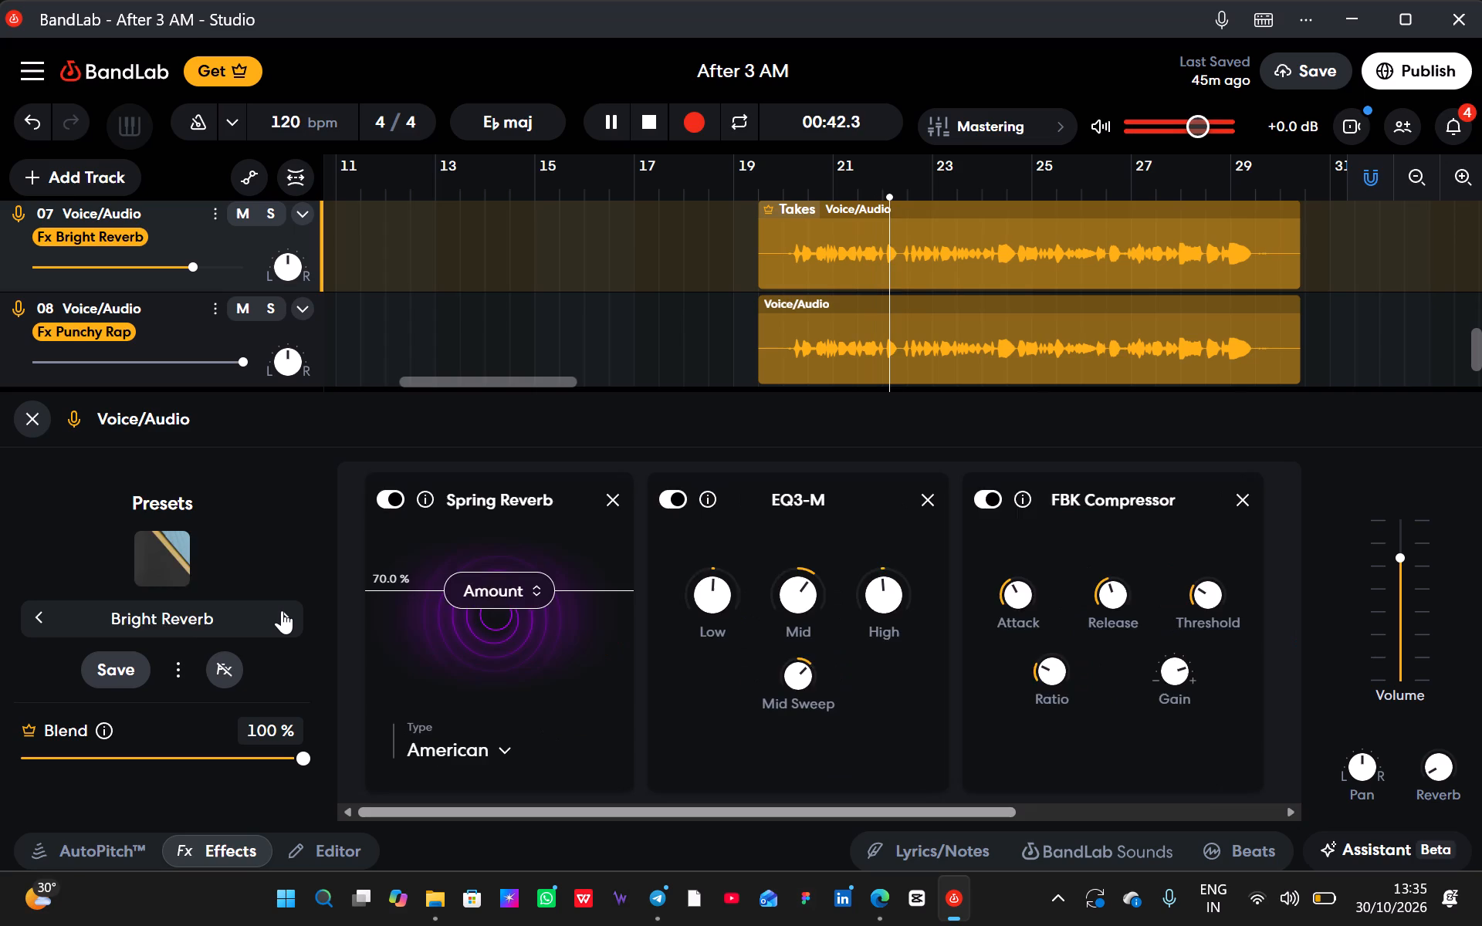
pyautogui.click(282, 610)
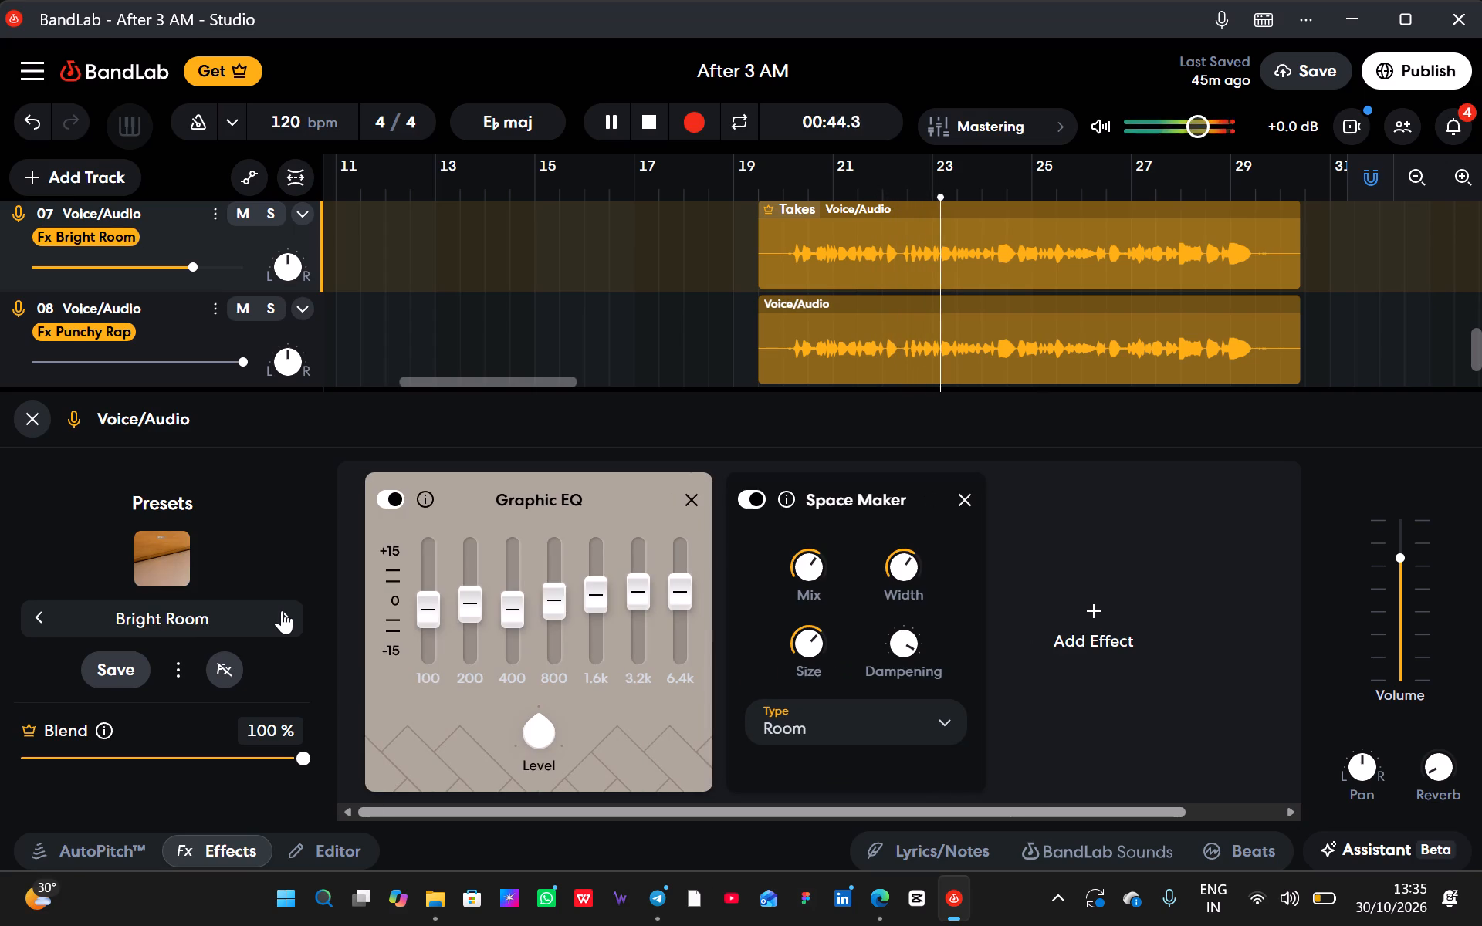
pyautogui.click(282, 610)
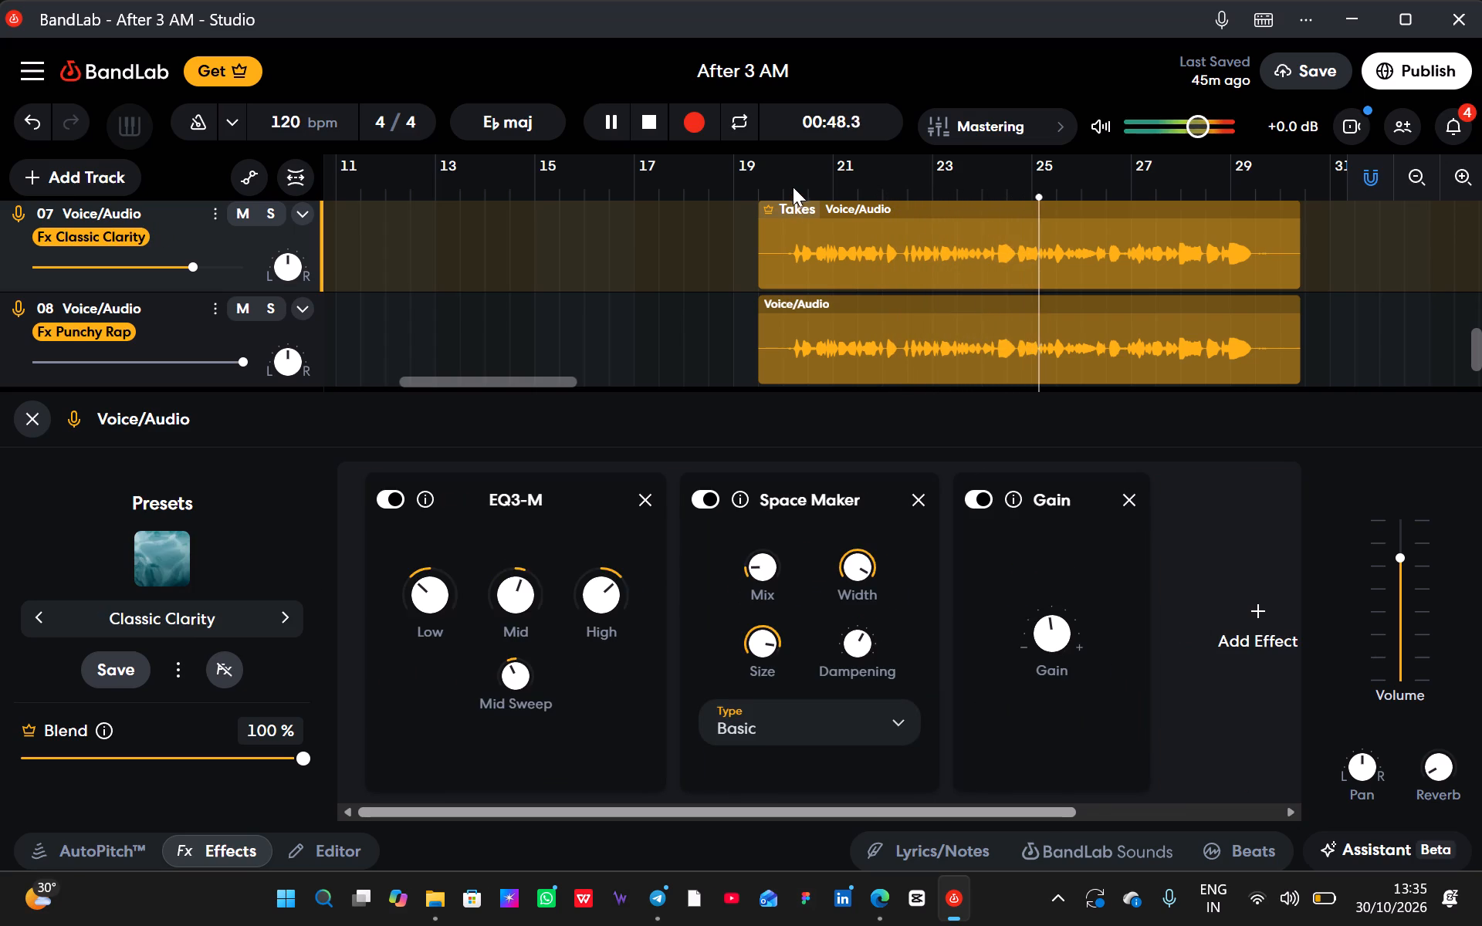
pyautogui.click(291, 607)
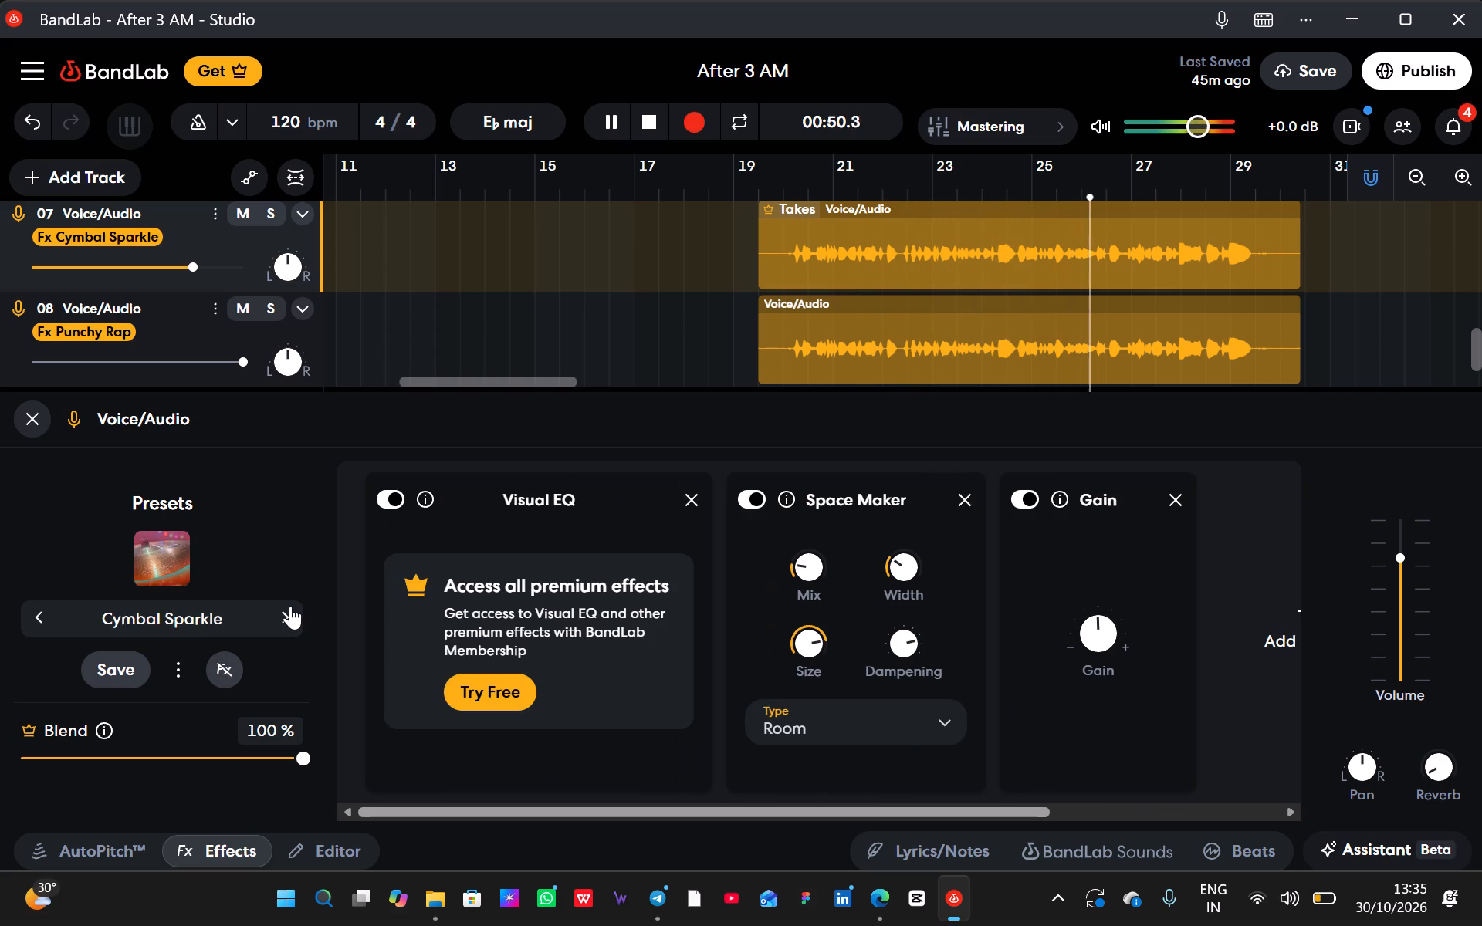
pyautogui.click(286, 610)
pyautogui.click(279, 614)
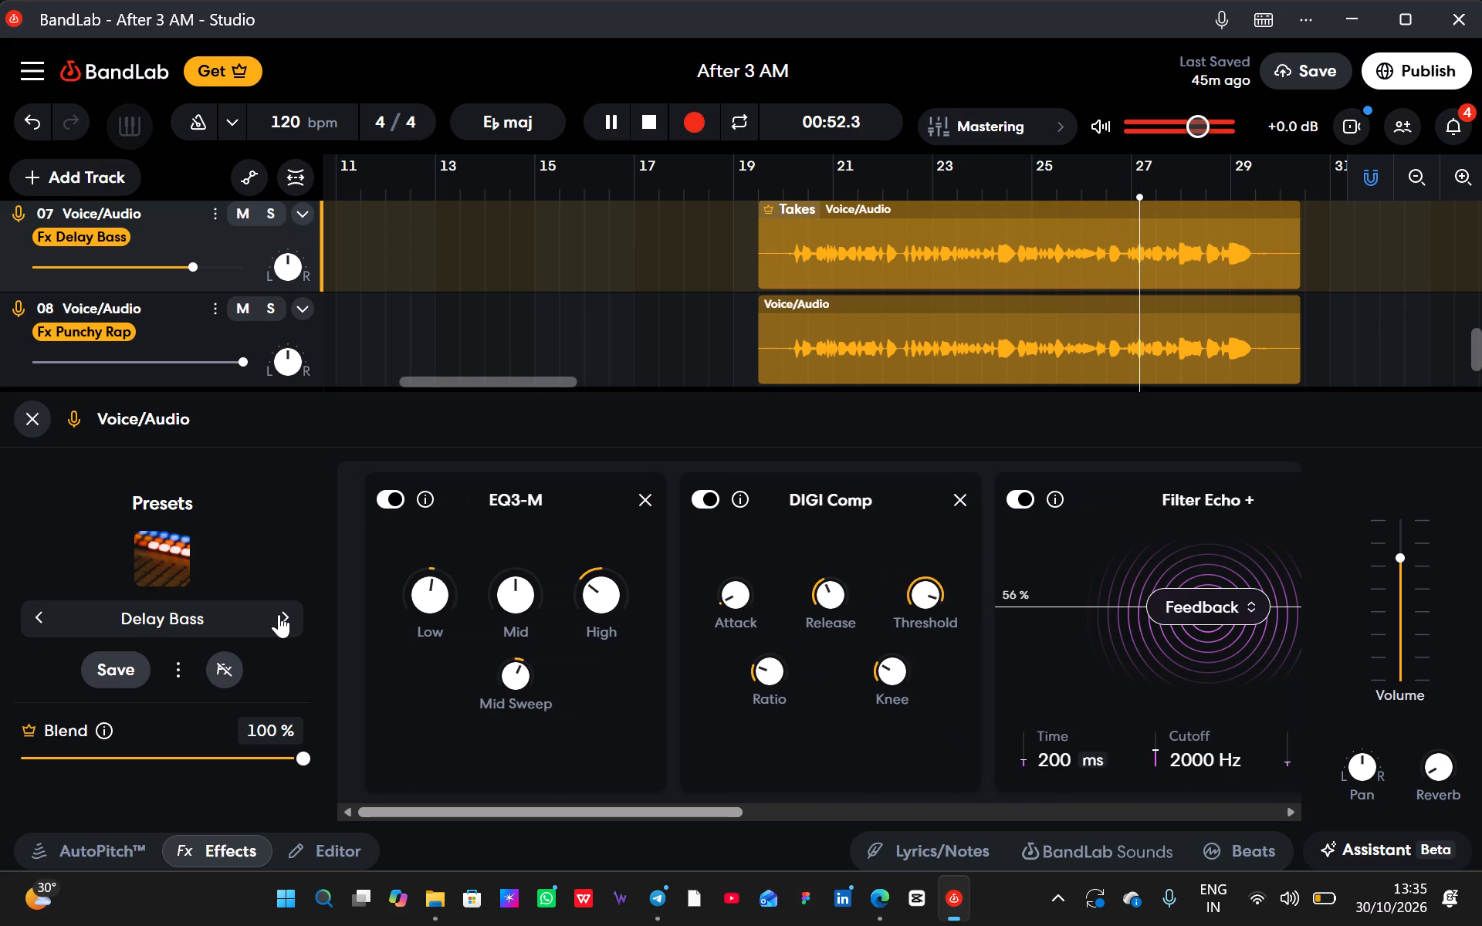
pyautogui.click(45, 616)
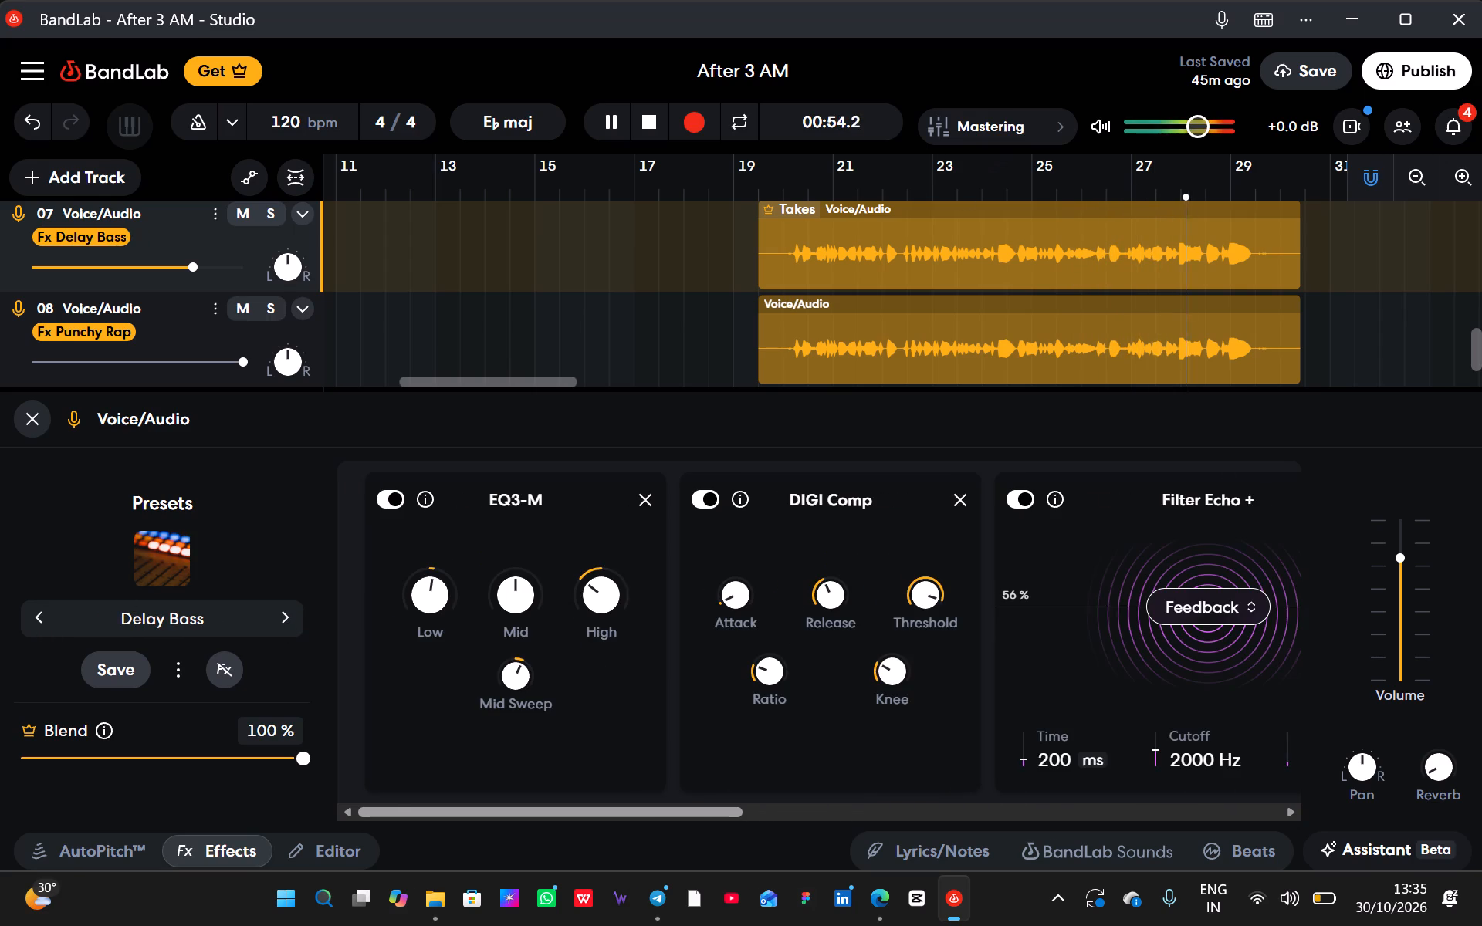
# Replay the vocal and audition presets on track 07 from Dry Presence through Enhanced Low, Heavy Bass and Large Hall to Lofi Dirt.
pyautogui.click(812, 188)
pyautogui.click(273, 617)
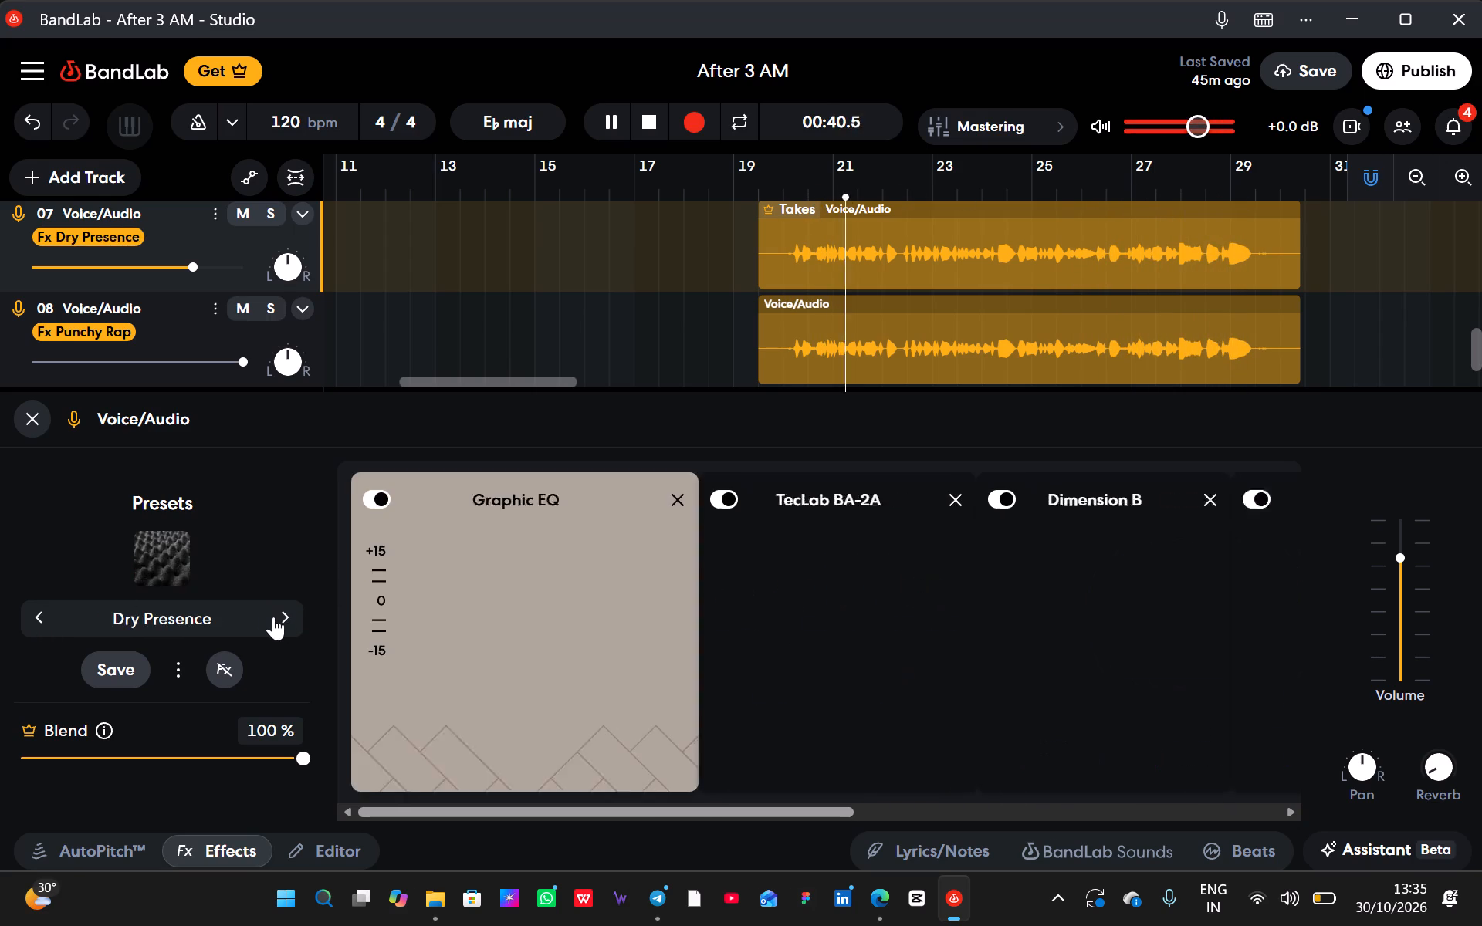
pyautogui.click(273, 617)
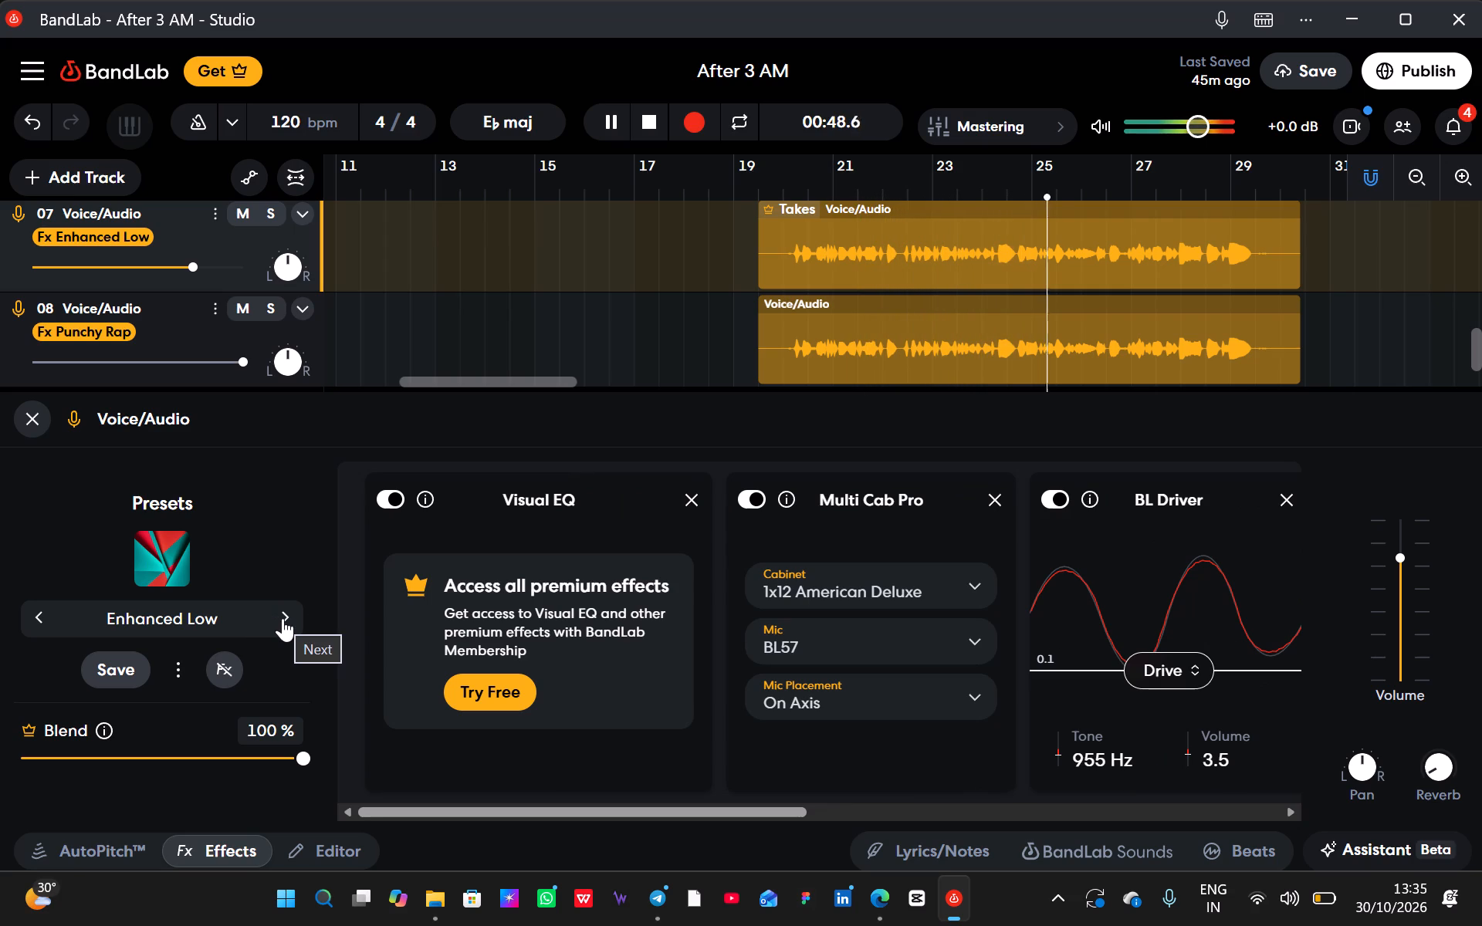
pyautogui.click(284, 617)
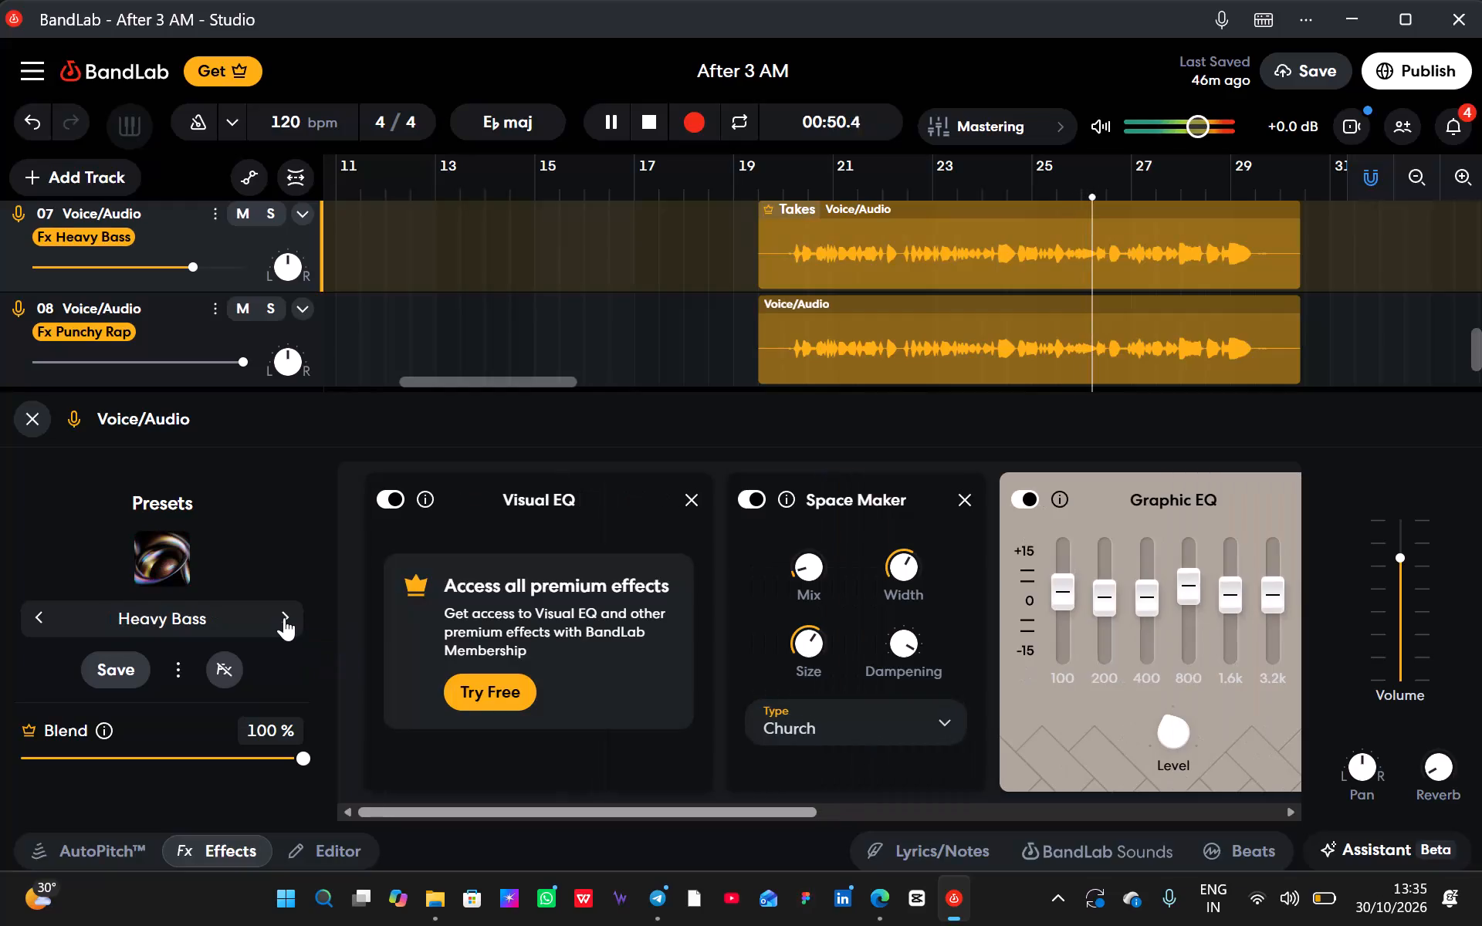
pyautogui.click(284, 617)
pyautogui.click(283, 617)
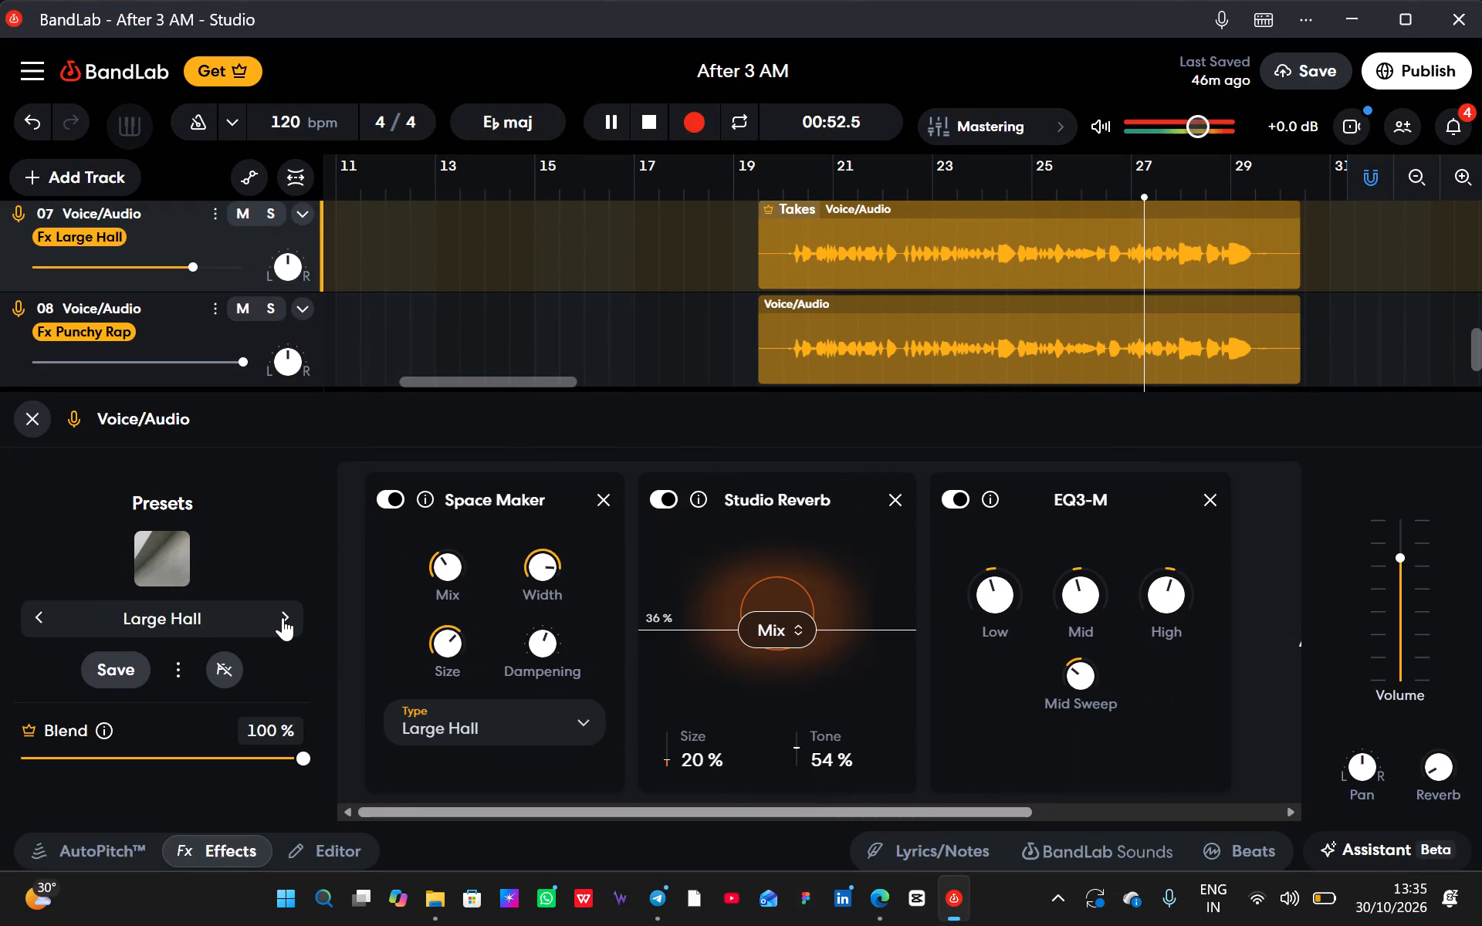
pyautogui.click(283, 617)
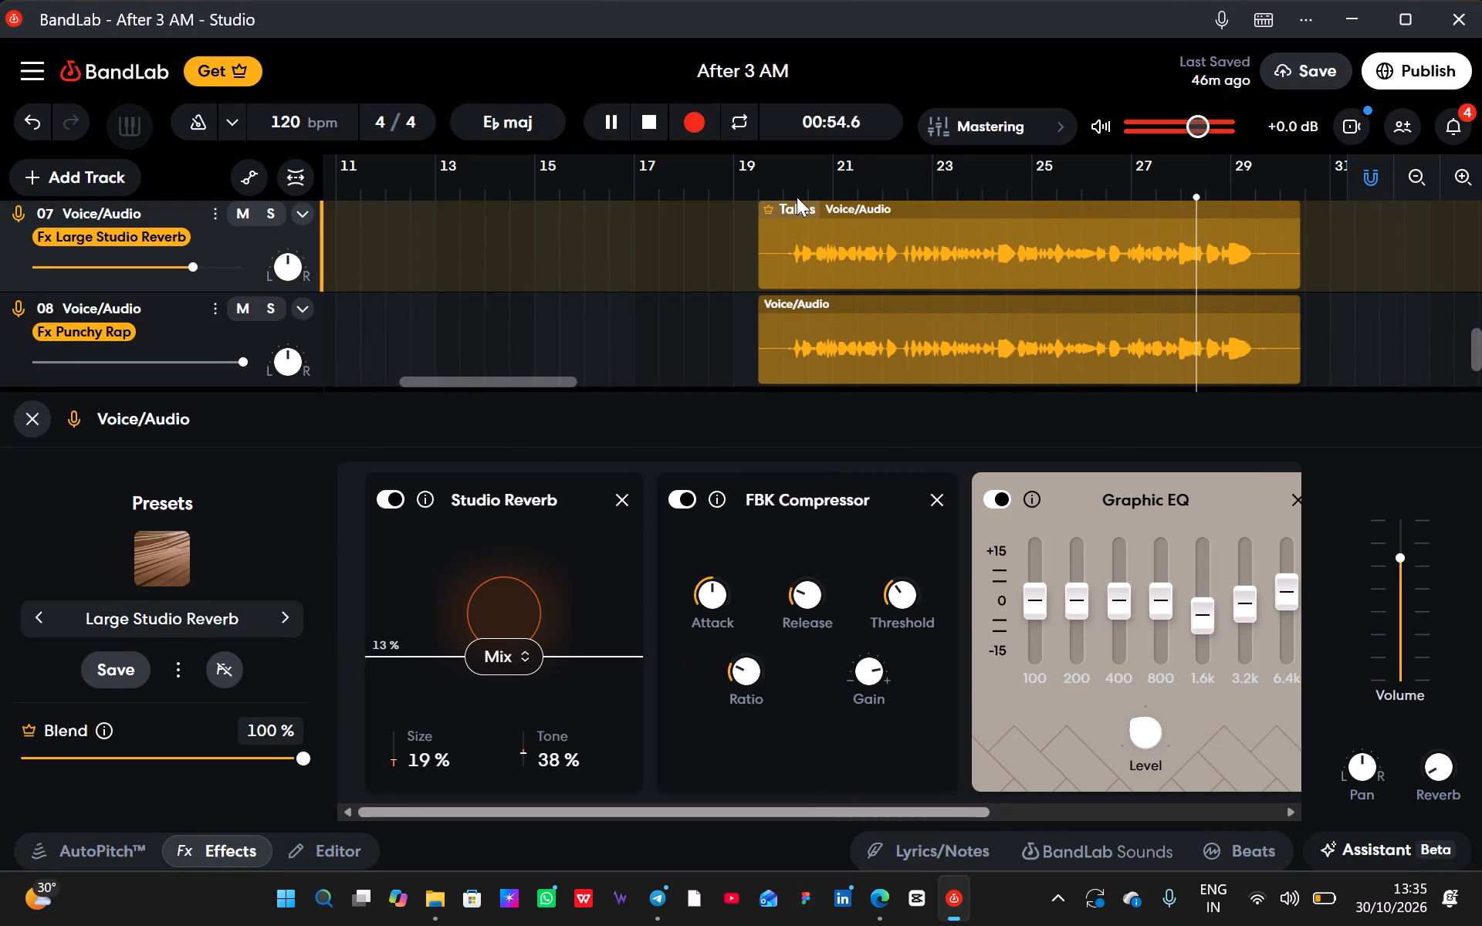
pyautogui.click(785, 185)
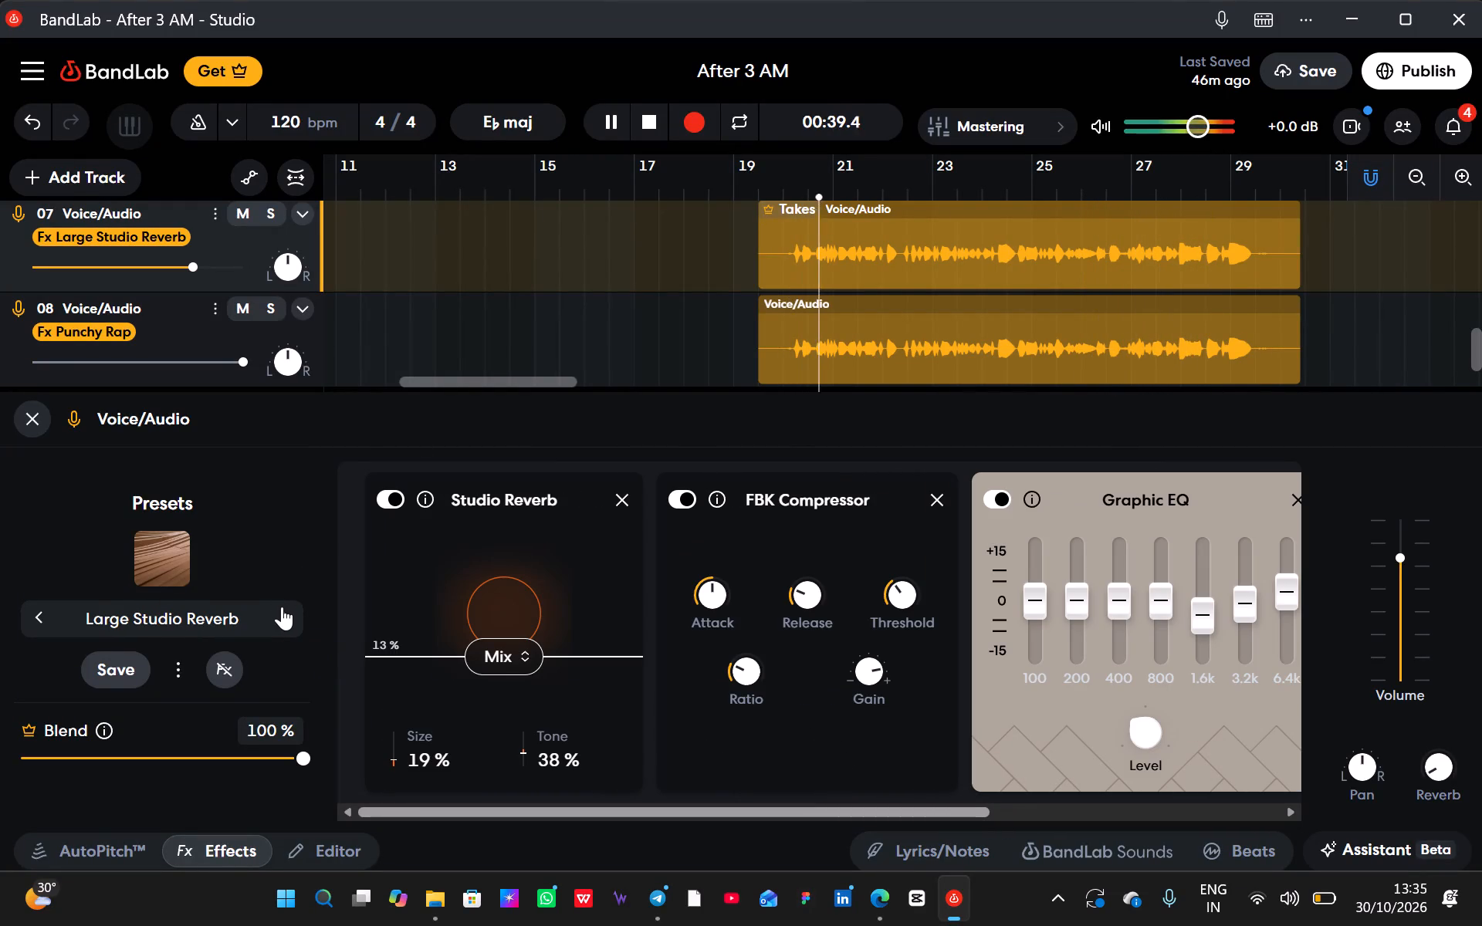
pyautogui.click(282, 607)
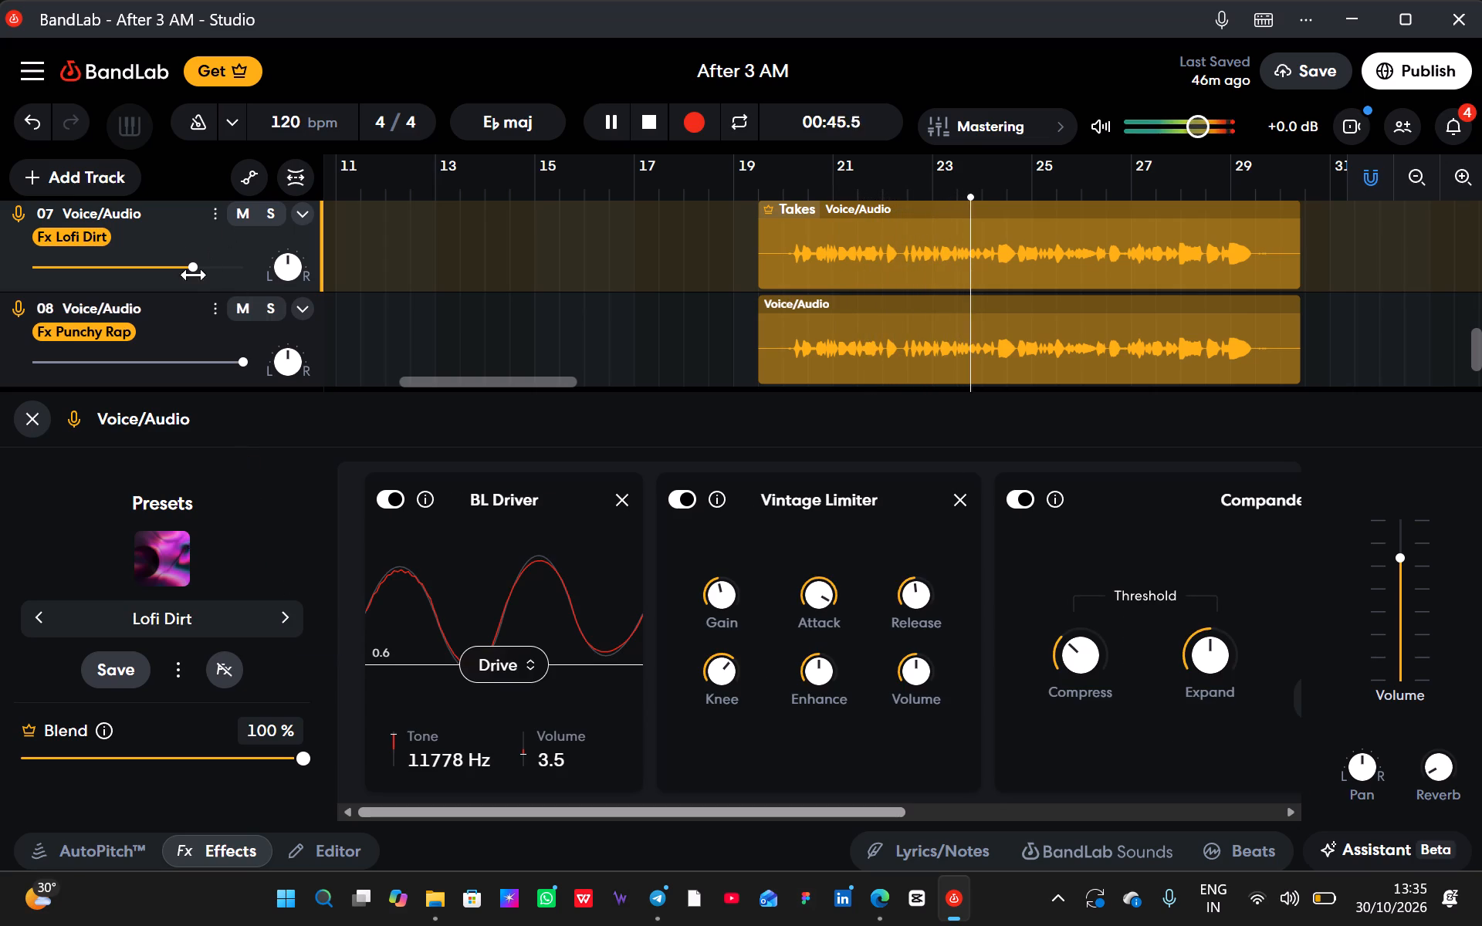
# Raise track 07's volume to maximum.
pyautogui.moveTo(197, 263); pyautogui.dragTo(573, 257)
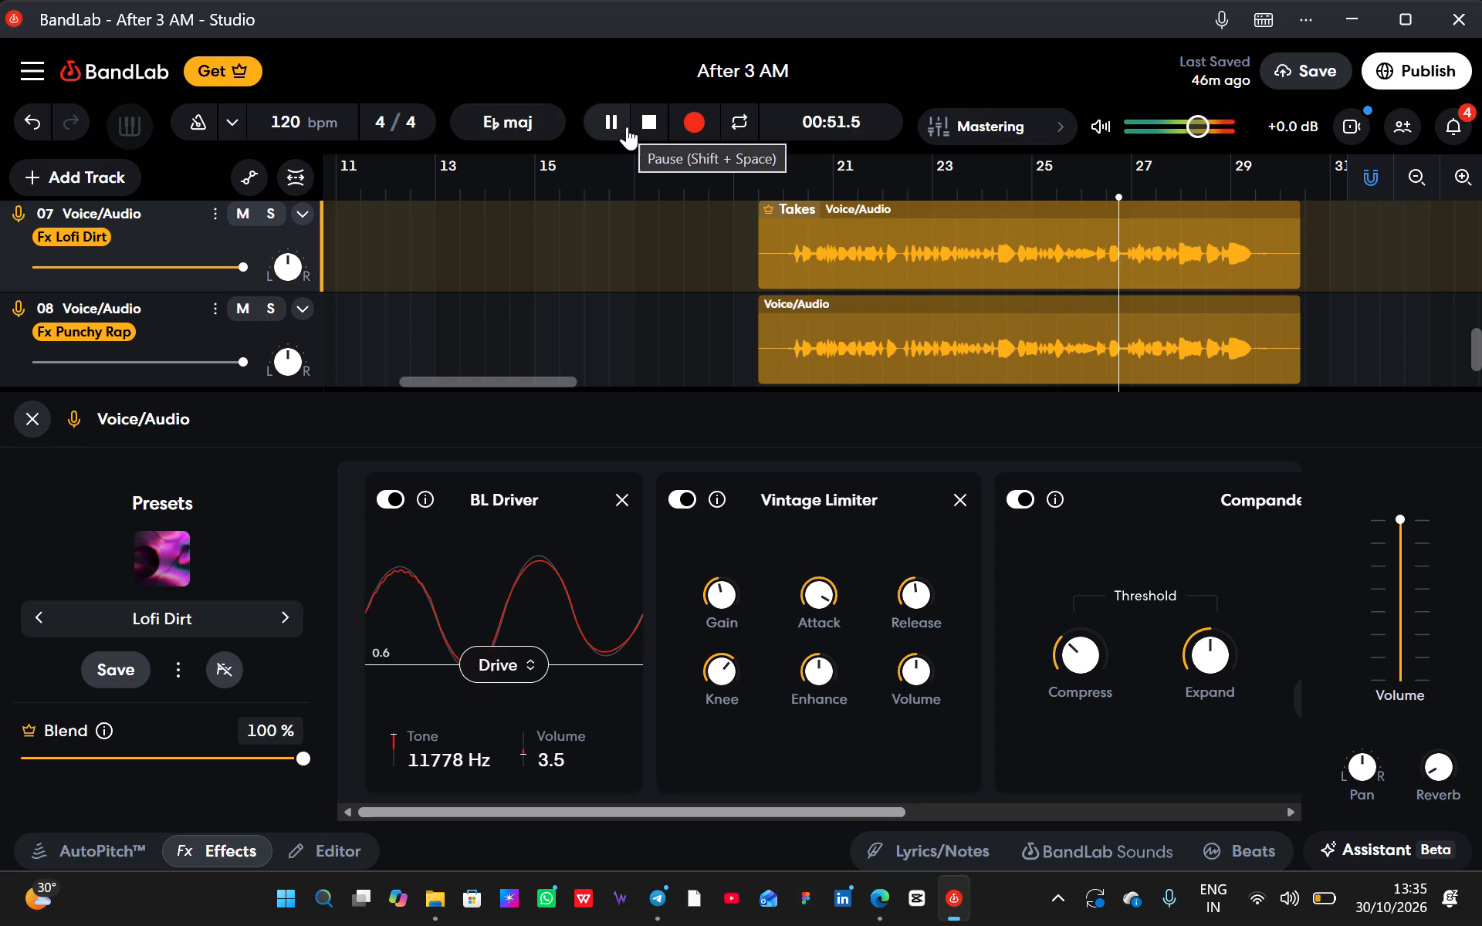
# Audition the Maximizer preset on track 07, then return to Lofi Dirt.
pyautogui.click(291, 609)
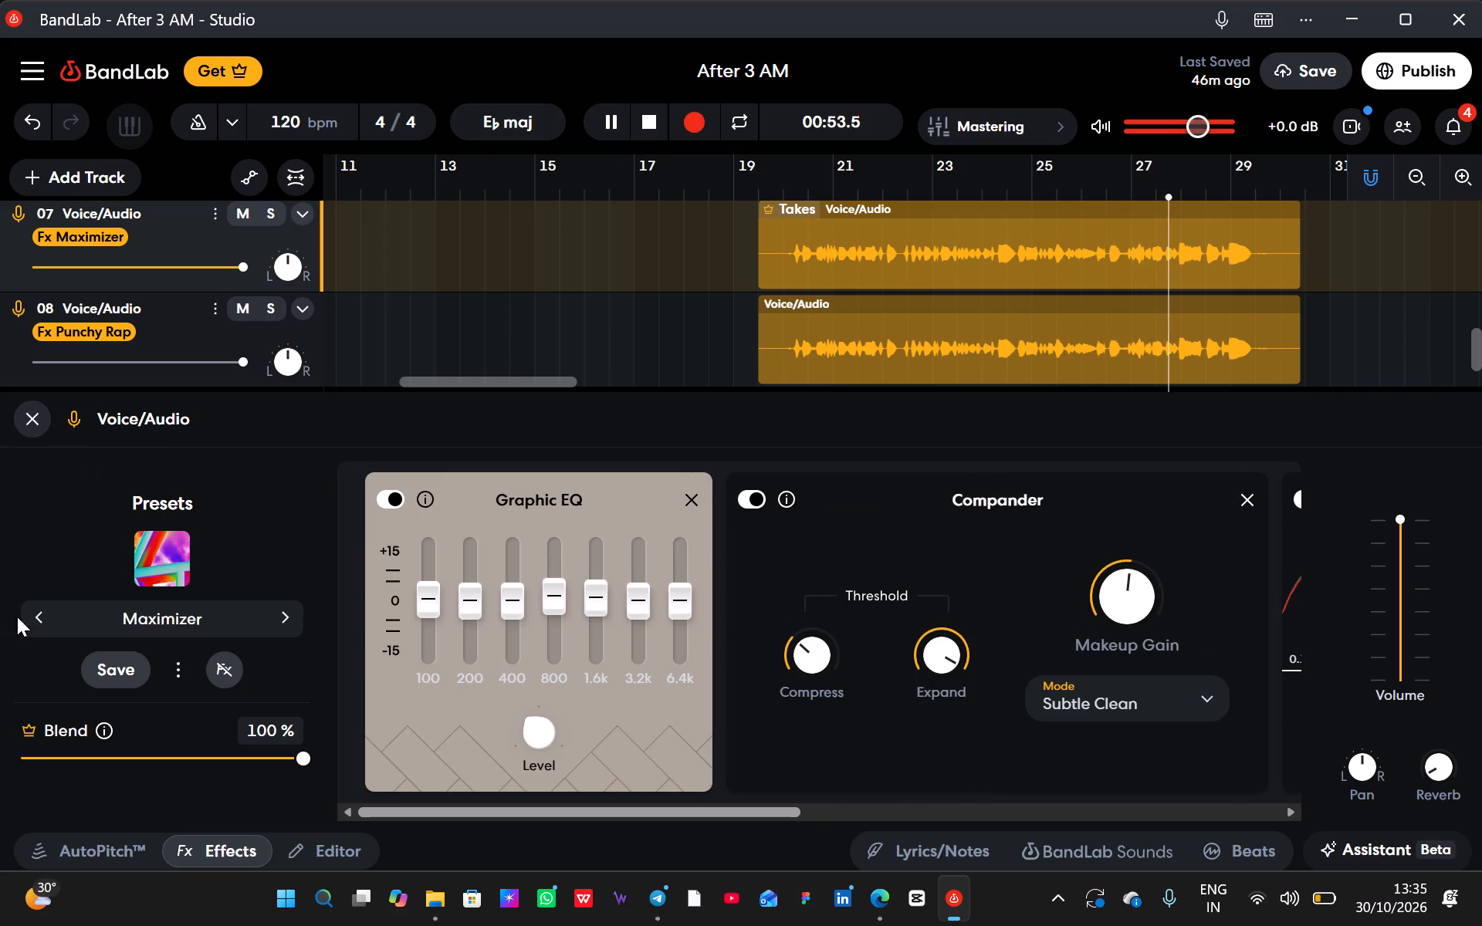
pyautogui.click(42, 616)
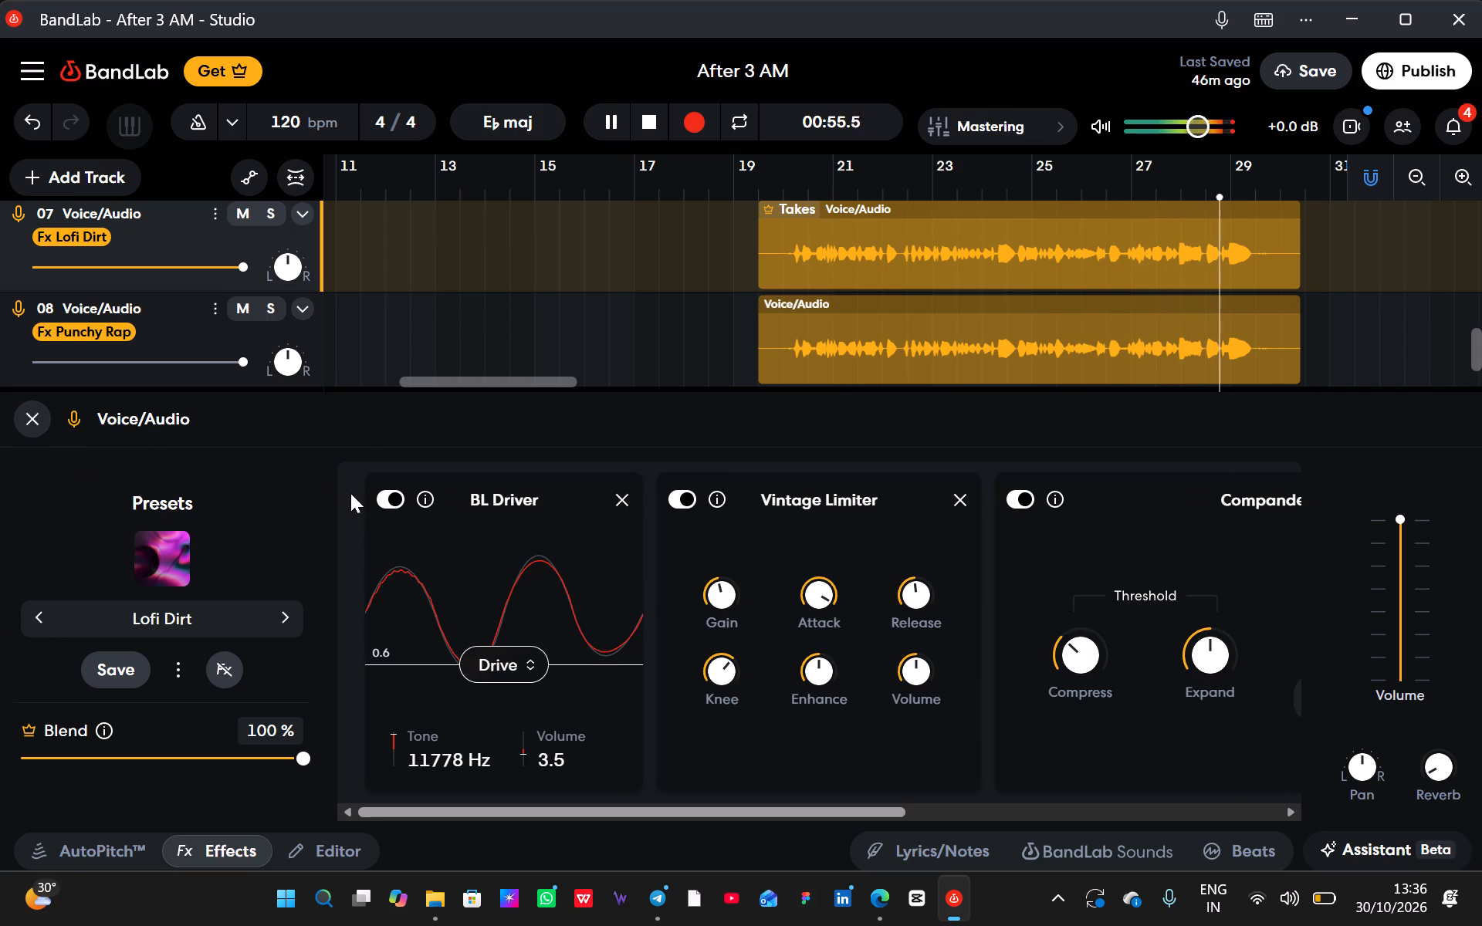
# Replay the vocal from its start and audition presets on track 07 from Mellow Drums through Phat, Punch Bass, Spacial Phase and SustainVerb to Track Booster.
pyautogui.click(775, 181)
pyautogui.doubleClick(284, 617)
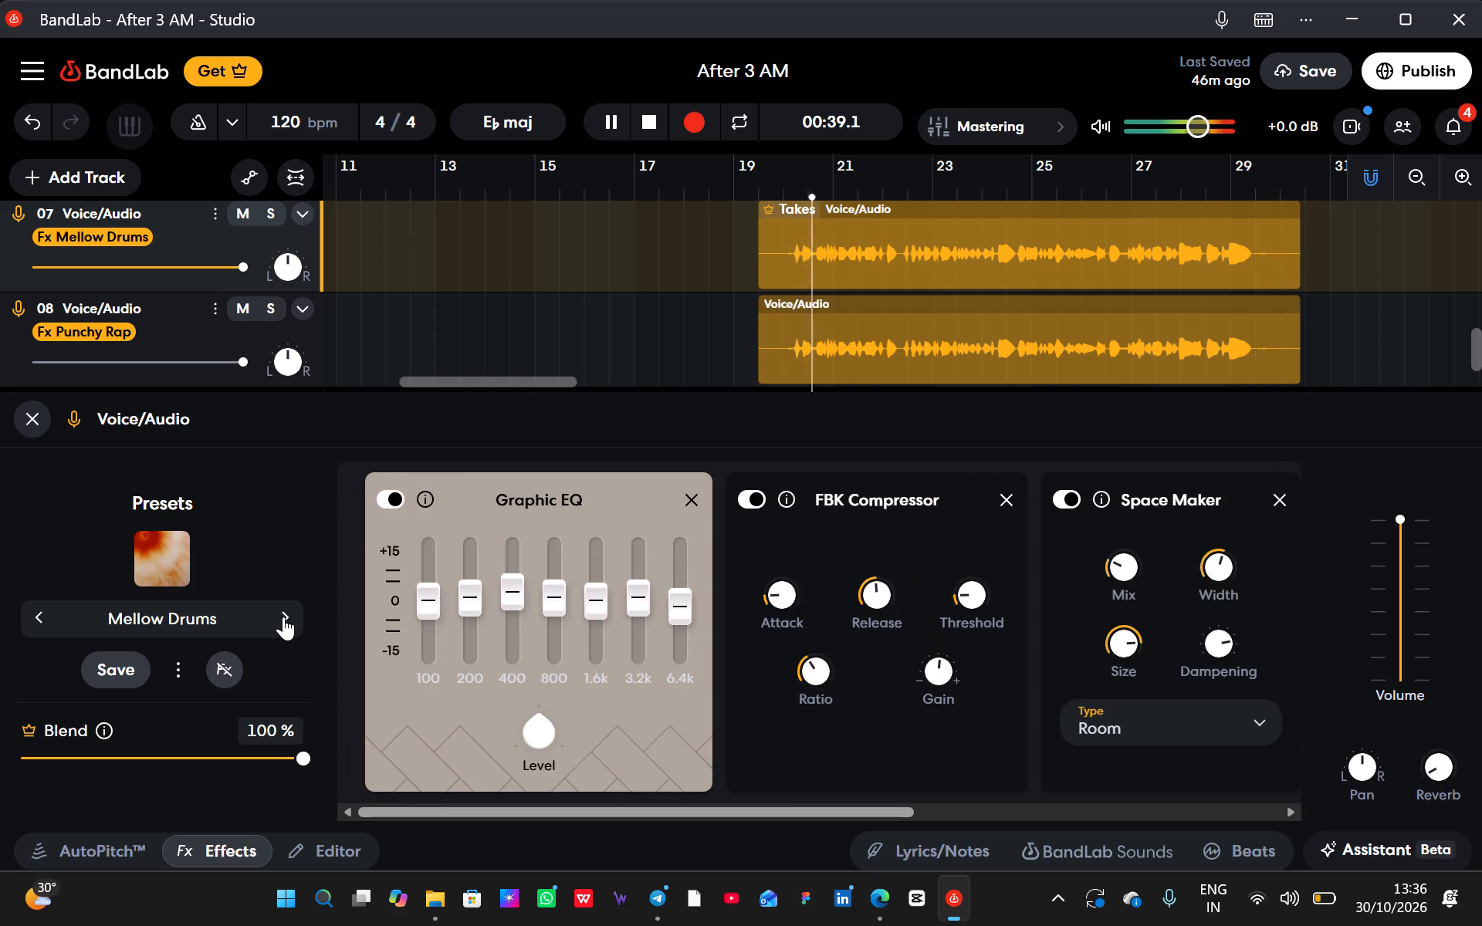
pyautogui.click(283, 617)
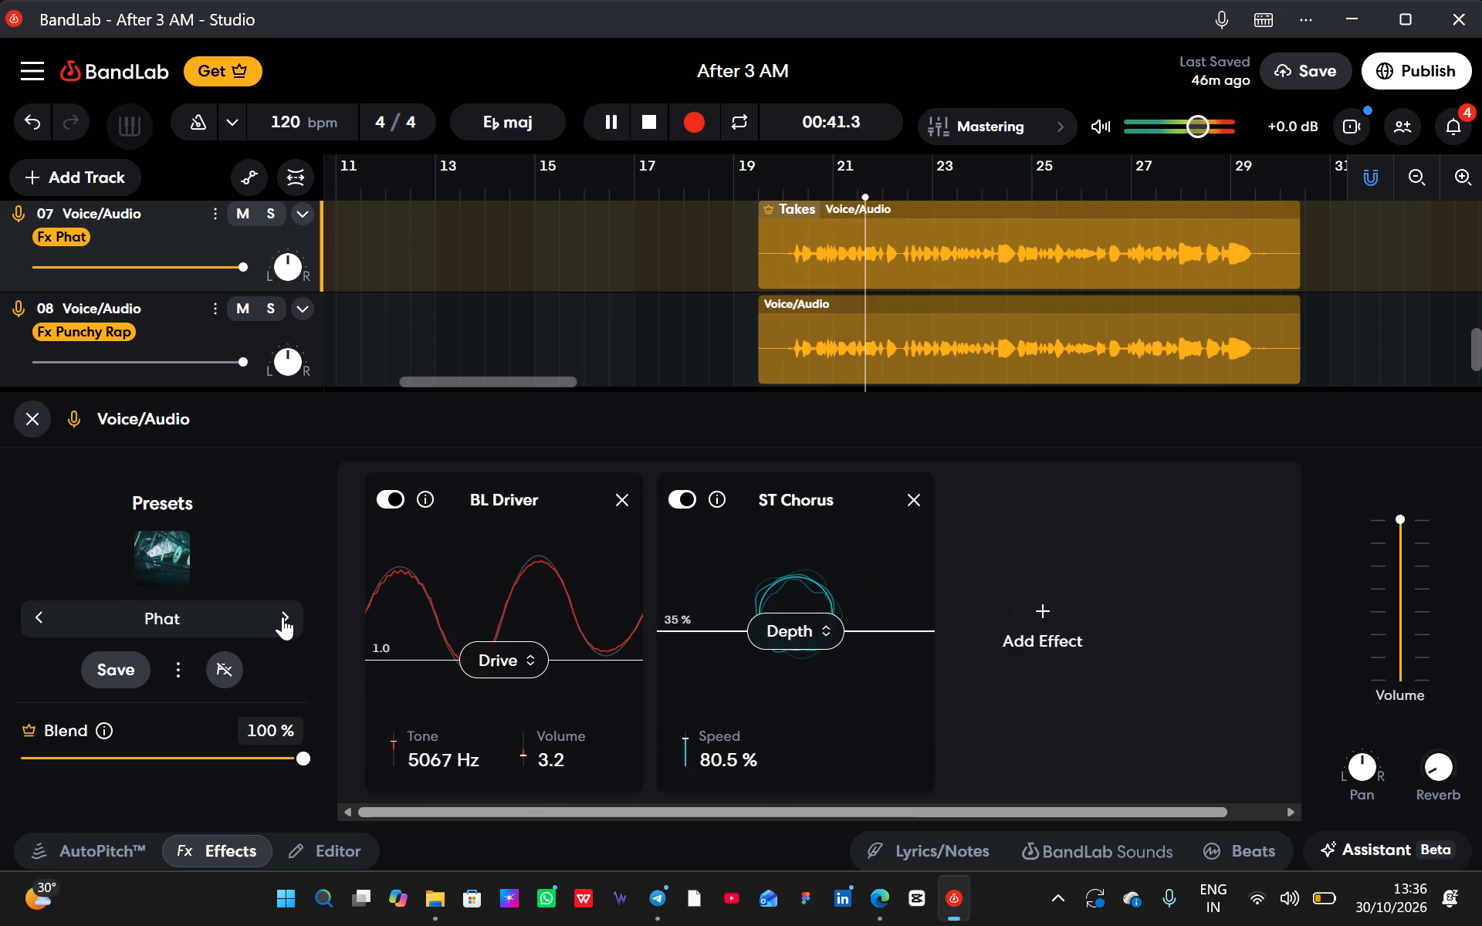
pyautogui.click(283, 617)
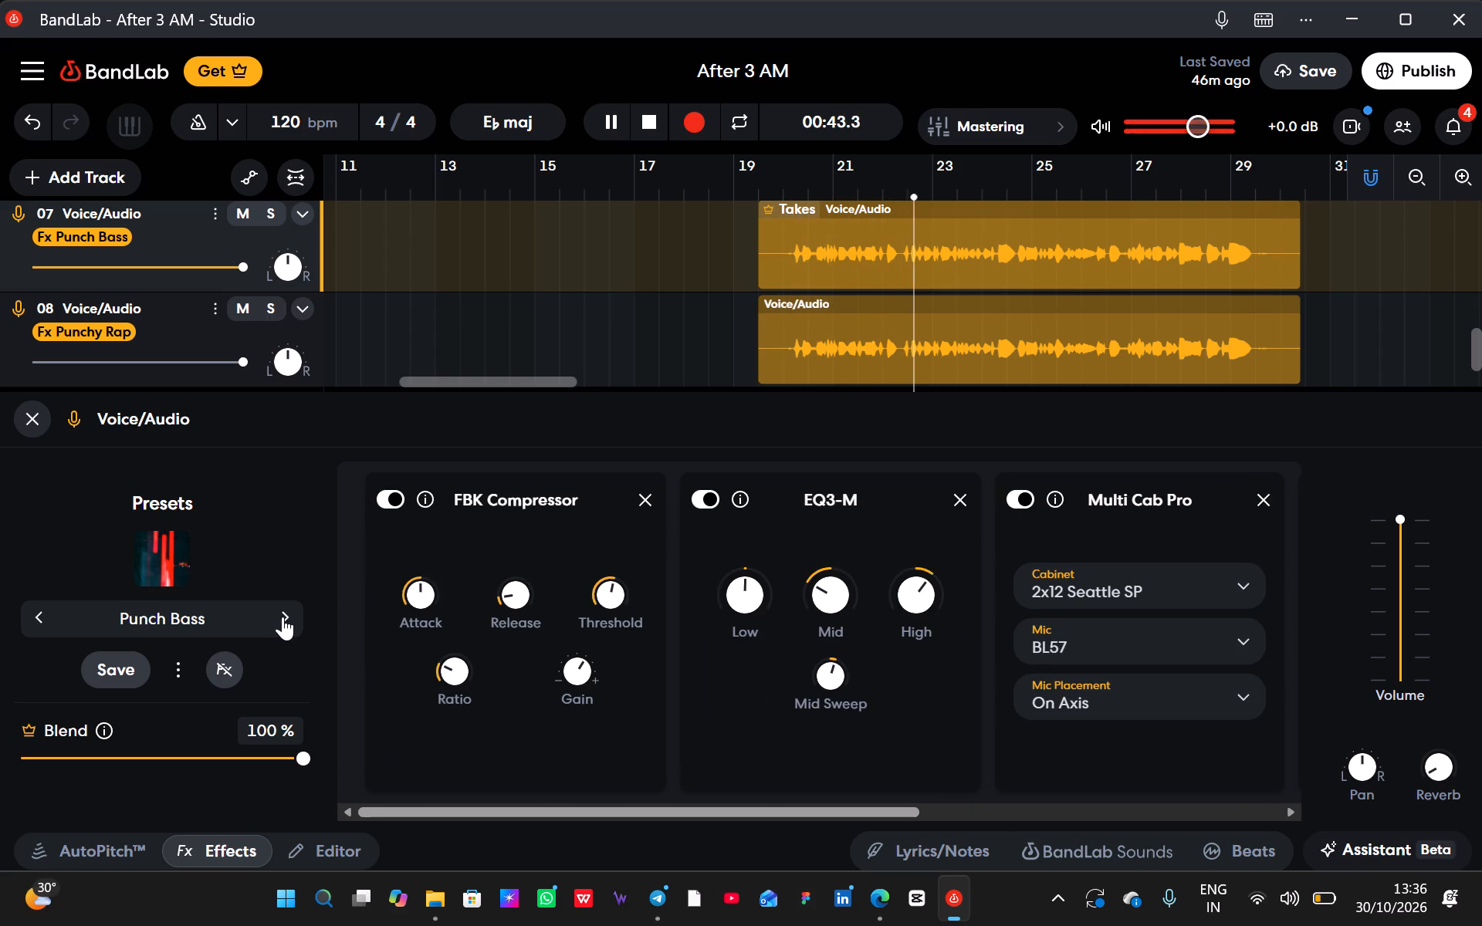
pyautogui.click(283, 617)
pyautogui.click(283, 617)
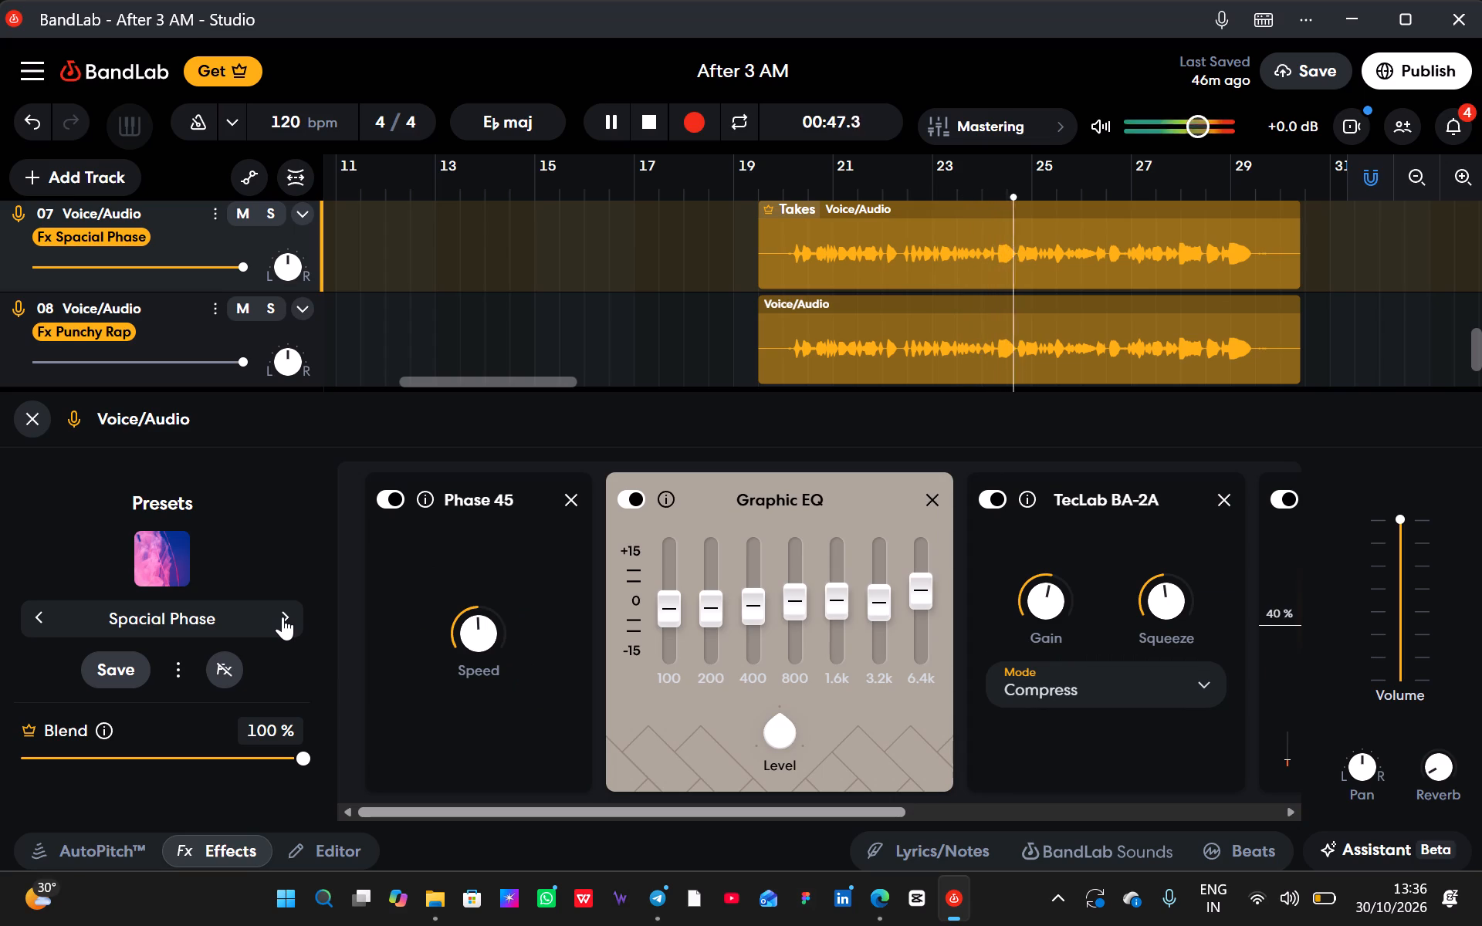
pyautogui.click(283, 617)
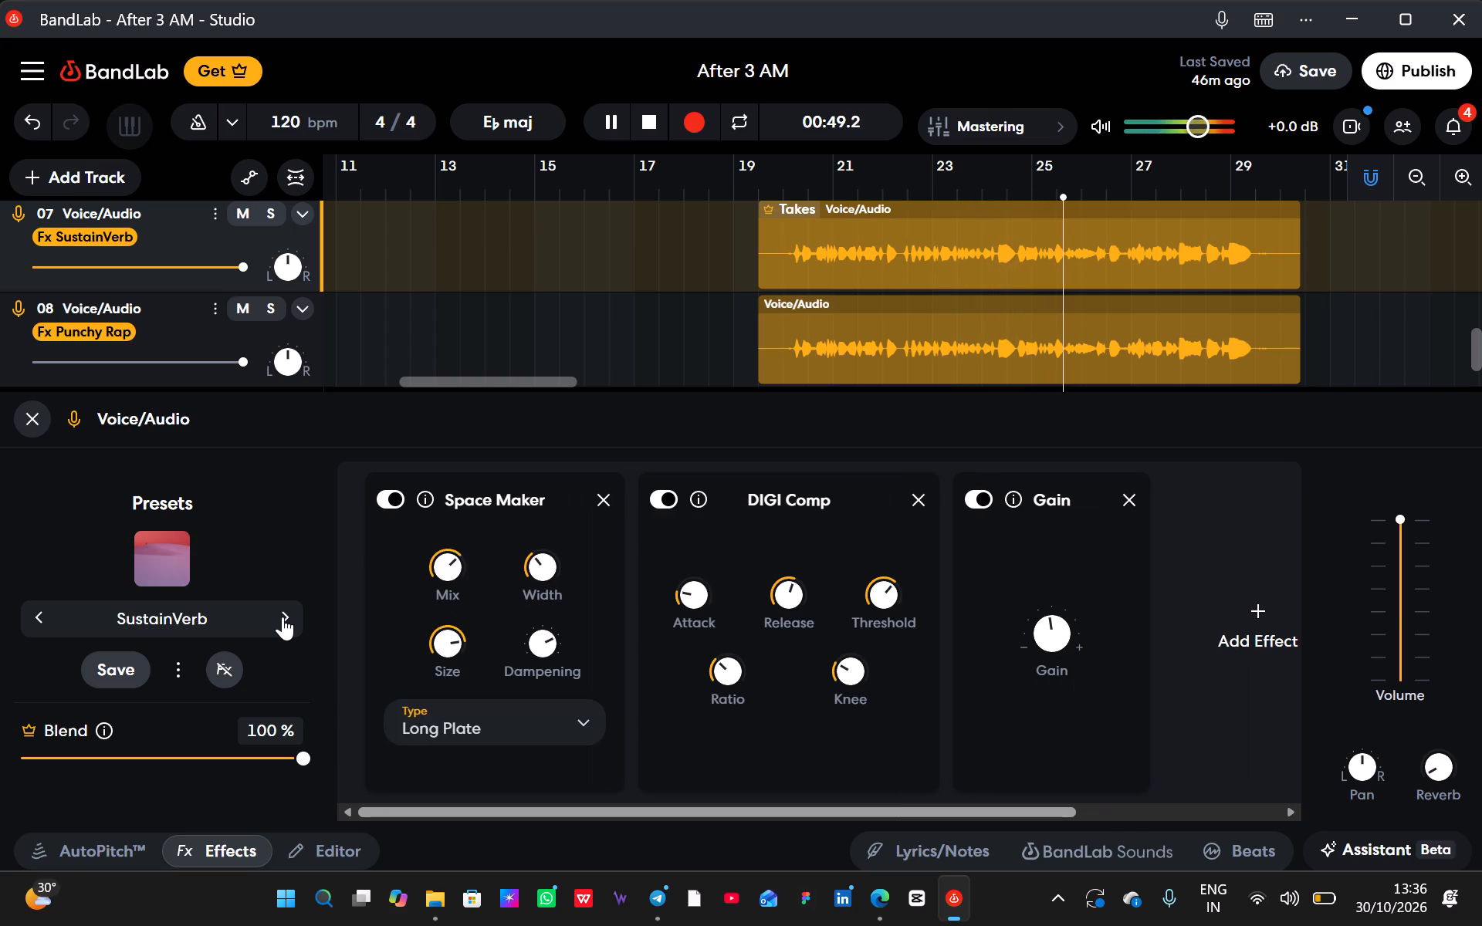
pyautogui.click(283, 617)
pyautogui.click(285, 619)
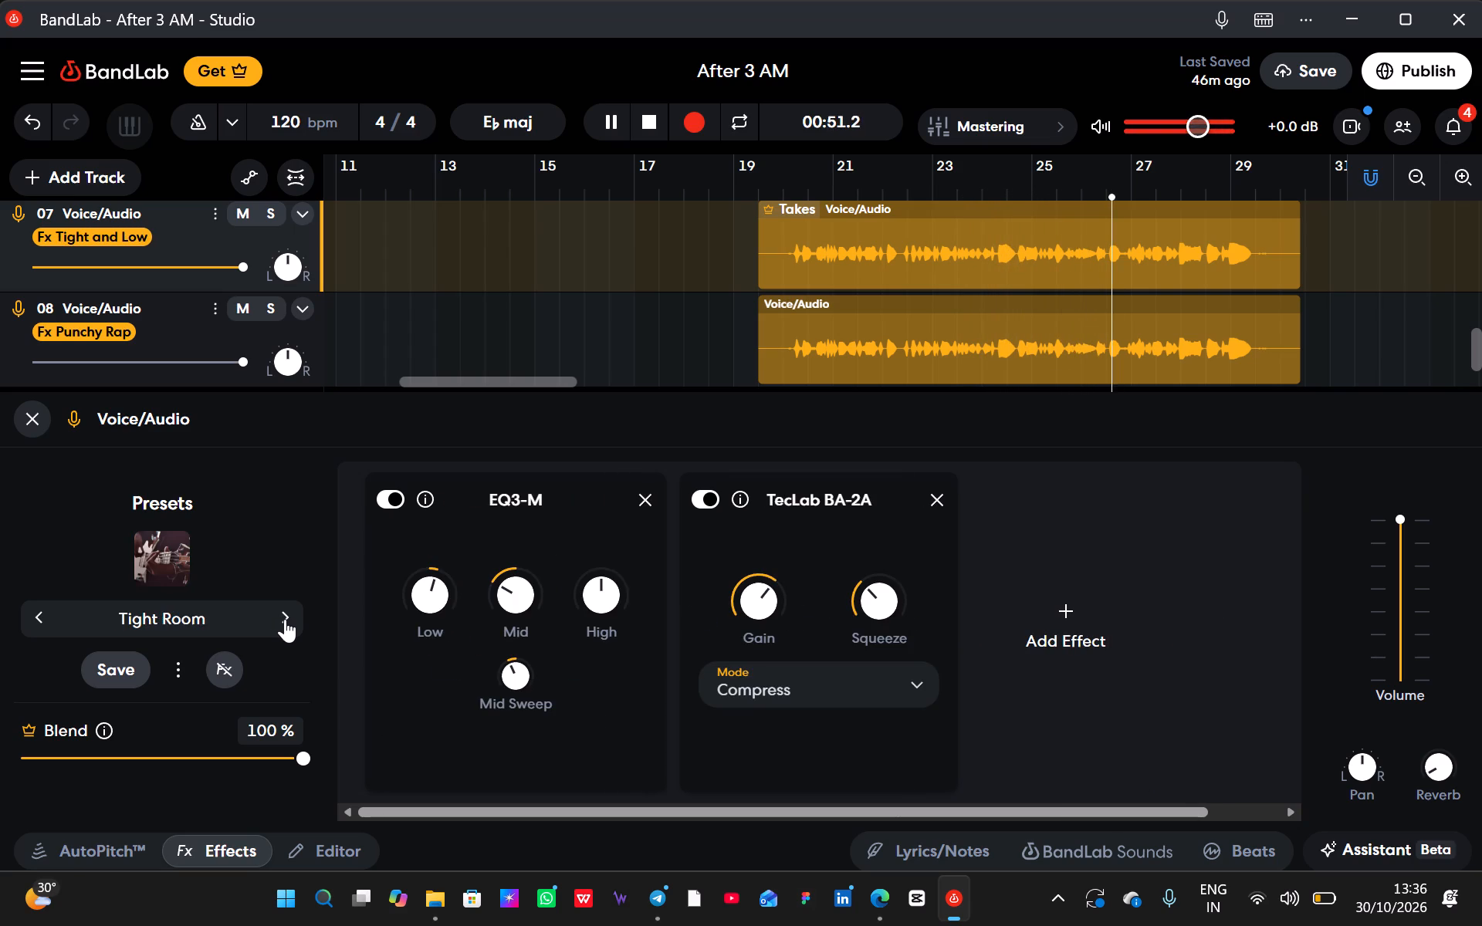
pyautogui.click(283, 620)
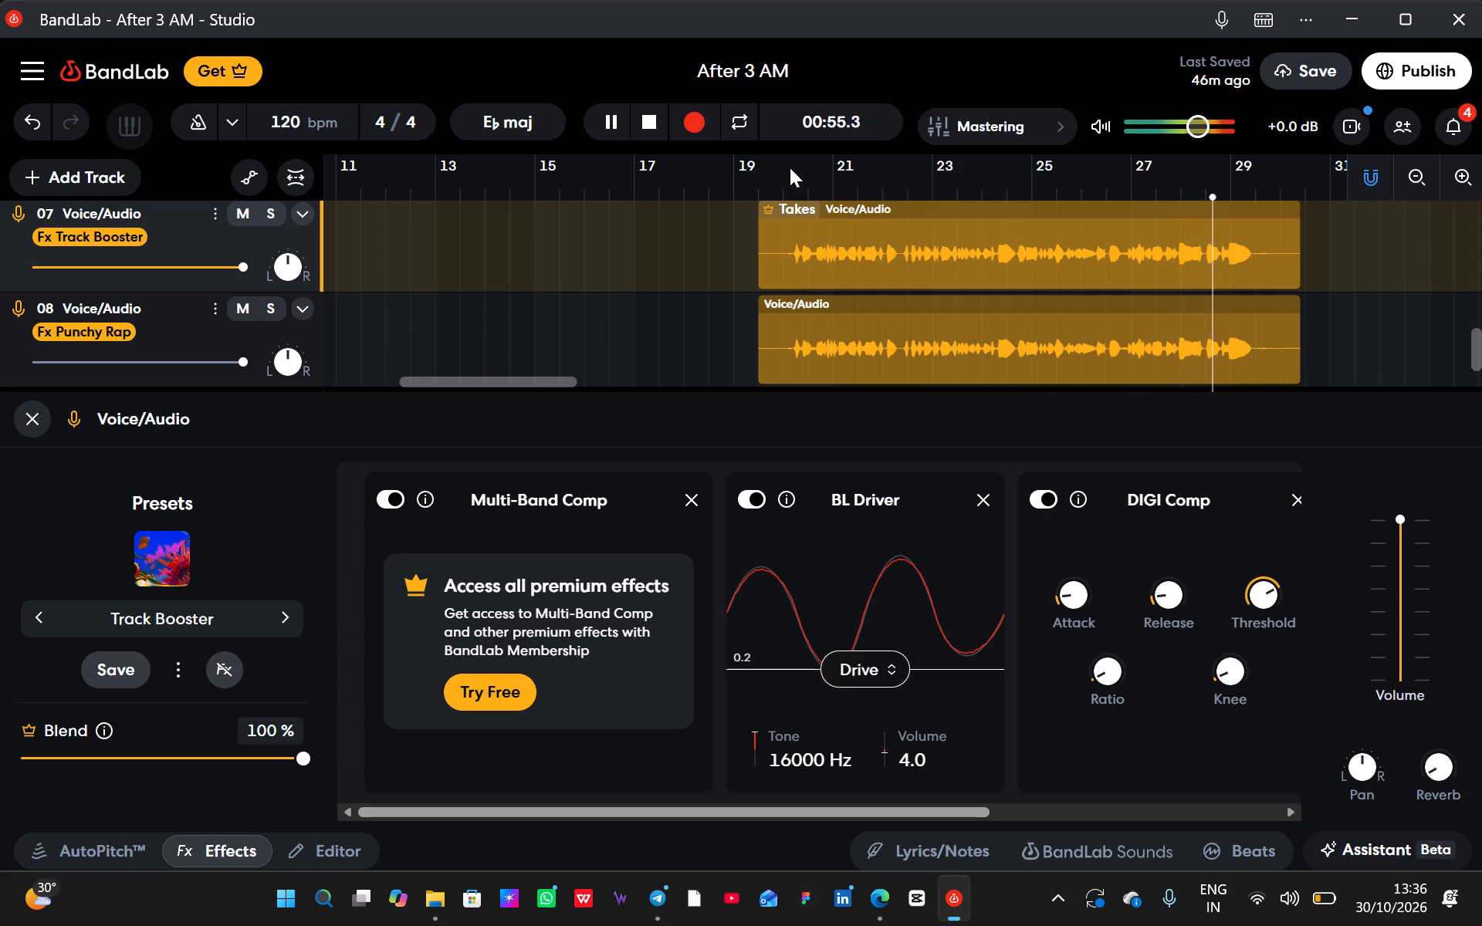
# Replay the vocal and audition presets on track 07 from Track Enhancer through Acid Bass, Acoustic Guitar and Chewy Overdrive, ending on Funk Bass.
pyautogui.click(774, 180)
pyautogui.click(296, 613)
pyautogui.click(296, 613)
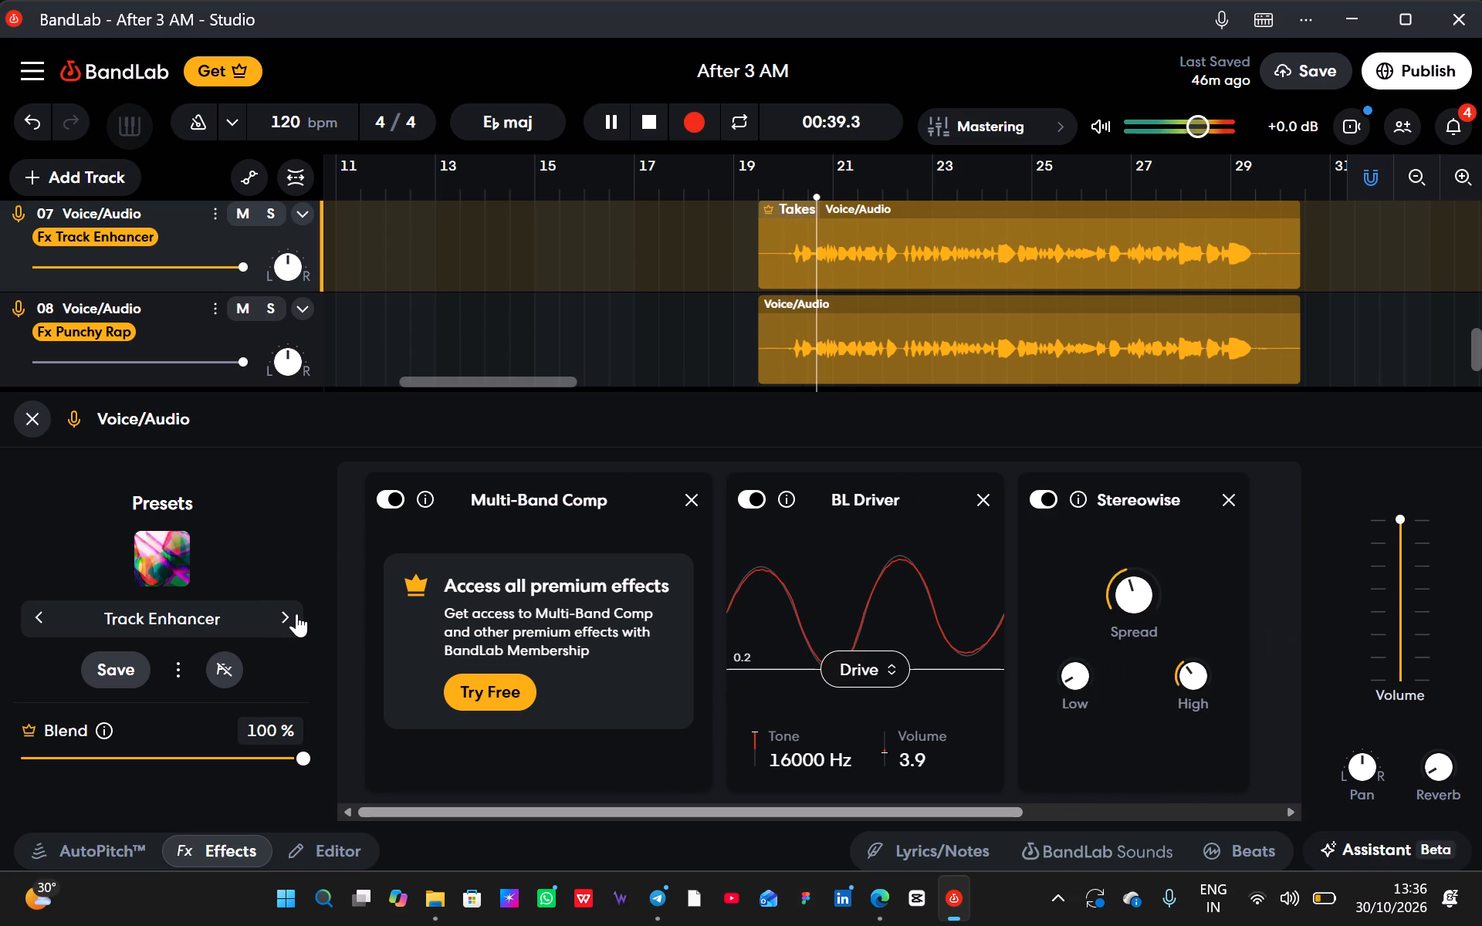
pyautogui.click(296, 613)
pyautogui.click(296, 613)
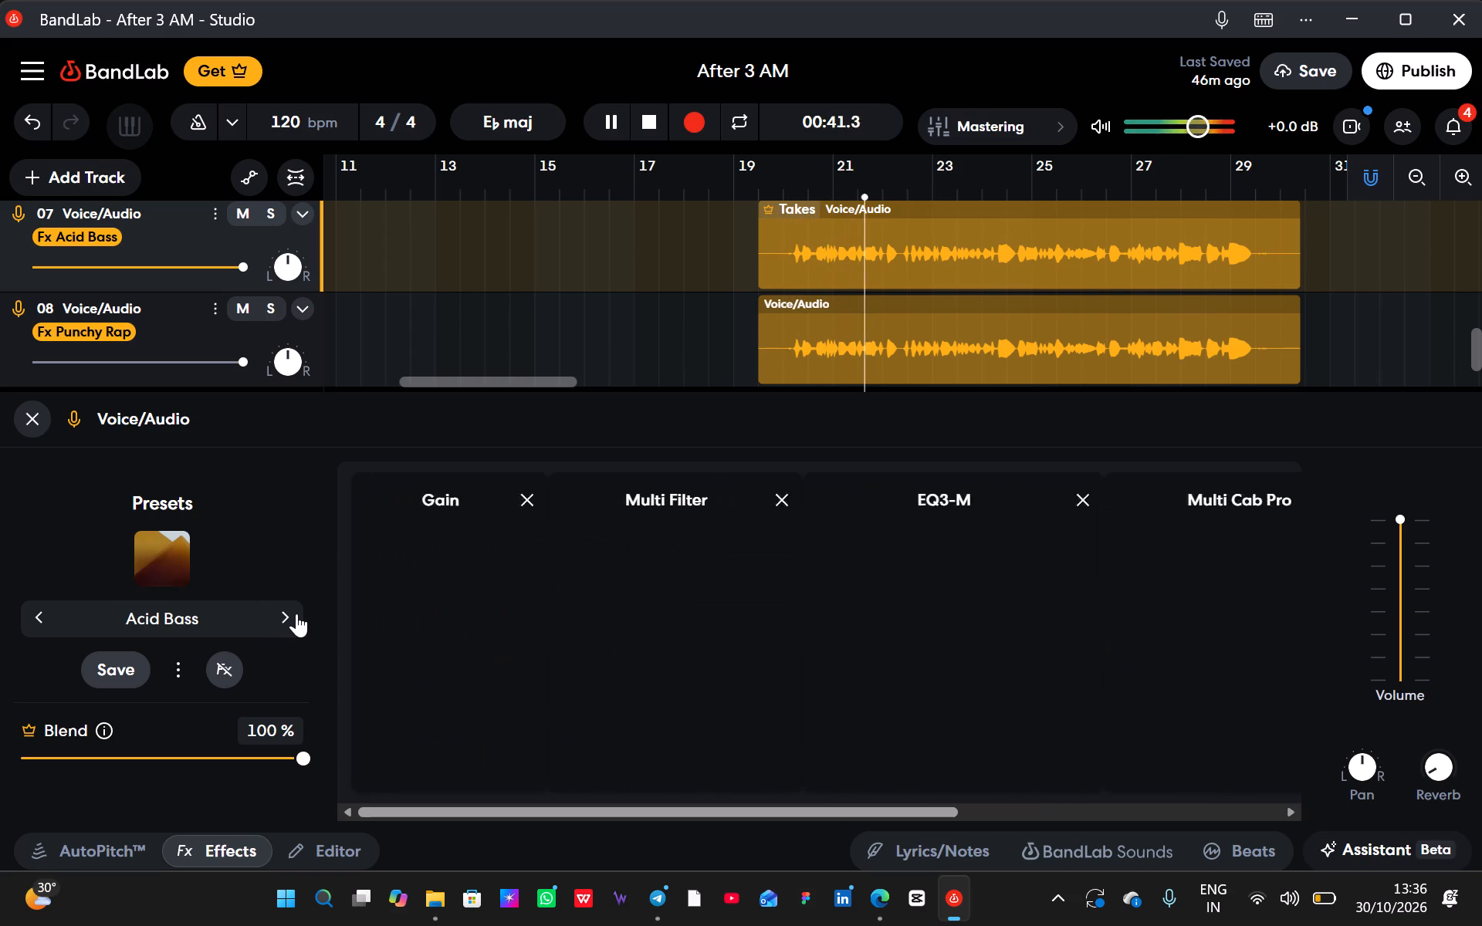
pyautogui.click(296, 613)
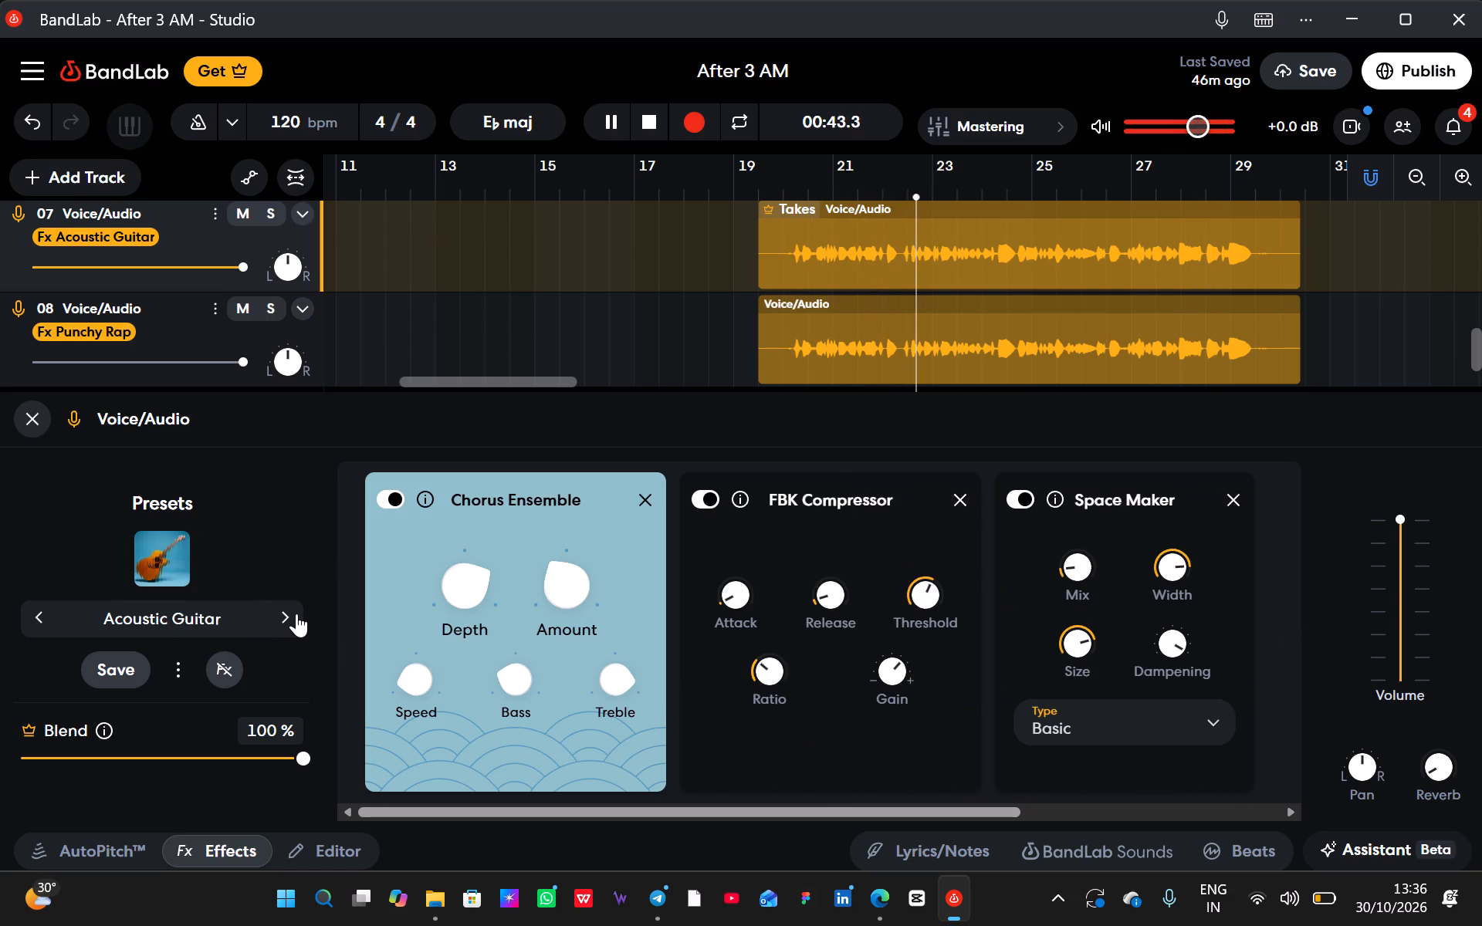
pyautogui.click(296, 613)
pyautogui.click(296, 613)
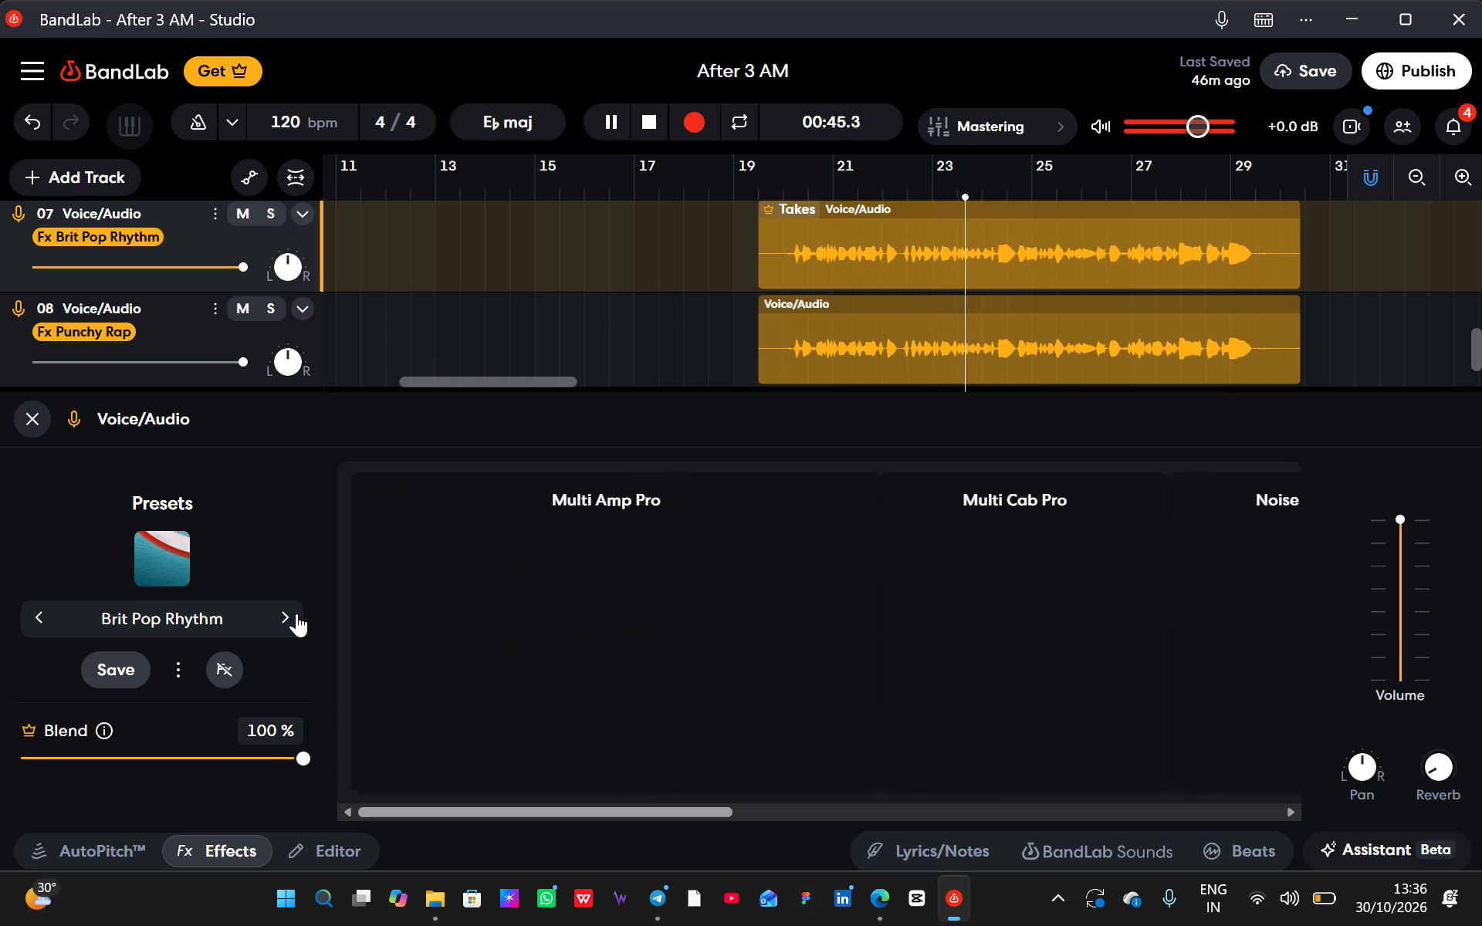
pyautogui.click(296, 613)
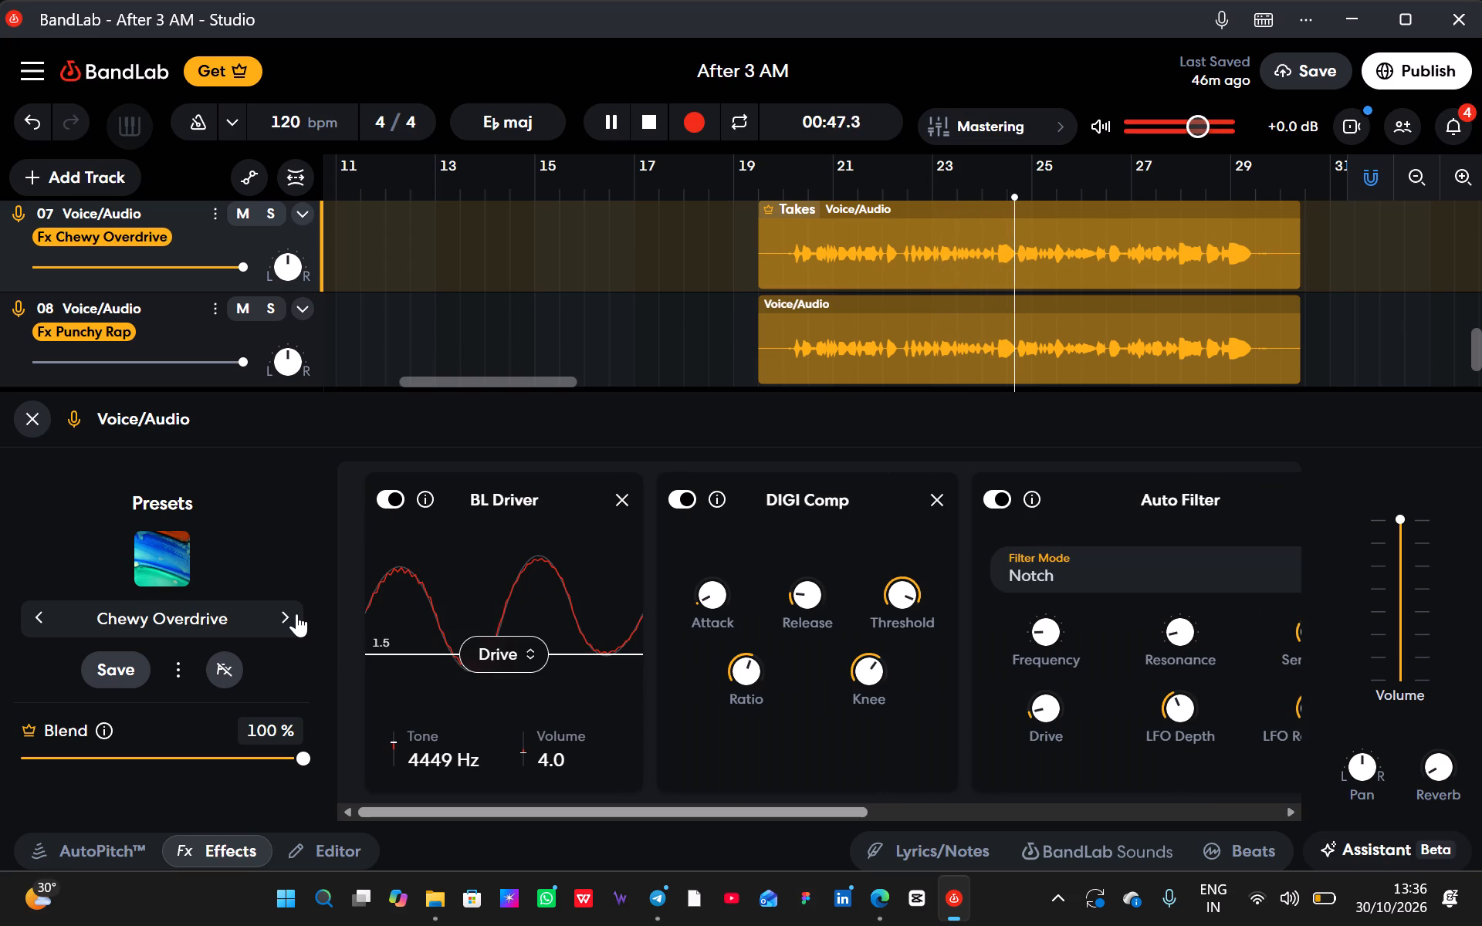
pyautogui.click(296, 613)
pyautogui.click(296, 613)
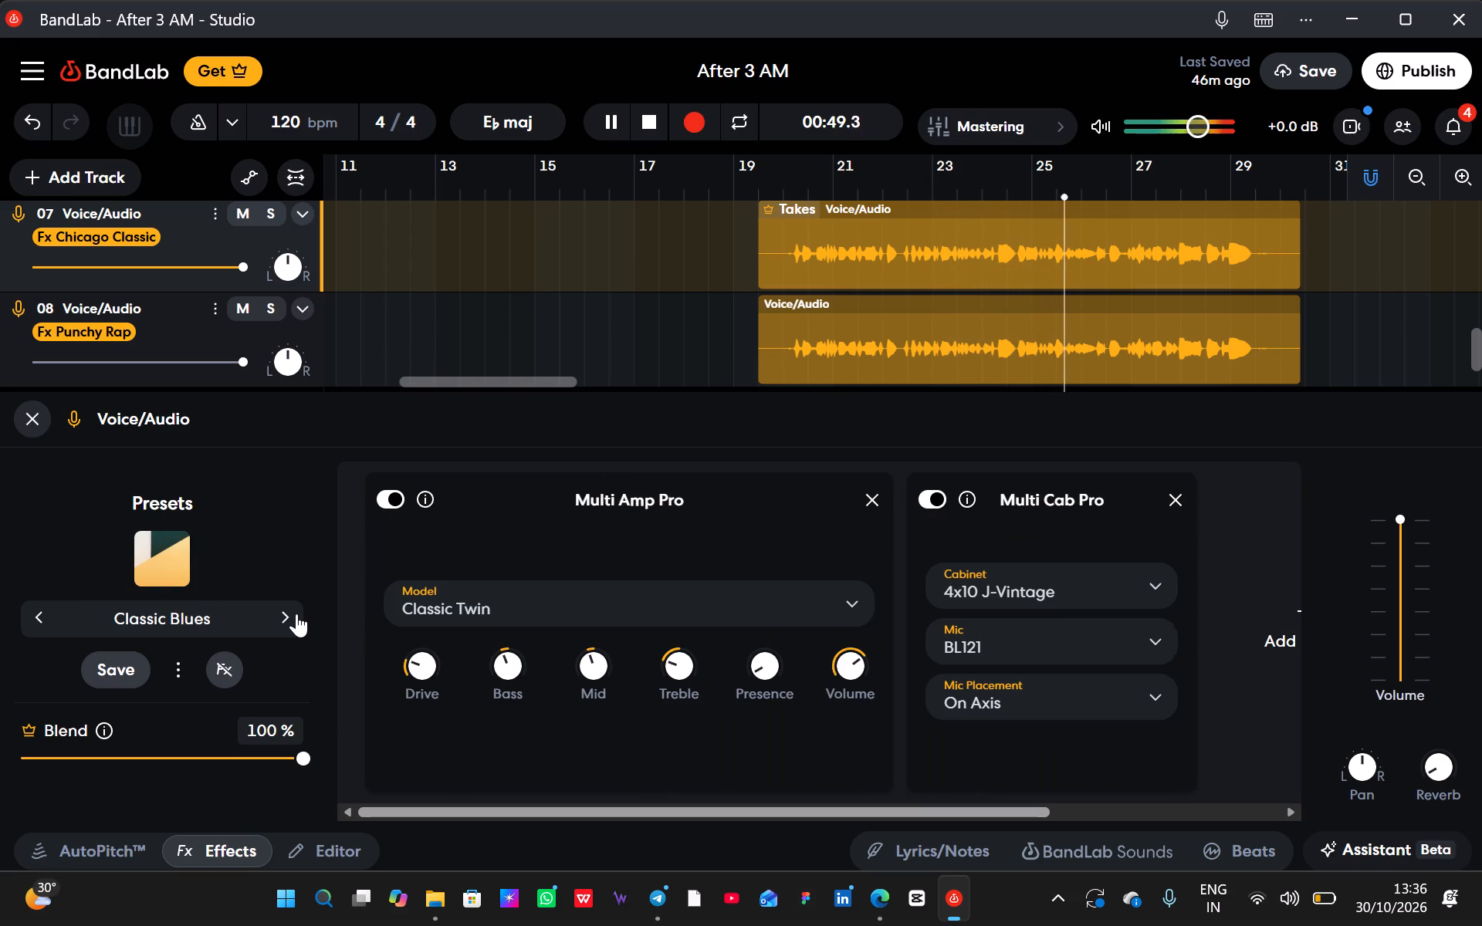
pyautogui.click(296, 613)
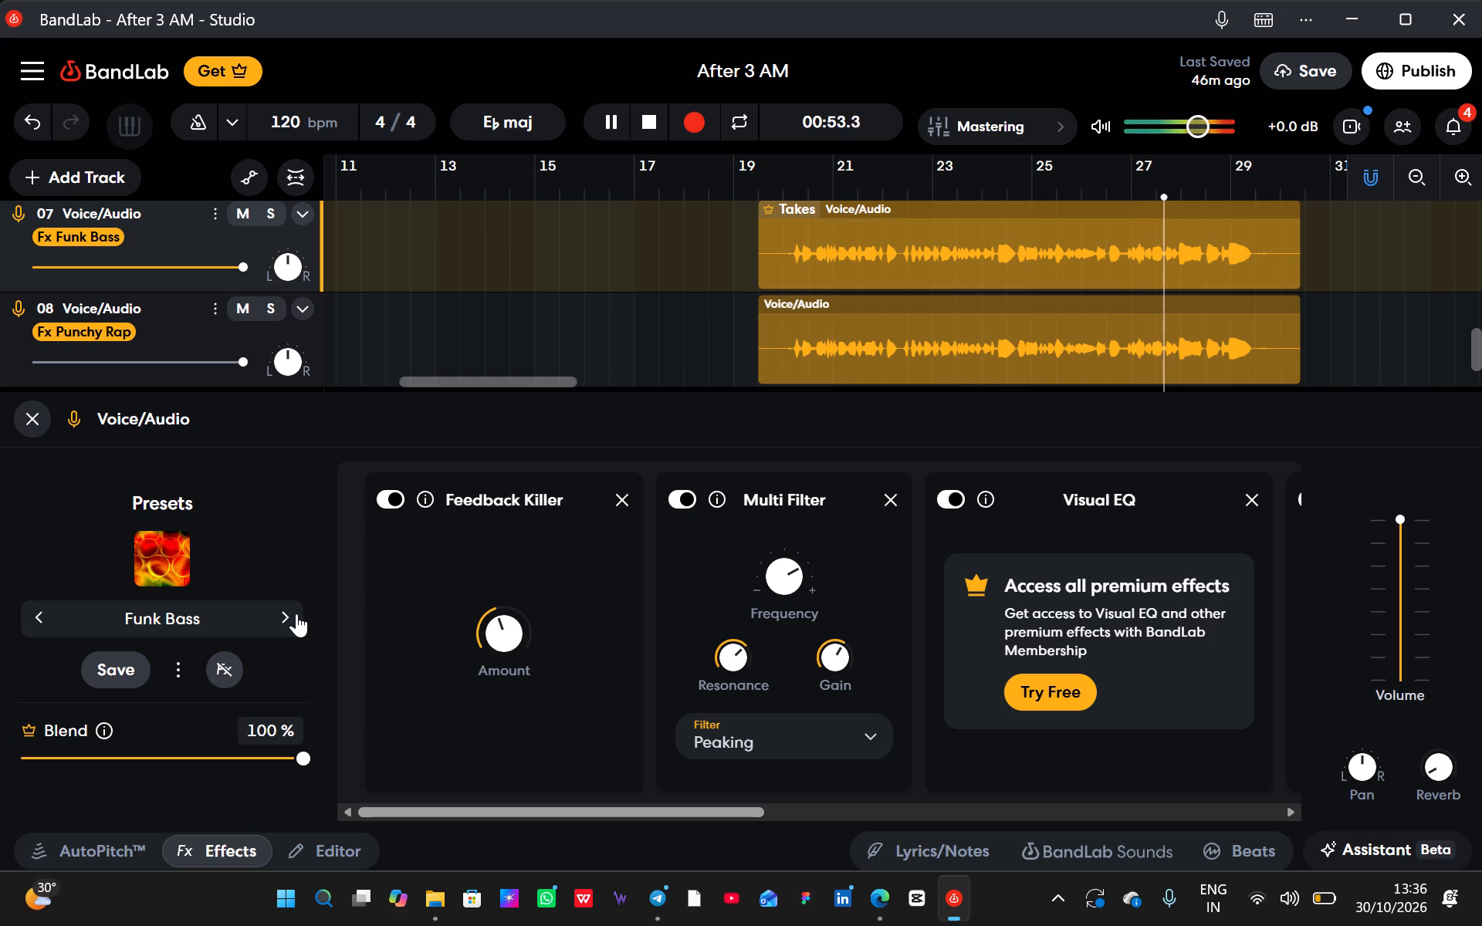
# Stop playback, return to the start of the song and play the full mix from 00:00.0.
pyautogui.scroll(3, 569, 210)
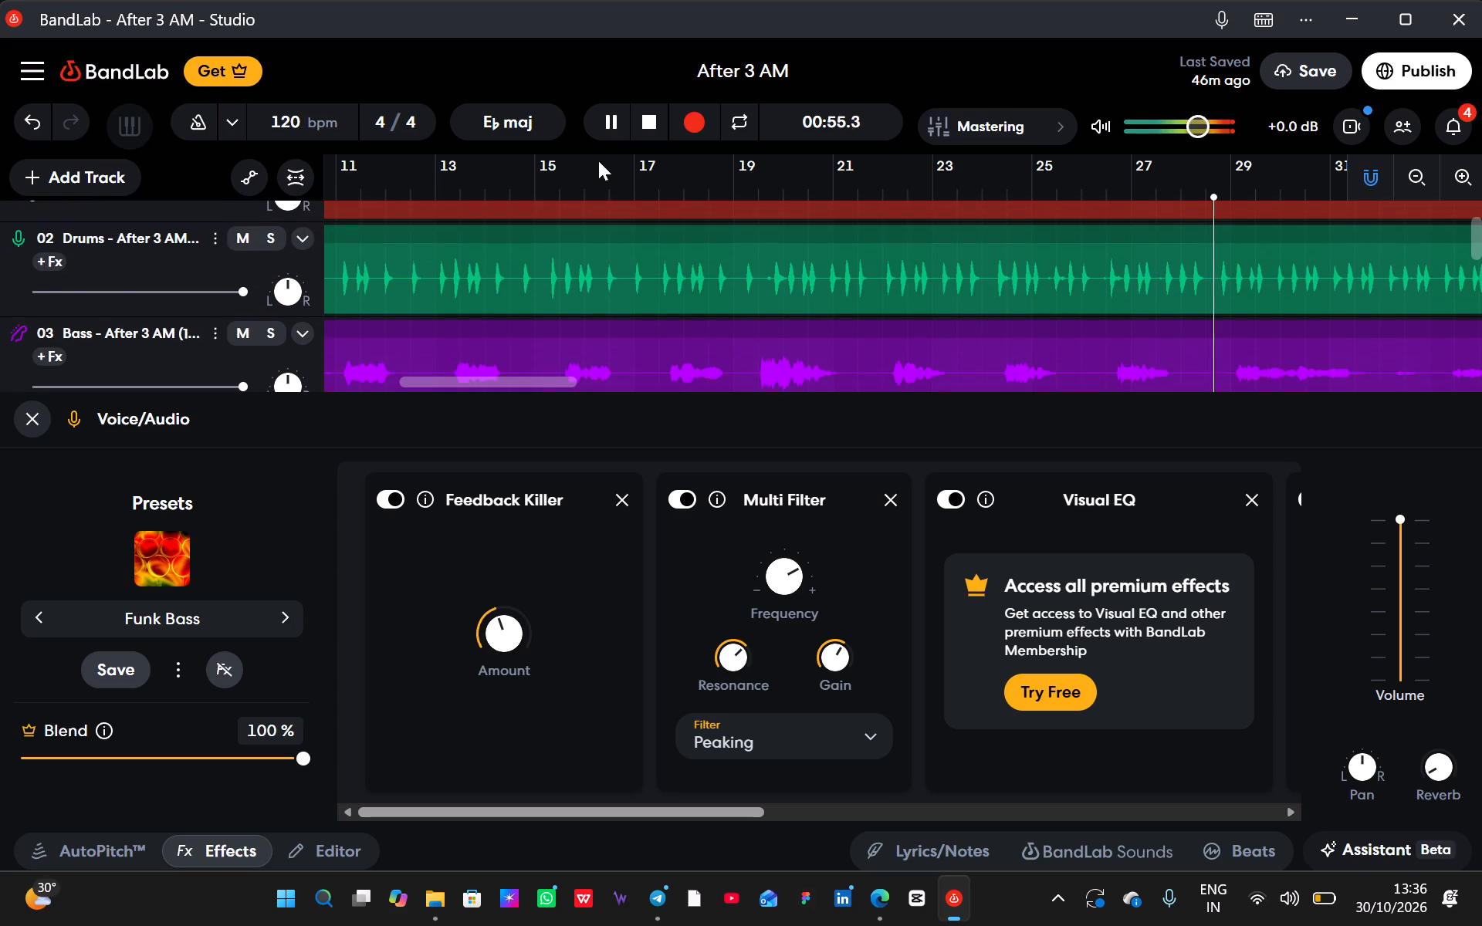
pyautogui.click(621, 120)
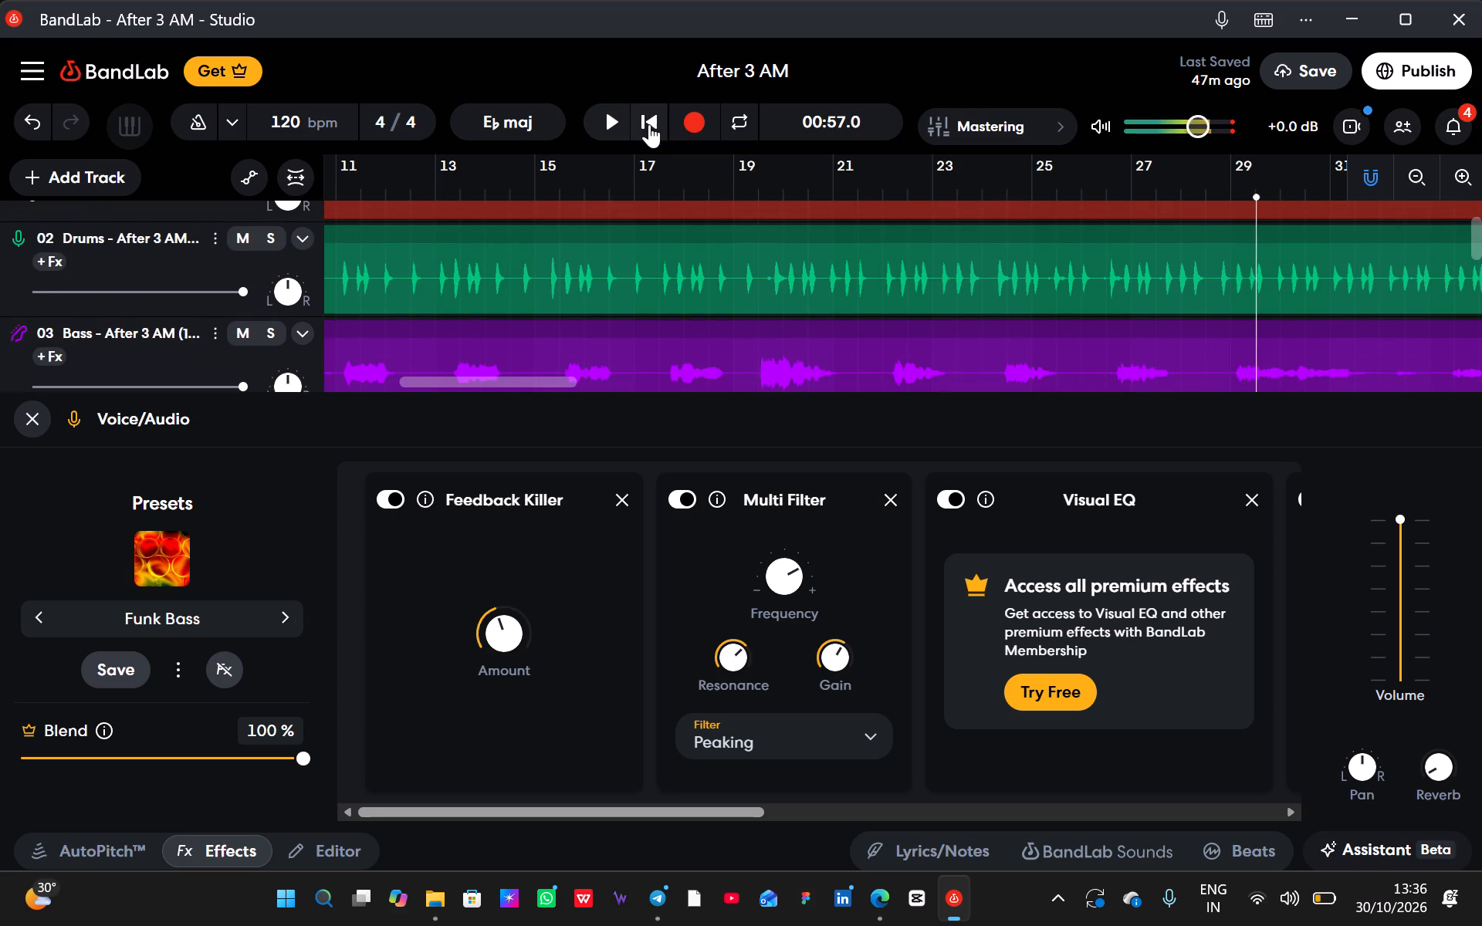
pyautogui.tripleClick(656, 124)
pyautogui.click(608, 120)
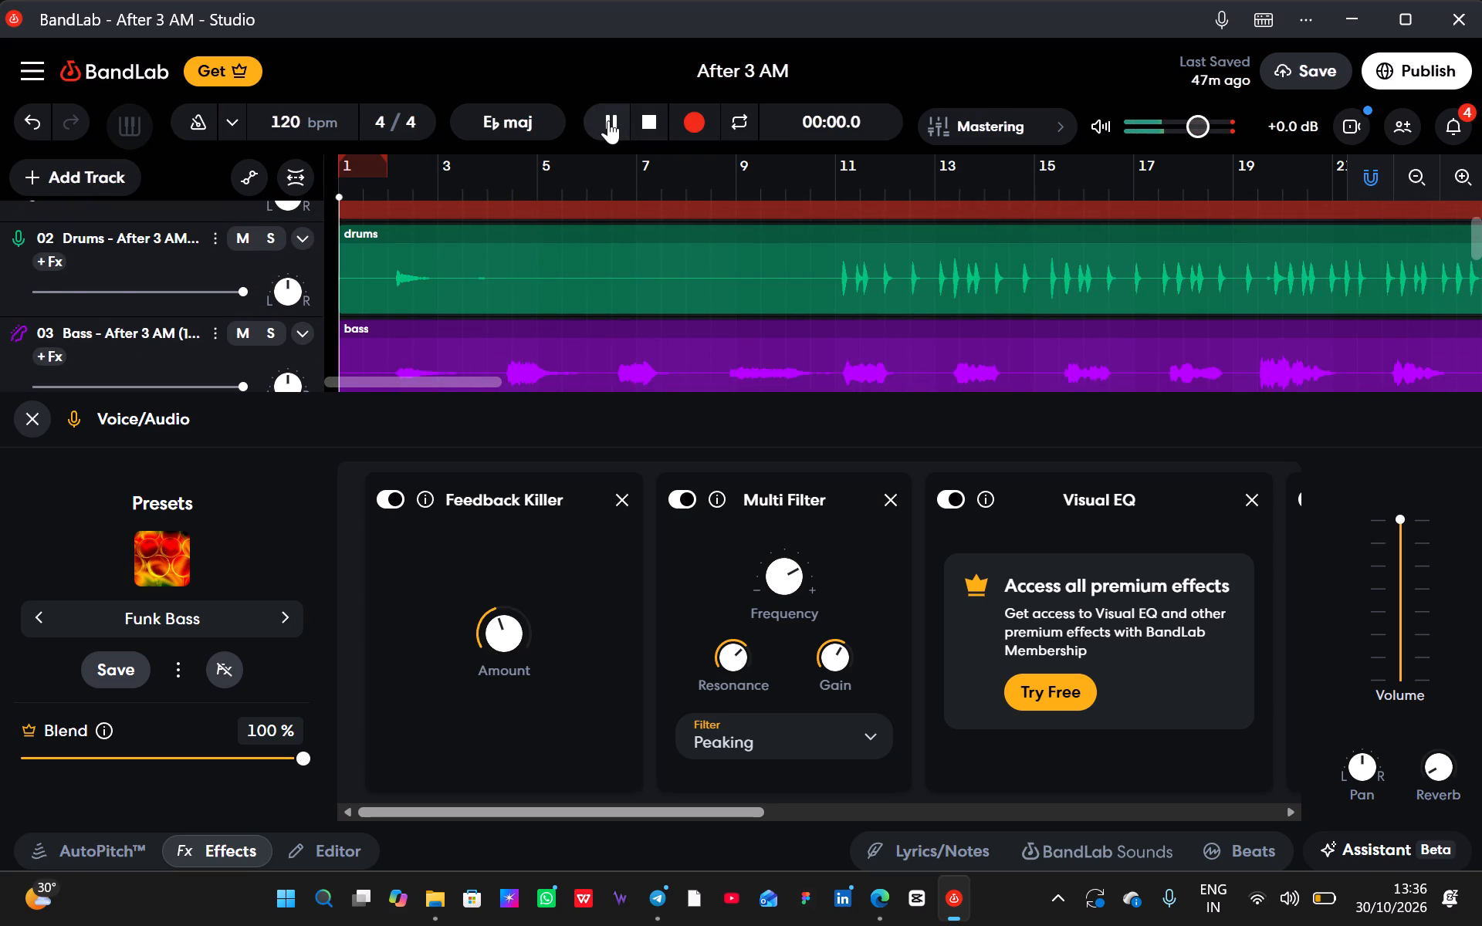
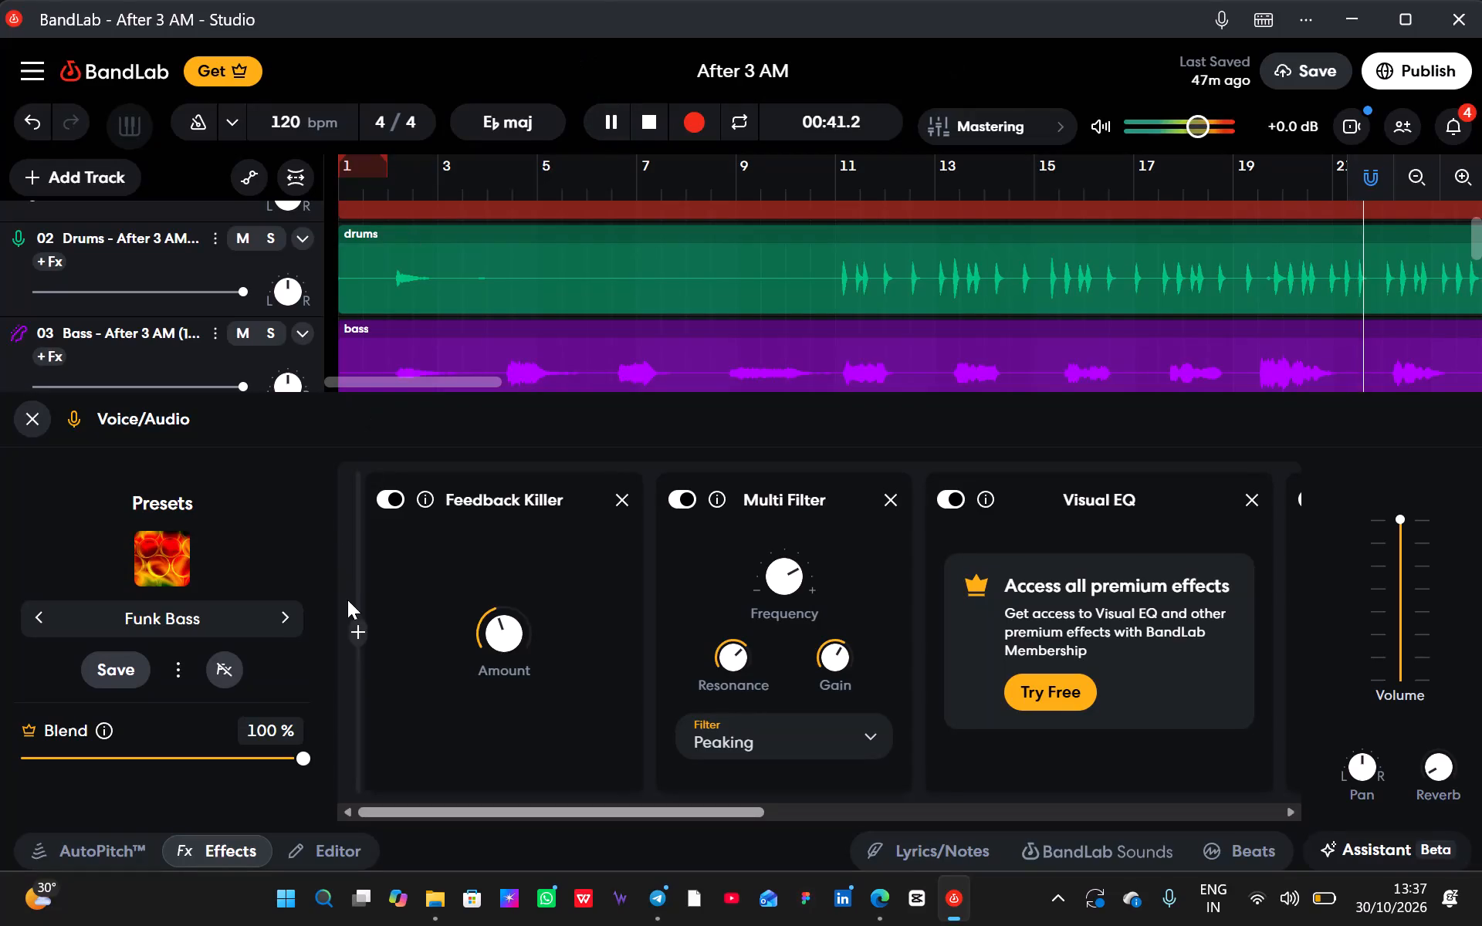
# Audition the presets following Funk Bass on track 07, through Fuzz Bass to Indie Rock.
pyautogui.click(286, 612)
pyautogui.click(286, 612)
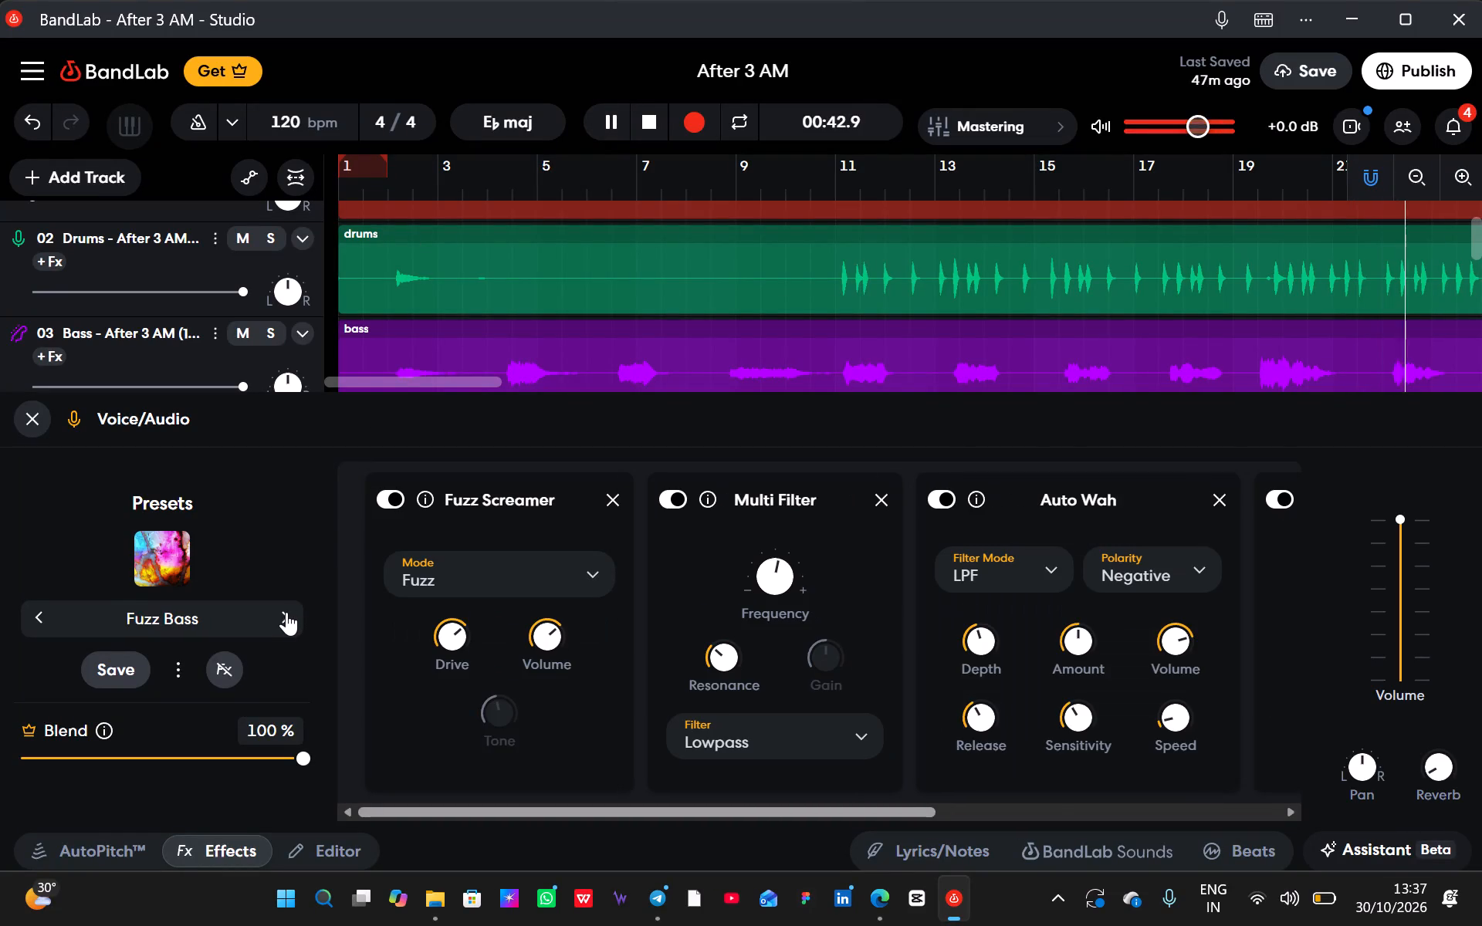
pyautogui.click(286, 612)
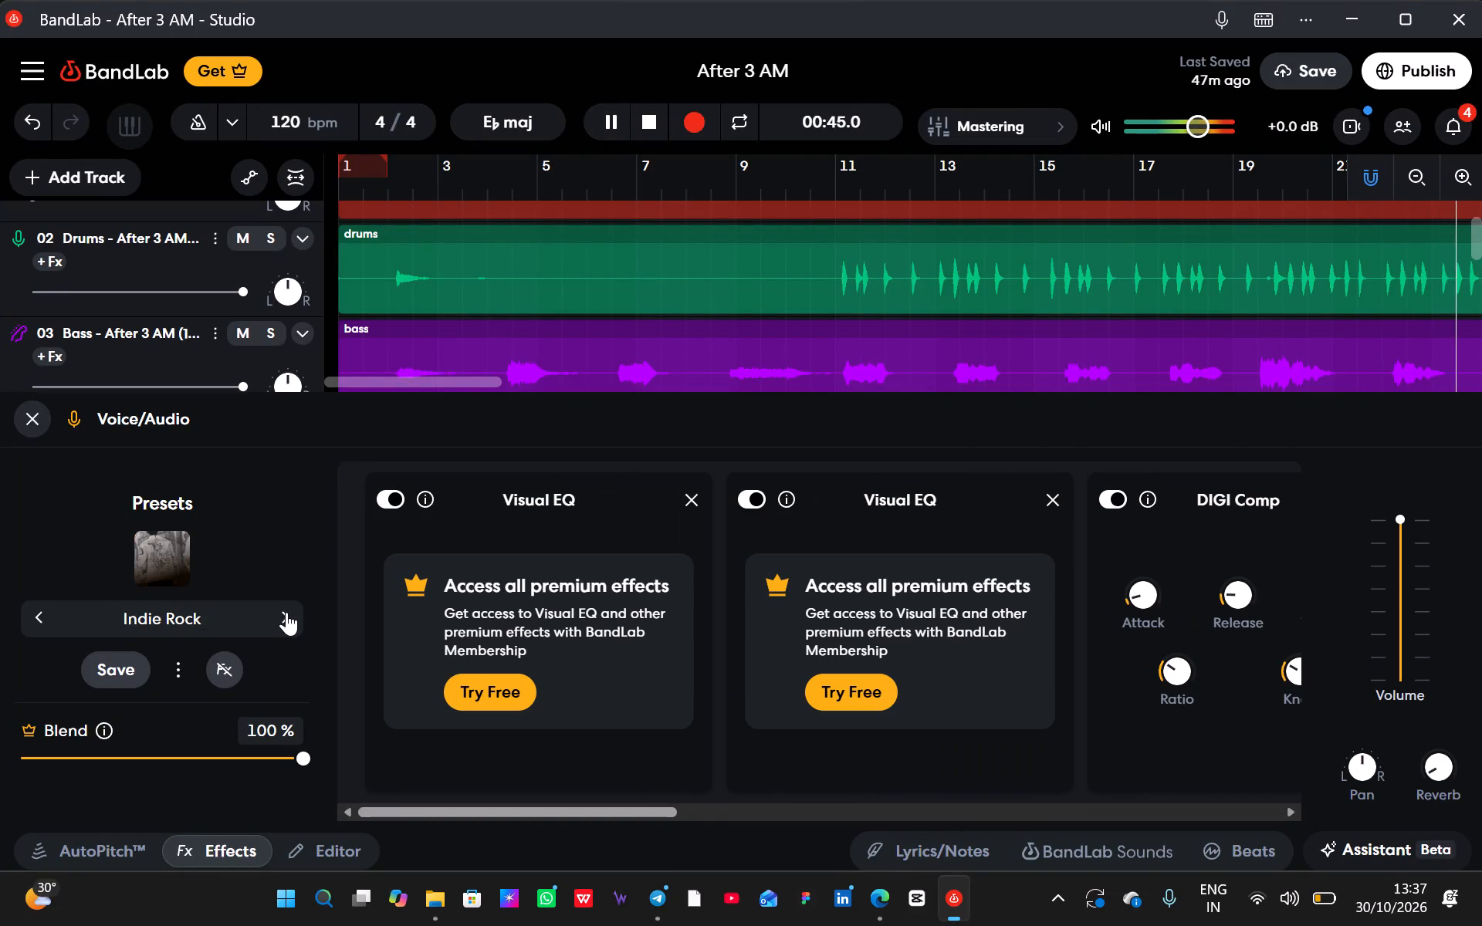
# Replay the song from 00:06.0 and follow the vocals across tracks 05 to 08, with Indie Rock on track 07.
pyautogui.hscroll(-3, 1098, 272)
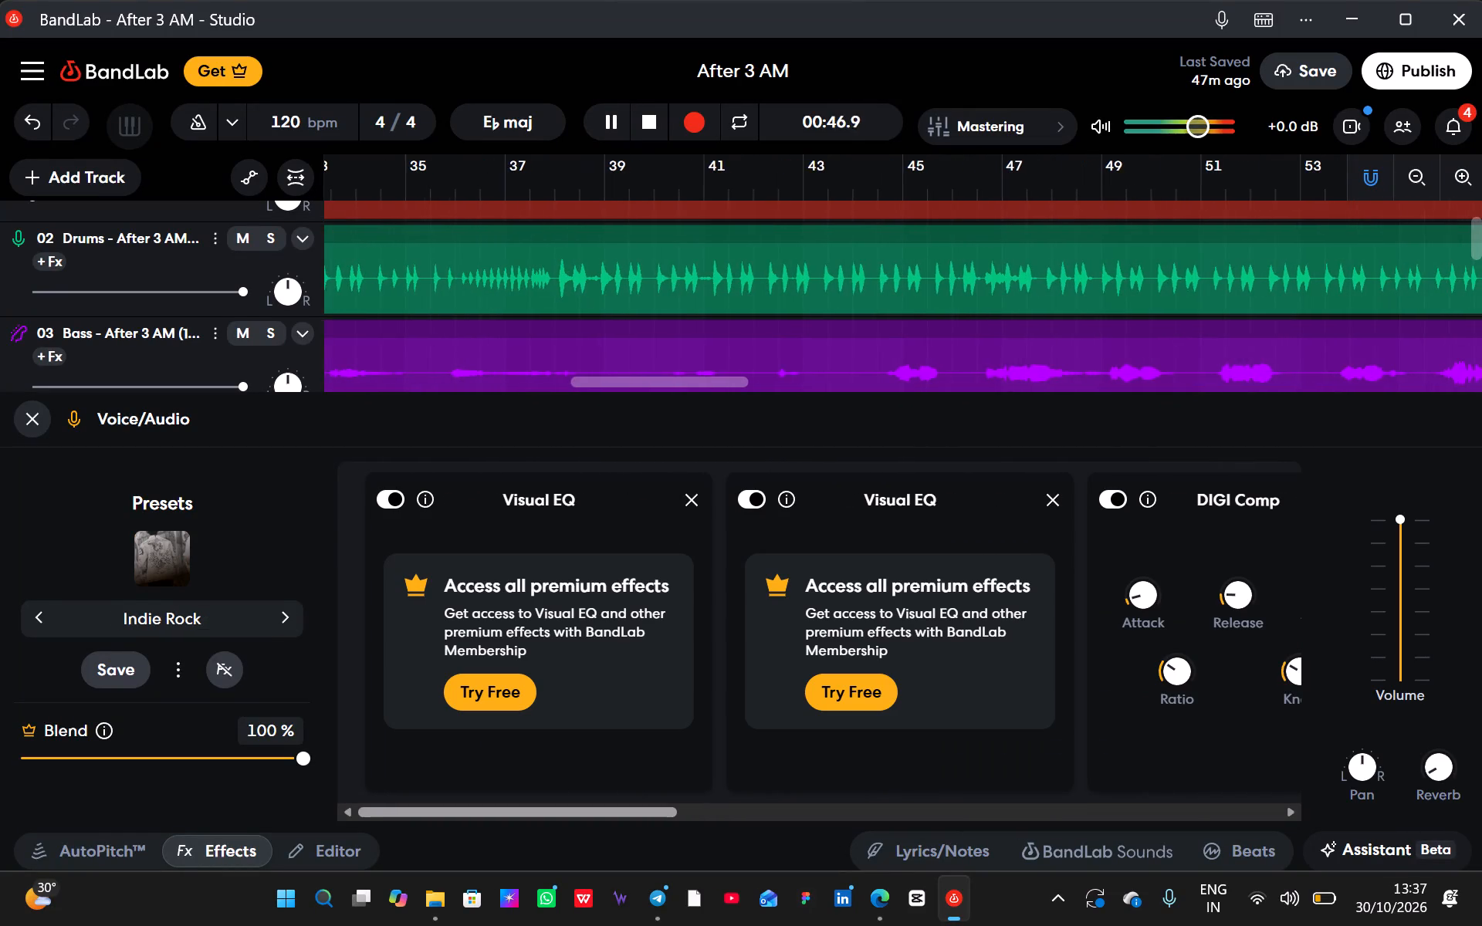
pyautogui.scroll(-2, 1098, 272)
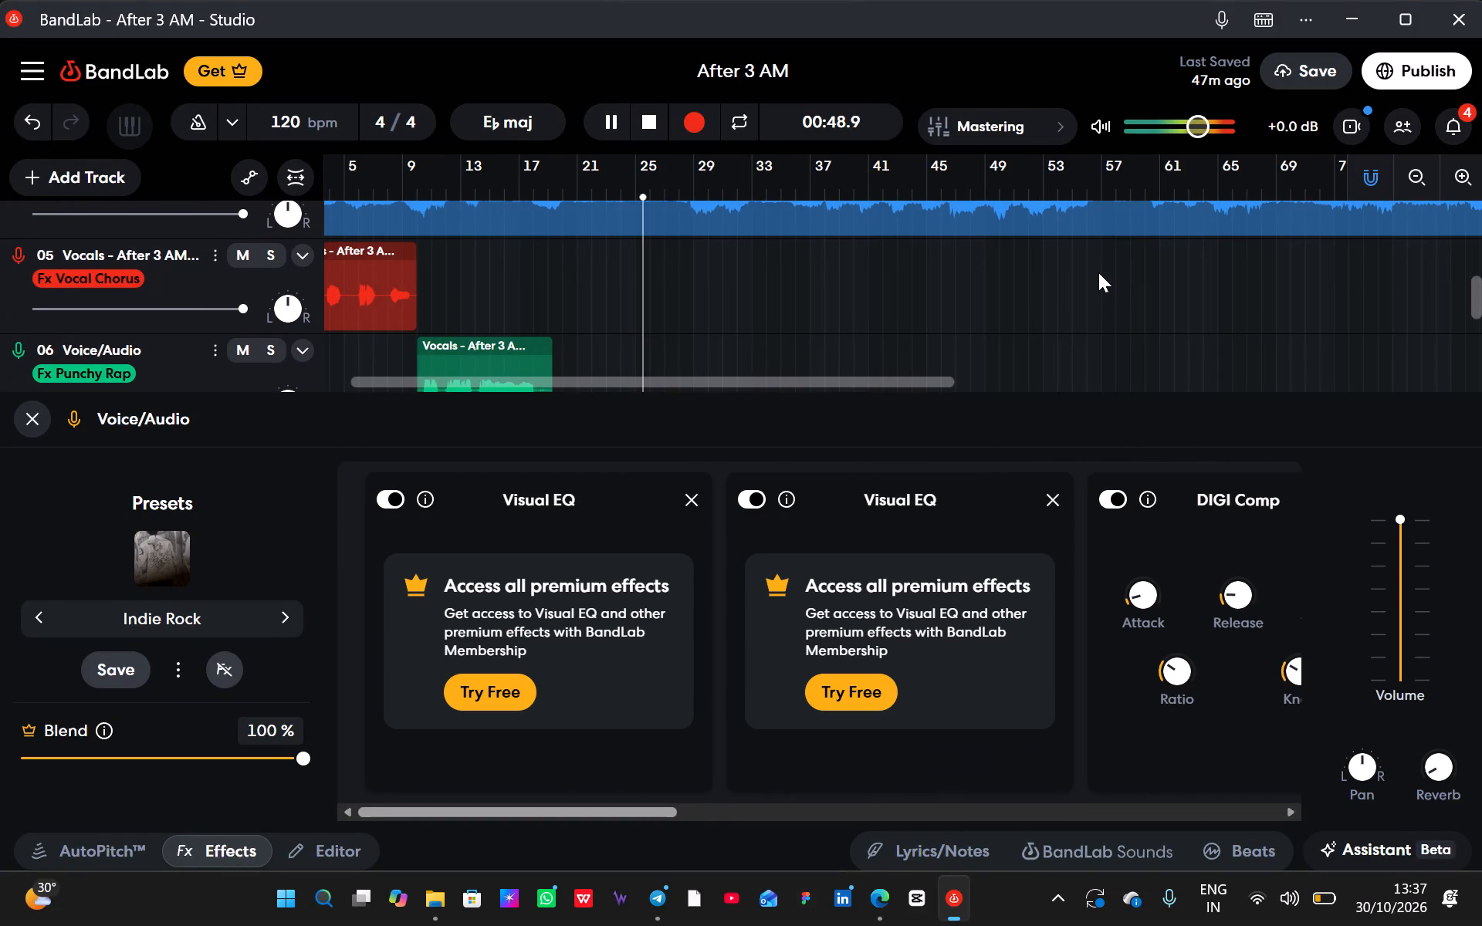
pyautogui.click(327, 174)
pyautogui.click(329, 186)
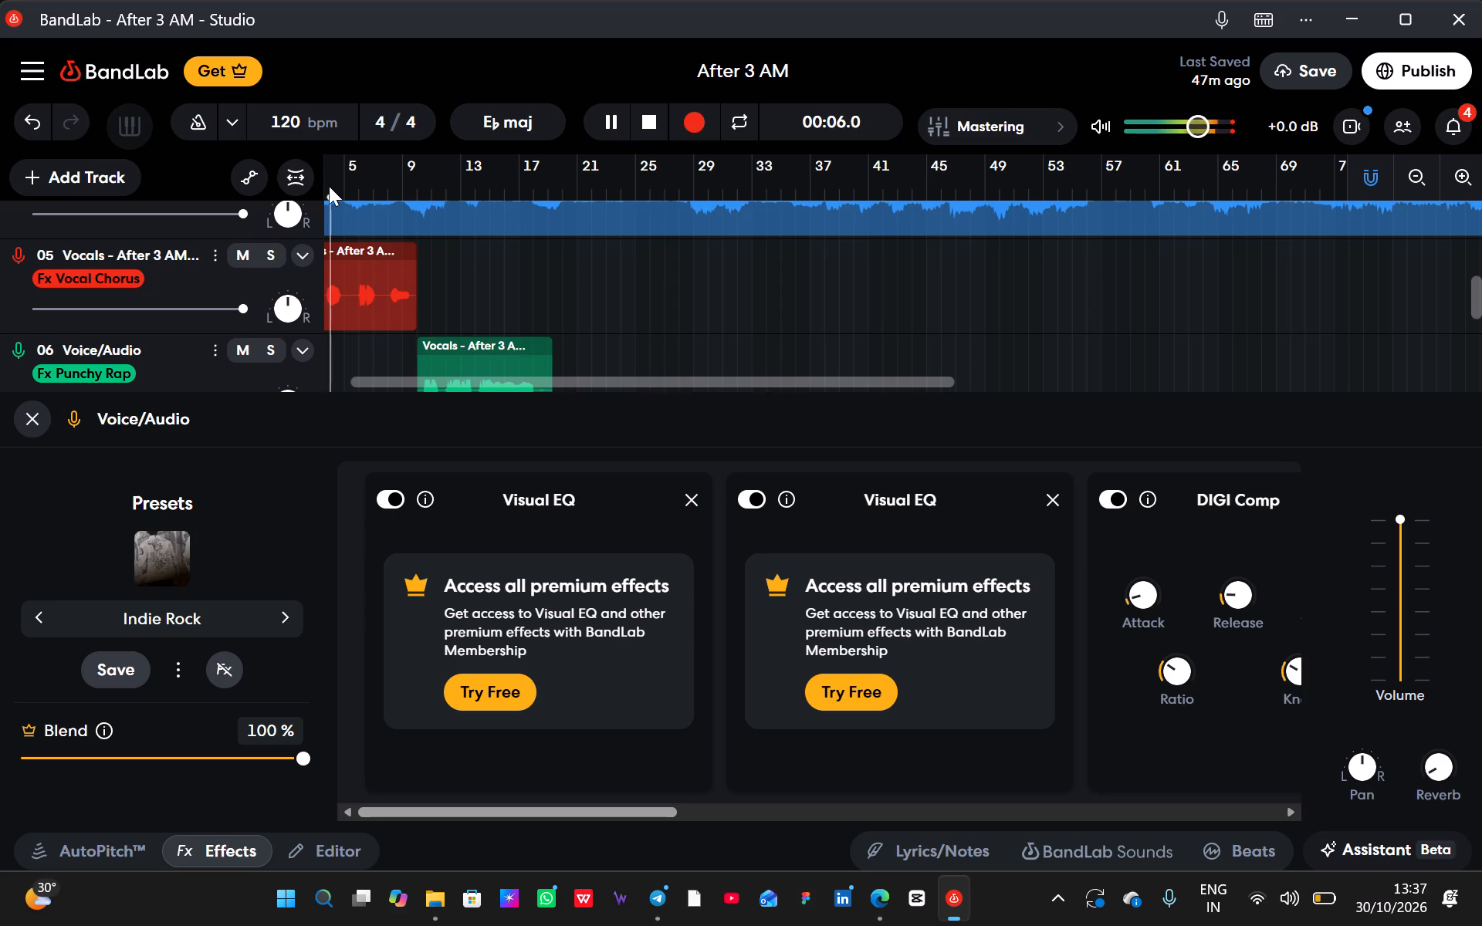
pyautogui.hscroll(2, 568, 359)
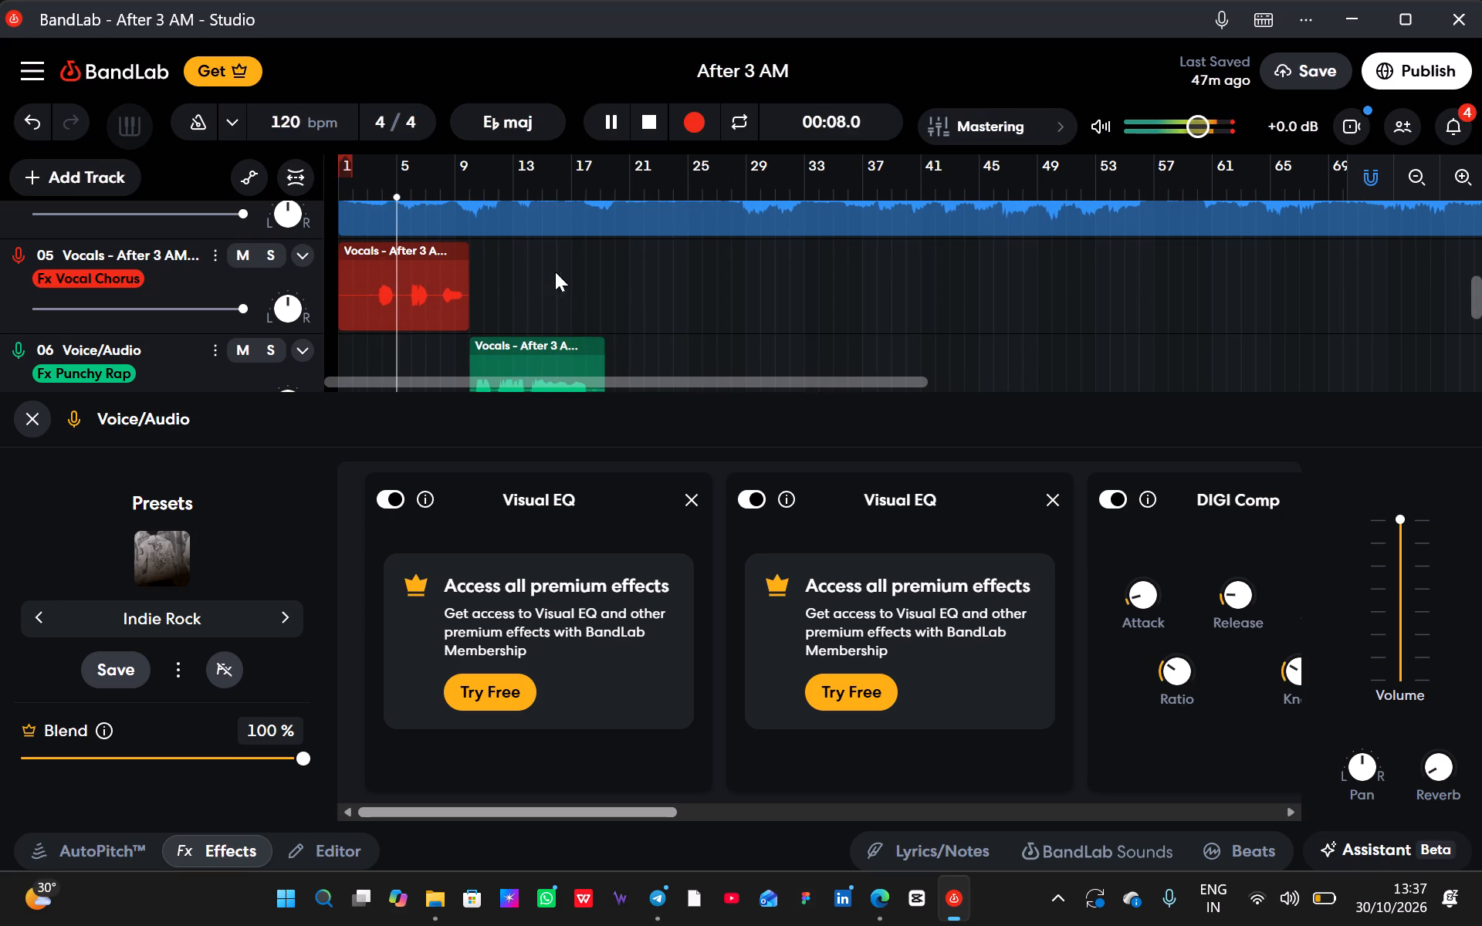
pyautogui.hscroll(1, 587, 267)
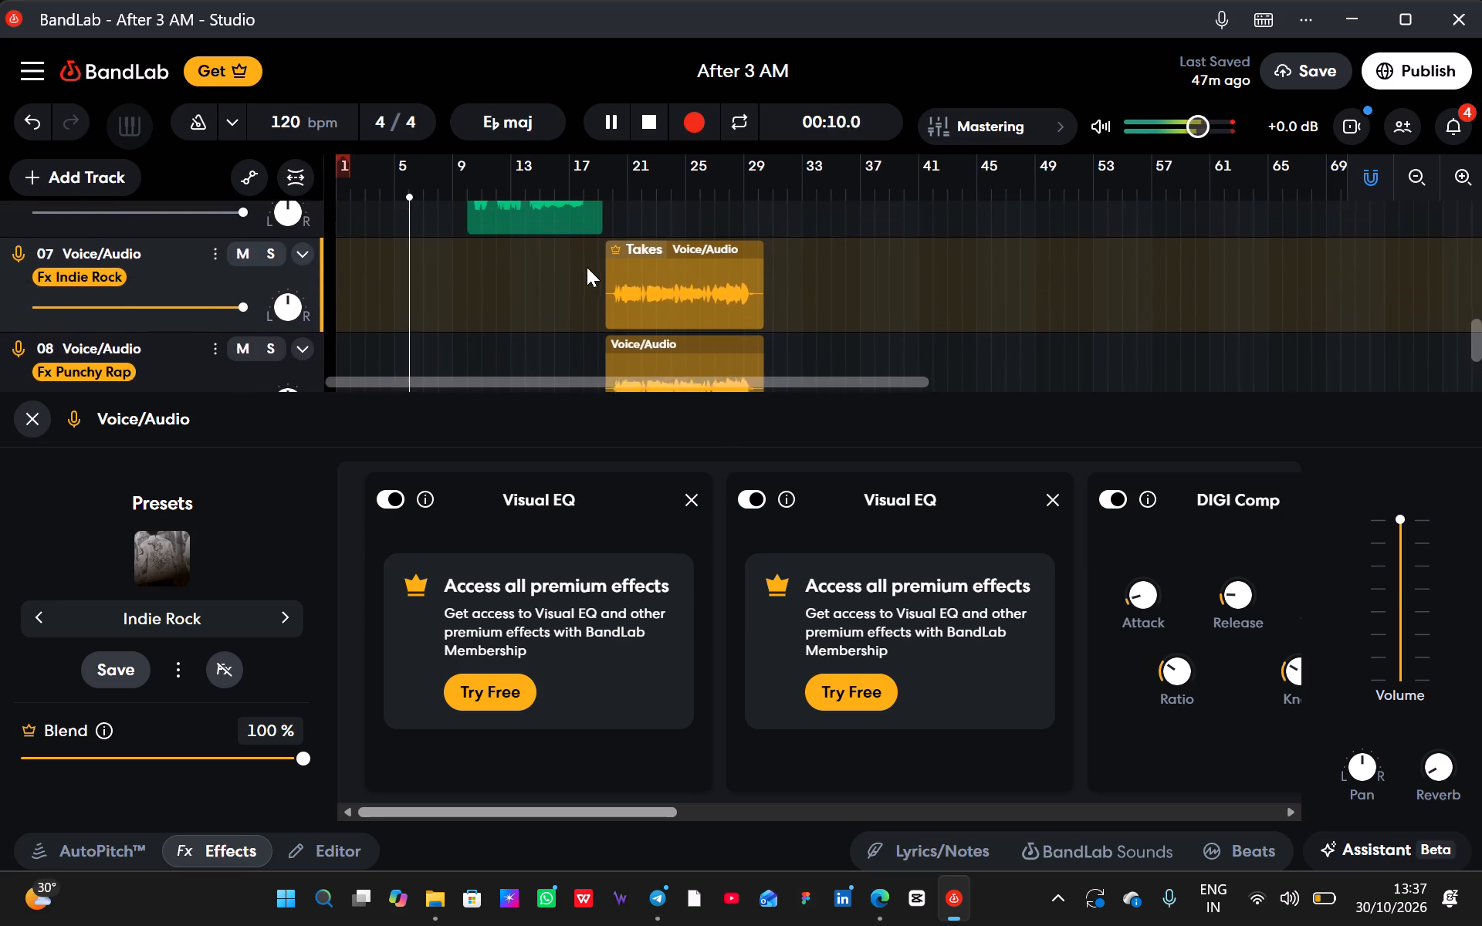
pyautogui.hscroll(1, 587, 267)
pyautogui.scroll(2, 587, 267)
pyautogui.scroll(-2, 587, 267)
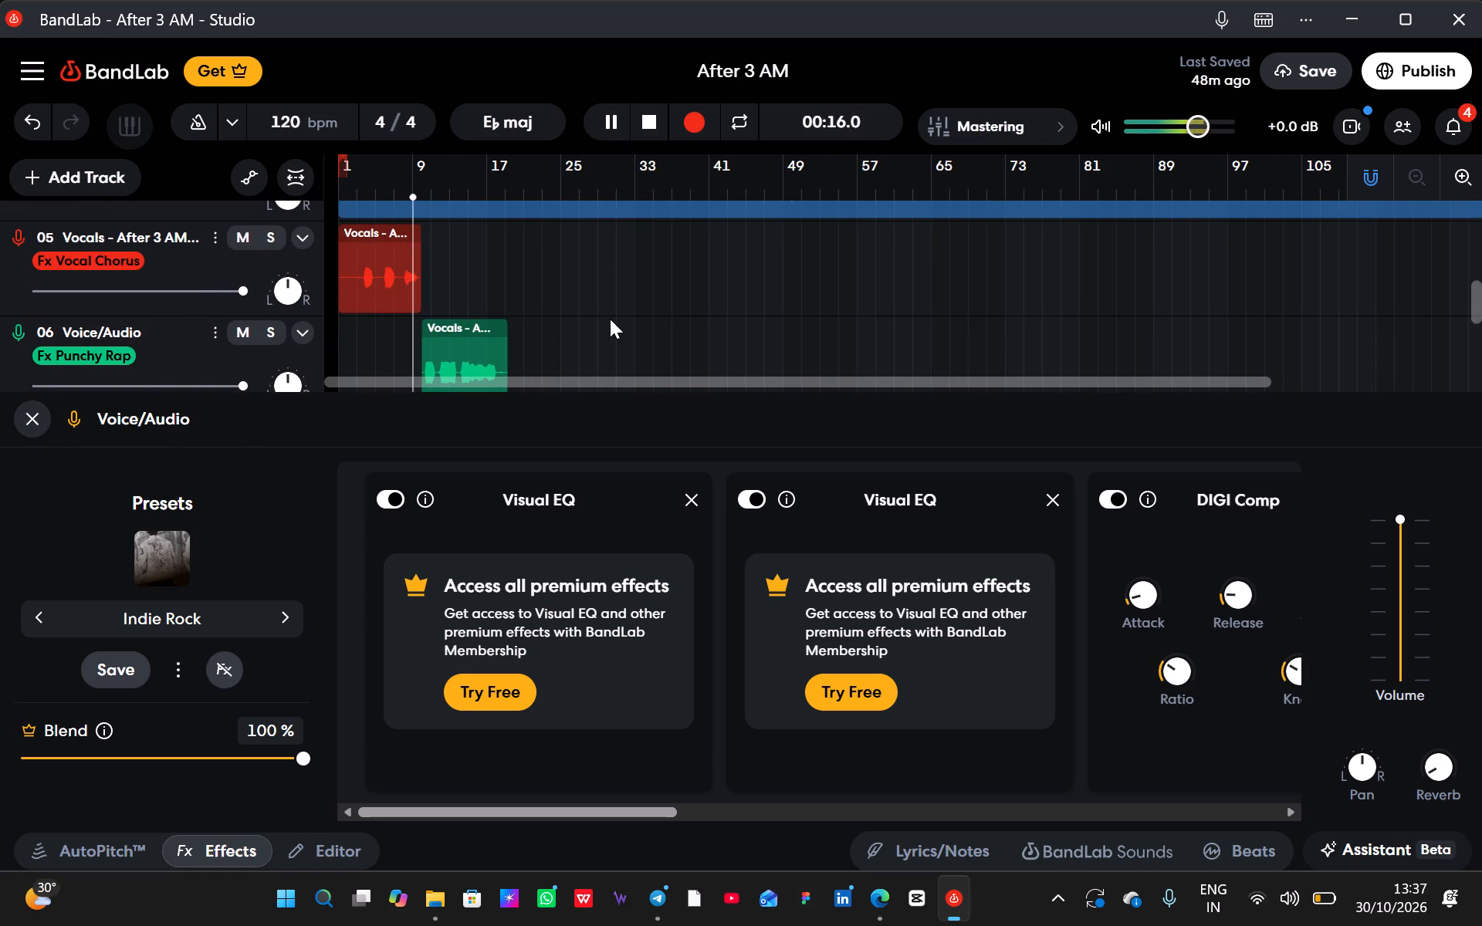
pyautogui.scroll(-4, 610, 319)
pyautogui.scroll(1, 610, 319)
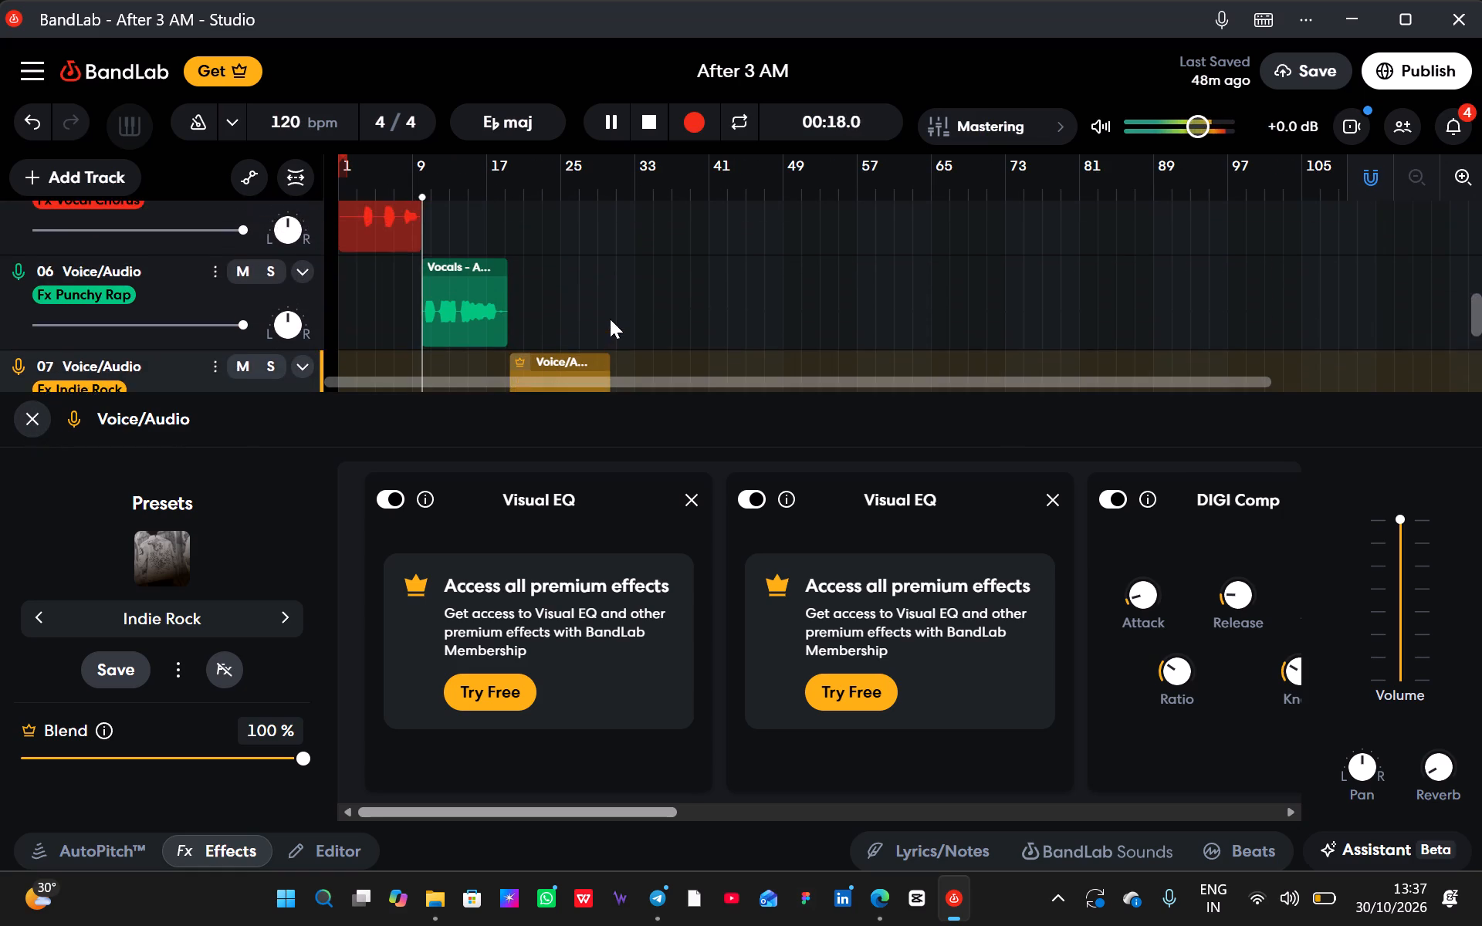
pyautogui.scroll(1, 610, 319)
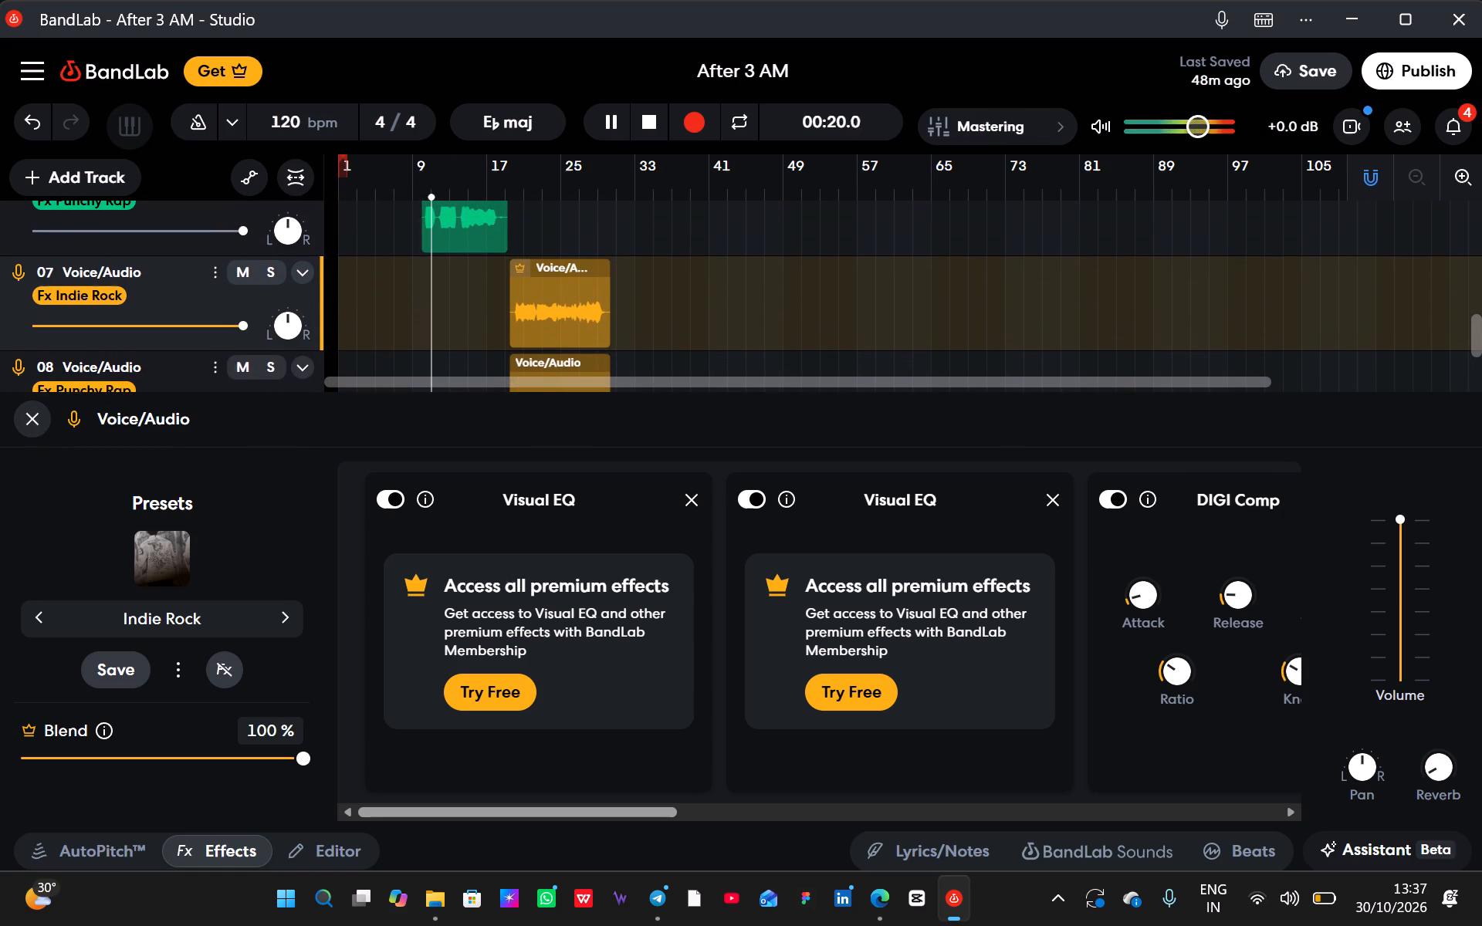
pyautogui.scroll(1, 610, 319)
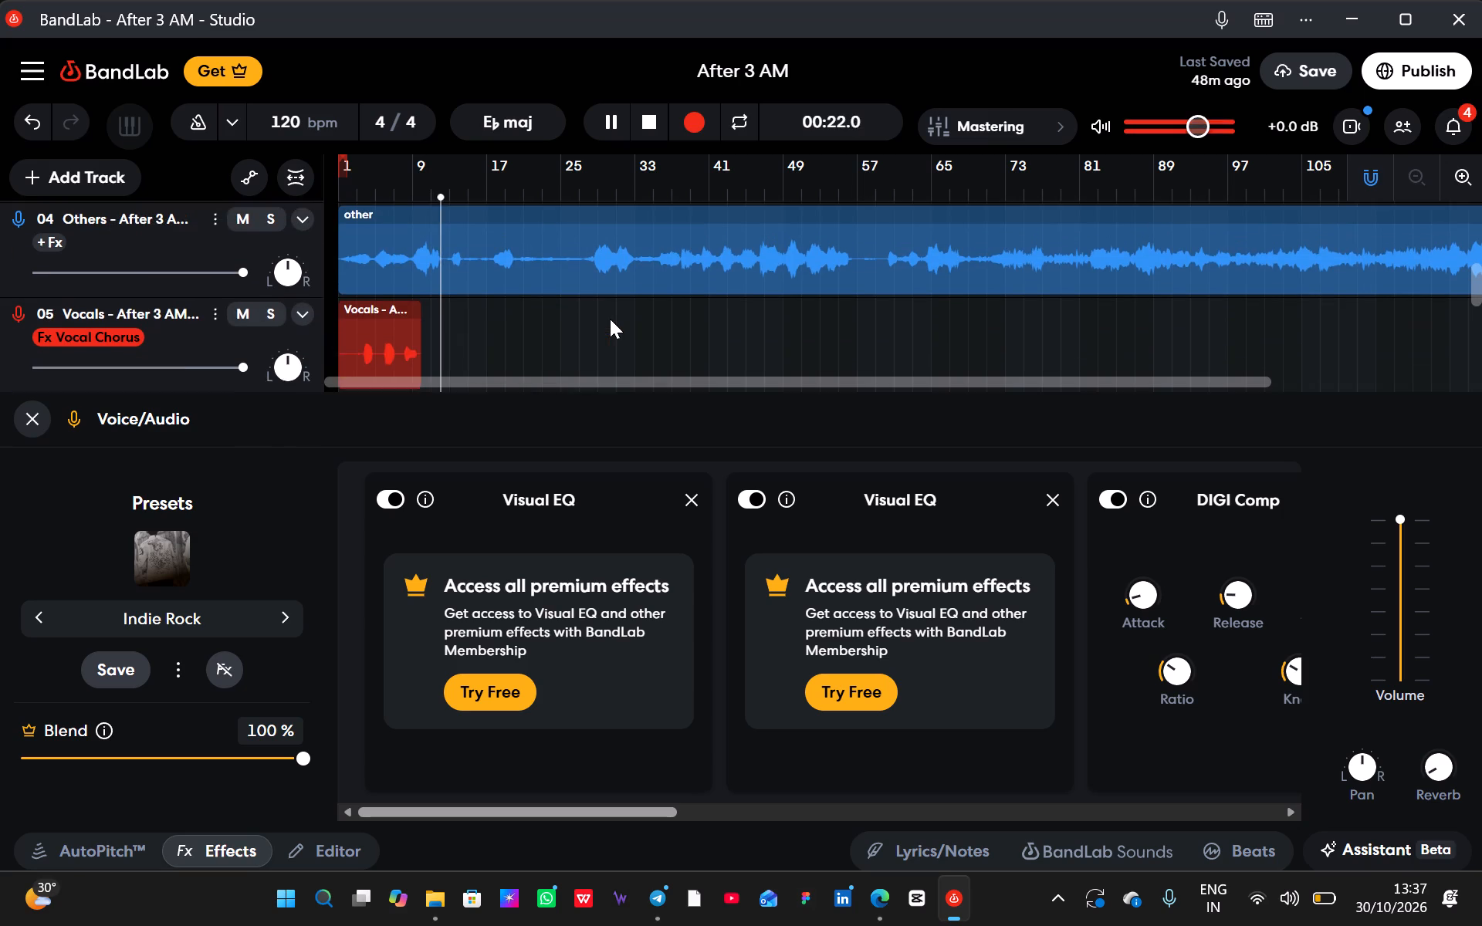
pyautogui.scroll(1, 610, 319)
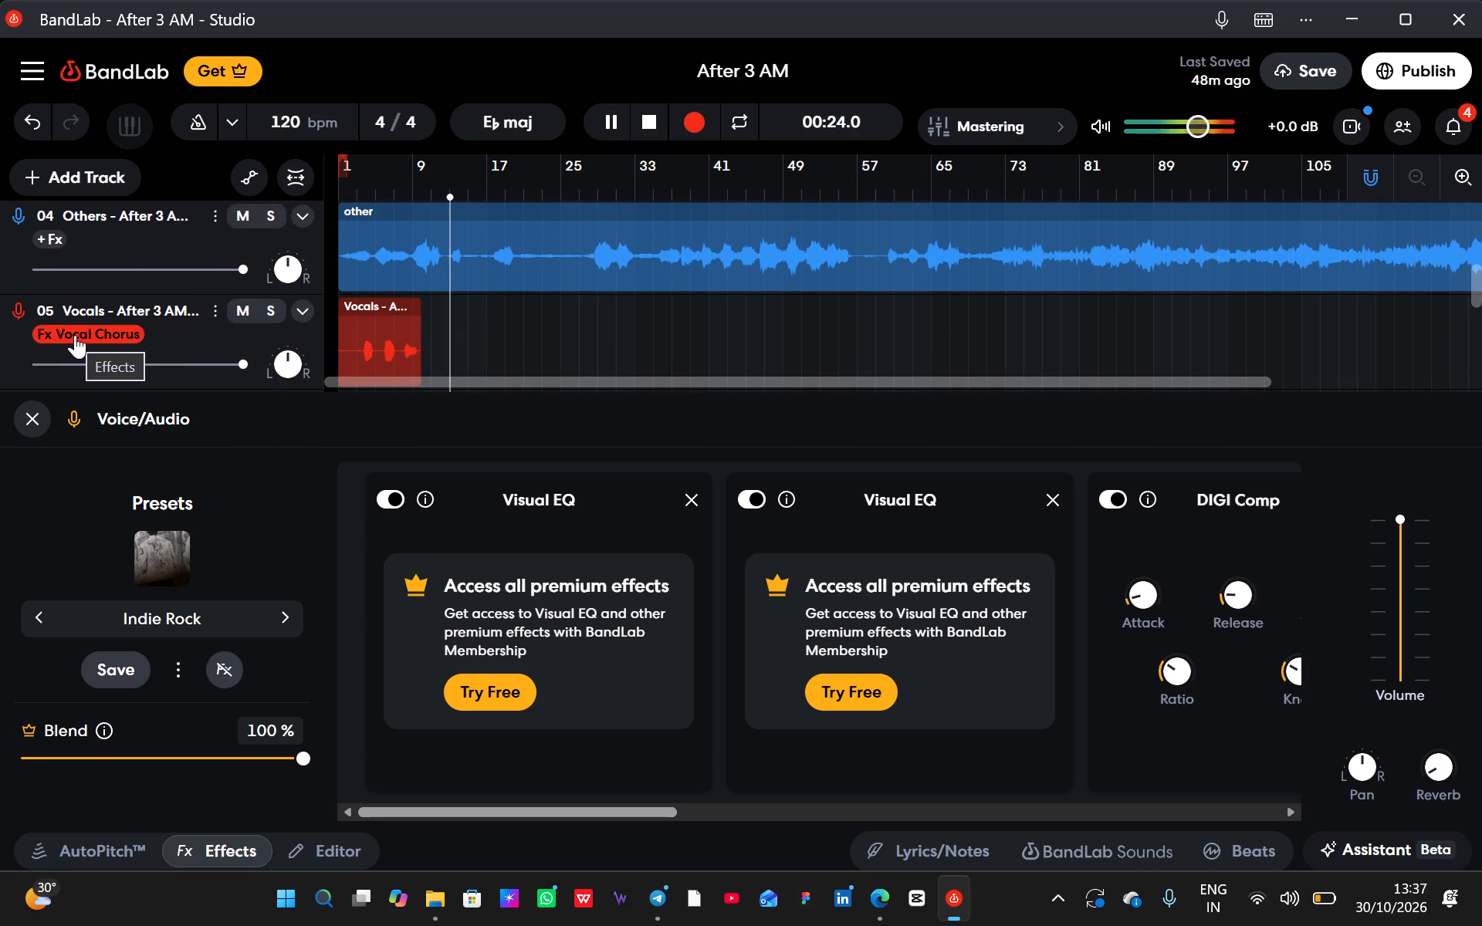
pyautogui.scroll(-3, 498, 310)
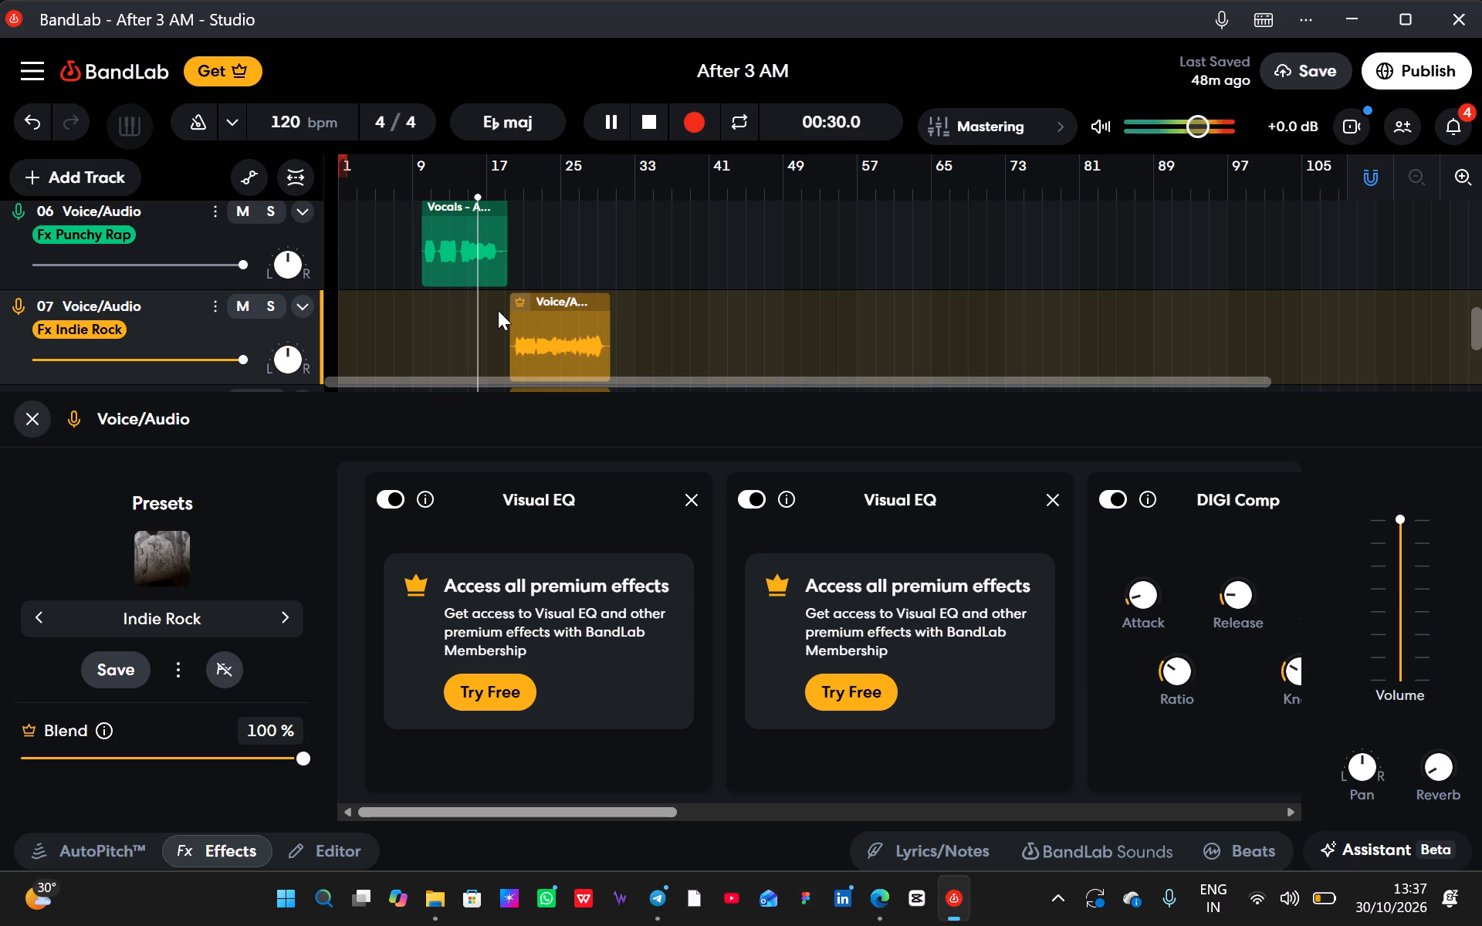
pyautogui.scroll(-1, 496, 293)
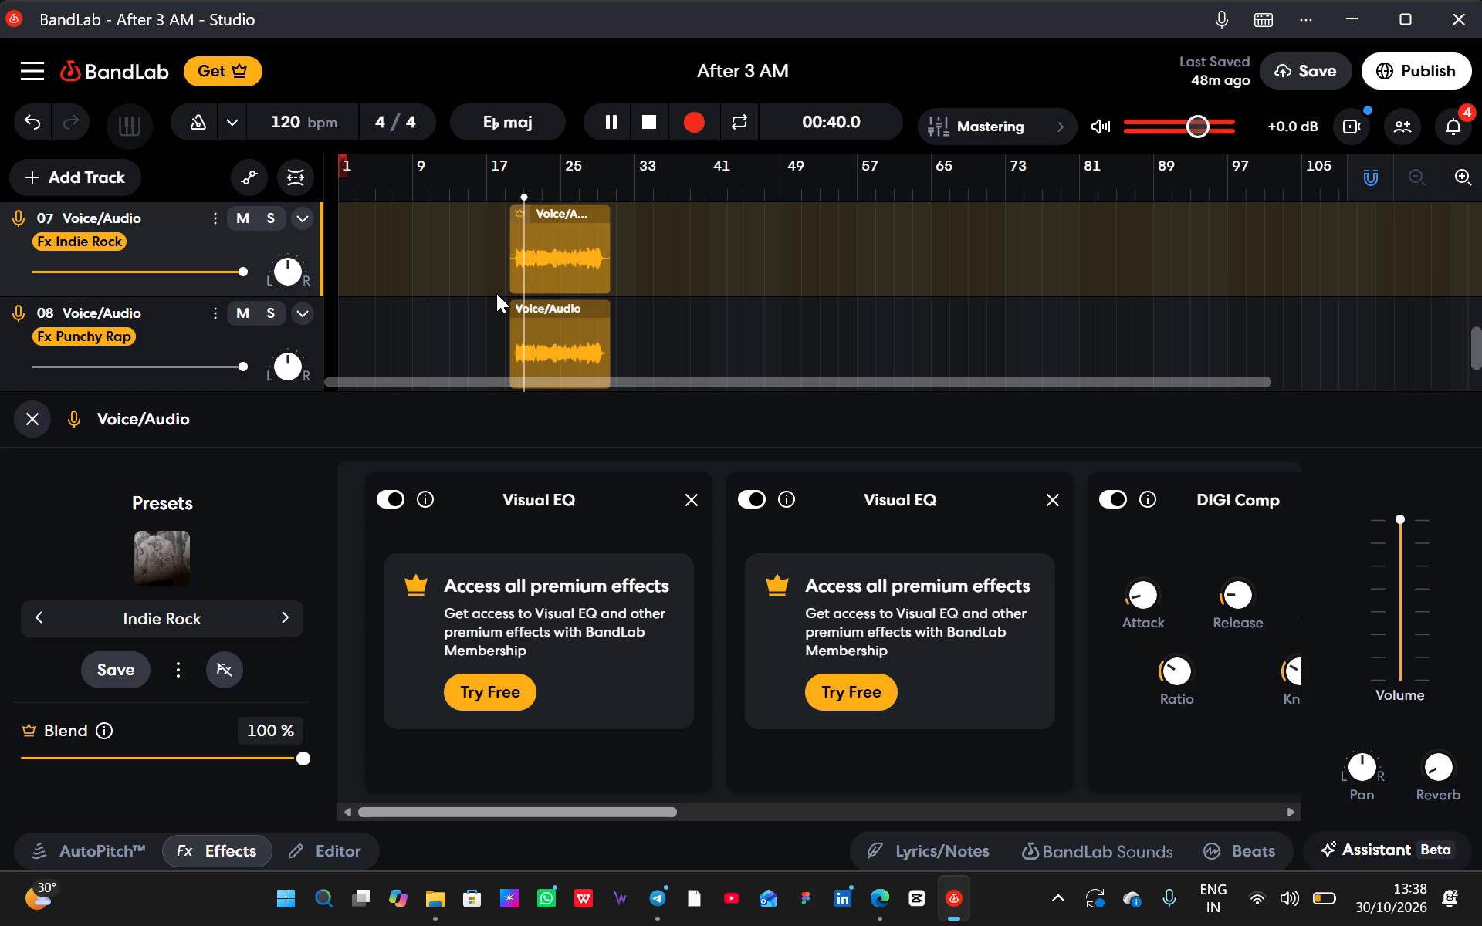
# Switch track 07's effects preset to LoFi Lead.
pyautogui.click(288, 625)
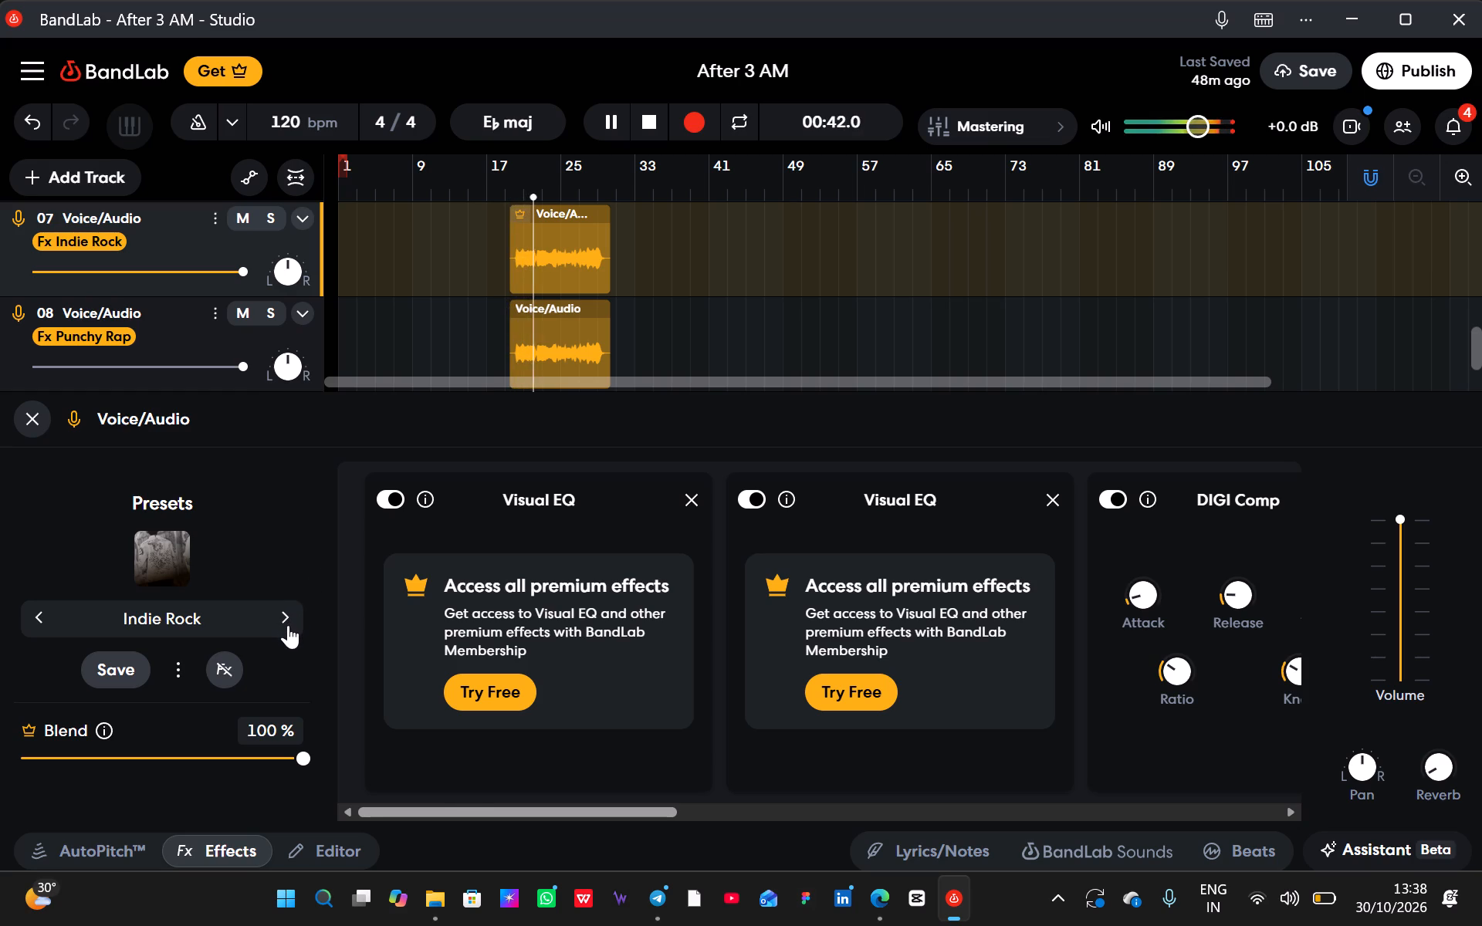
pyautogui.click(288, 625)
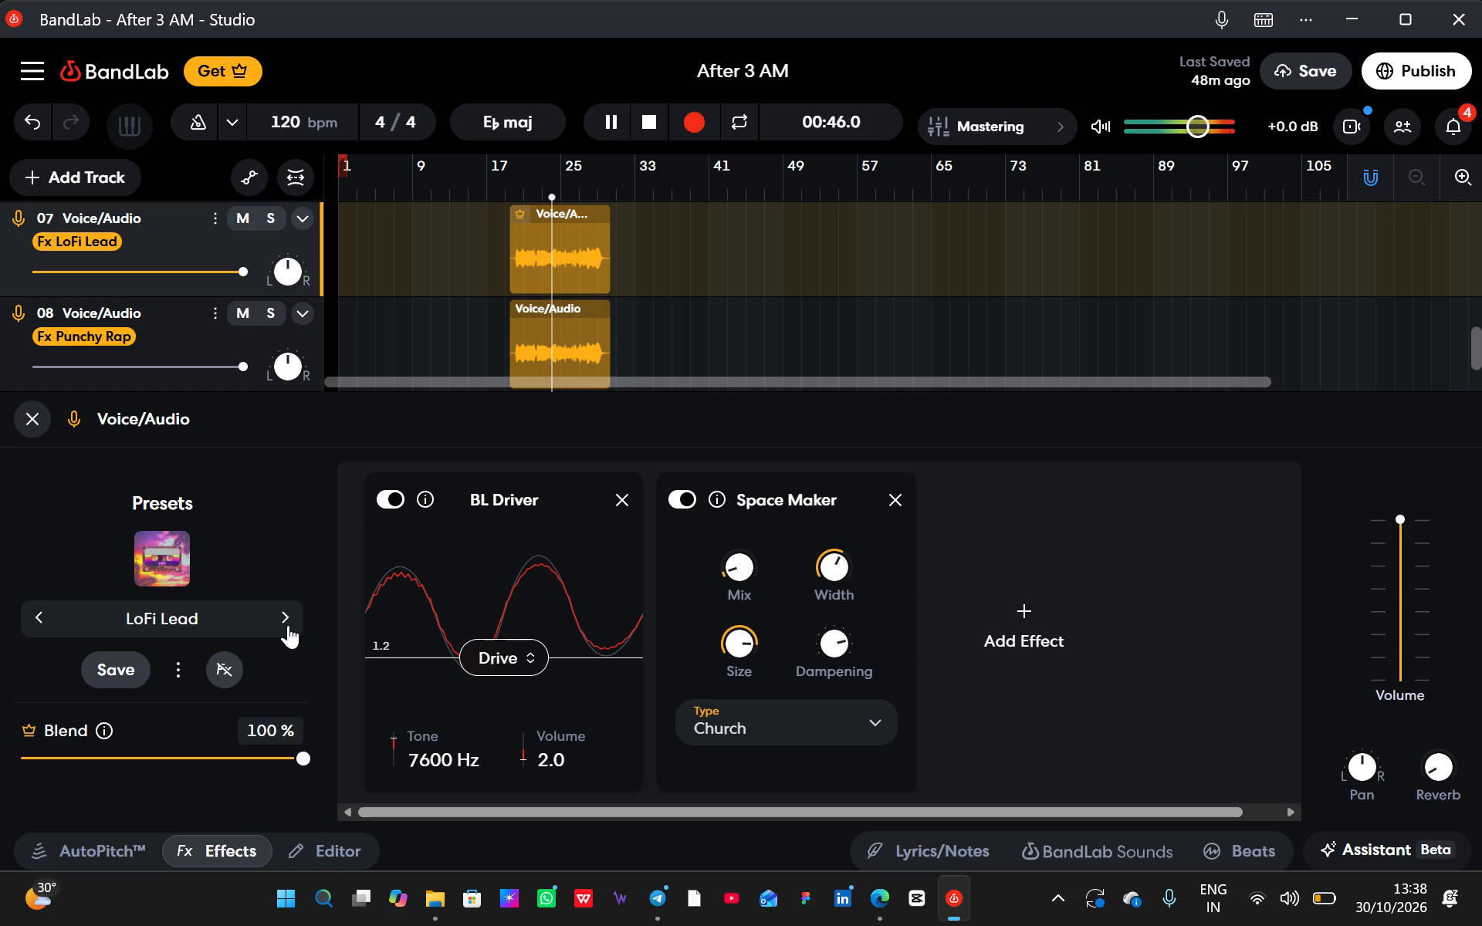
# Lower track 07's volume to about +1.6 dB and close its effects settings.
pyautogui.moveTo(228, 273); pyautogui.dragTo(200, 271)
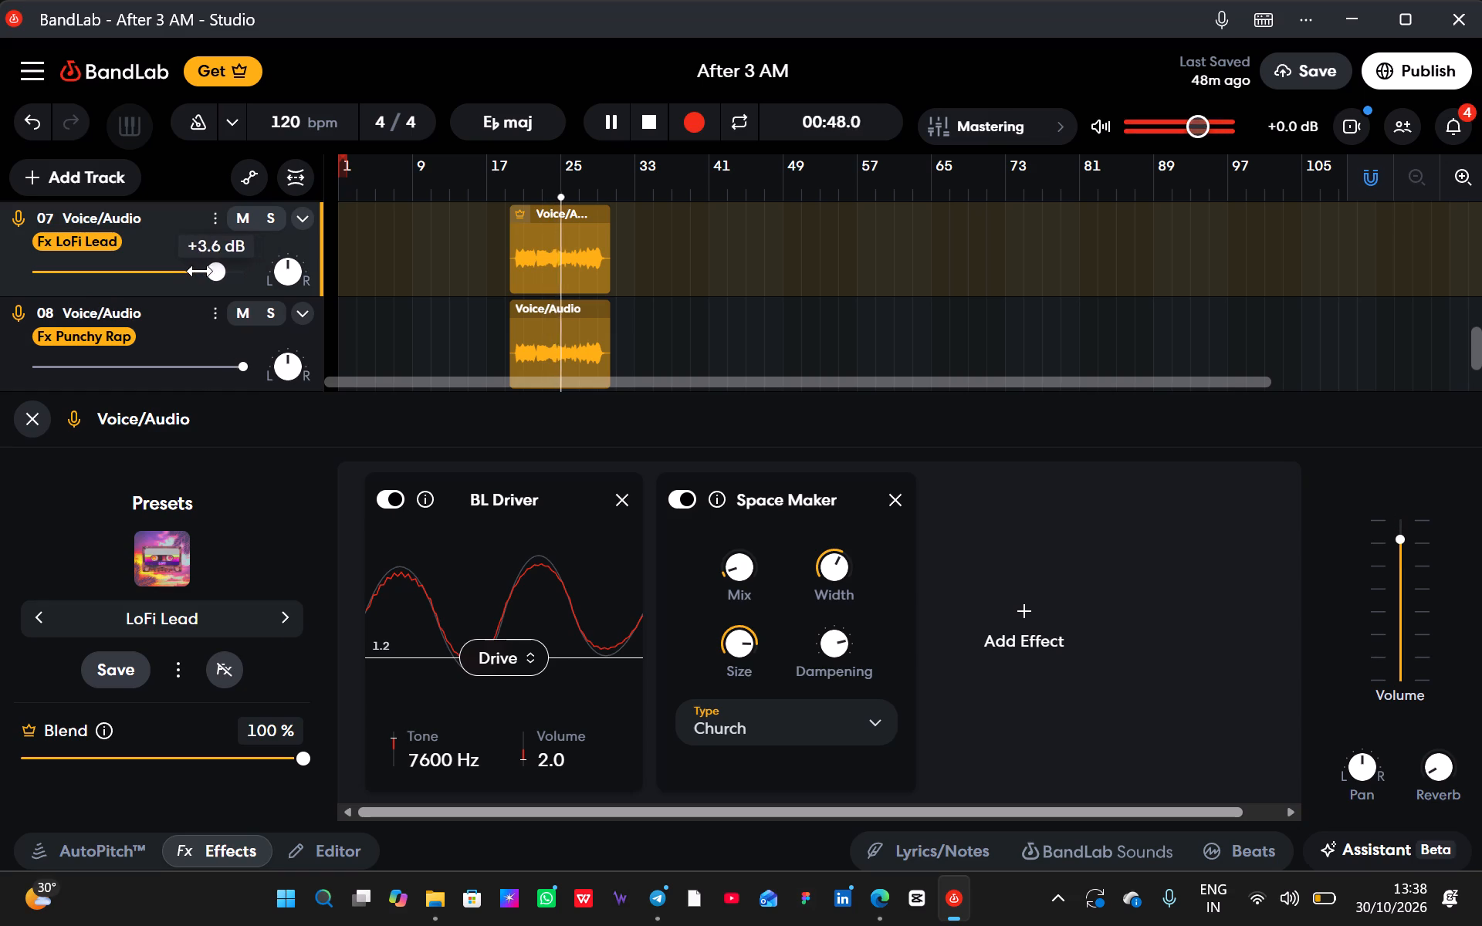
pyautogui.moveTo(200, 271); pyautogui.dragTo(194, 268)
pyautogui.moveTo(194, 268); pyautogui.dragTo(181, 265)
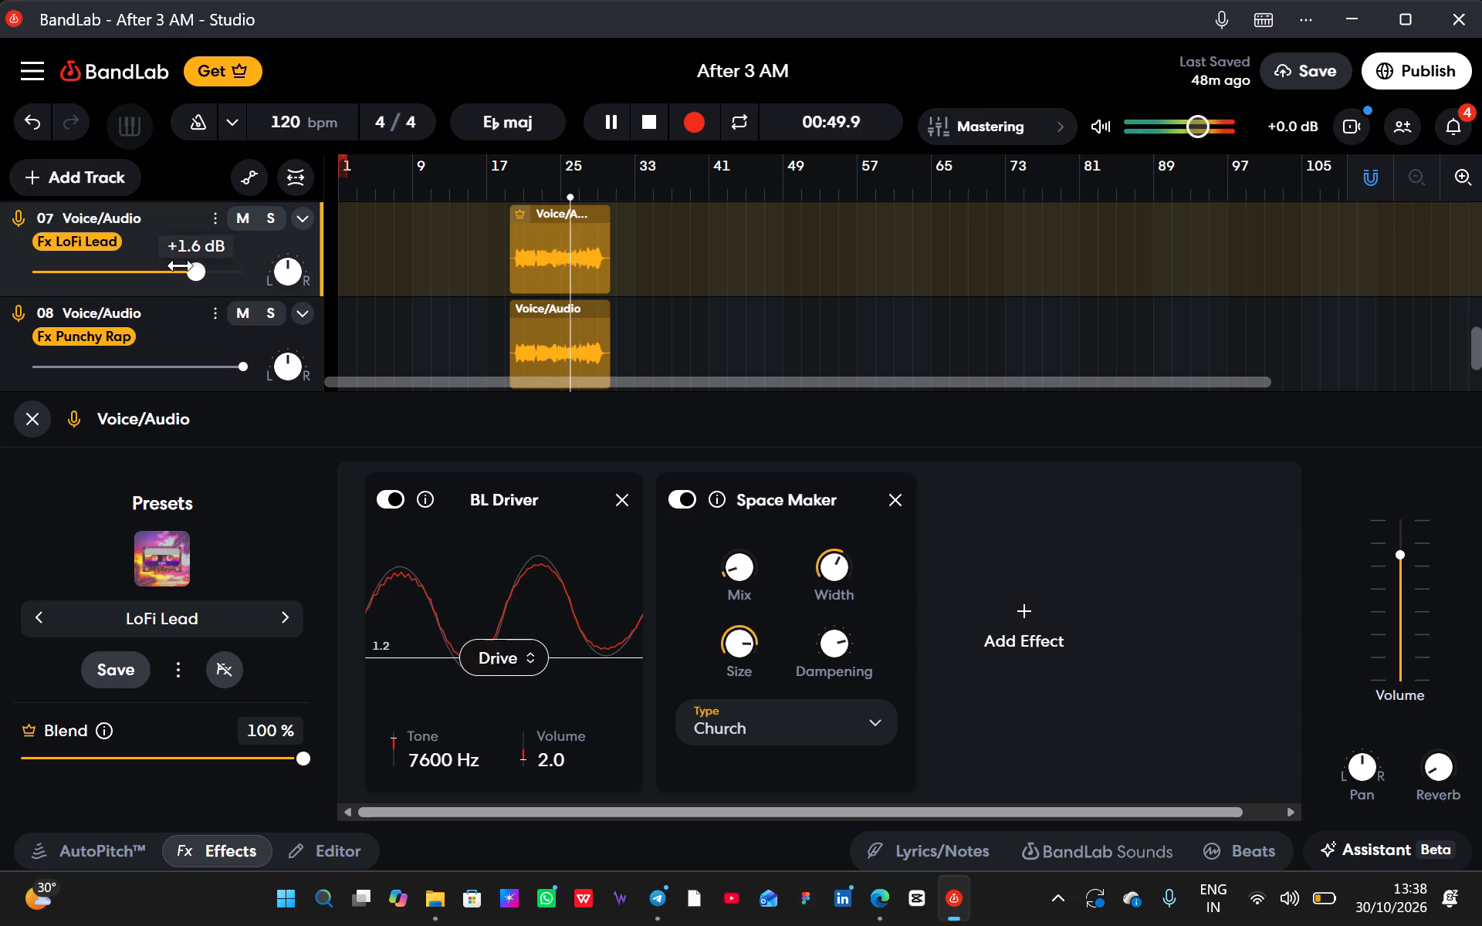
pyautogui.moveTo(181, 265); pyautogui.dragTo(178, 265)
pyautogui.click(13, 410)
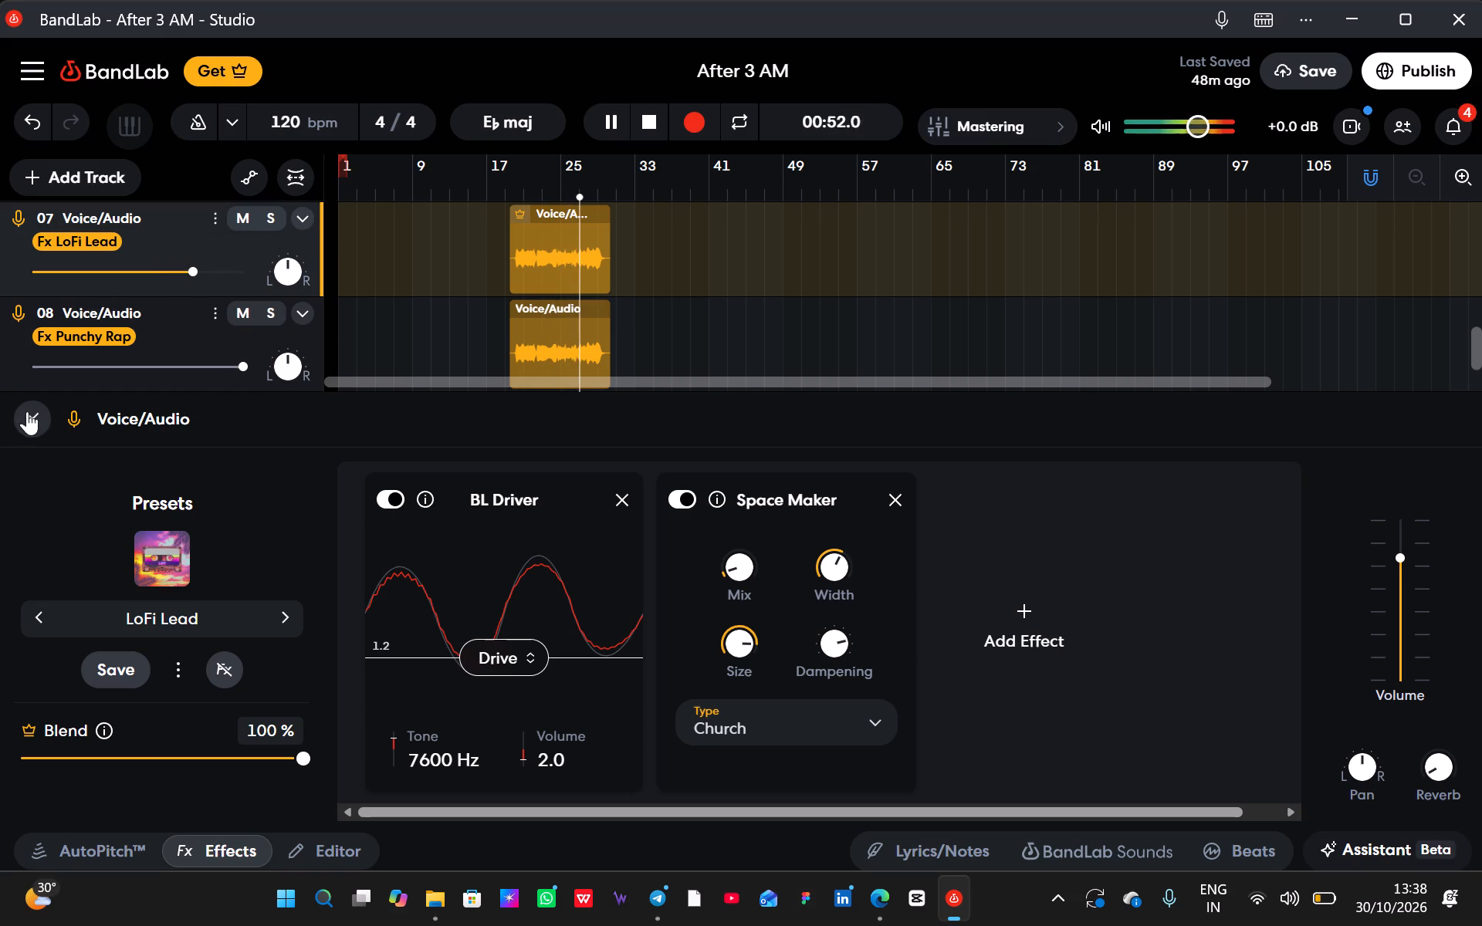
pyautogui.click(28, 411)
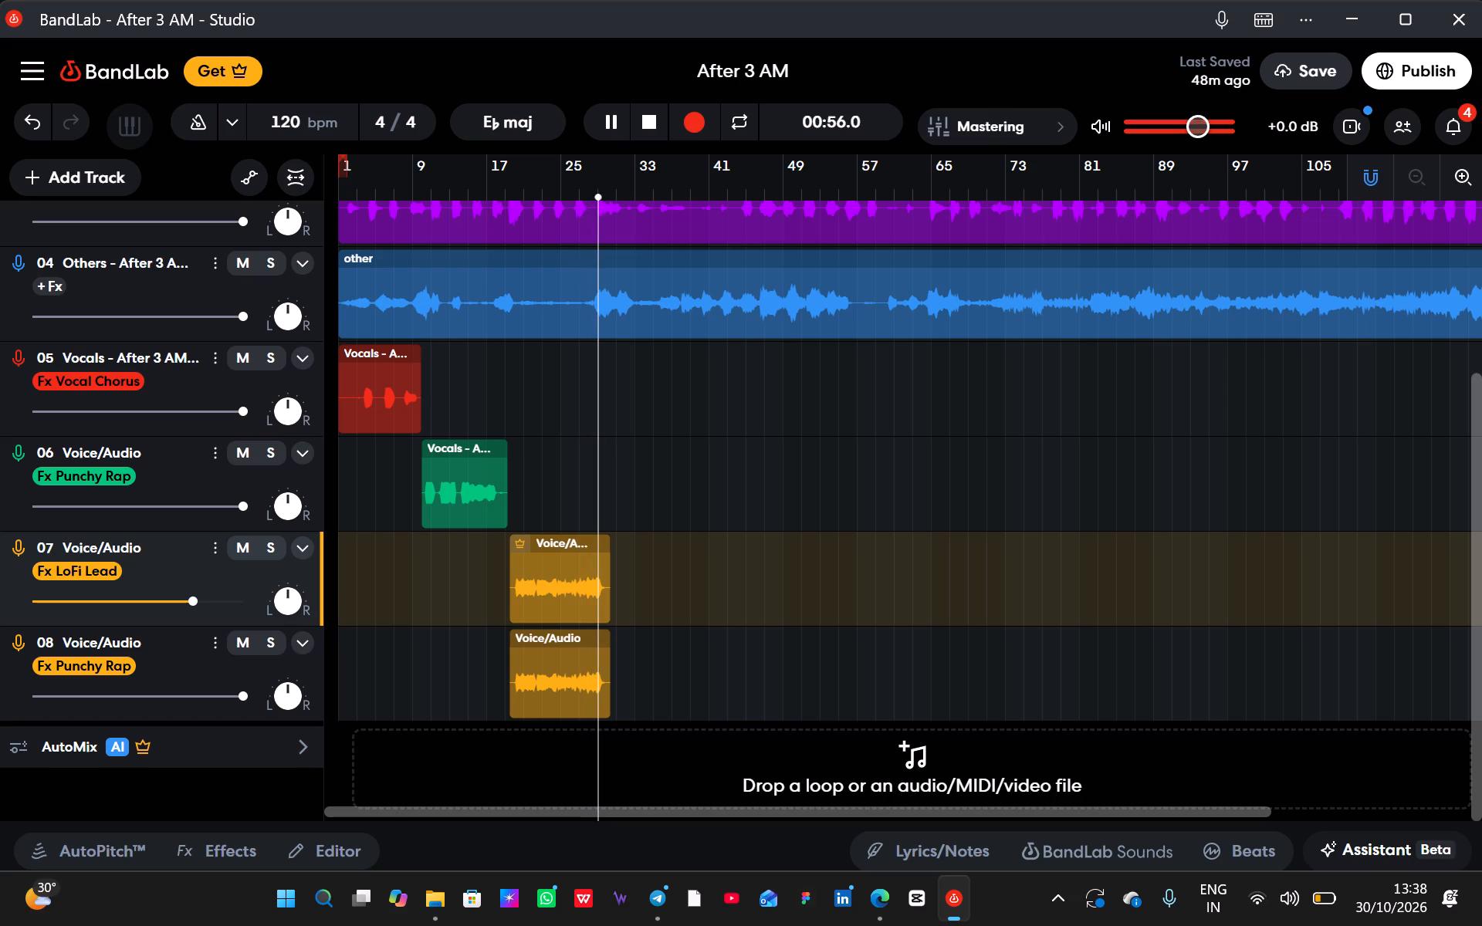
# Stop playback, split the track 06 vocal clip at 00:26.0 and copy its second part.
pyautogui.press('space')
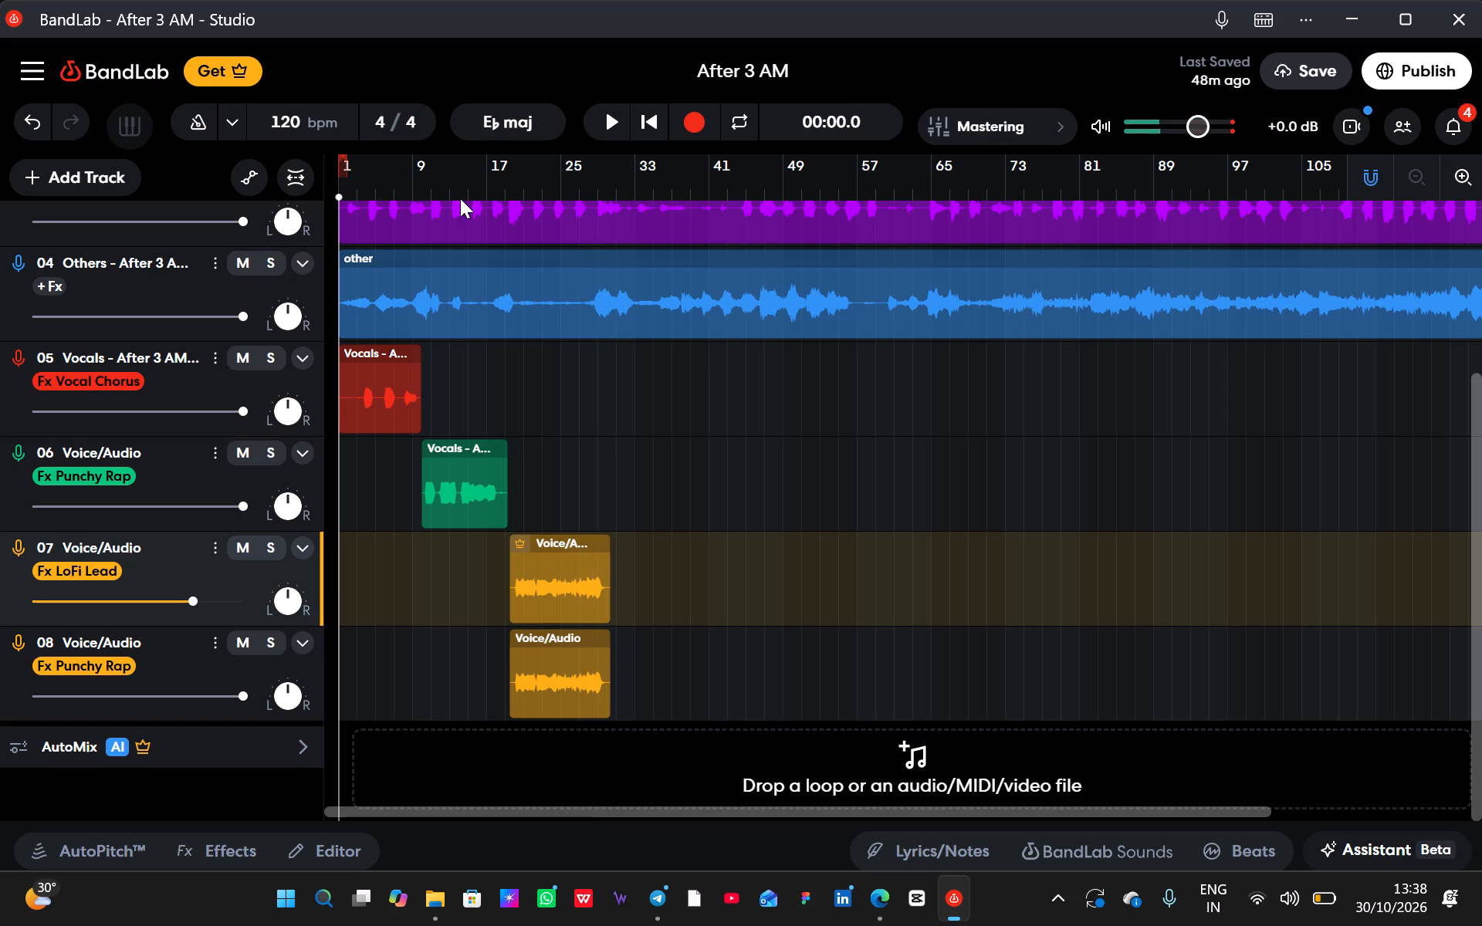
pyautogui.click(464, 204)
pyautogui.click(445, 188)
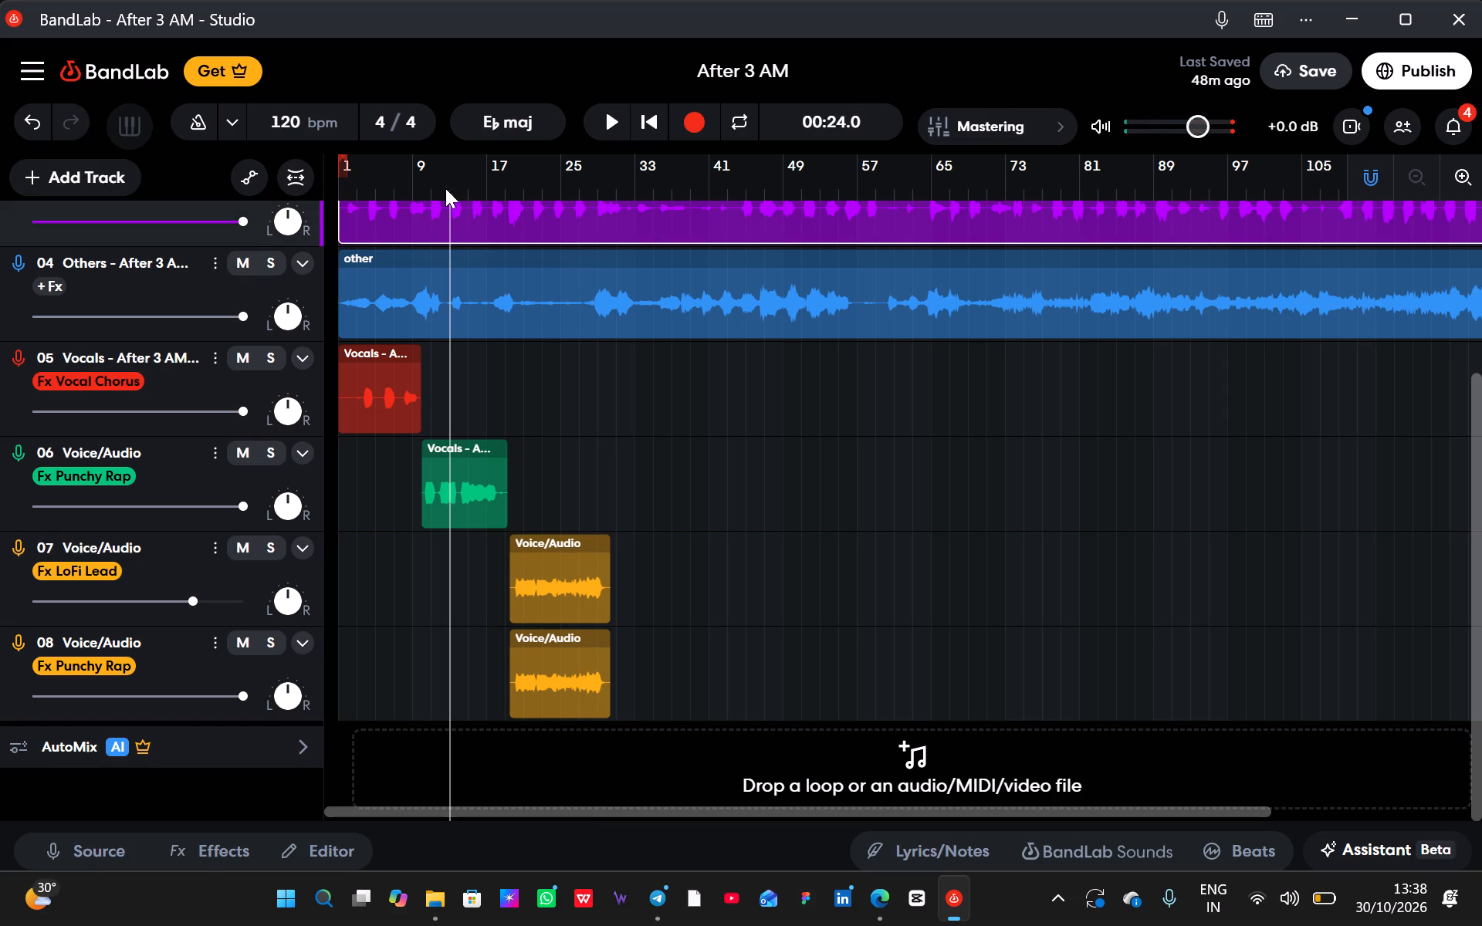
pyautogui.click(458, 198)
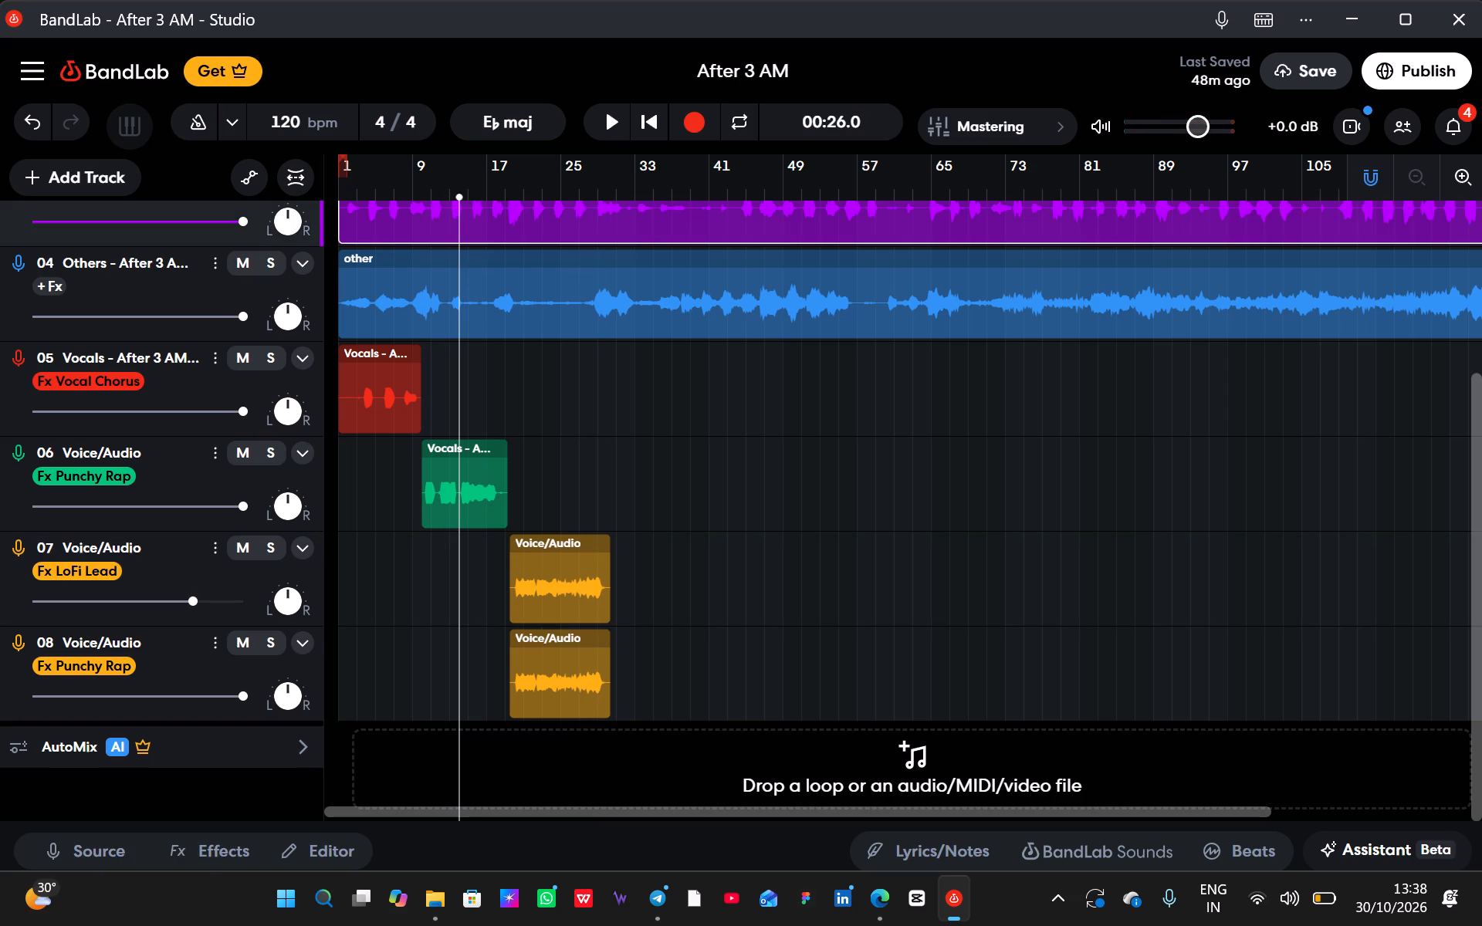
pyautogui.click(486, 486)
pyautogui.press('s')
pyautogui.click(487, 481)
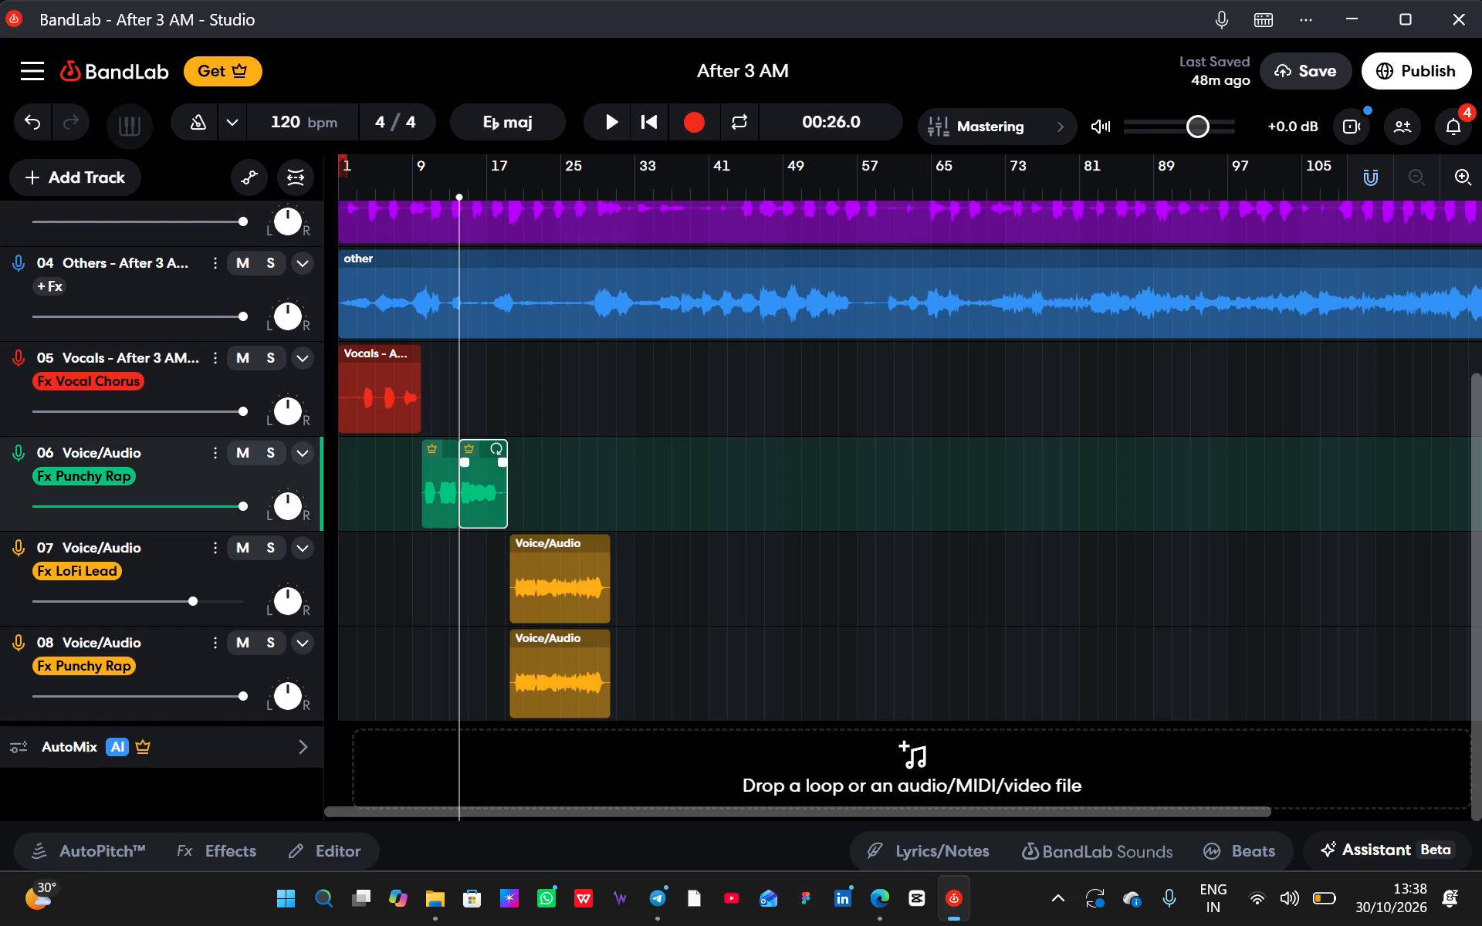
pyautogui.hotkey('ctrl', 'c')
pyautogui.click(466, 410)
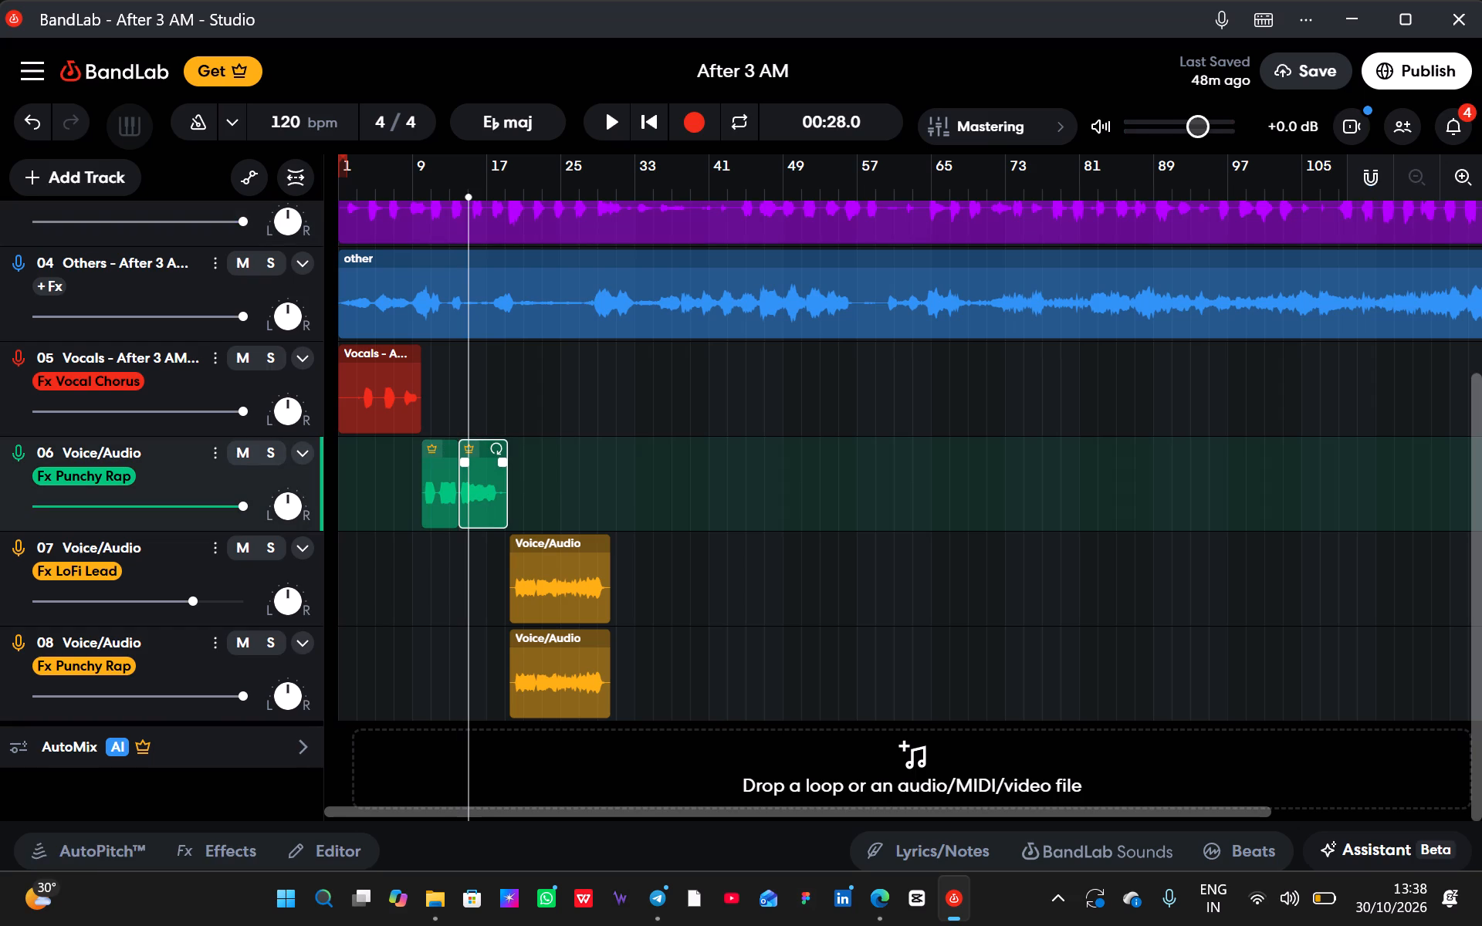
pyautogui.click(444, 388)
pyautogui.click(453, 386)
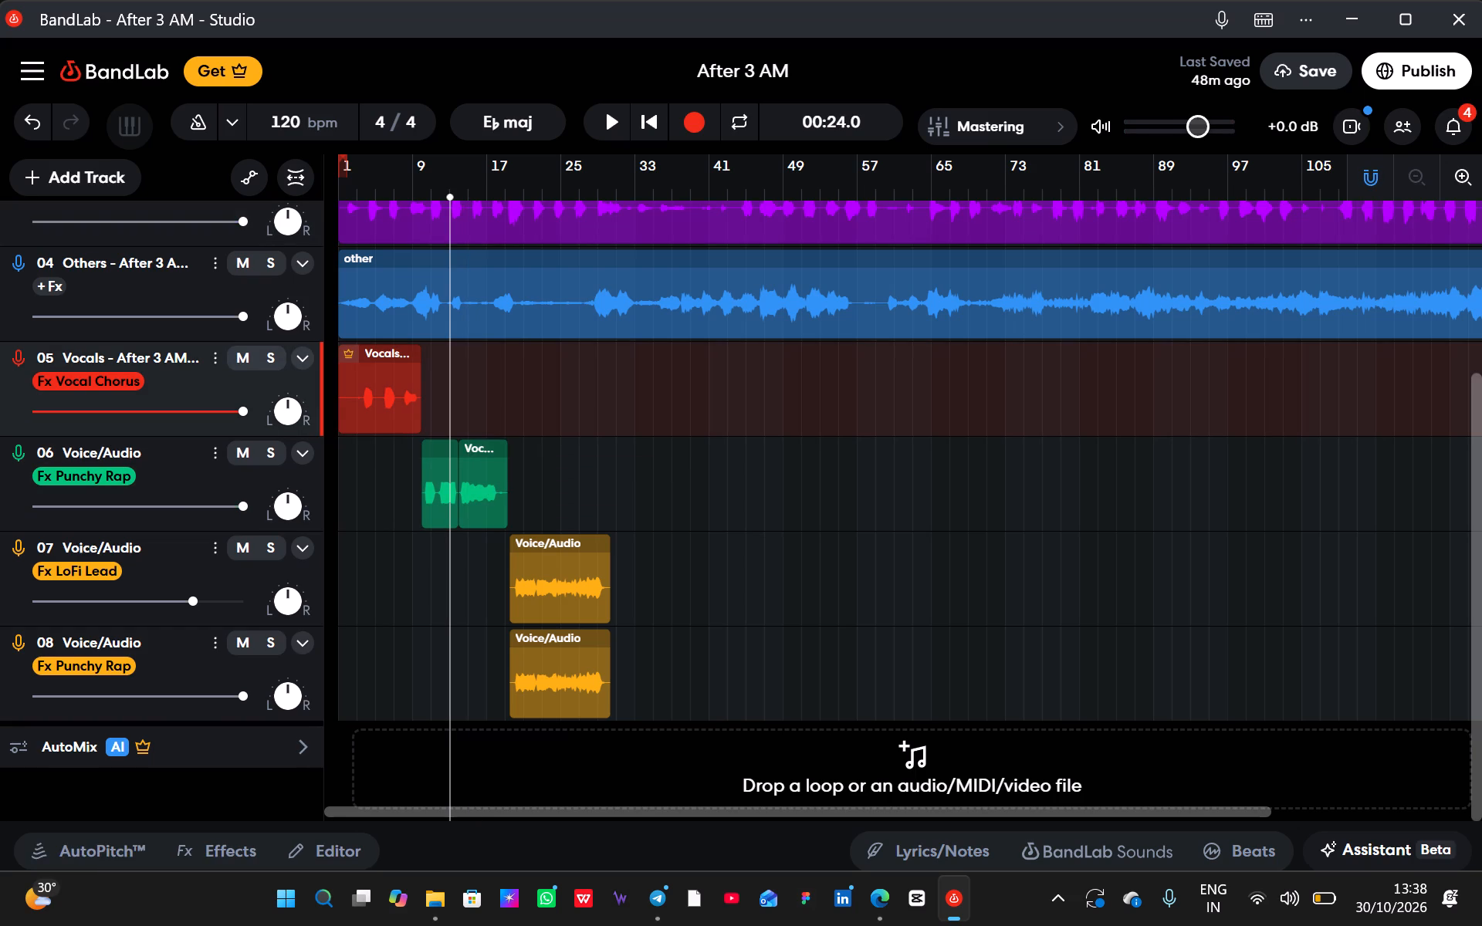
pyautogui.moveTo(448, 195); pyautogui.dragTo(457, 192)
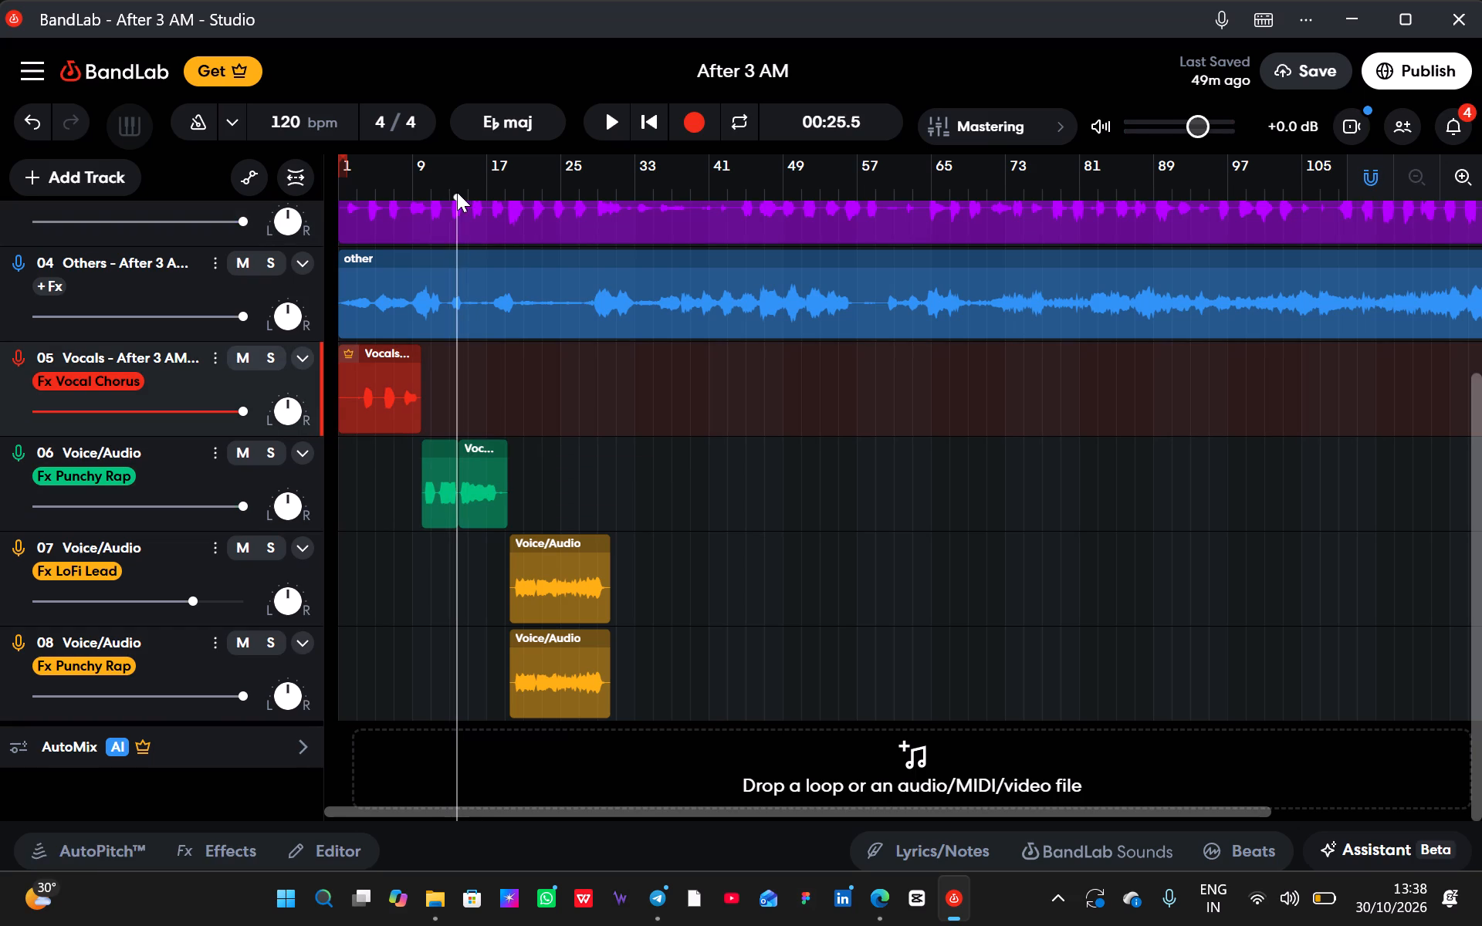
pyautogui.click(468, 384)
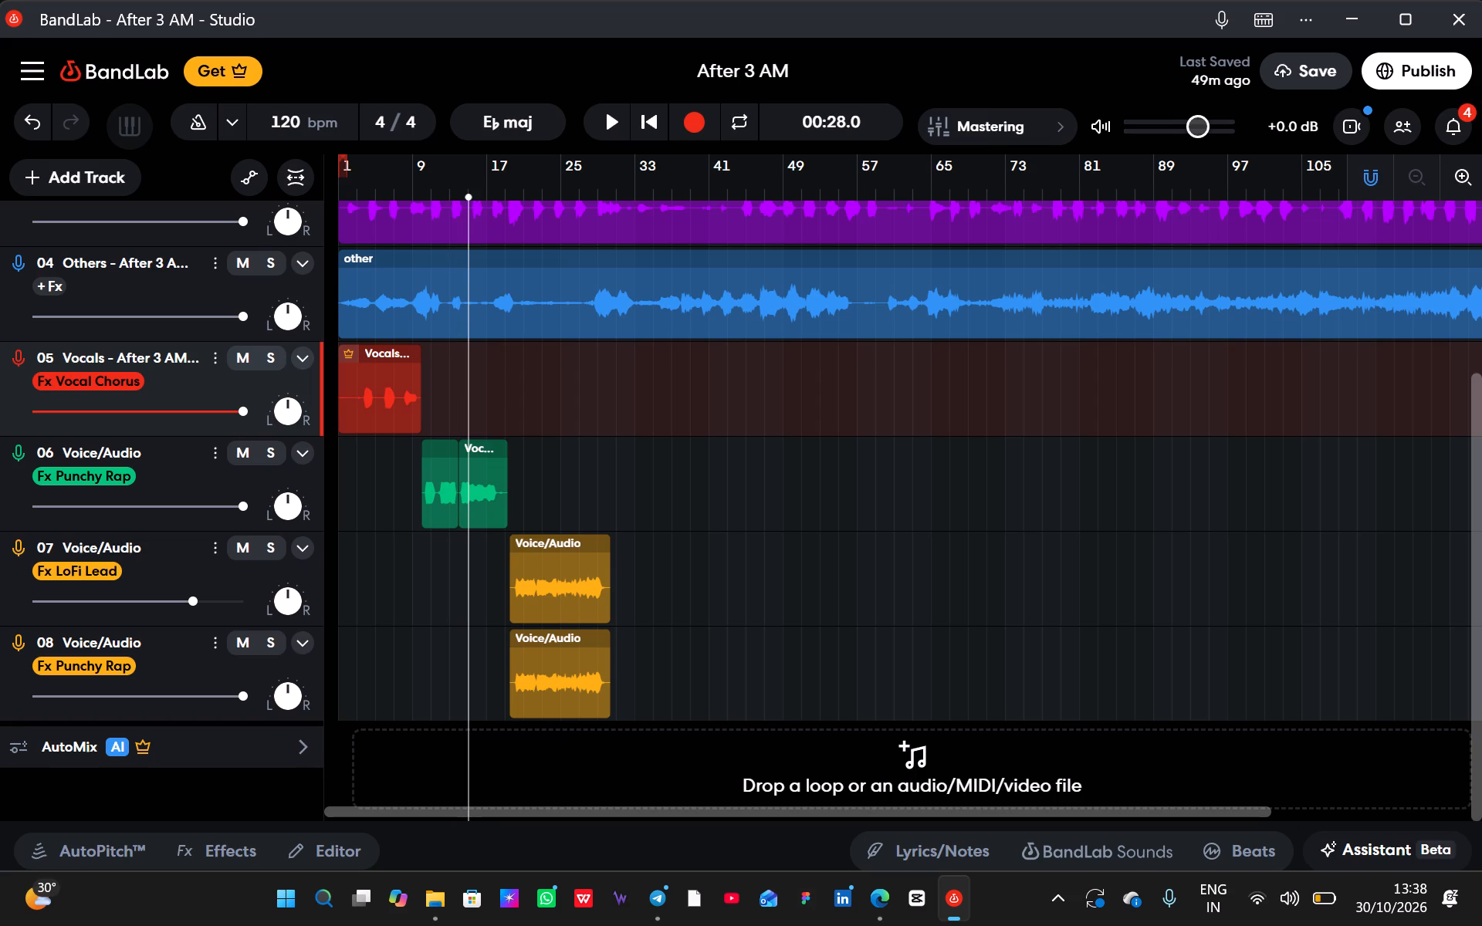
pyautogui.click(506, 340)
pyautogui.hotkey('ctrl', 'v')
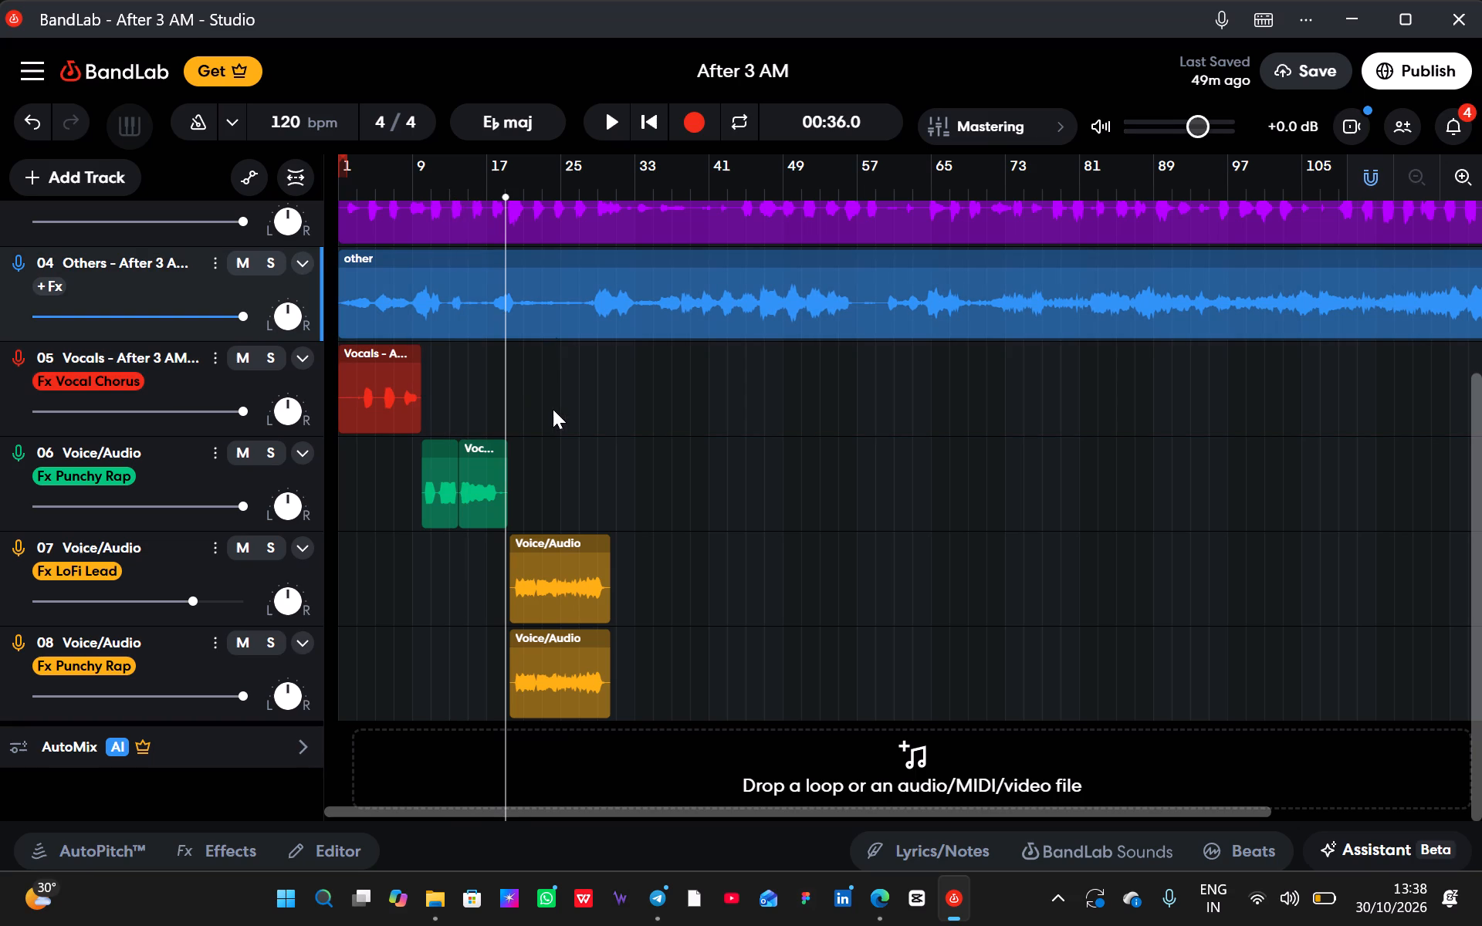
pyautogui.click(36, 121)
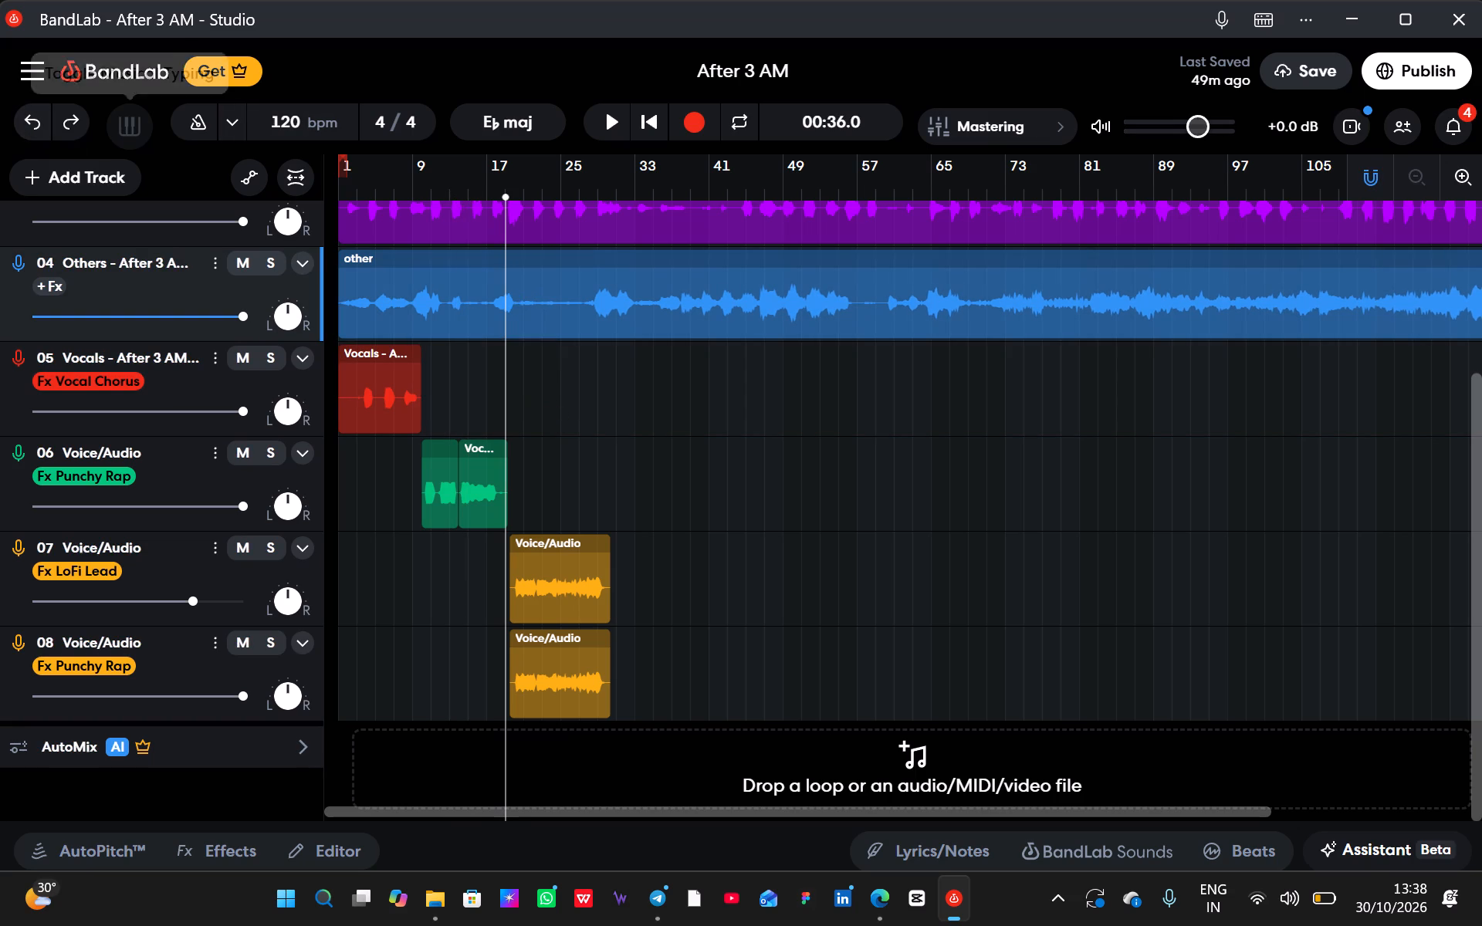
# Paste the copied vocal segment onto track 05 and align it above its original on track 06.
pyautogui.click(522, 395)
pyautogui.hotkey('ctrl', 'v')
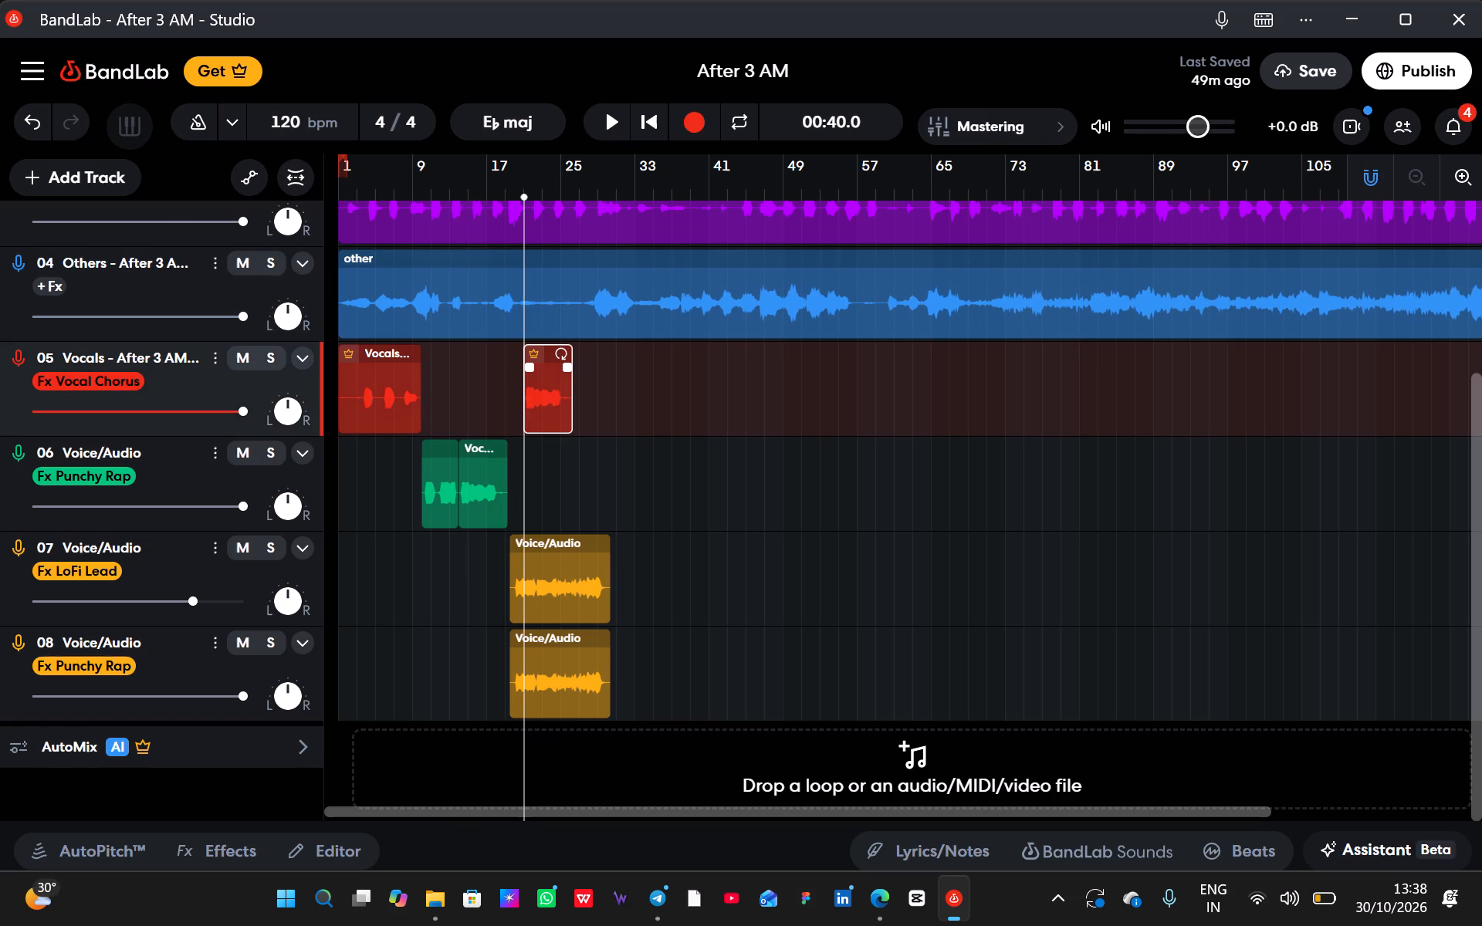
pyautogui.moveTo(550, 401); pyautogui.dragTo(486, 401)
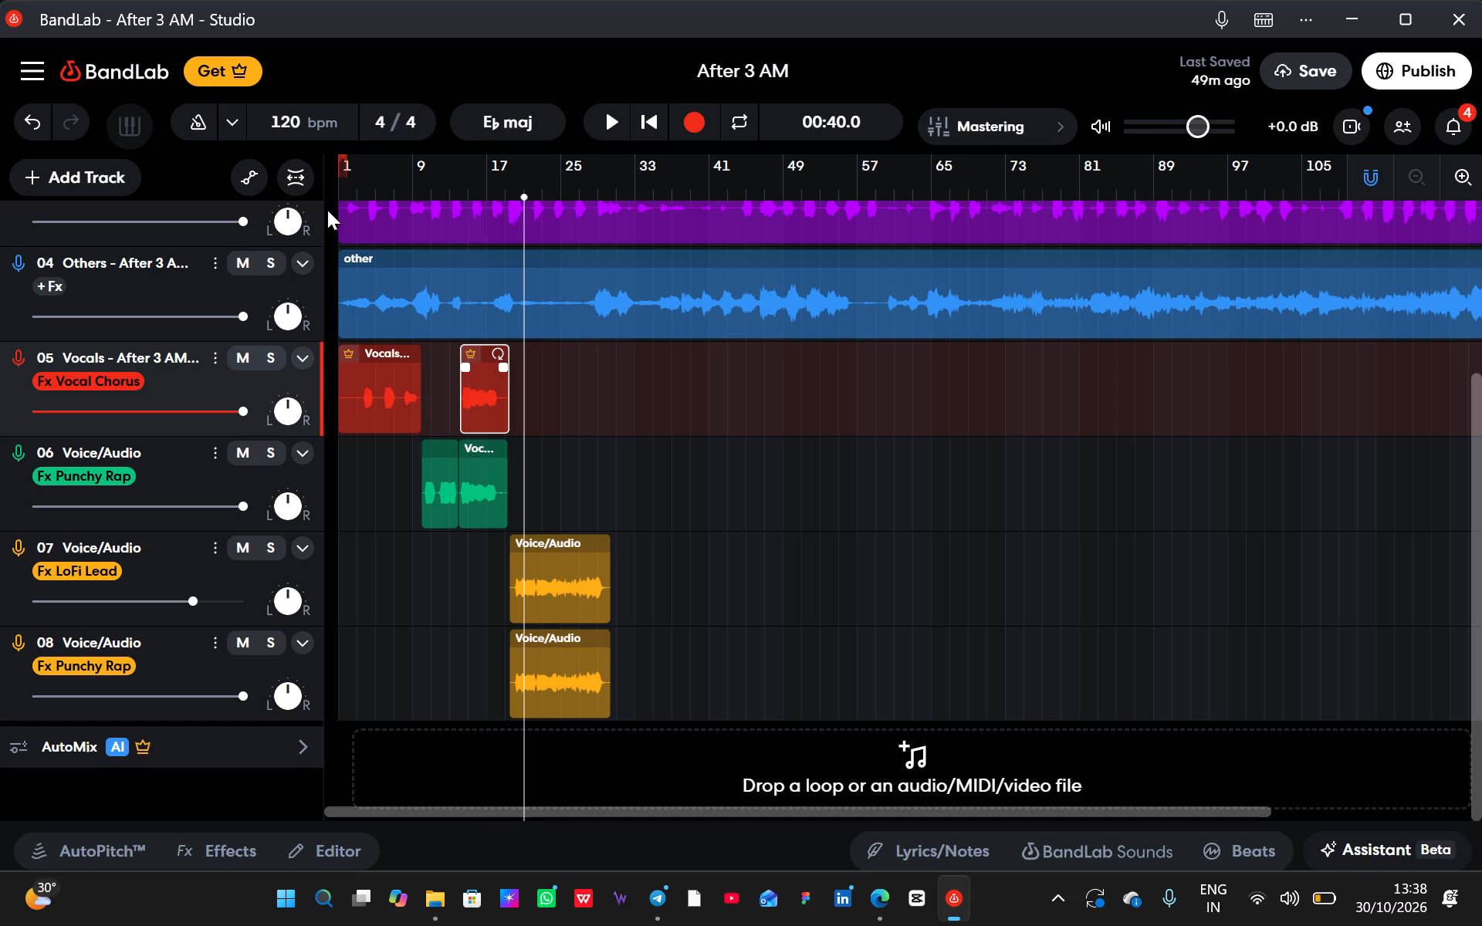
# Play the mix from 00:02.0 to review the vocal segment layered on tracks 05 and 06, and stop playback.
pyautogui.click(347, 194)
pyautogui.press('space')
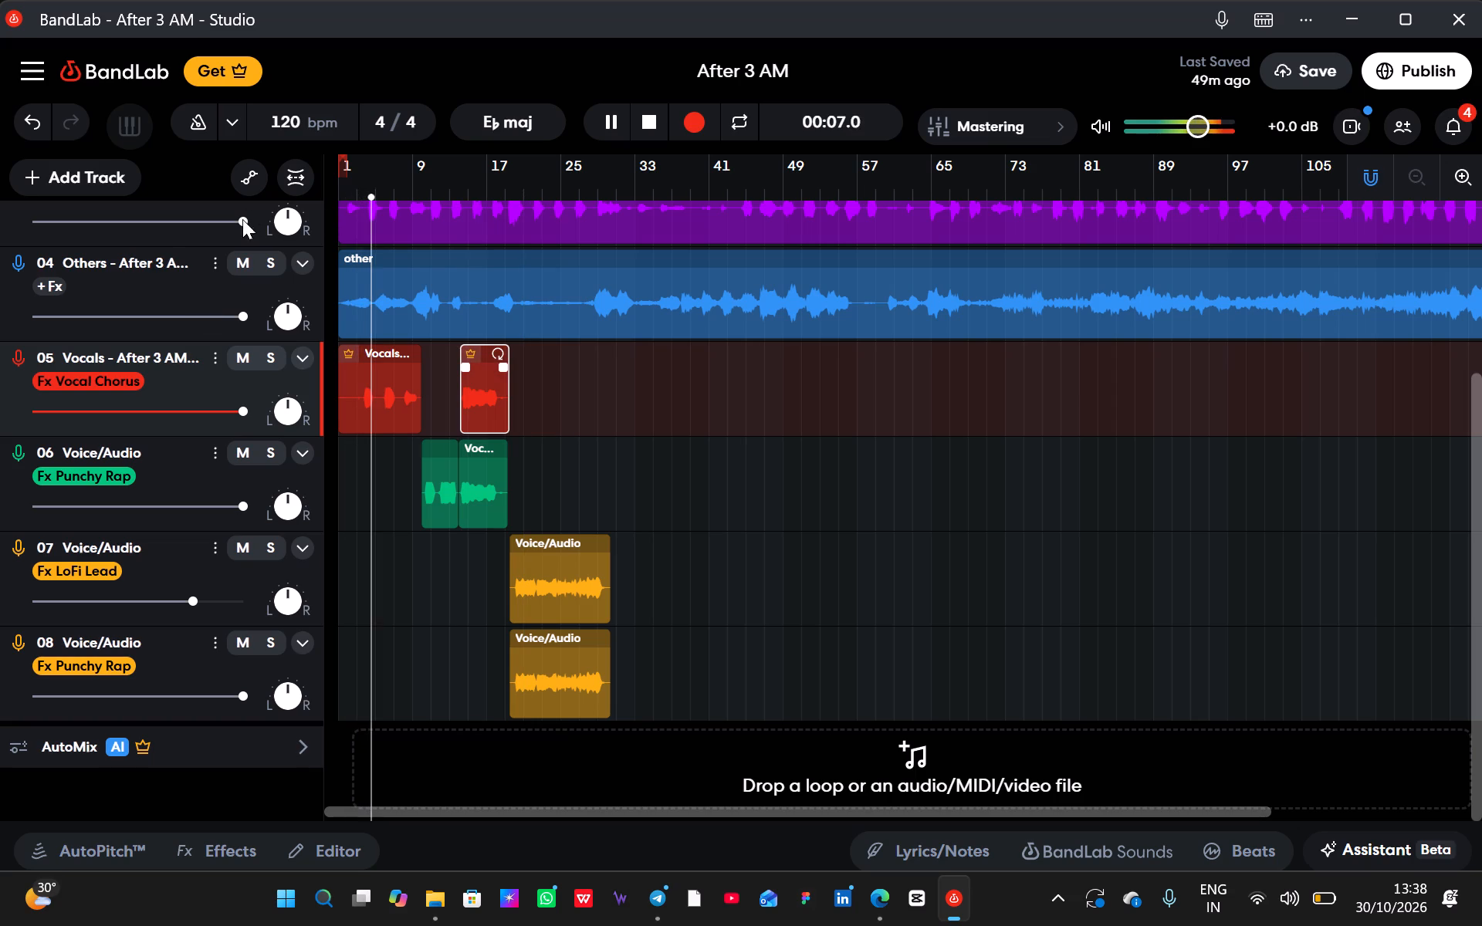
pyautogui.click(203, 205)
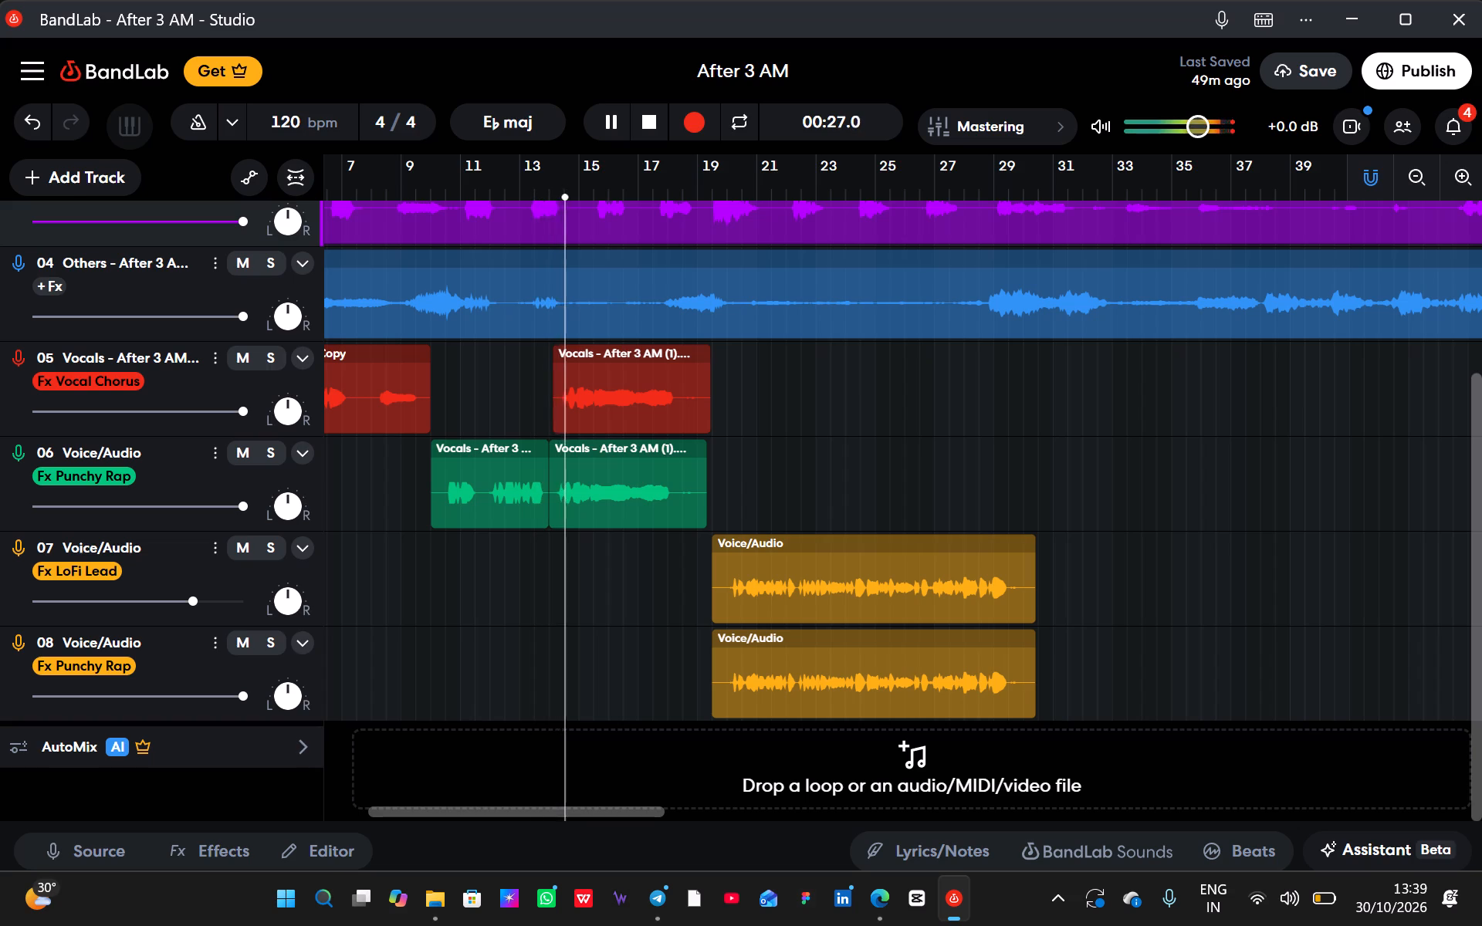
pyautogui.press('space')
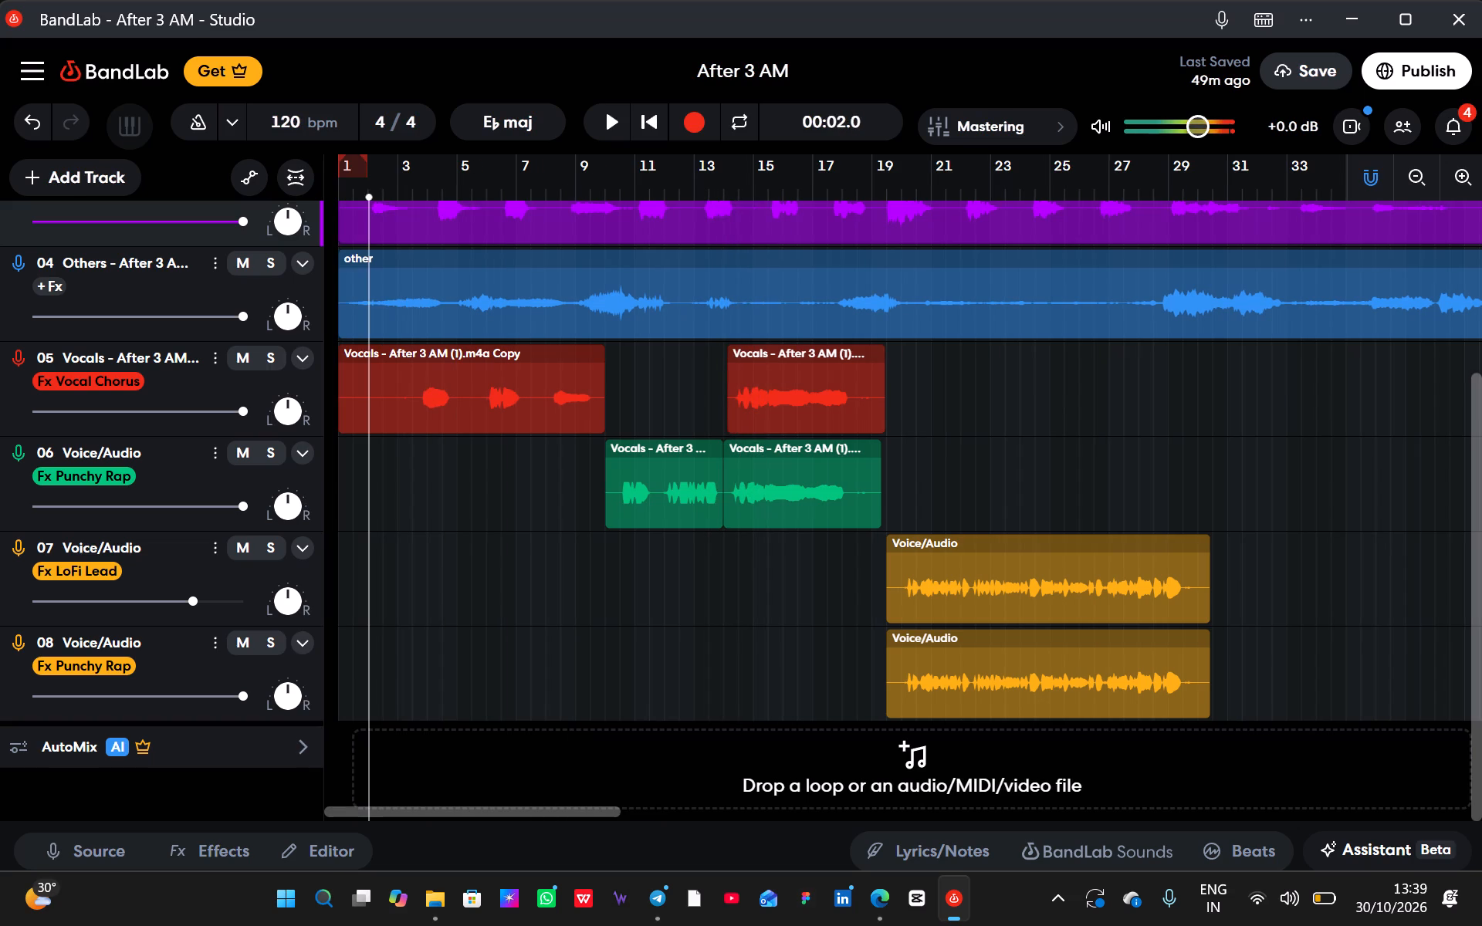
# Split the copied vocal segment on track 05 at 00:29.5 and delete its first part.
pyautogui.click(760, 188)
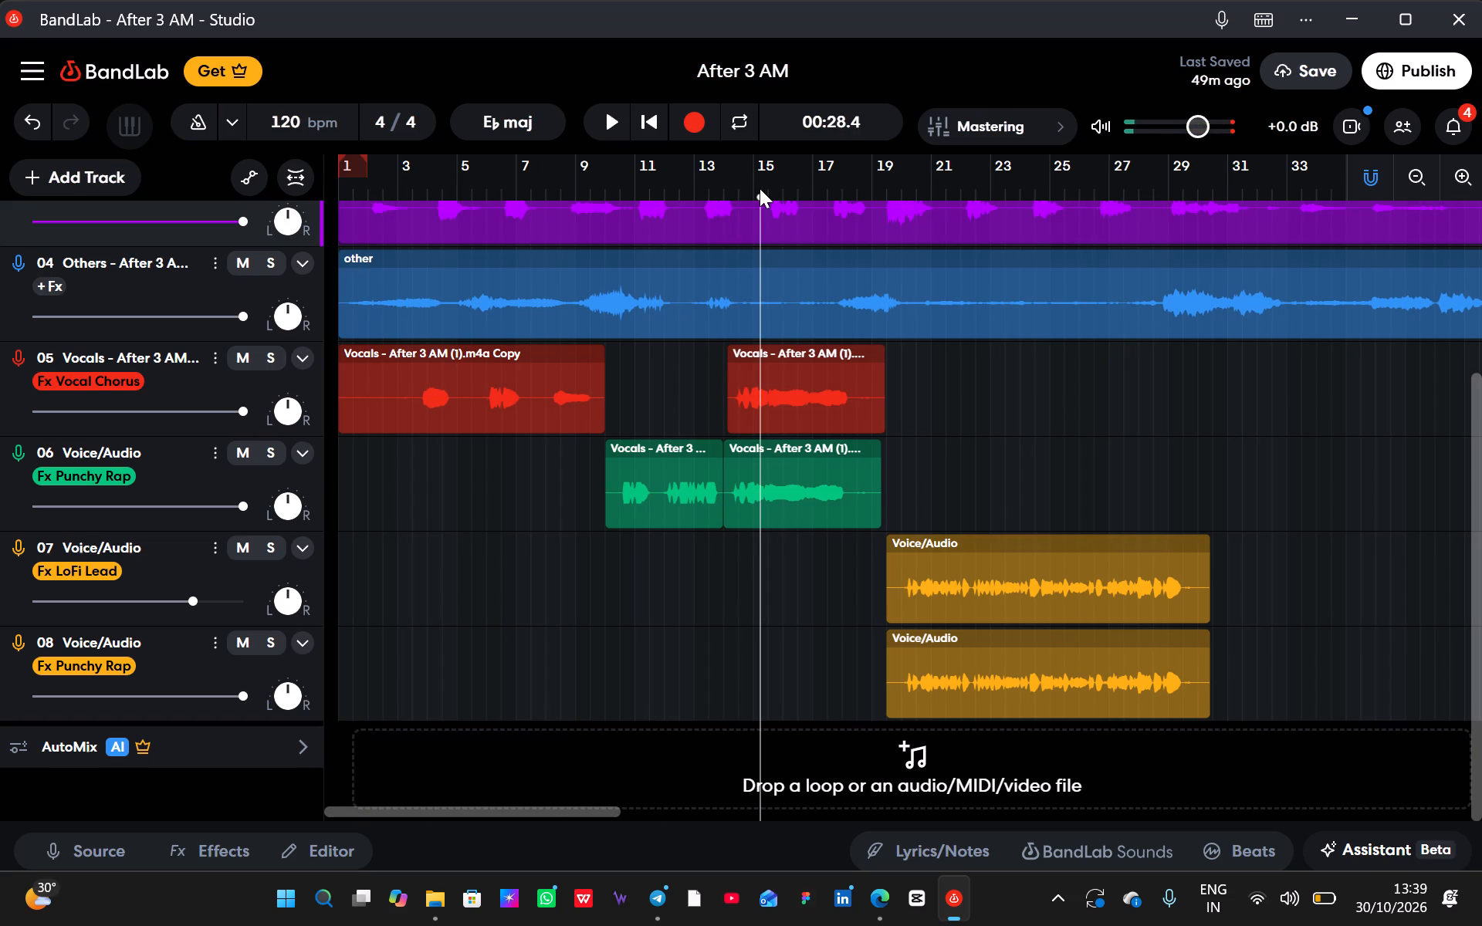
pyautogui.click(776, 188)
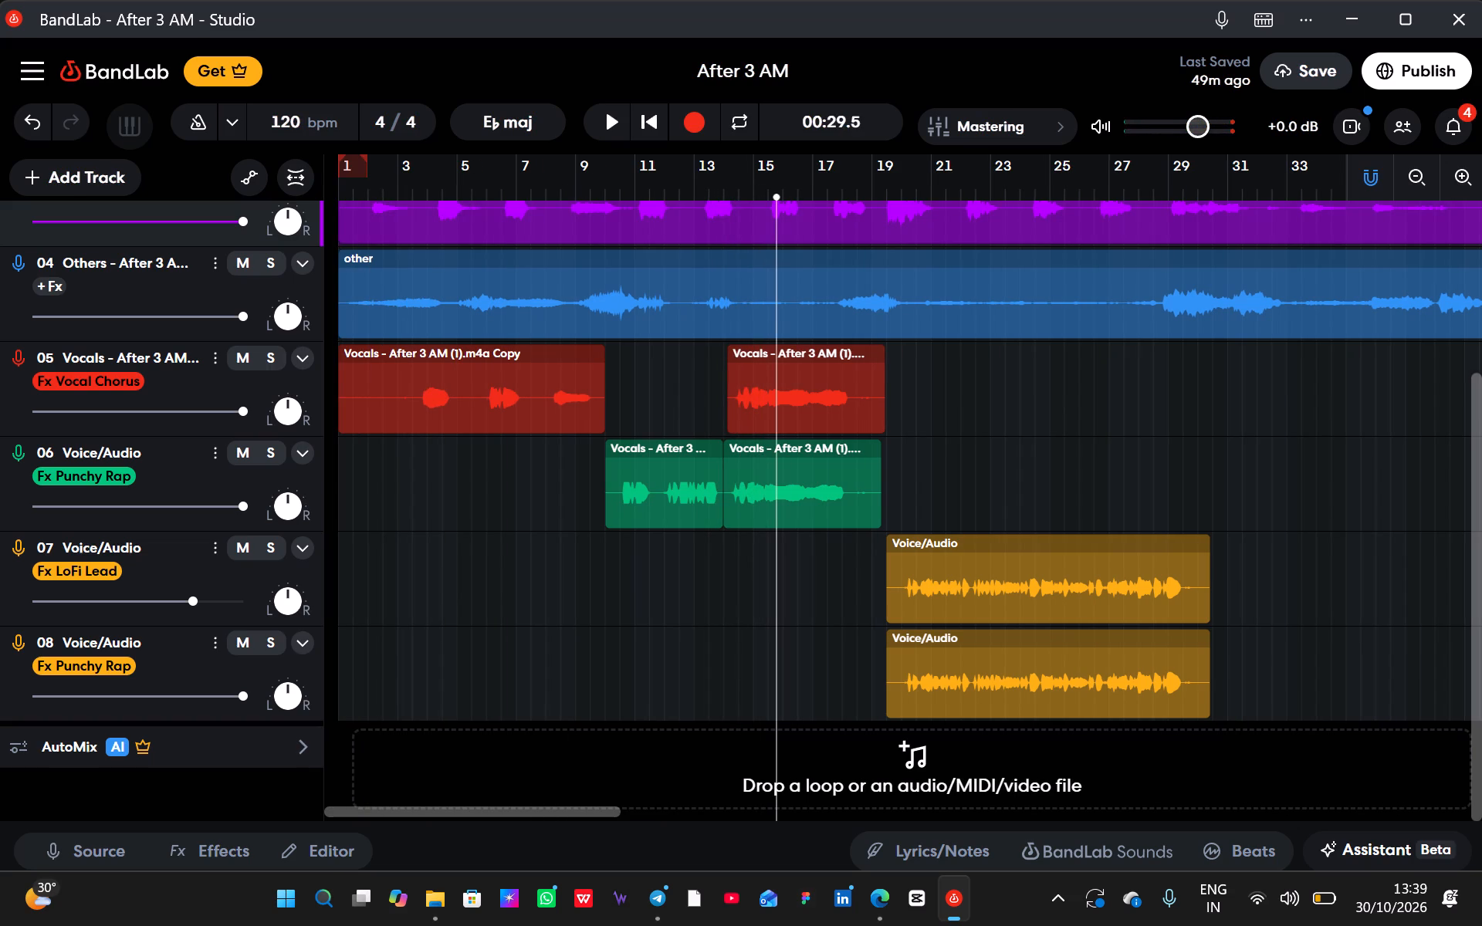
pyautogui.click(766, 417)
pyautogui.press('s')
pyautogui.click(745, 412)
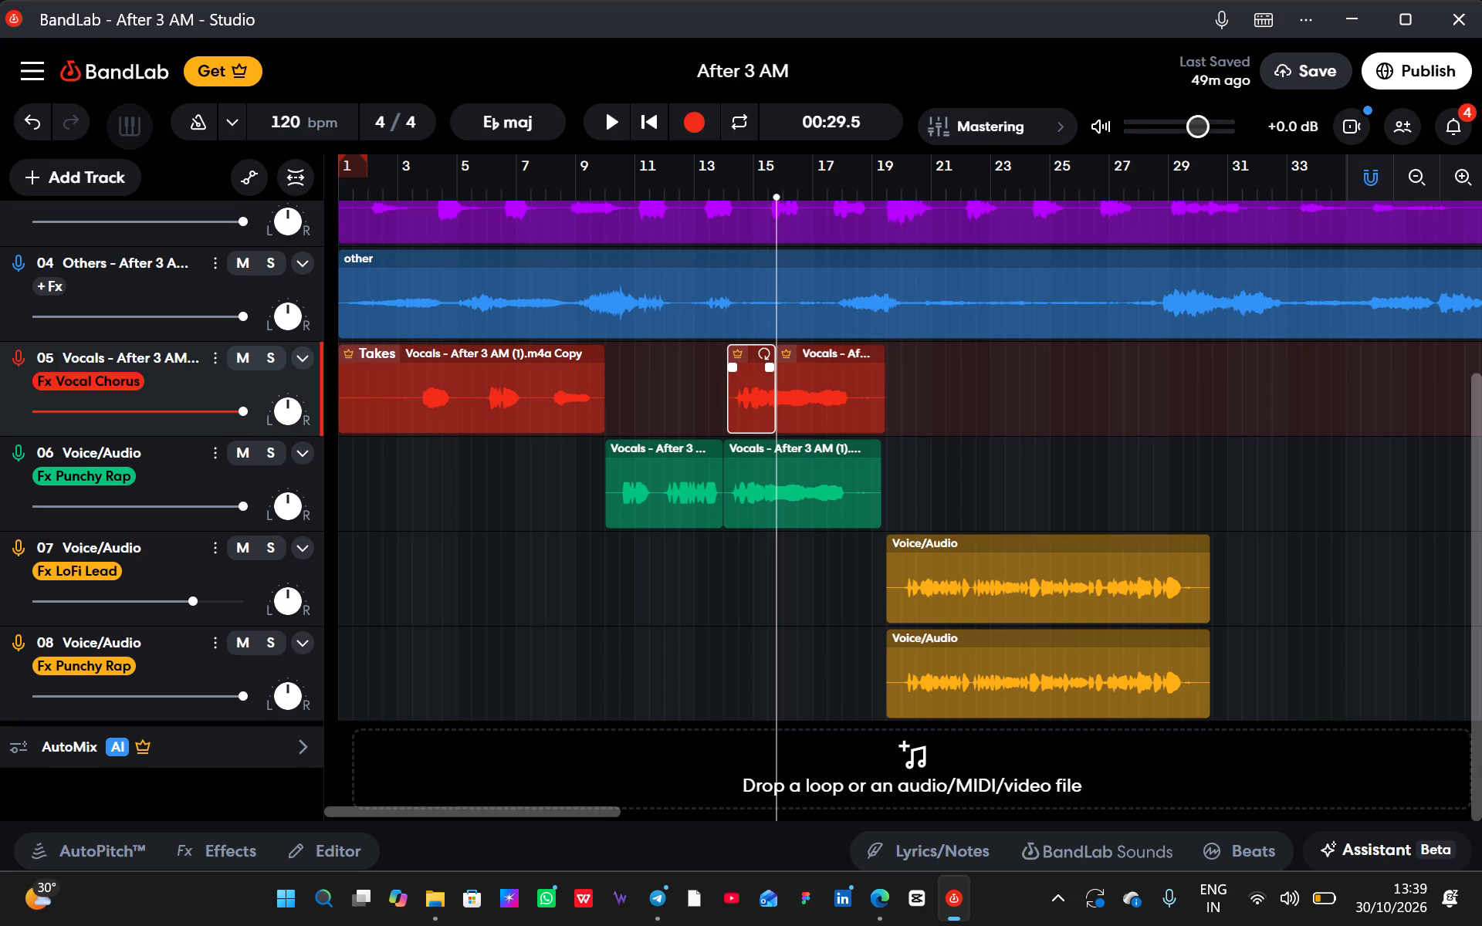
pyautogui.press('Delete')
# Play the mix from the first vocal clip on track 06 to review the shortened segment on track 05.
pyautogui.click(628, 182)
pyautogui.press('space')
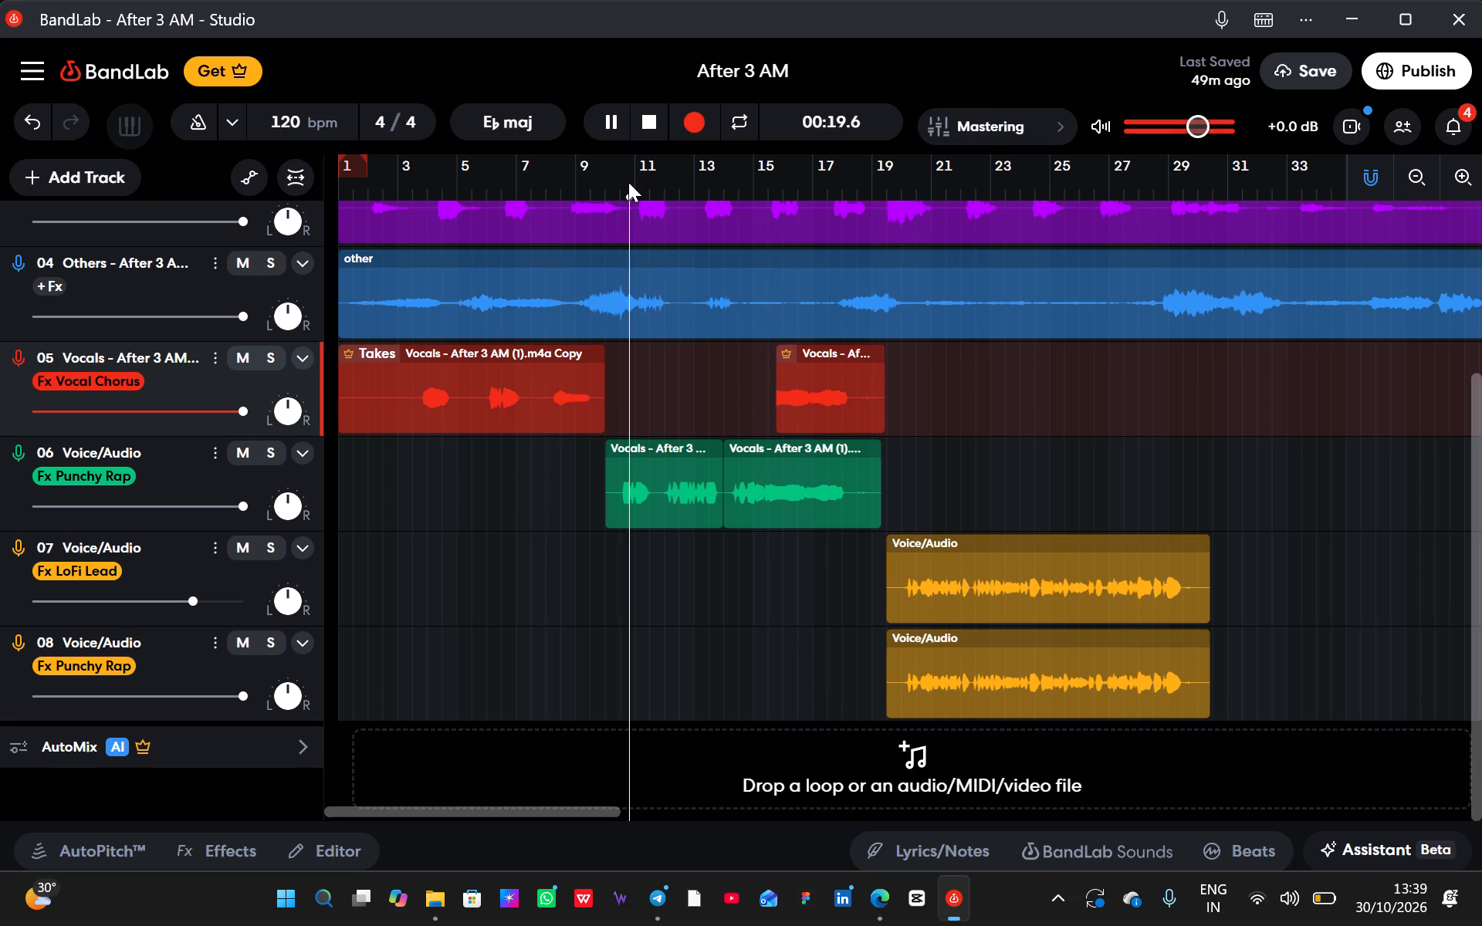
pyautogui.click(317, 284)
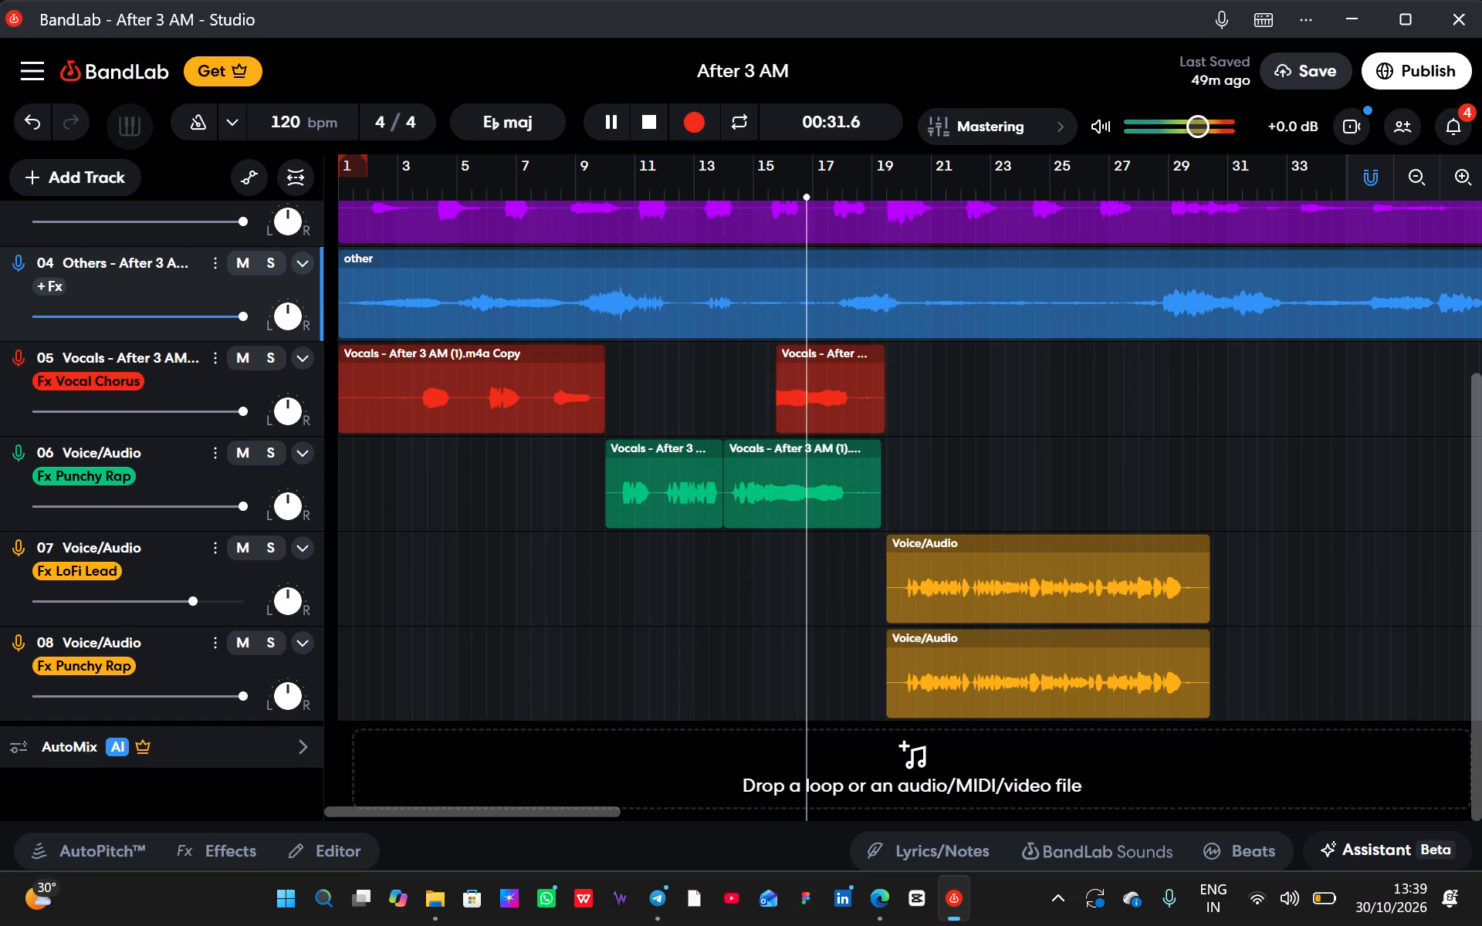
# Examine the region options, including AudioStretch, for the remaining copied vocal segment on track 05.
pyautogui.click(821, 396)
pyautogui.rightClick(821, 396)
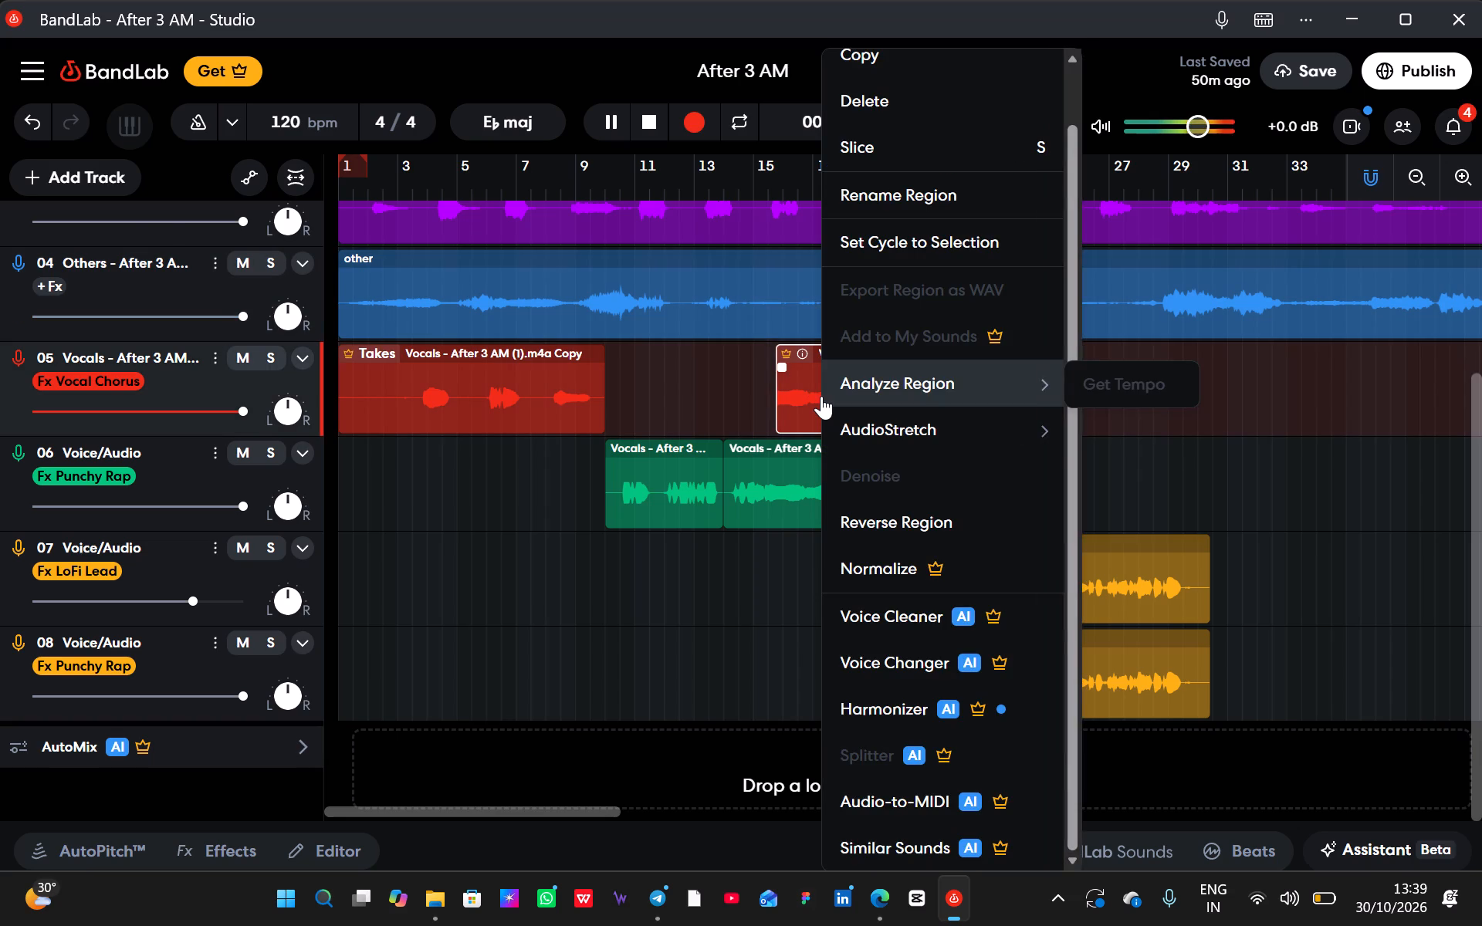
pyautogui.click(880, 431)
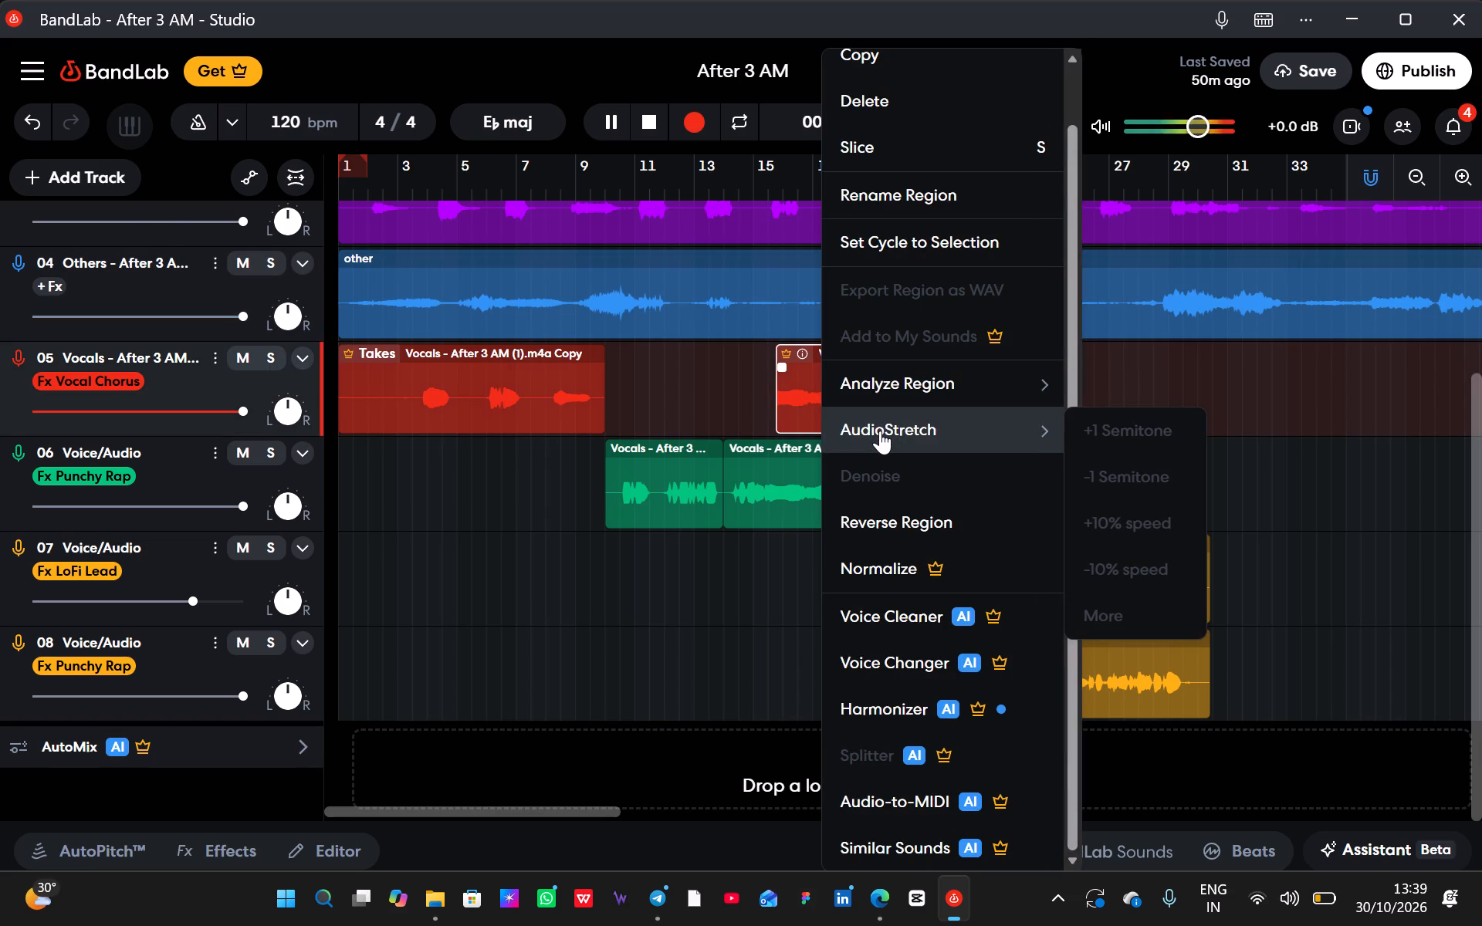
pyautogui.scroll(-3, 885, 438)
pyautogui.scroll(4, 885, 438)
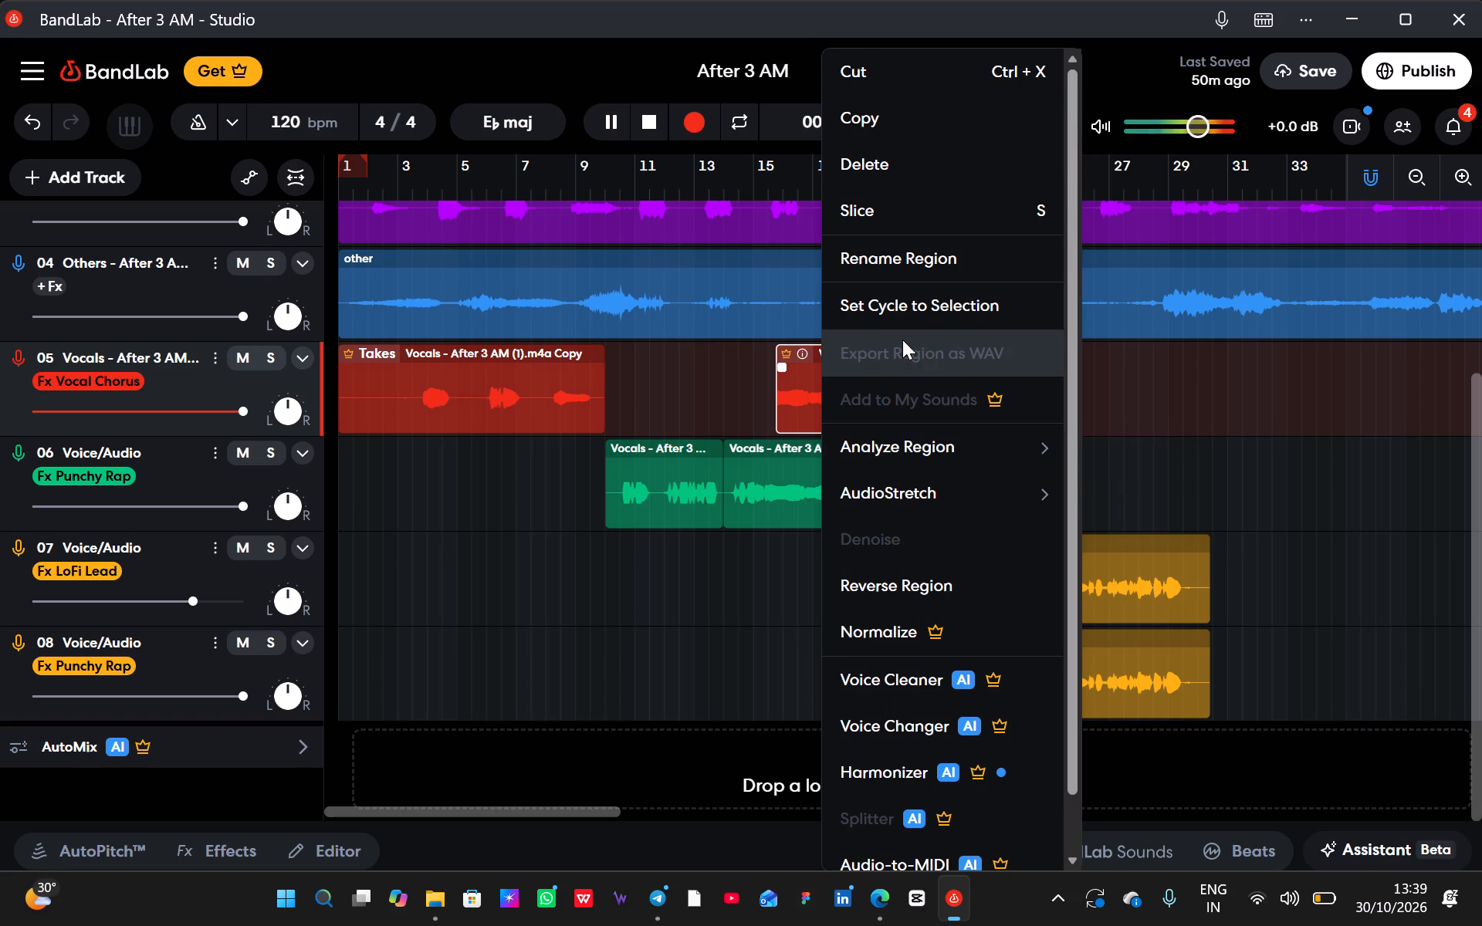
pyautogui.scroll(-2, 896, 420)
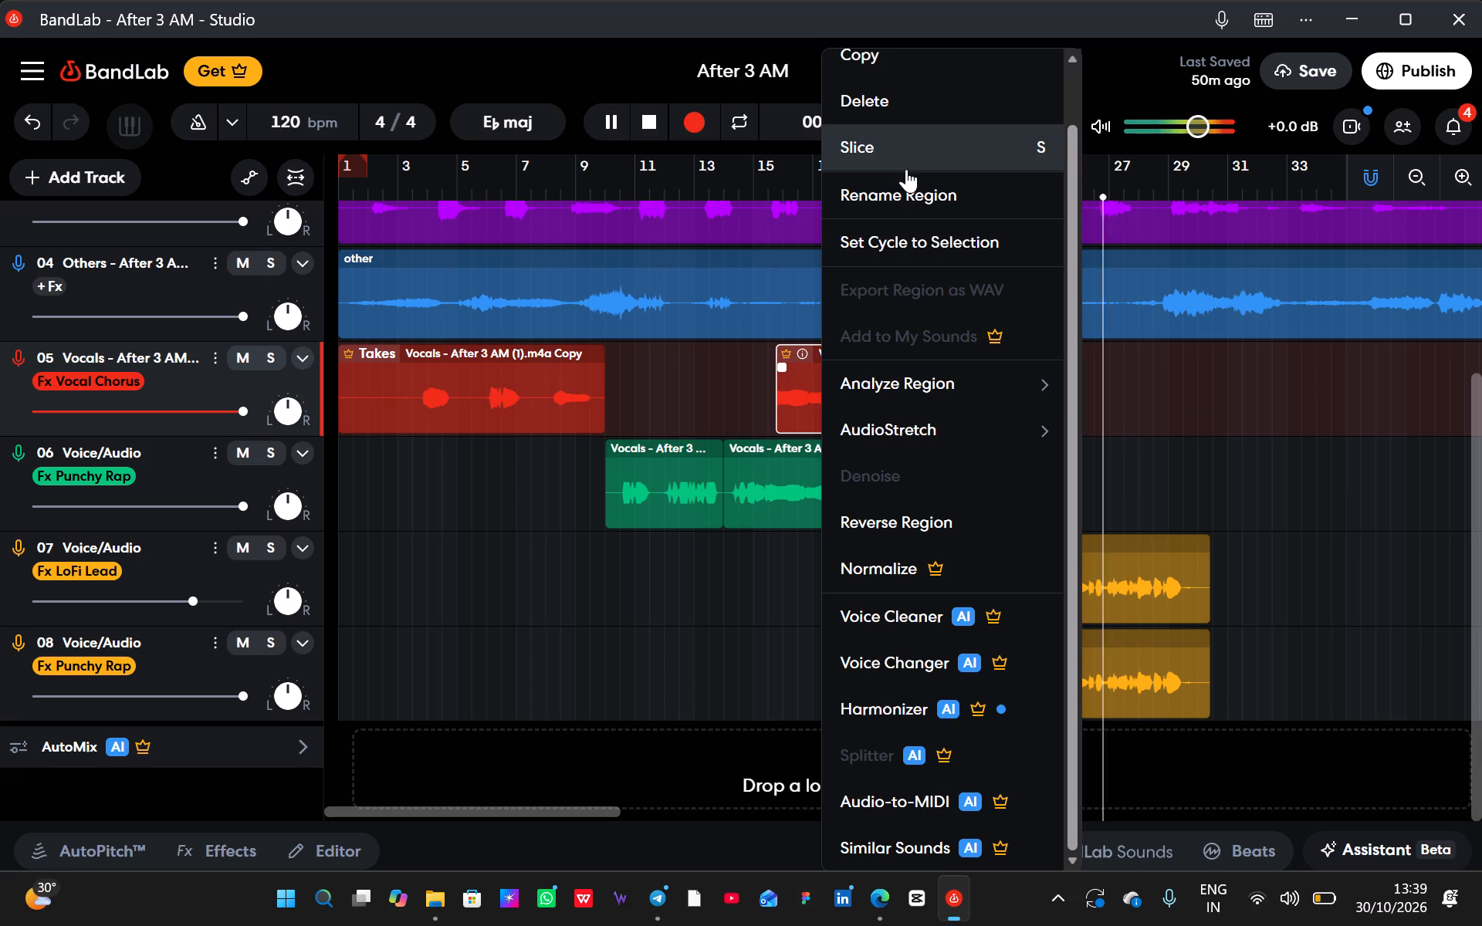
pyautogui.scroll(-1, 978, 516)
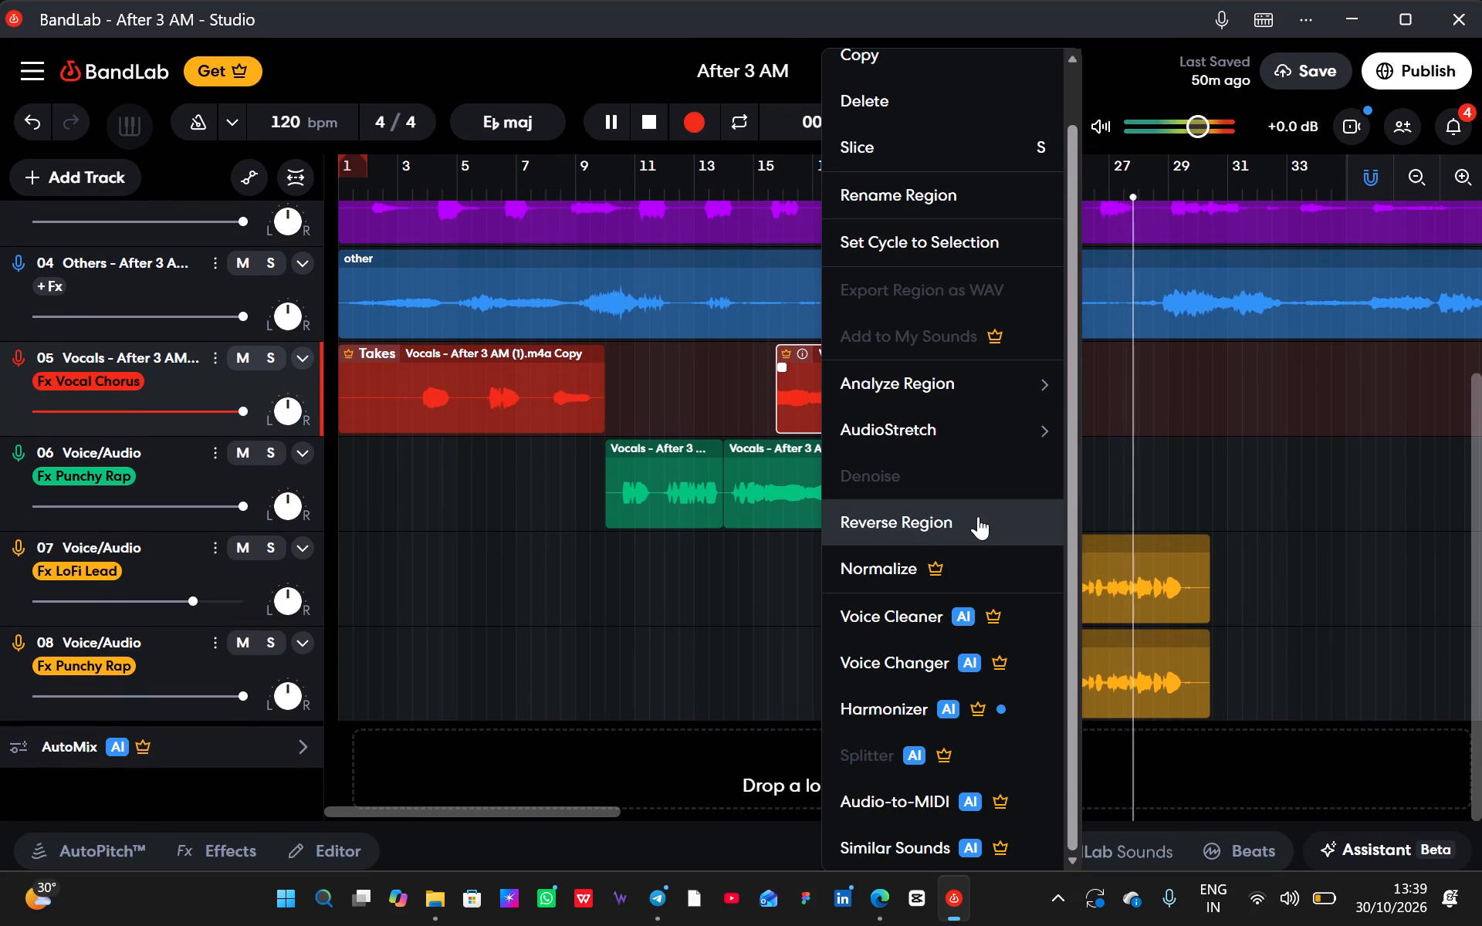
pyautogui.scroll(-4, 911, 603)
pyautogui.scroll(4, 911, 603)
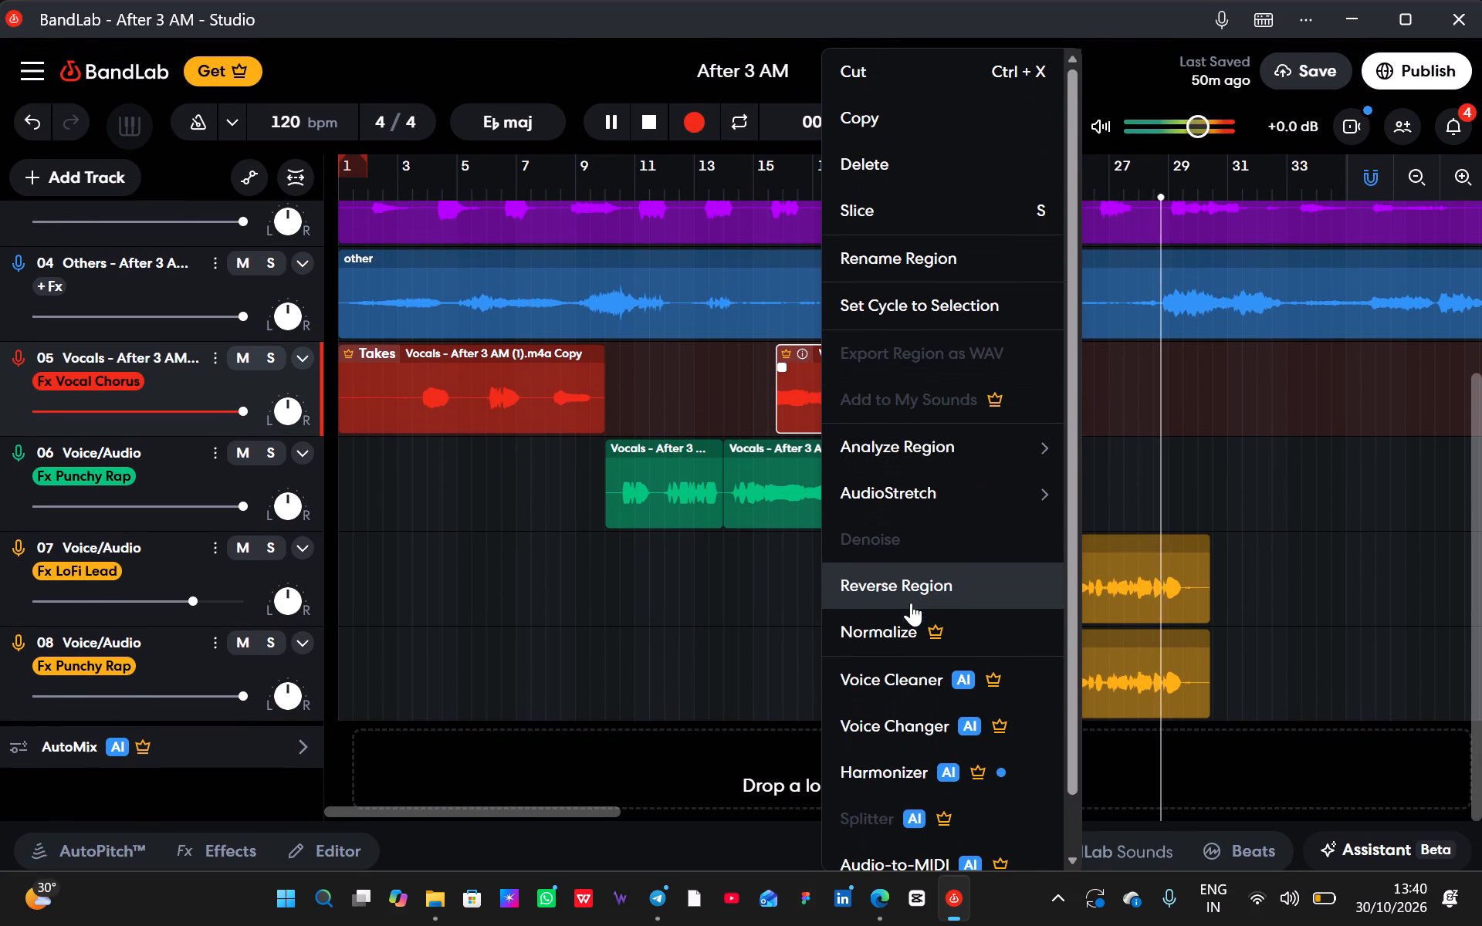
pyautogui.click(746, 397)
# Delete the remaining copied vocal segment from track 05 and stop playback.
pyautogui.click(816, 394)
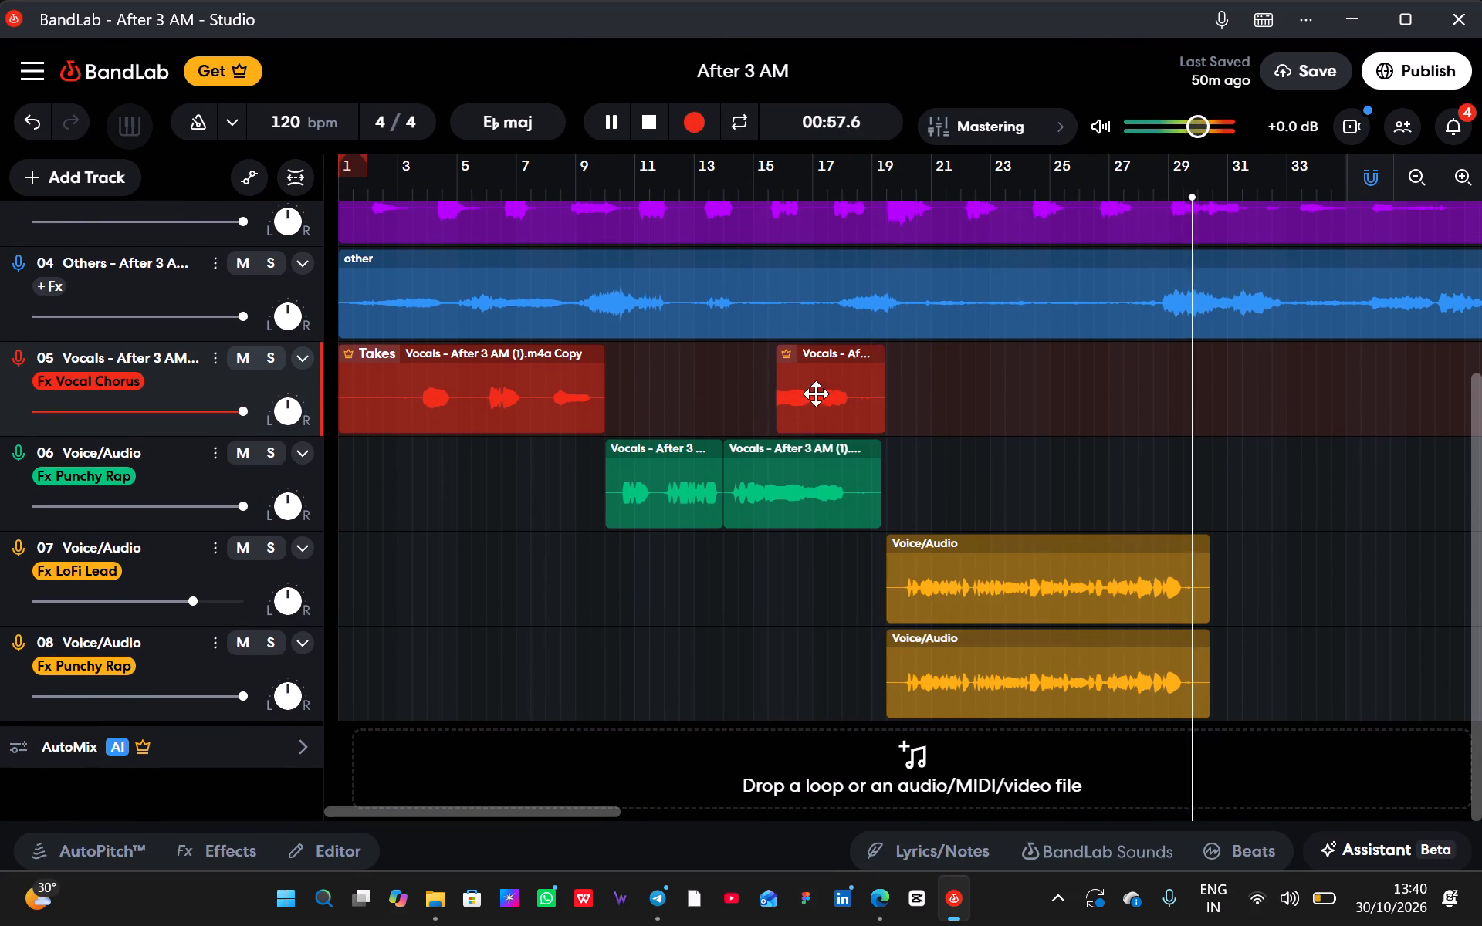
pyautogui.press('Delete')
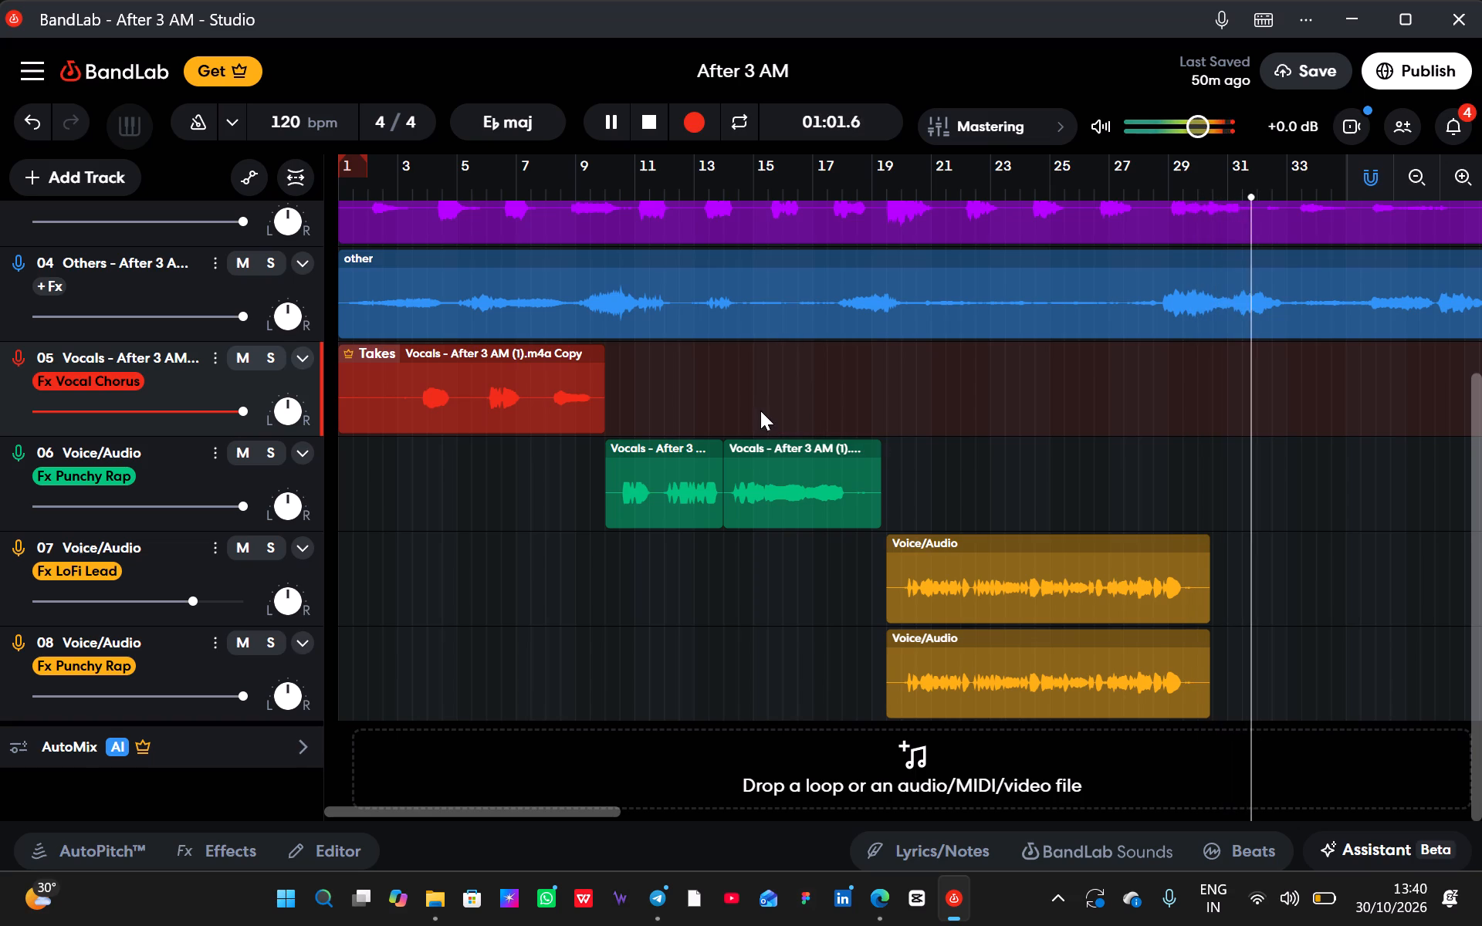
pyautogui.press('space')
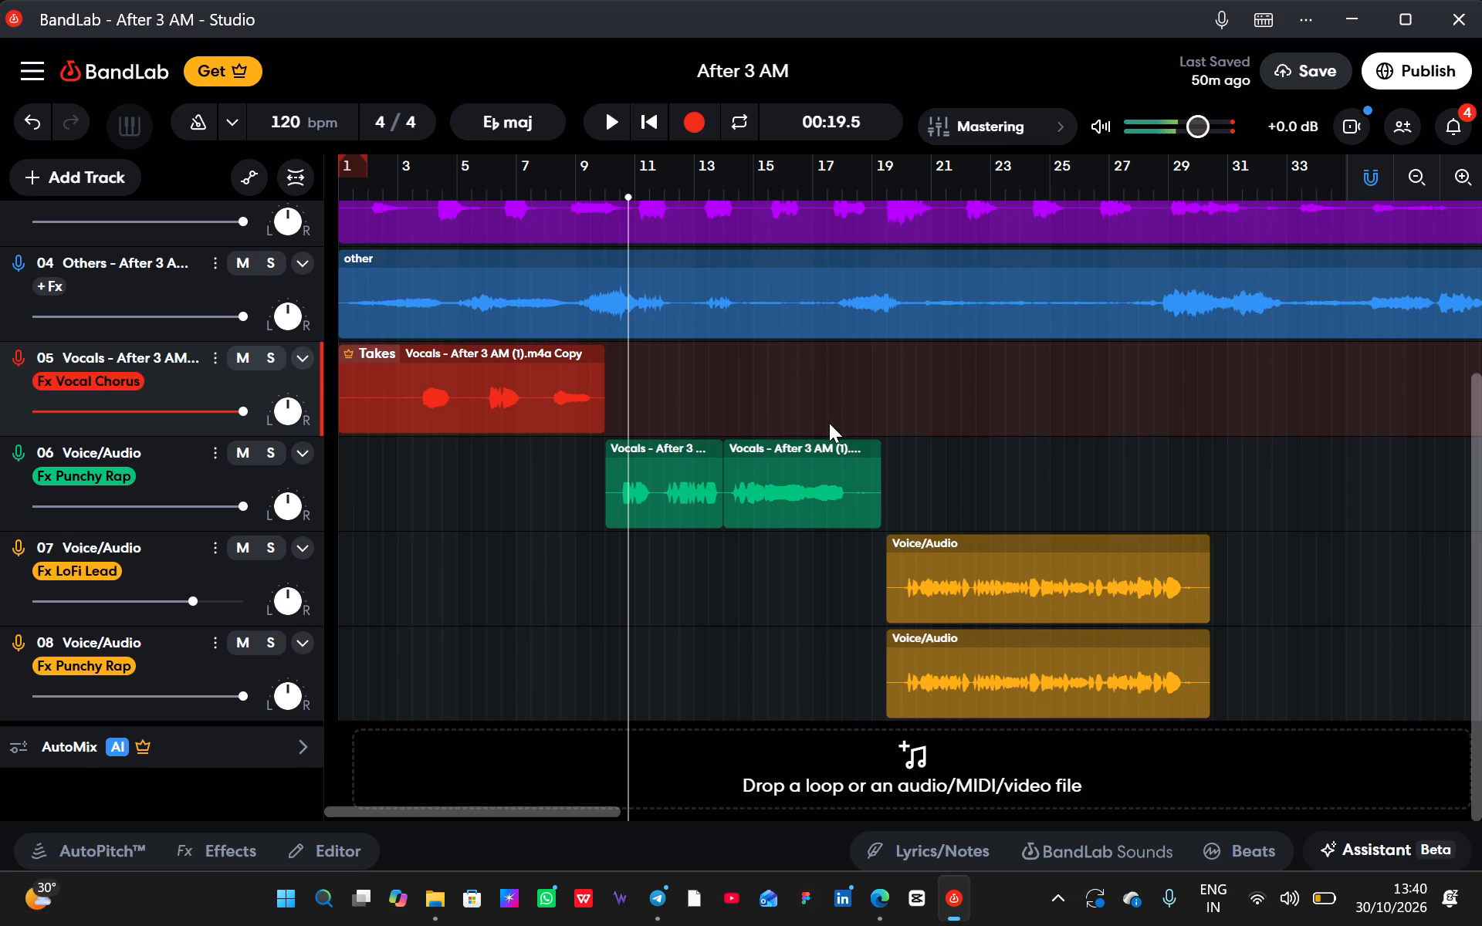
# Play the mix from just before track 07's vocal clip and lower that track's volume slightly.
pyautogui.scroll(-4, 829, 423)
pyautogui.click(878, 190)
pyautogui.press('space')
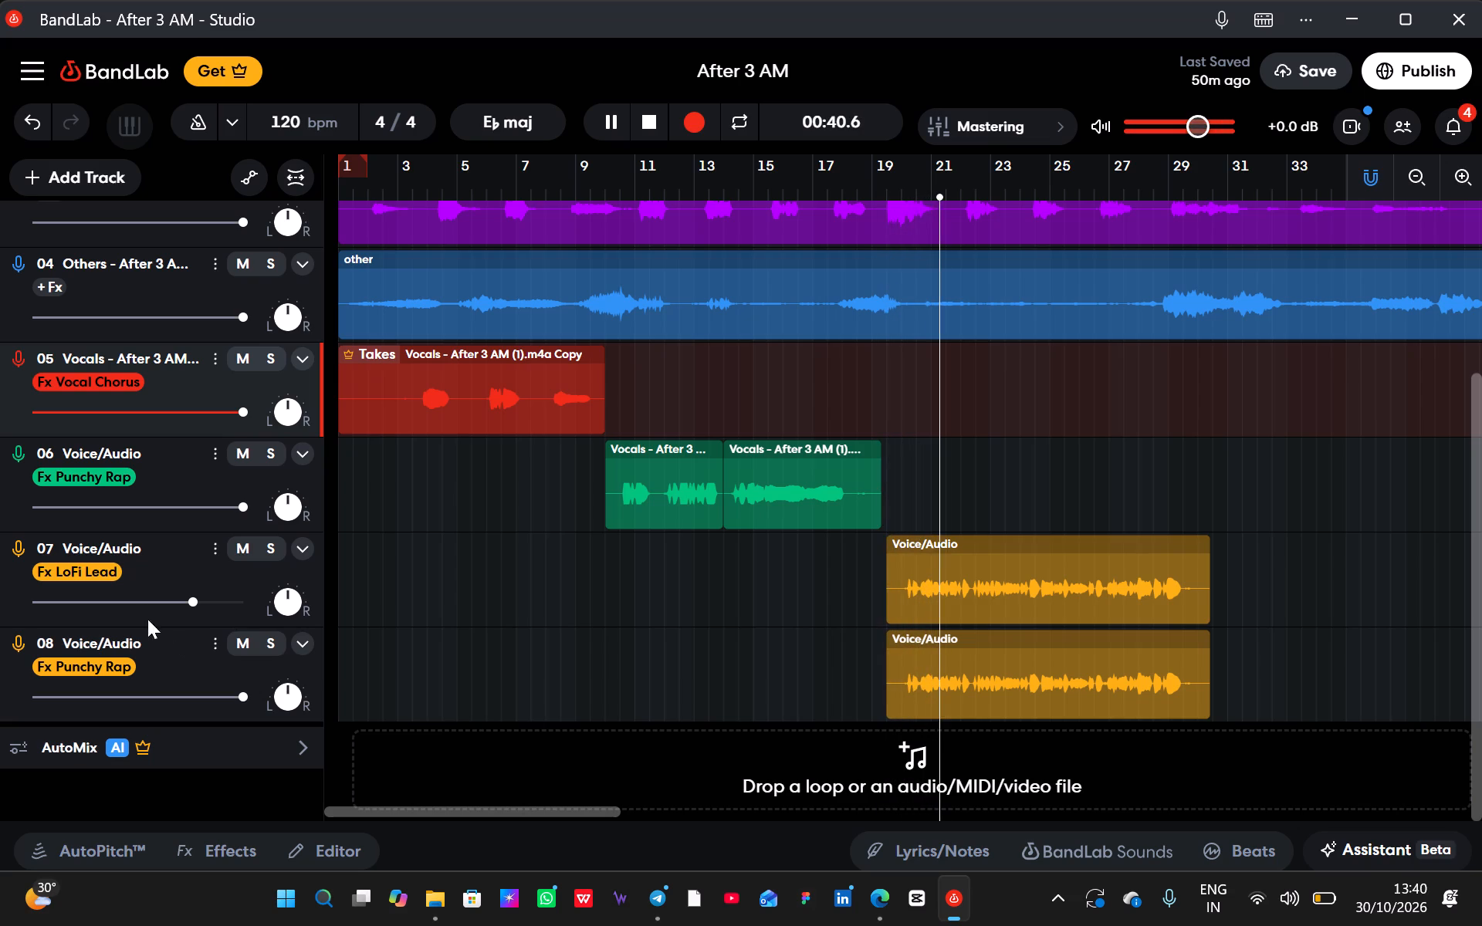
pyautogui.click(93, 574)
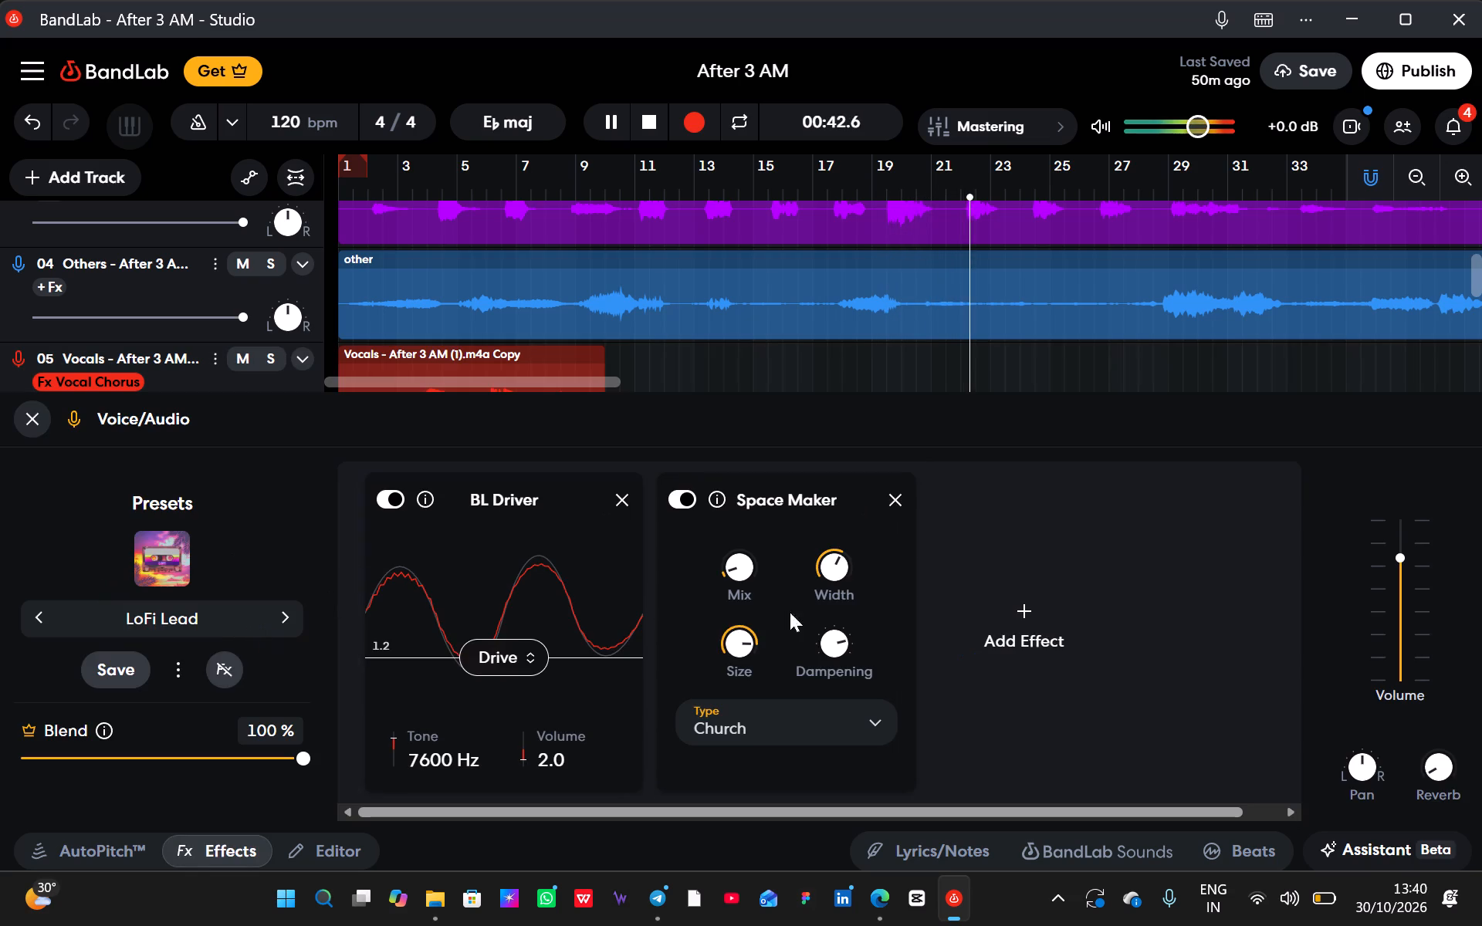
pyautogui.moveTo(1399, 566); pyautogui.dragTo(1351, 925)
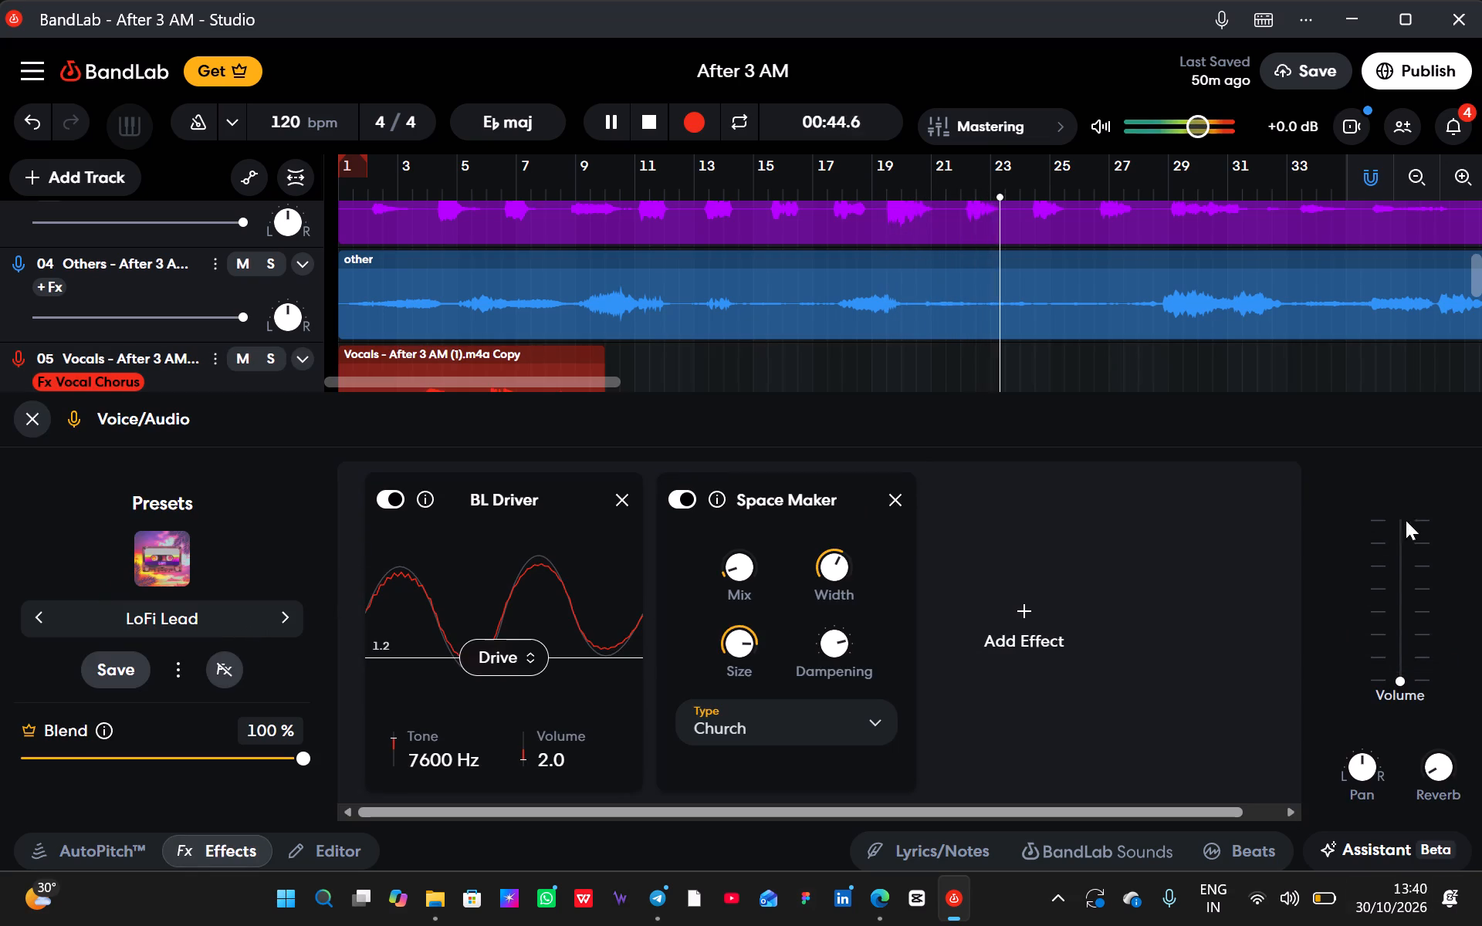
pyautogui.doubleClick(1406, 583)
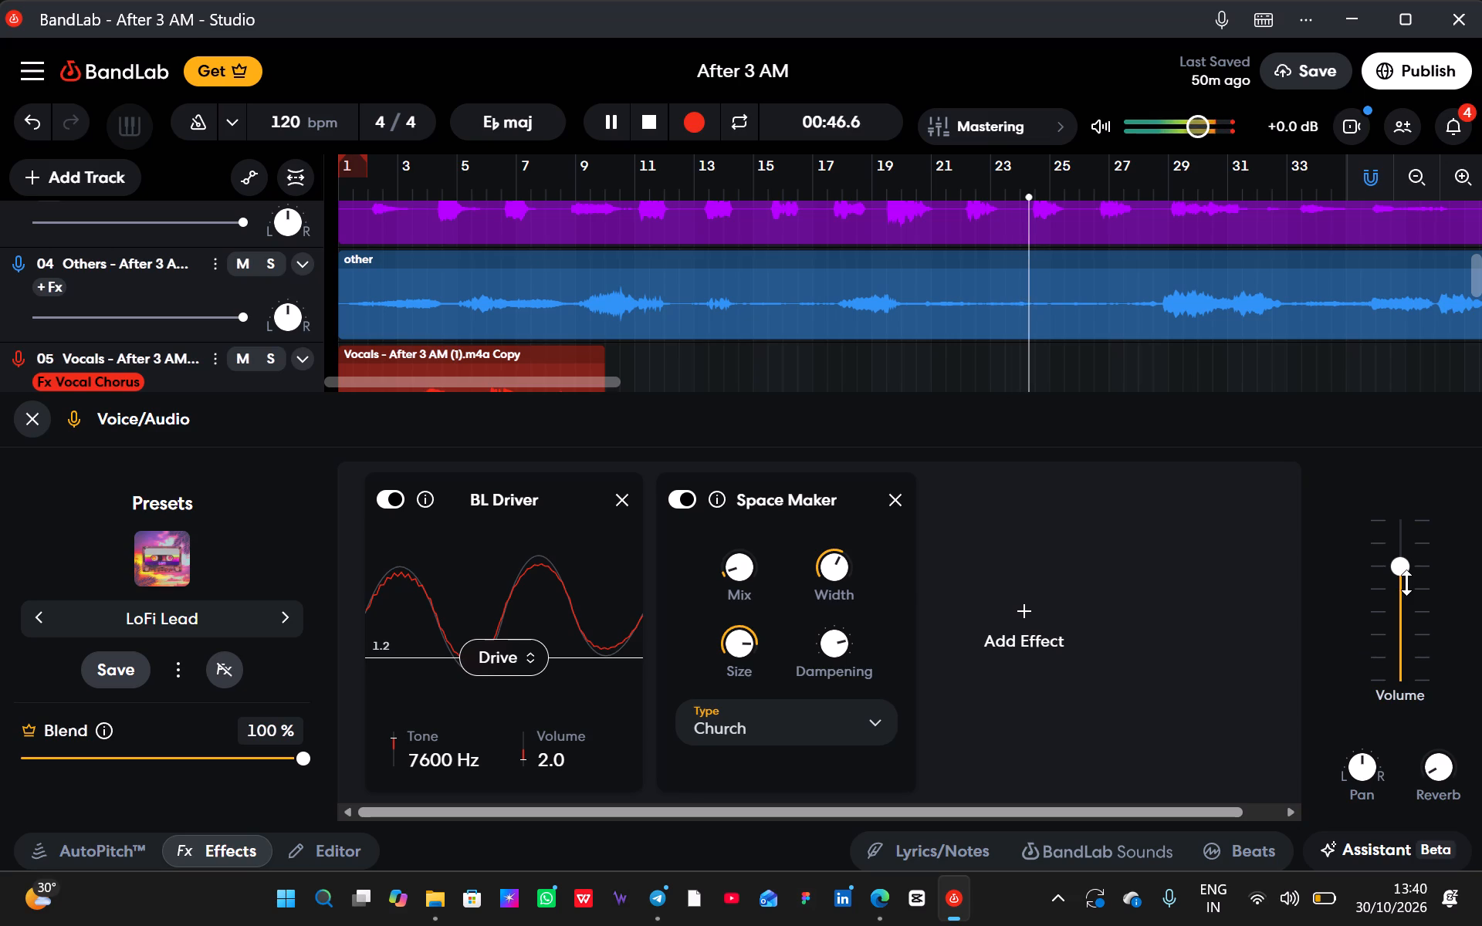
# Browse track 07's effect presets, switch it from LoFi Lead to Smooth Jazz, and close its effects settings.
pyautogui.click(279, 607)
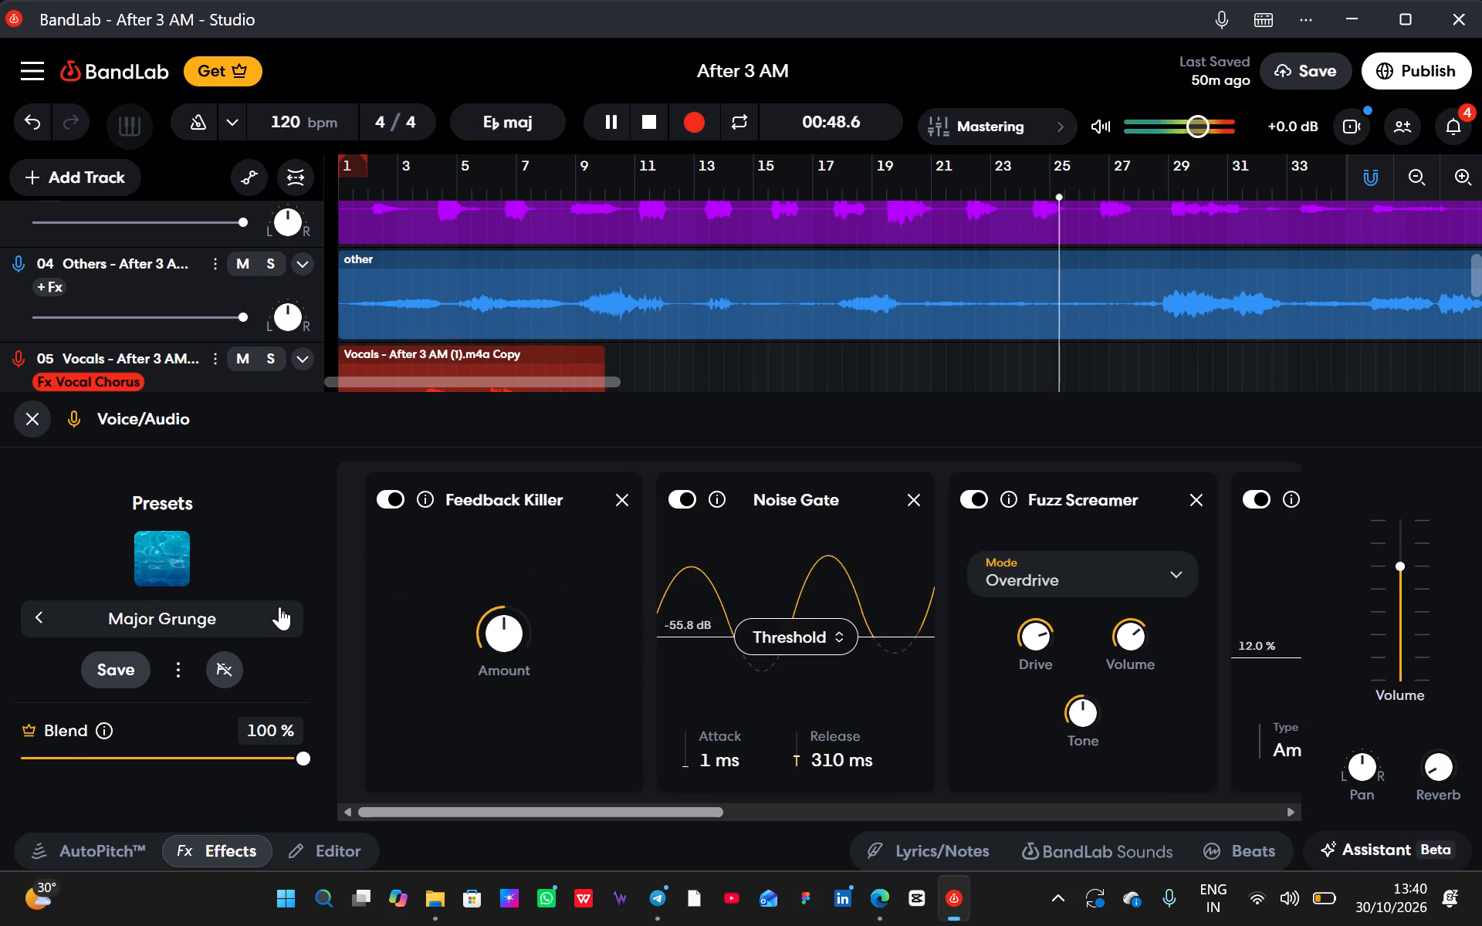
pyautogui.click(279, 607)
pyautogui.click(279, 607)
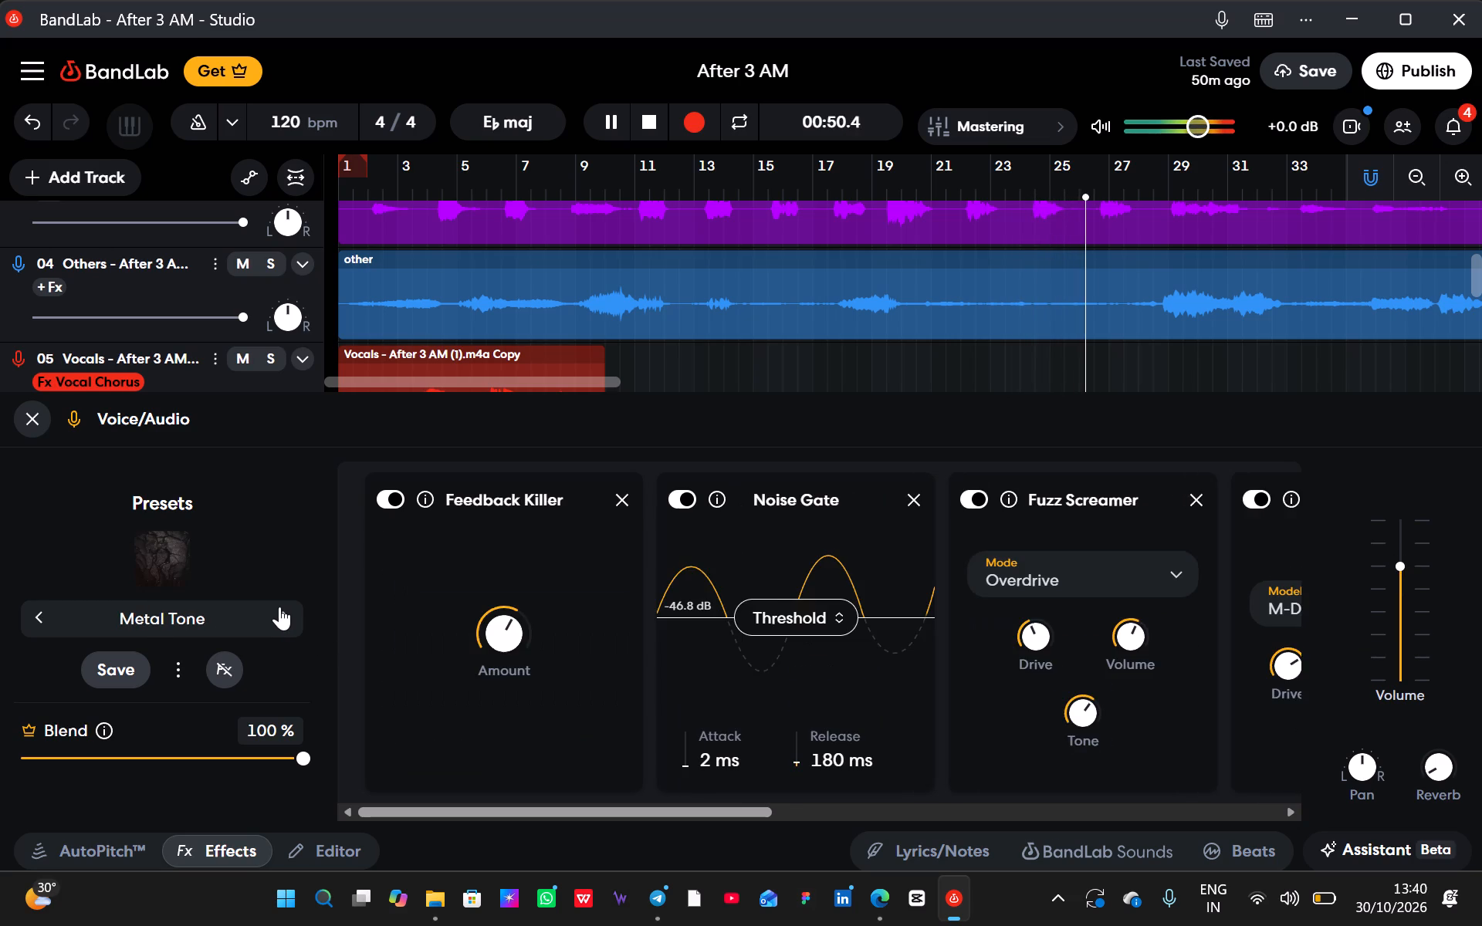
pyautogui.click(279, 607)
pyautogui.click(279, 607)
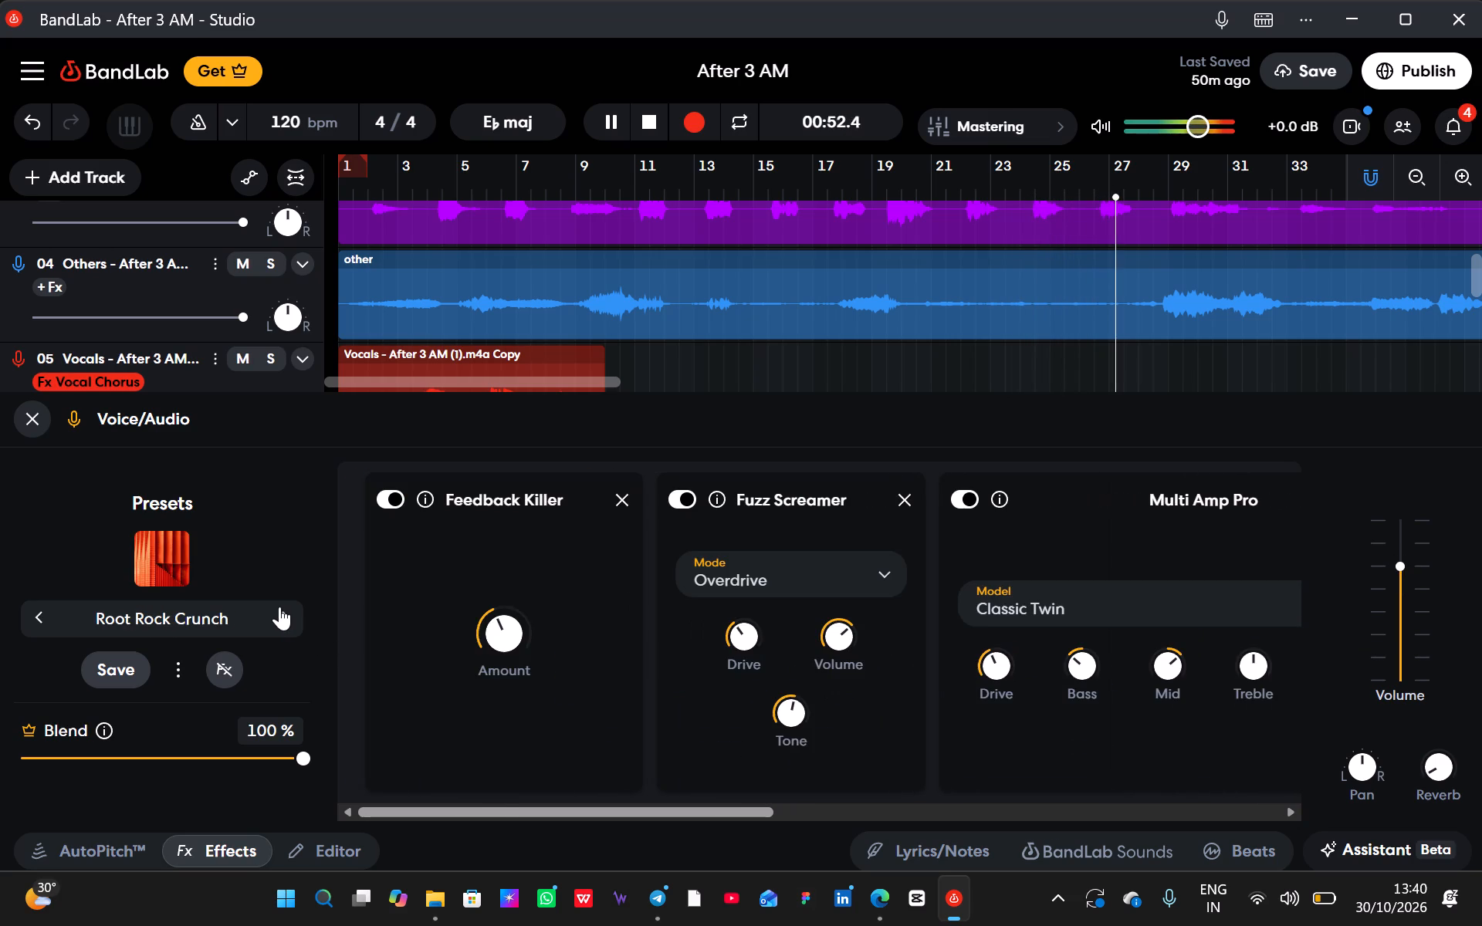
pyautogui.click(279, 607)
pyautogui.click(279, 607)
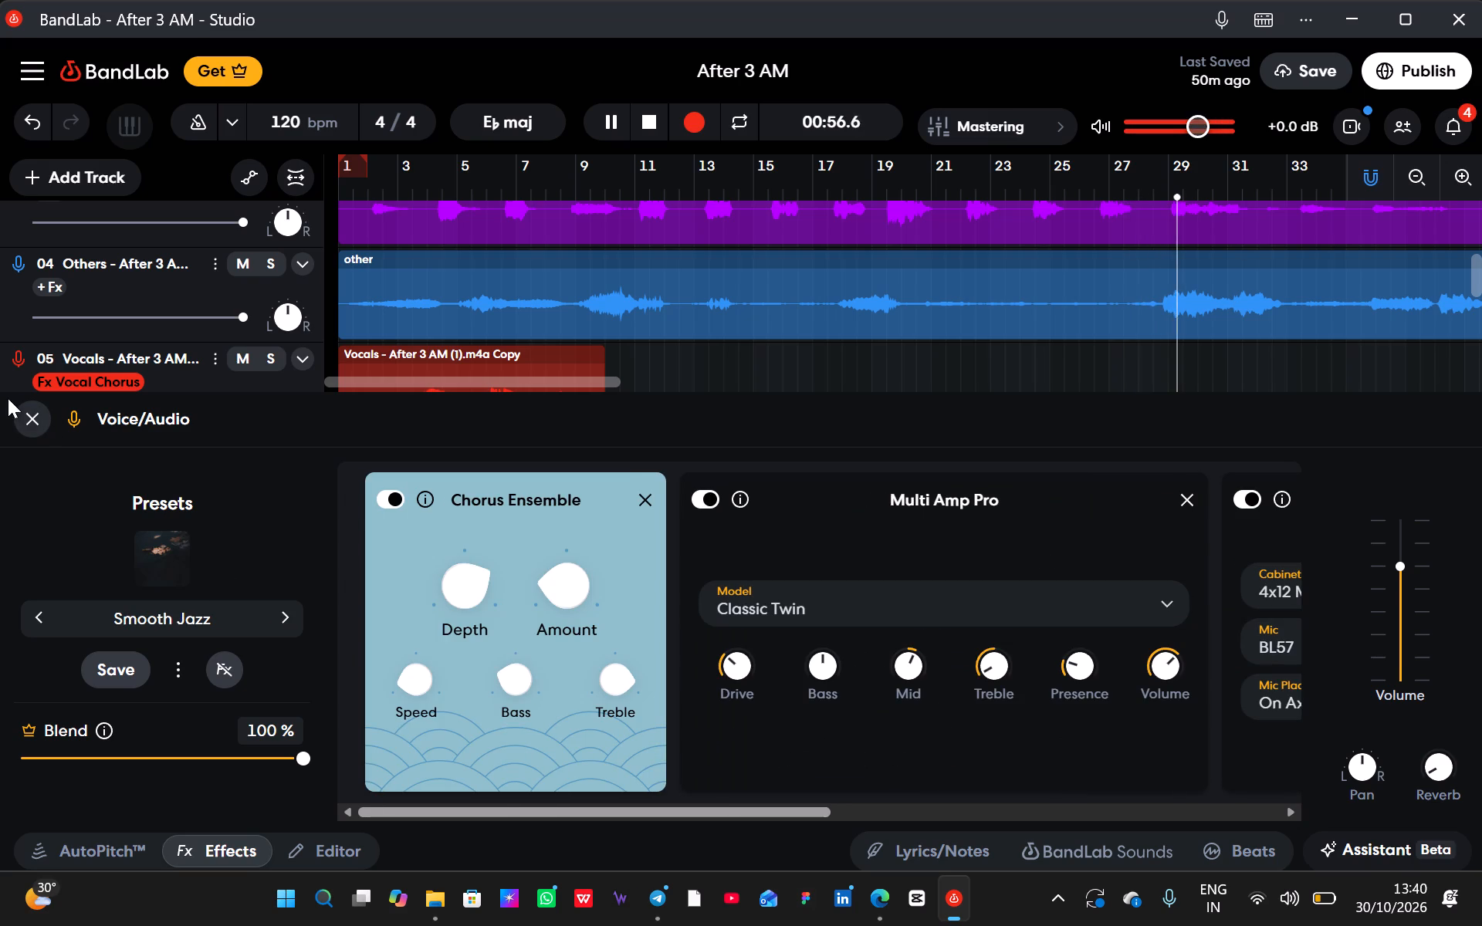
pyautogui.click(26, 414)
# Play the mix from near the start of track 06's second vocal clip to review track 07's Smooth Jazz preset.
pyautogui.click(721, 171)
pyautogui.click(737, 189)
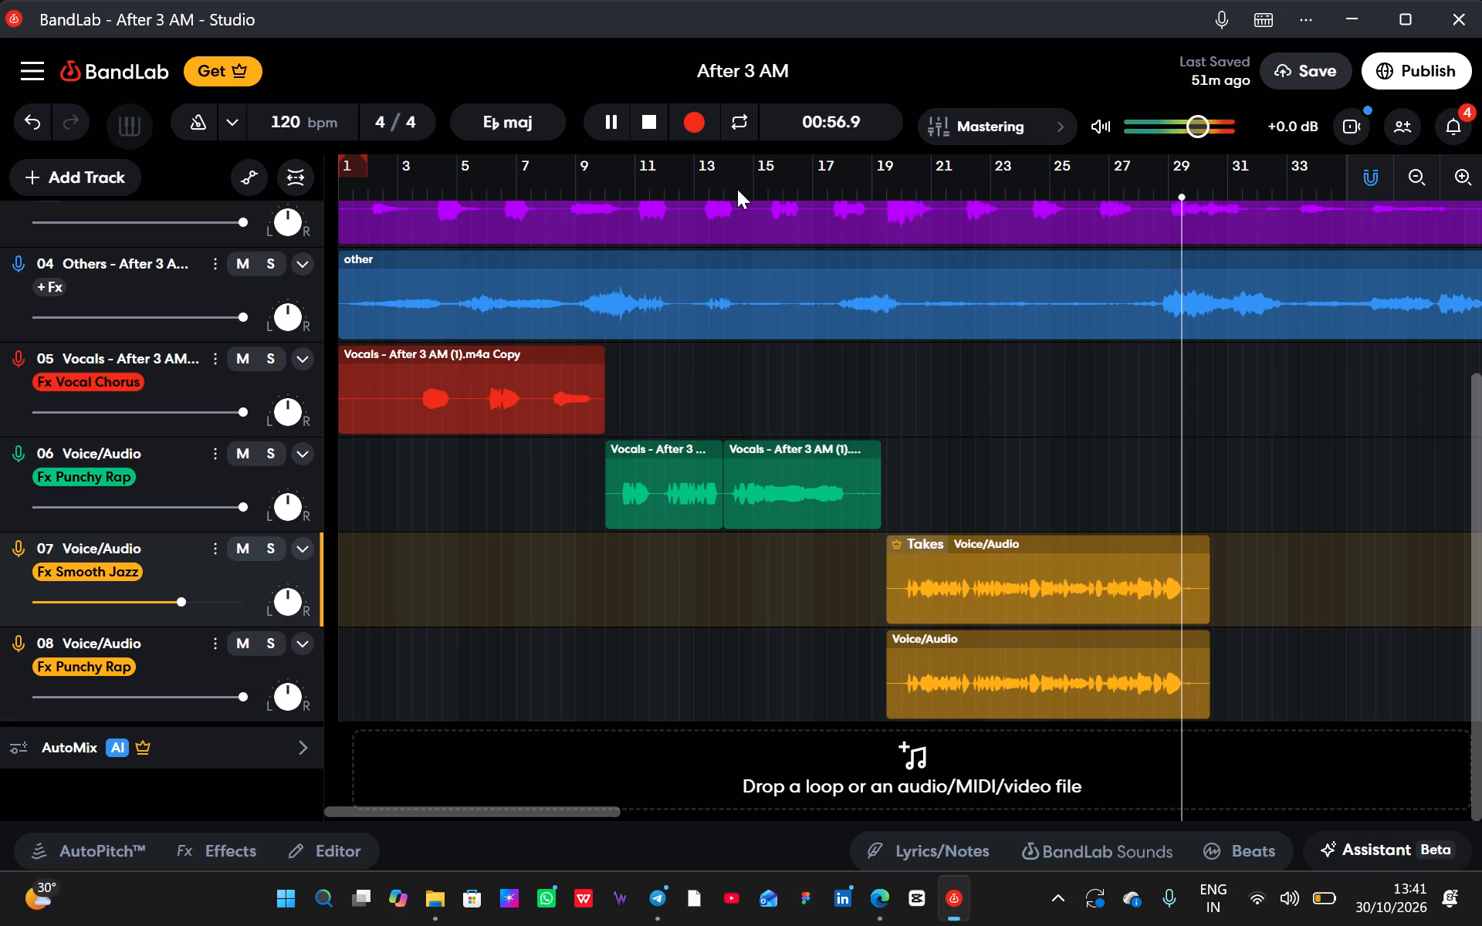
pyautogui.scroll(-2, 737, 189)
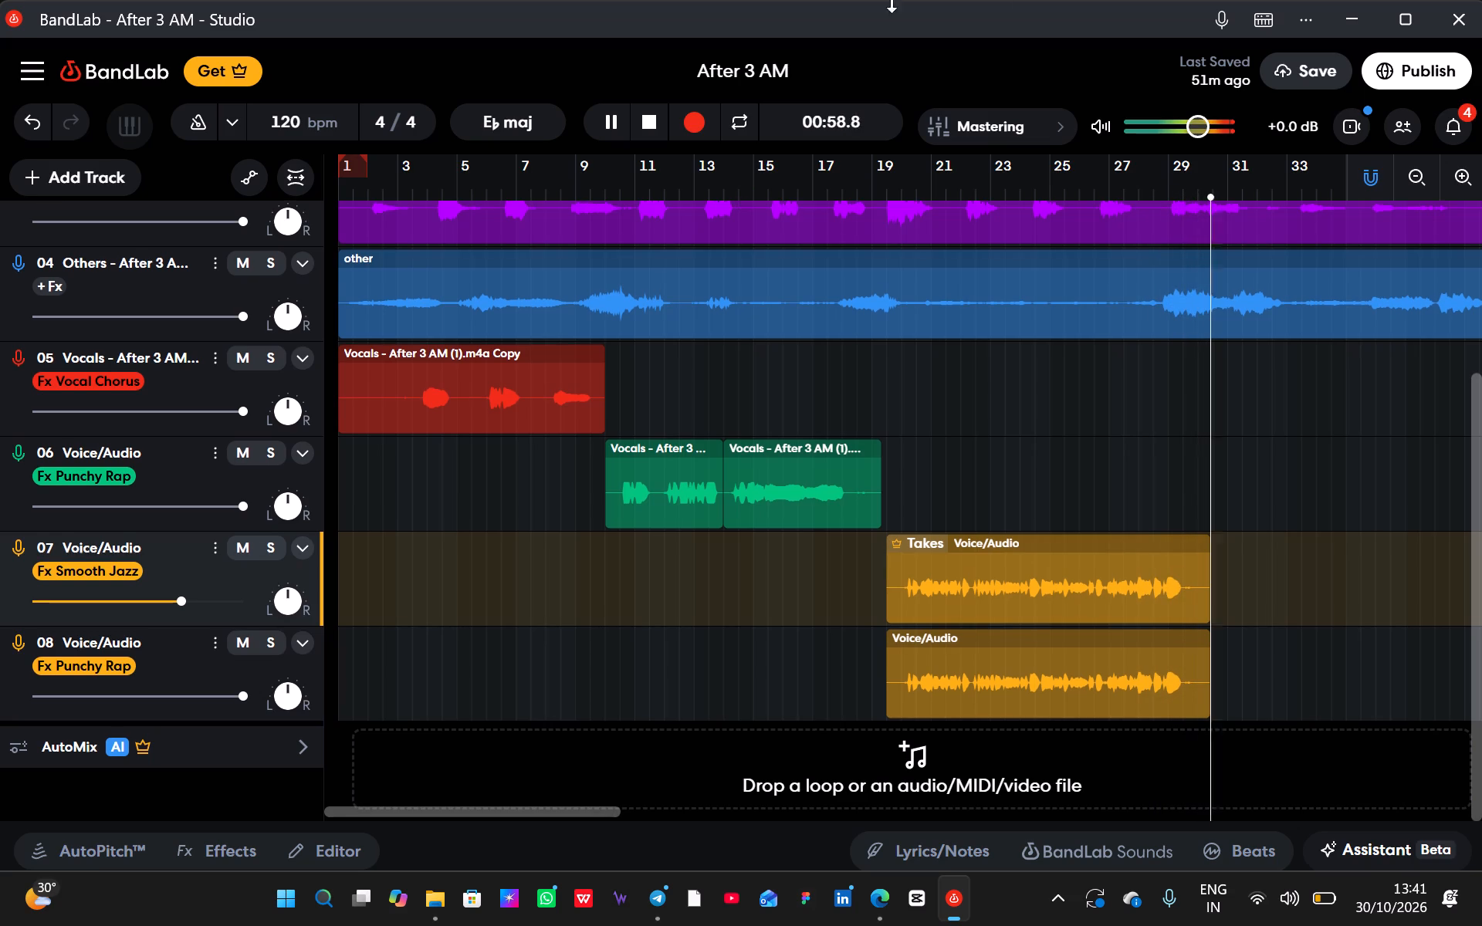
# Save the After 3 AM project.
pyautogui.click(1310, 60)
# Replay the mix from just before bar 13 to review the vocals on tracks 06 to 08, dismissing the save notification.
pyautogui.hscroll(-1, 1089, 348)
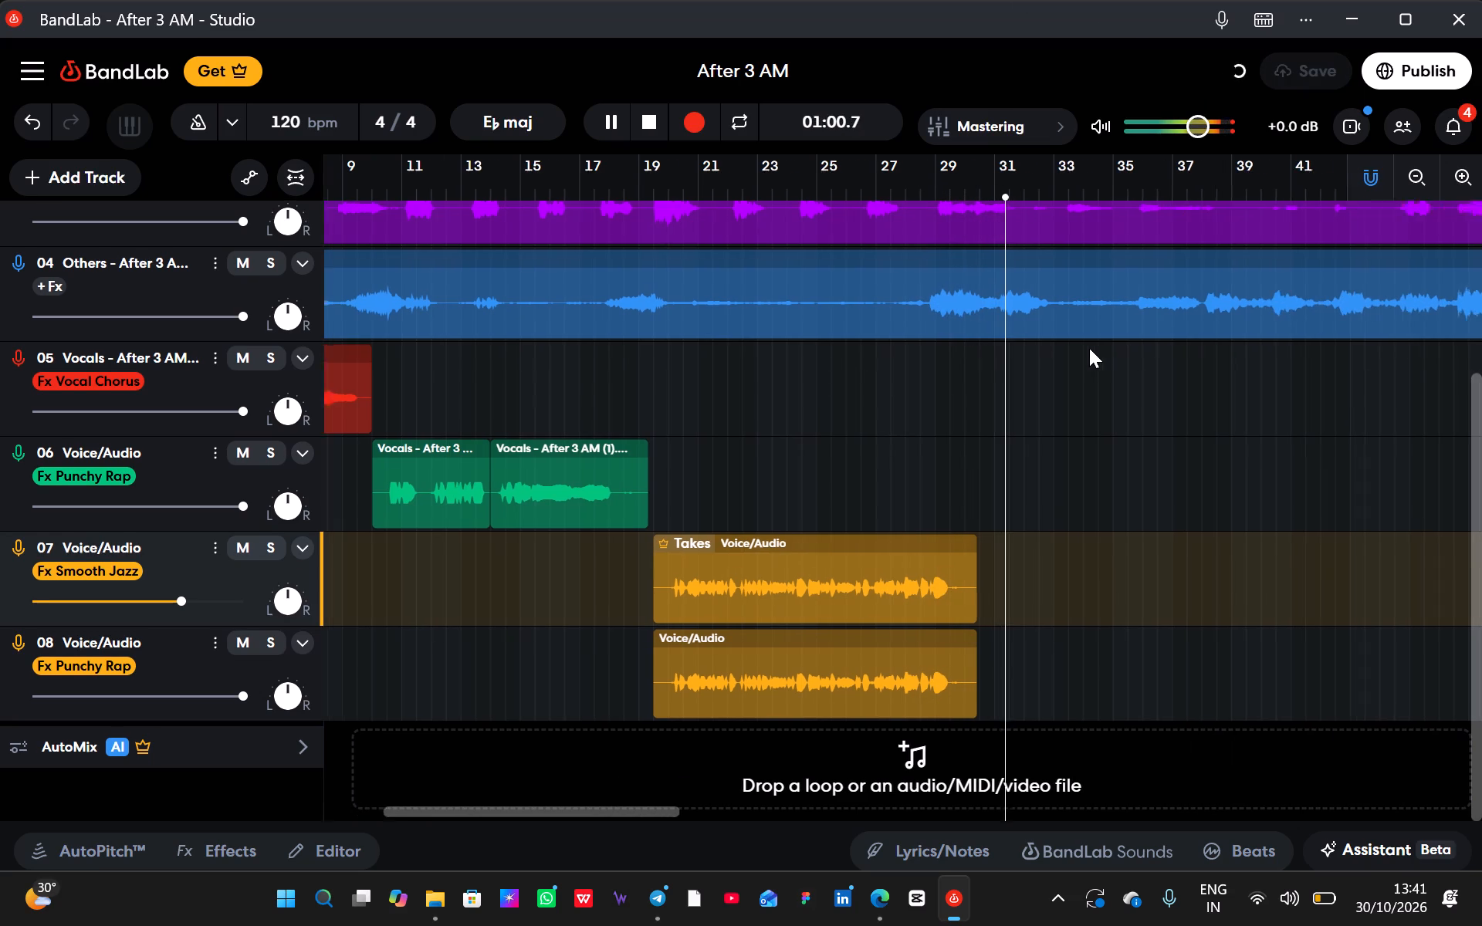
pyautogui.hscroll(-1, 1089, 348)
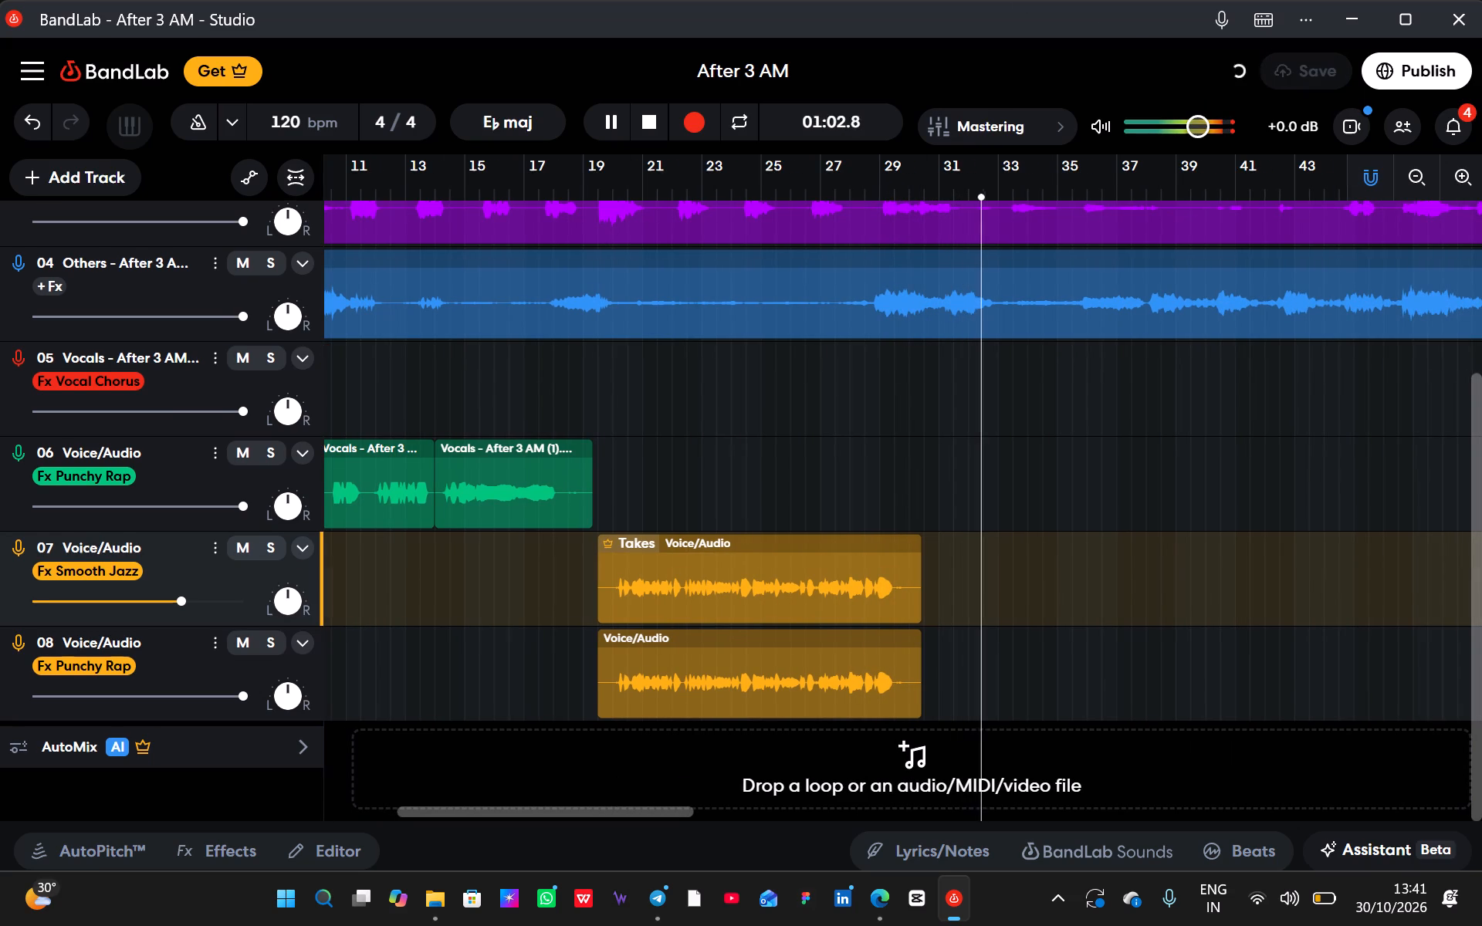
pyautogui.click(399, 195)
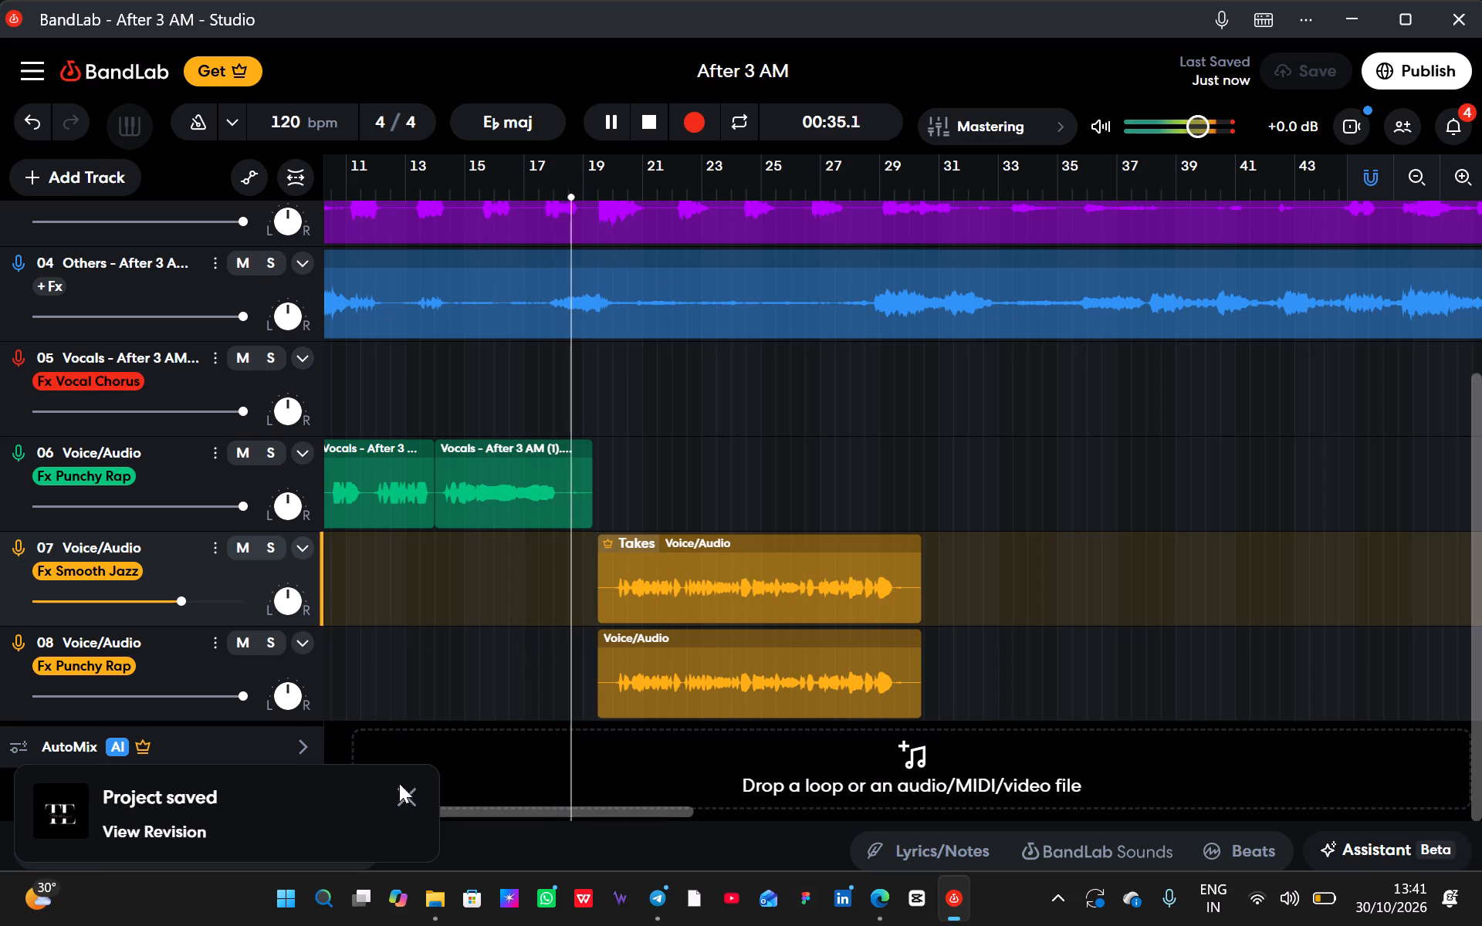
pyautogui.click(411, 799)
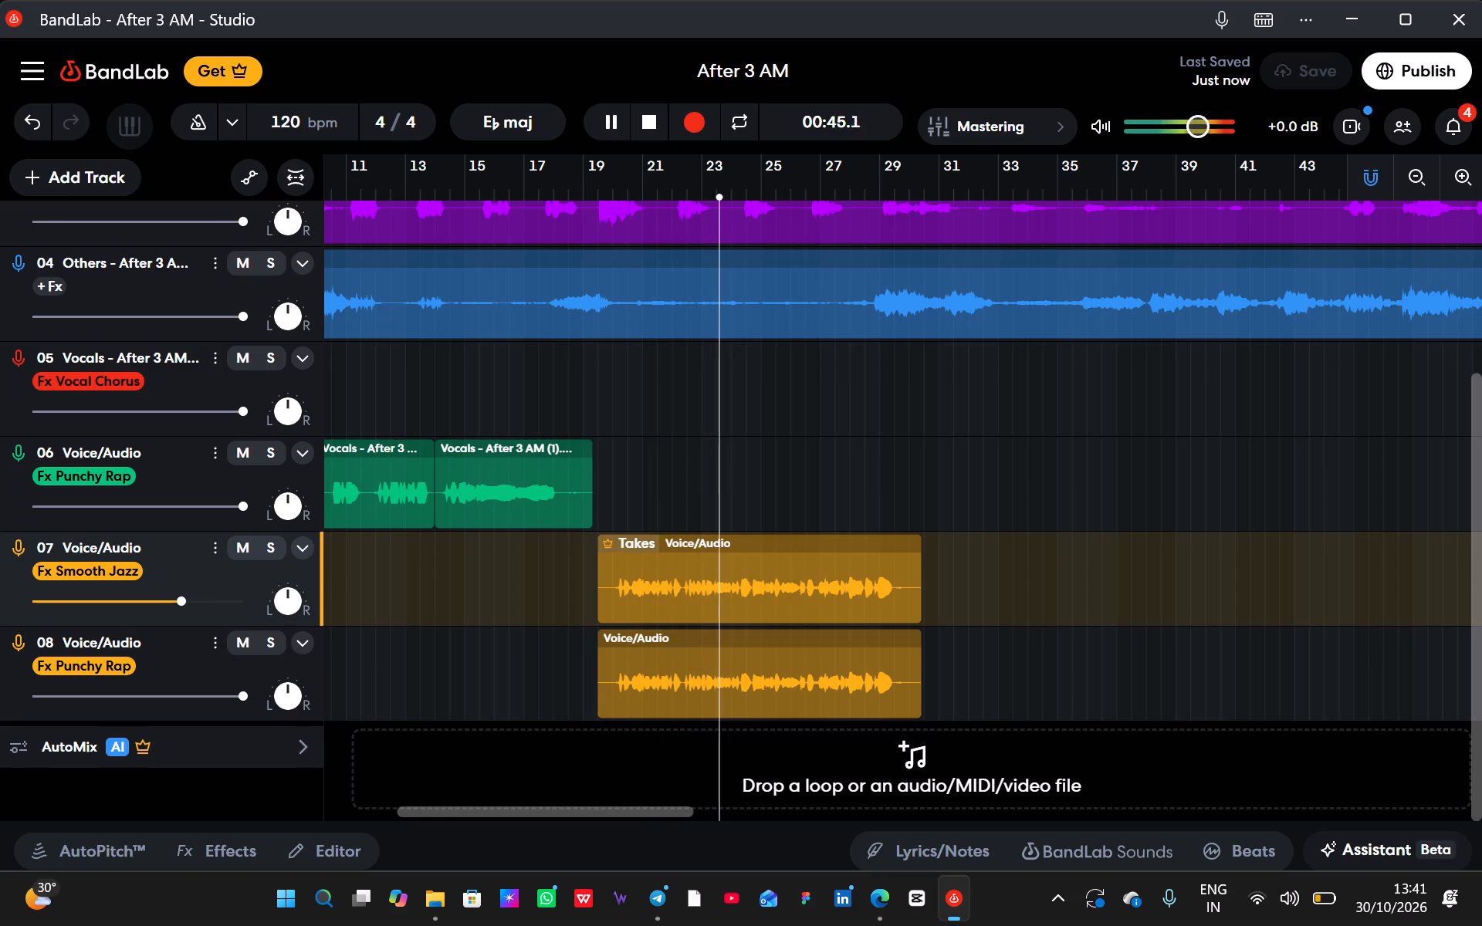
# Add a new Voice/Audio track and move it down below the Punchy Rap track as track 09.
pyautogui.click(102, 188)
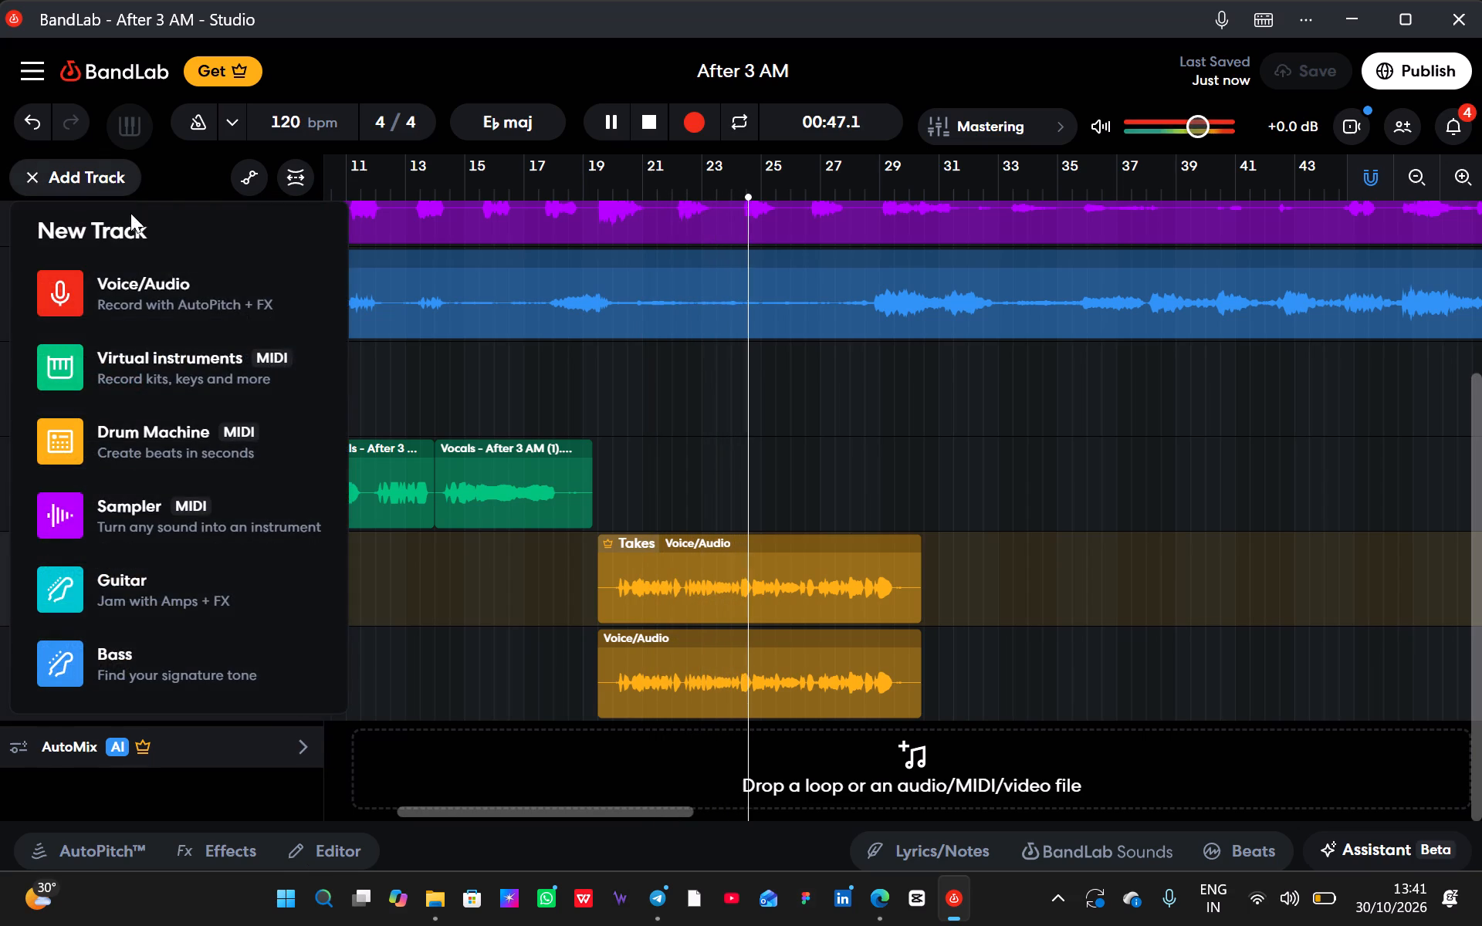
pyautogui.click(167, 275)
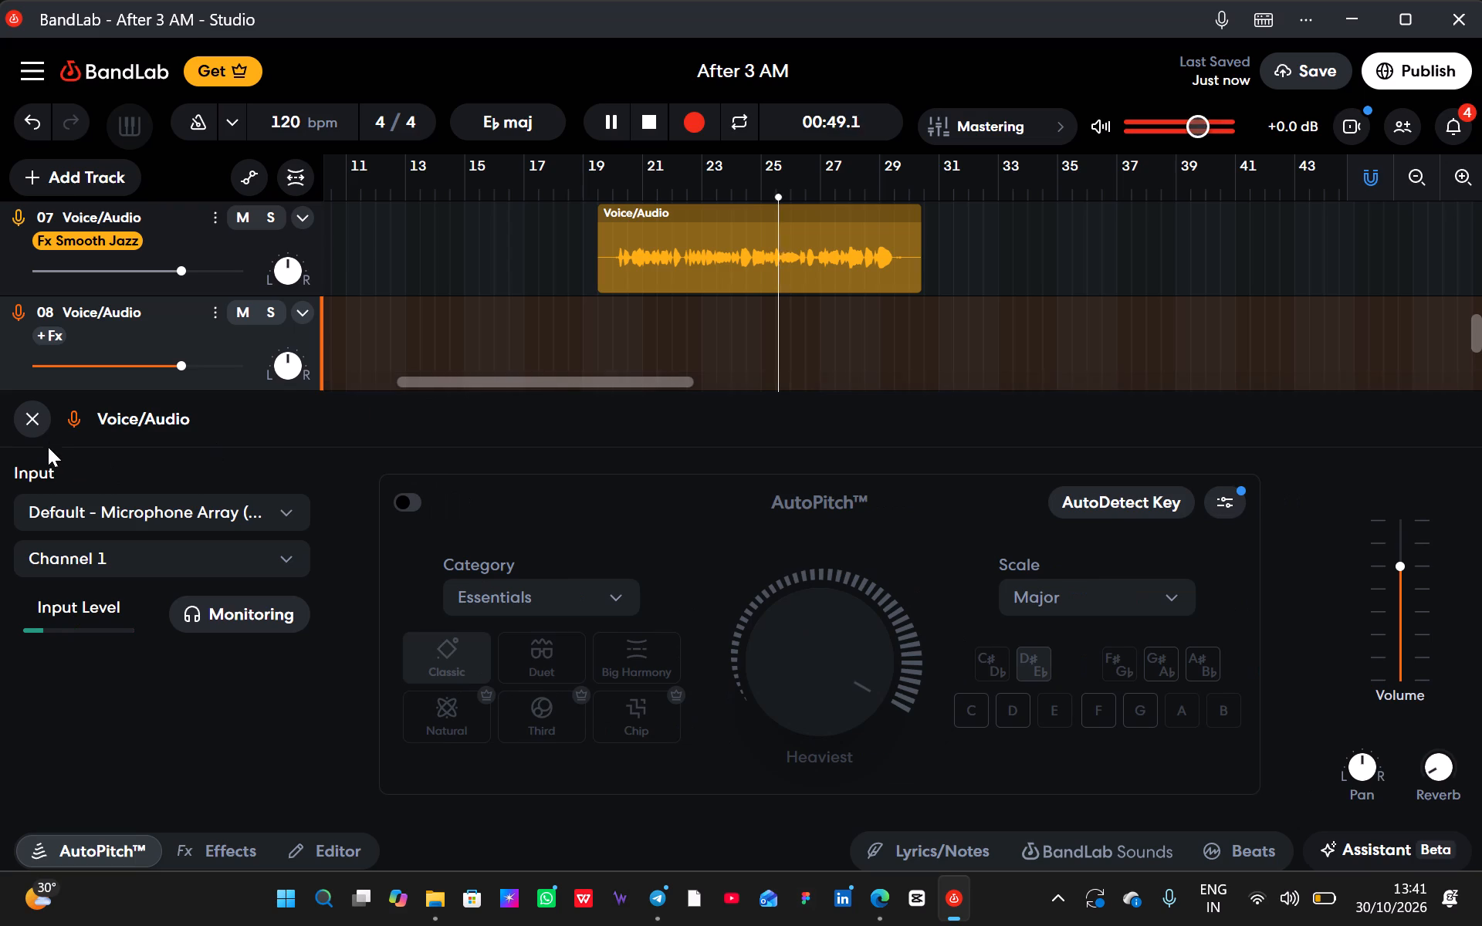
pyautogui.click(28, 419)
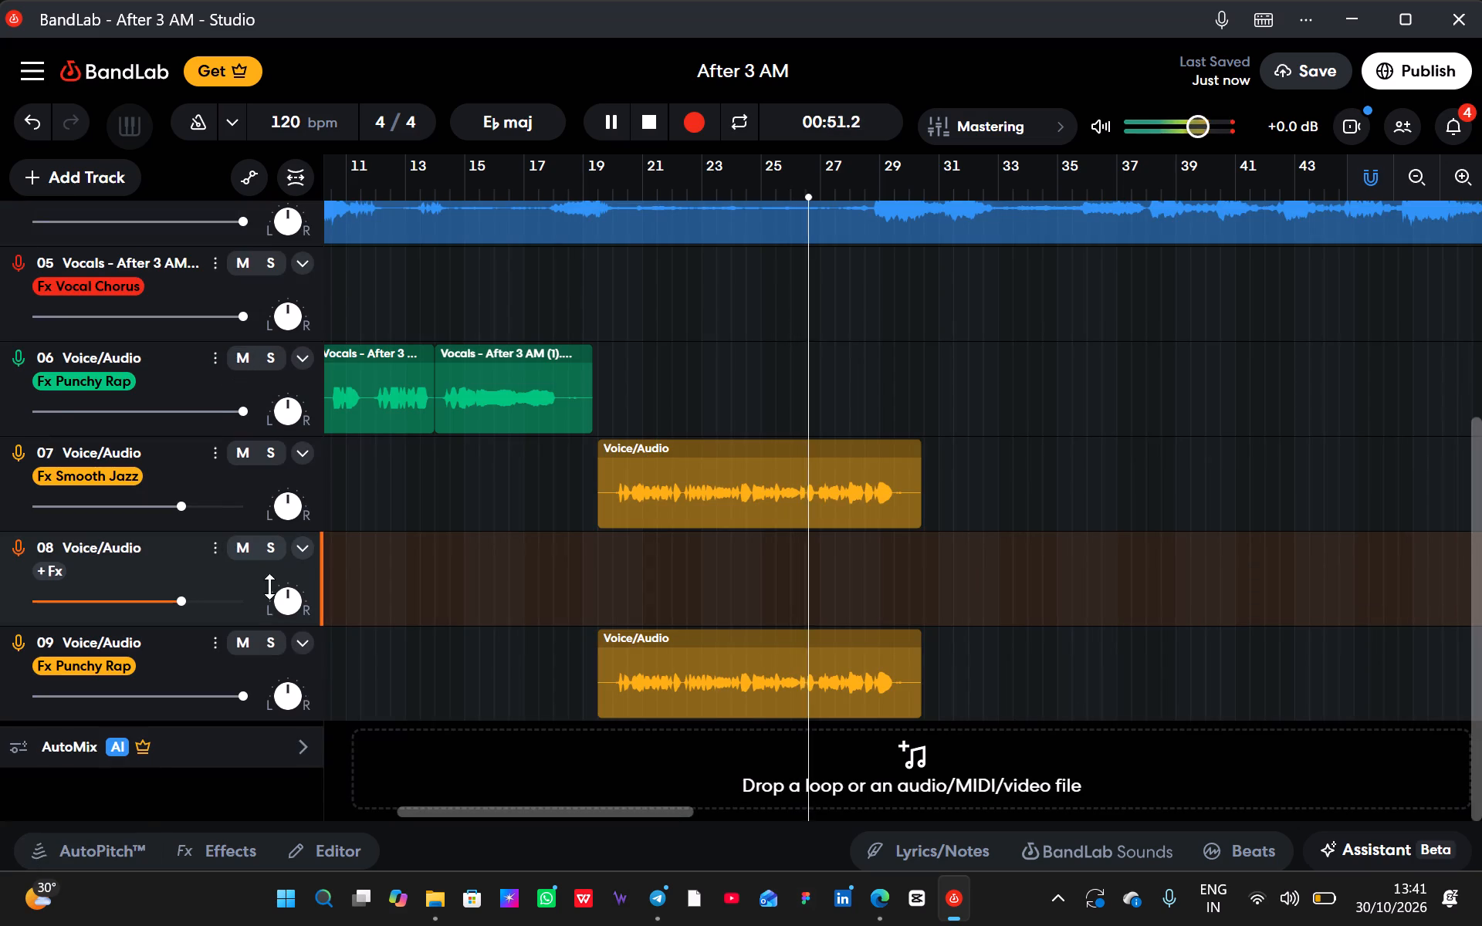
pyautogui.click(202, 548)
pyautogui.click(211, 546)
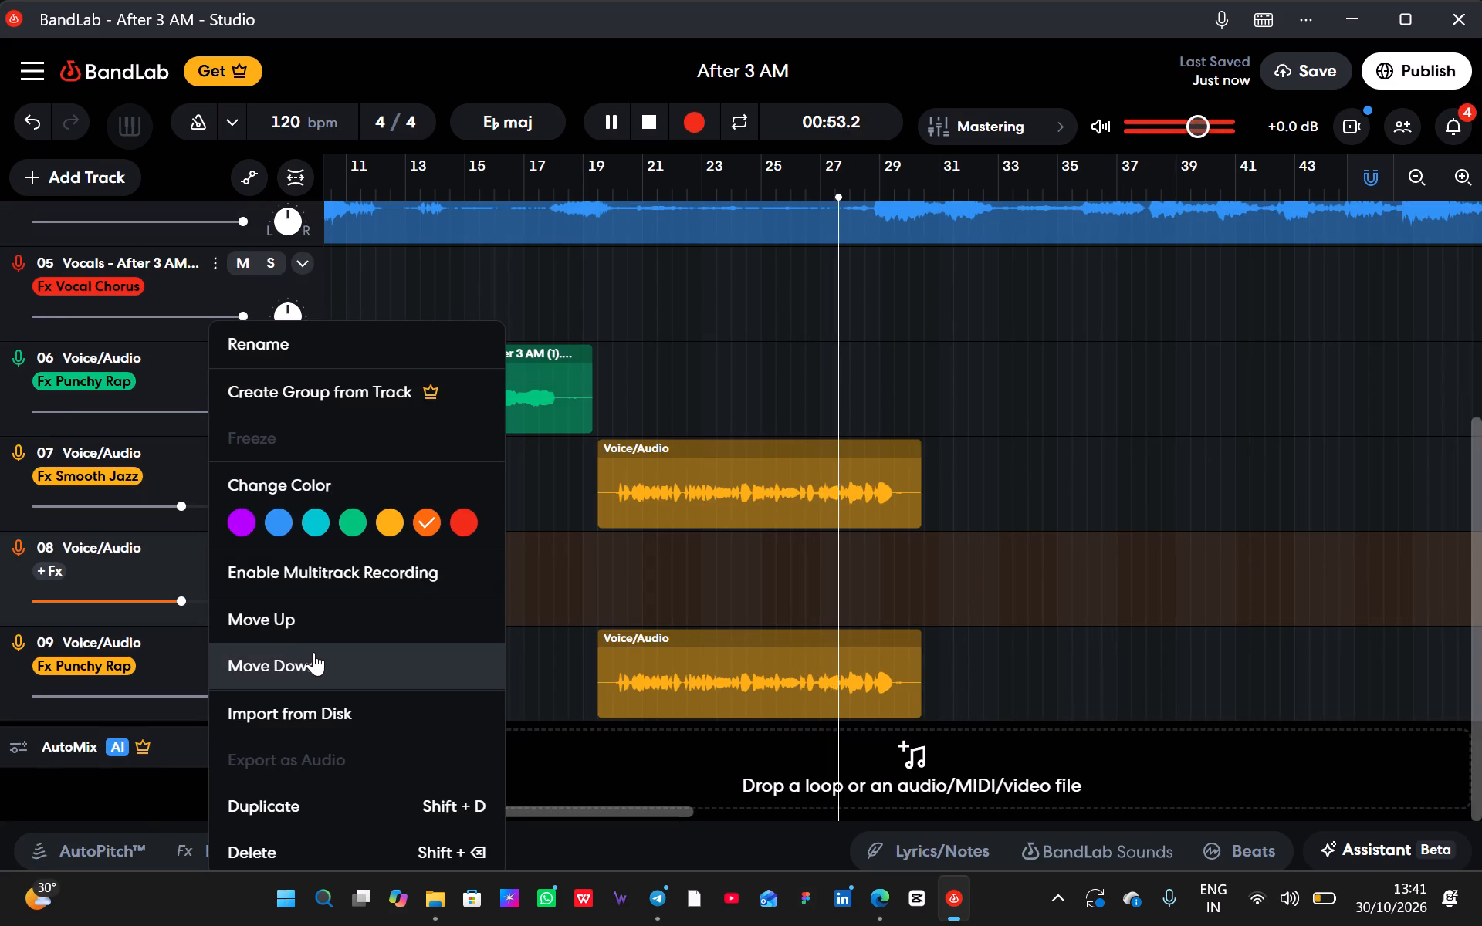
pyautogui.click(310, 651)
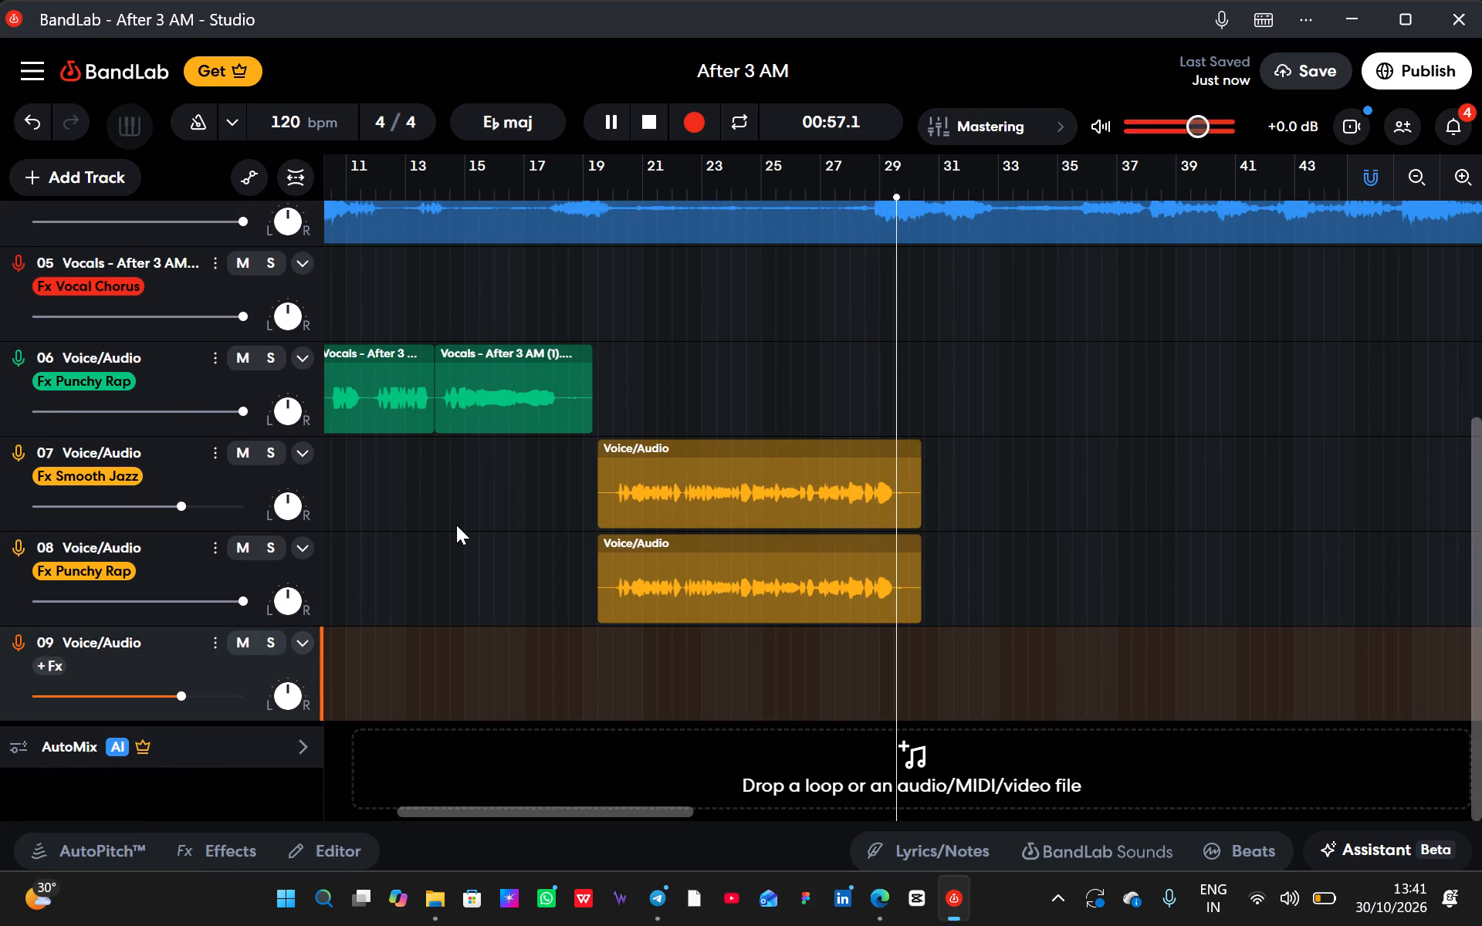
pyautogui.scroll(5, 456, 525)
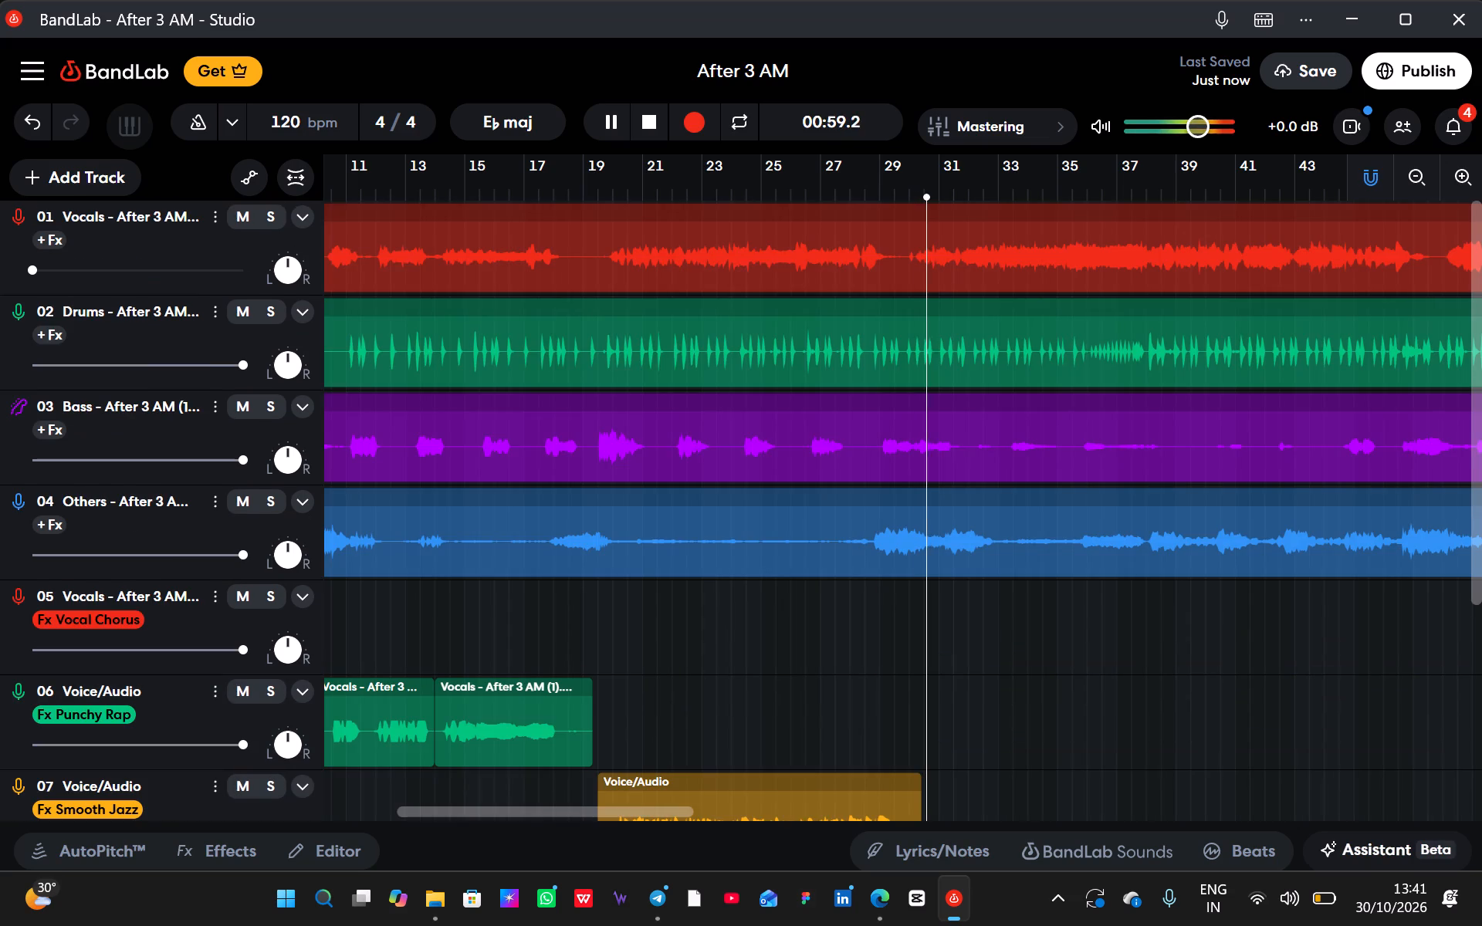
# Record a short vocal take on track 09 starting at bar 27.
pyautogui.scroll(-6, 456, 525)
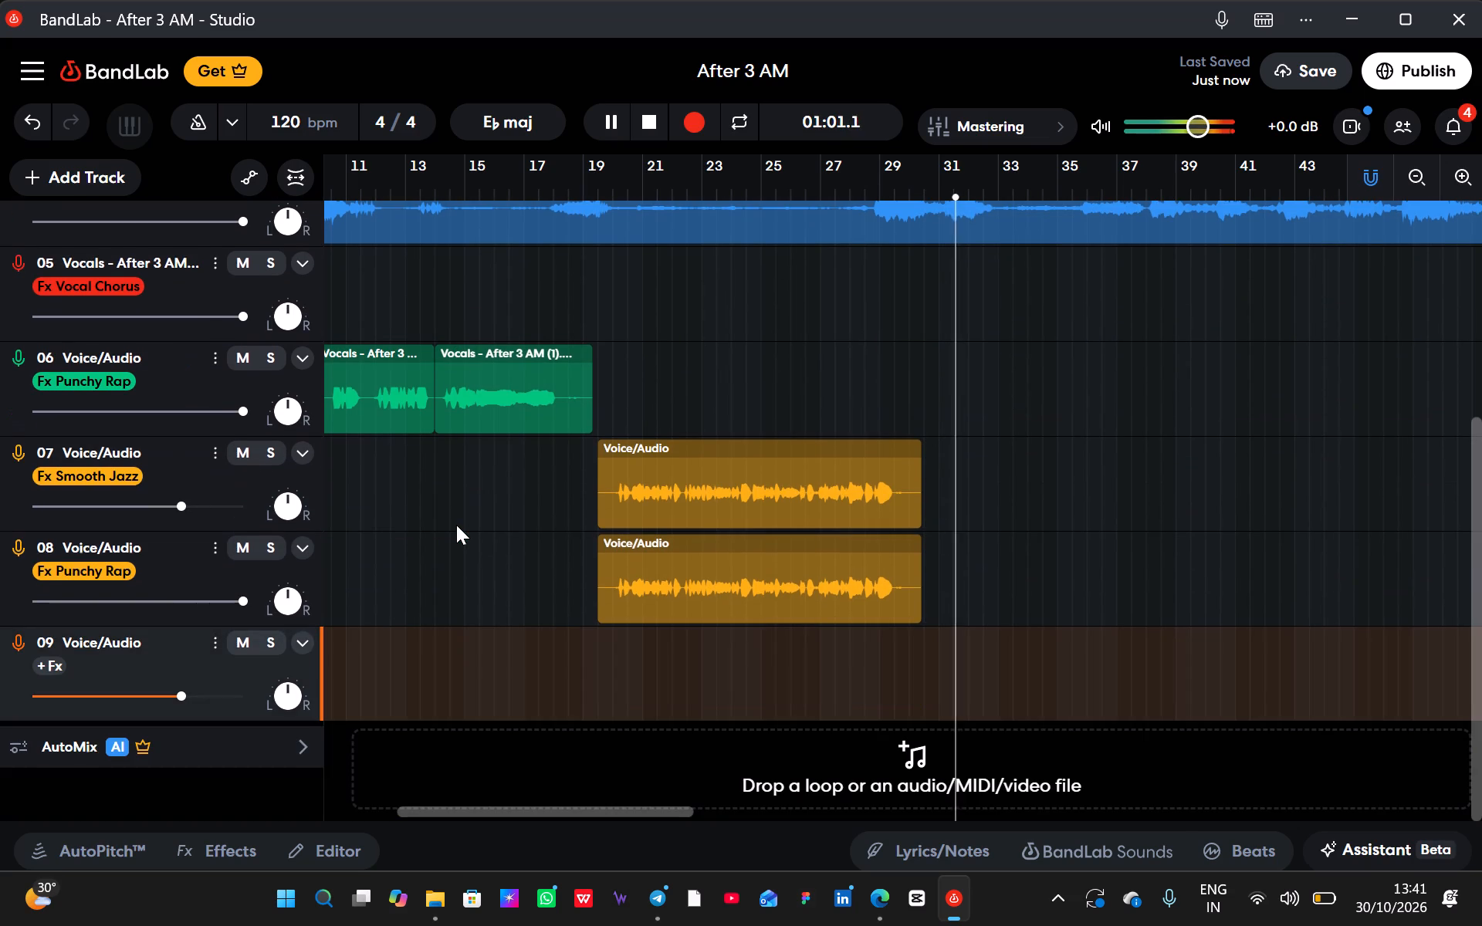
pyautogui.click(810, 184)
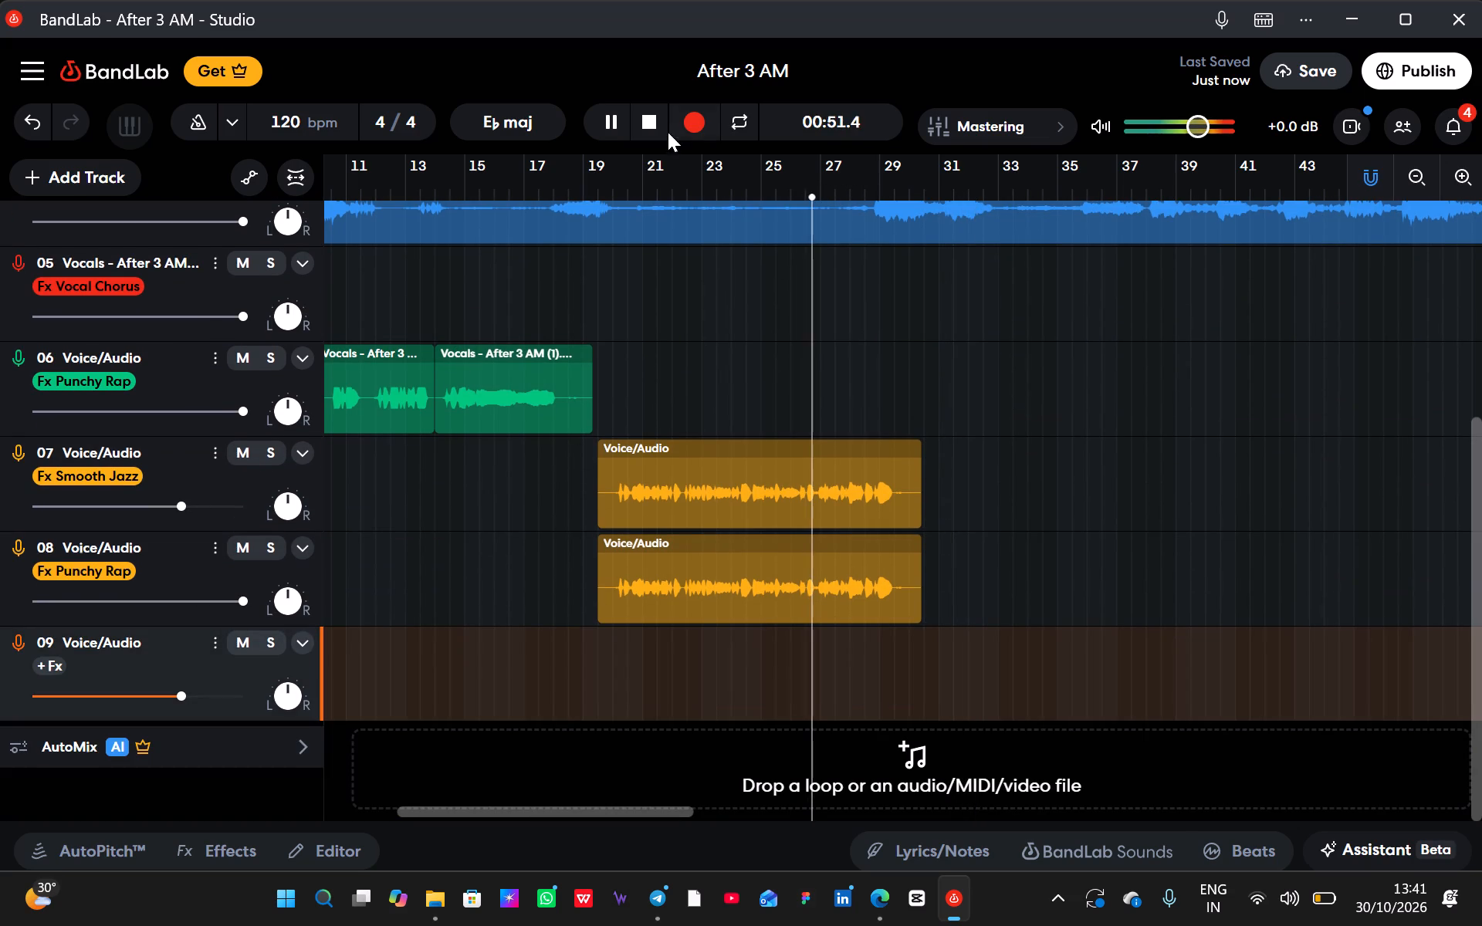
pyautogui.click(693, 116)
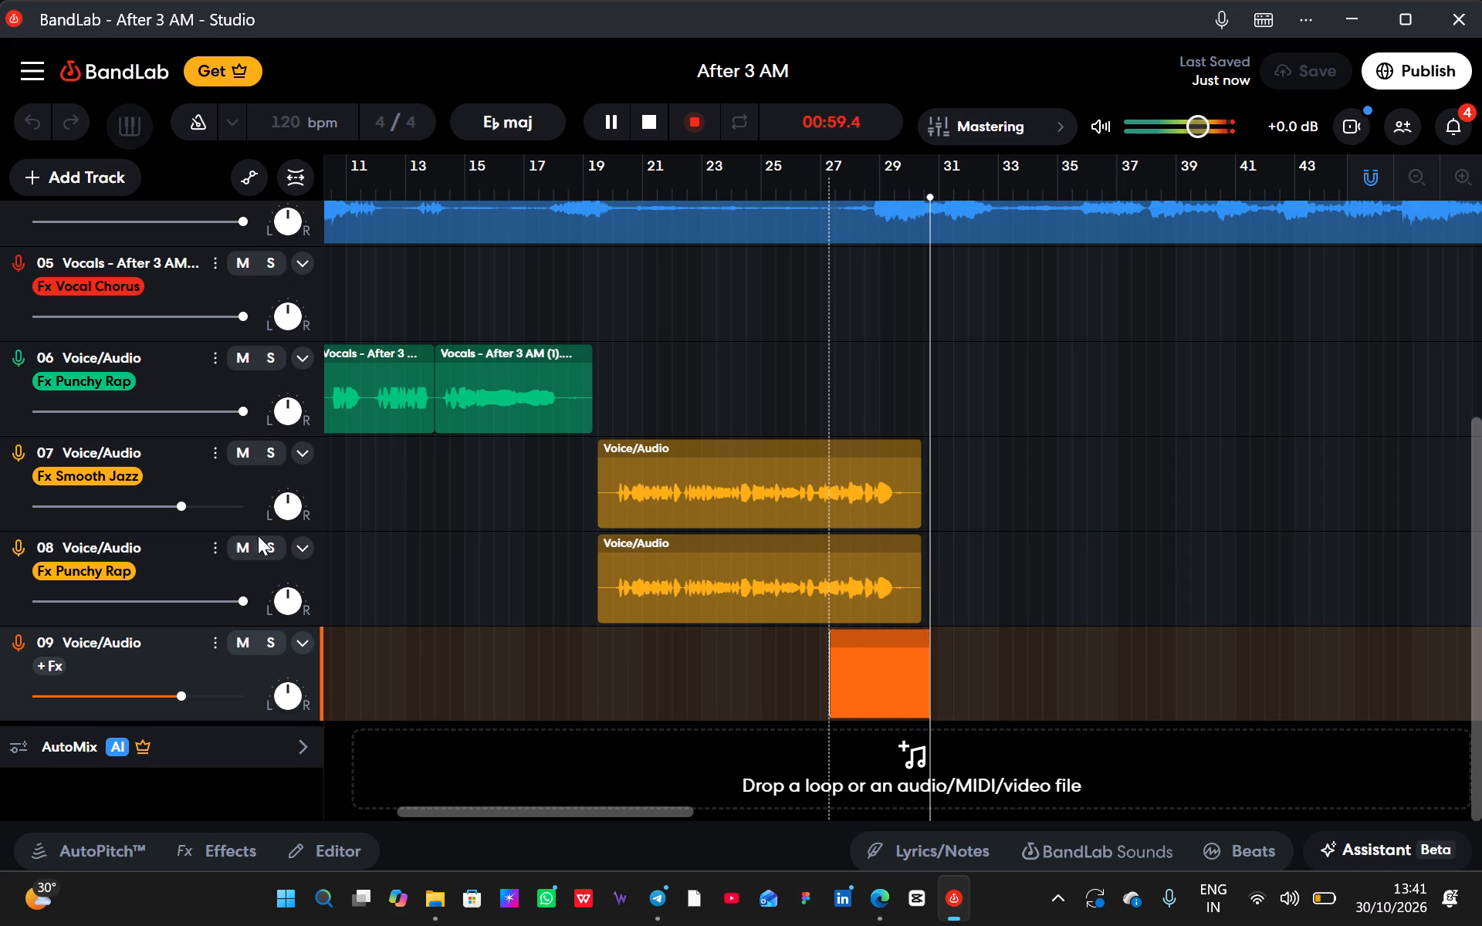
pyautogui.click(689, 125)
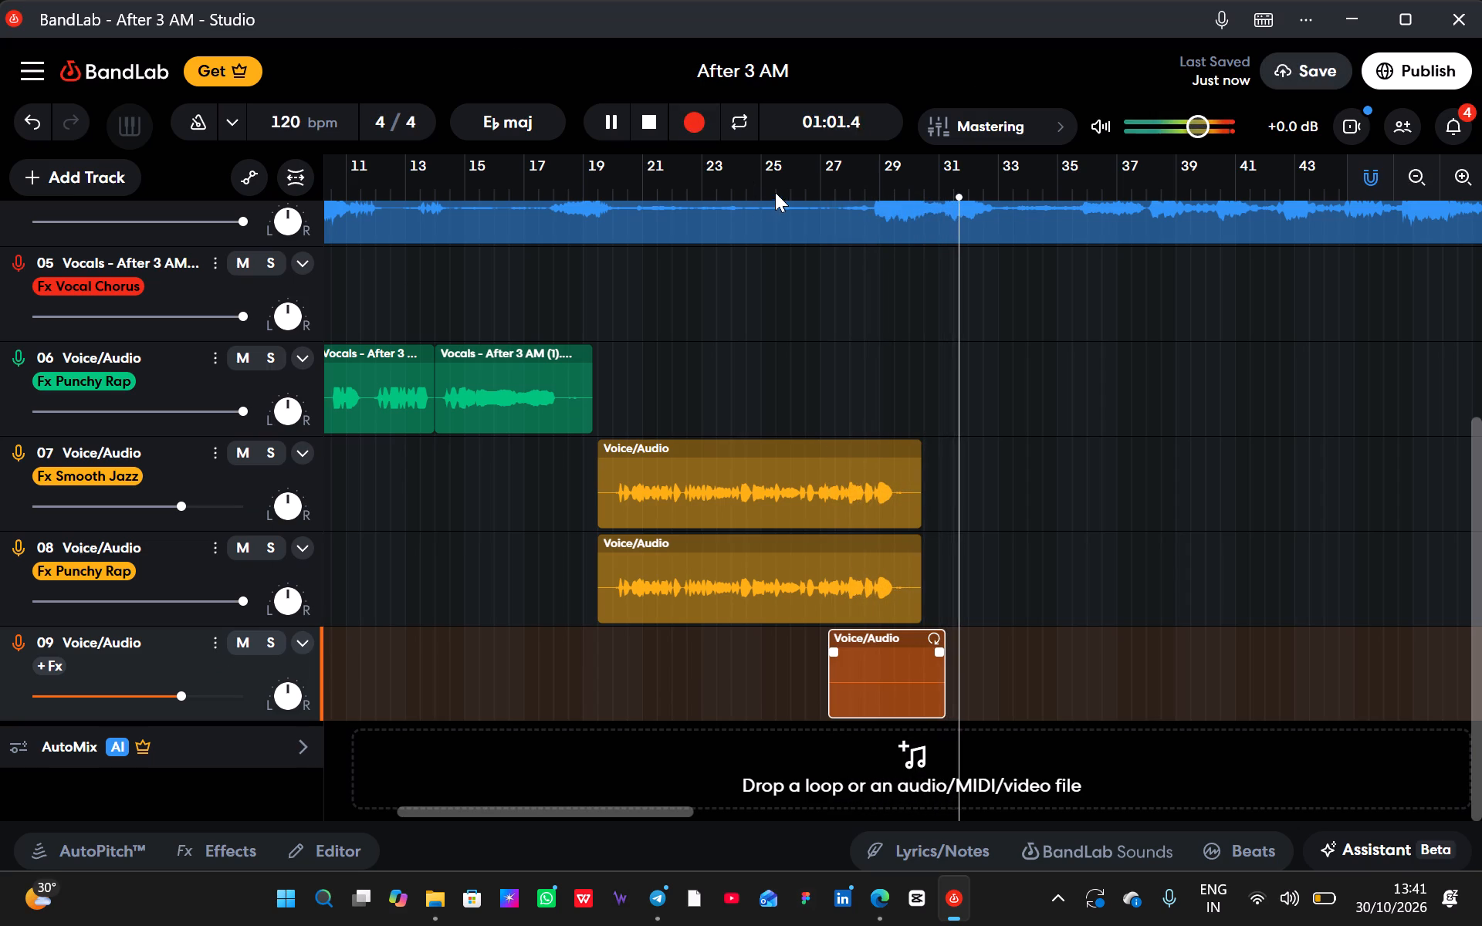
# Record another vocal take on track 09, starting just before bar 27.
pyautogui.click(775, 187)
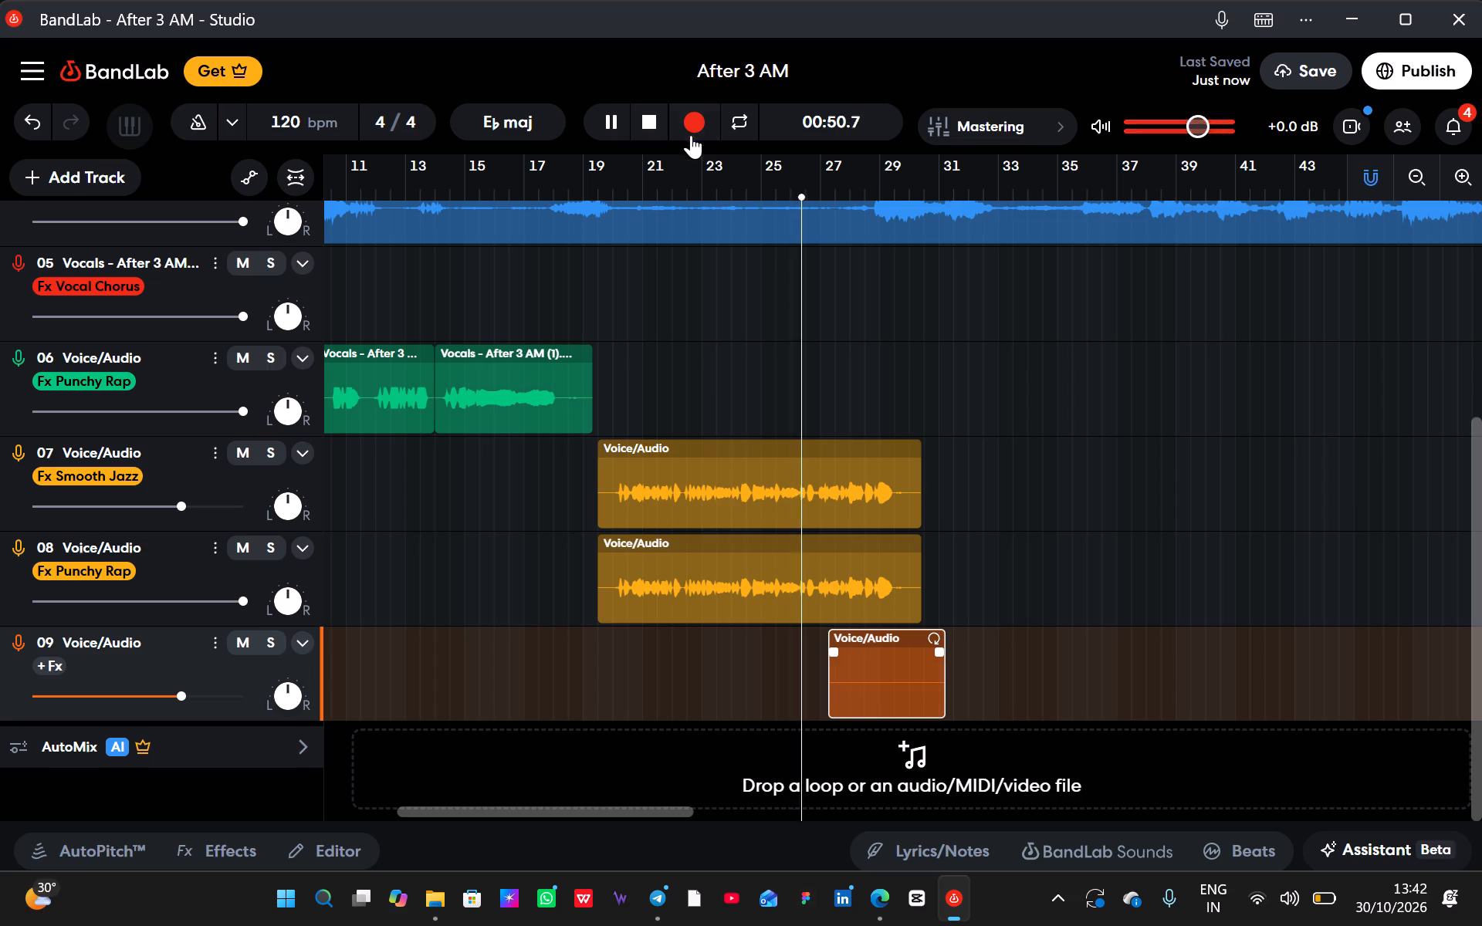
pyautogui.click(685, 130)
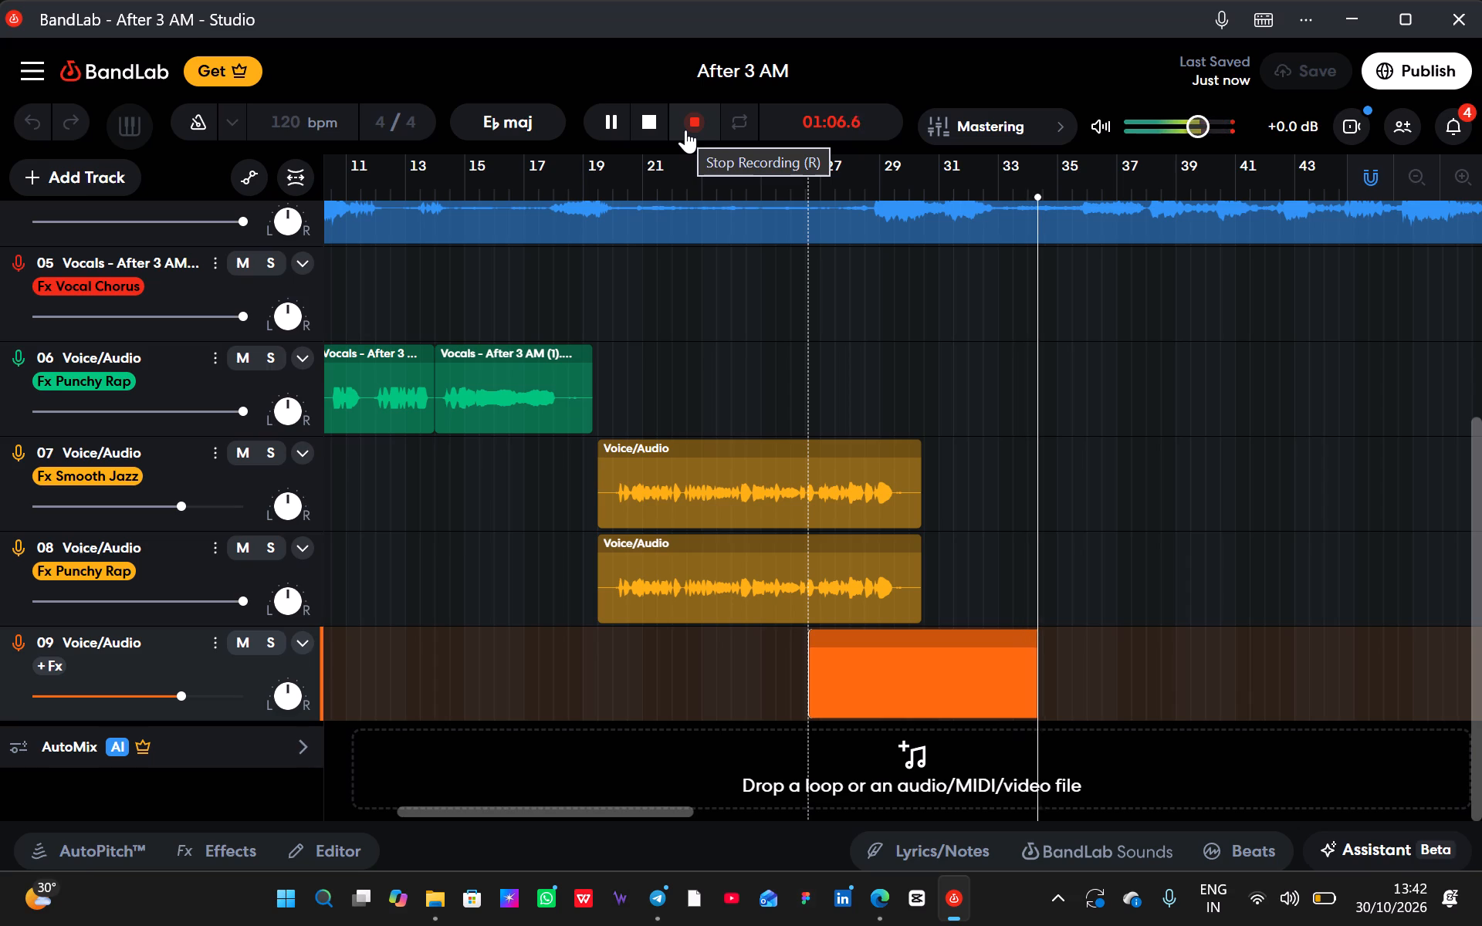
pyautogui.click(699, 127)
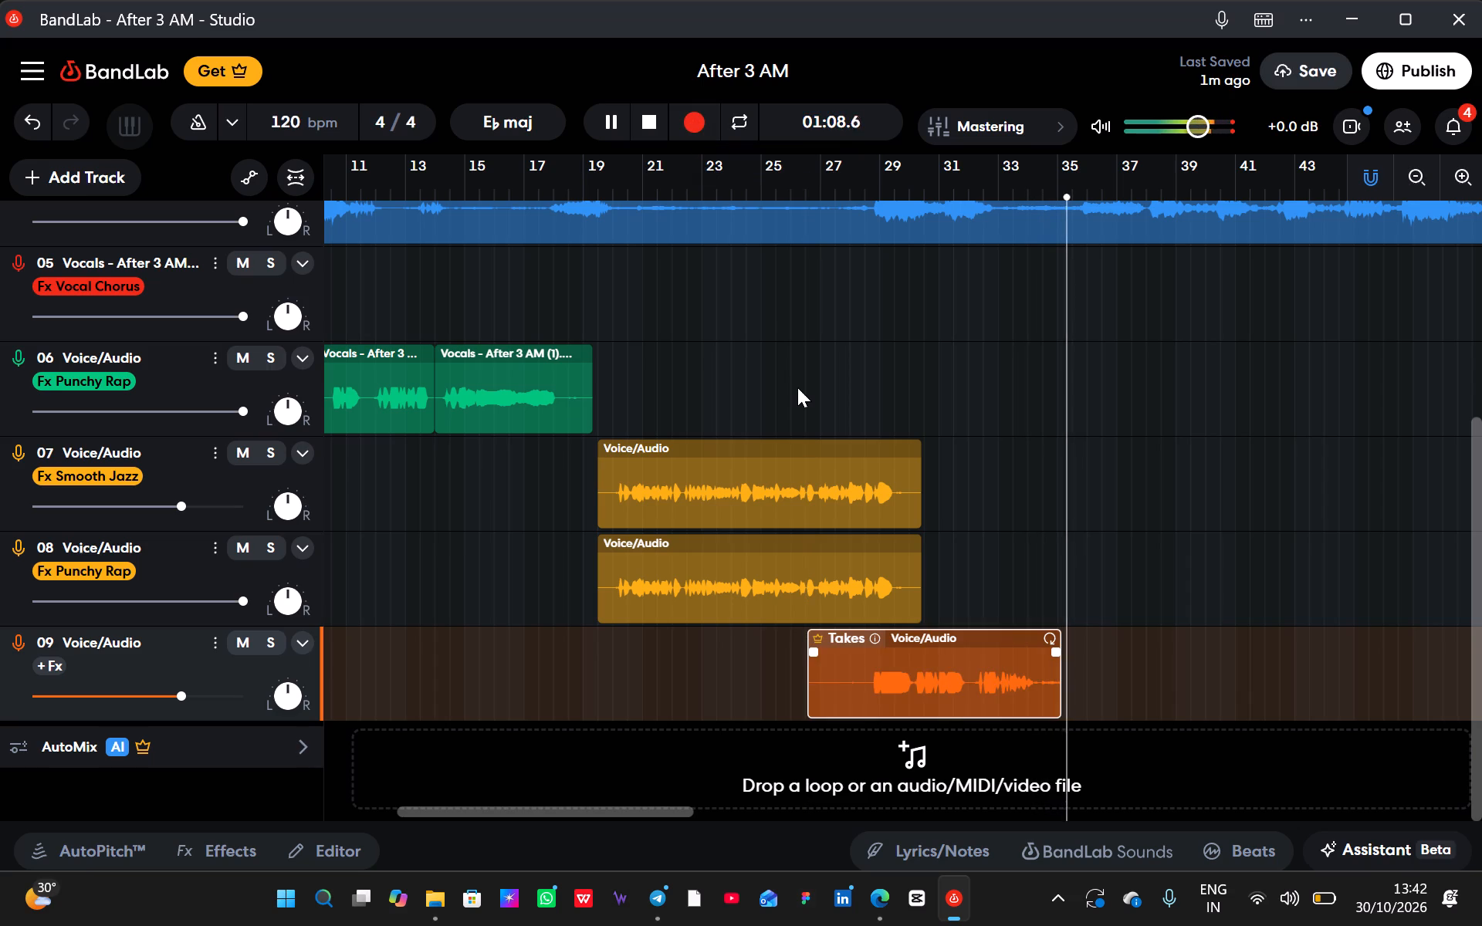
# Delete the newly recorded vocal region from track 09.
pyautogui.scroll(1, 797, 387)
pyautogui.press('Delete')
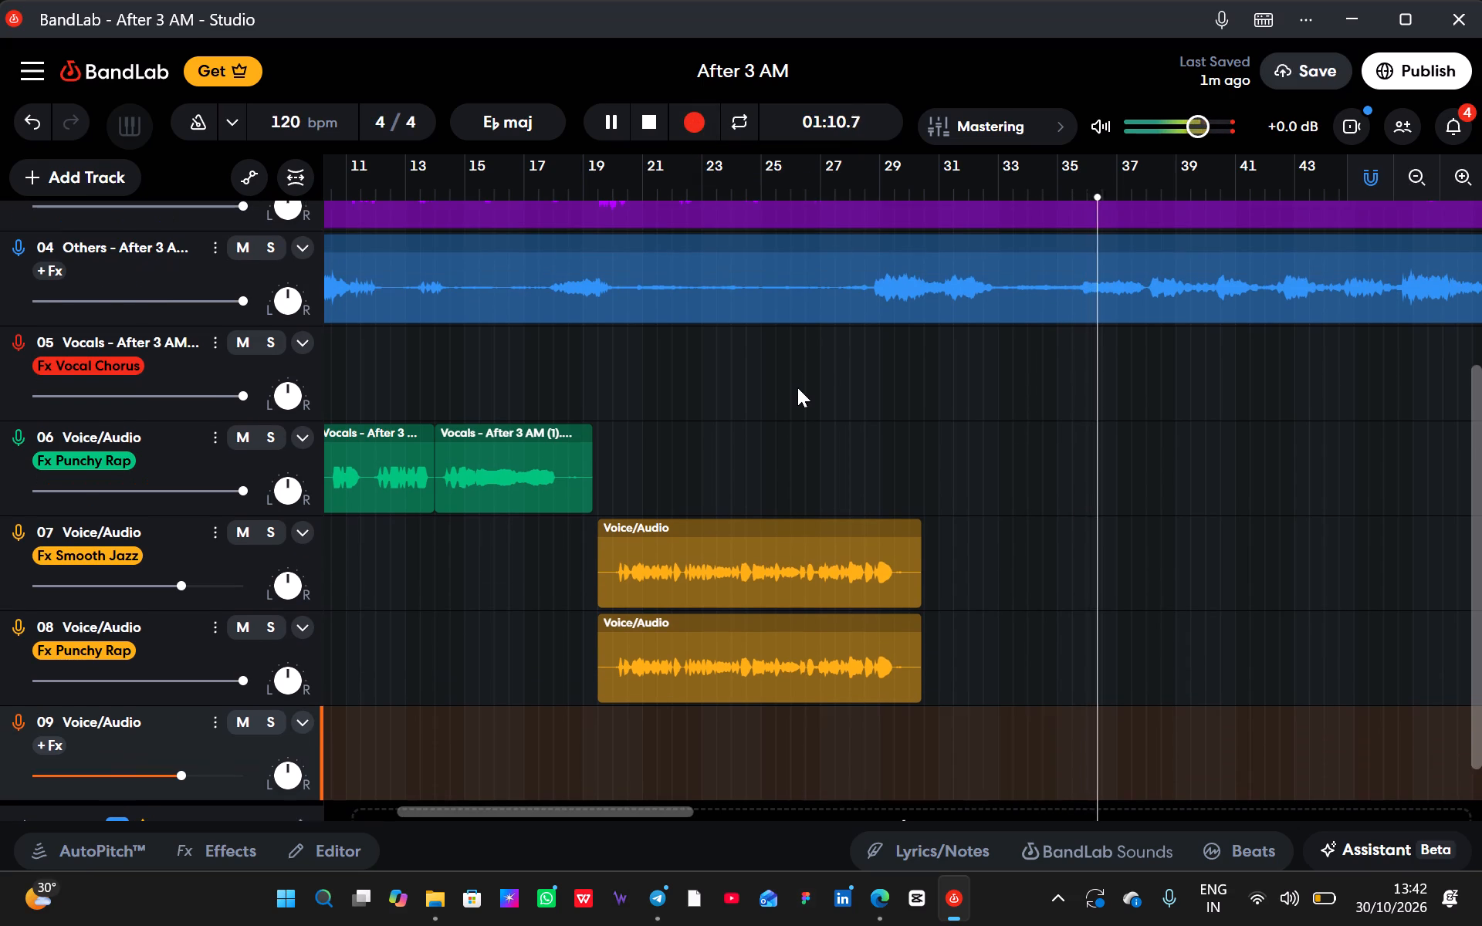
# Raise track 01's vocals to +6.0 dB and play them from around bar 23 as a reference for the next part.
pyautogui.scroll(8, 797, 387)
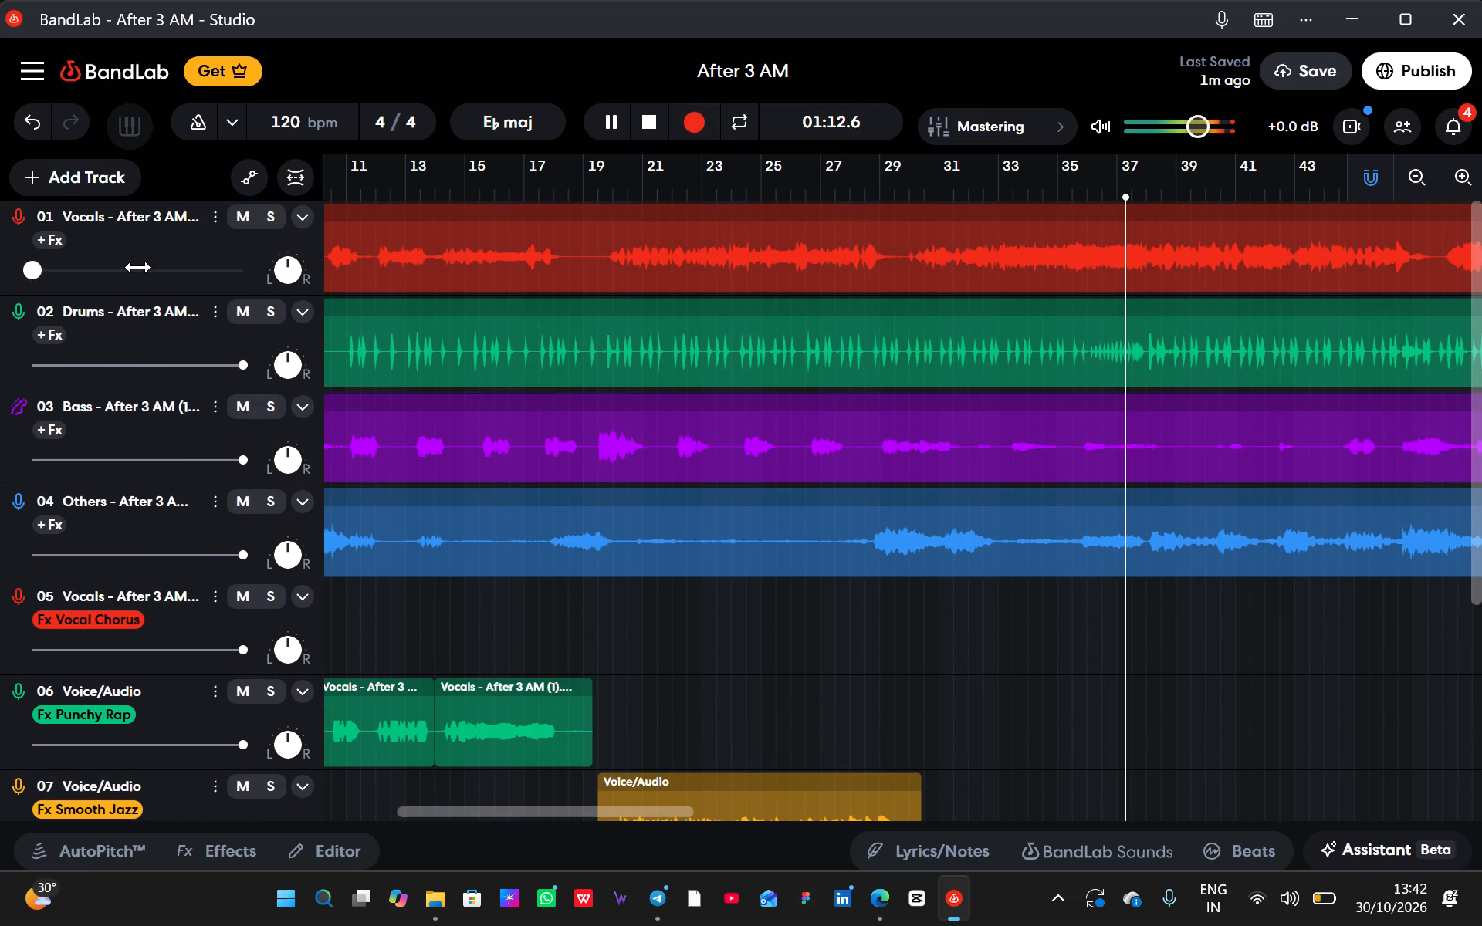
pyautogui.moveTo(138, 267); pyautogui.dragTo(358, 260)
pyautogui.click(871, 184)
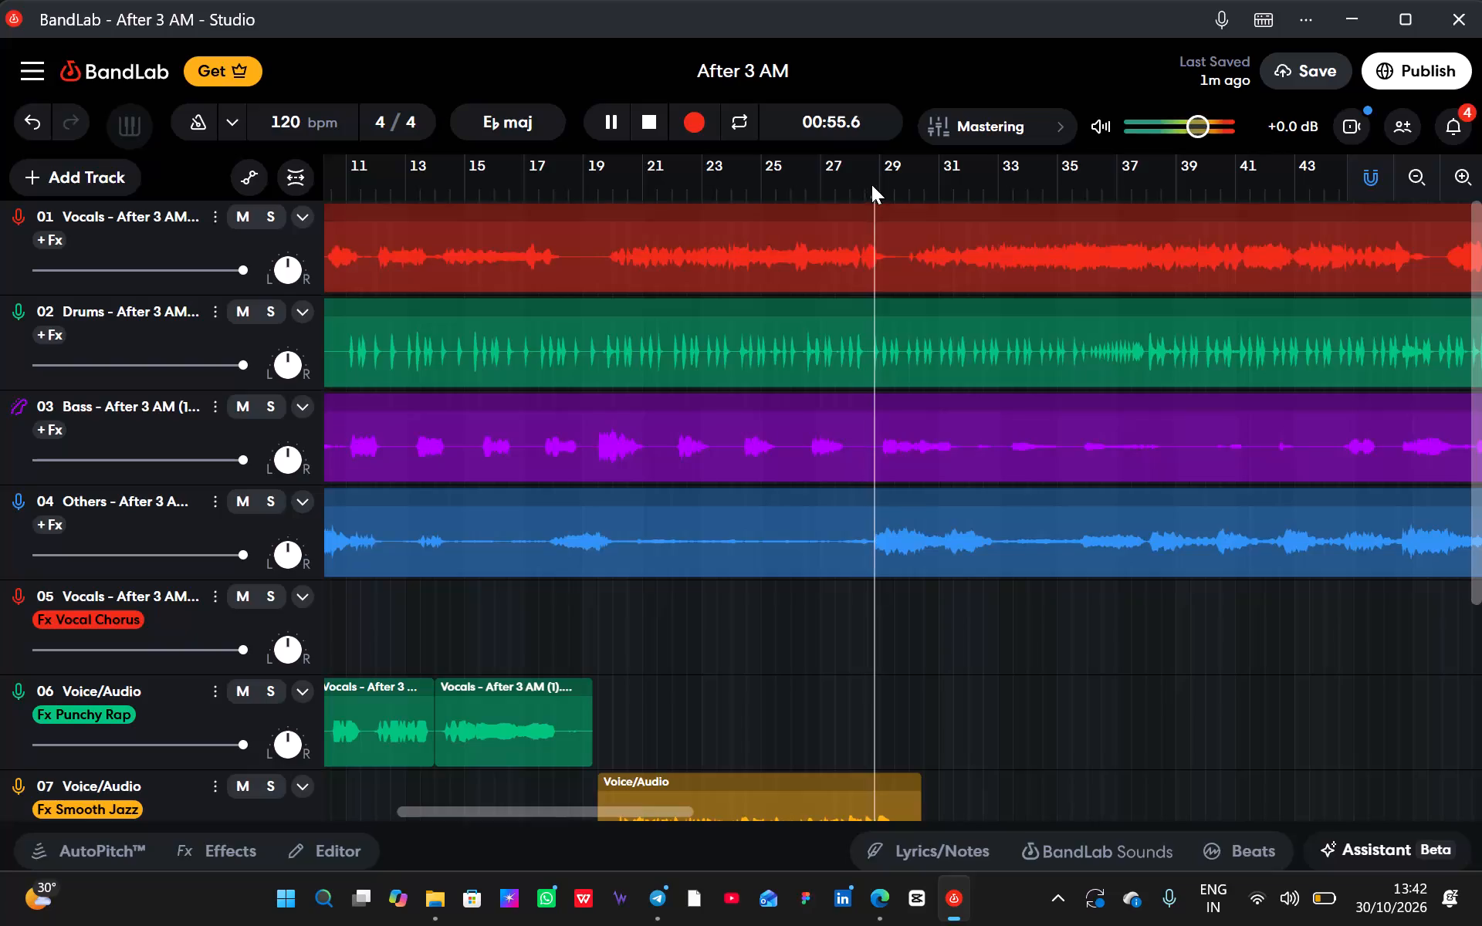
pyautogui.click(721, 184)
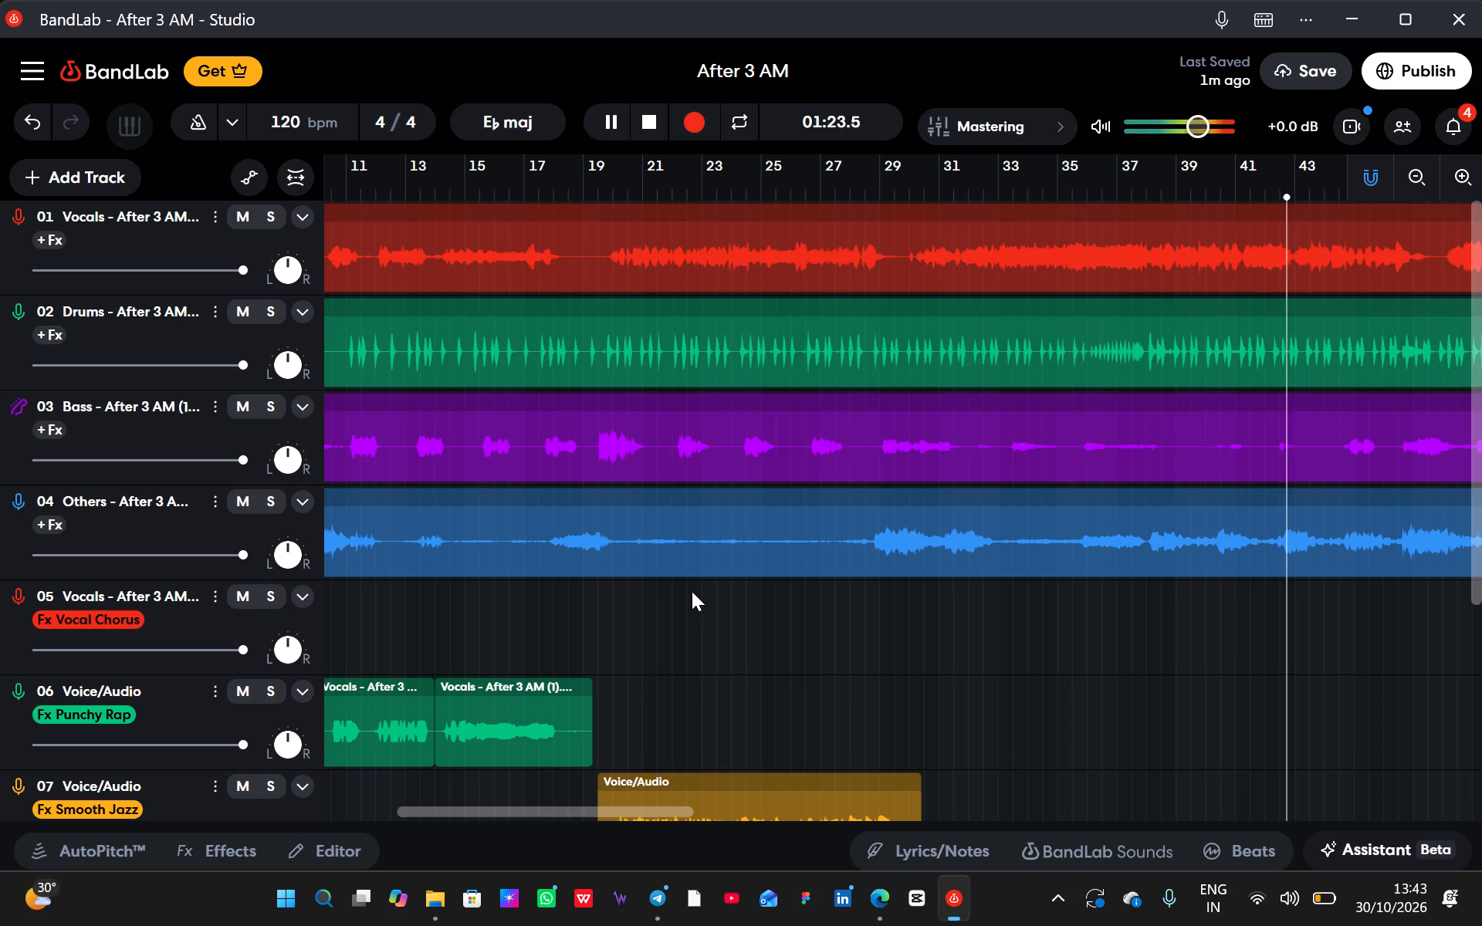
# Play the mix from around bar 22 and lower track 01's vocal volume to slightly below -13.8 dB.
pyautogui.scroll(-4, 692, 591)
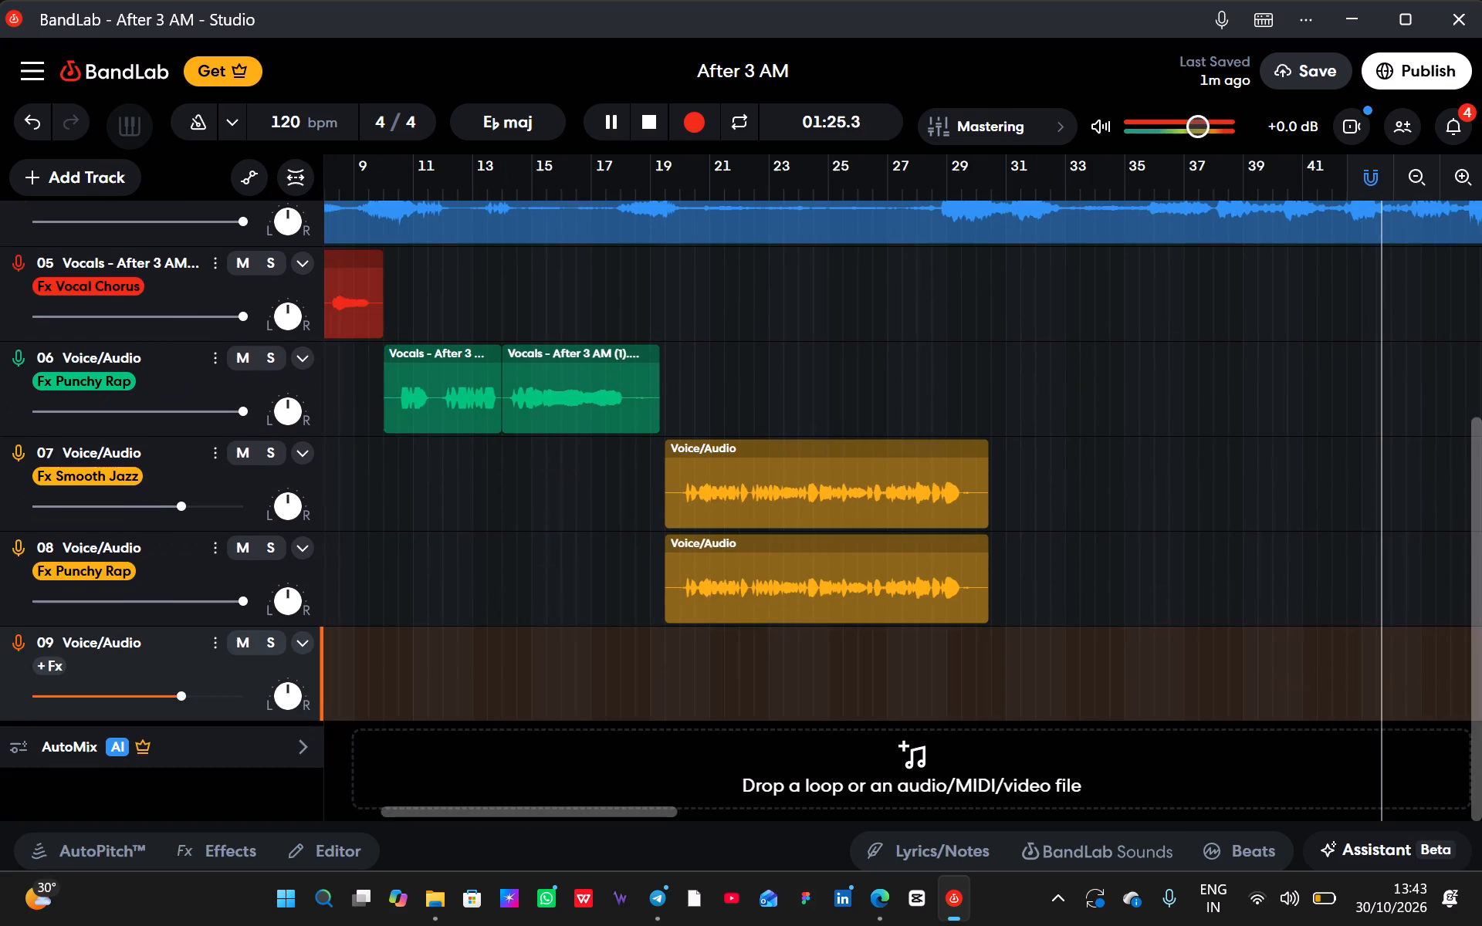
pyautogui.click(760, 174)
pyautogui.click(764, 188)
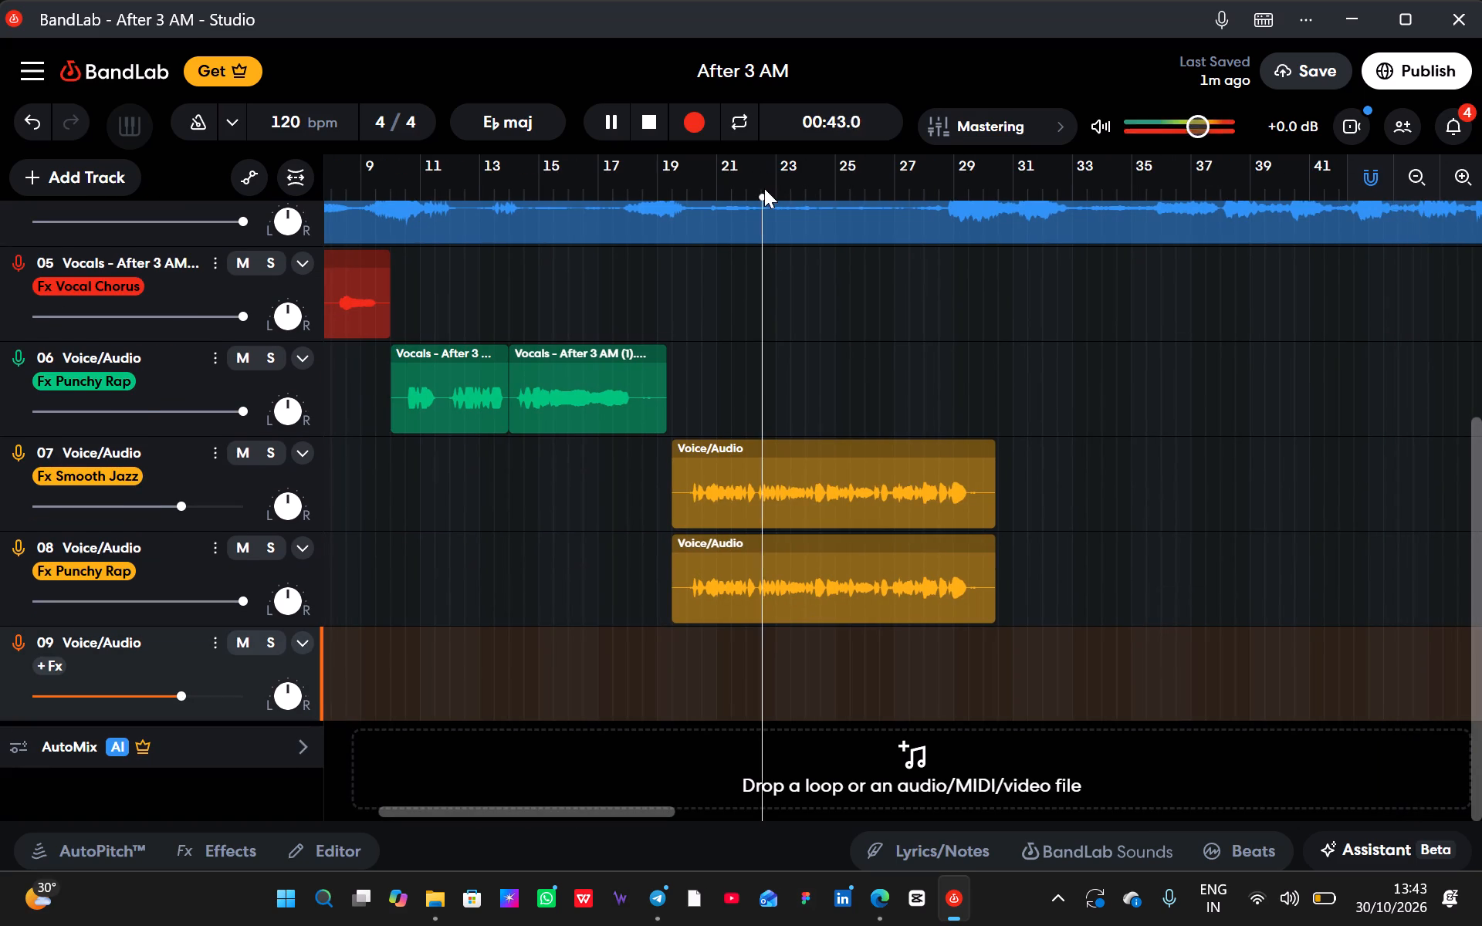
pyautogui.scroll(4, 138, 407)
pyautogui.moveTo(139, 272); pyautogui.dragTo(127, 274)
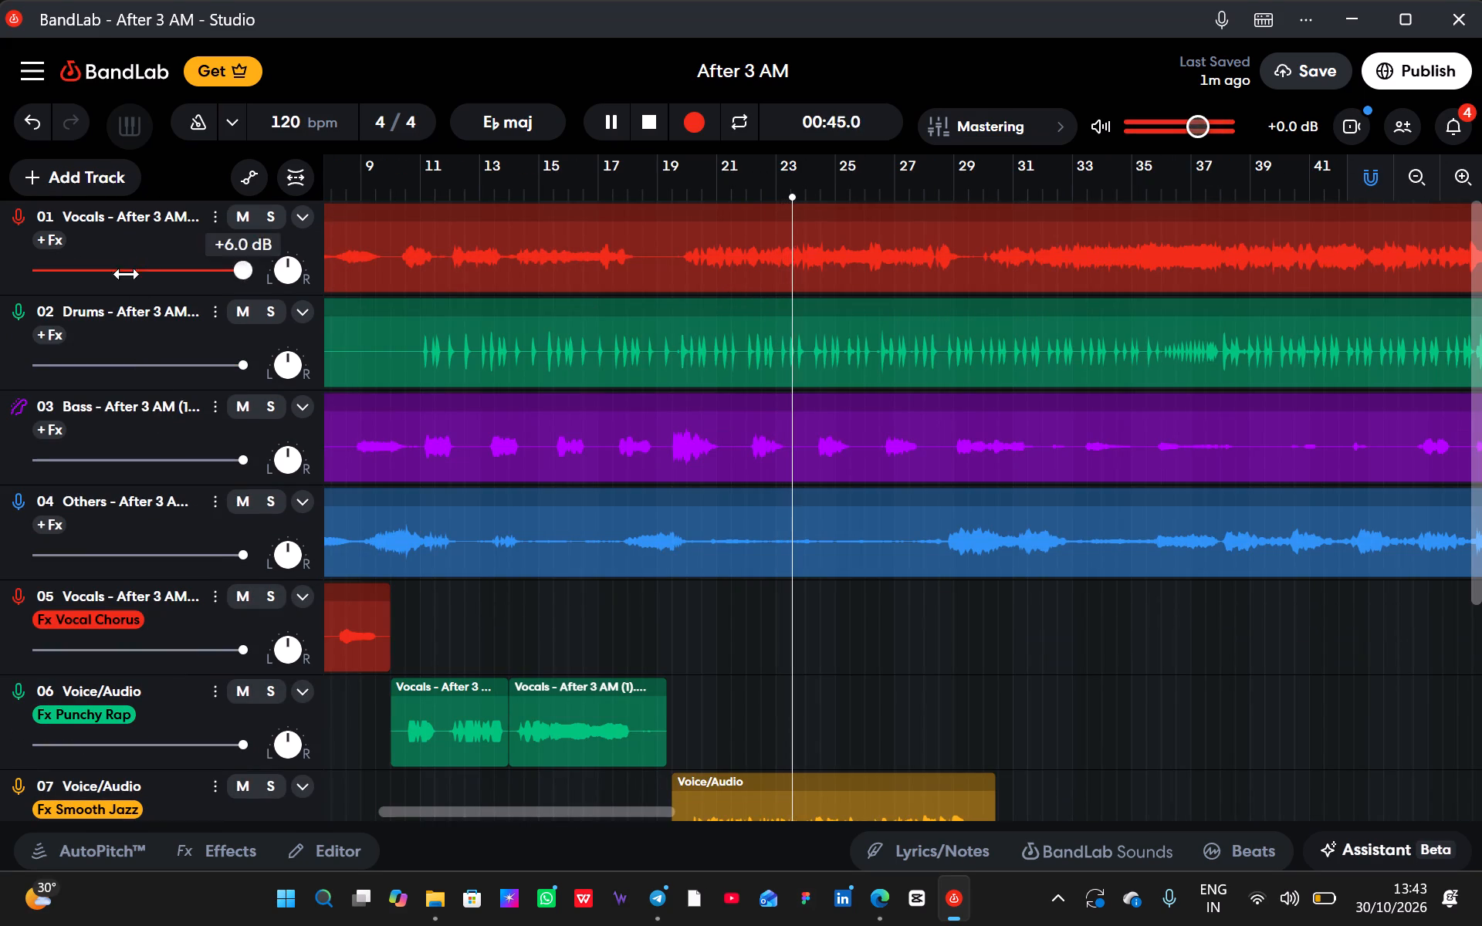
pyautogui.moveTo(127, 274); pyautogui.dragTo(0, 456)
pyautogui.moveTo(151, 272); pyautogui.dragTo(144, 272)
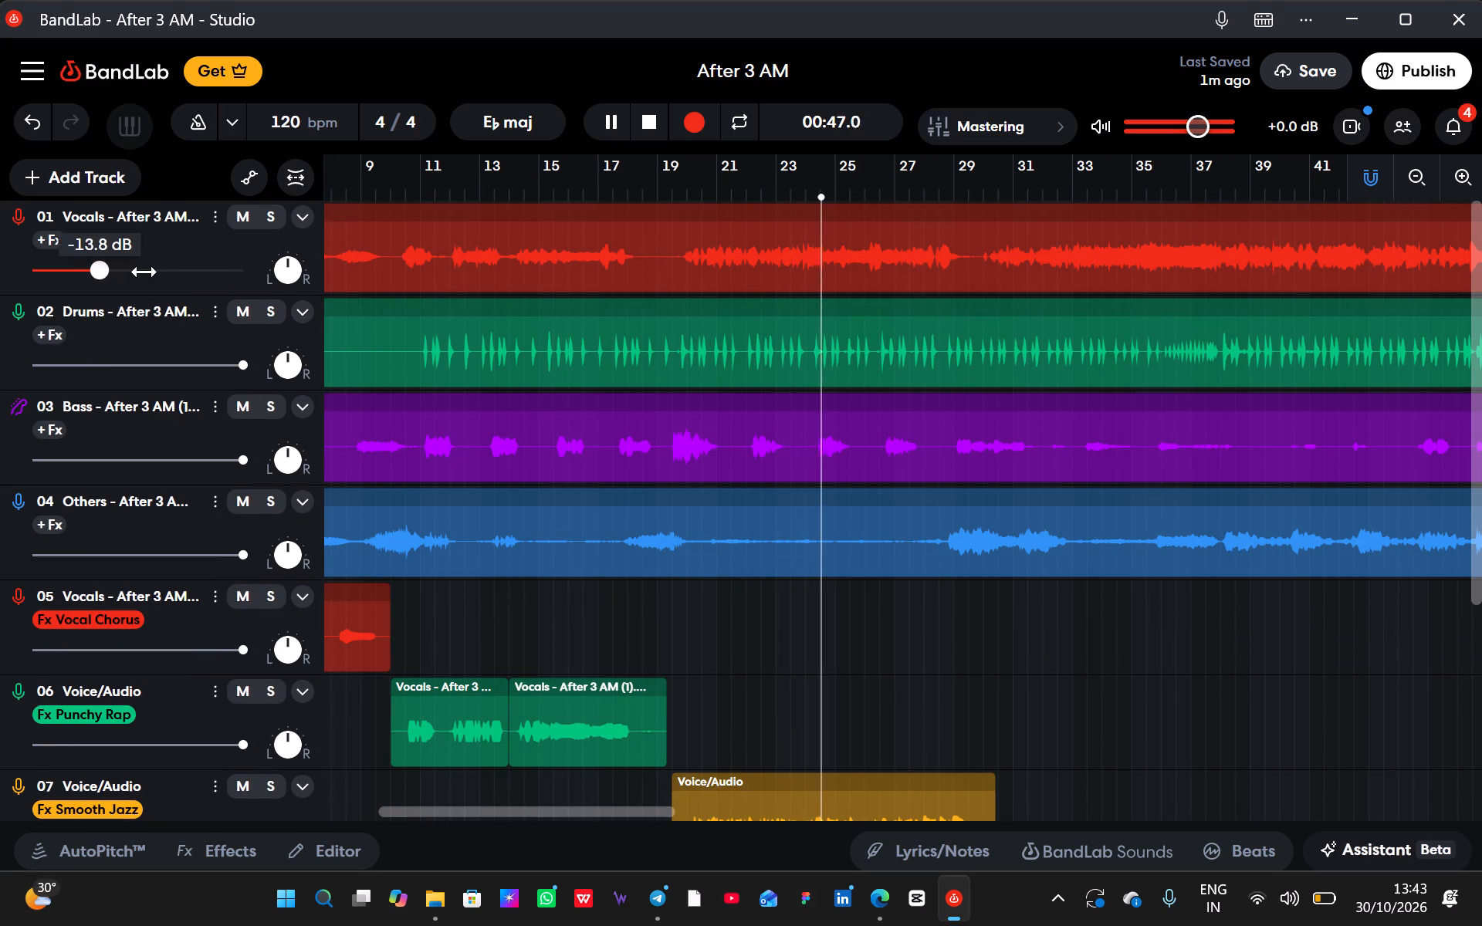
pyautogui.moveTo(144, 272); pyautogui.dragTo(140, 272)
# Replay the mix from just before bar 19 to check tracks 07 and 08 against the lowered track 01 vocals.
pyautogui.click(655, 176)
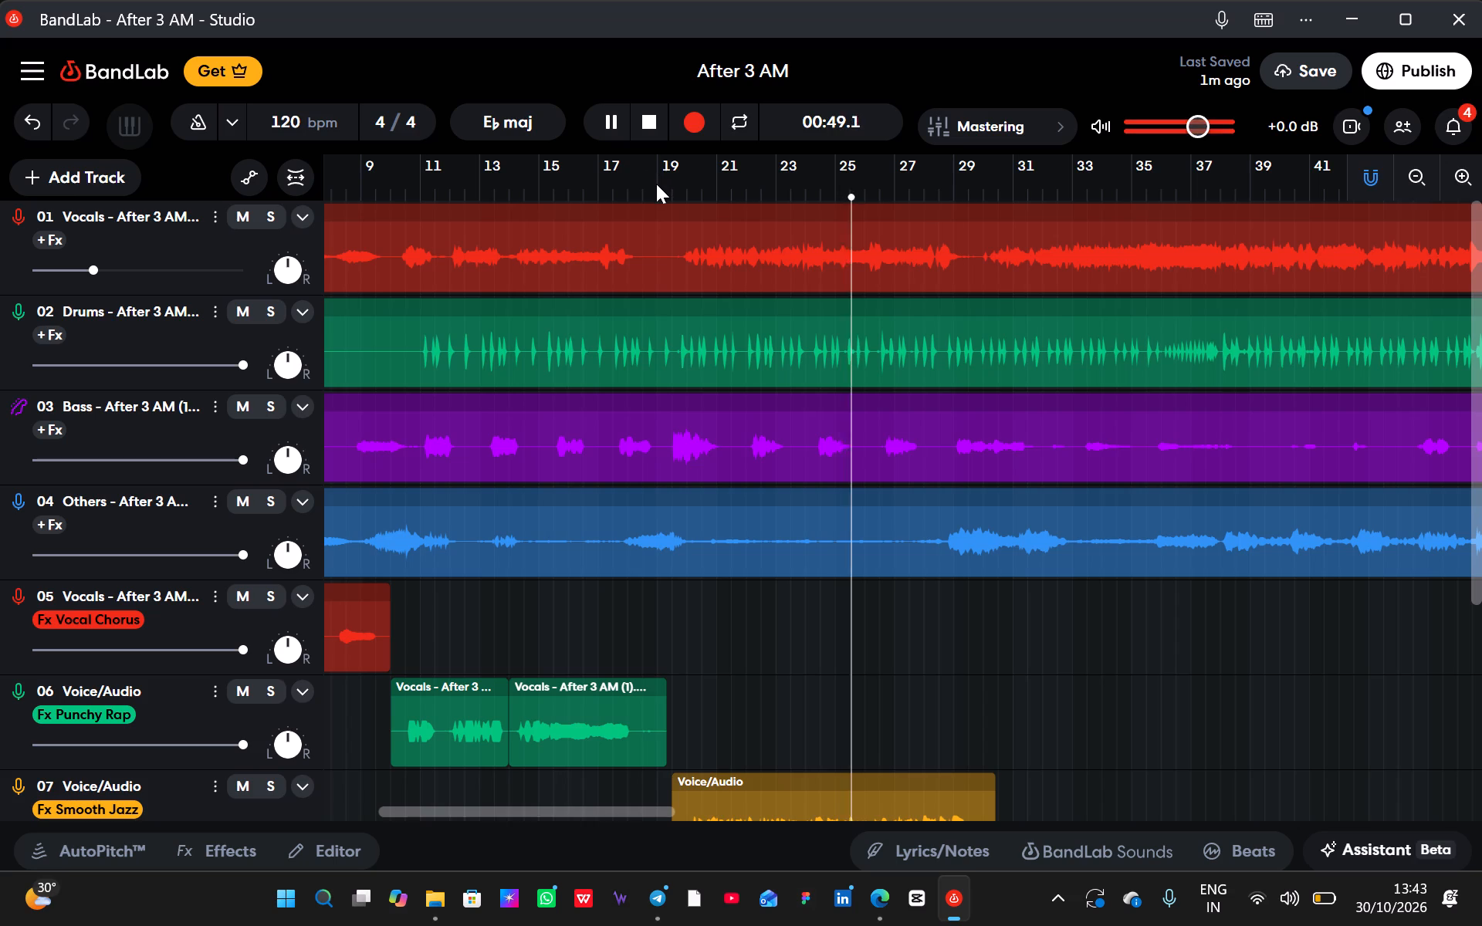
pyautogui.click(655, 187)
pyautogui.scroll(-4, 655, 187)
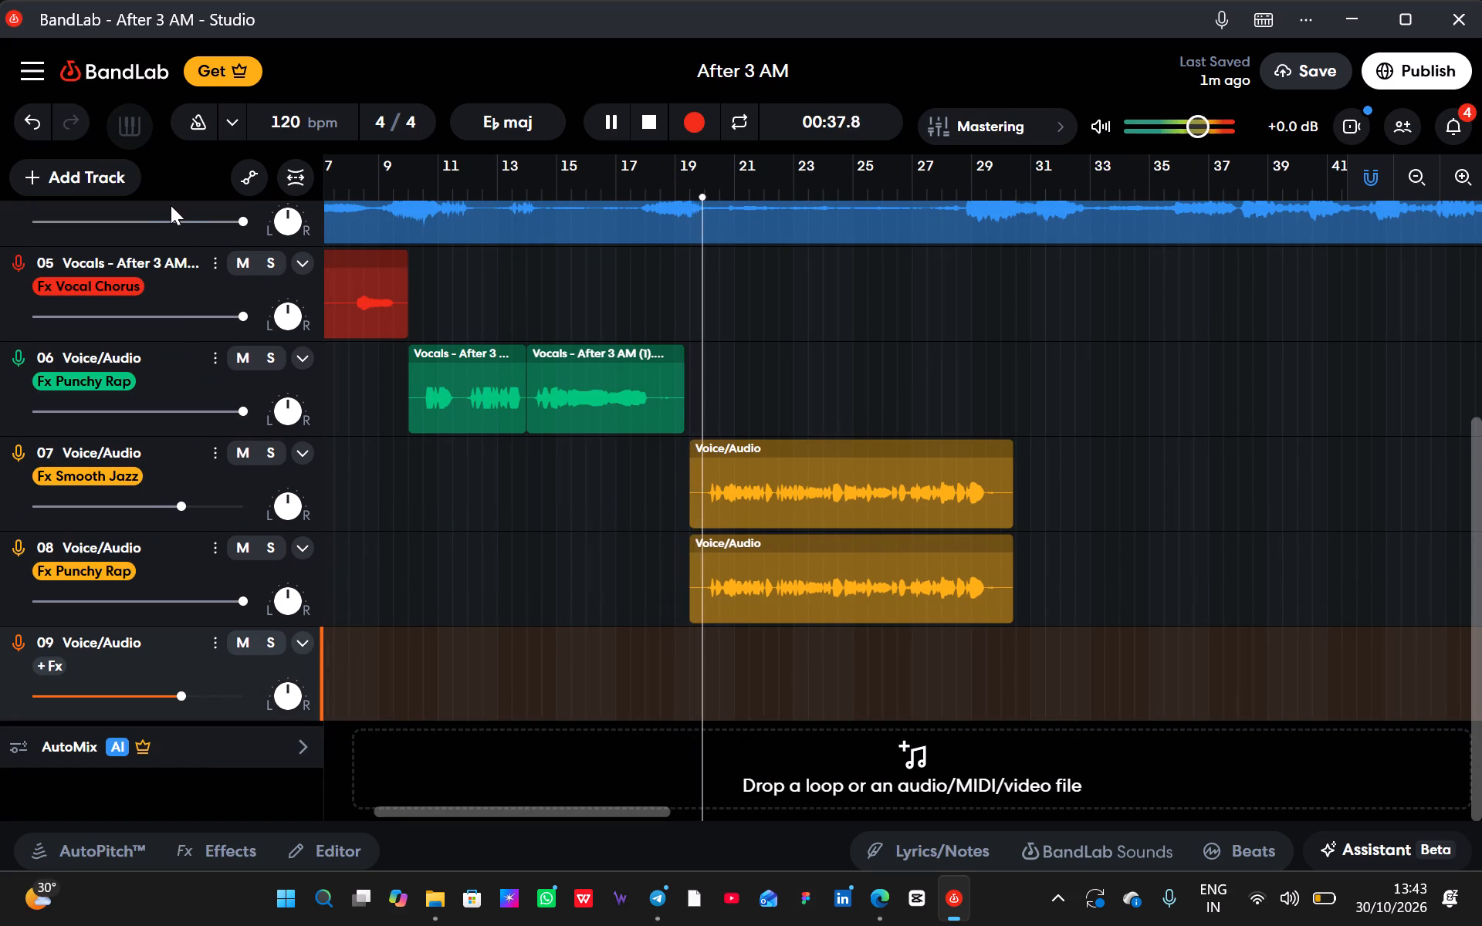
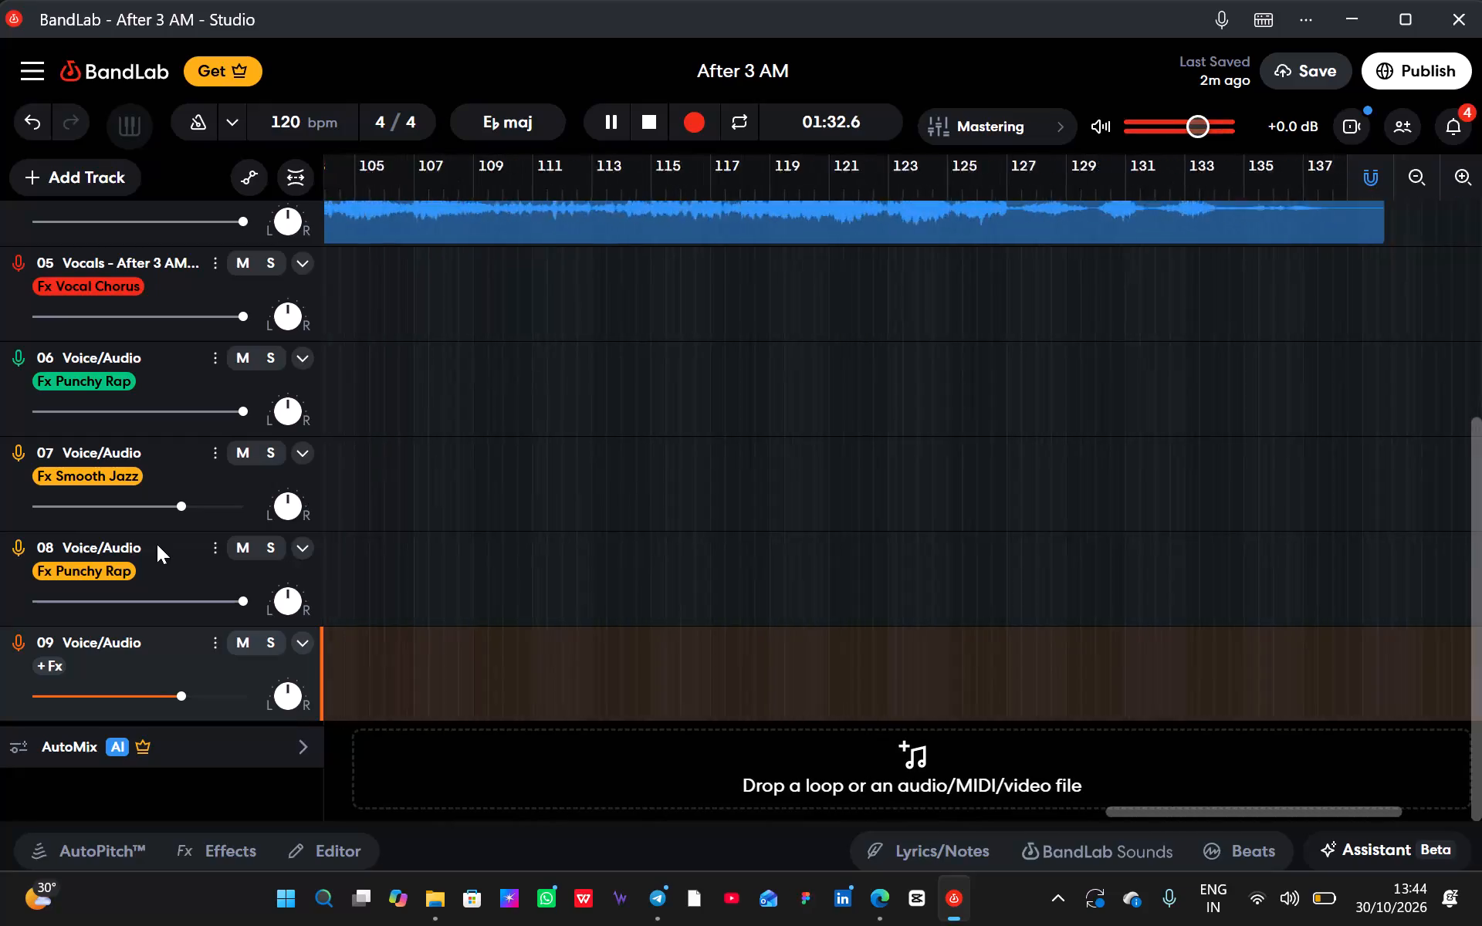
# Replay the mix from around bar 7 to review the layered vocals on tracks 05 to 08 against the backing tracks.
pyautogui.hscroll(7, 157, 544)
pyautogui.hscroll(-3, 157, 544)
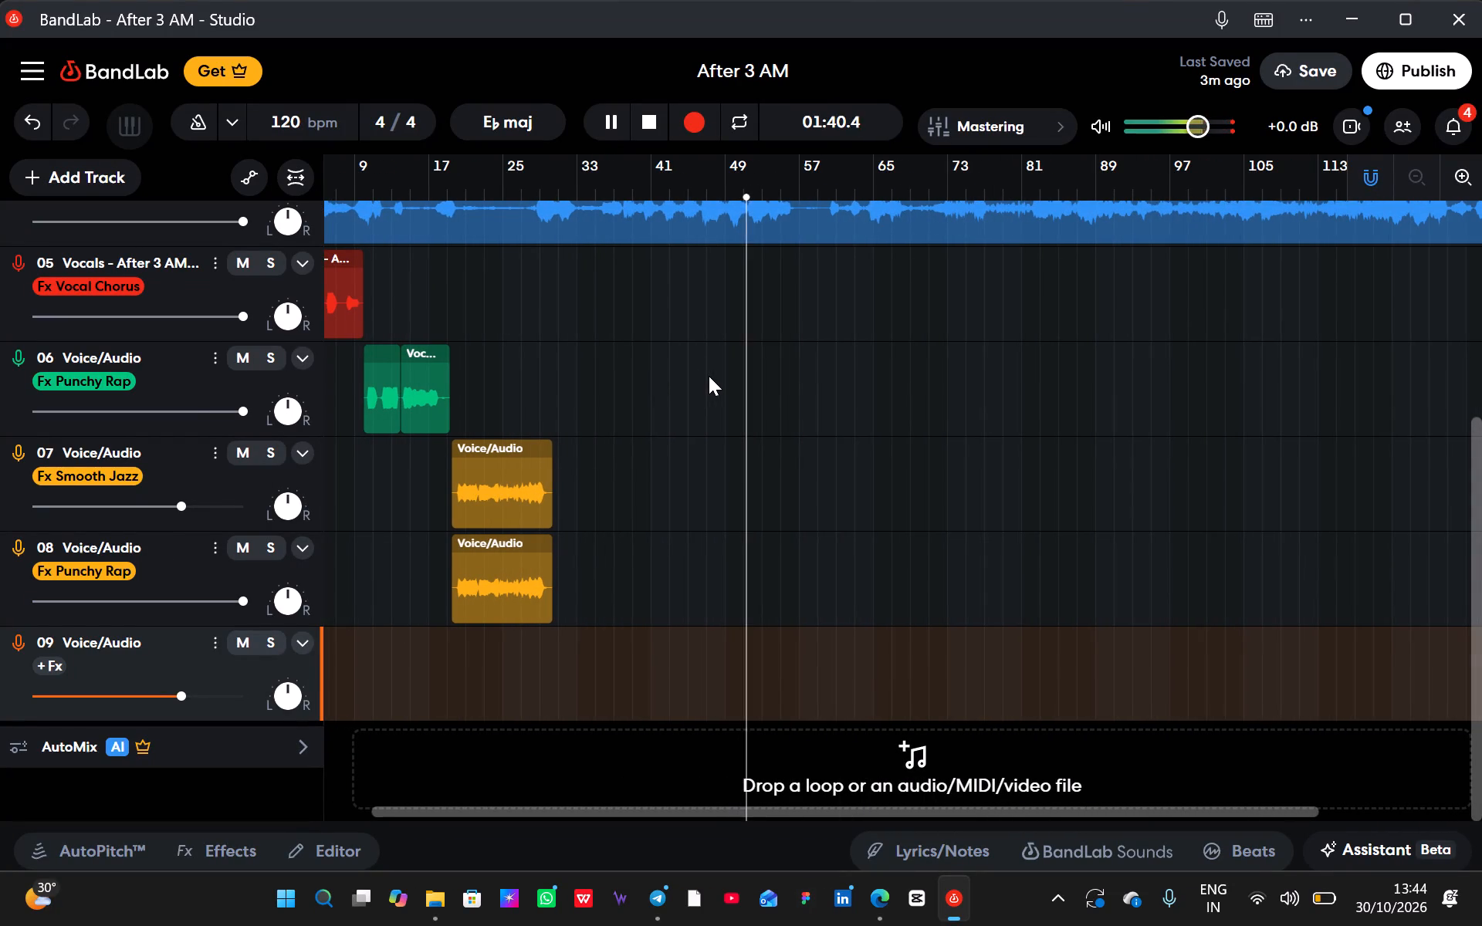
pyautogui.scroll(5, 709, 376)
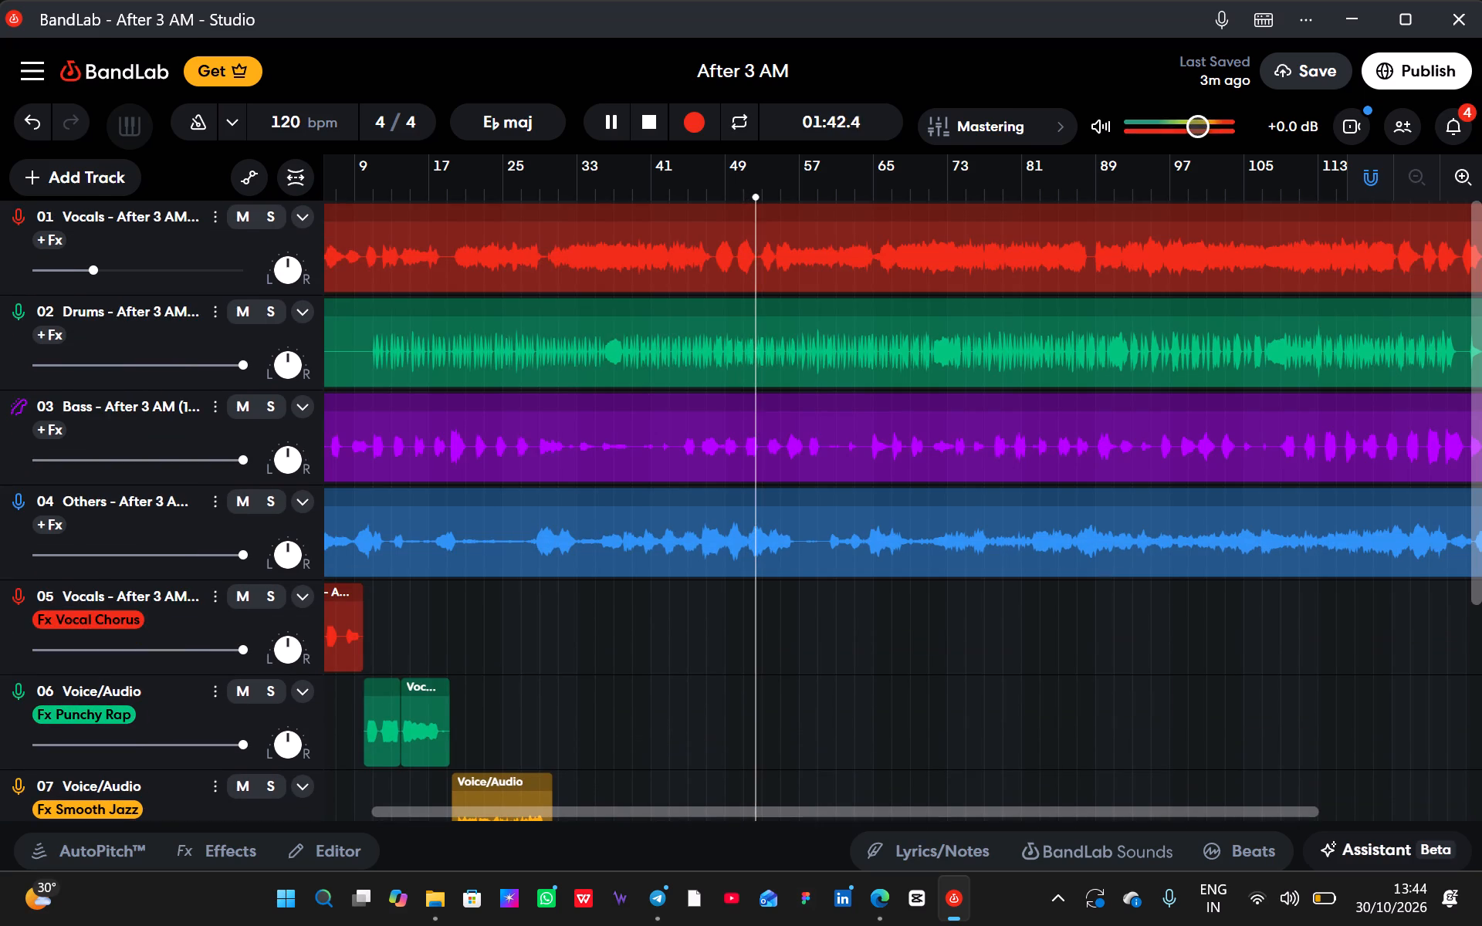
pyautogui.scroll(-3, 769, 580)
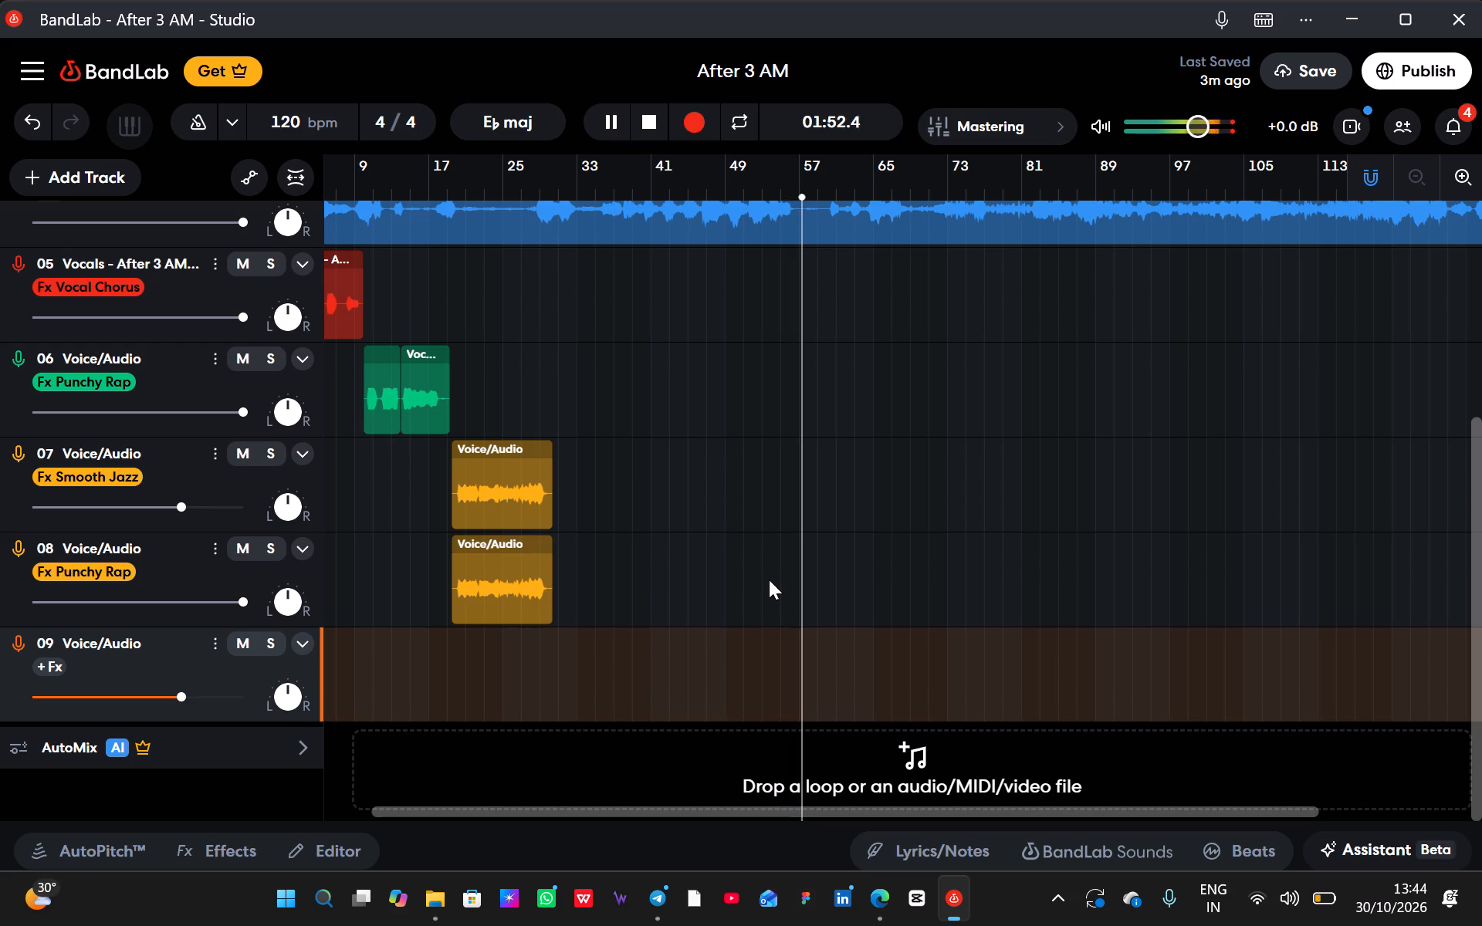
pyautogui.click(340, 194)
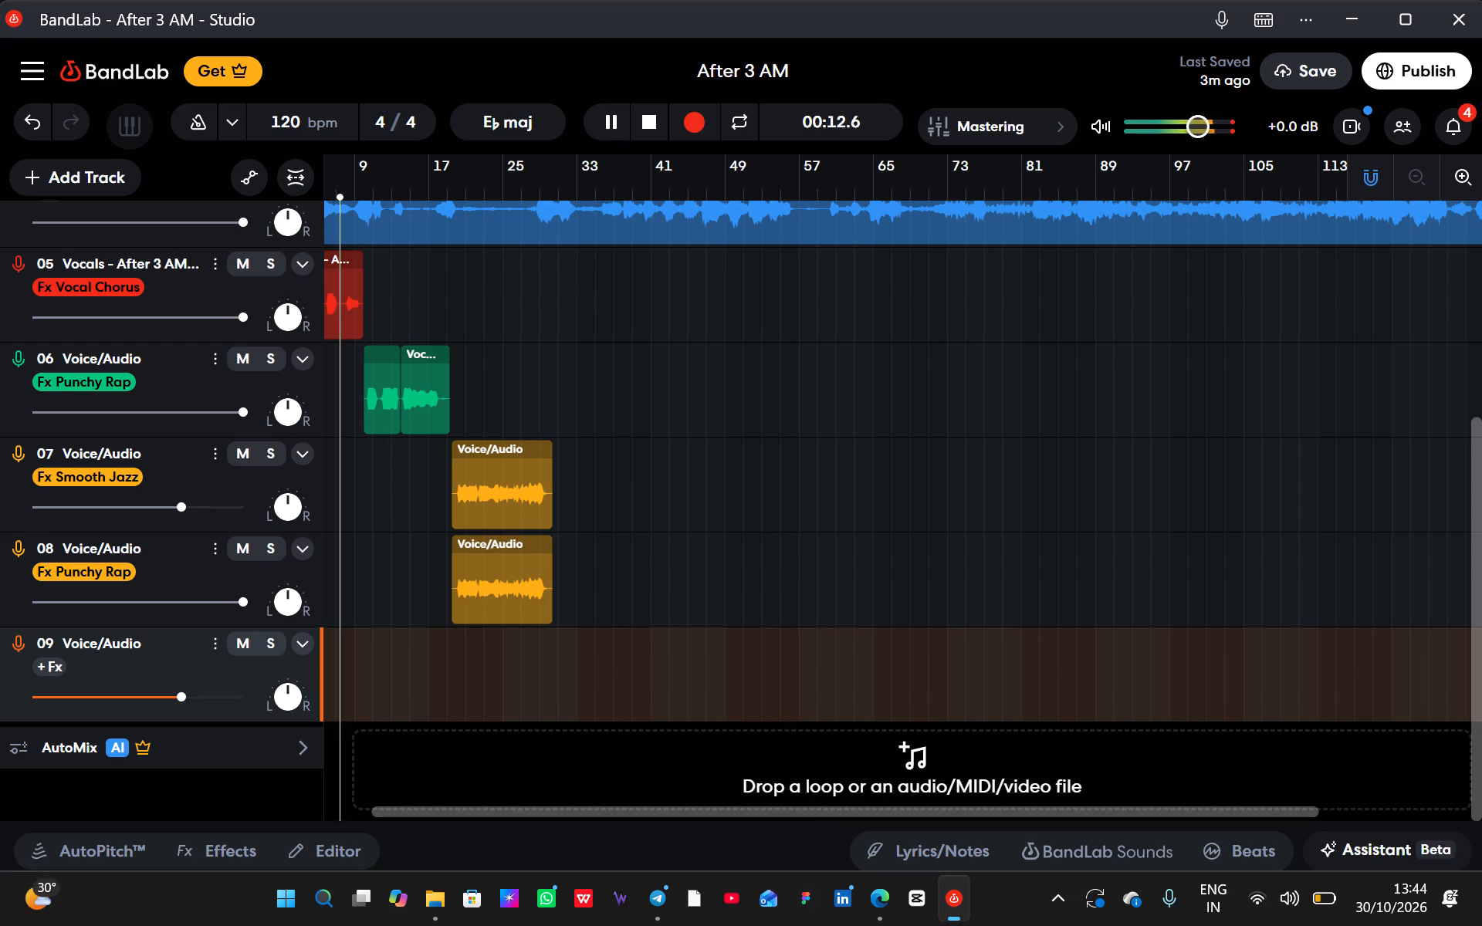
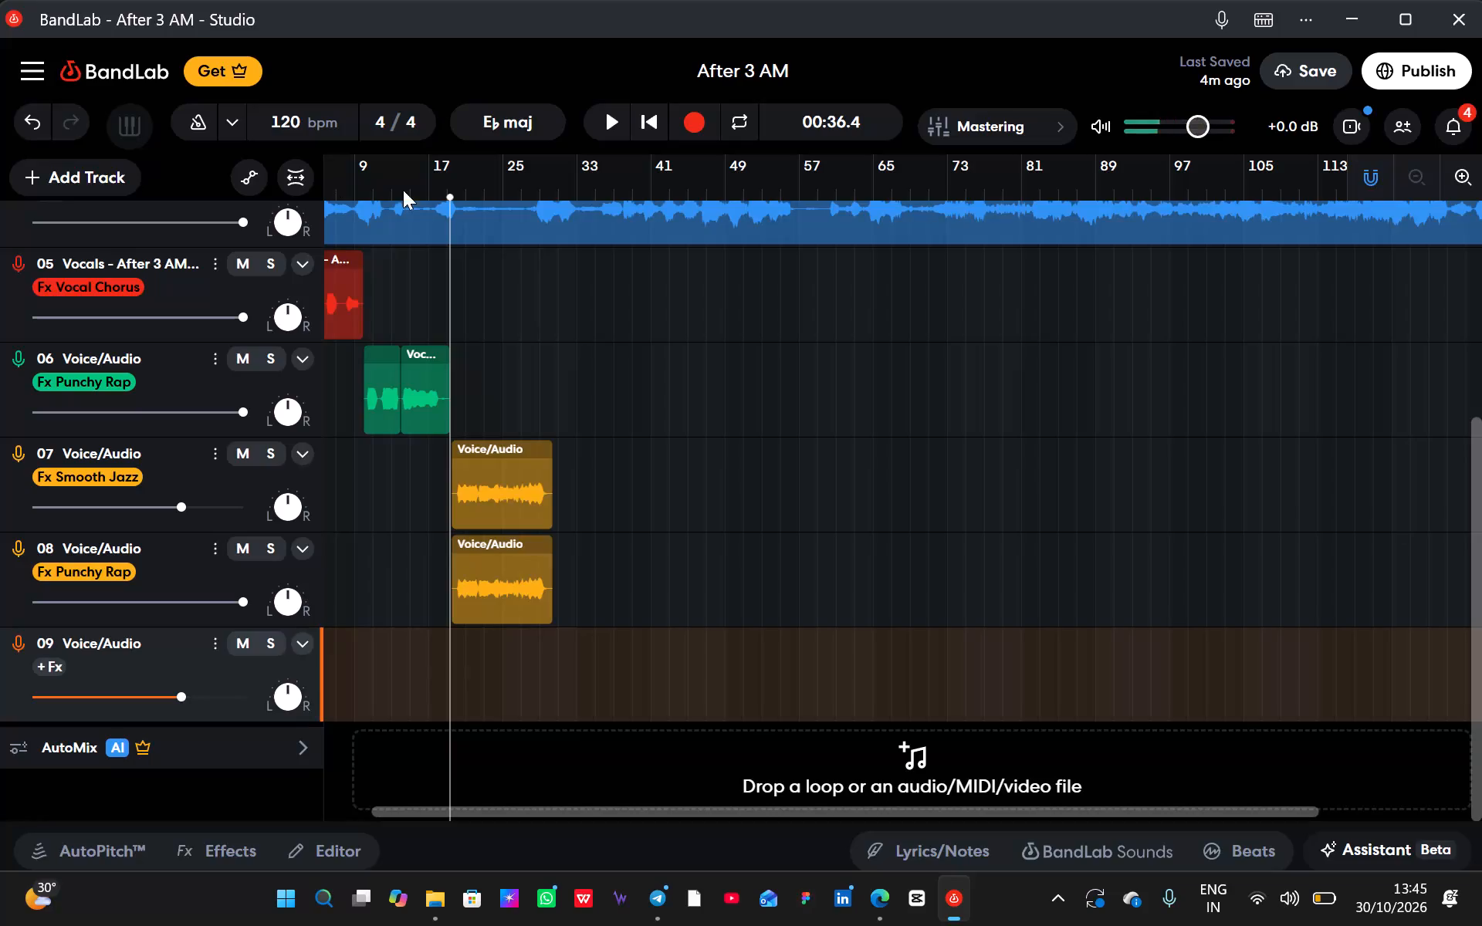
# Play the mix from 00:56.0 to check the end of the vocal clips on tracks 07 and 08.
pyautogui.click(540, 193)
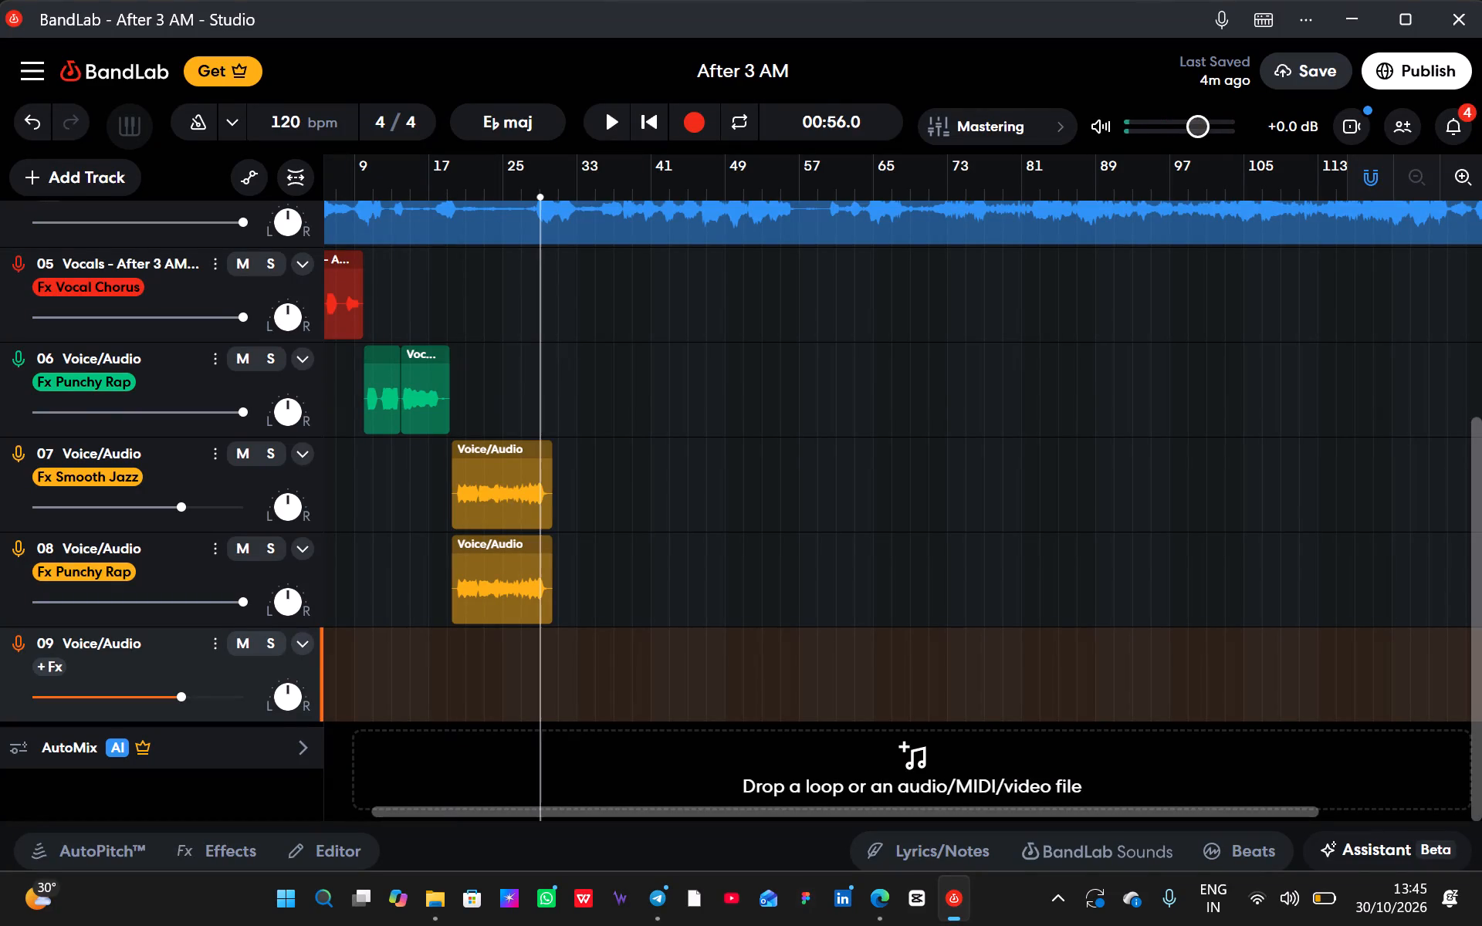
pyautogui.press('space')
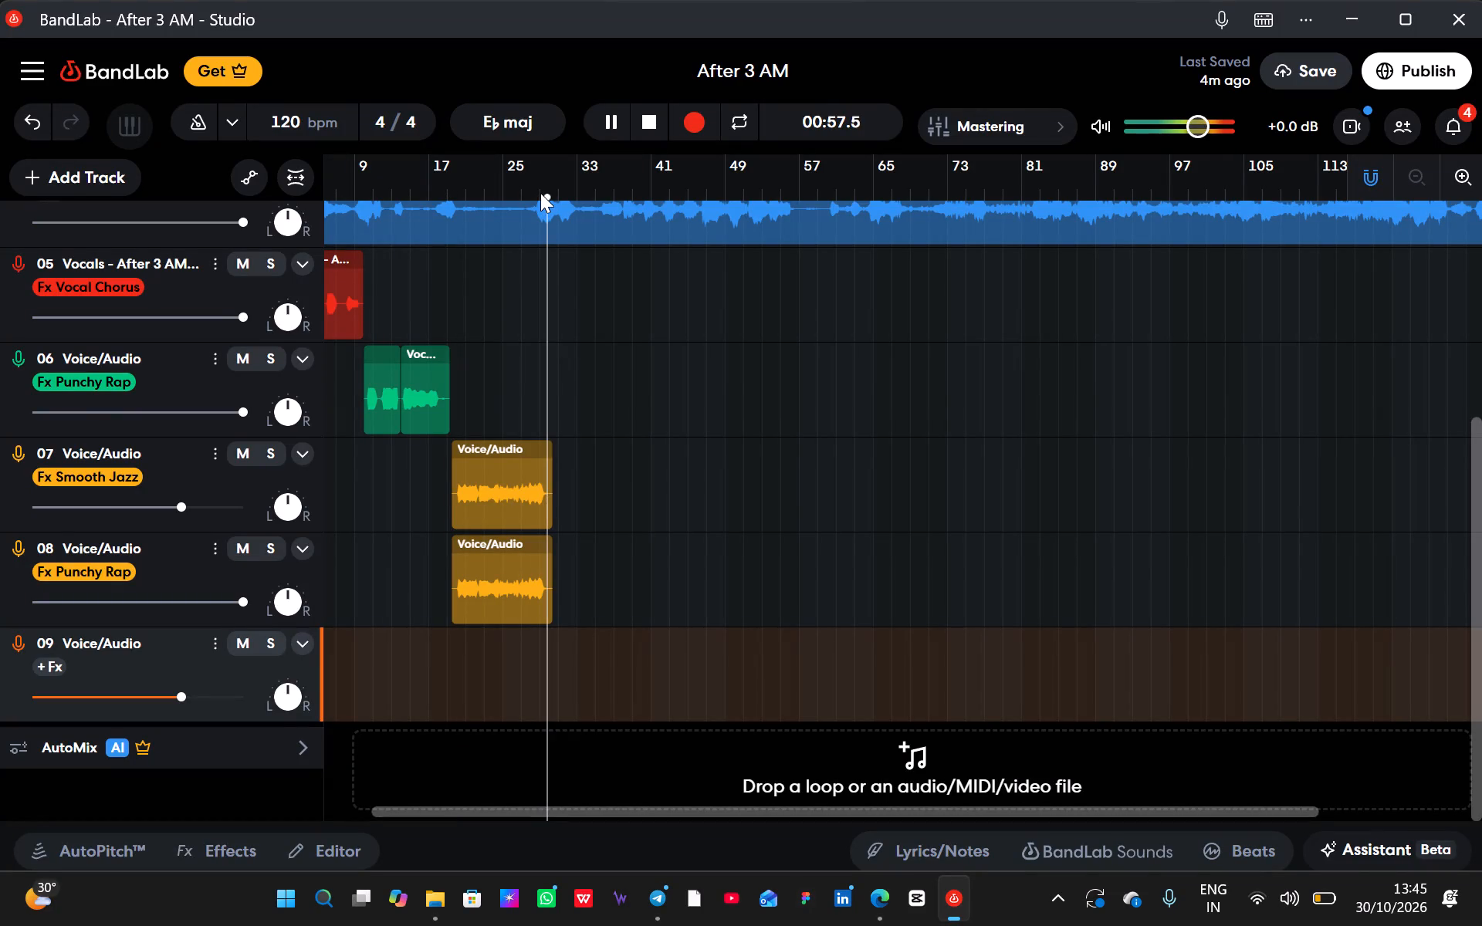
# Record a vocal take on track 09 from around bar 24 to the end of the track 07 and 08 clips.
pyautogui.click(494, 194)
pyautogui.click(699, 115)
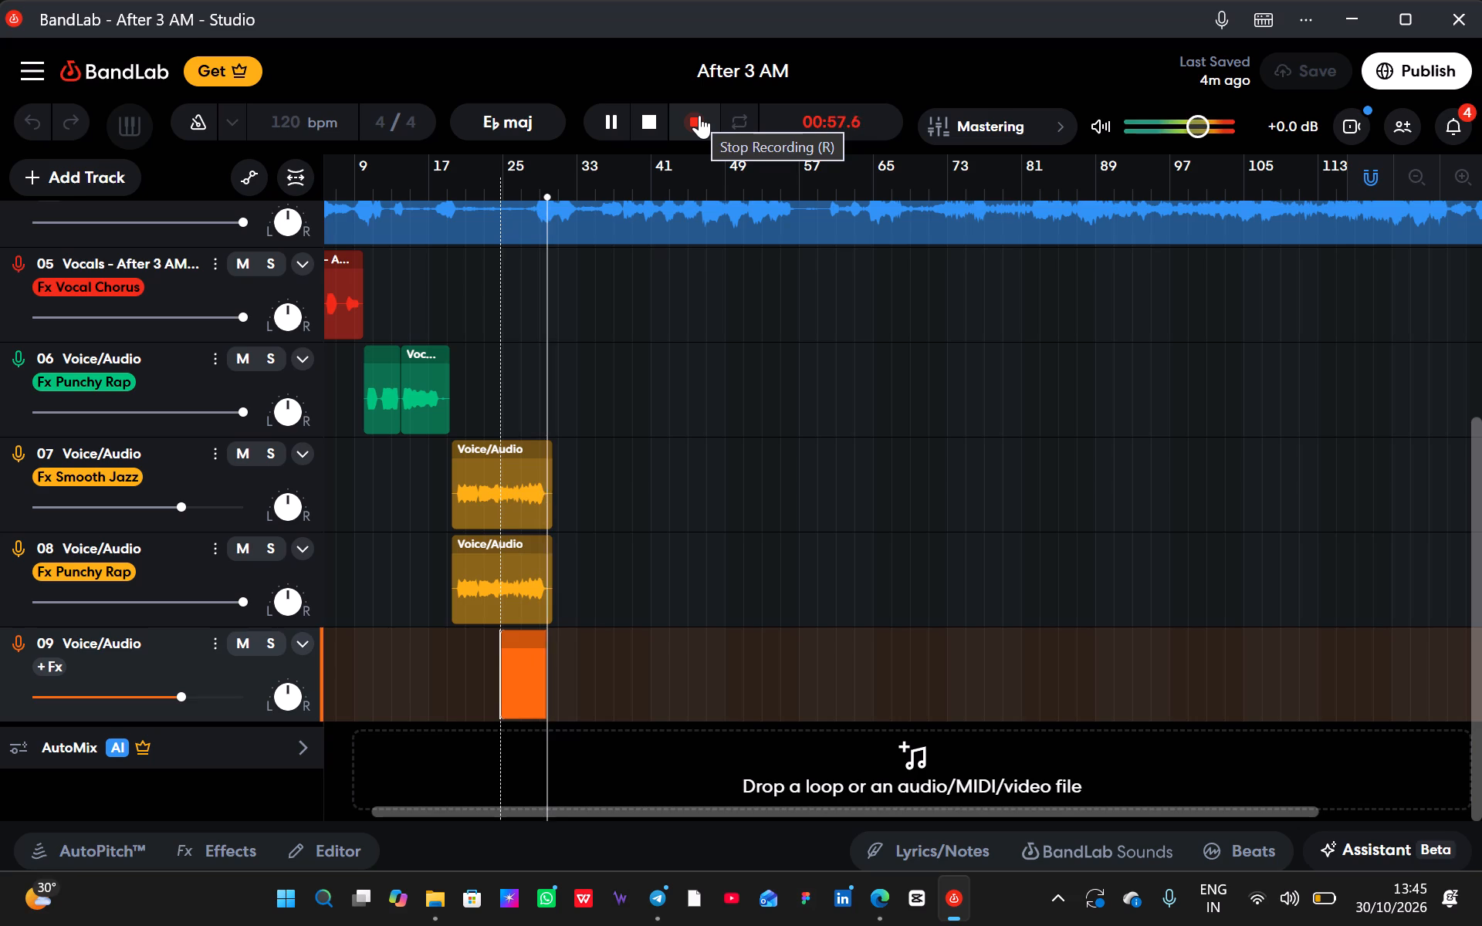
pyautogui.click(699, 115)
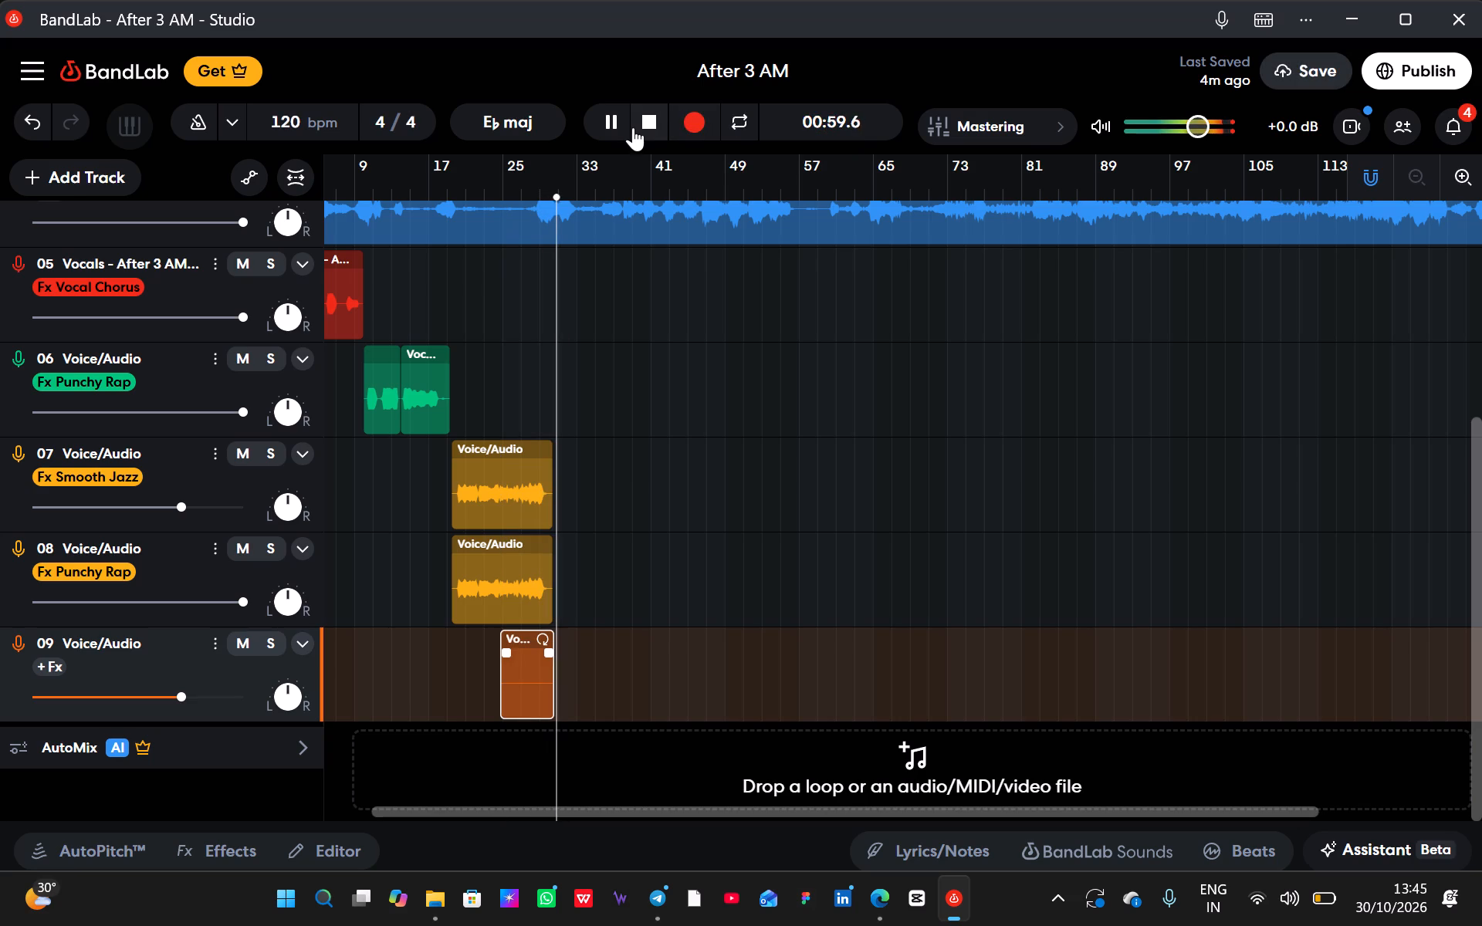
pyautogui.click(621, 120)
pyautogui.click(642, 123)
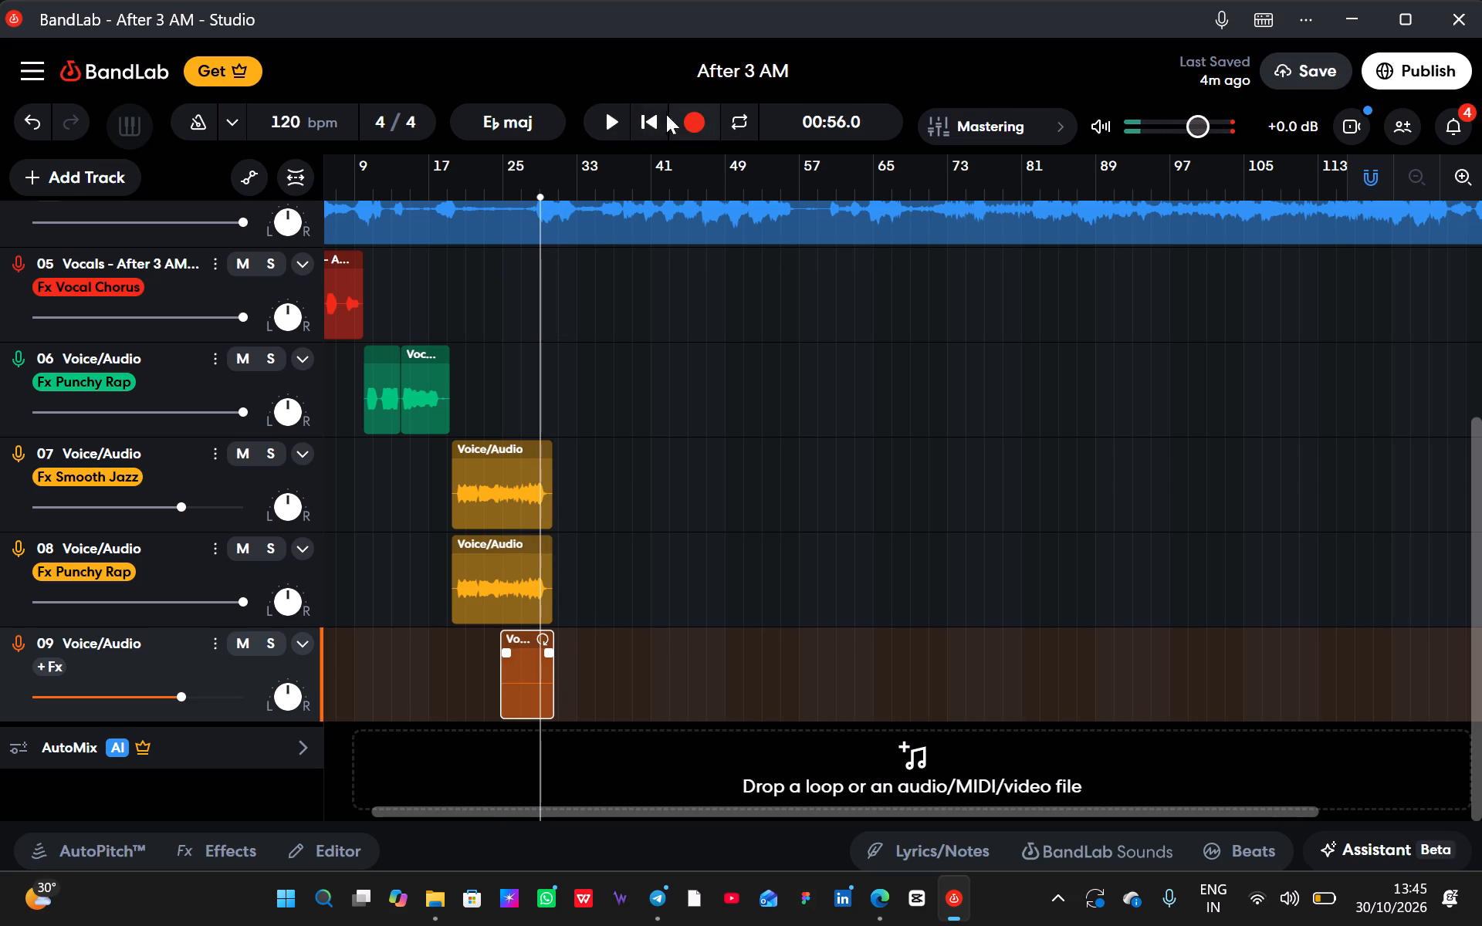
# Record another vocal take on track 09 starting from 00:44.0, ahead of the existing clip.
pyautogui.click(654, 113)
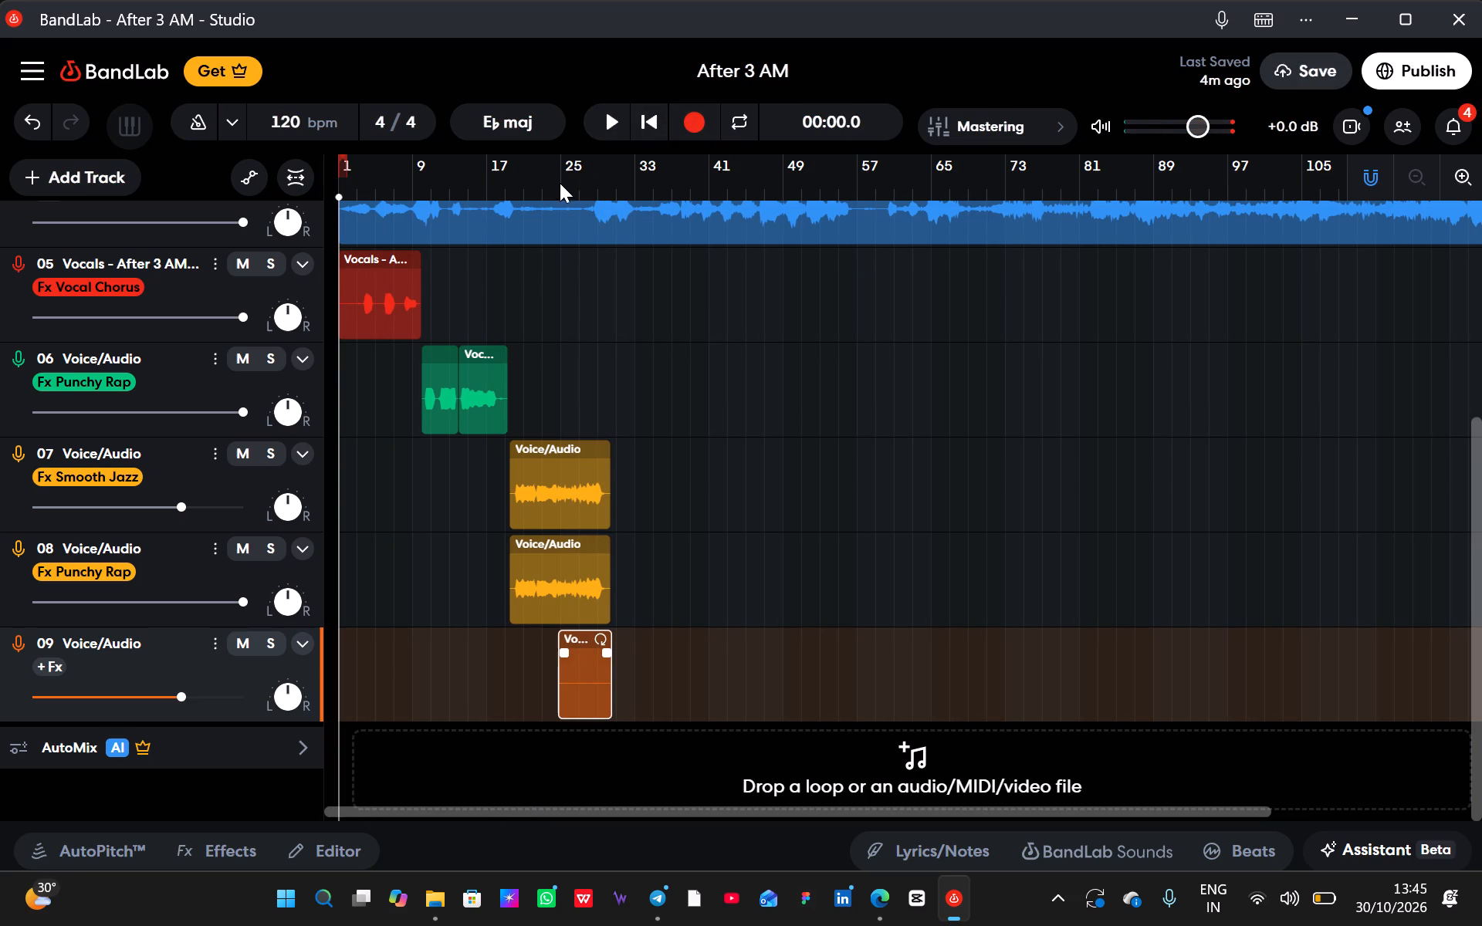
pyautogui.click(543, 188)
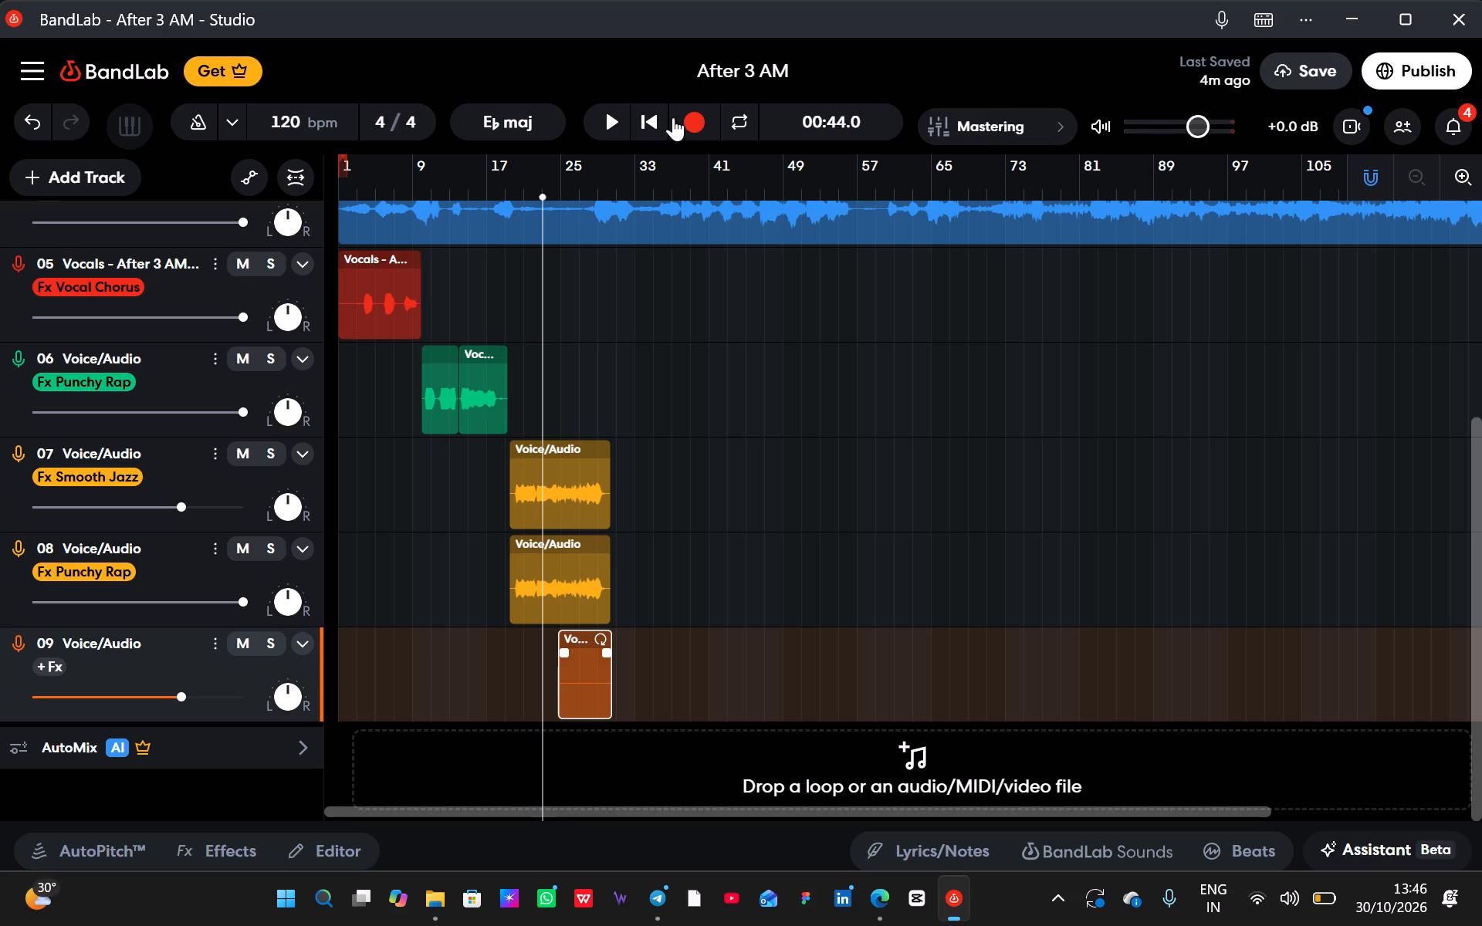
pyautogui.click(712, 113)
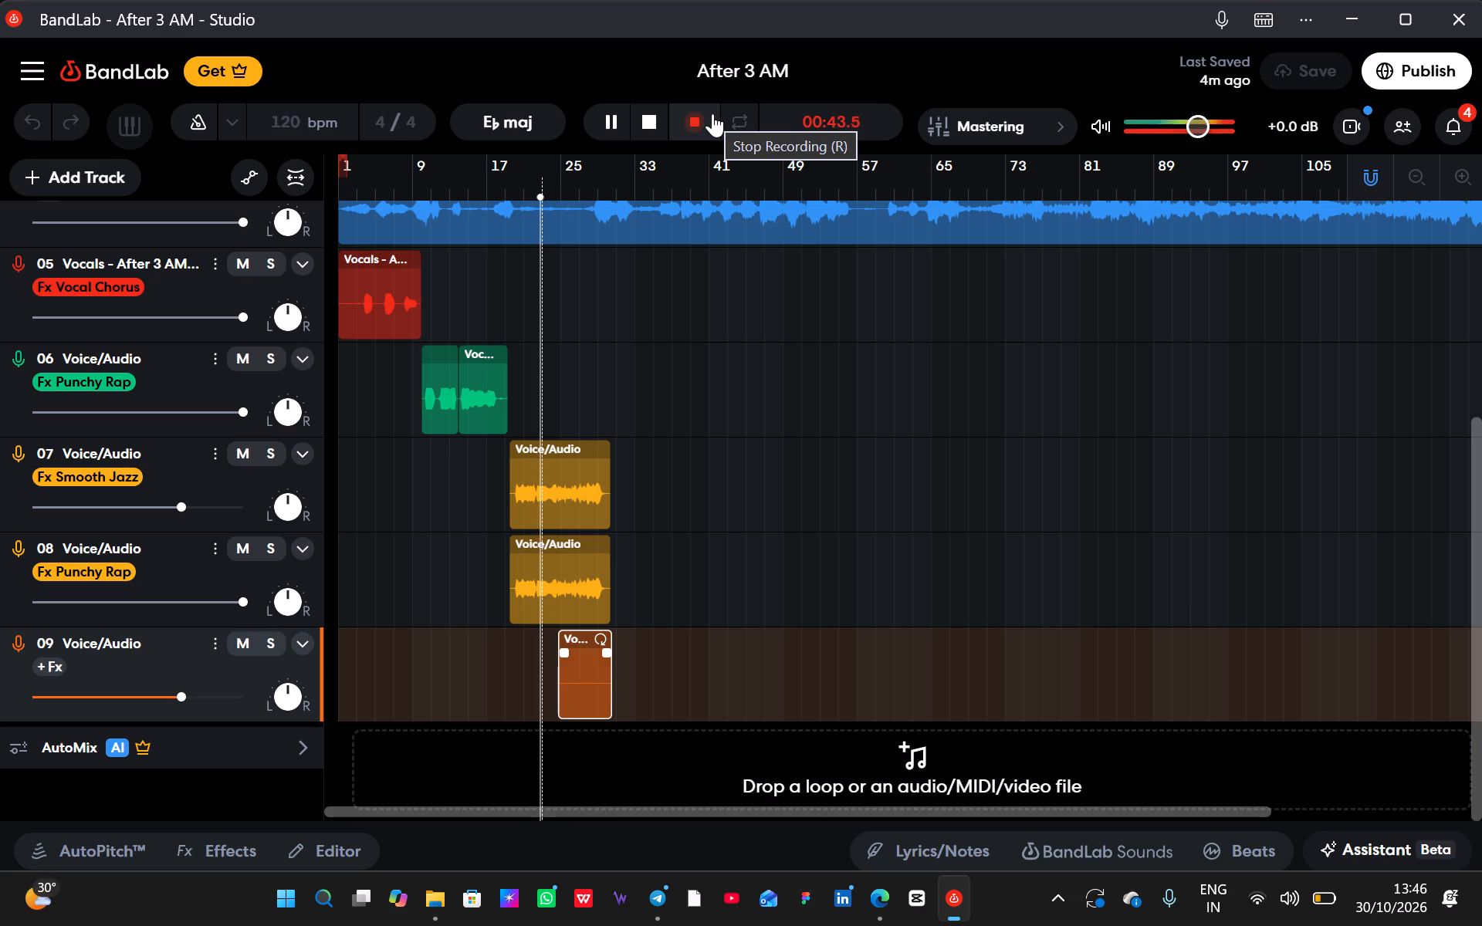
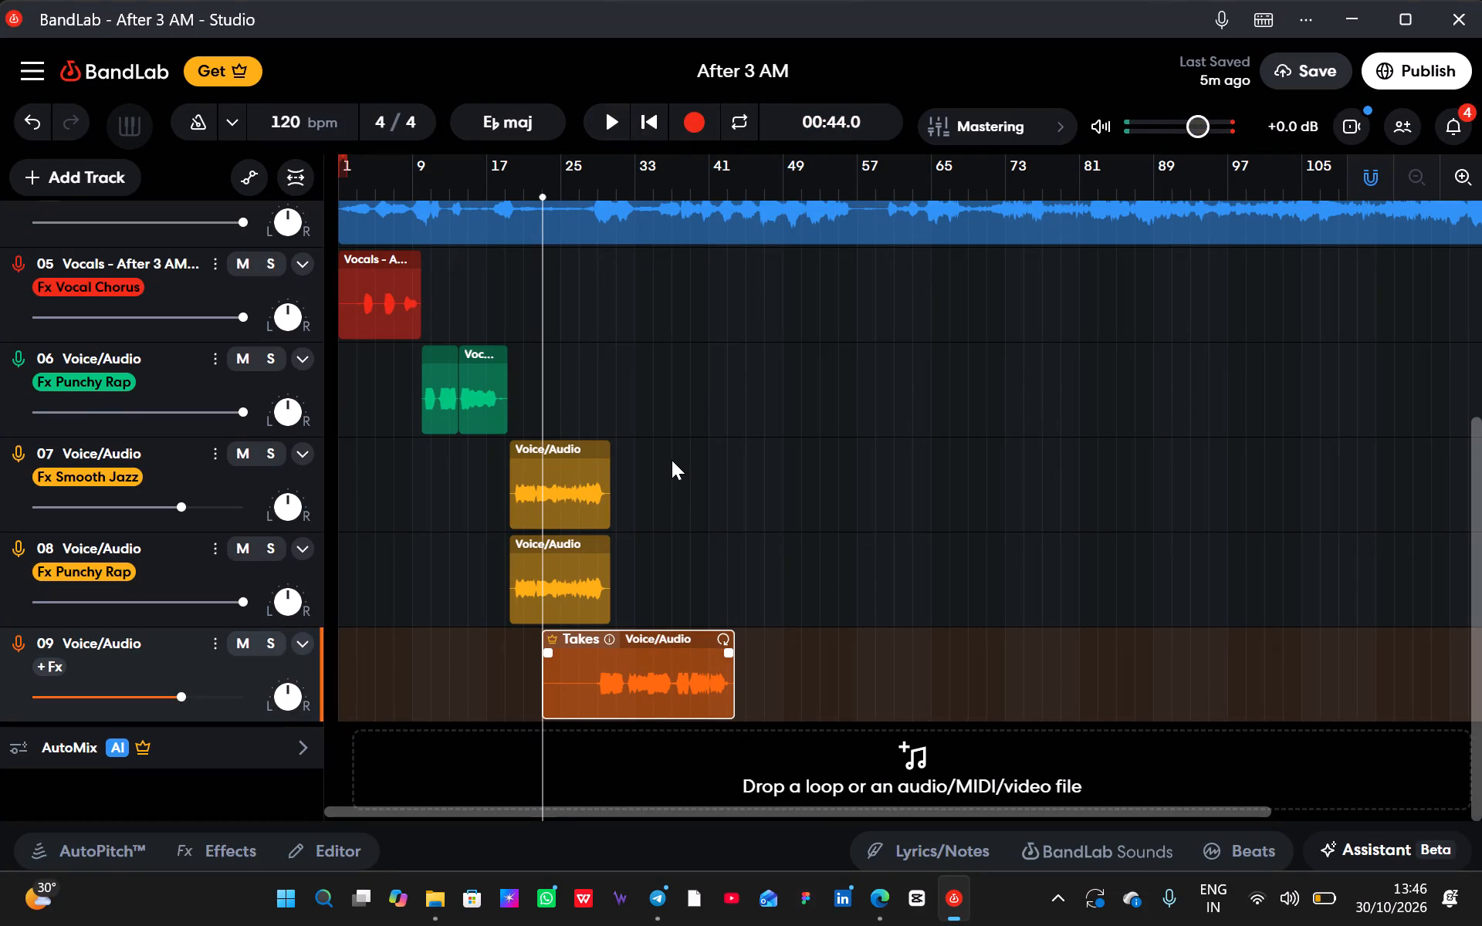
# Delete the selected takes clip from track 09.
pyautogui.press('Delete')
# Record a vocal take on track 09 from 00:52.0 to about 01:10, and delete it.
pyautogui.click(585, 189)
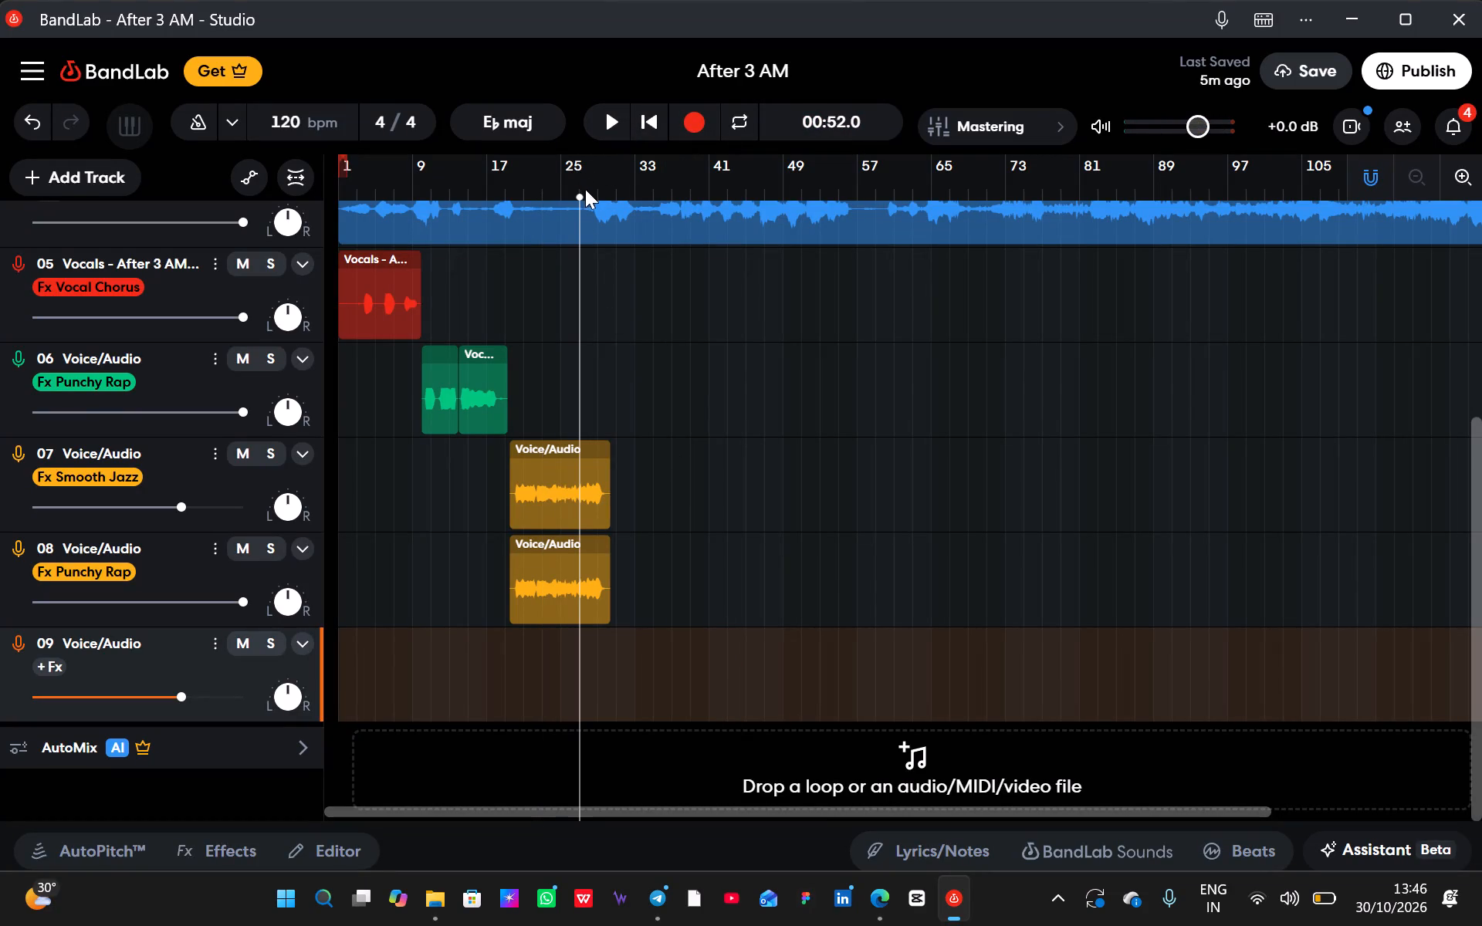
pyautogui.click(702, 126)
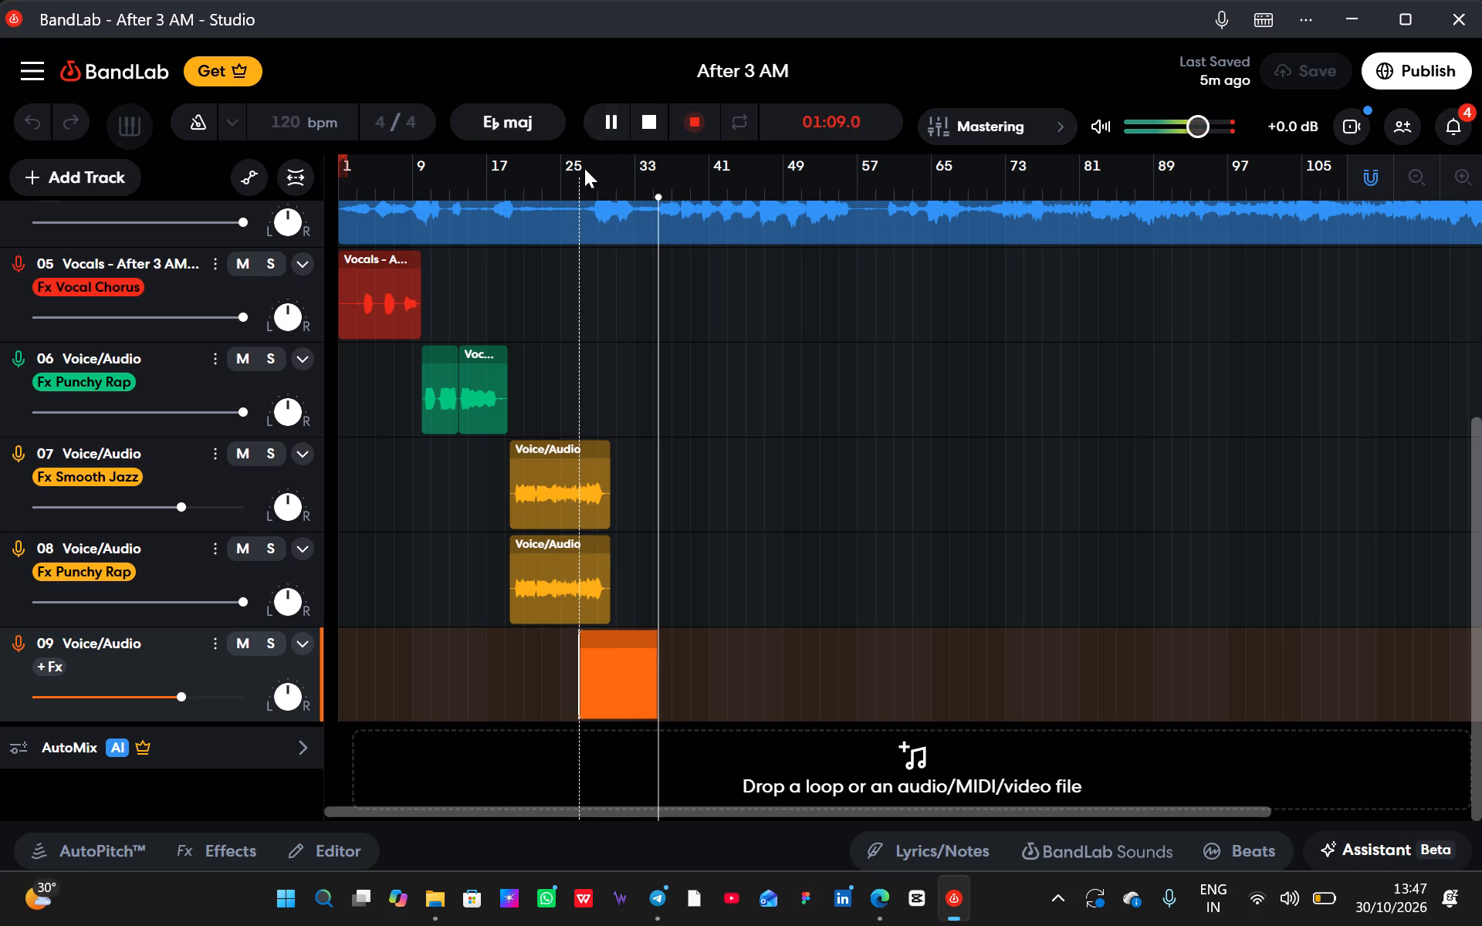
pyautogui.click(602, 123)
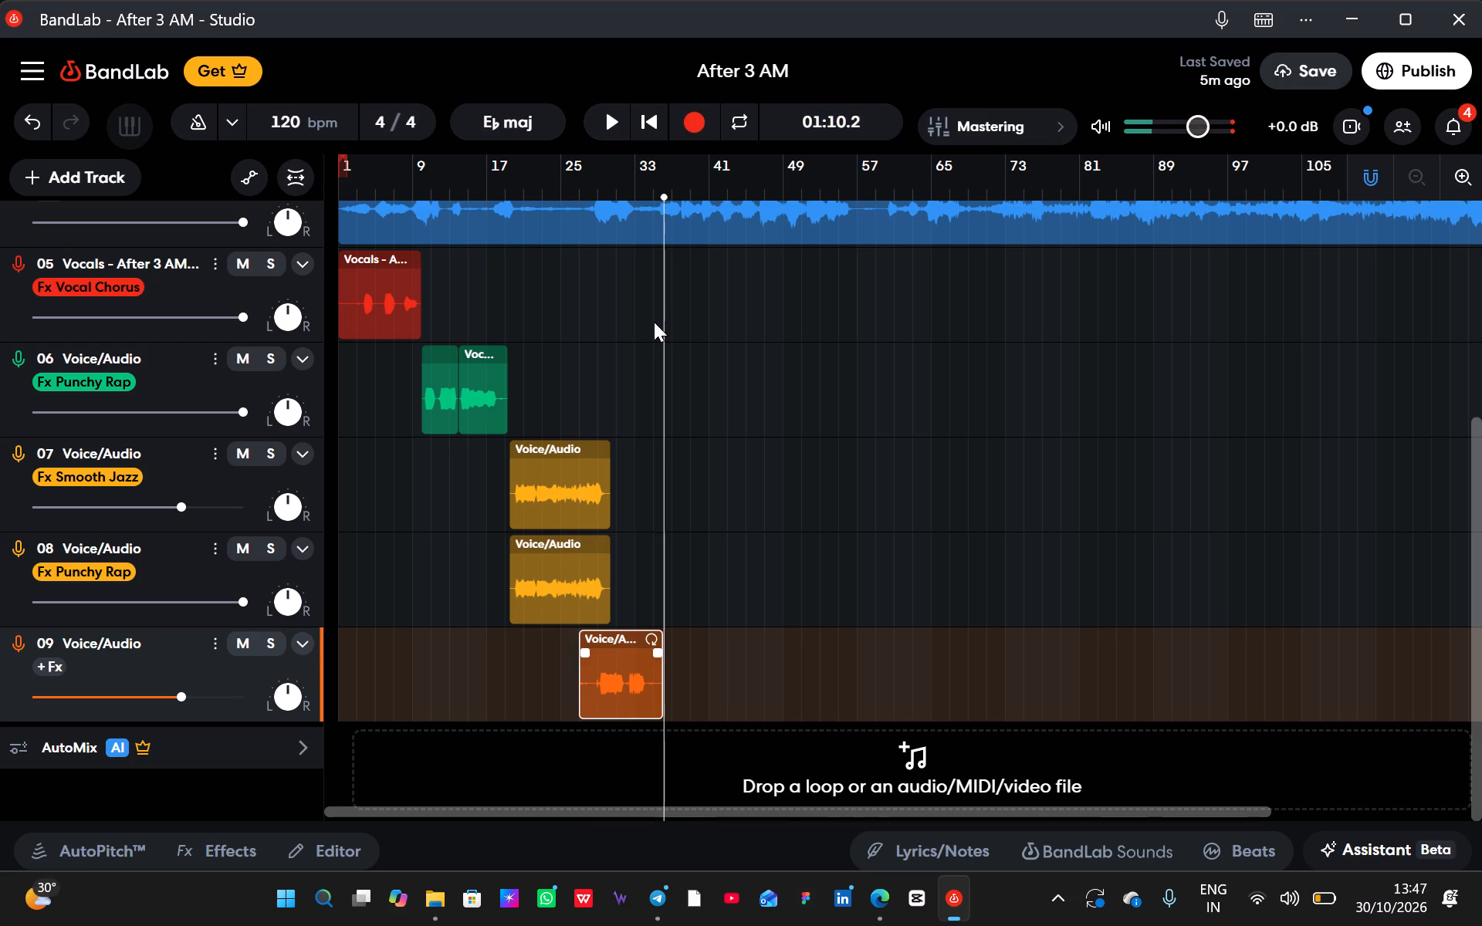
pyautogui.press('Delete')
# Raise the volume of the track 01 reference vocals to about three quarters and play the mix from 00:52.0 to about 01:10.
pyautogui.scroll(5, 654, 322)
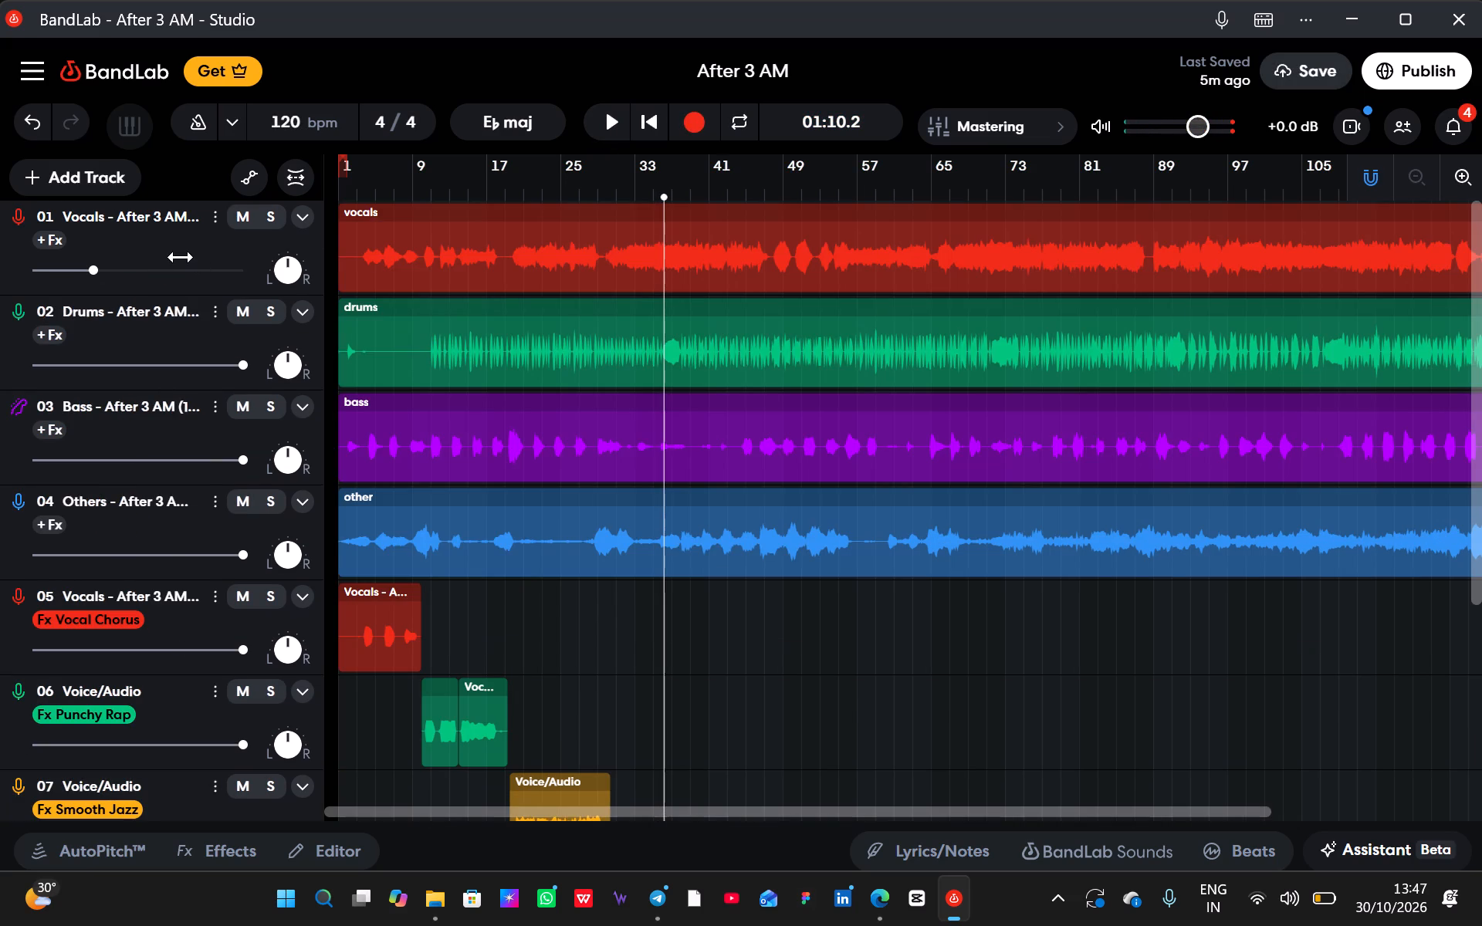
pyautogui.moveTo(183, 263); pyautogui.dragTo(278, 267)
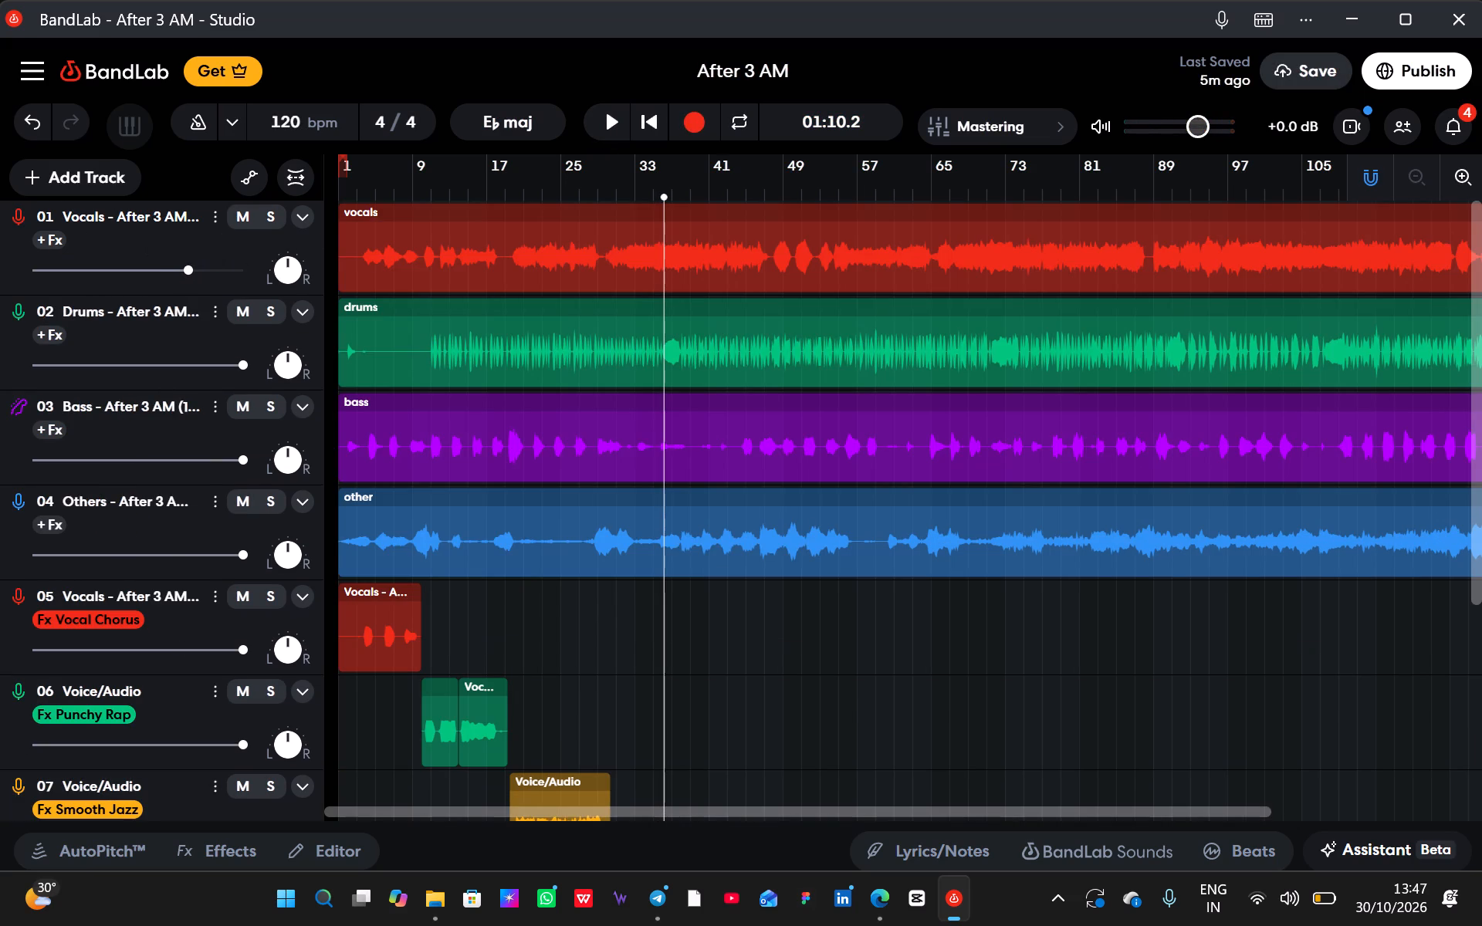
pyautogui.click(578, 208)
pyautogui.click(580, 204)
pyautogui.click(581, 195)
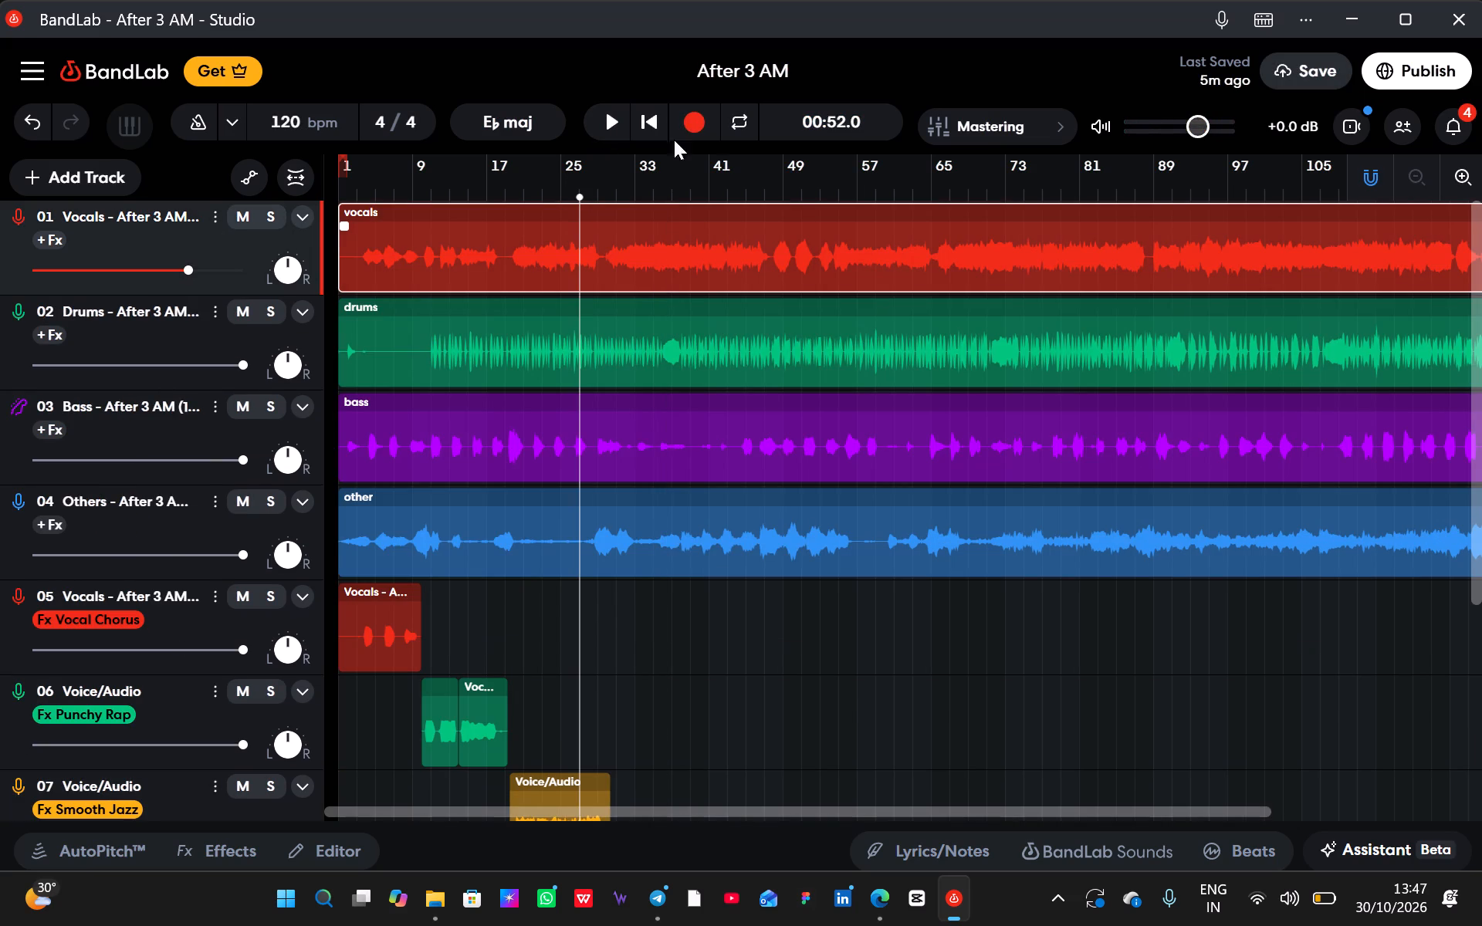
pyautogui.click(687, 123)
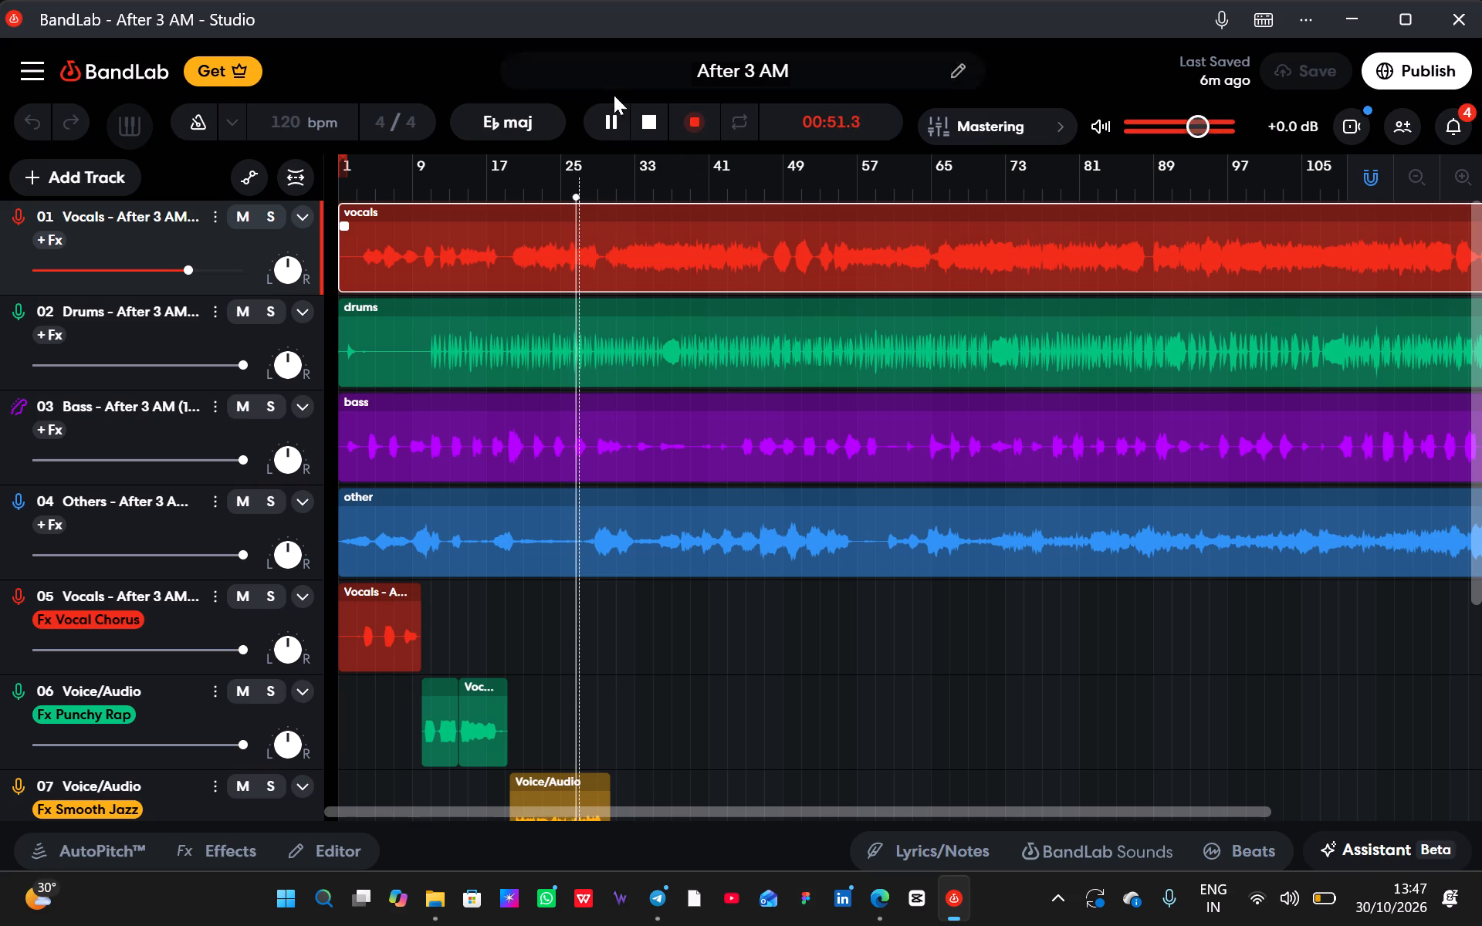
pyautogui.click(614, 127)
pyautogui.click(612, 123)
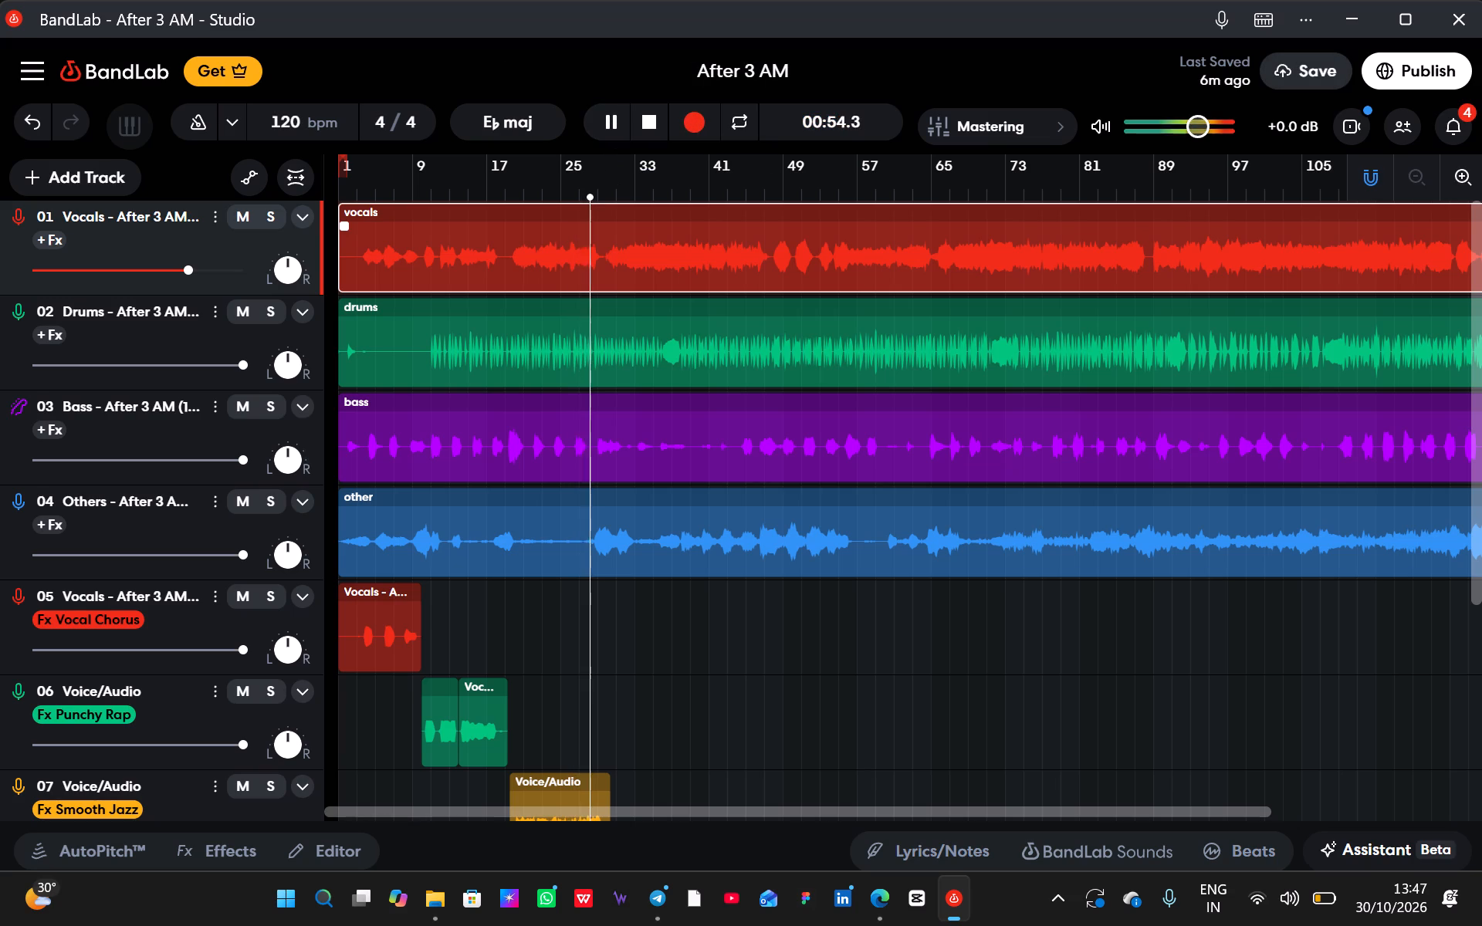
pyautogui.scroll(-5, 595, 530)
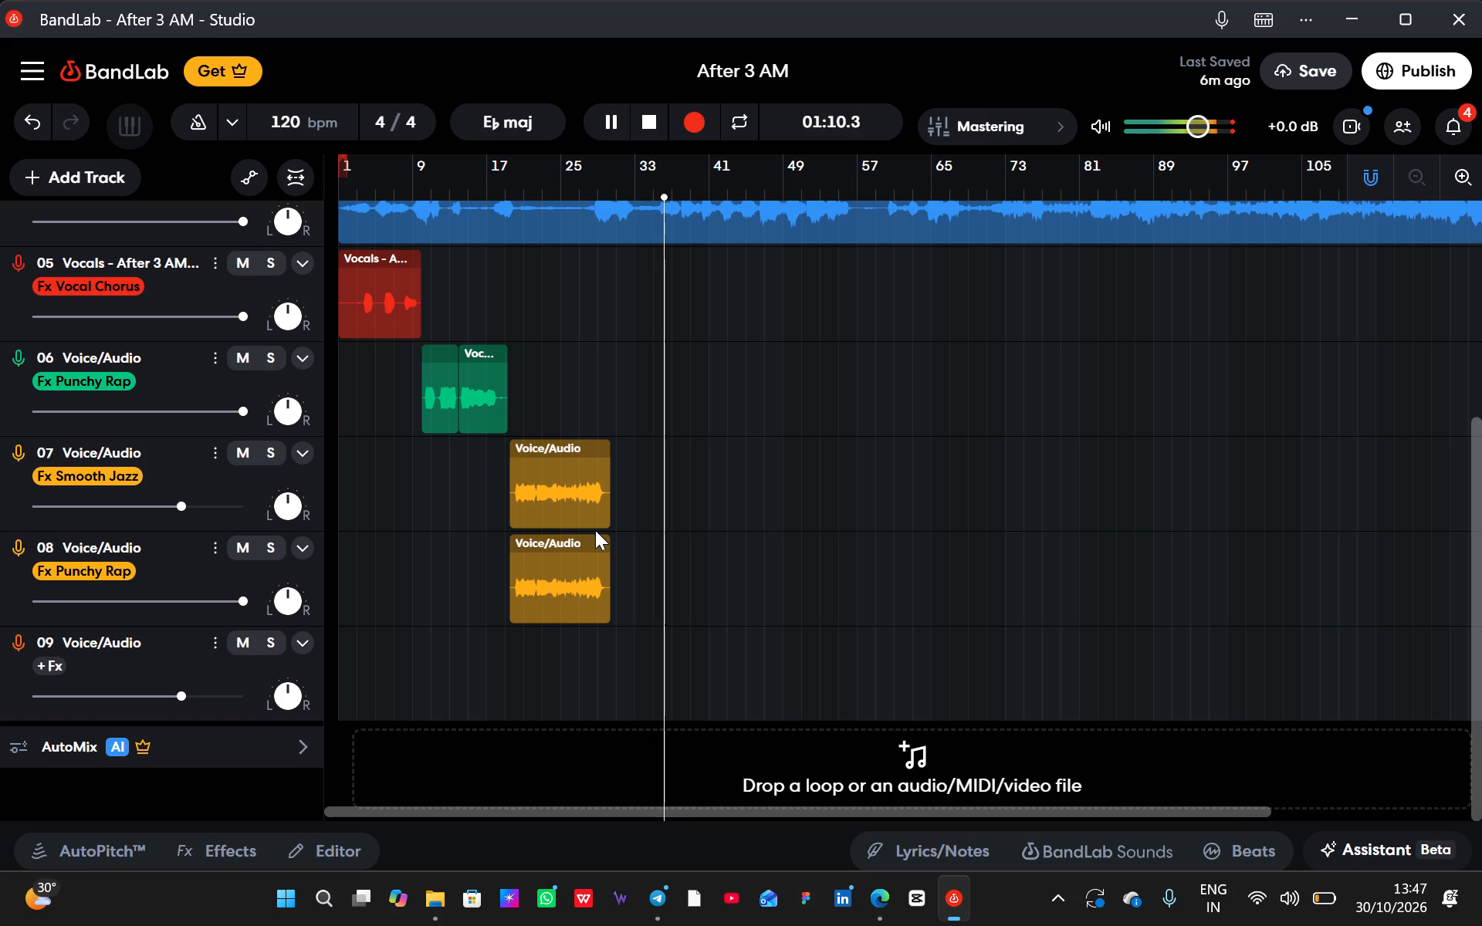
pyautogui.press('space')
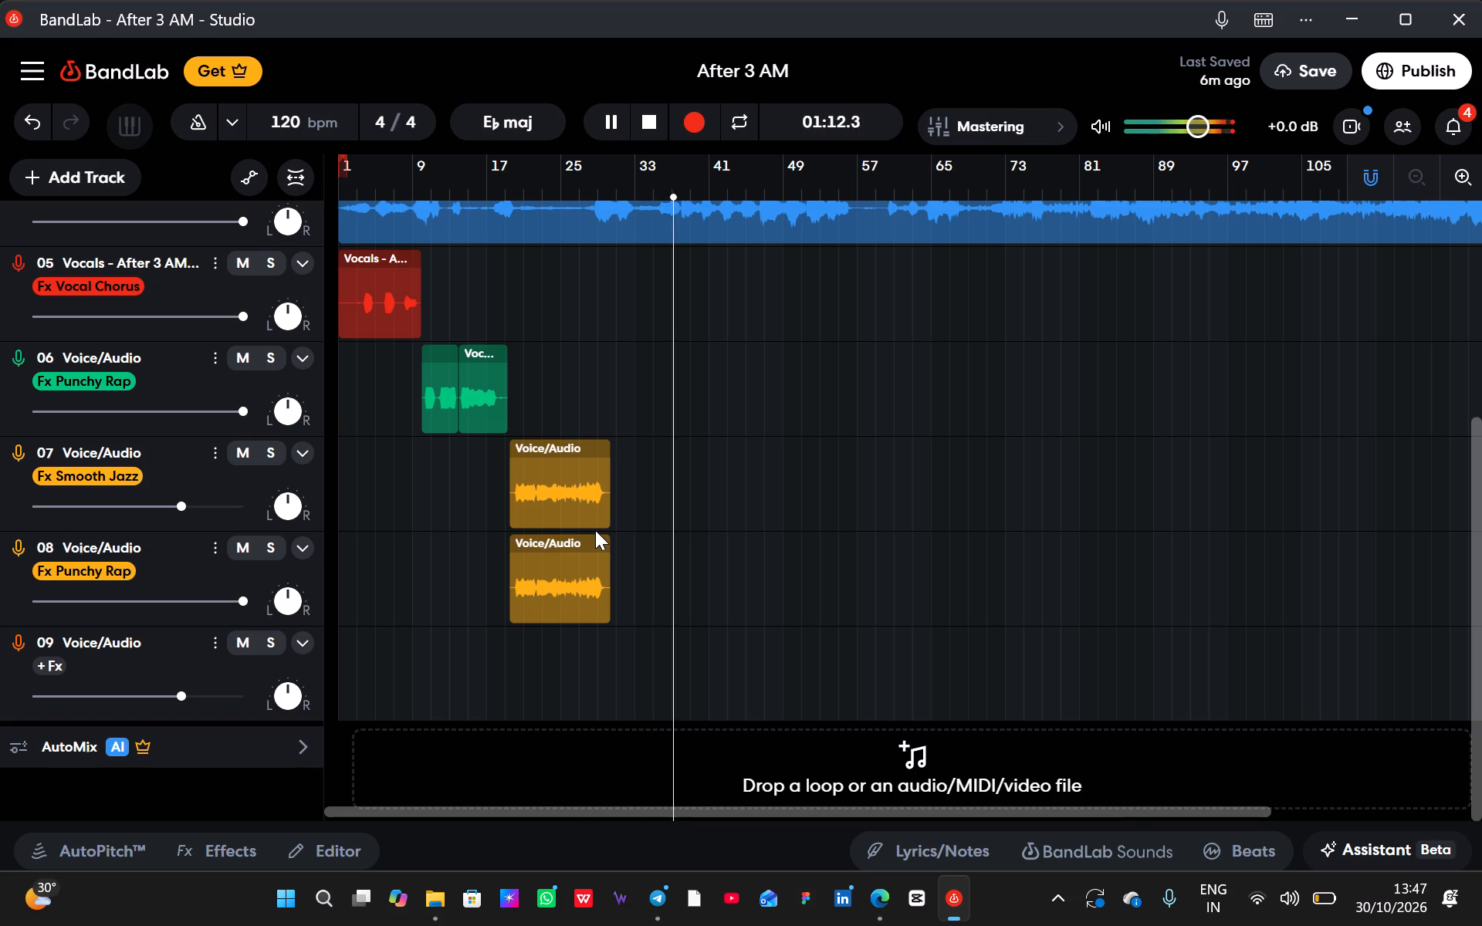
# Record a vocal take on empty track 09 from 00:50.3 to about 01:16.
pyautogui.click(594, 632)
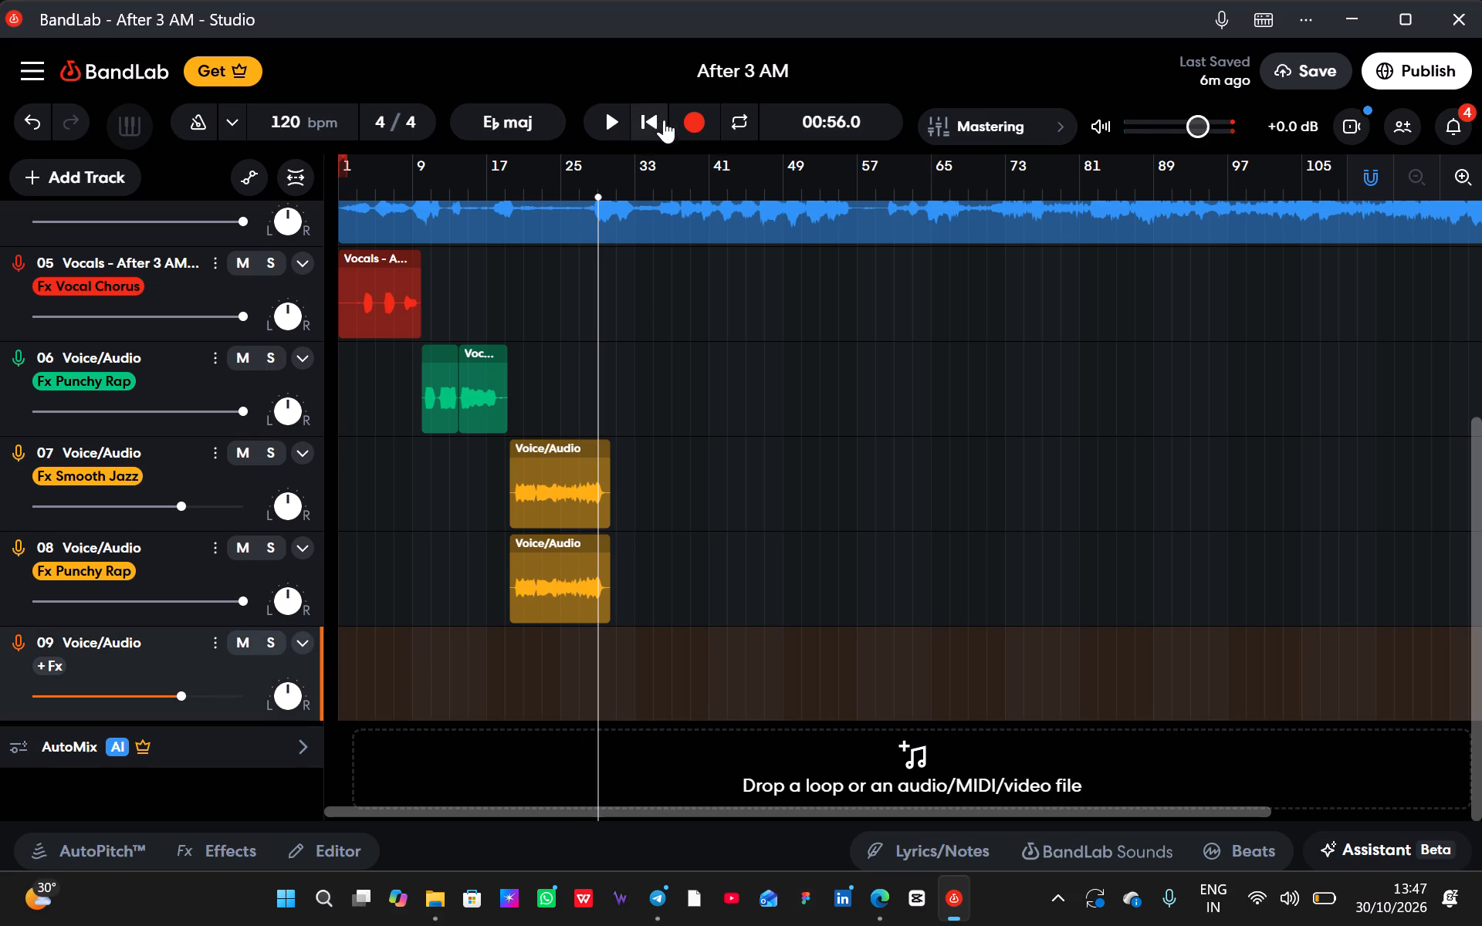
pyautogui.click(571, 185)
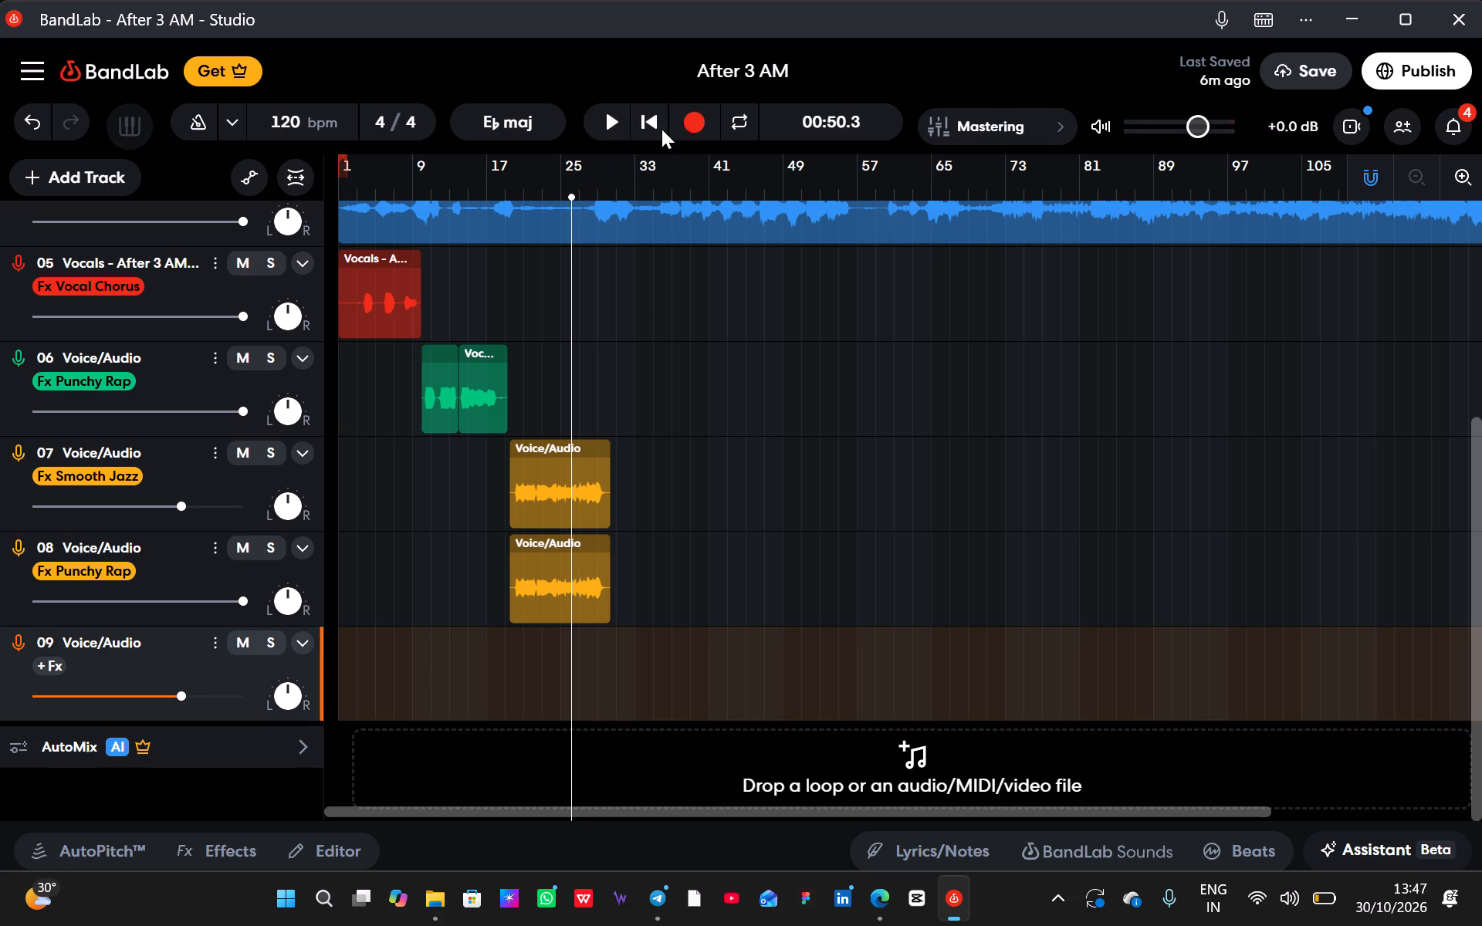
pyautogui.click(694, 116)
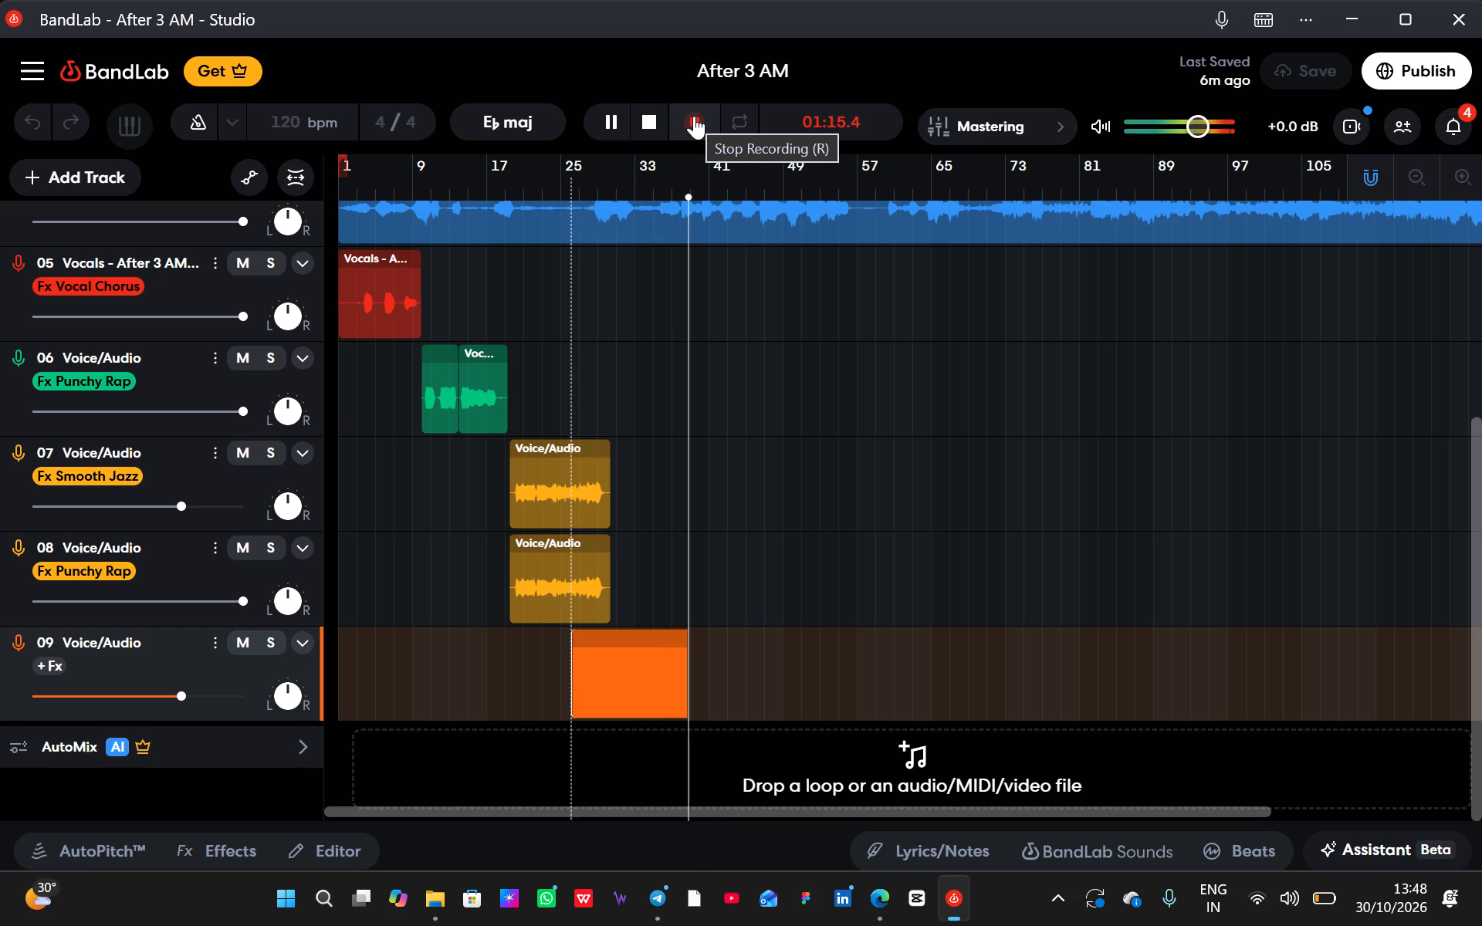
pyautogui.press('space')
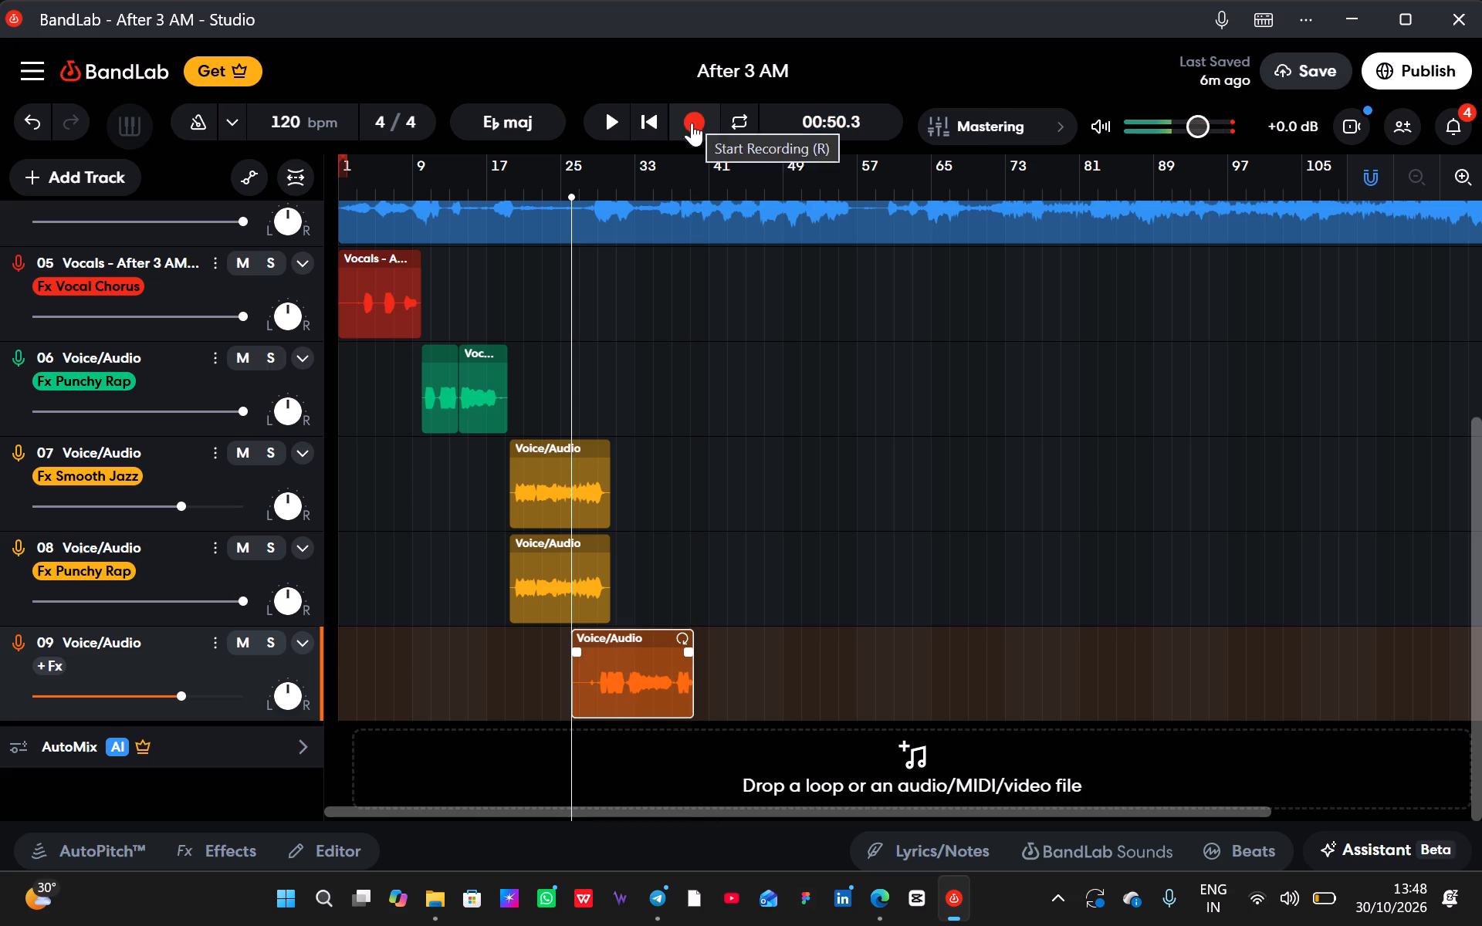
# Turn the volume of the track 01 reference vocals all the way down.
pyautogui.scroll(6, 583, 239)
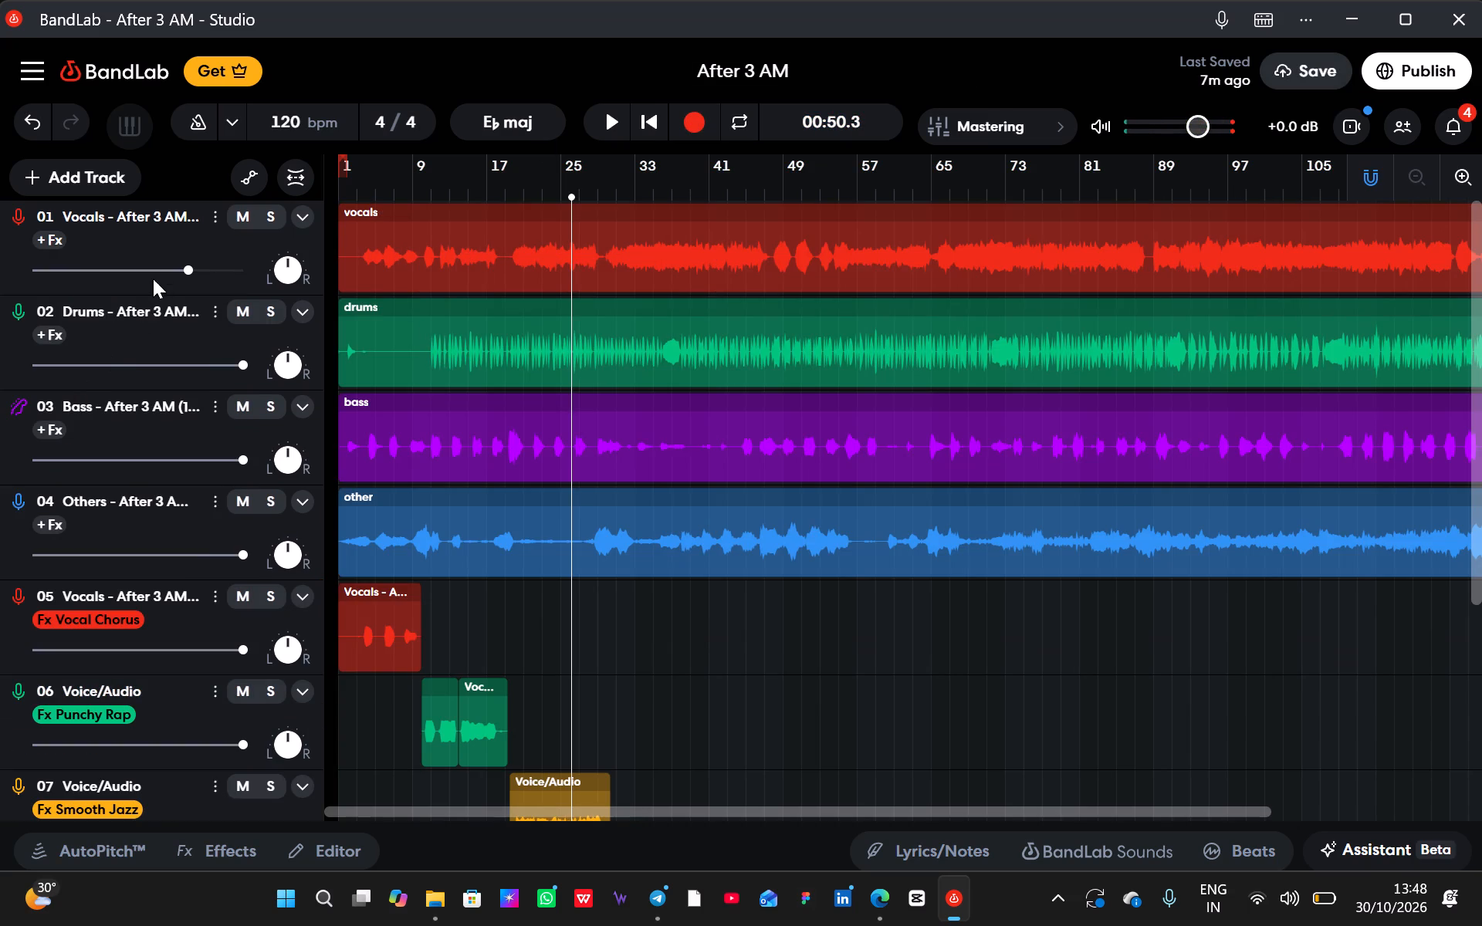
pyautogui.moveTo(157, 265); pyautogui.dragTo(0, 380)
# Record a second vocal take on track 09 from 00:50.3 to about 01:22, over the existing clip.
pyautogui.click(678, 120)
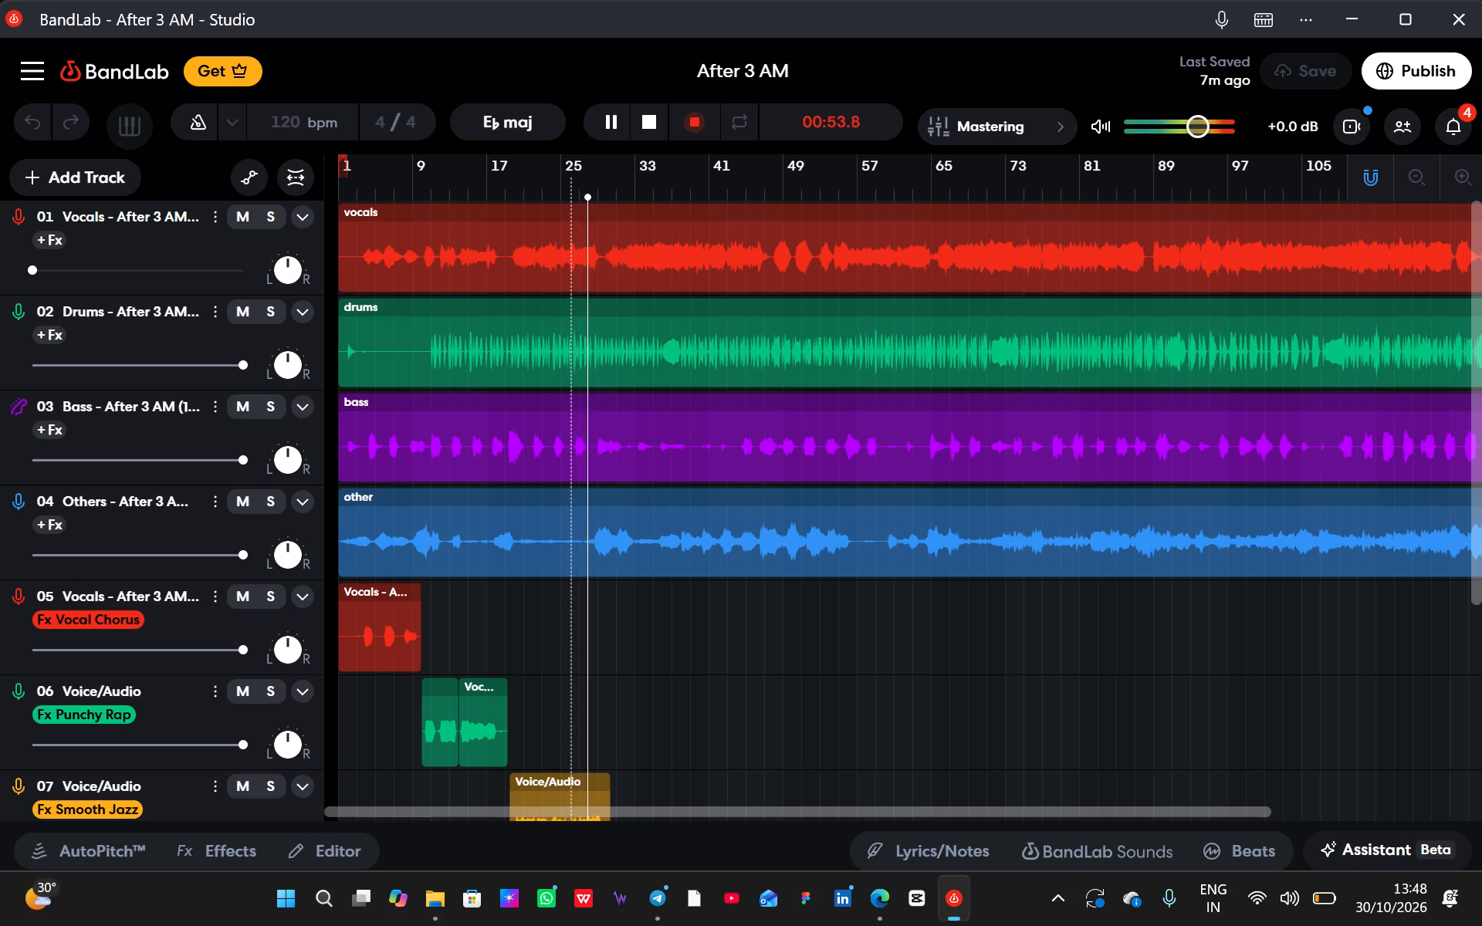
pyautogui.scroll(-3, 780, 246)
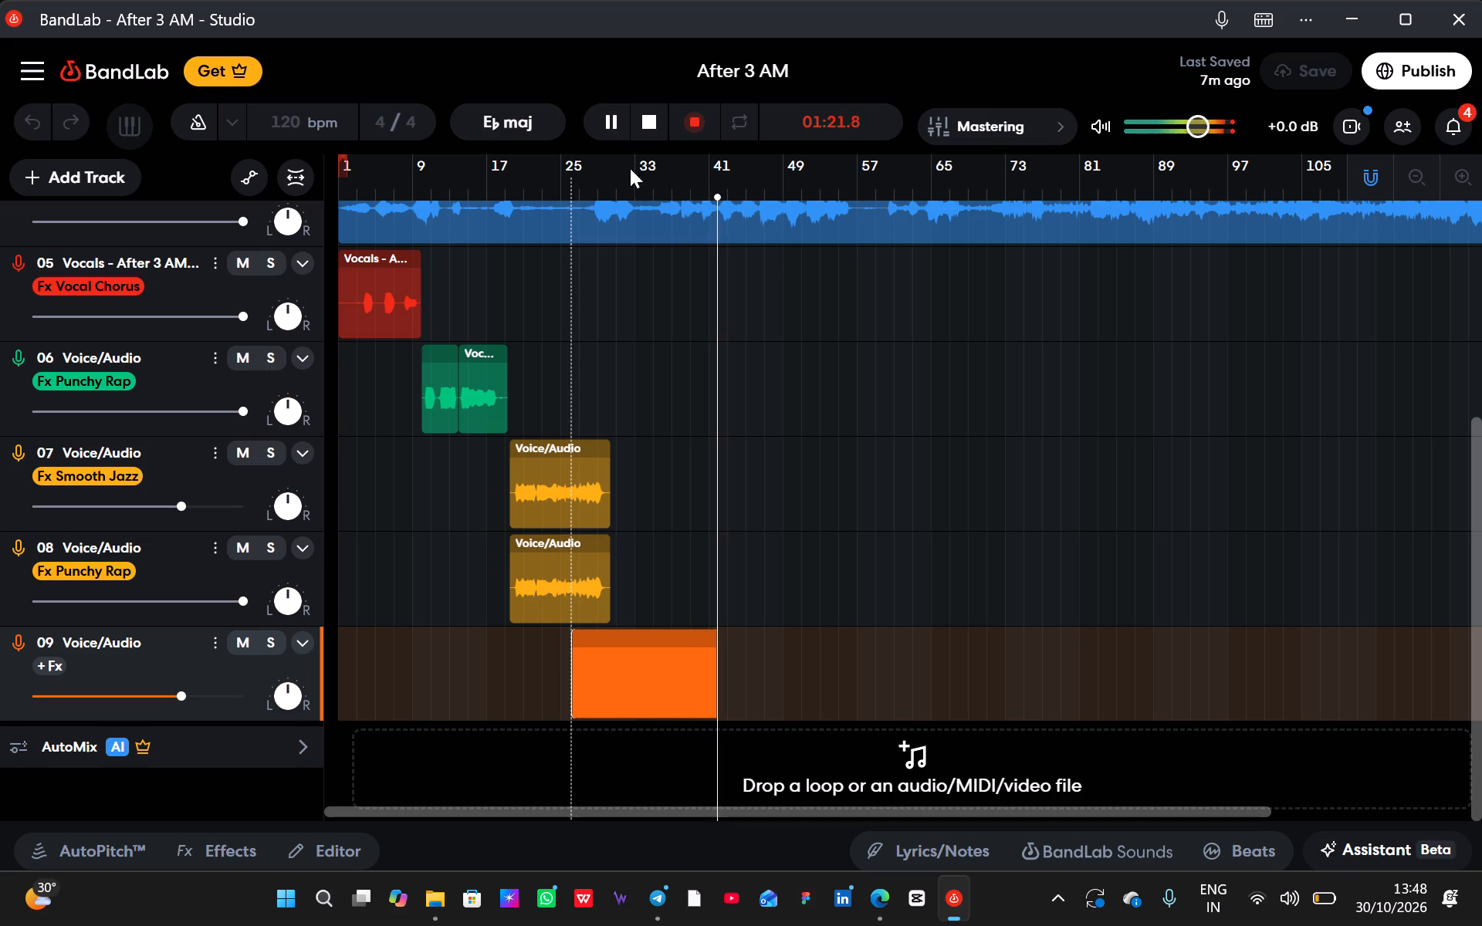
pyautogui.click(614, 120)
pyautogui.click(655, 133)
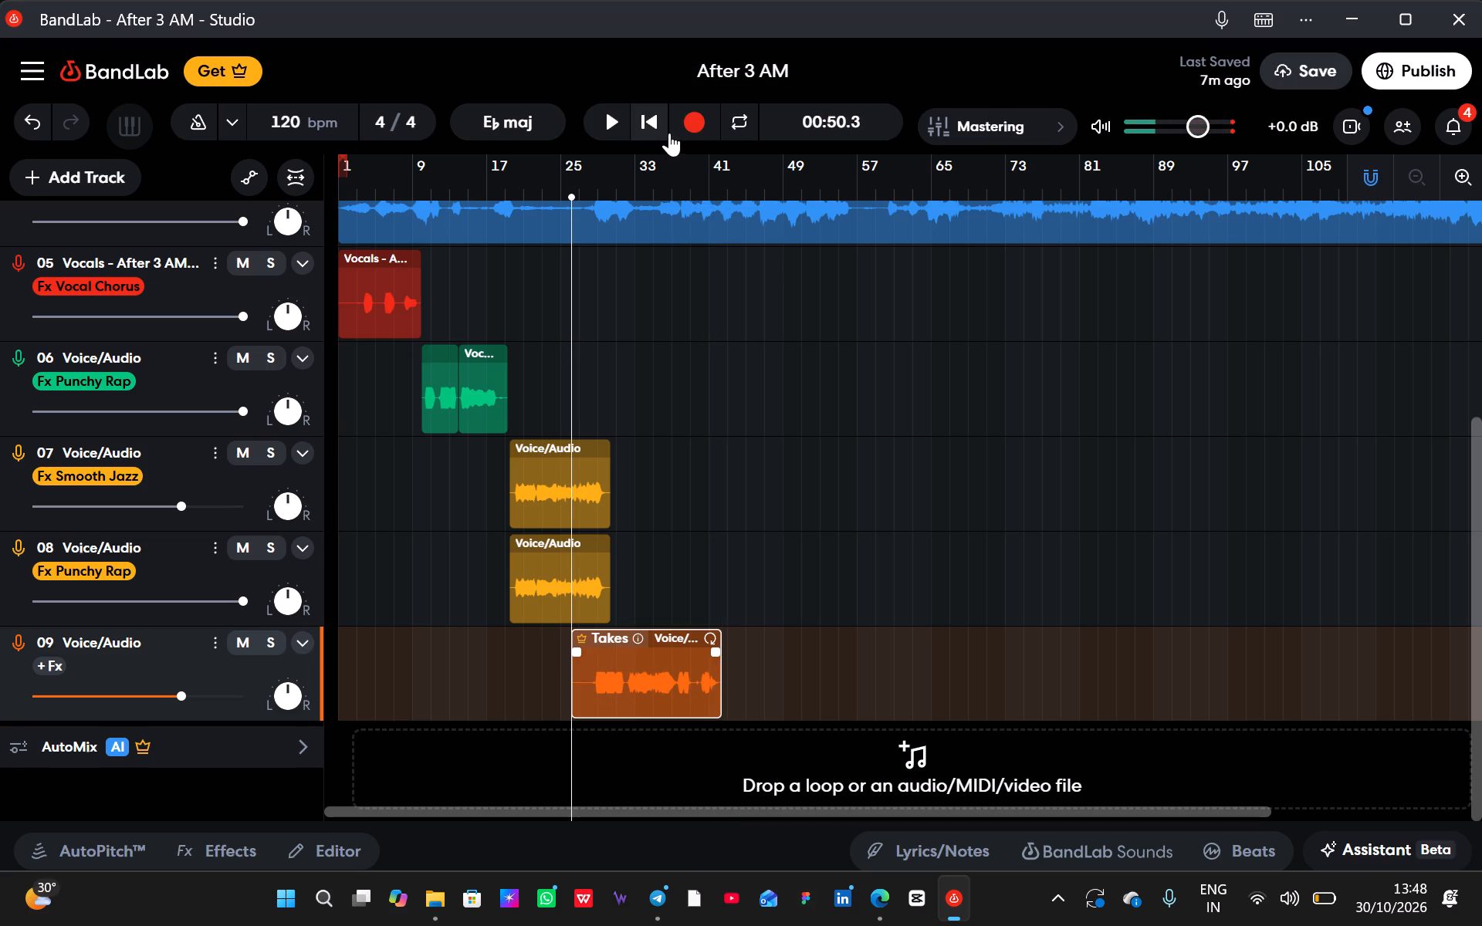
# Record a further vocal take on track 09 from 00:50.3 to about 01:08, over the start of the takes clip.
pyautogui.click(688, 130)
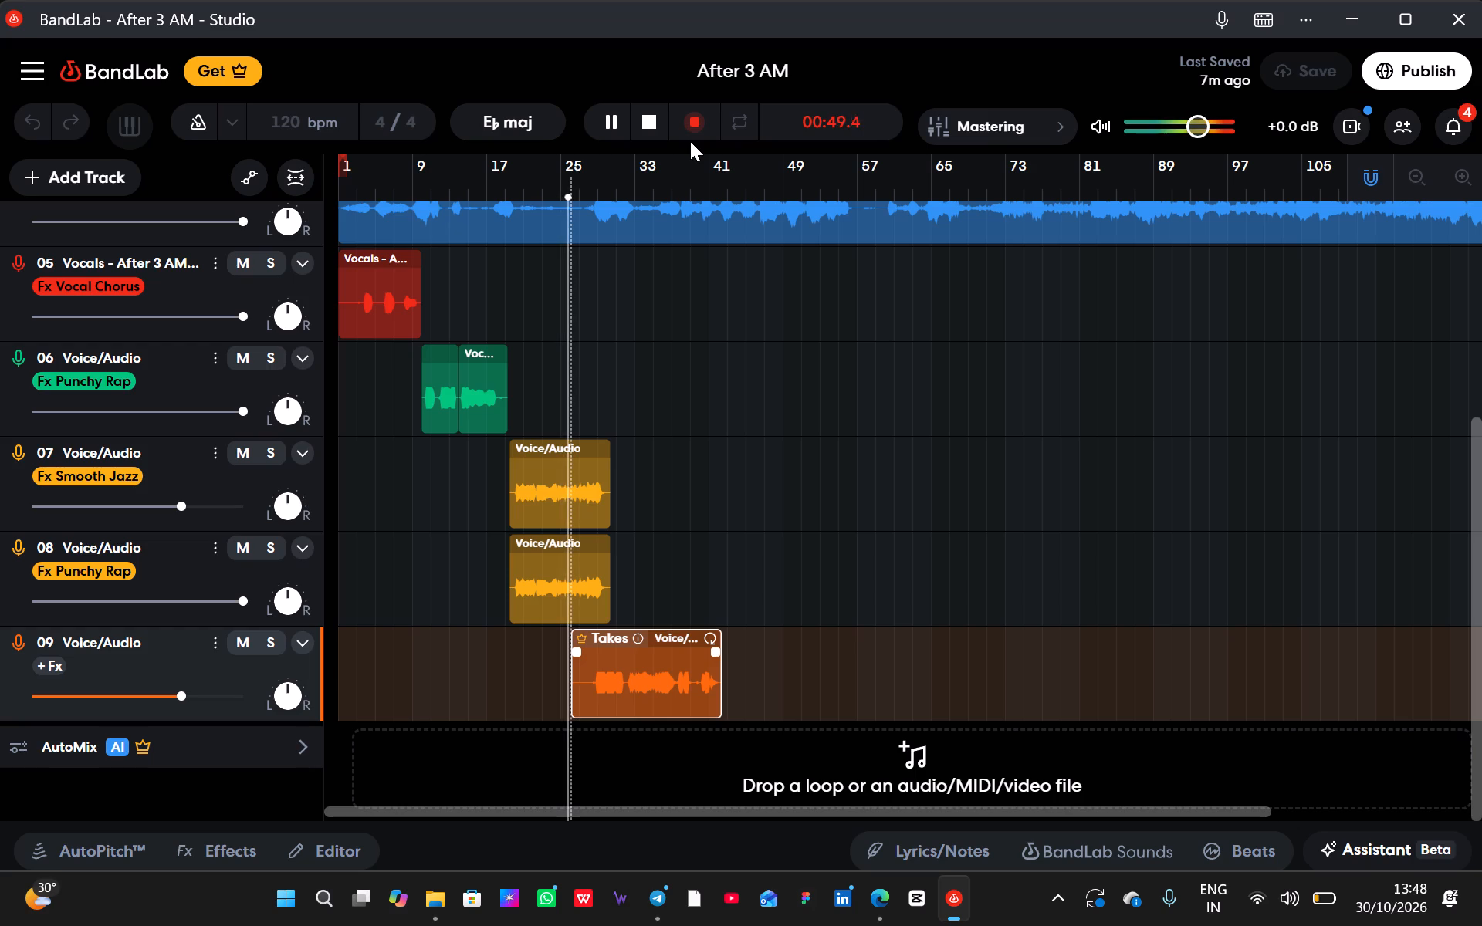
pyautogui.scroll(2, 639, 397)
pyautogui.scroll(-6, 639, 397)
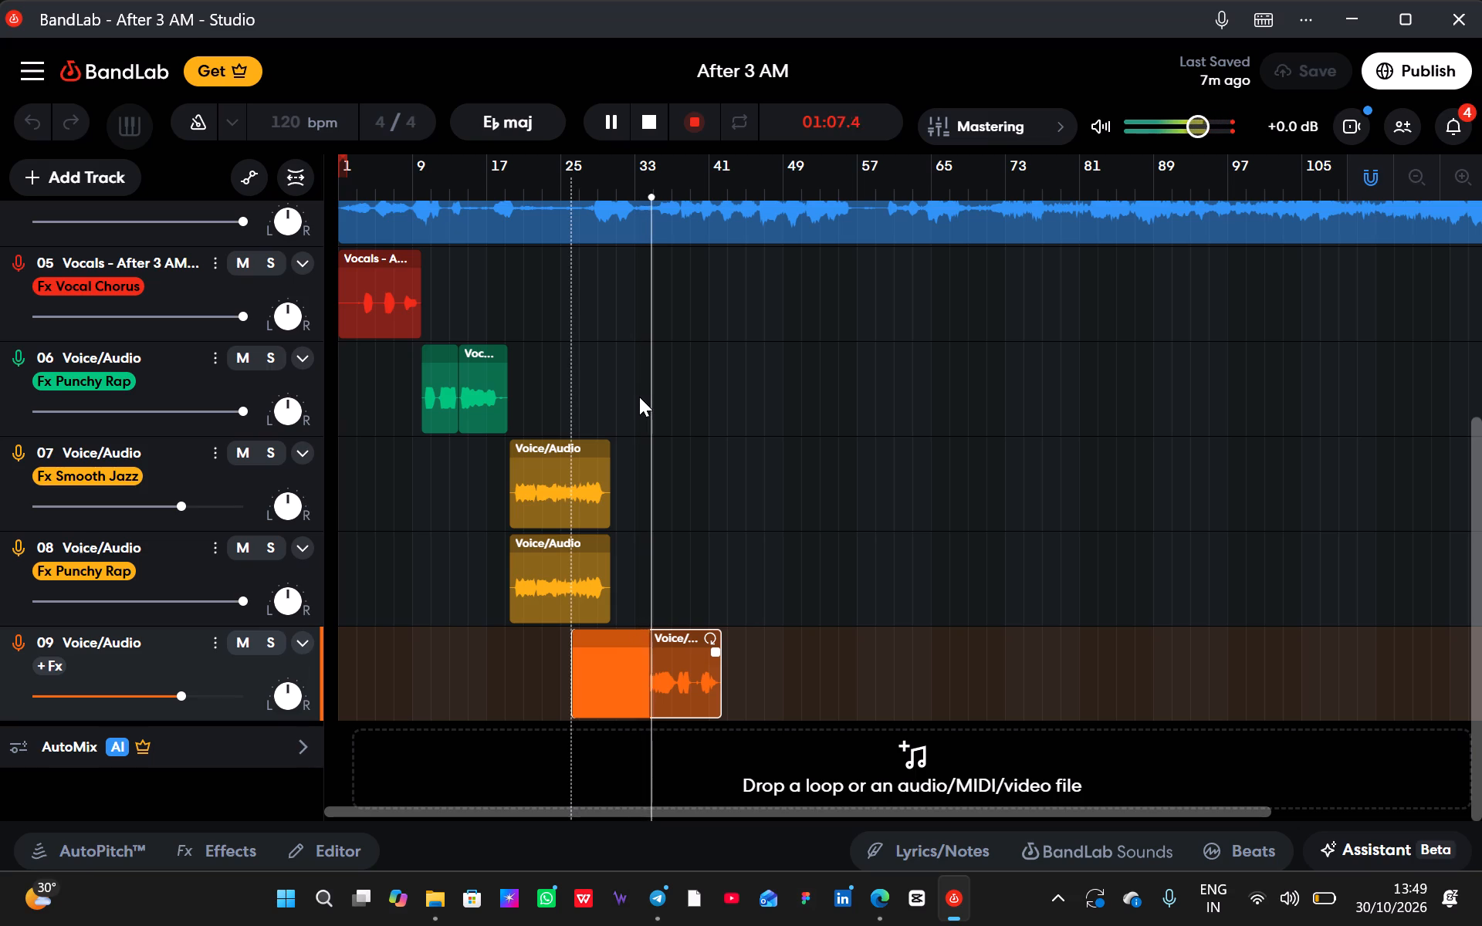
pyautogui.press('space')
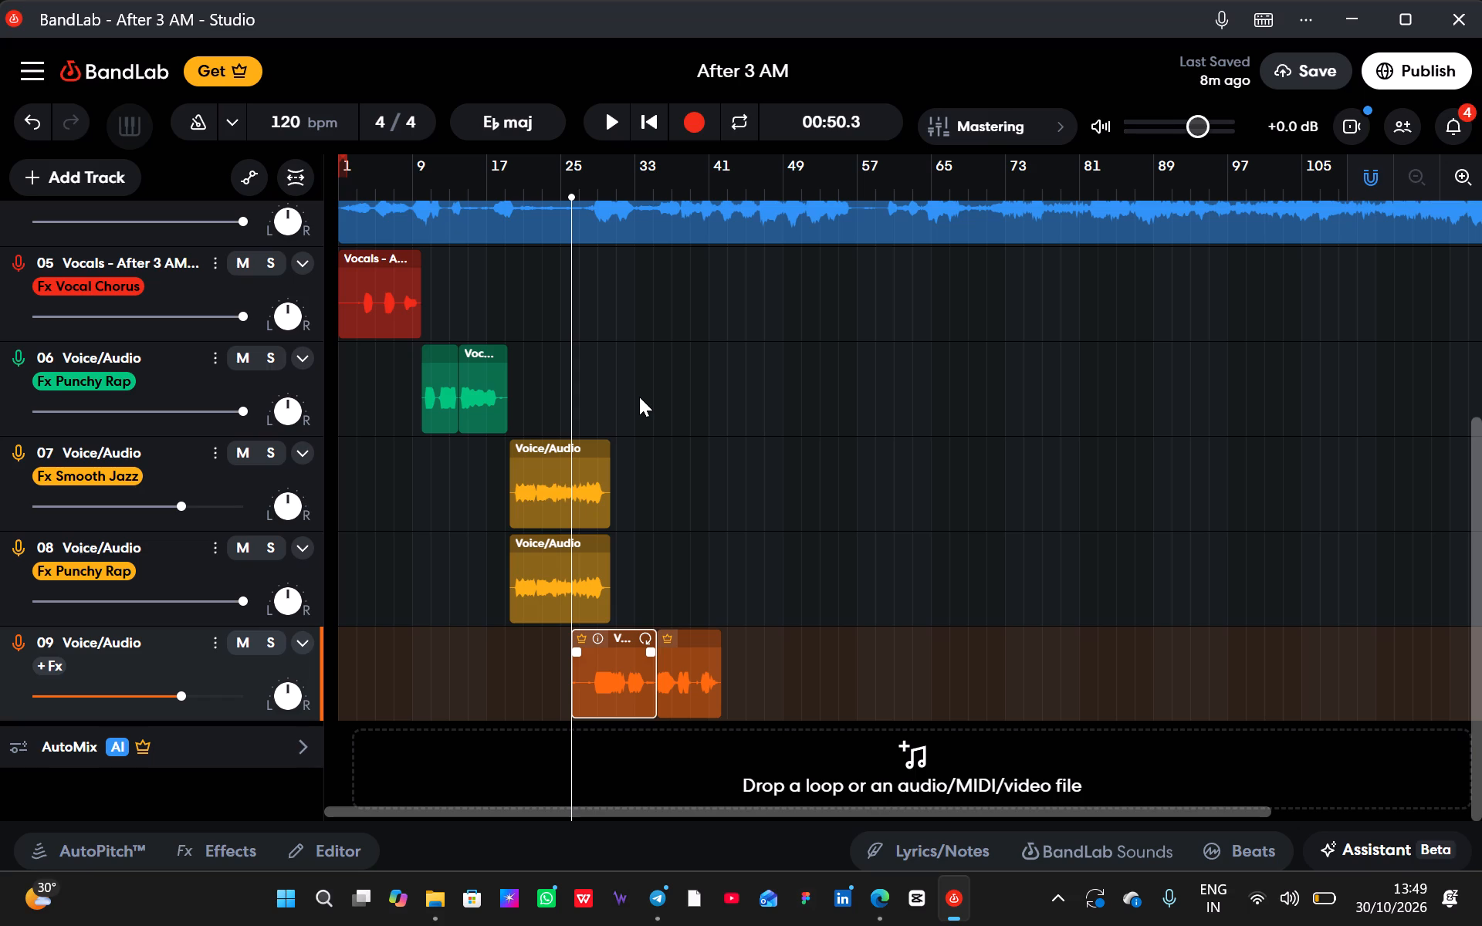
# Record one more vocal take on track 09 from 00:50.3.
pyautogui.click(699, 125)
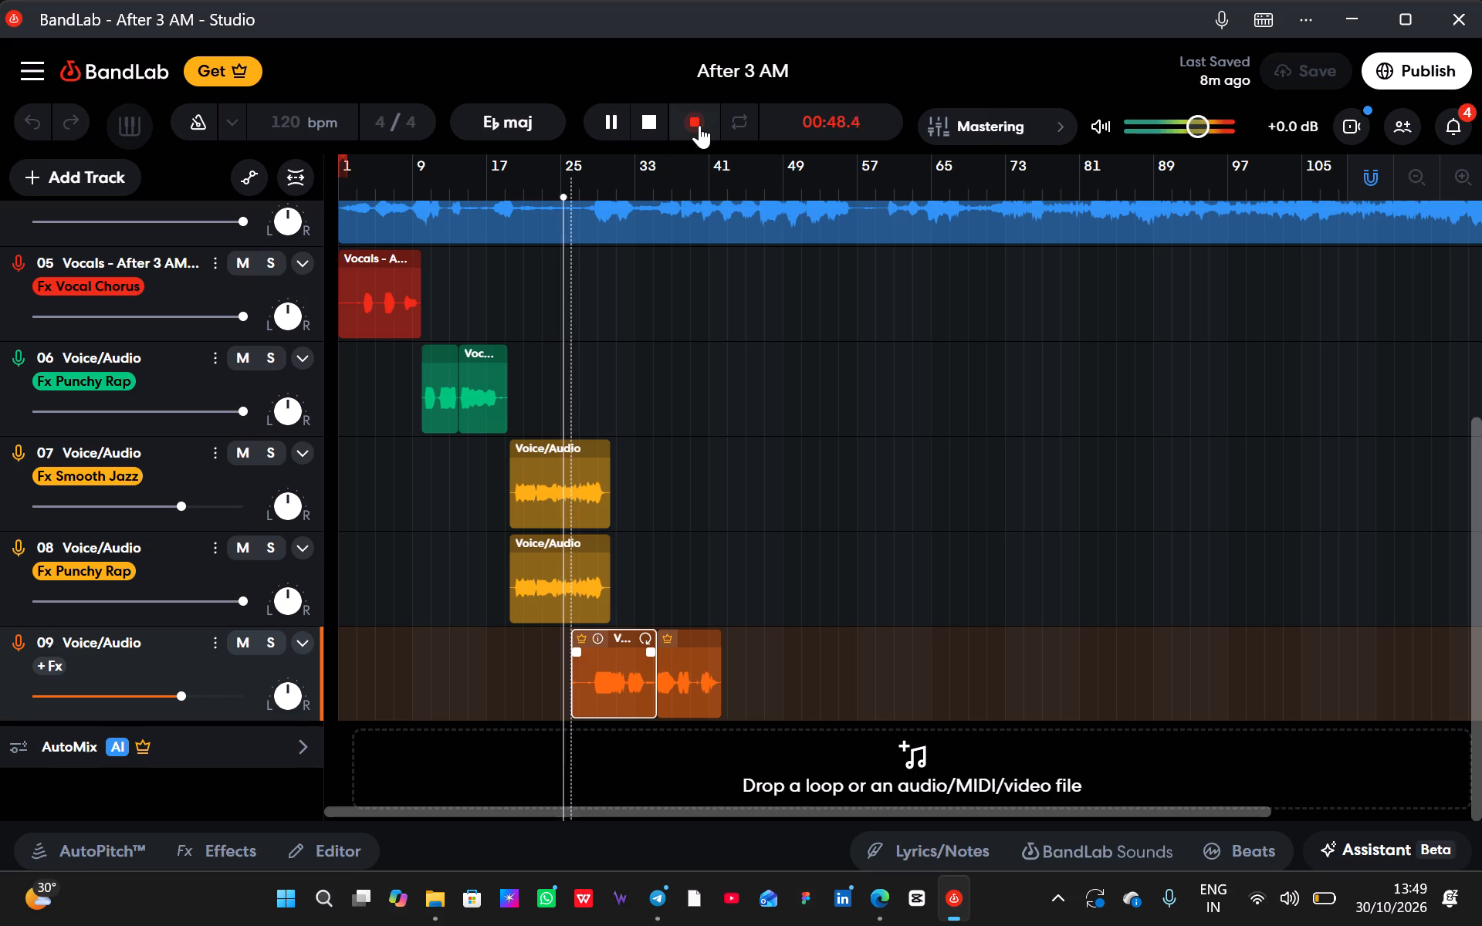
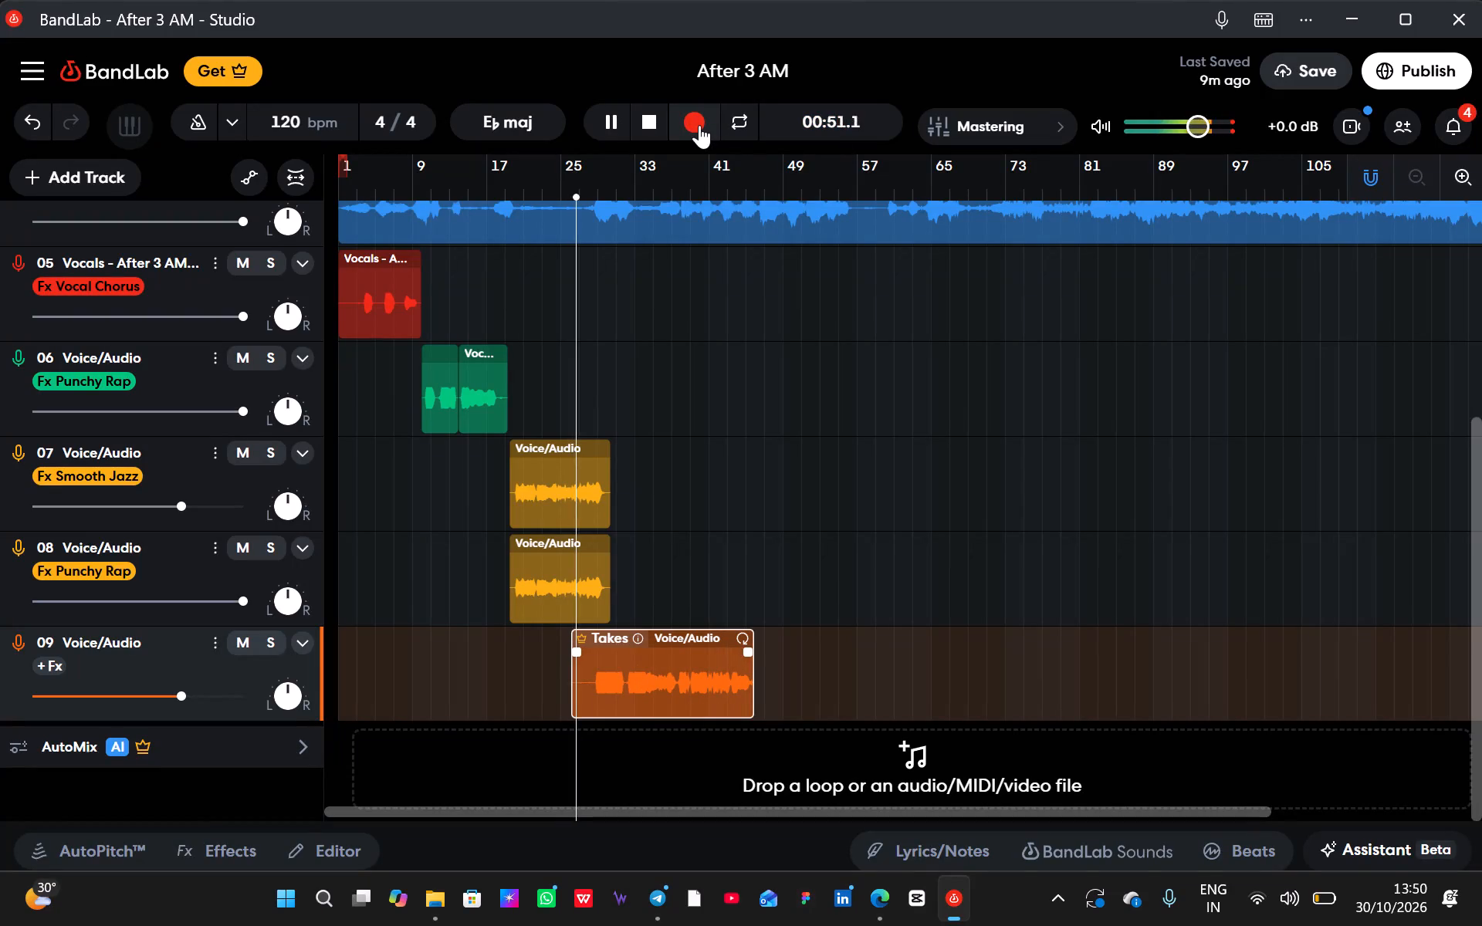
# Raise the track 09 volume to its maximum.
pyautogui.moveTo(183, 685); pyautogui.dragTo(634, 692)
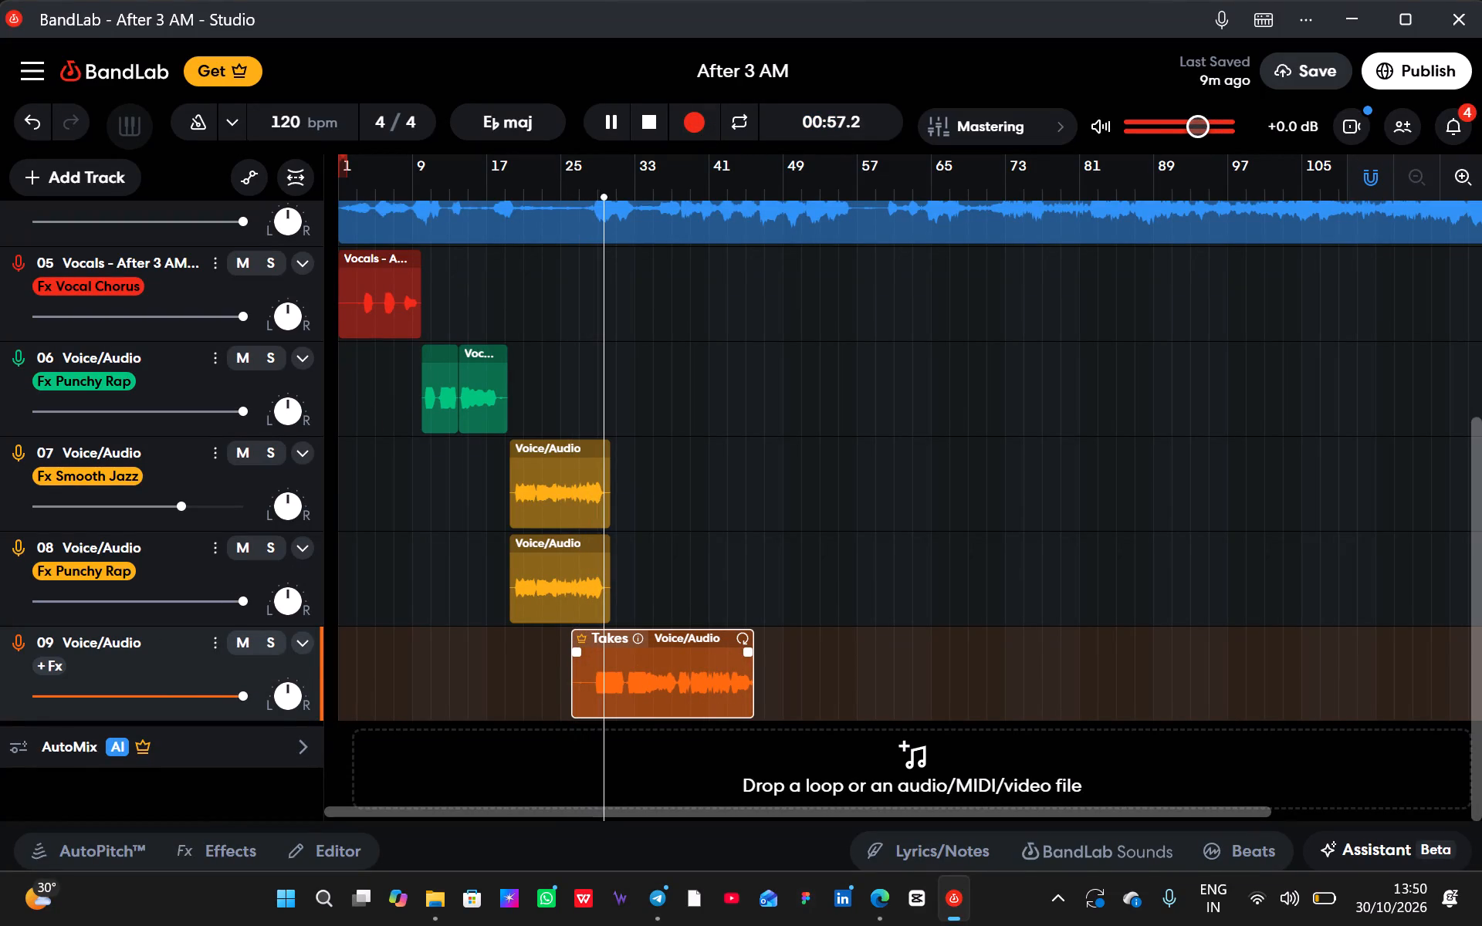
# Apply the Punchy Rap effects preset to track 09 and close the effects settings.
pyautogui.scroll(3, 634, 692)
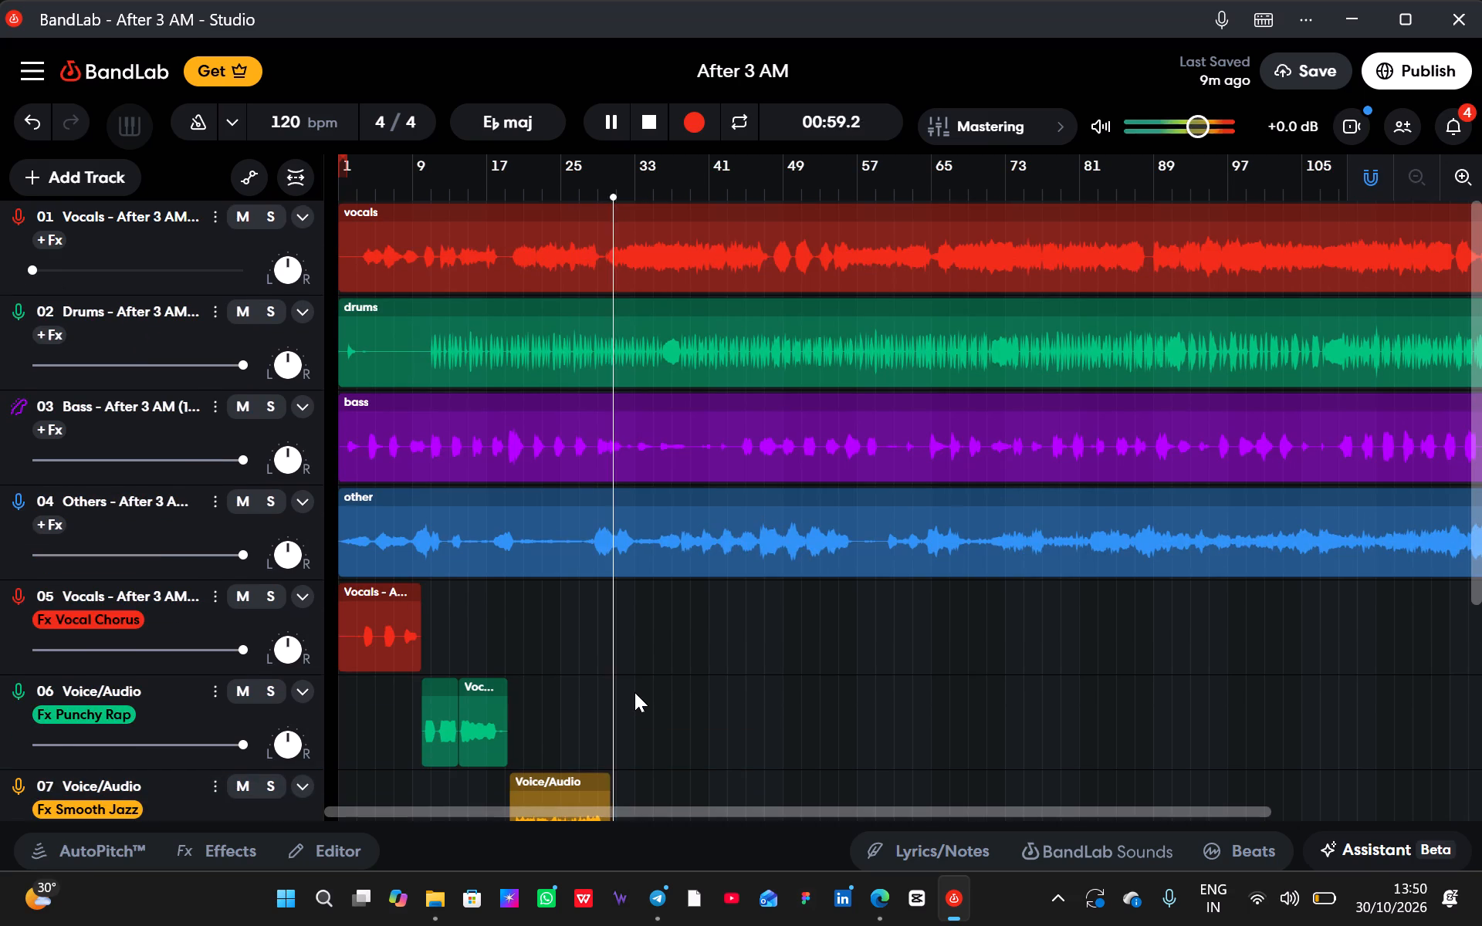
pyautogui.scroll(-5, 687, 725)
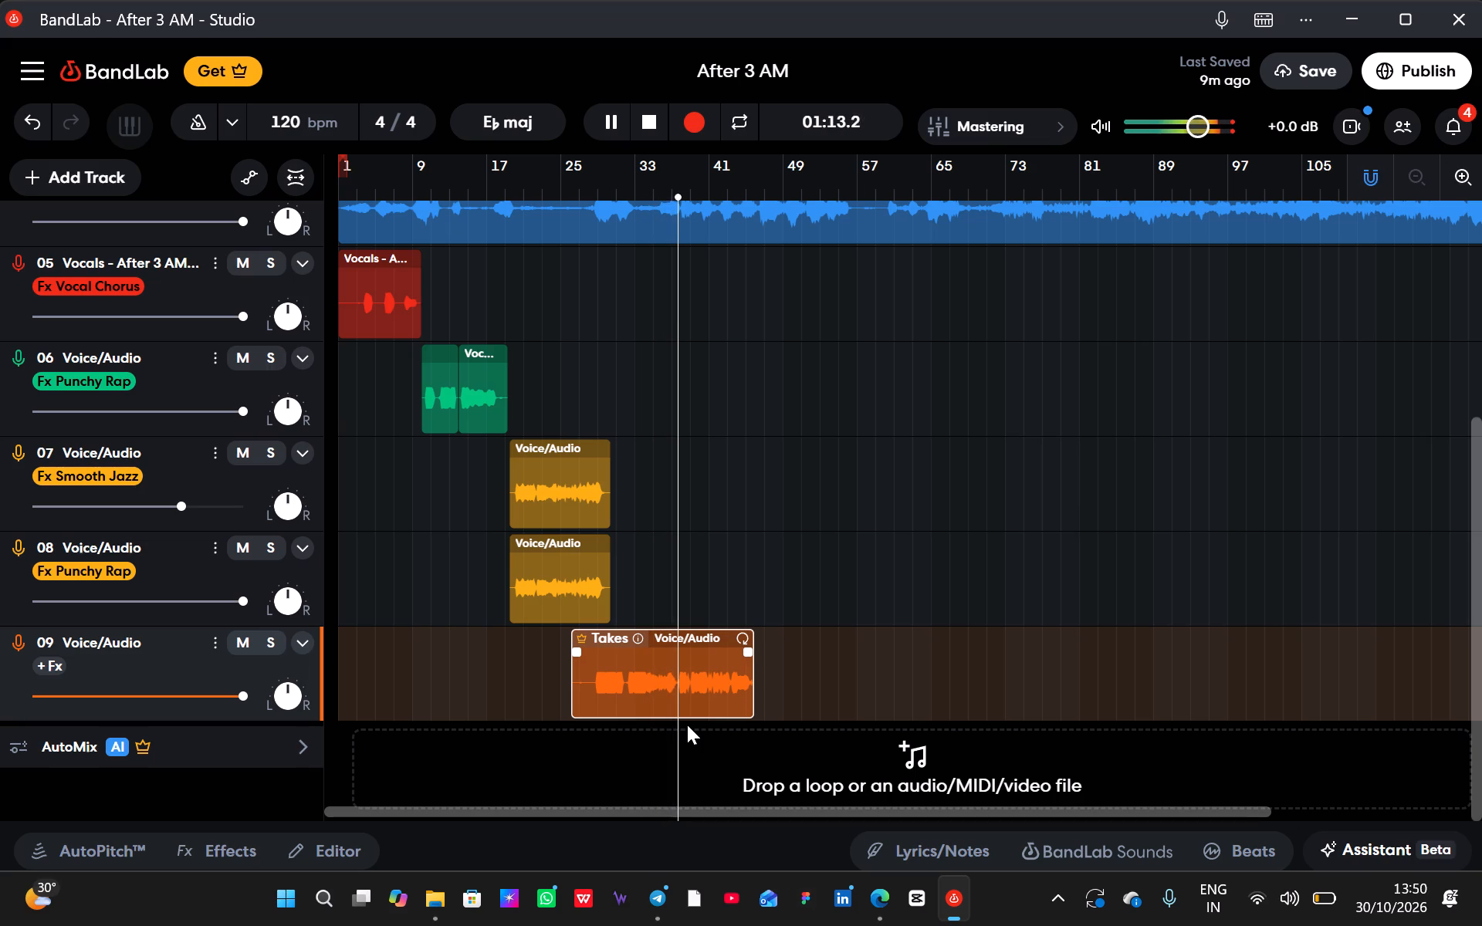
pyautogui.click(46, 661)
pyautogui.click(293, 603)
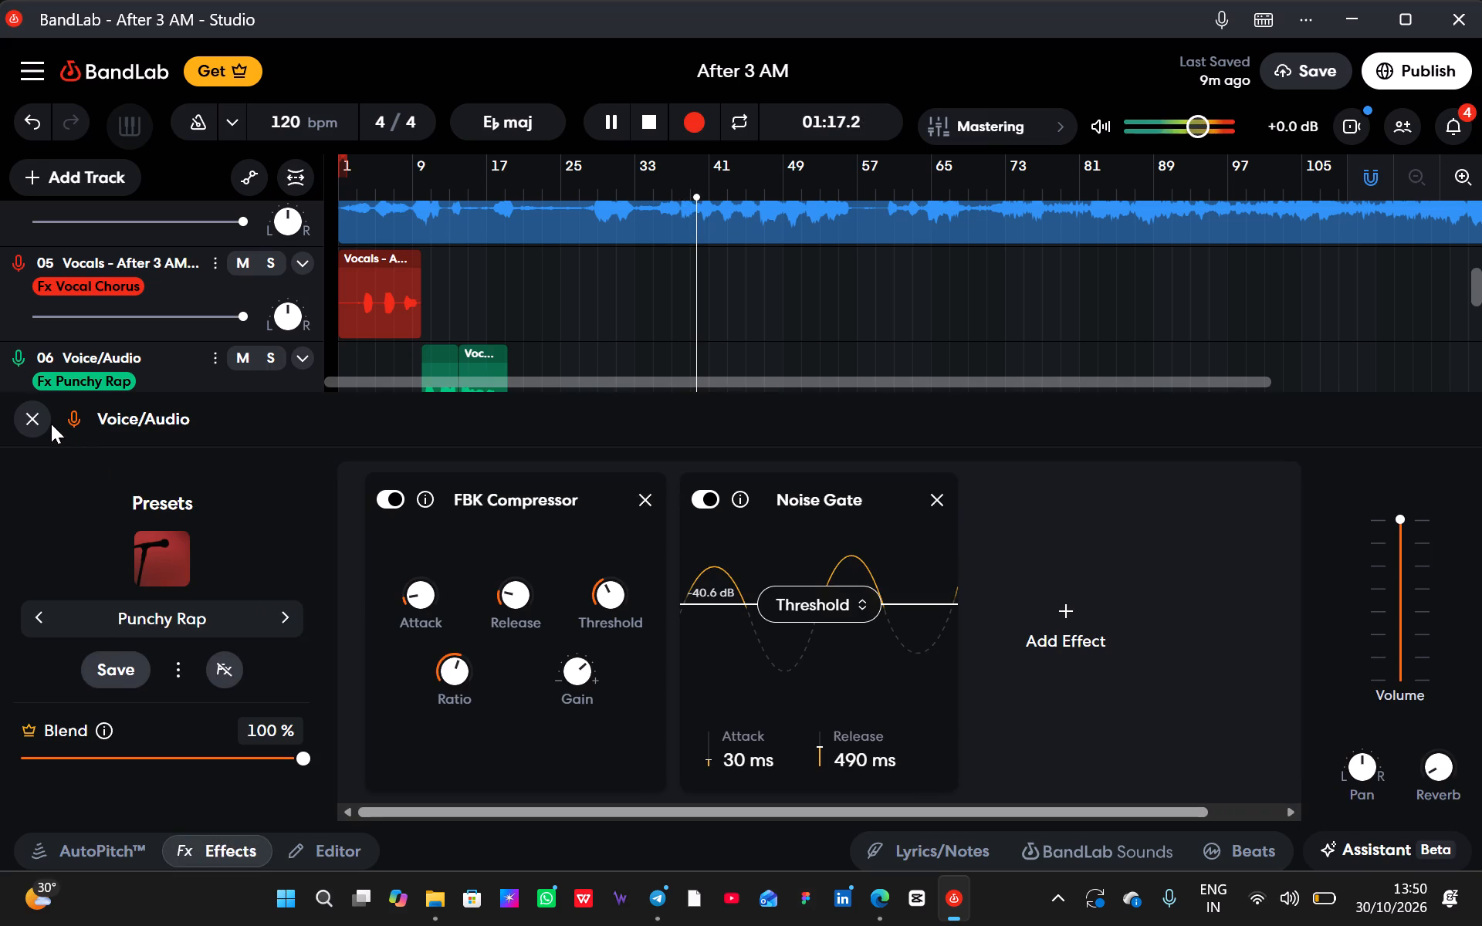
pyautogui.click(39, 424)
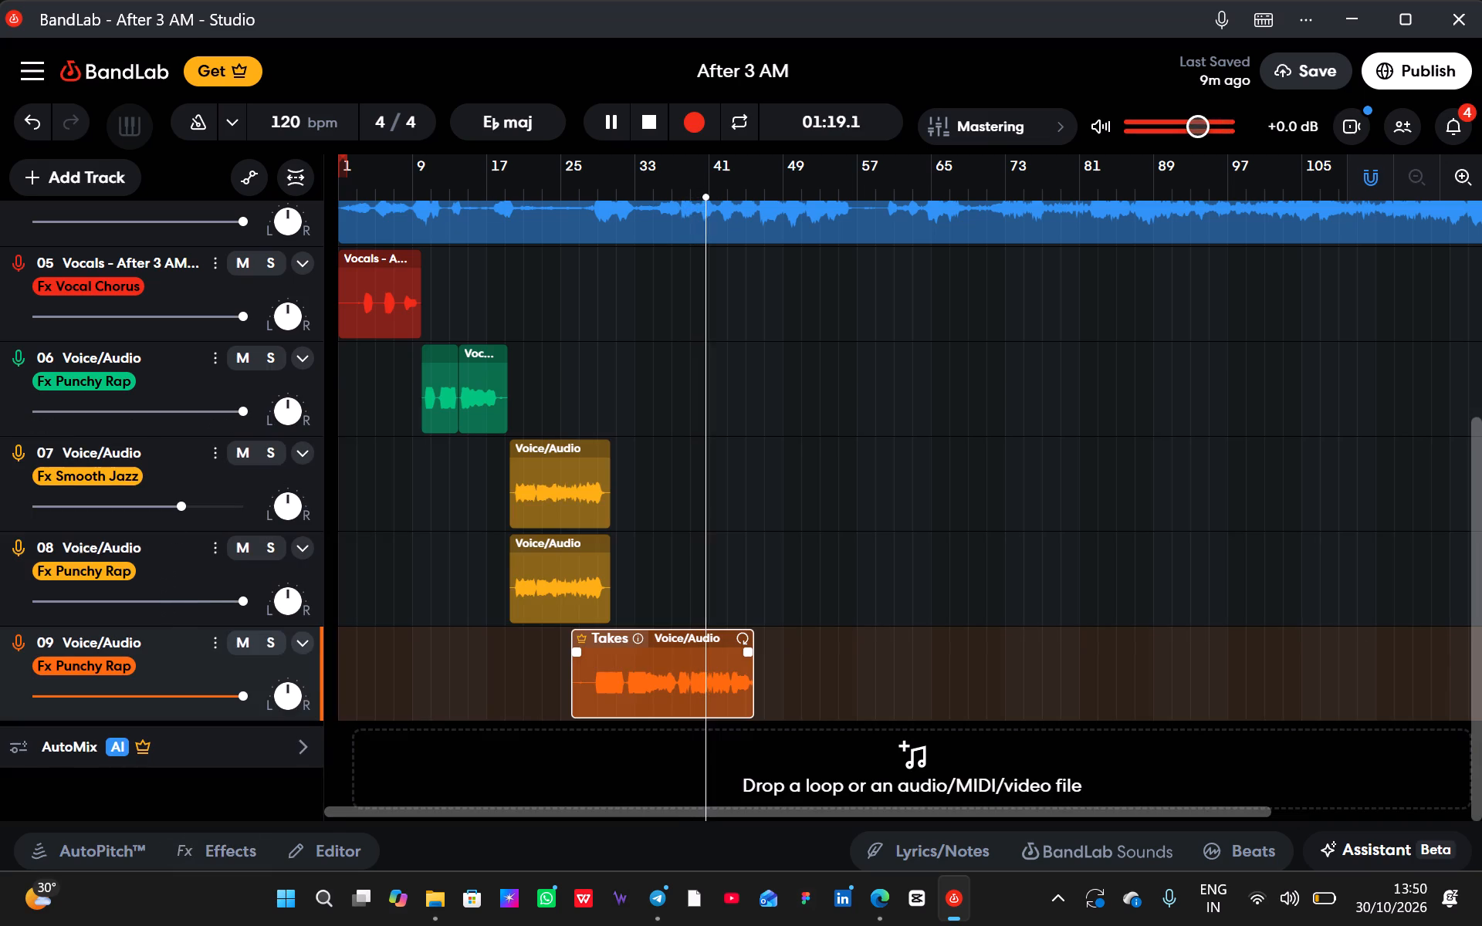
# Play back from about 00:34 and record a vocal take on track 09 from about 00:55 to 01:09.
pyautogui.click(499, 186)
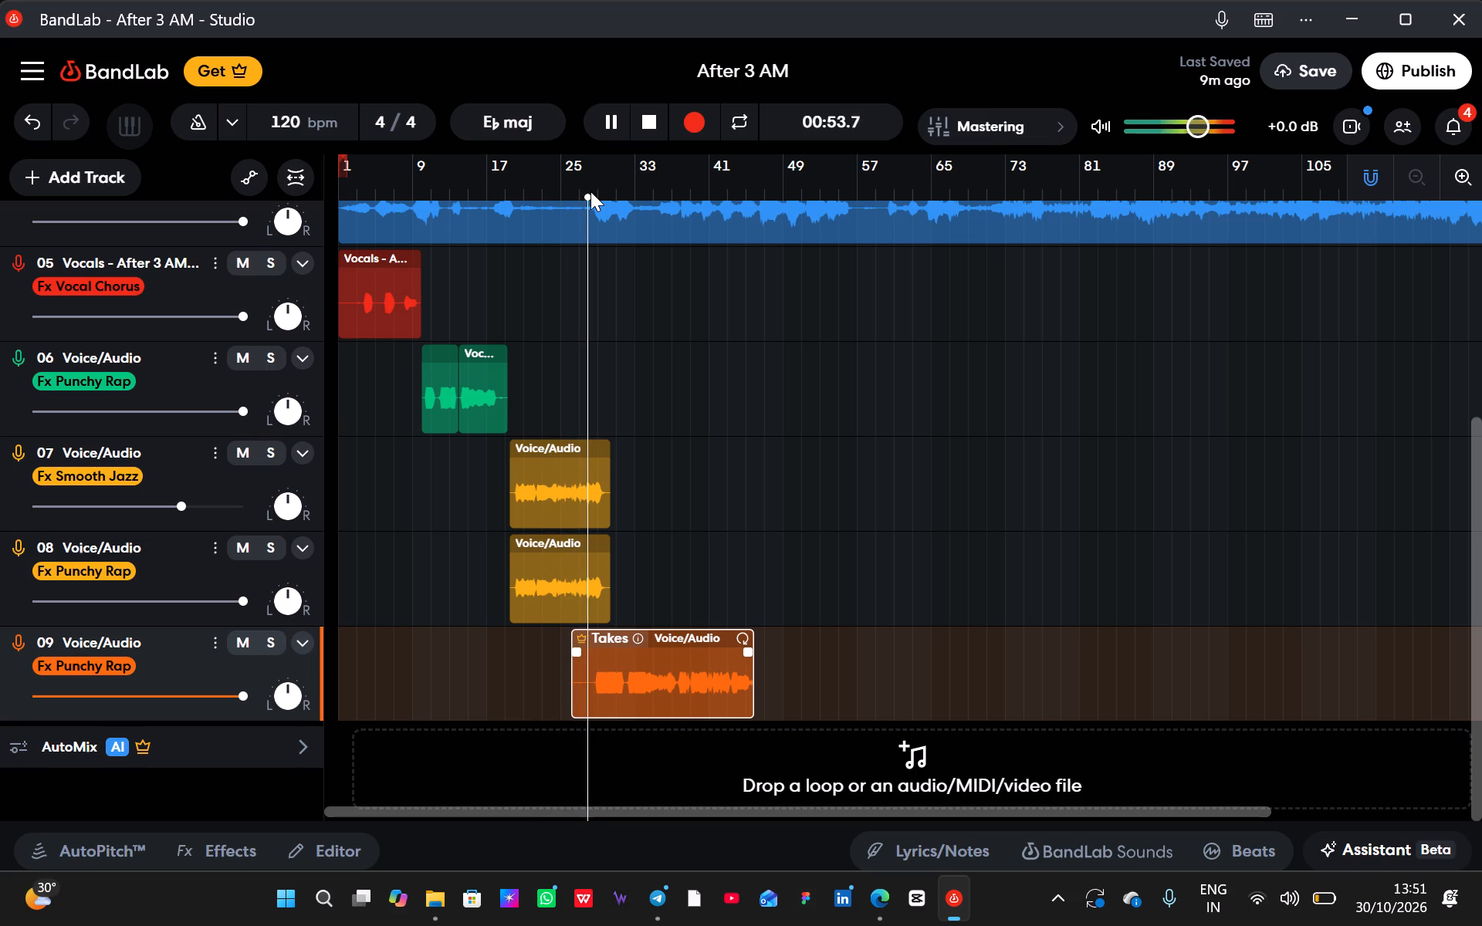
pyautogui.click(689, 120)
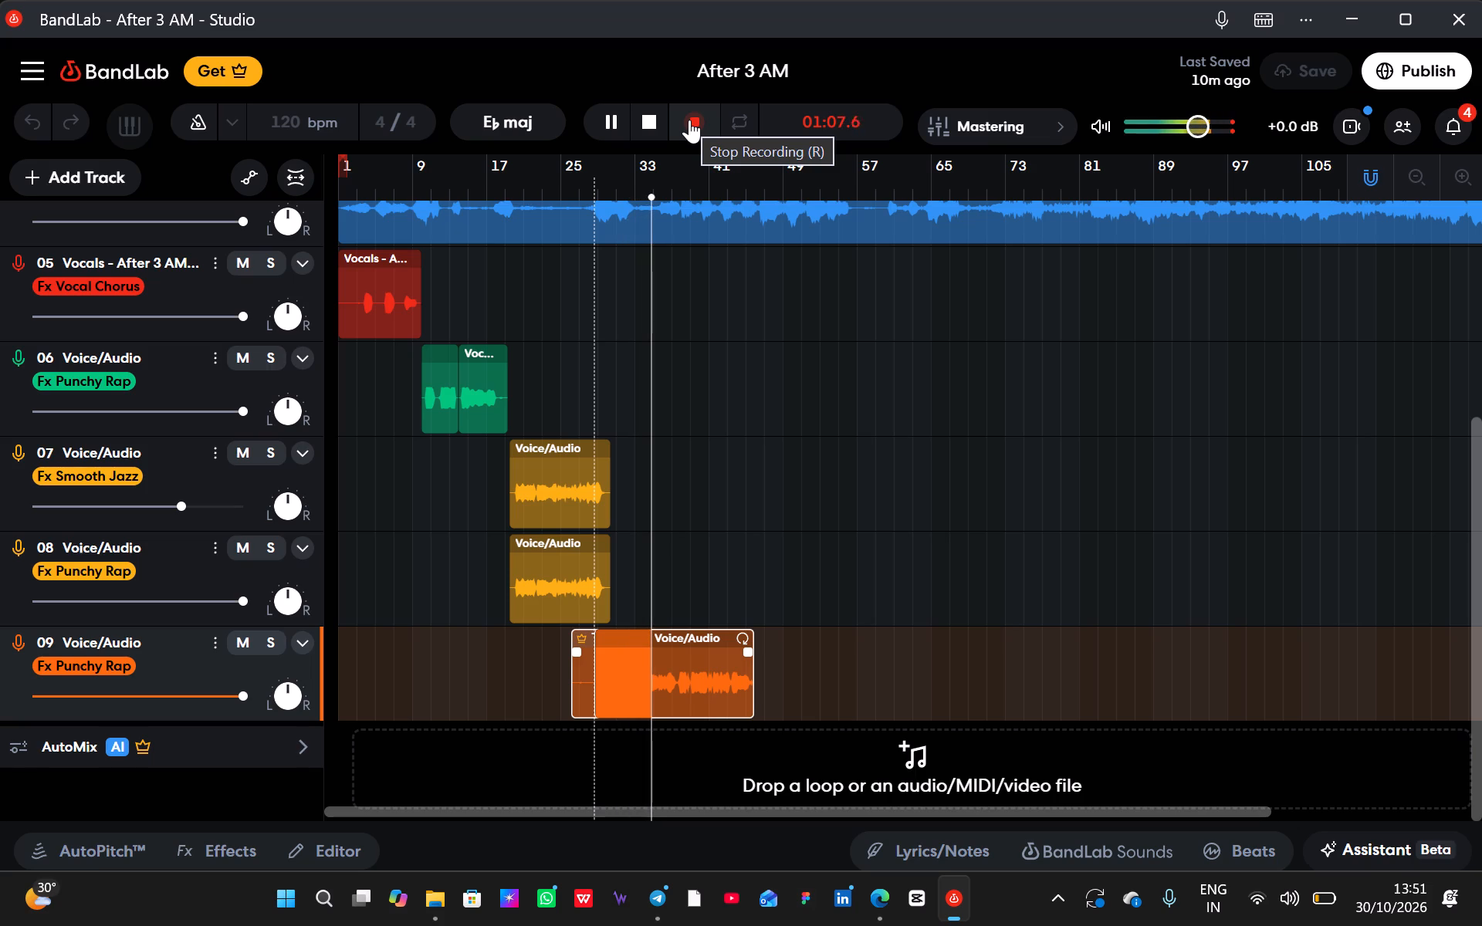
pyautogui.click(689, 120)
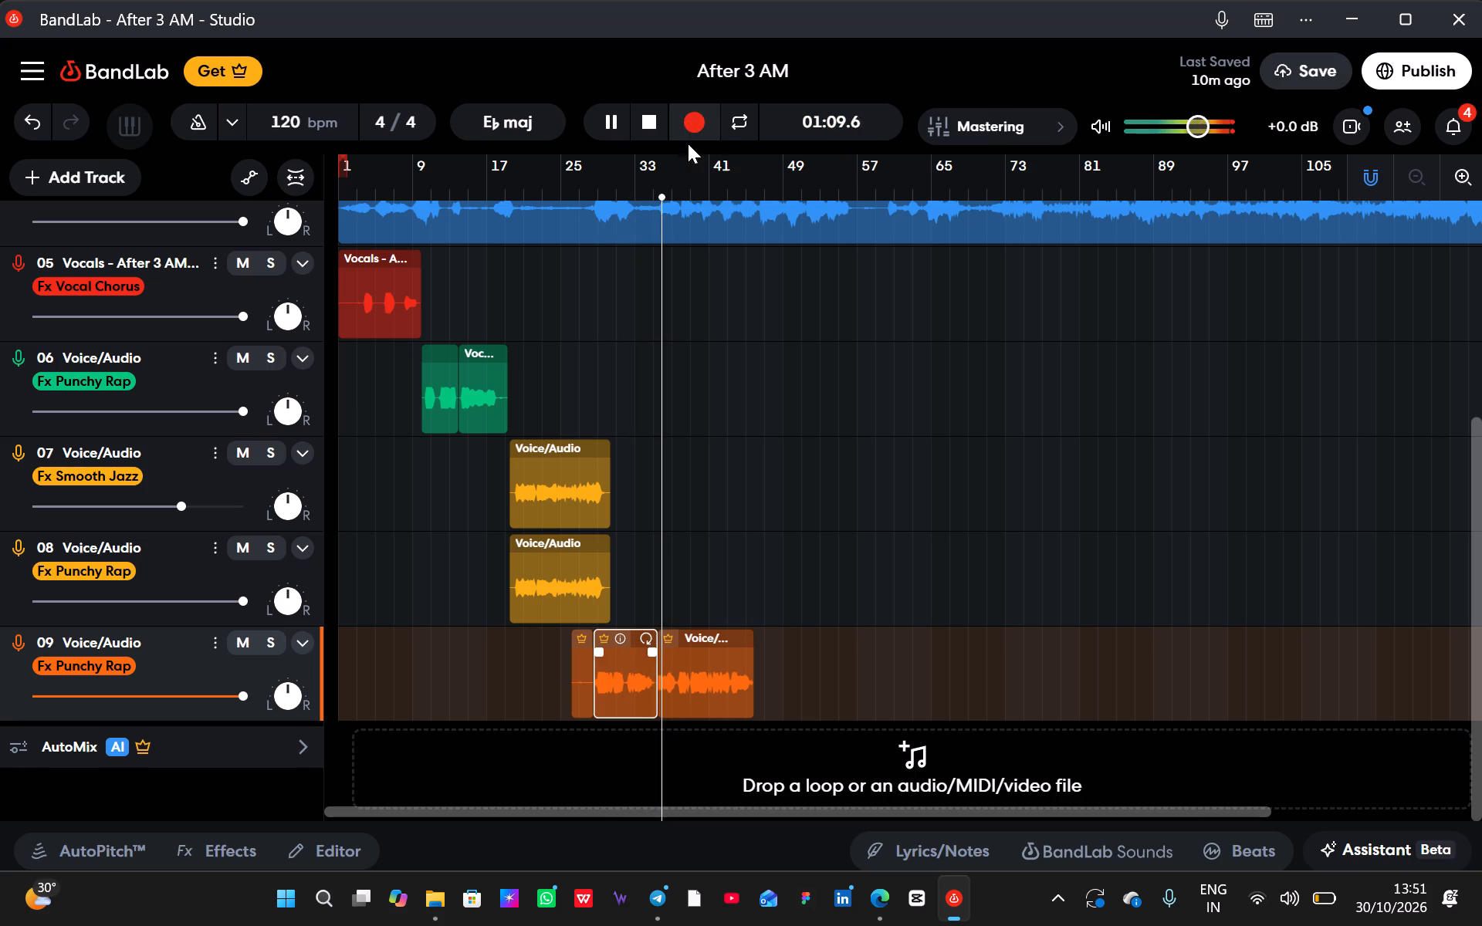
# Stop playback and record a new vocal take on track 09 from 00:50.3 to about 01:15.
pyautogui.click(618, 121)
pyautogui.click(645, 120)
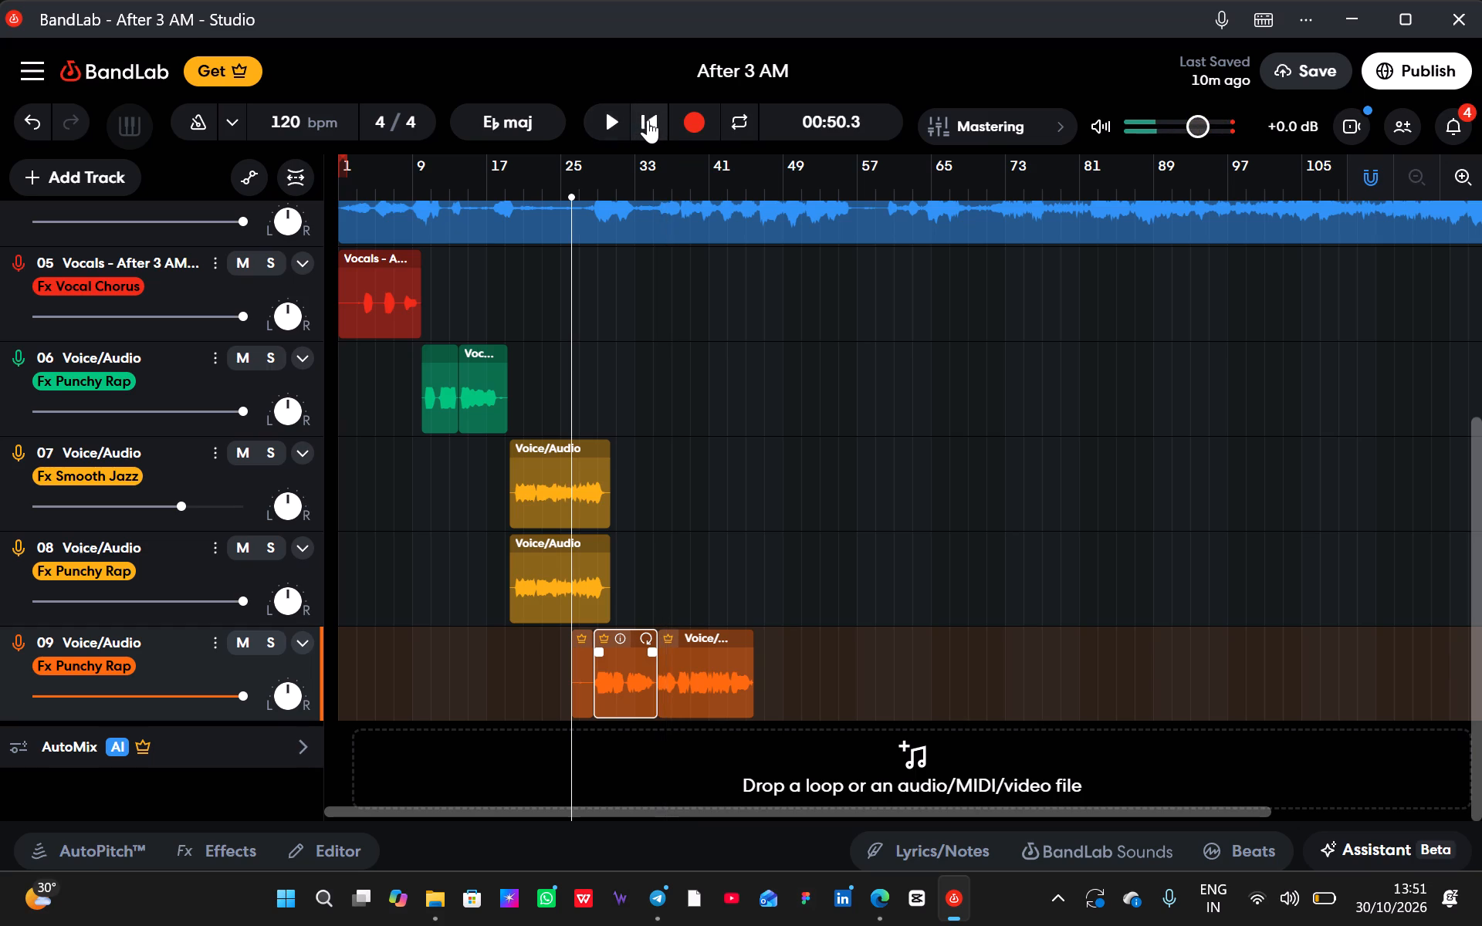
pyautogui.click(702, 117)
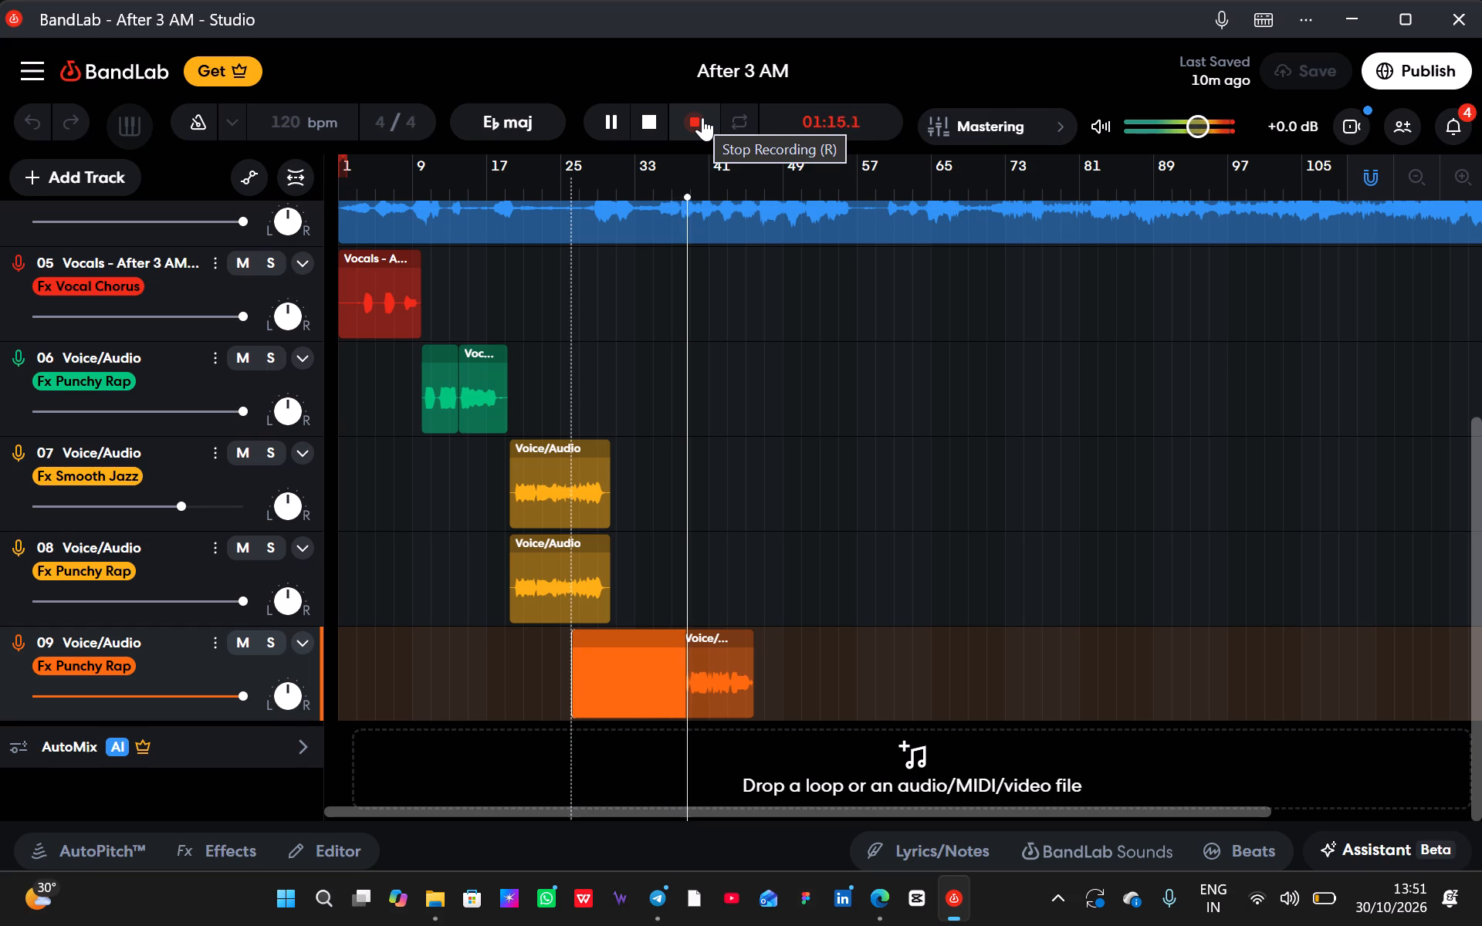
pyautogui.press('space')
# Record another vocal take on track 09 from 00:50.3.
pyautogui.click(689, 112)
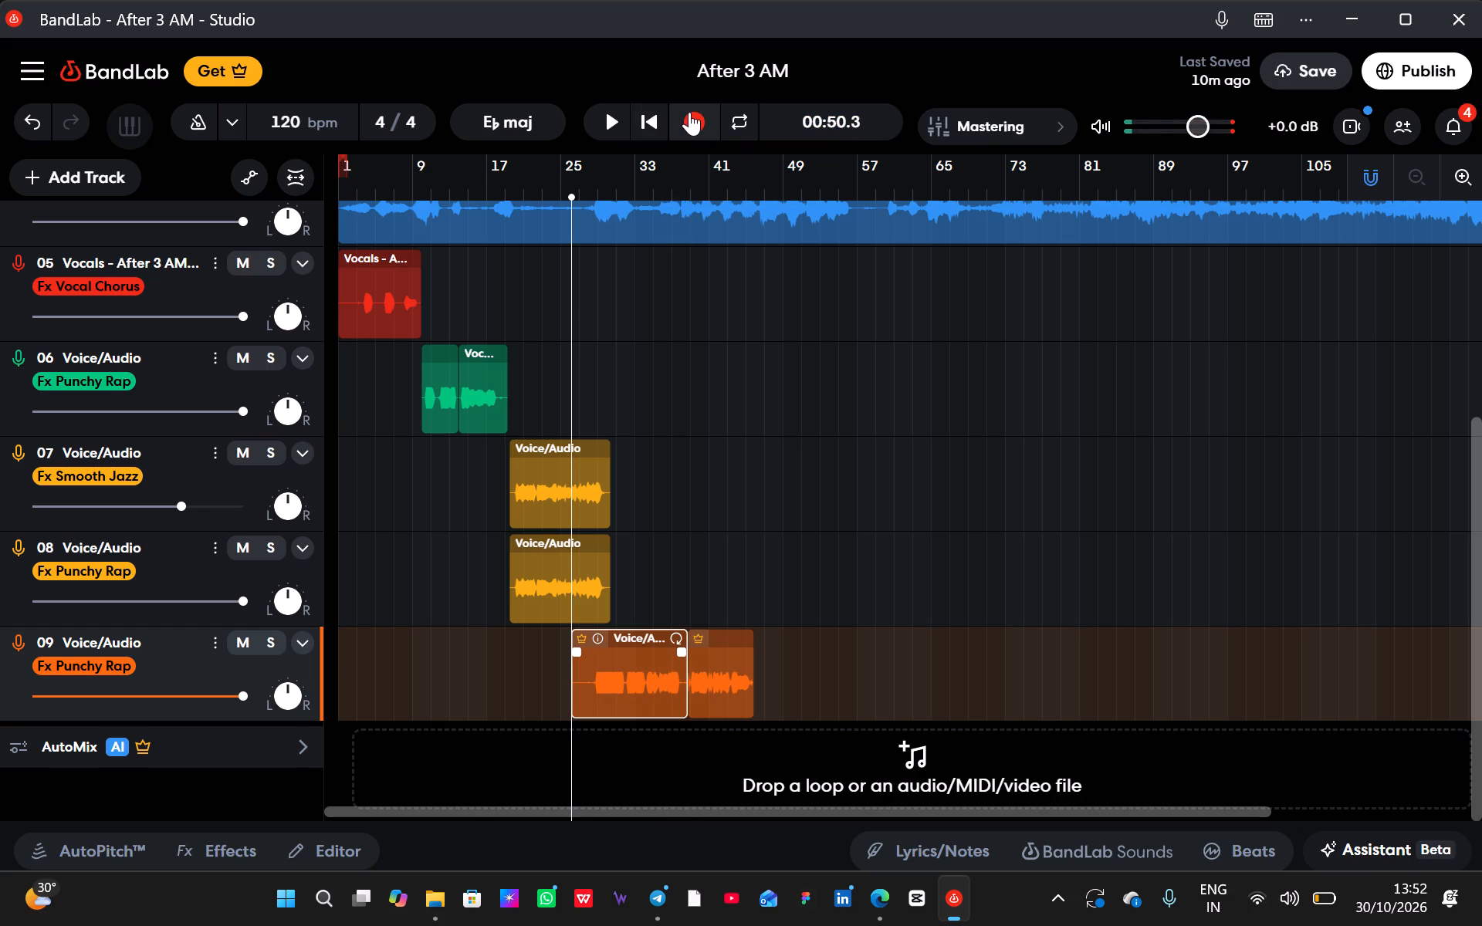
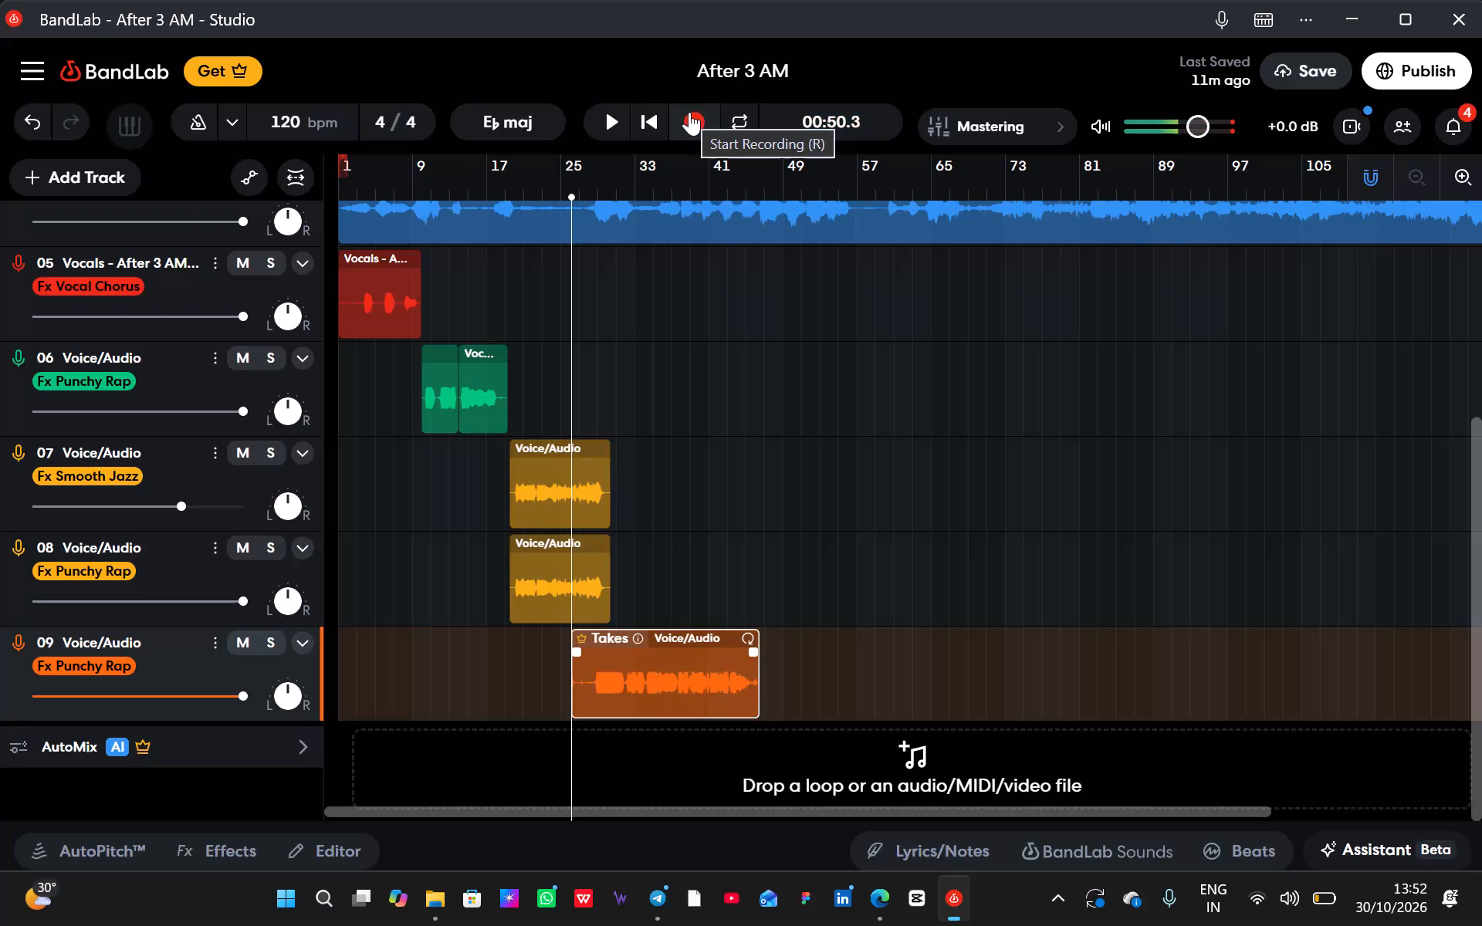
# Play back the recorded track 09 take from 00:50.3 to about 01:15 and stop.
pyautogui.press('space')
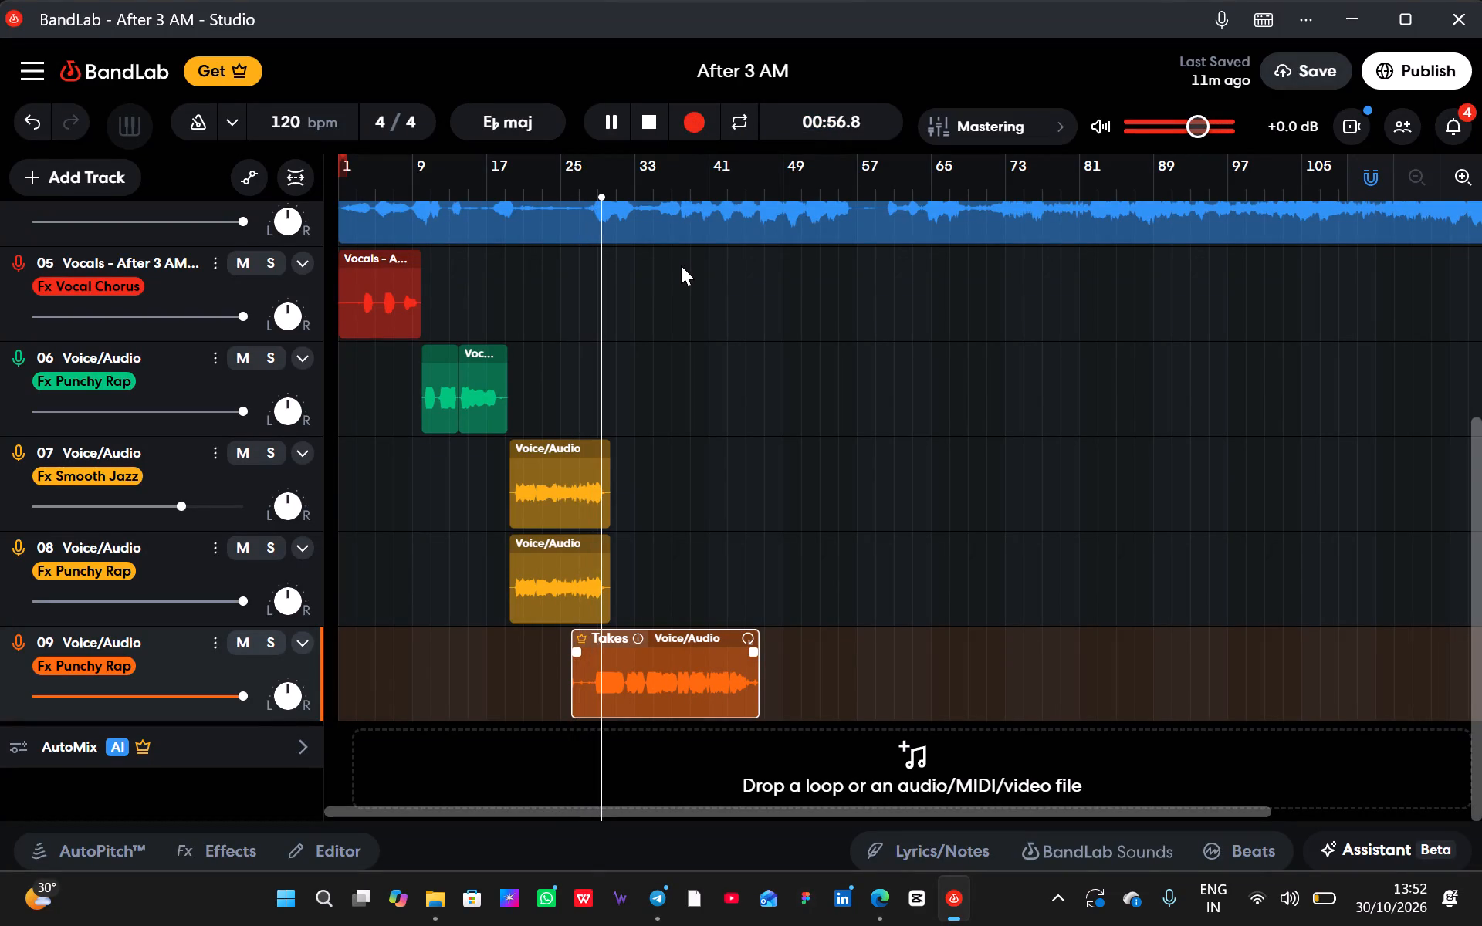
pyautogui.scroll(5, 681, 265)
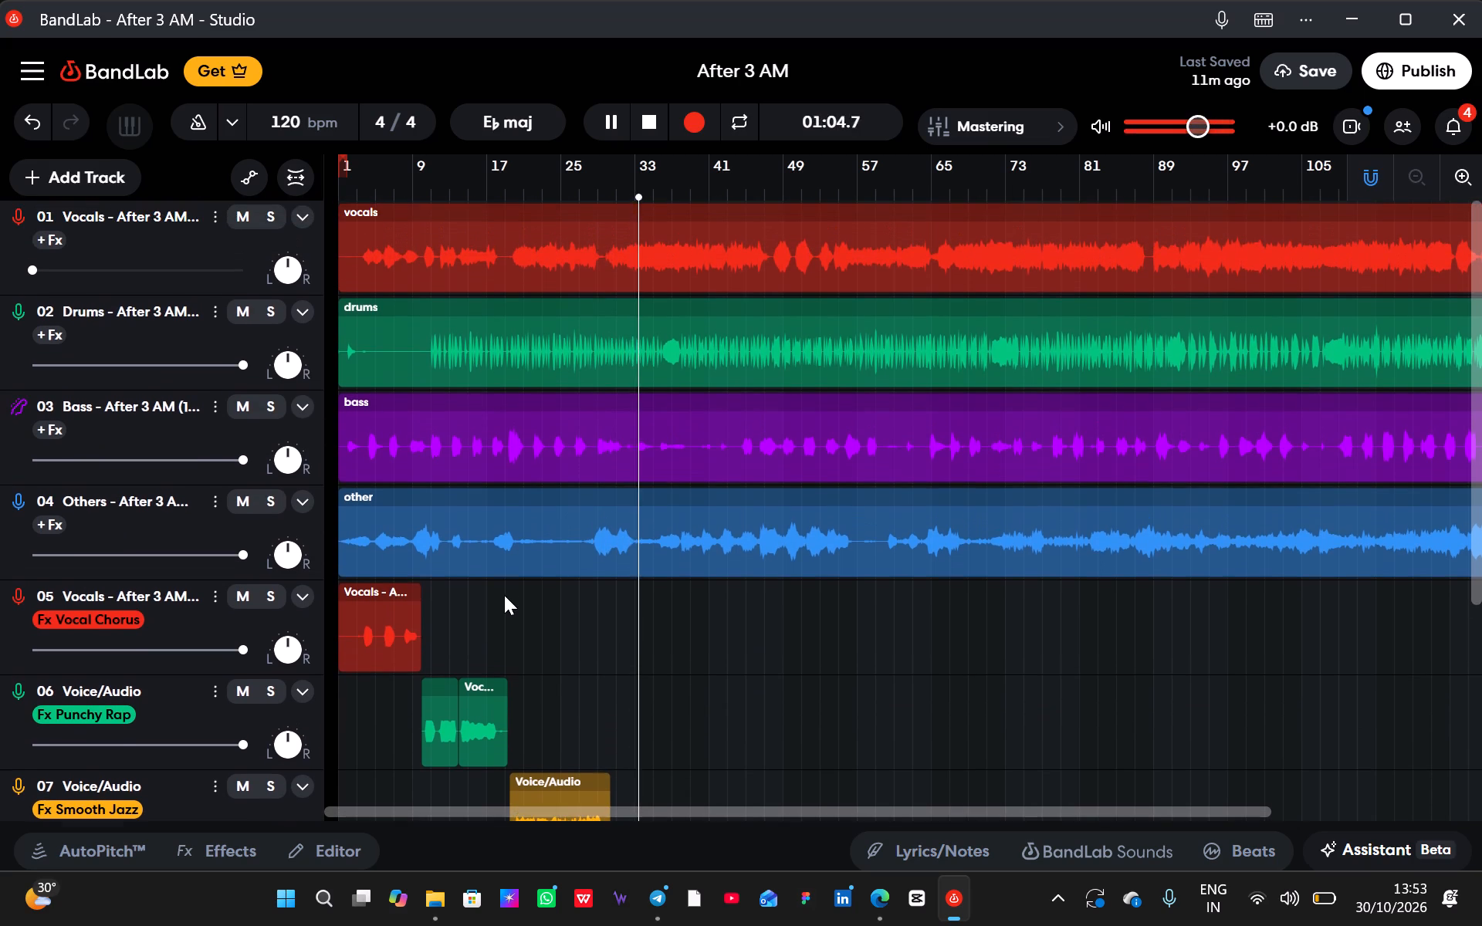
pyautogui.scroll(-6, 504, 595)
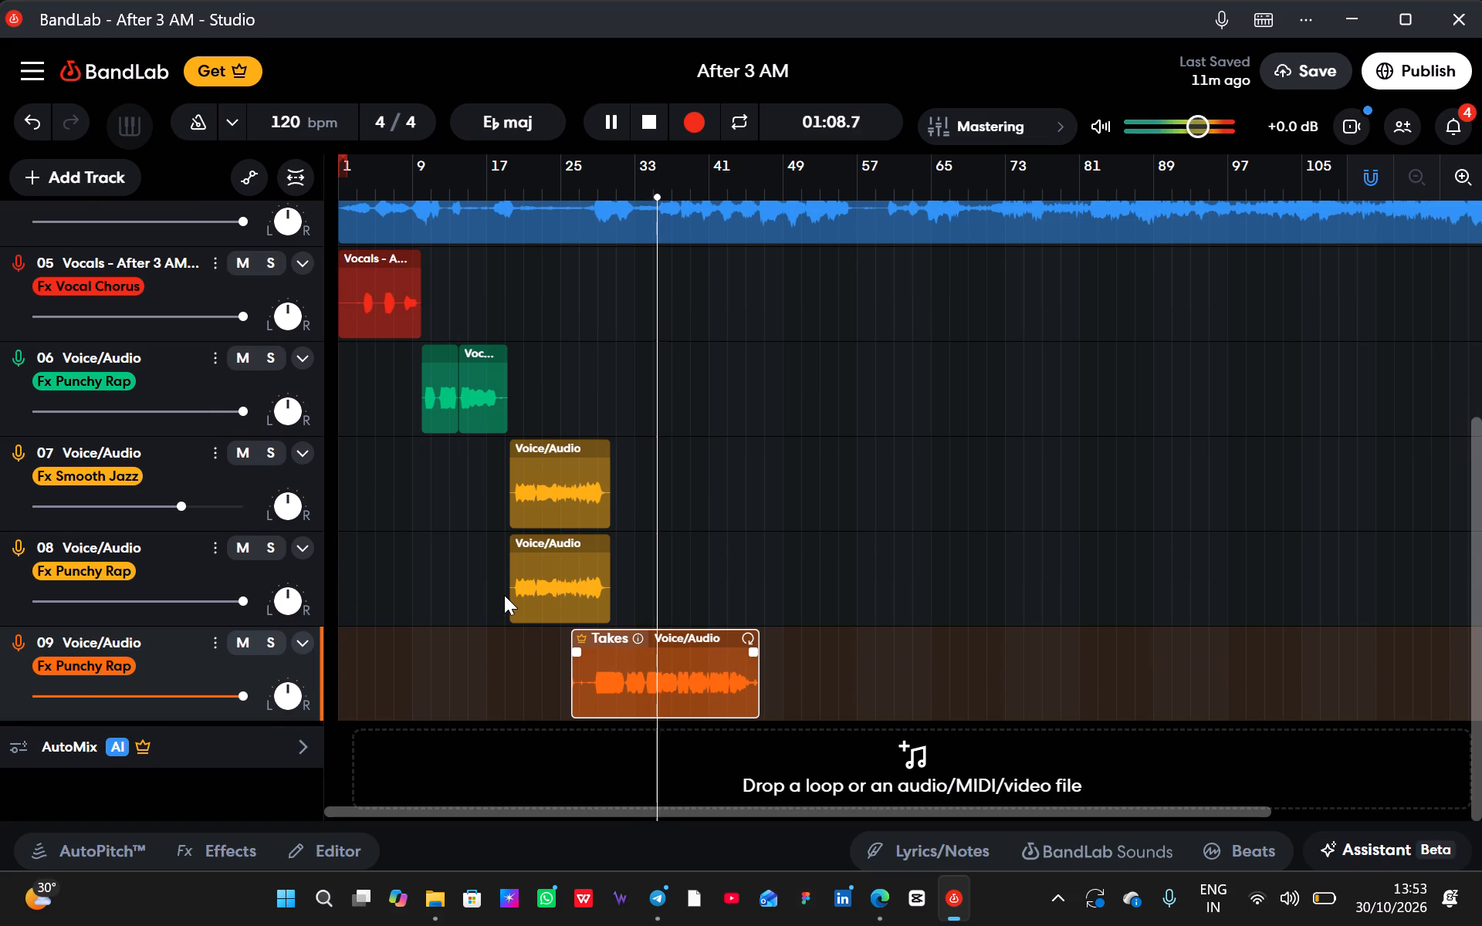
pyautogui.scroll(6, 504, 595)
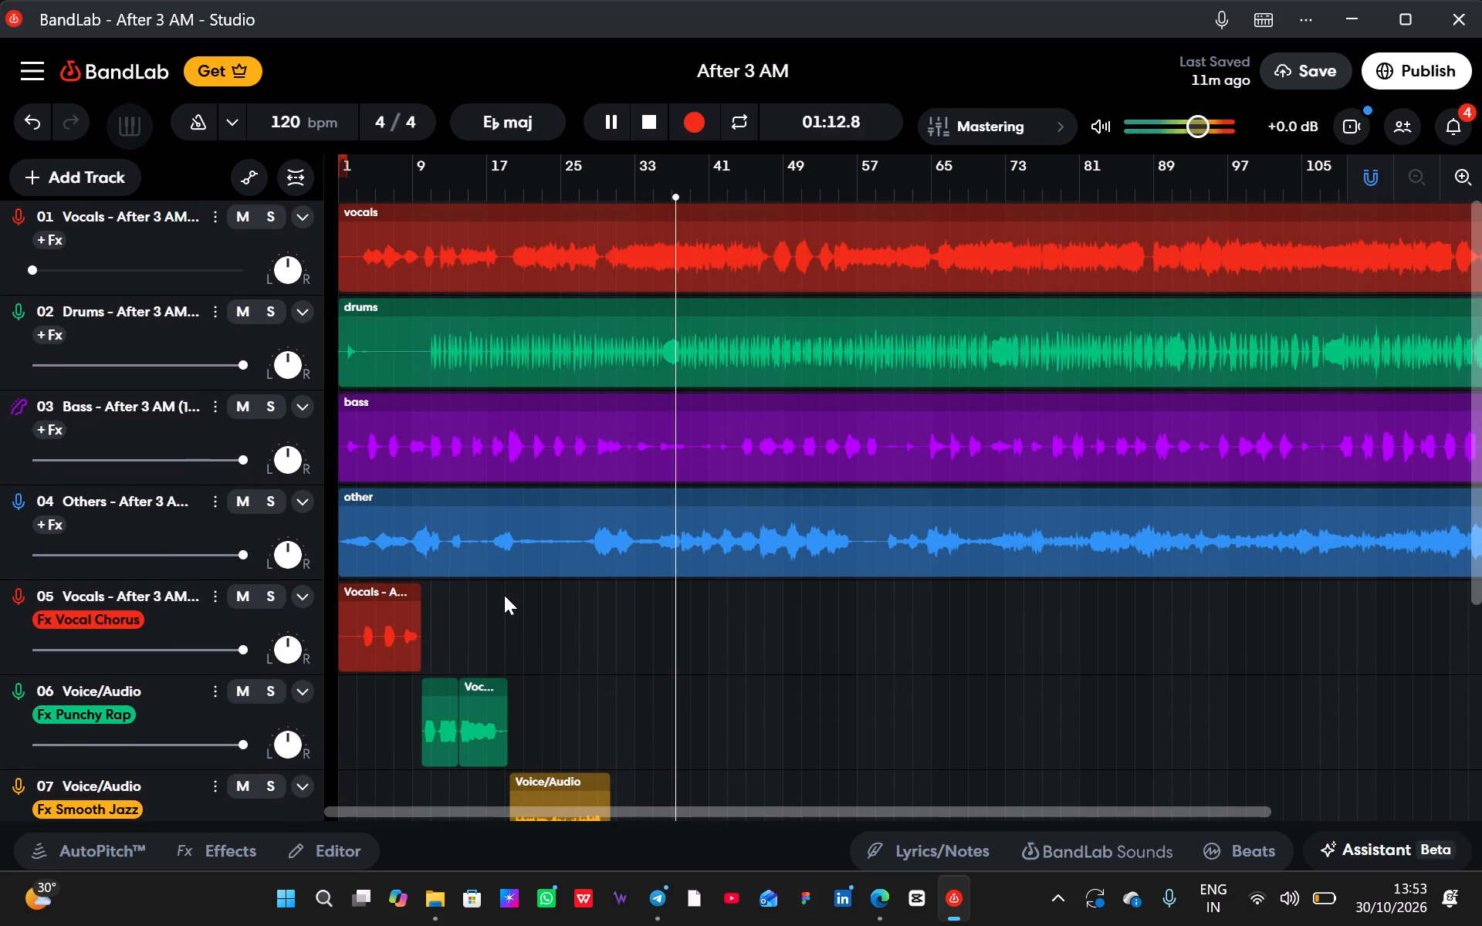
pyautogui.scroll(-5, 504, 595)
pyautogui.click(613, 120)
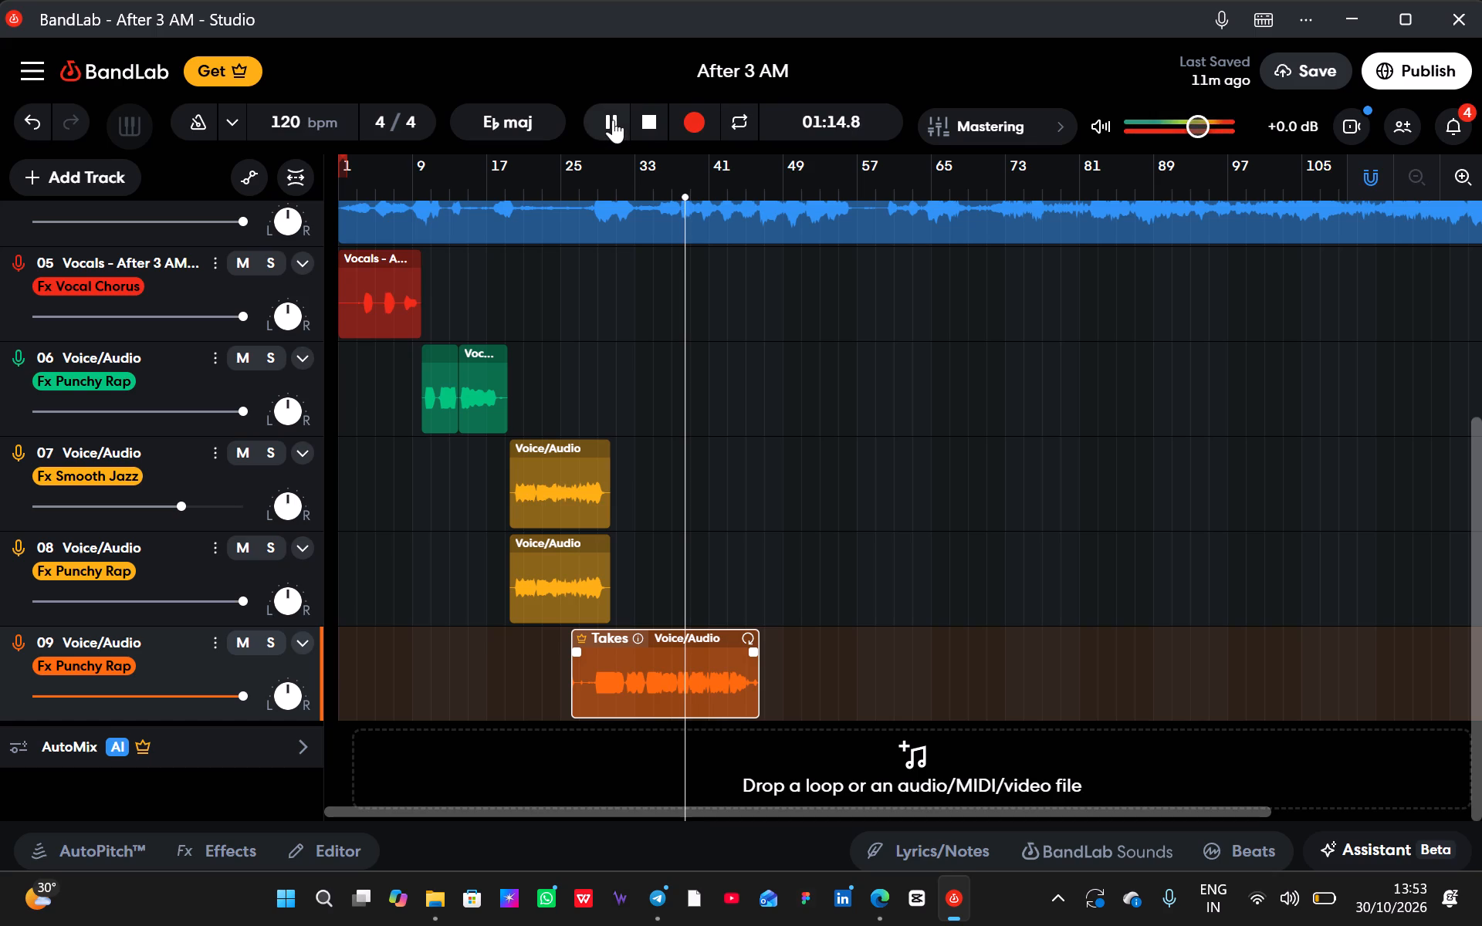
pyautogui.click(646, 120)
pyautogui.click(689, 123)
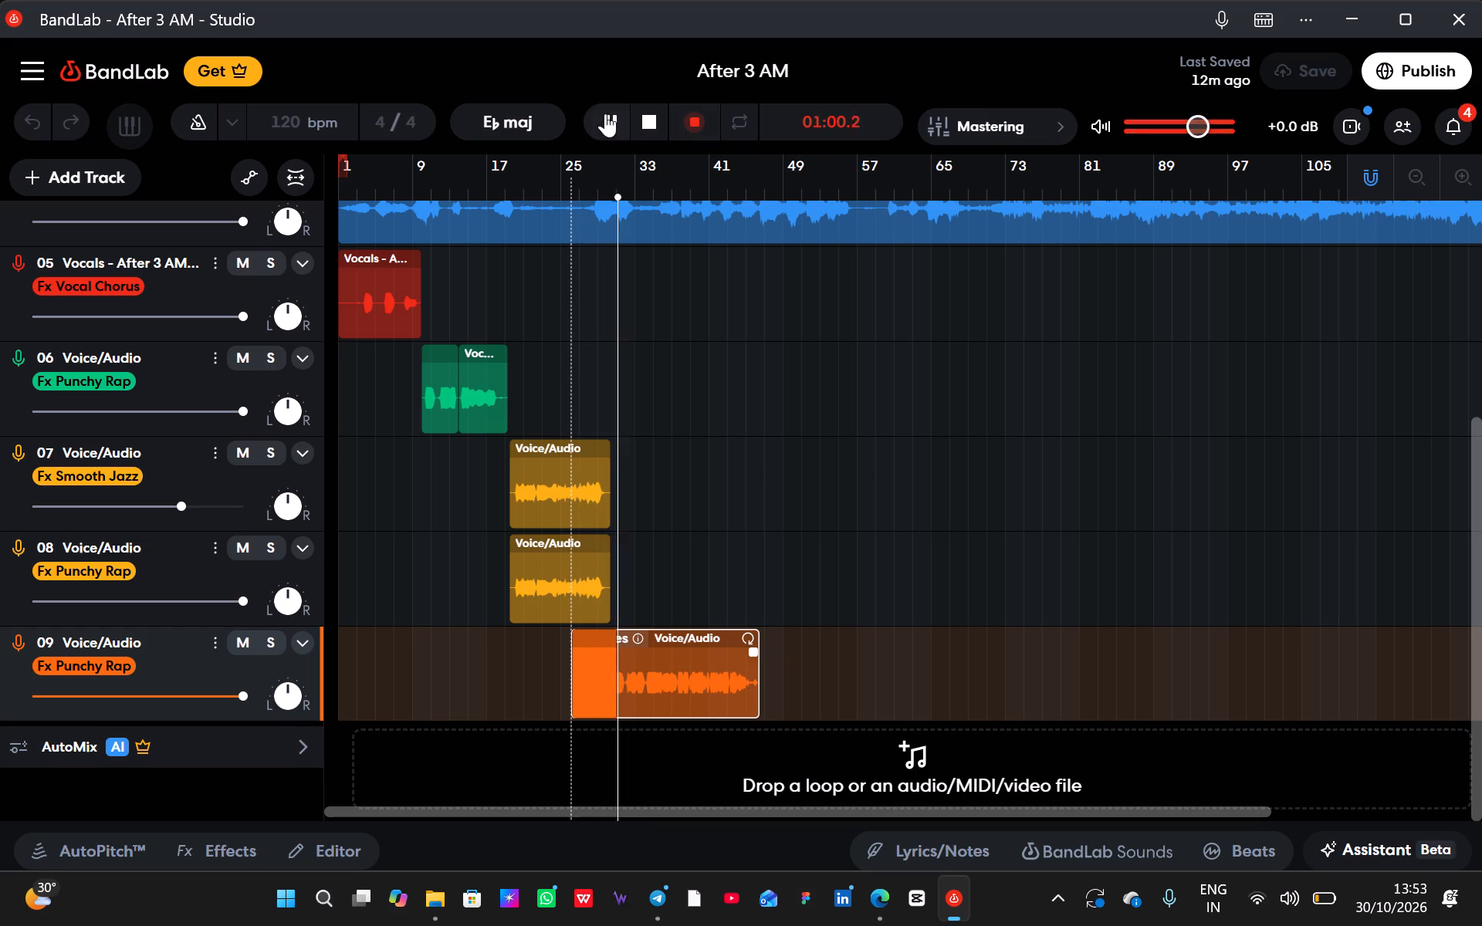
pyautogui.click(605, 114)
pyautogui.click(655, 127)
# Record a new vocal take on track 09 from 00:50.3 to about 01:15.
pyautogui.click(695, 130)
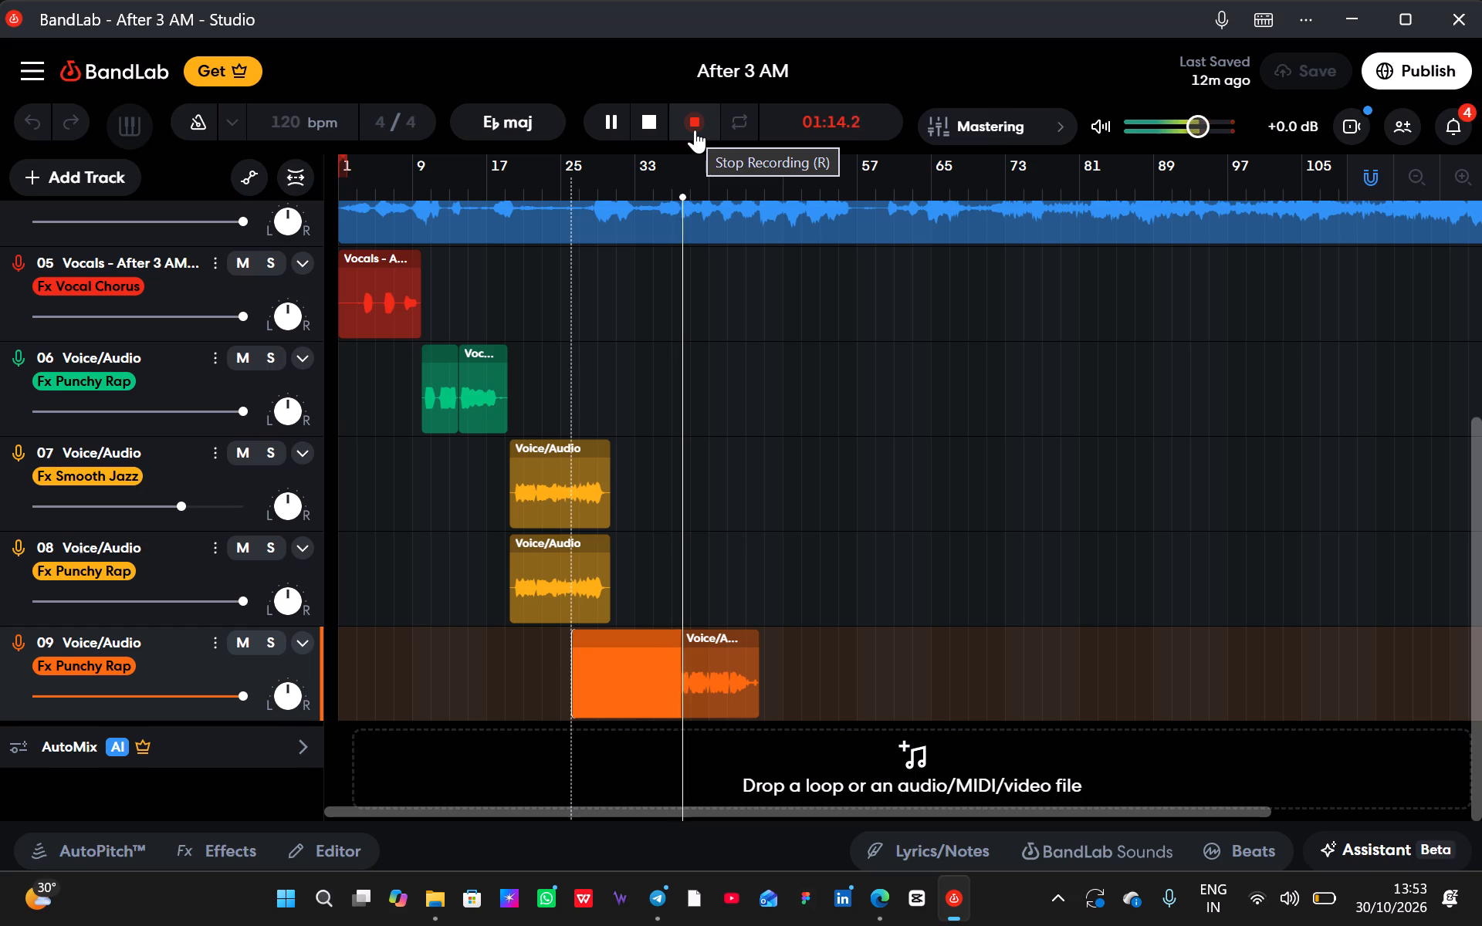
pyautogui.press('space')
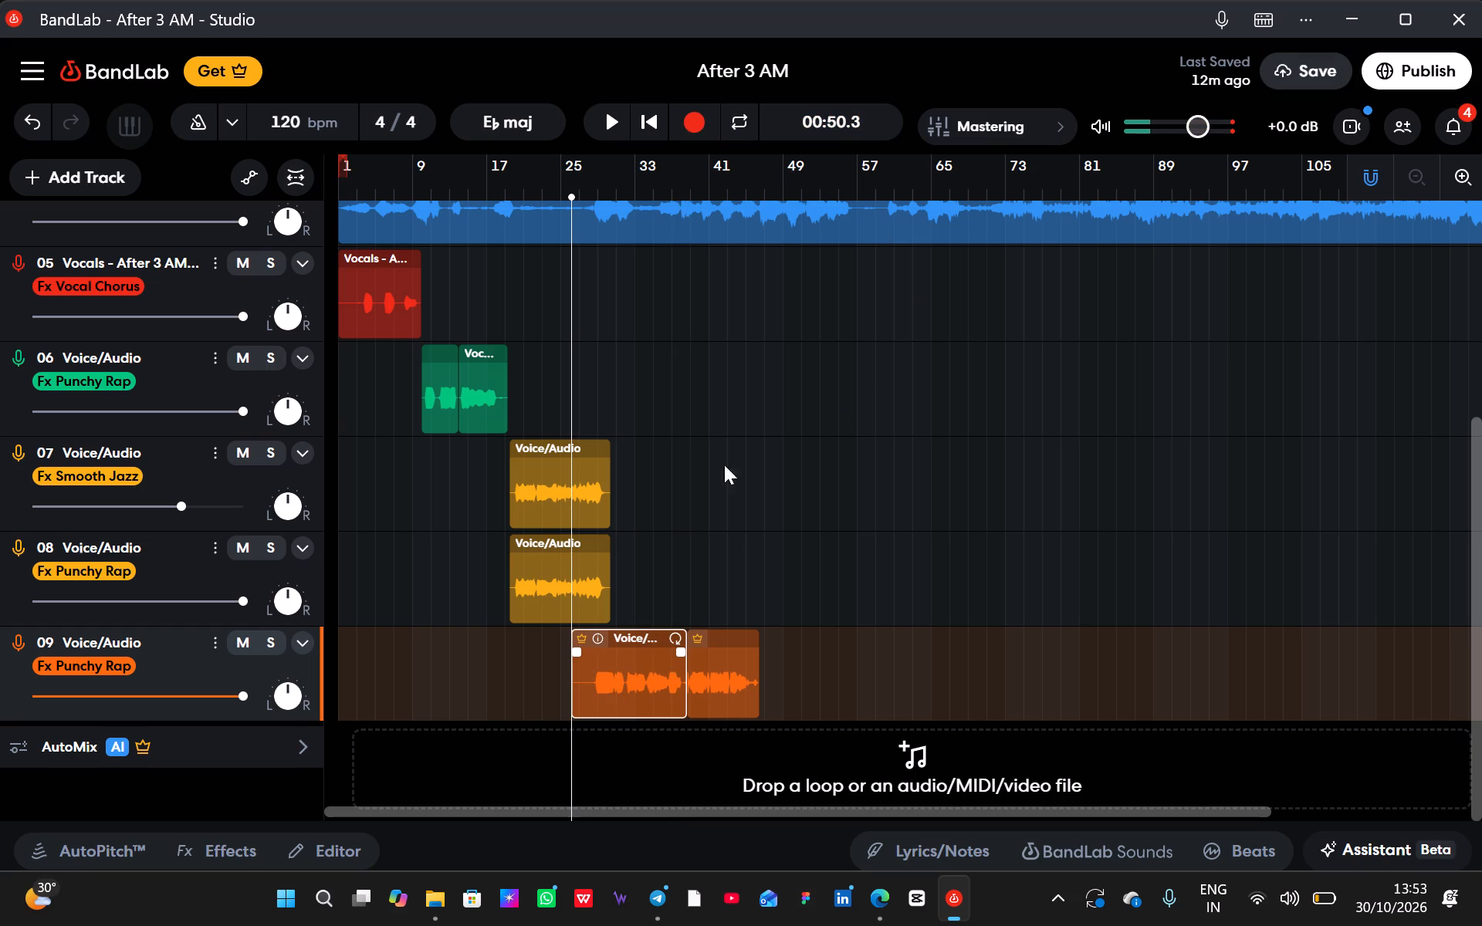
# Delete the leftover older region after the new take on track 09.
pyautogui.click(734, 687)
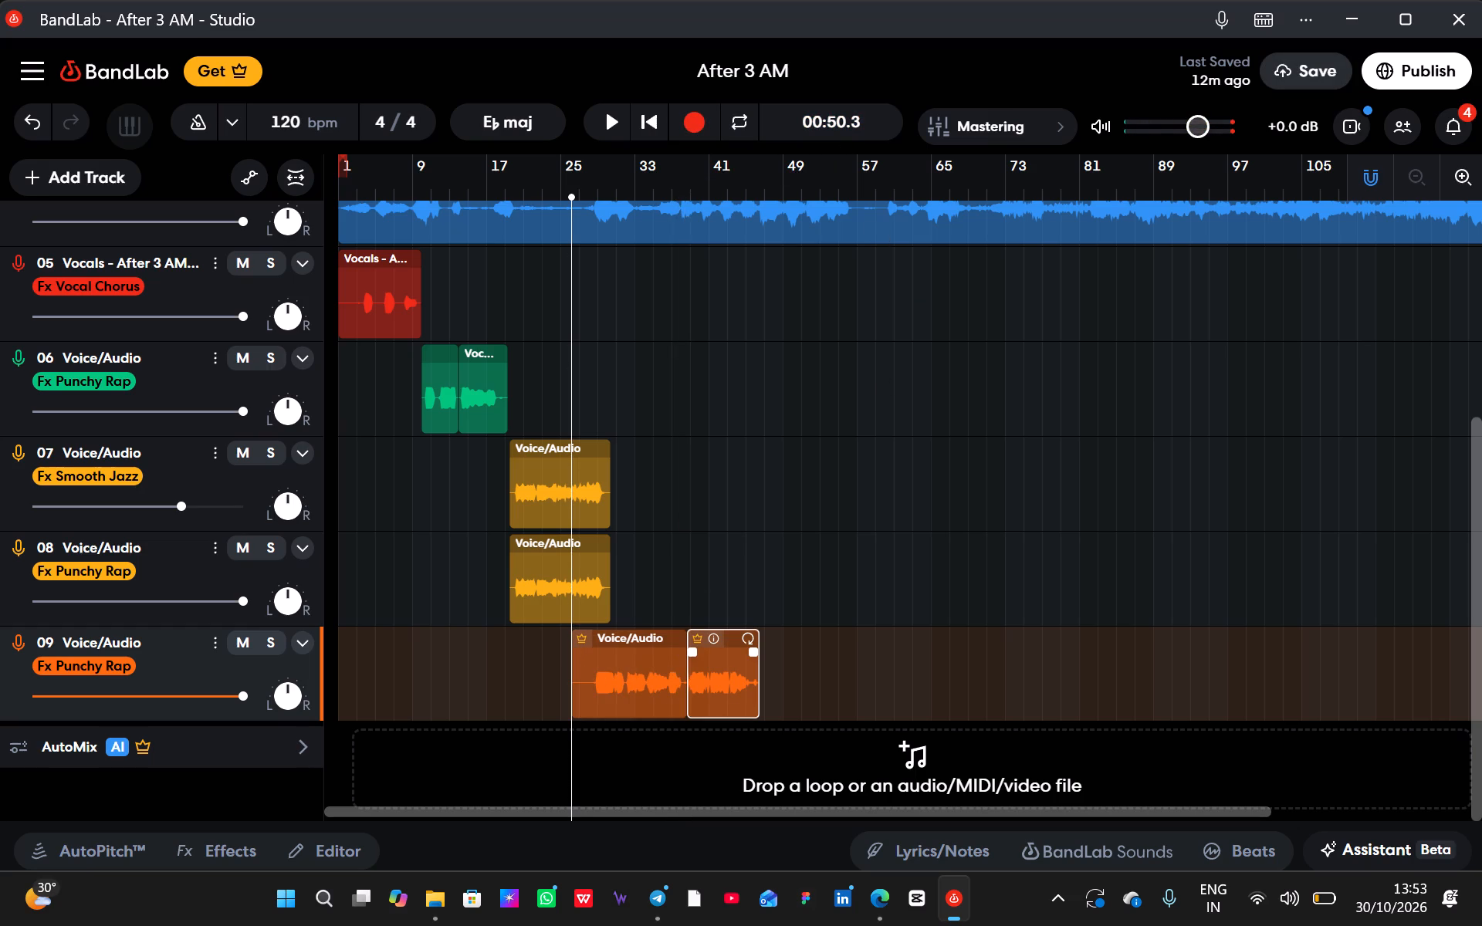
pyautogui.press('Delete')
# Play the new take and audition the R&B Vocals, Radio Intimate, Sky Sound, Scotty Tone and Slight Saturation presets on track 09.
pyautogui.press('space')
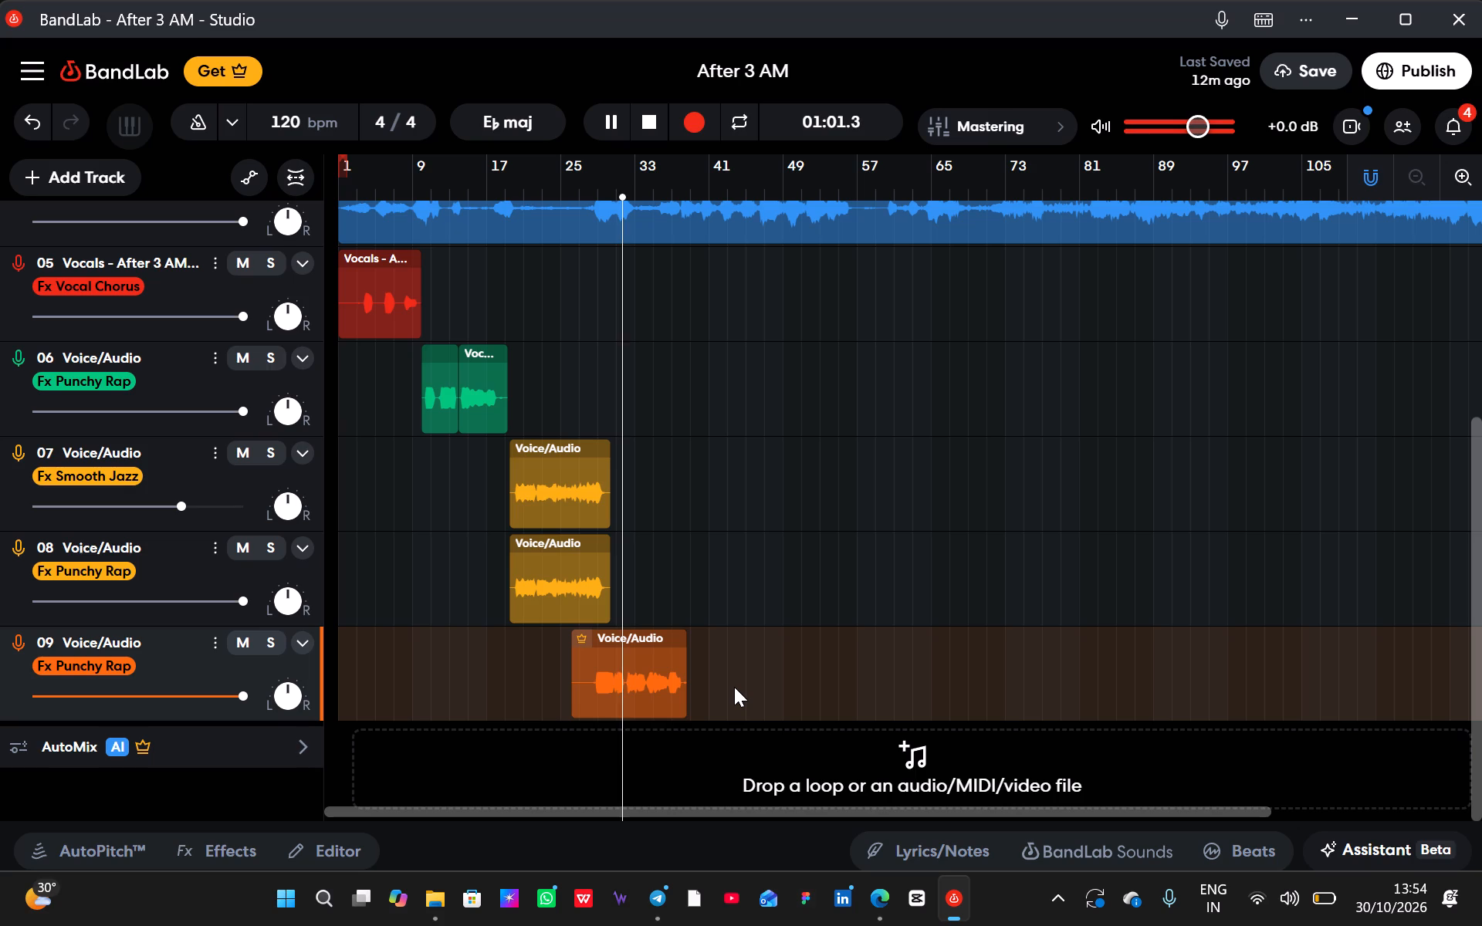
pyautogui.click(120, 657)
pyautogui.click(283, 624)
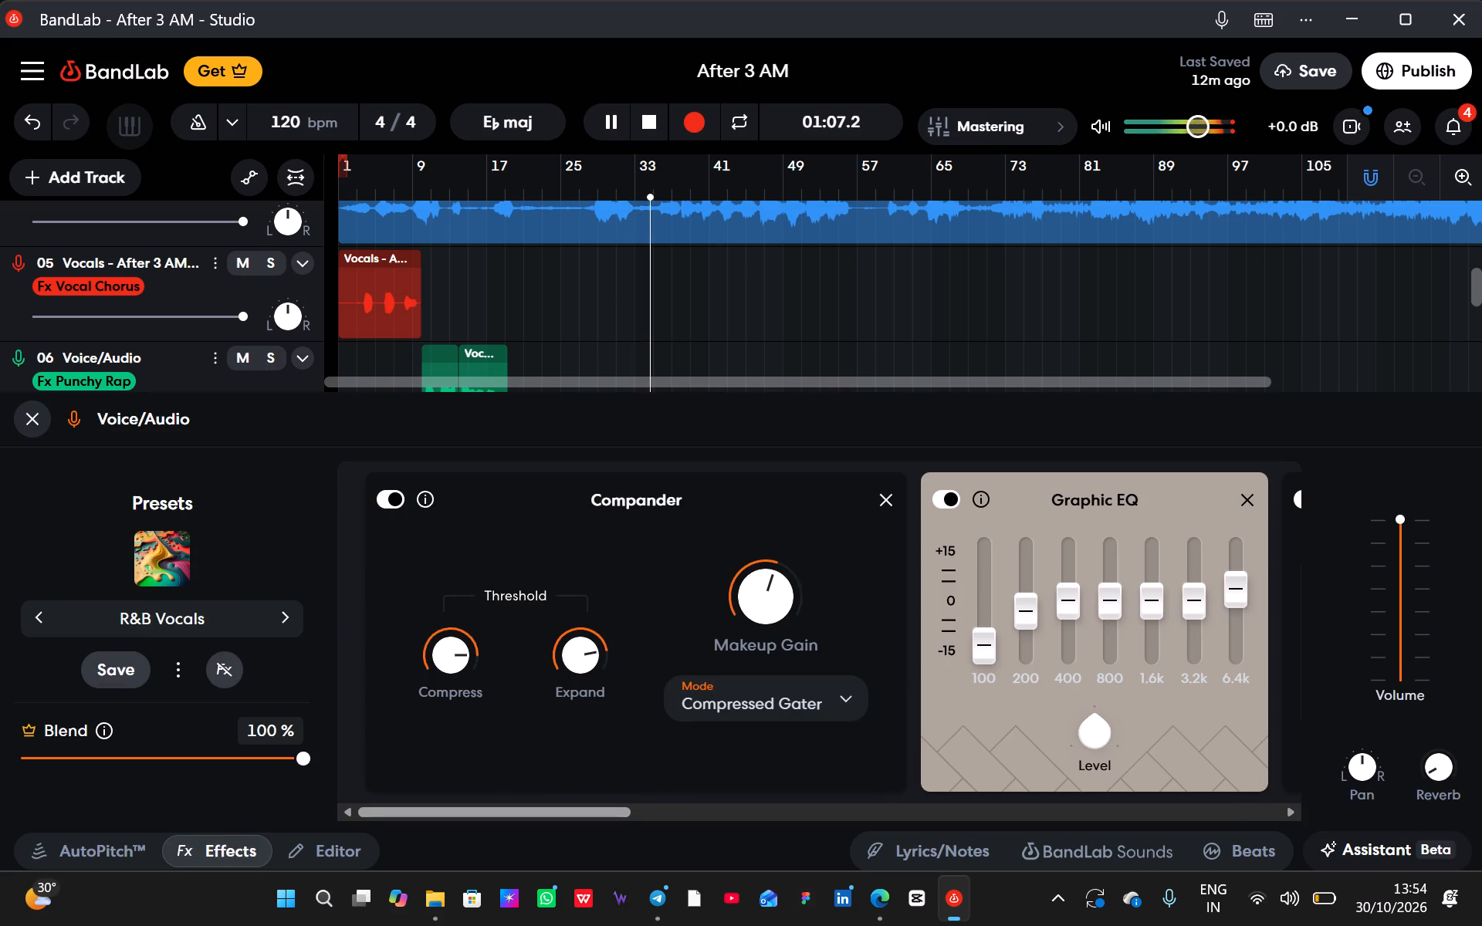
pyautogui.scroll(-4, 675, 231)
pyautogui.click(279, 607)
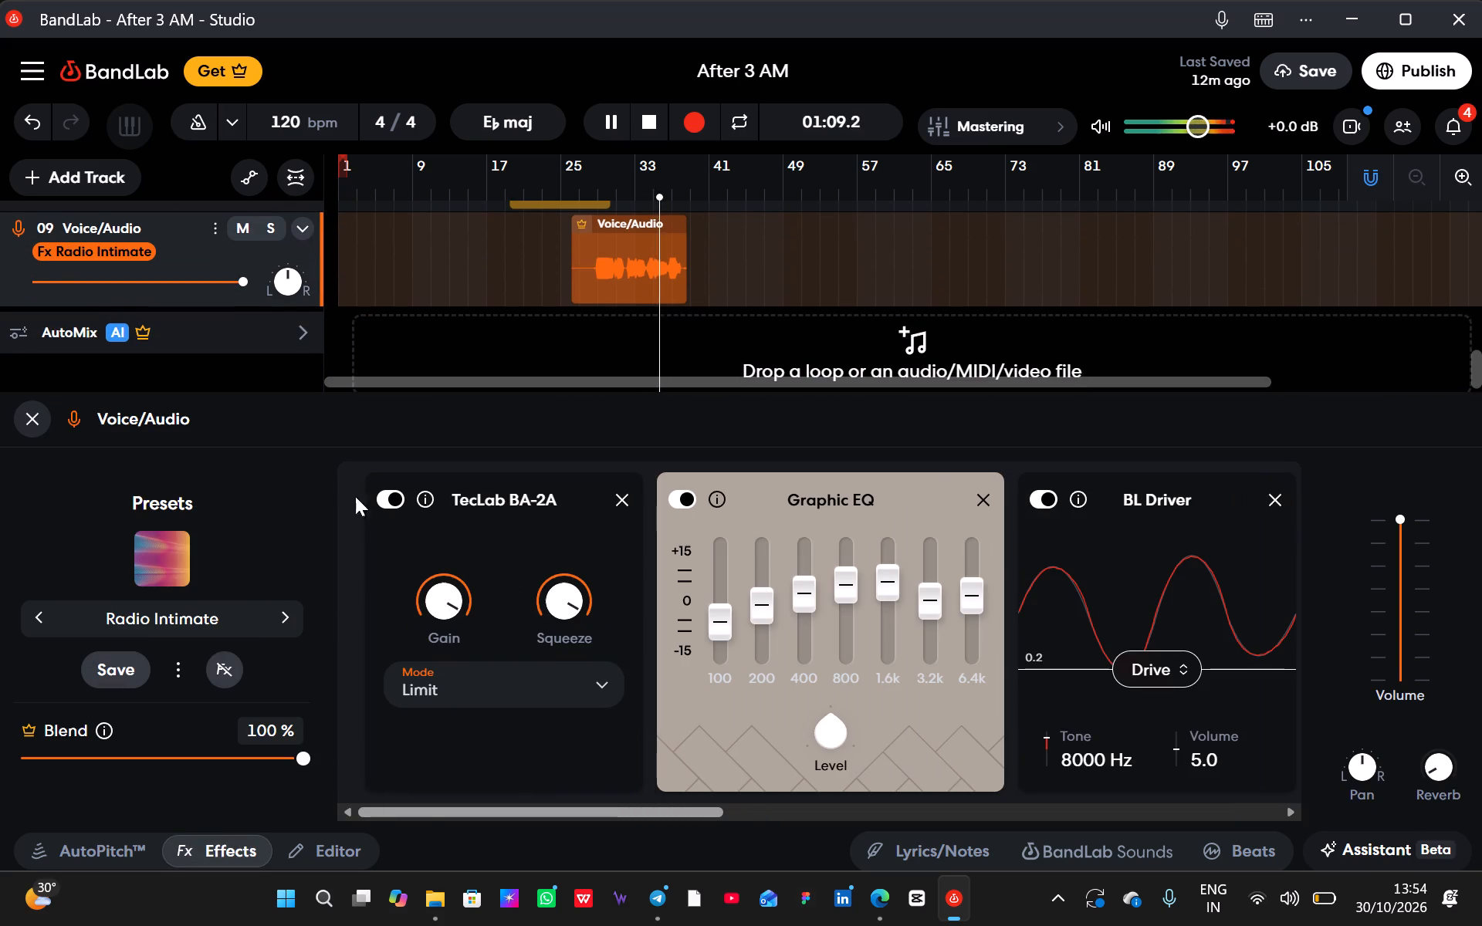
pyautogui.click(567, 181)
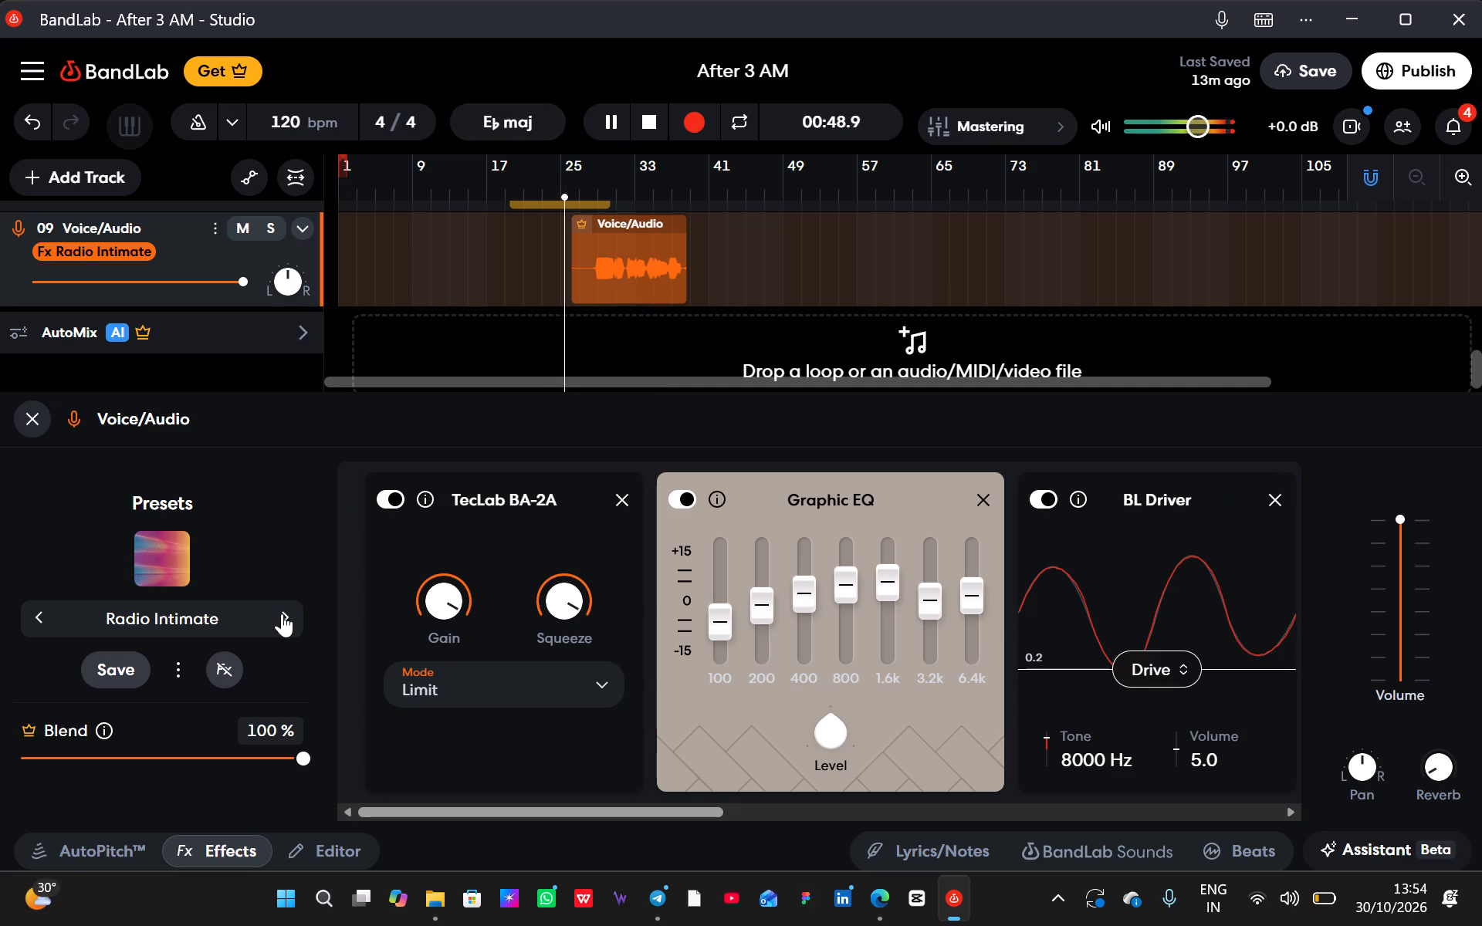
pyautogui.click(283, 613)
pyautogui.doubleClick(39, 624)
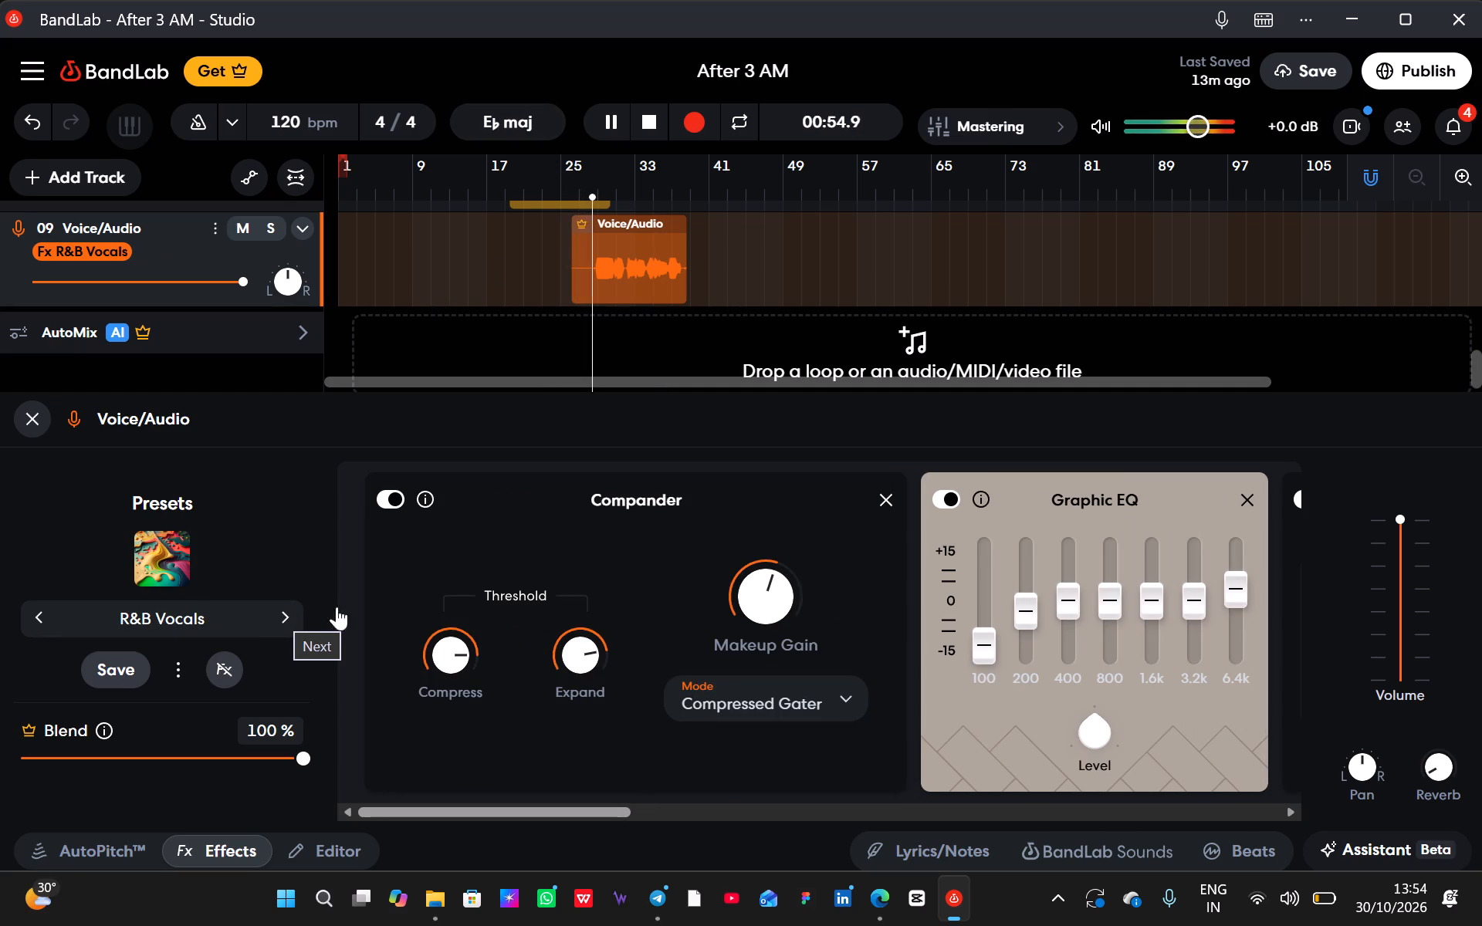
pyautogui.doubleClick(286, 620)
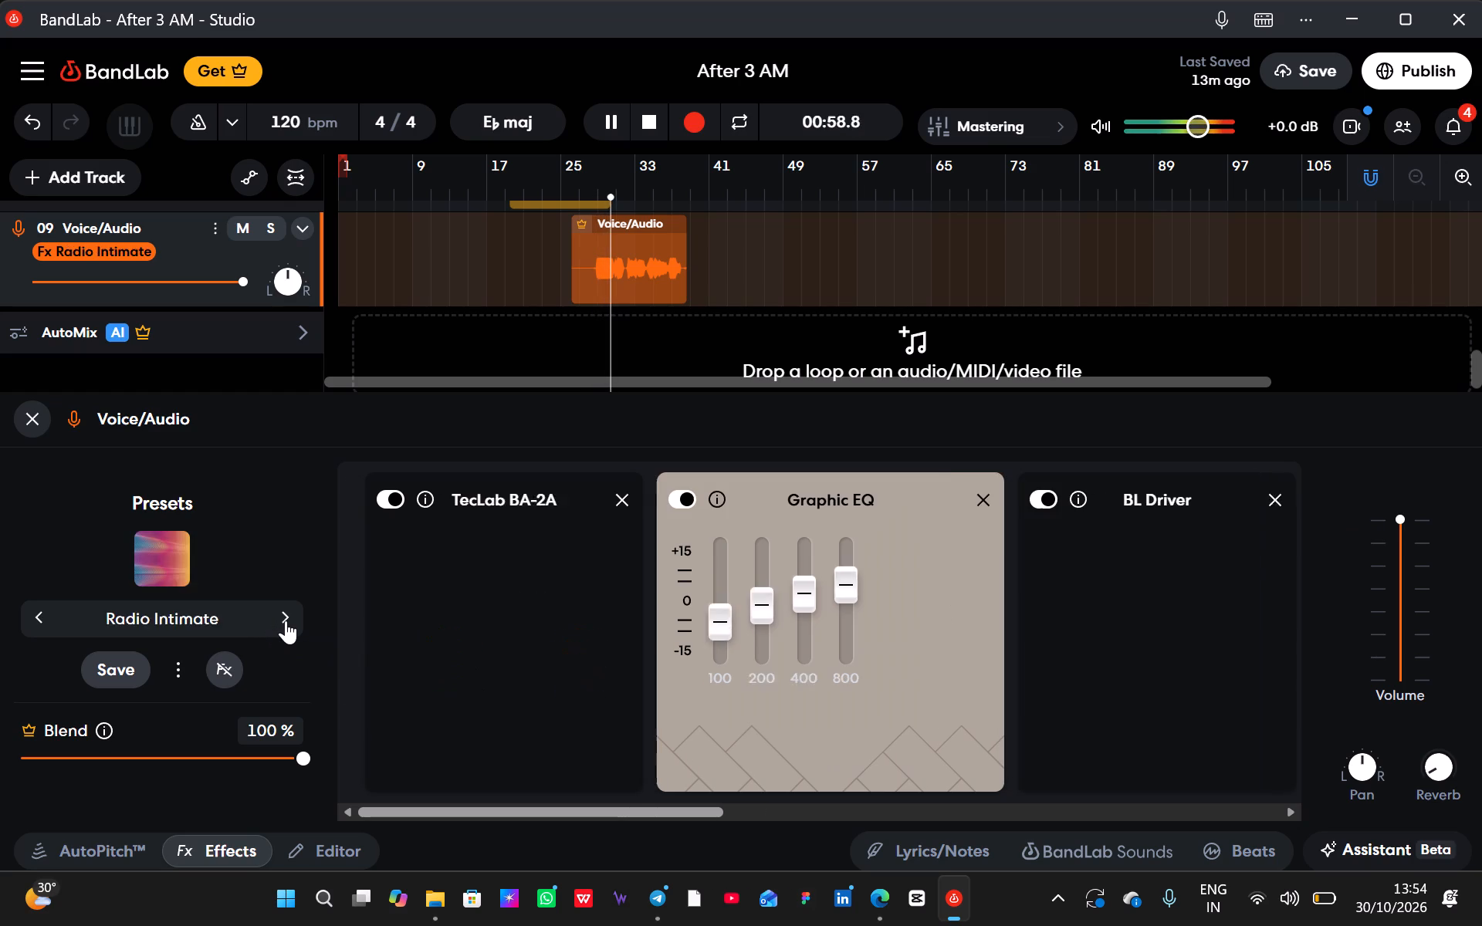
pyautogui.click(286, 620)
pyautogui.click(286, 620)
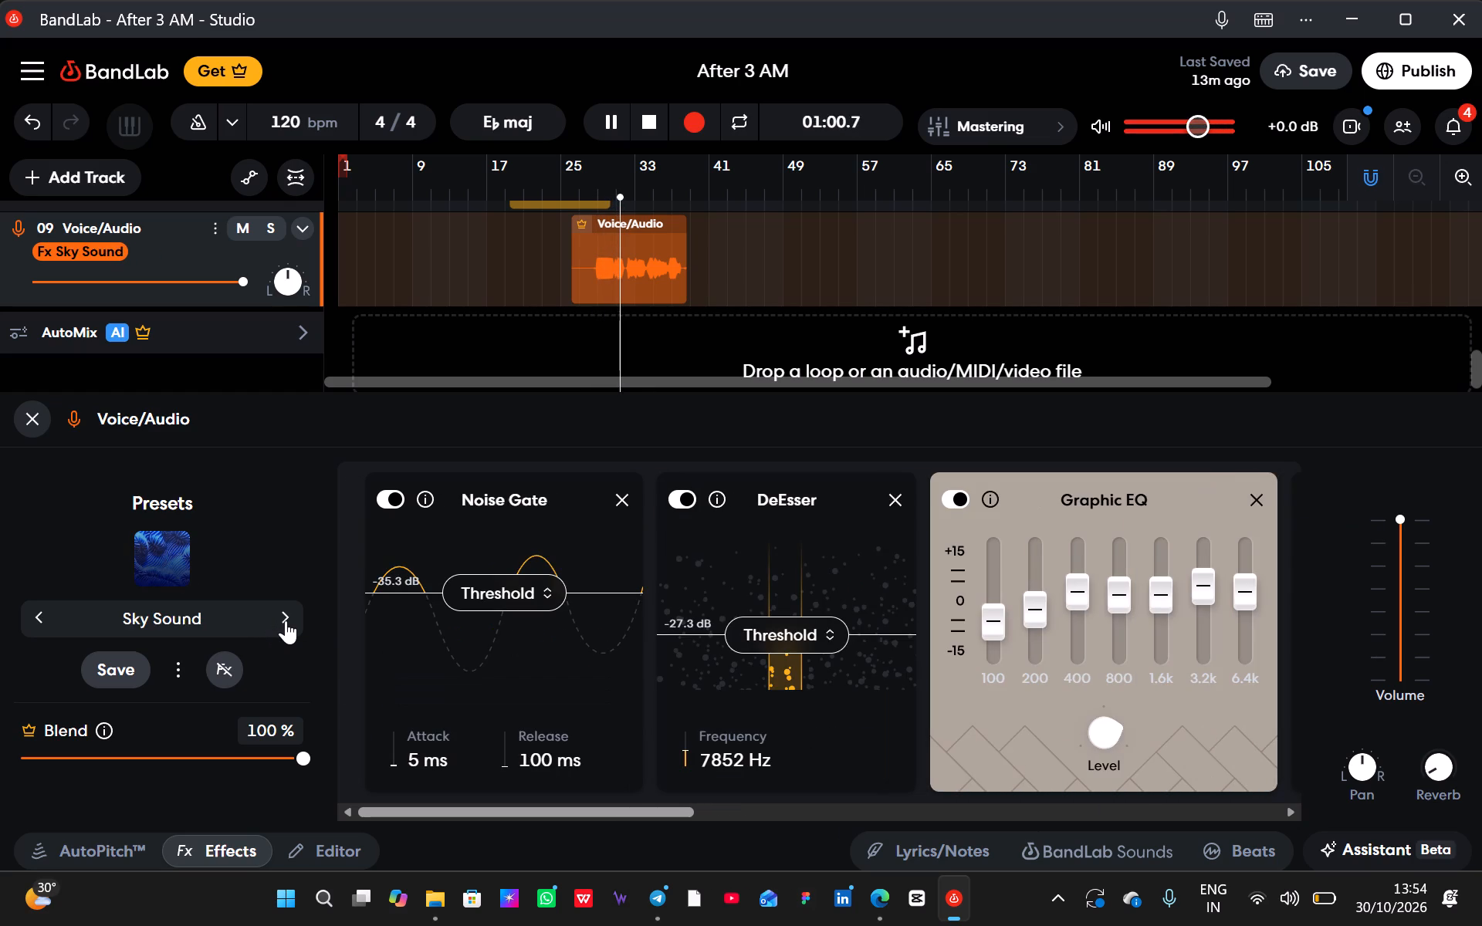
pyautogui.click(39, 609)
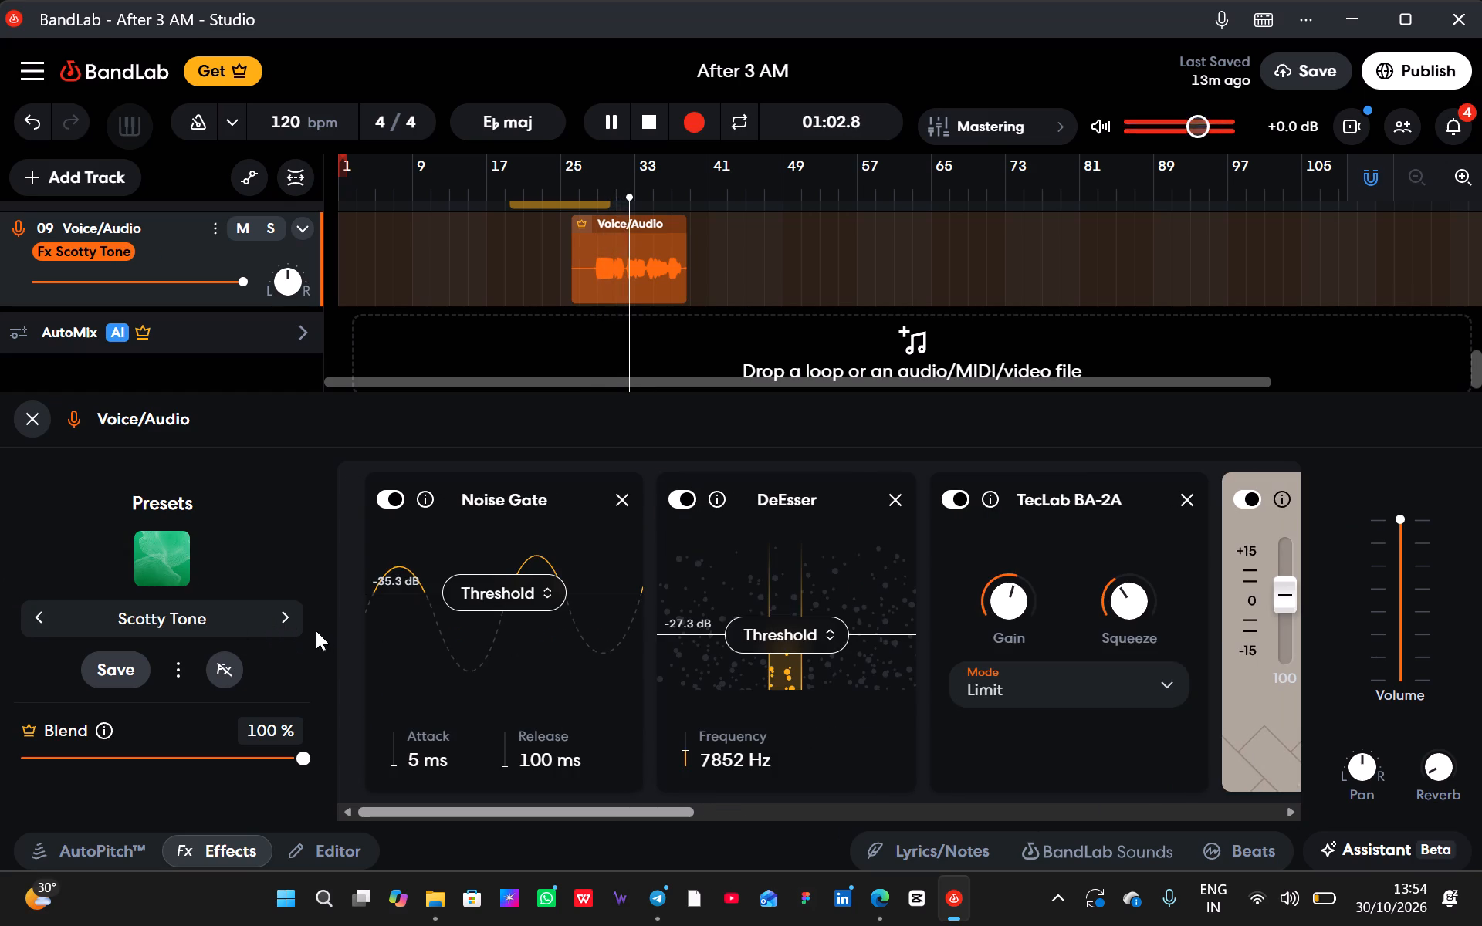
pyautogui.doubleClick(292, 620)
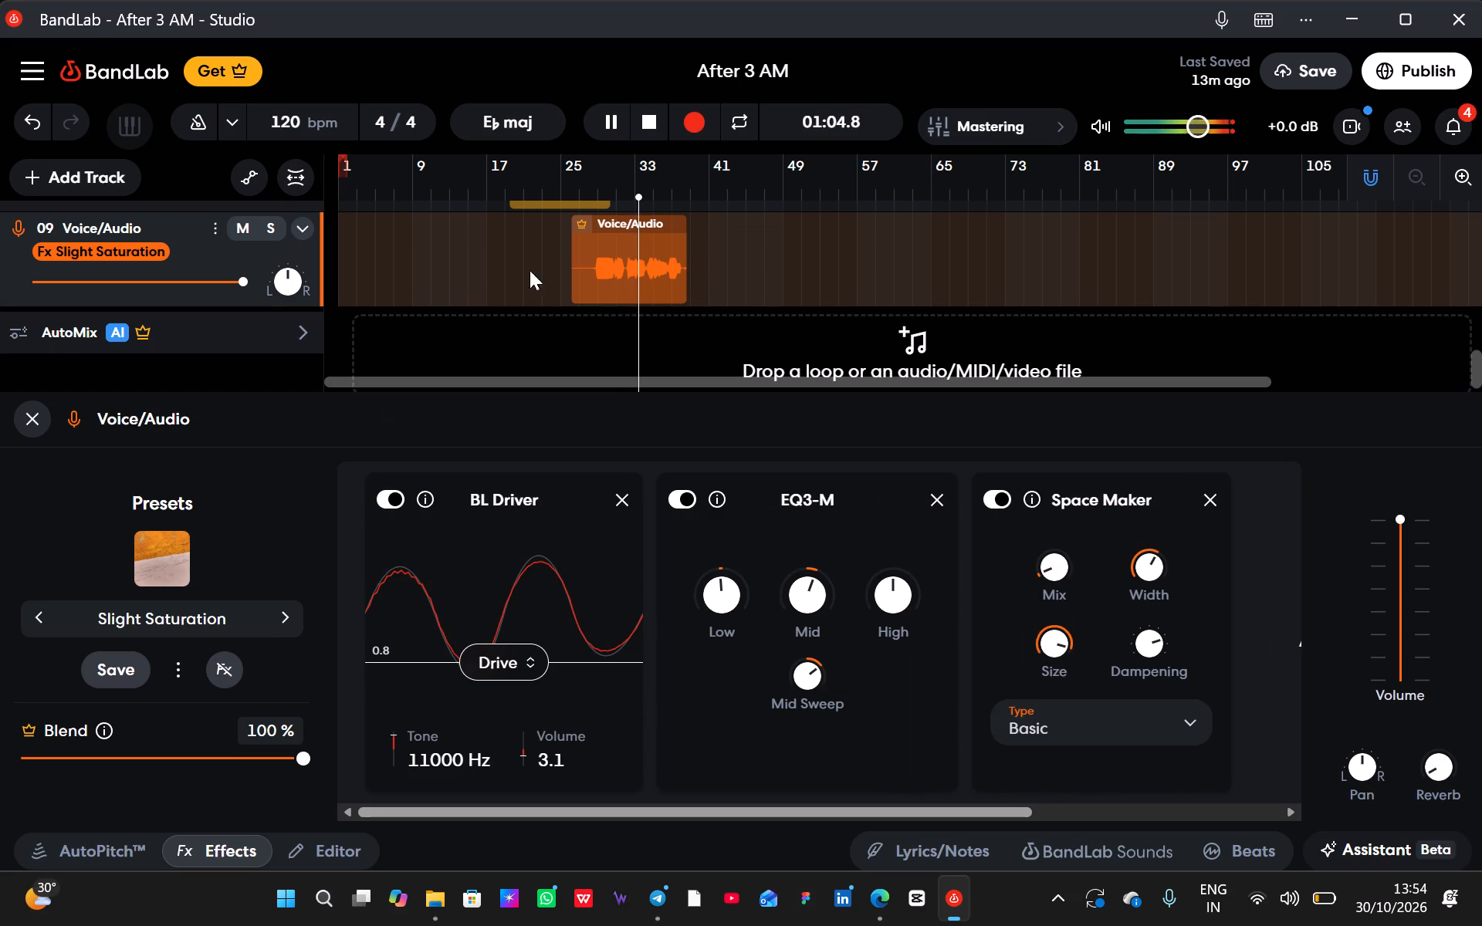
# Replay the take, switch track 09 to the Smooth Vocals preset, close the effects settings and stop playback.
pyautogui.click(587, 191)
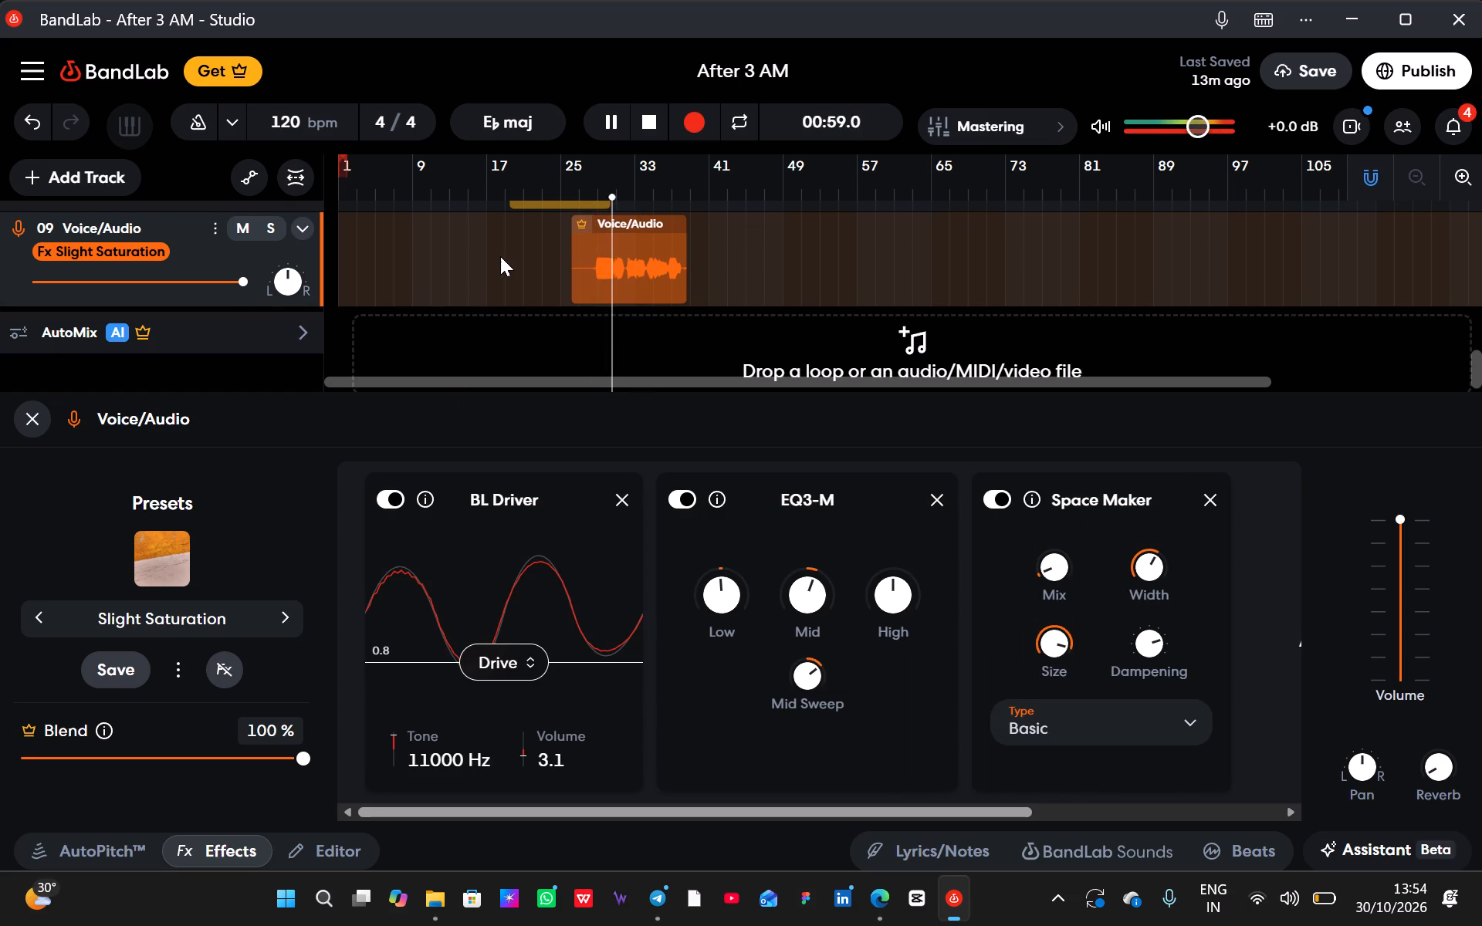
pyautogui.scroll(1, 502, 242)
pyautogui.press('space')
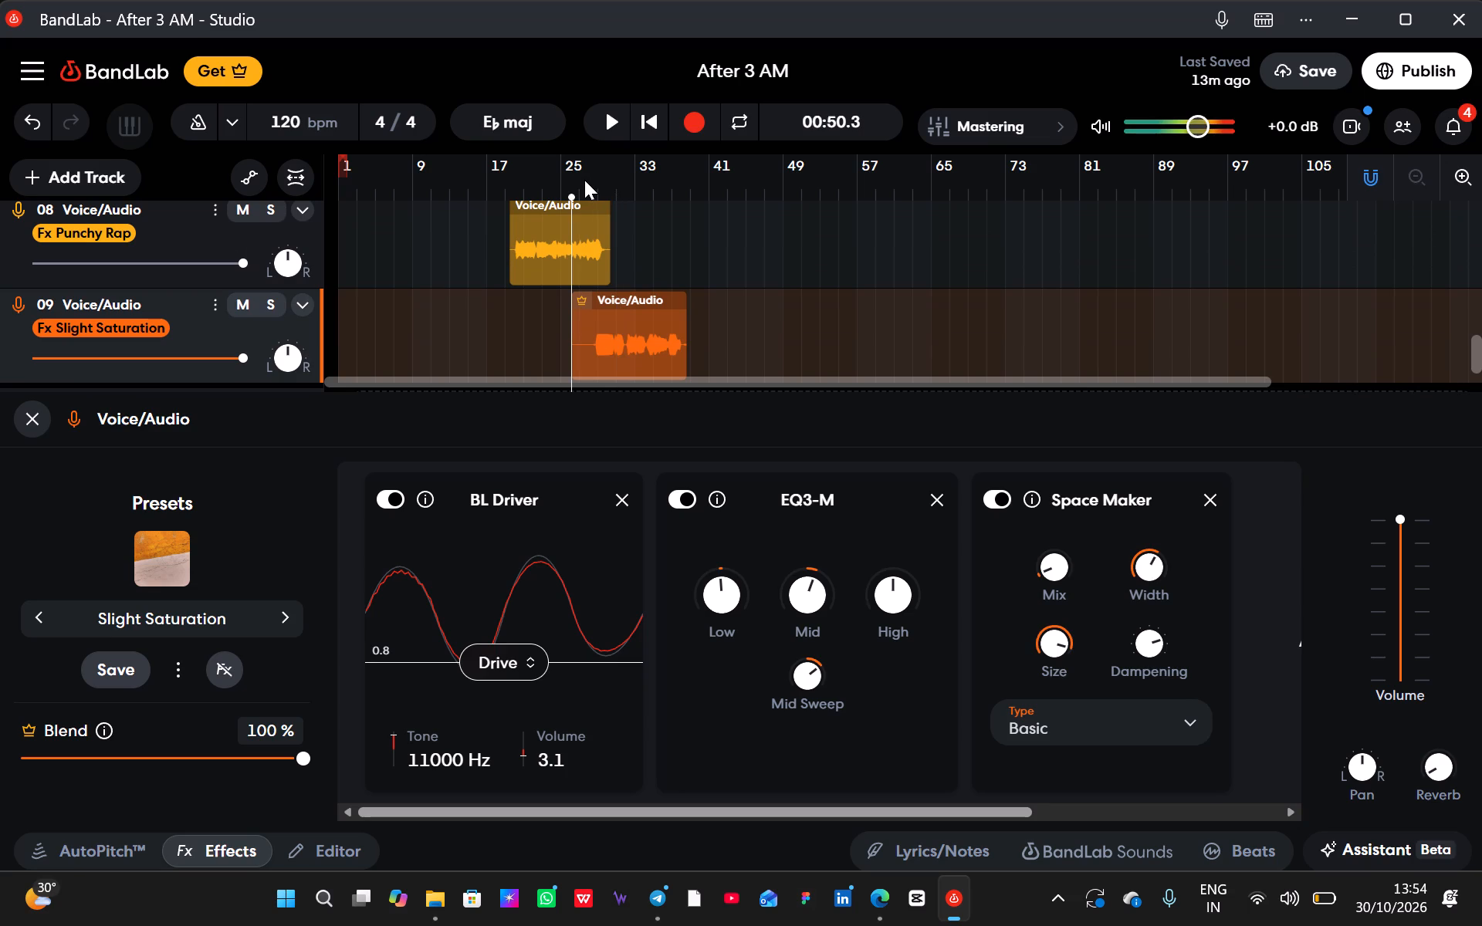
pyautogui.moveTo(568, 198); pyautogui.dragTo(591, 191)
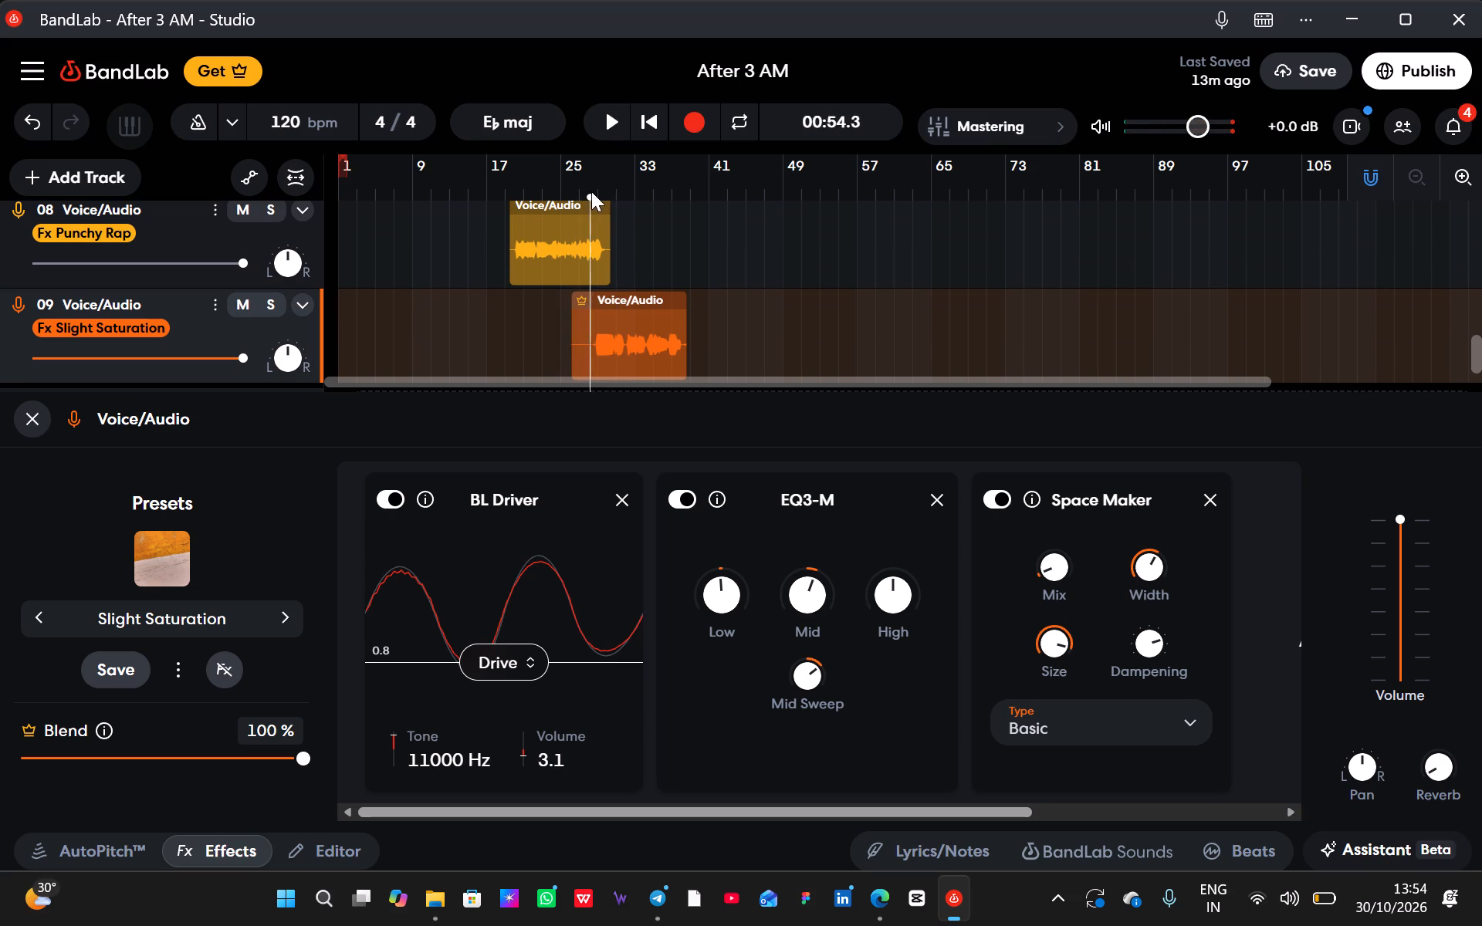
pyautogui.moveTo(591, 191); pyautogui.dragTo(592, 189)
pyautogui.click(604, 132)
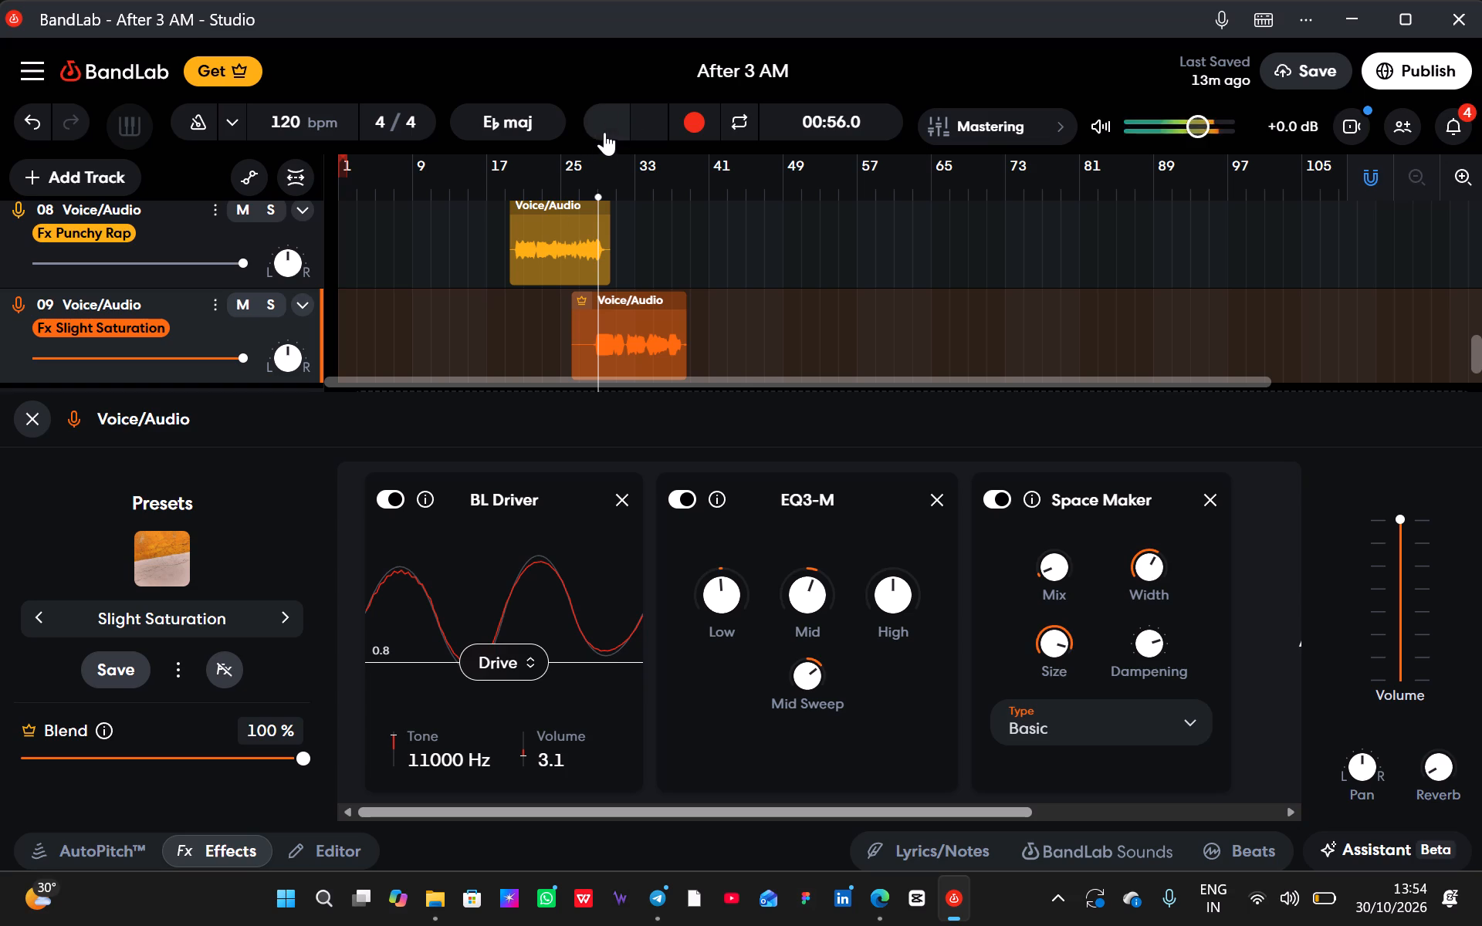
pyautogui.click(290, 621)
pyautogui.click(289, 623)
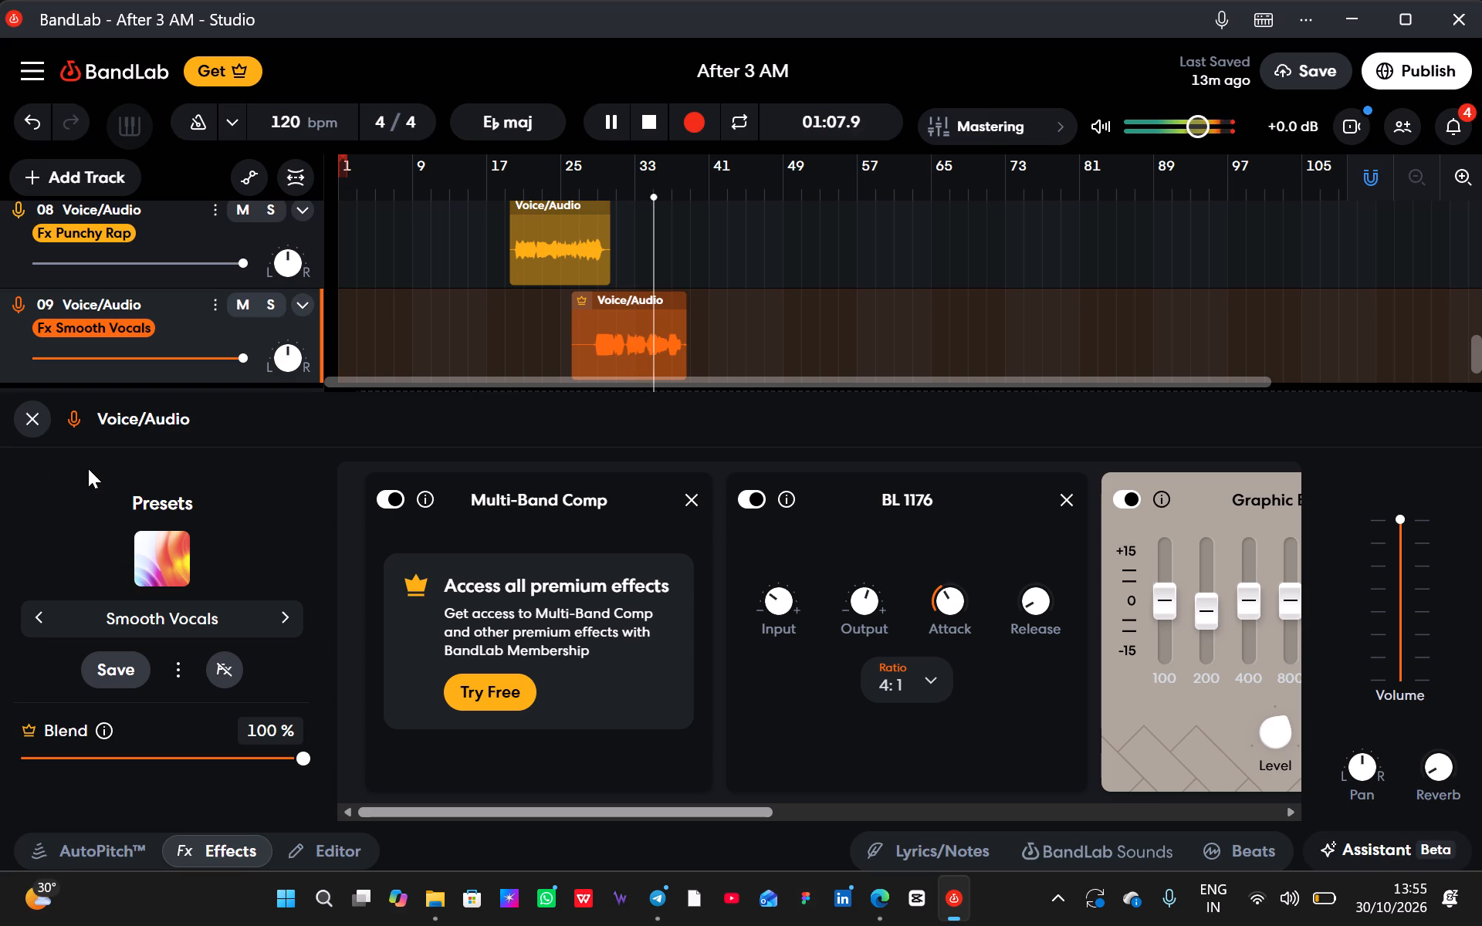
pyautogui.click(36, 417)
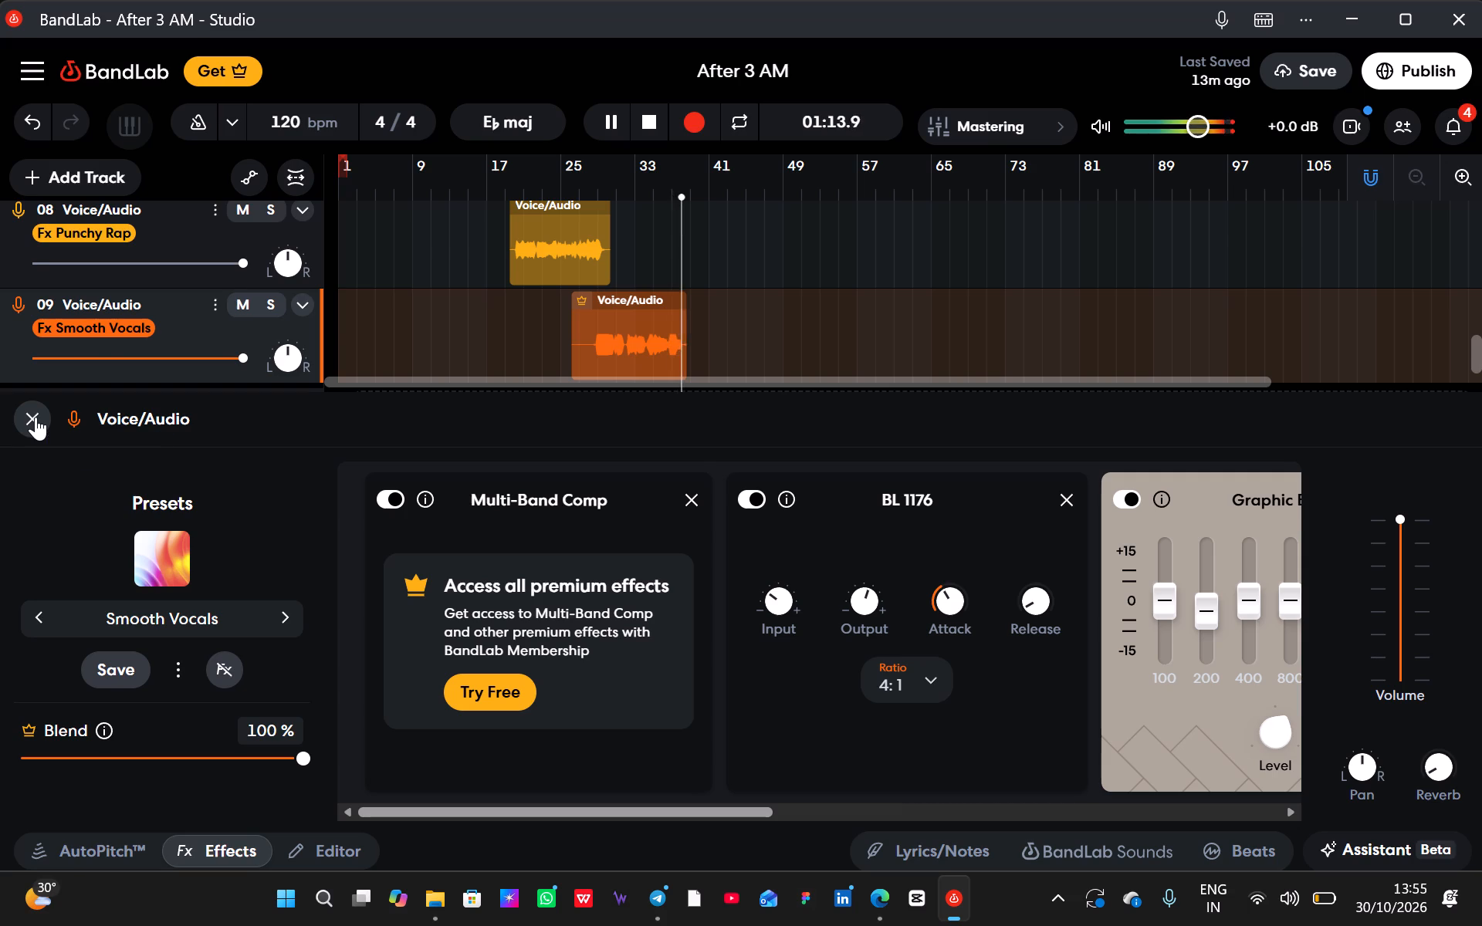
pyautogui.press('space')
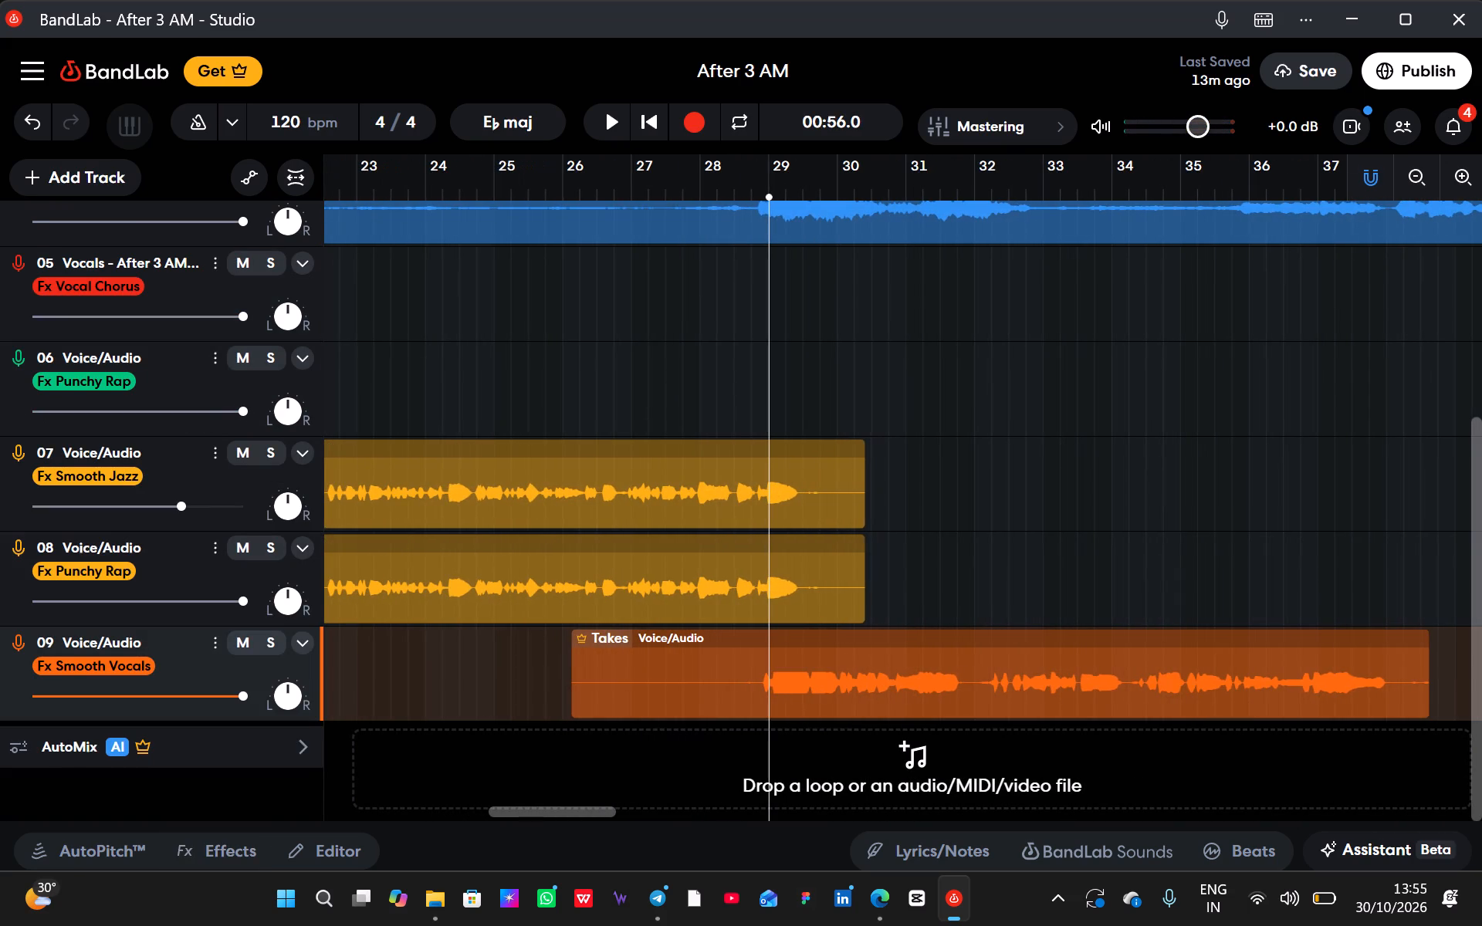
# Split the voice clips on tracks 07 and 08 at 00:55.7, where the track 09 vocals begin.
pyautogui.moveTo(770, 196); pyautogui.dragTo(761, 198)
pyautogui.click(758, 509)
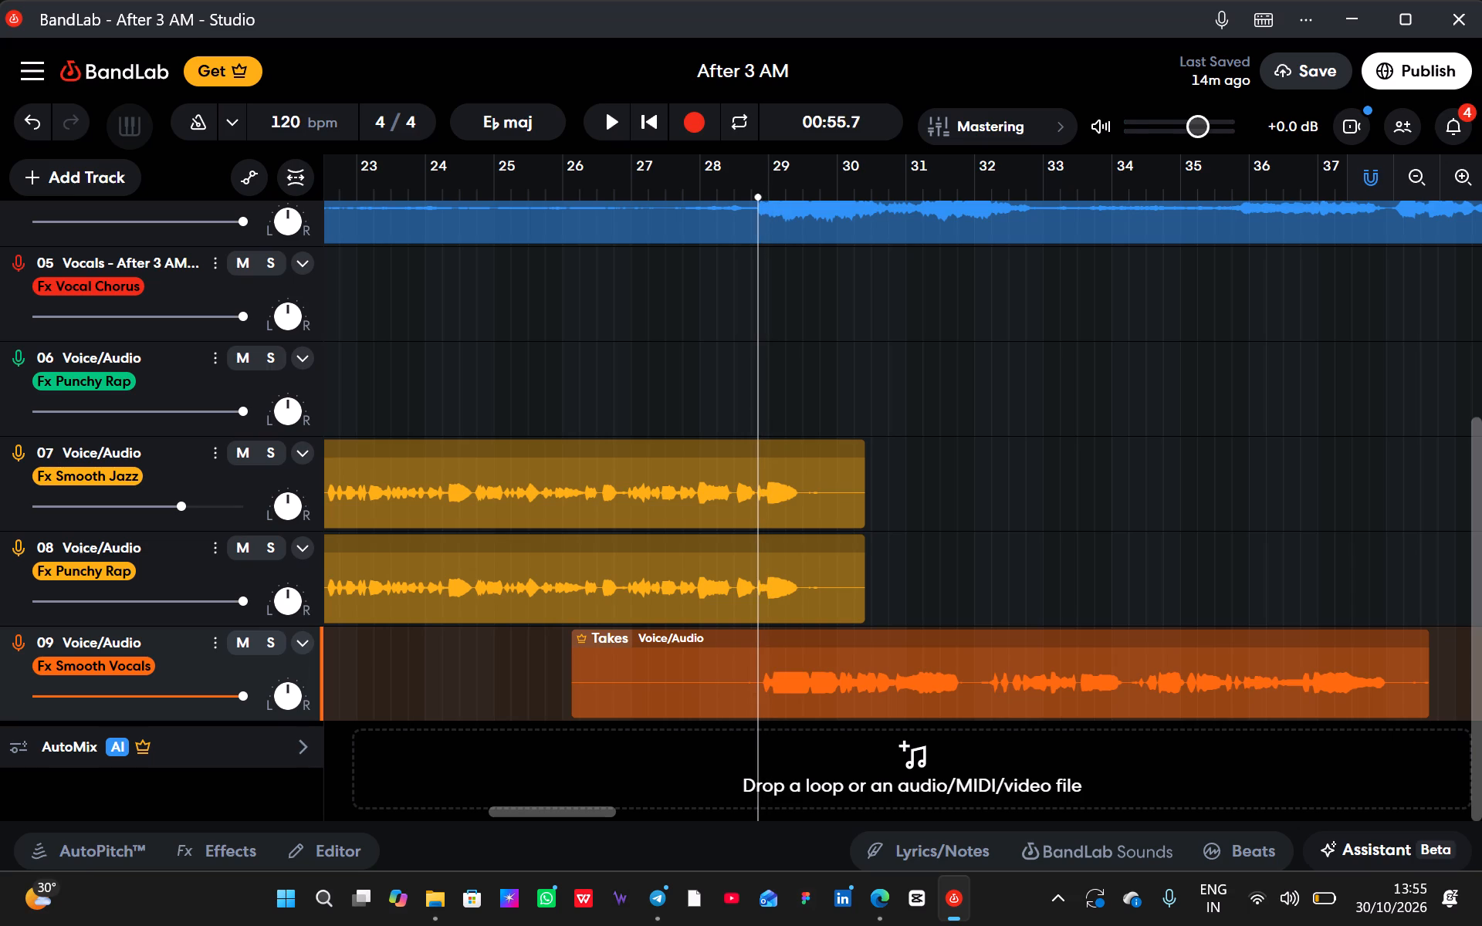
pyautogui.click(758, 509)
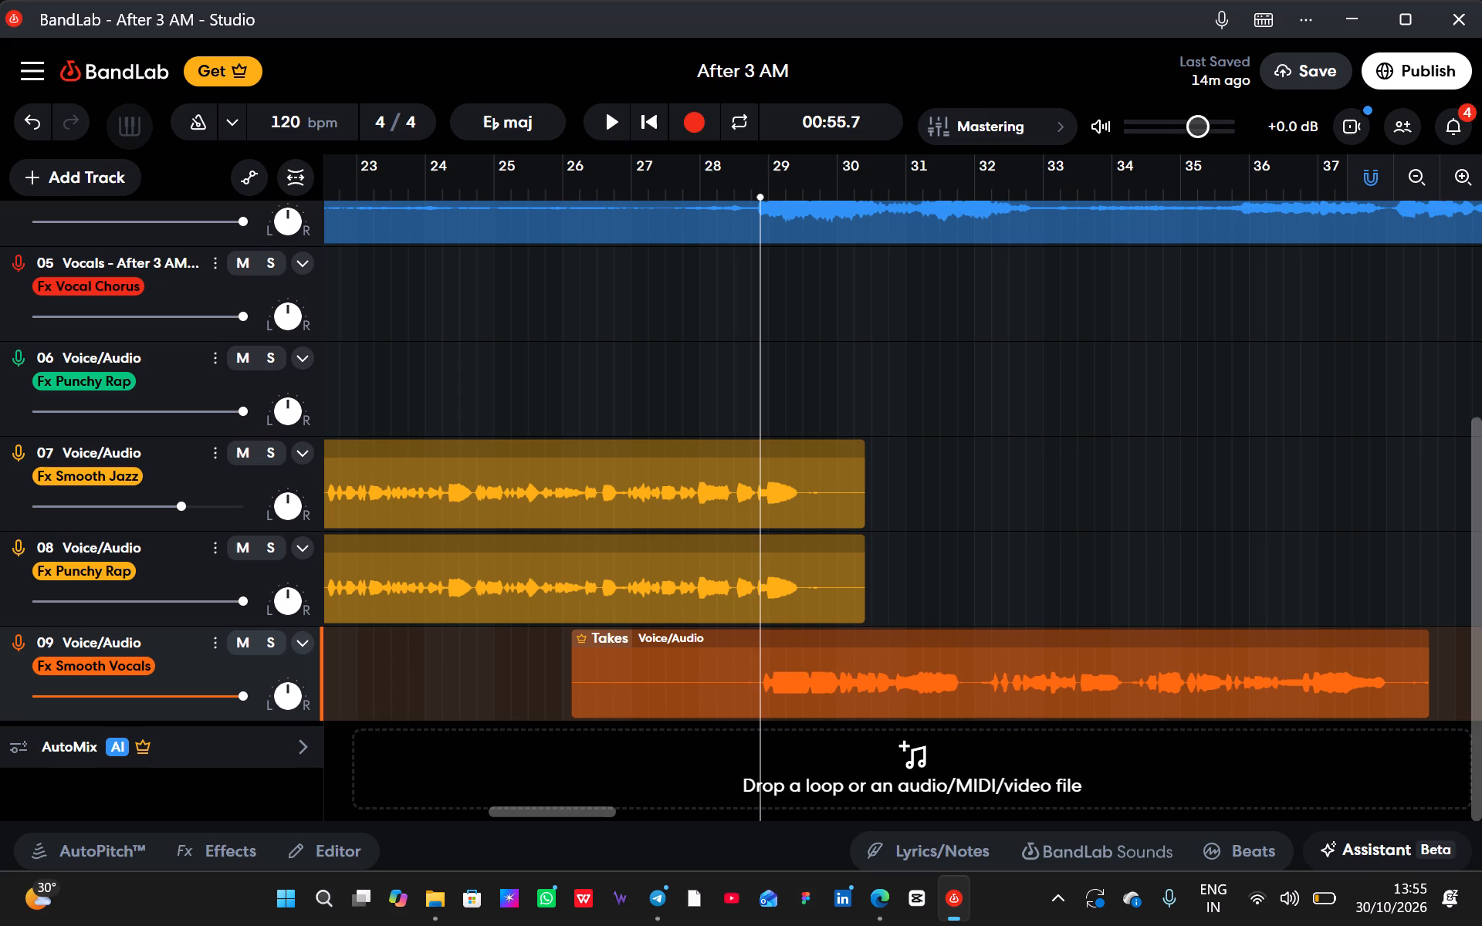
pyautogui.click(734, 506)
pyautogui.press('s')
pyautogui.click(729, 599)
pyautogui.press('s')
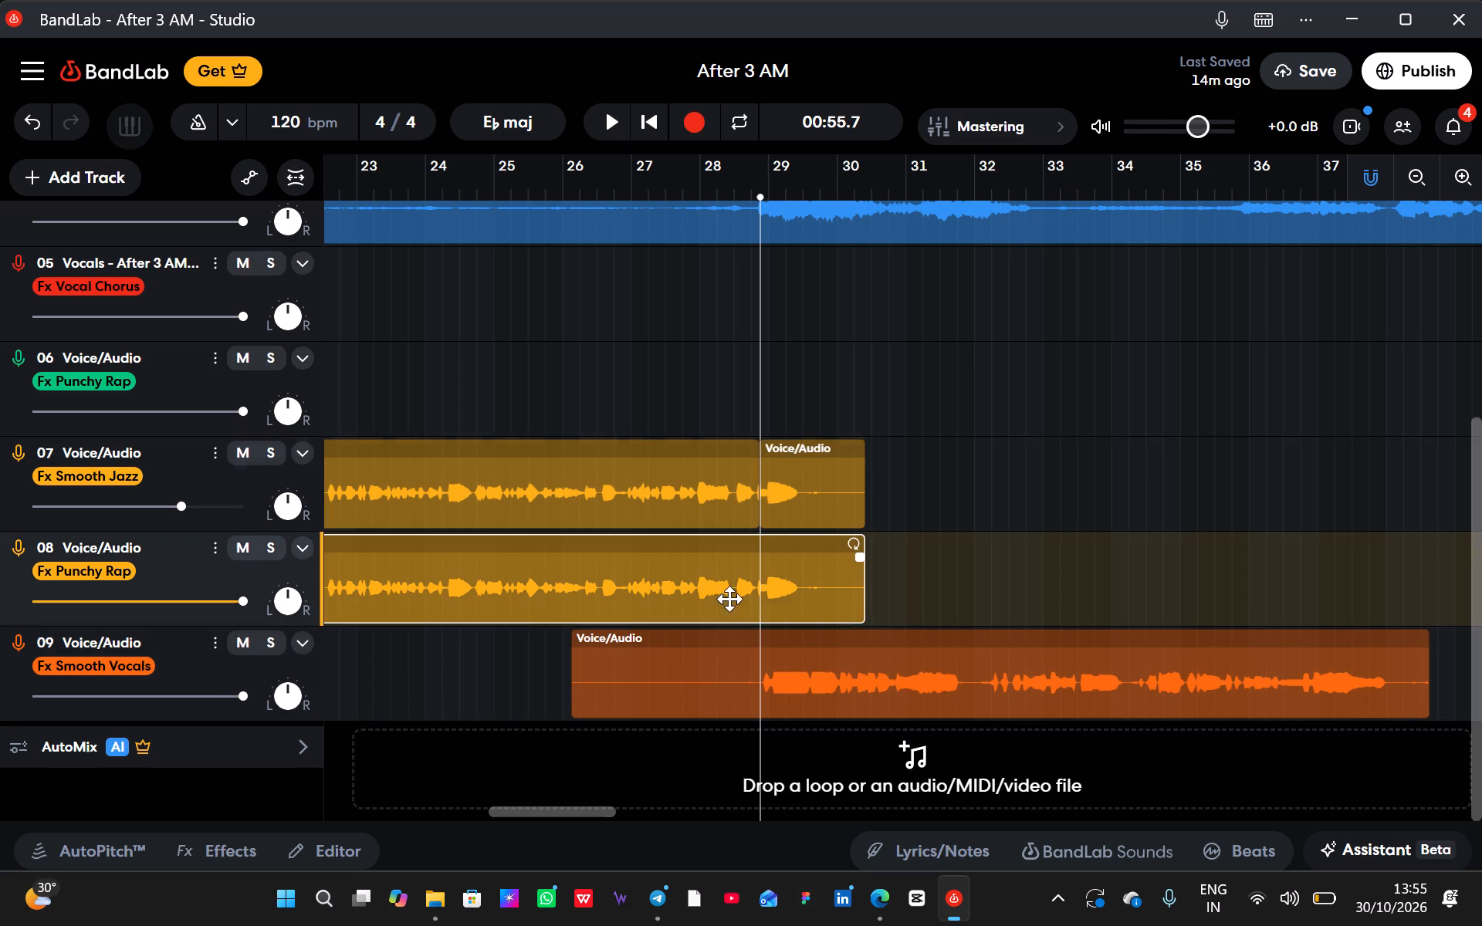
# Delete the pieces after the split on tracks 07 and 08.
pyautogui.click(816, 510)
pyautogui.press('Delete')
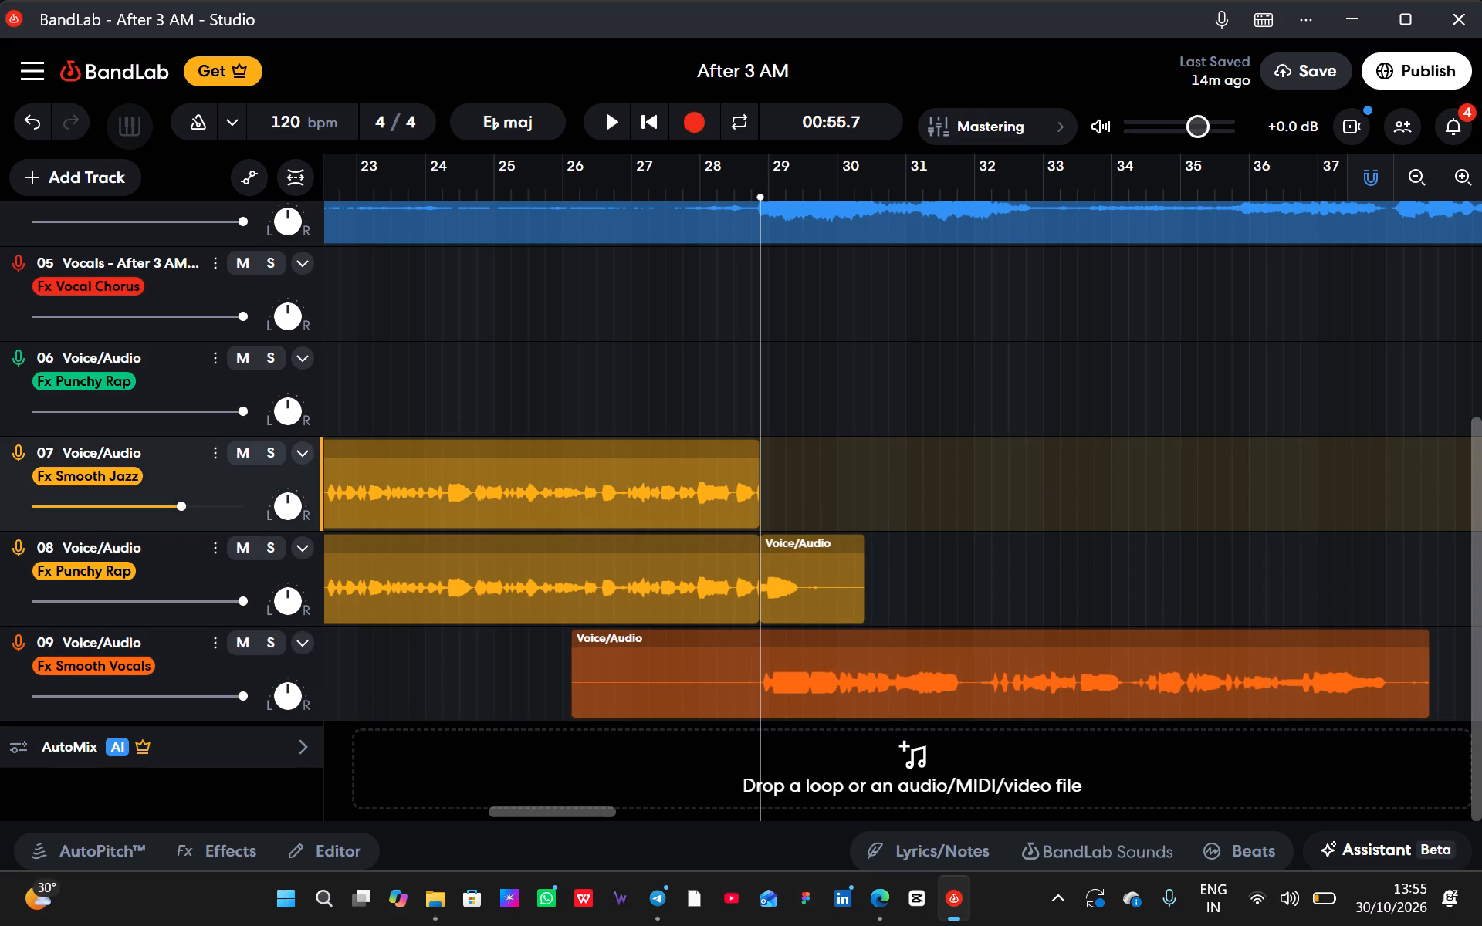
pyautogui.click(834, 546)
pyautogui.press('Delete')
# Play back from 00:46.0 to check the transition from tracks 07 and 08 into track 09.
pyautogui.click(423, 188)
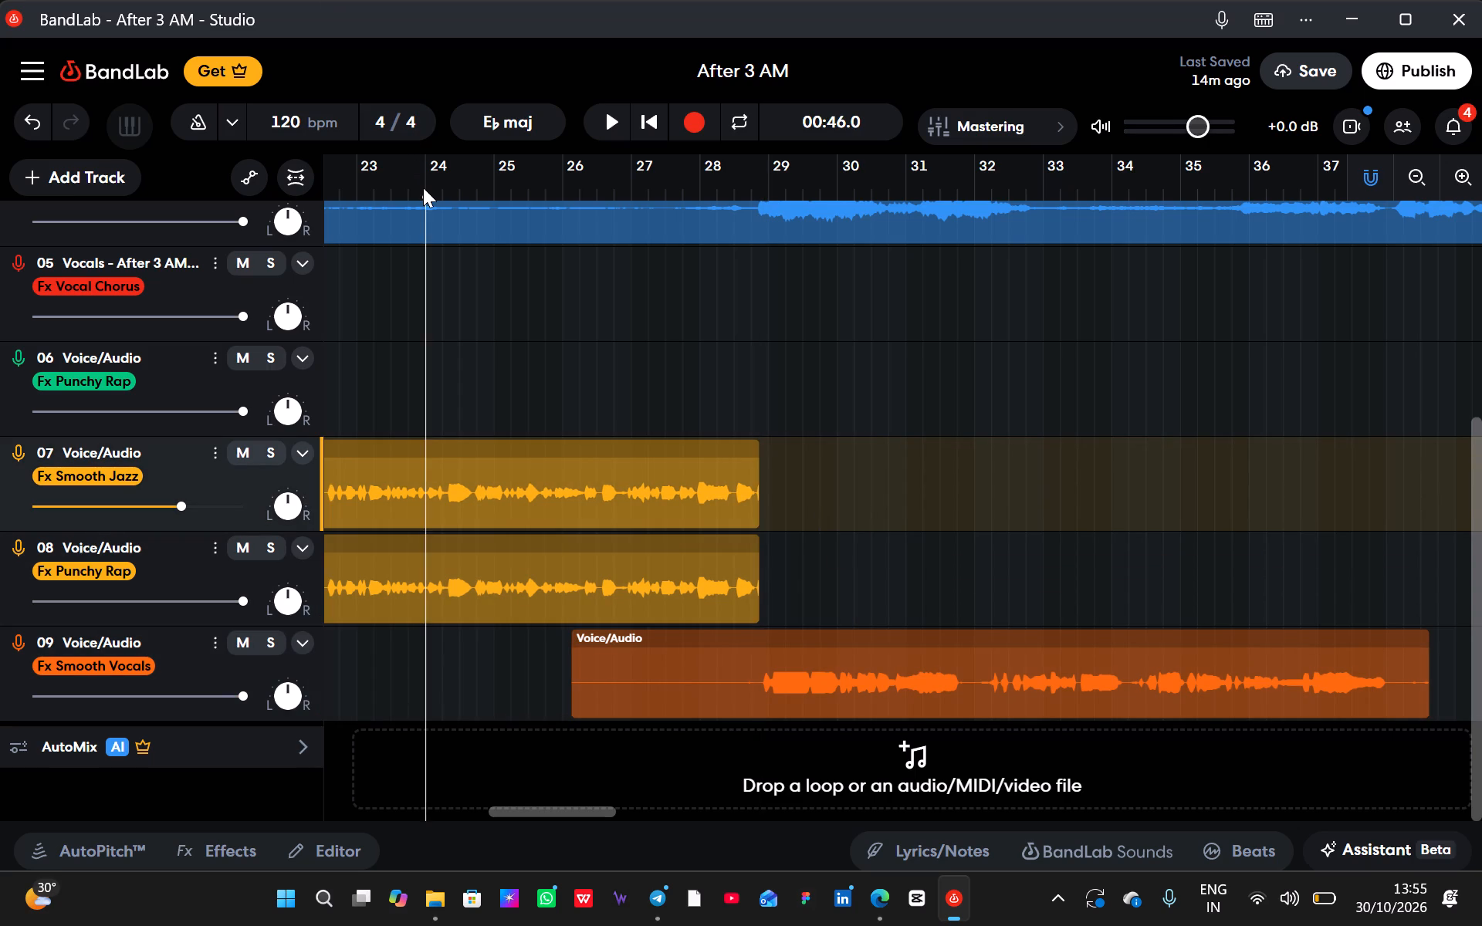
pyautogui.press('space')
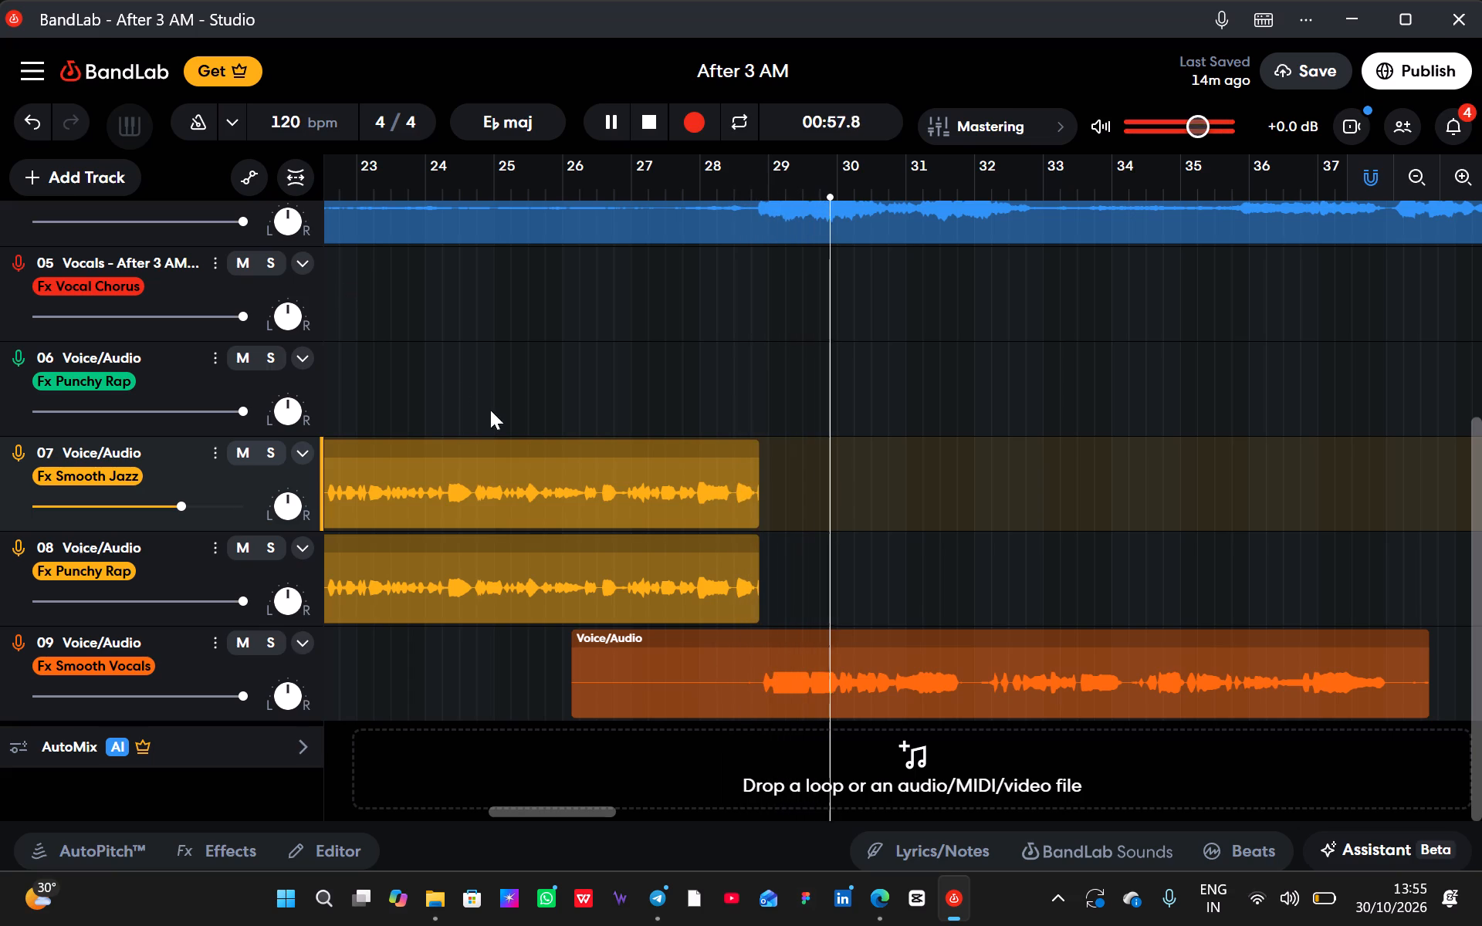
# Extend the ends of the voice clips on tracks 07 and 08 slightly, into the start of the track 09 vocals.
pyautogui.click(743, 507)
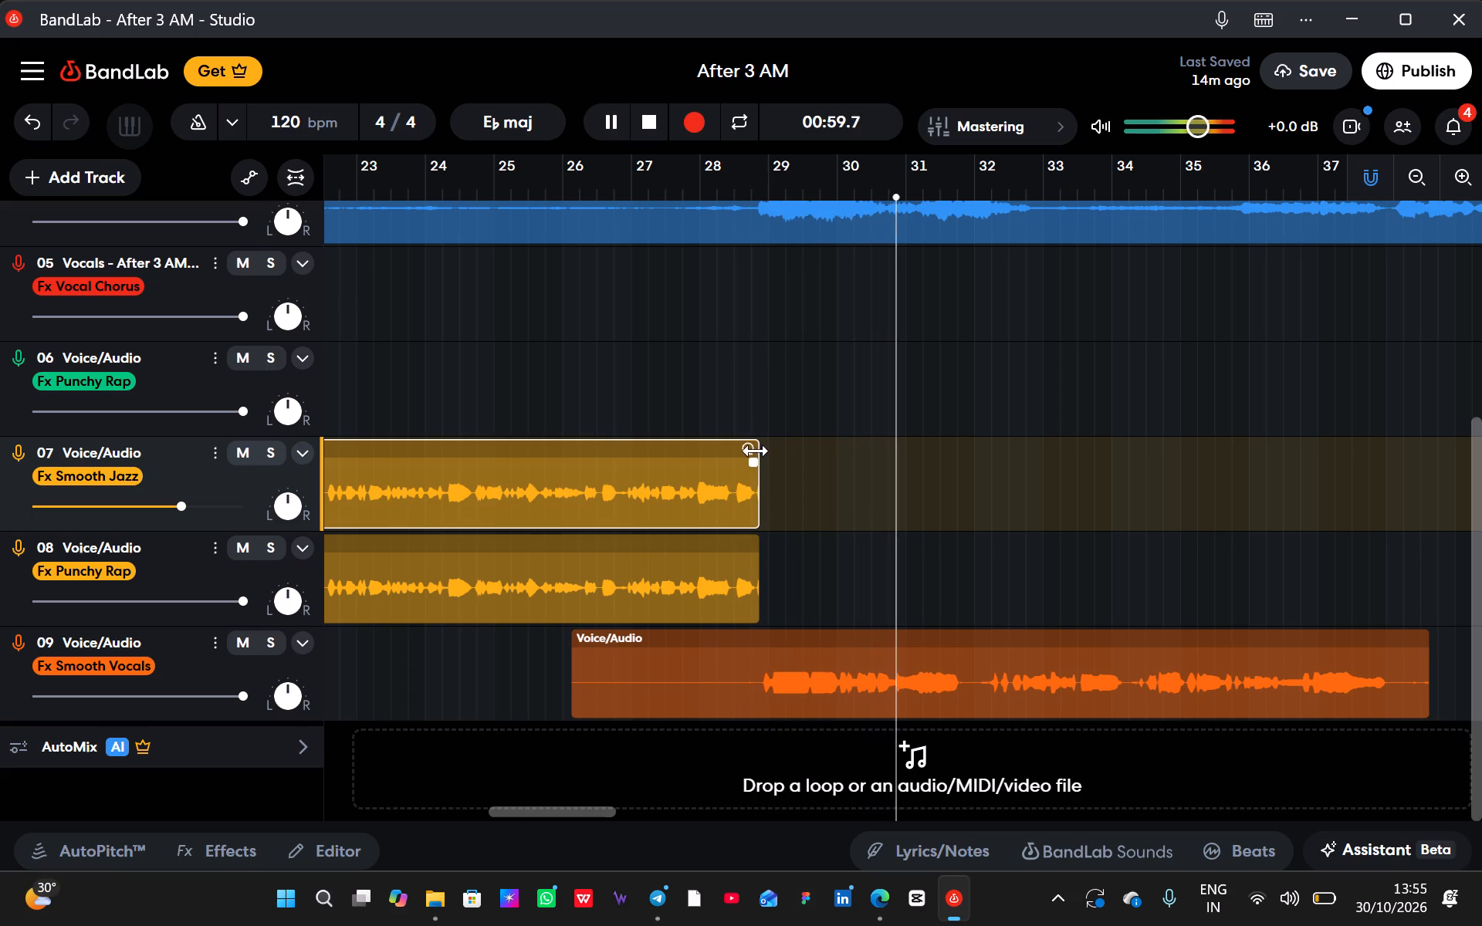
pyautogui.click(754, 491)
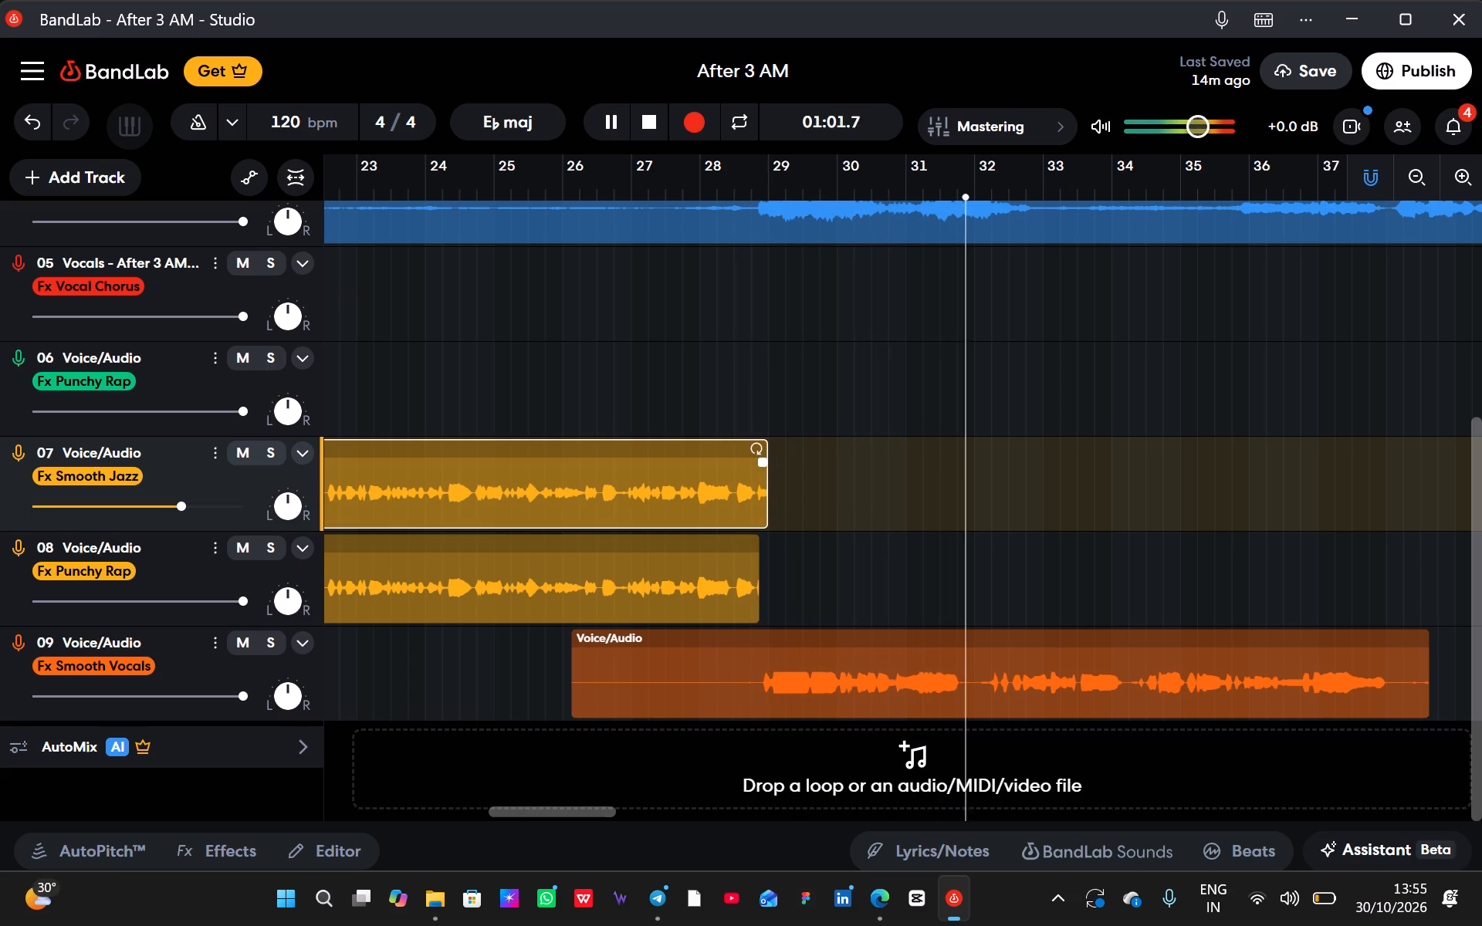
pyautogui.click(739, 586)
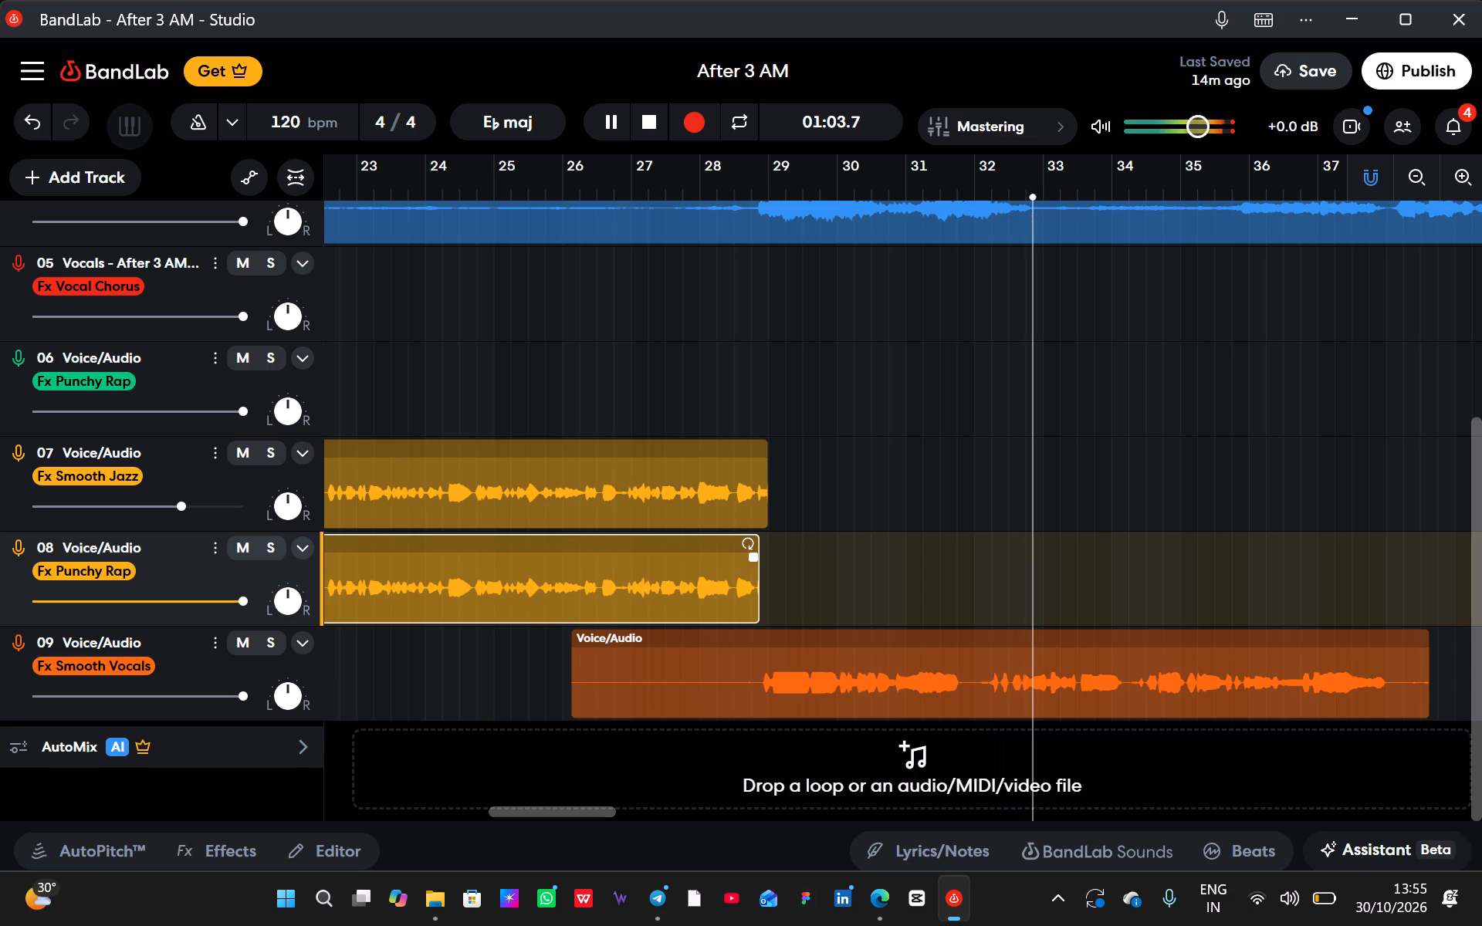
pyautogui.click(754, 590)
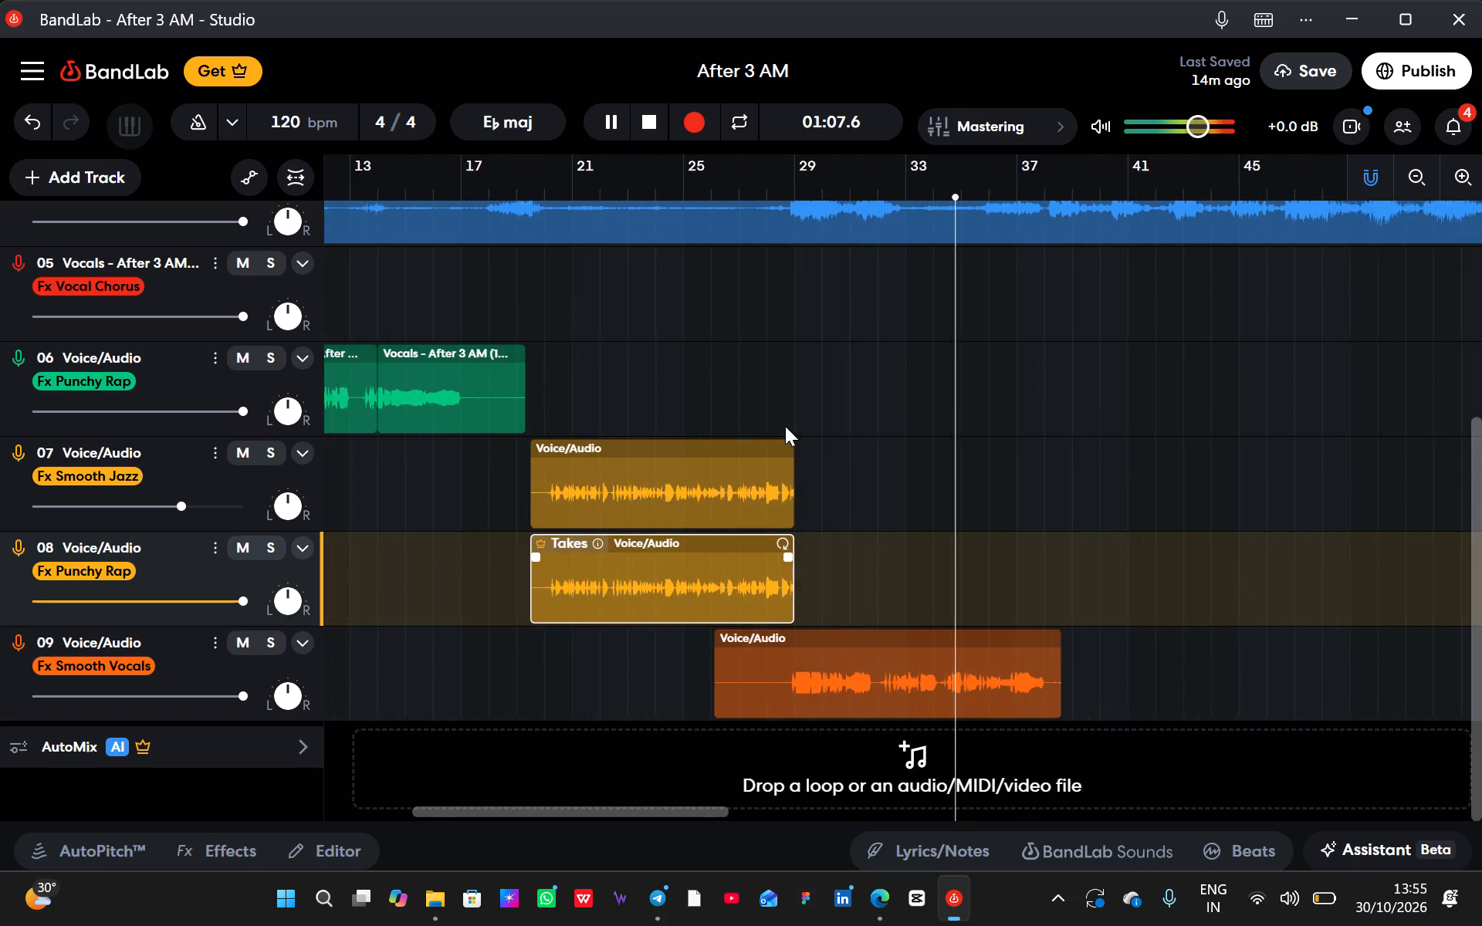
# Record a new vocal take over the existing clip on track 09, from about 00:51 to 01:15.
pyautogui.click(124, 667)
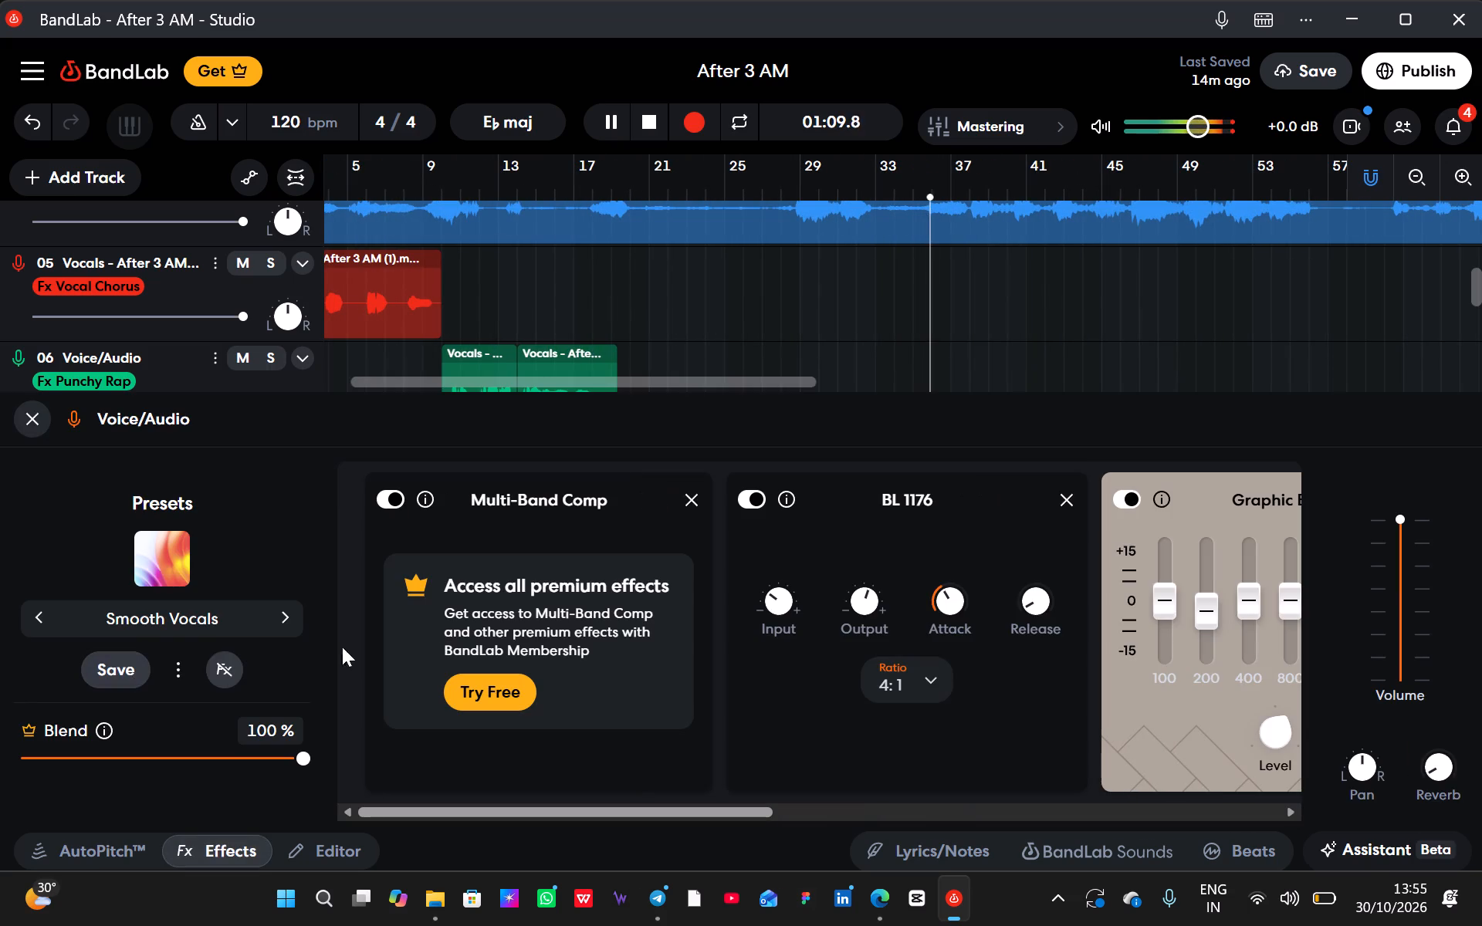
pyautogui.scroll(-2, 811, 309)
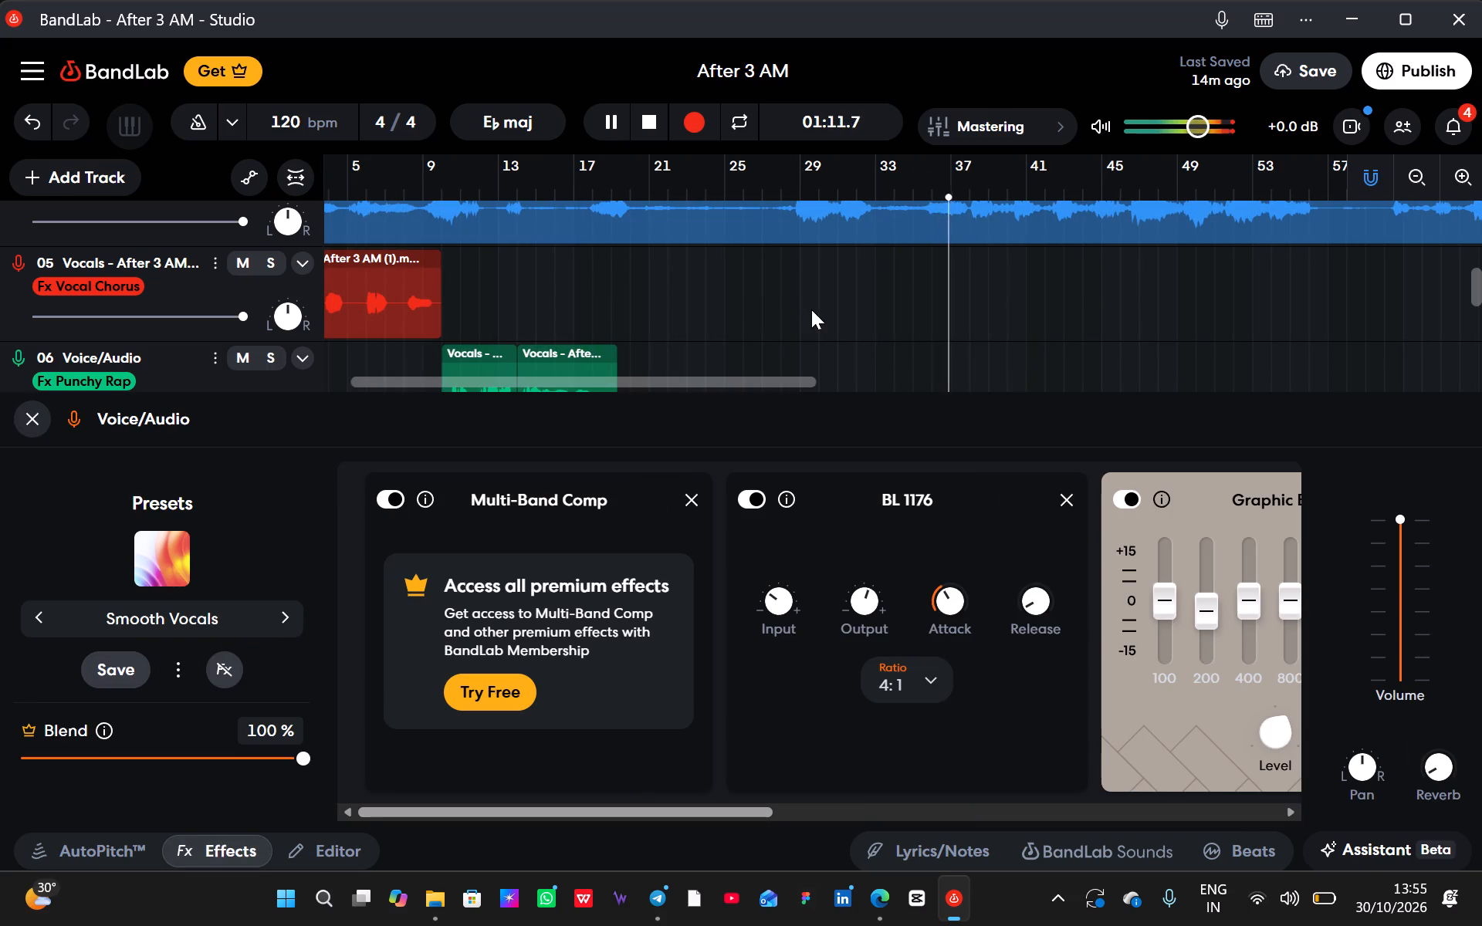
pyautogui.scroll(-4, 811, 309)
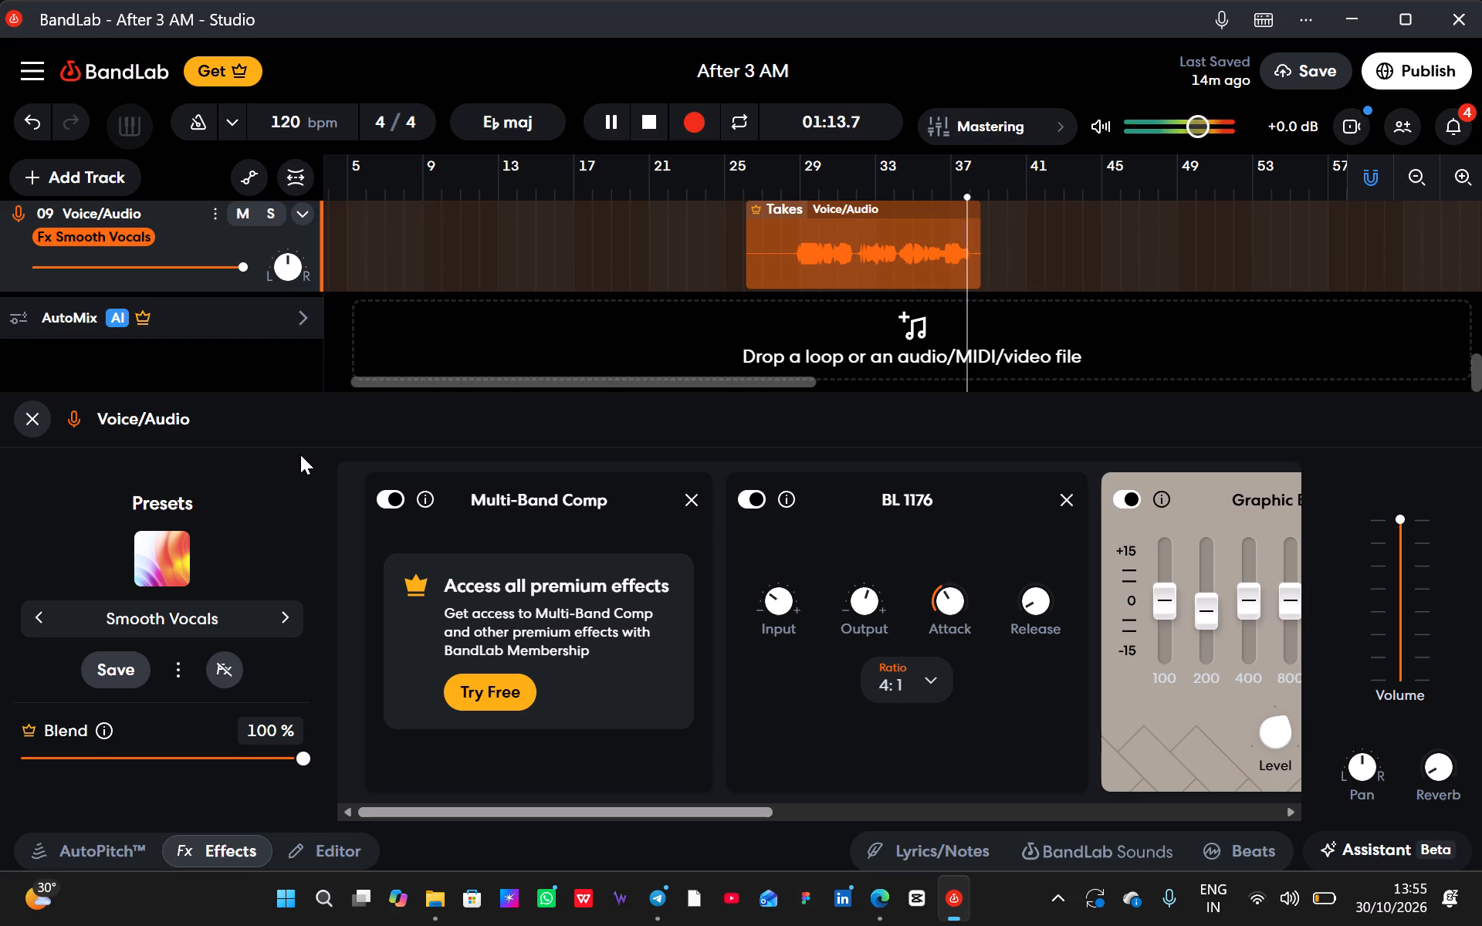
pyautogui.click(744, 178)
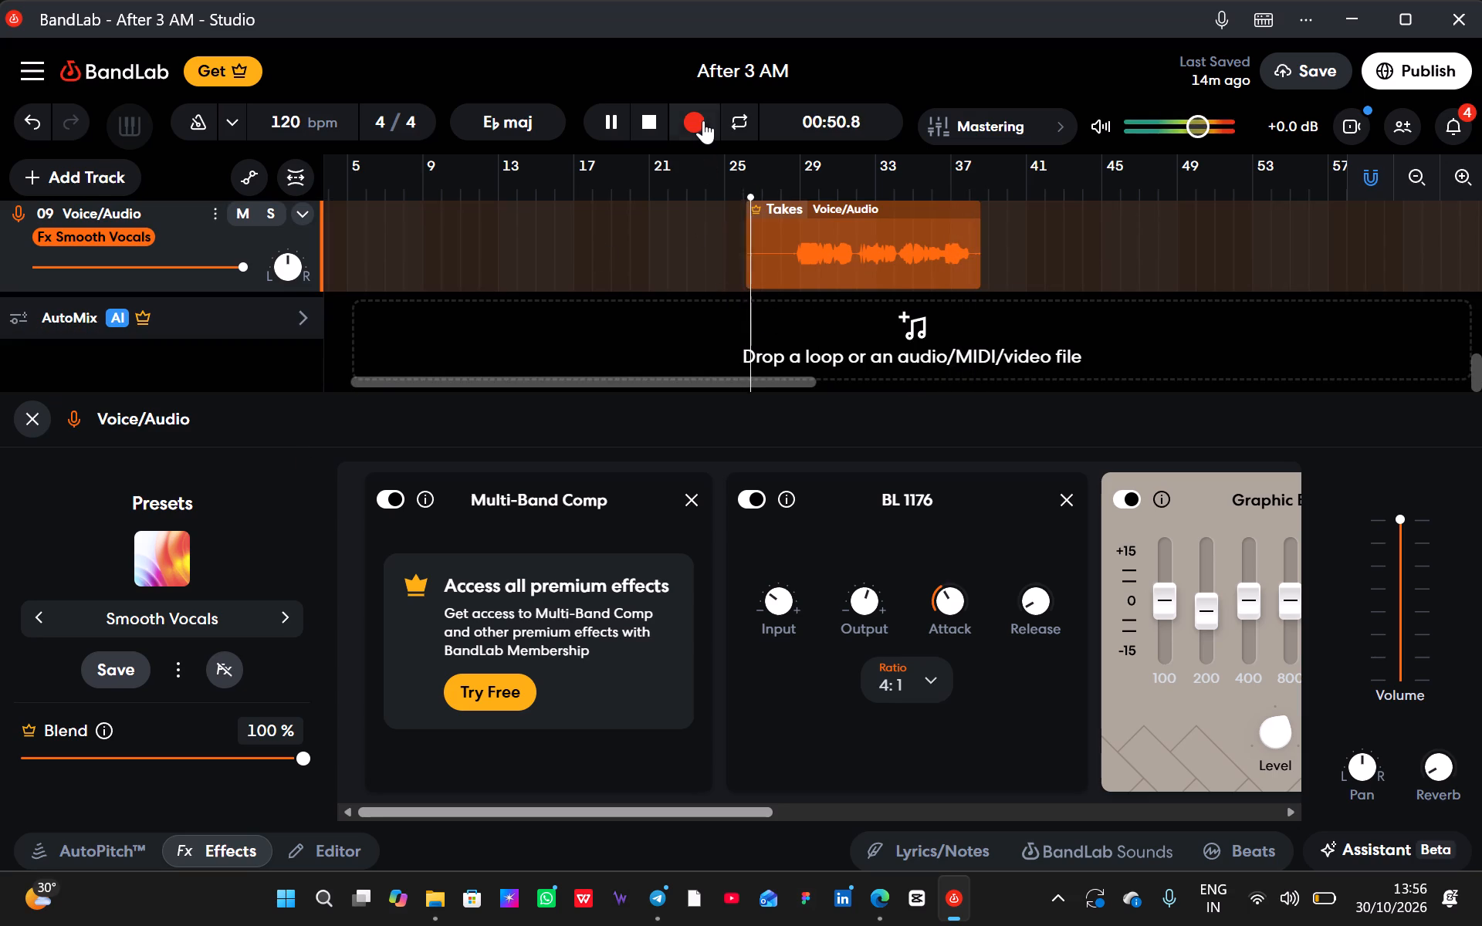
pyautogui.click(702, 120)
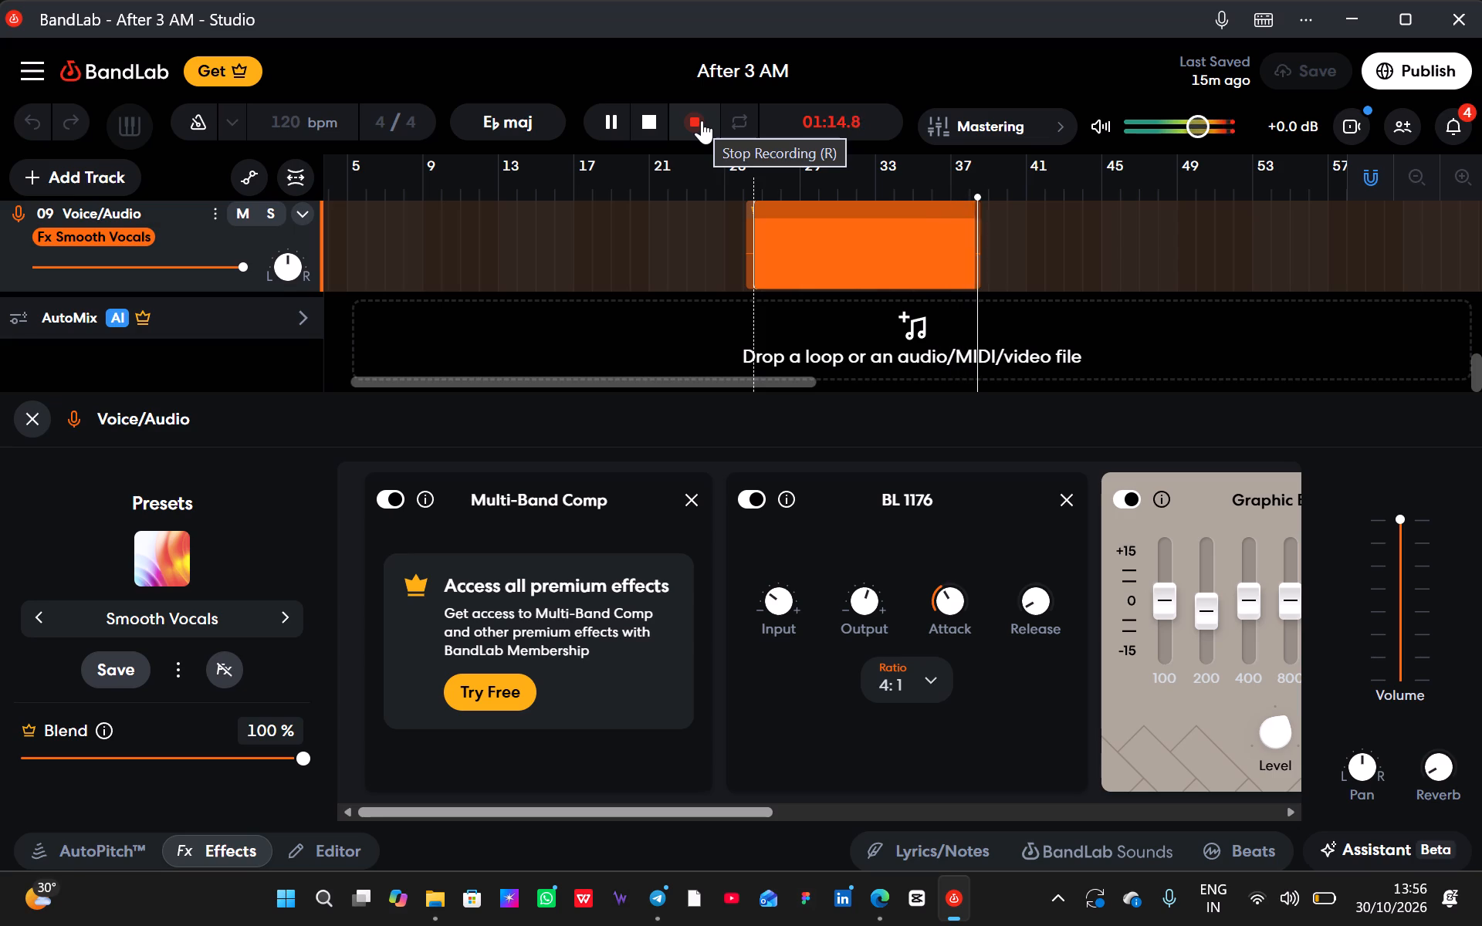
pyautogui.press('space')
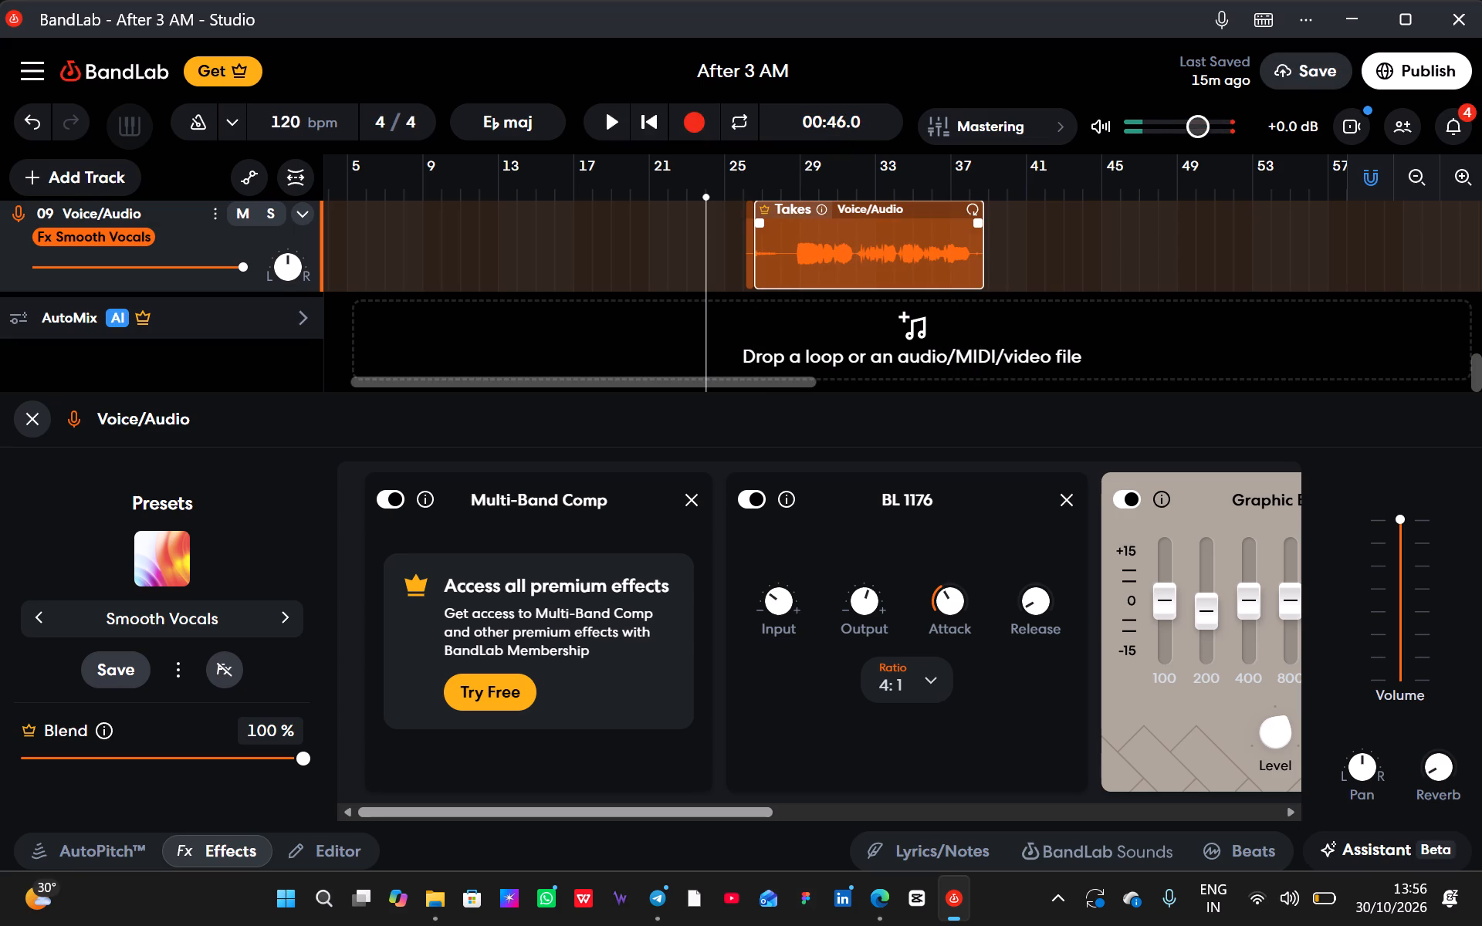
# Delete the leftover sliver of the old take just before the new clip on track 09.
pyautogui.click(747, 245)
pyautogui.press('Delete')
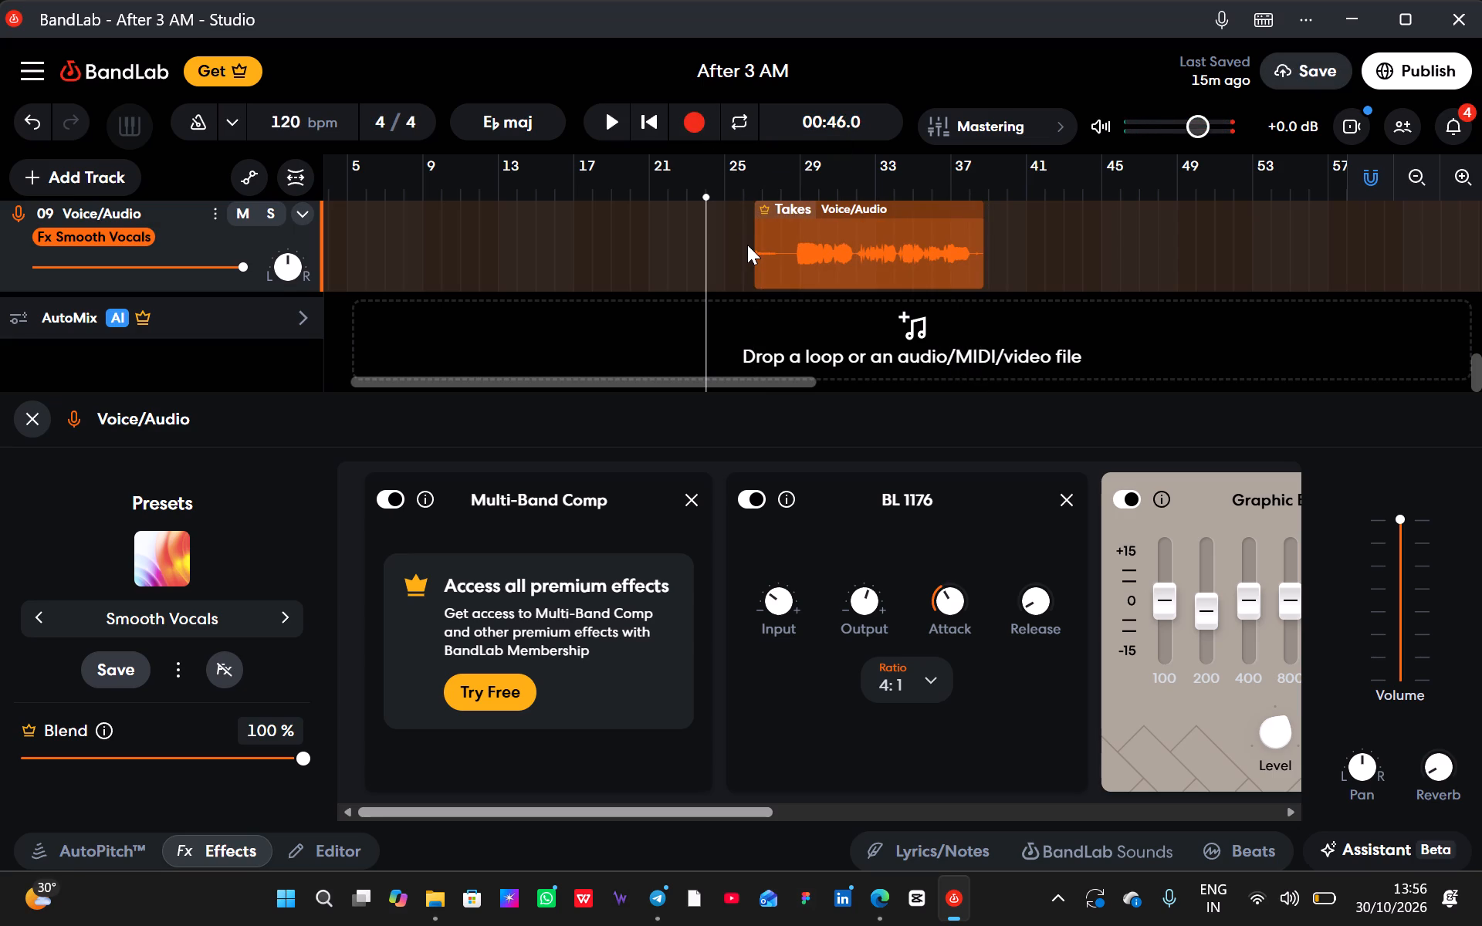
# Play back from 00:46.0 to review the new track 09 take, and close the effects settings.
pyautogui.press('space')
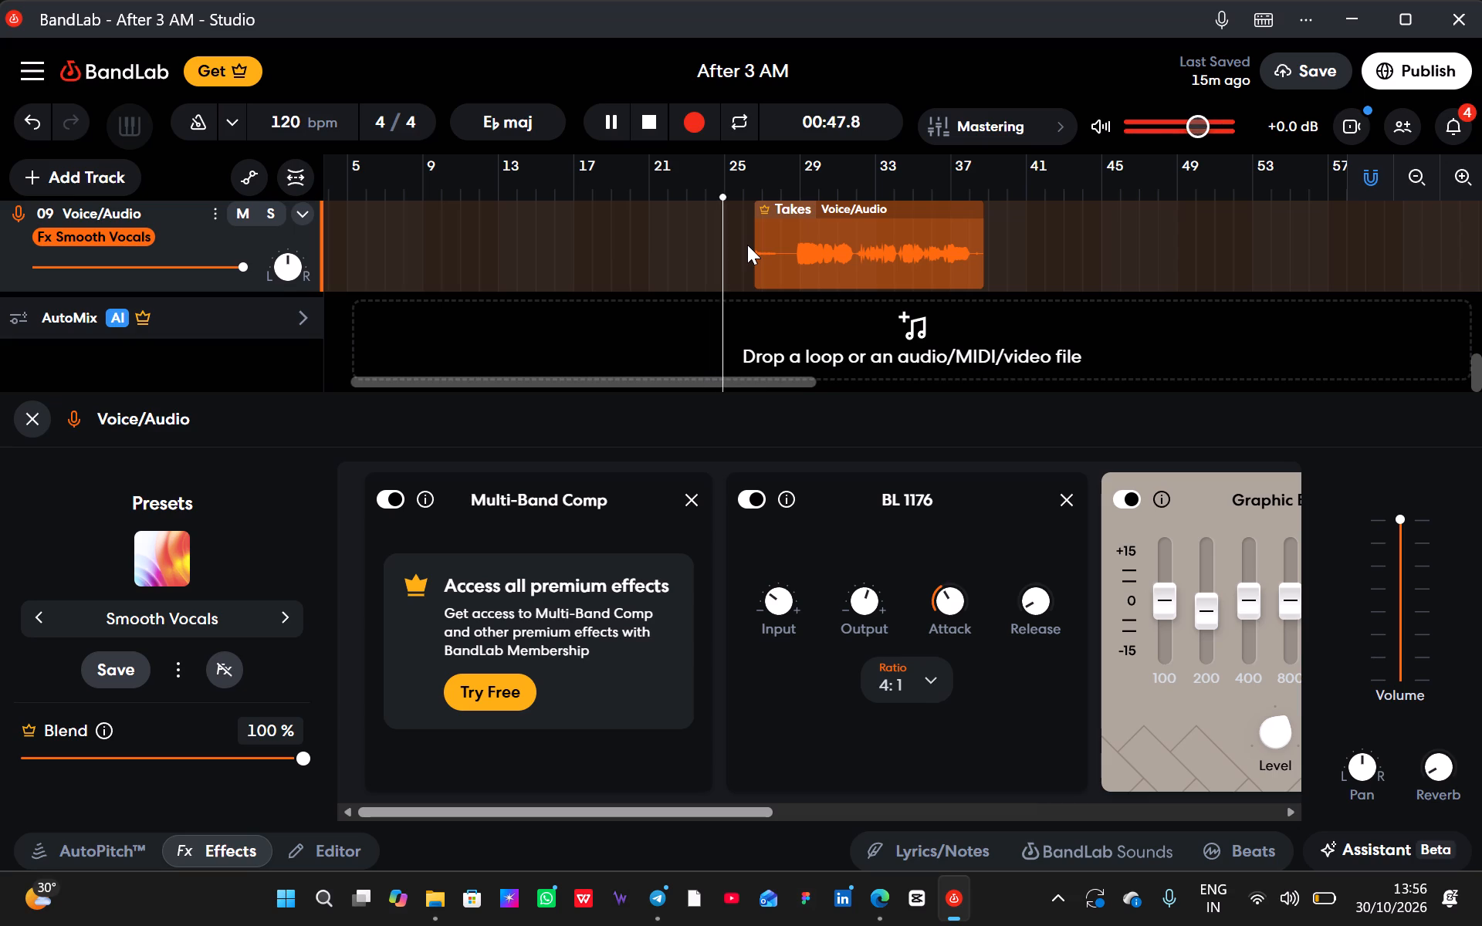
pyautogui.click(32, 428)
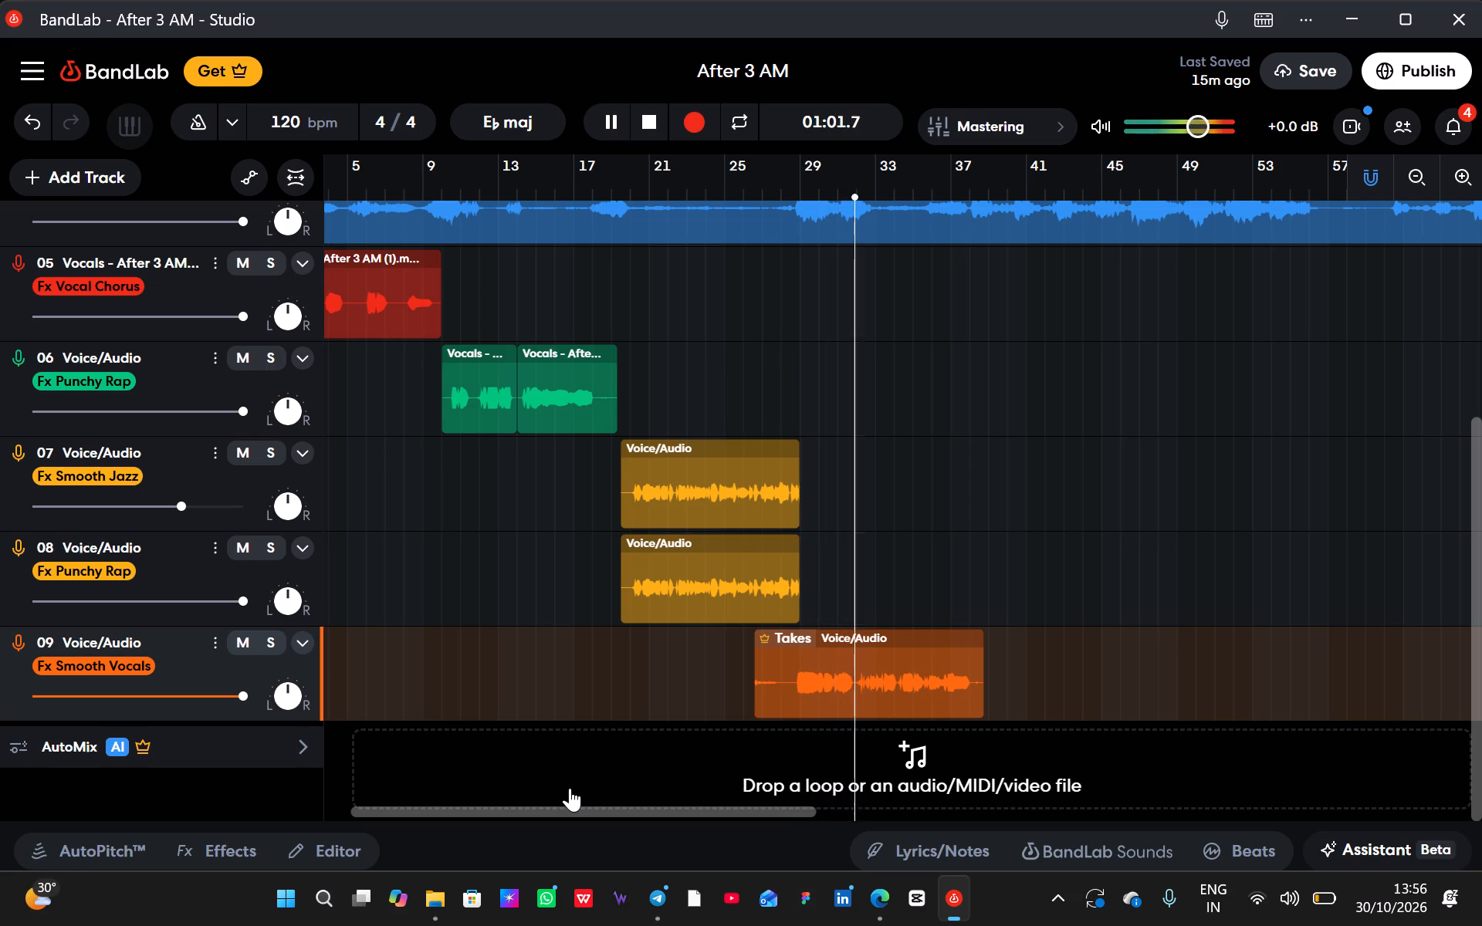
# Duplicate voice track 09 together with its take.
pyautogui.click(212, 639)
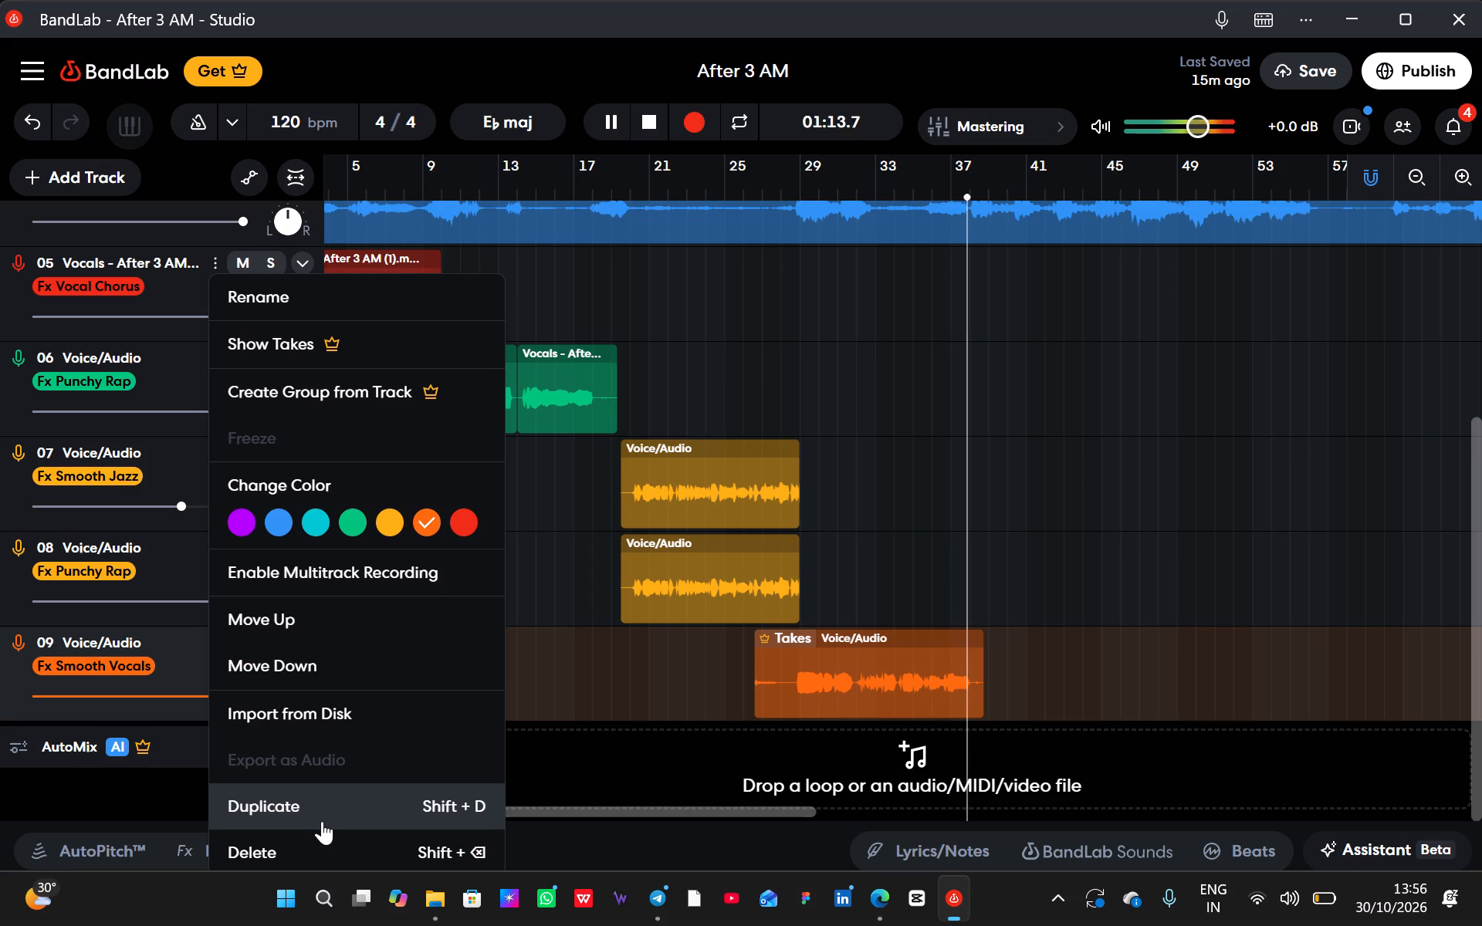
pyautogui.click(322, 821)
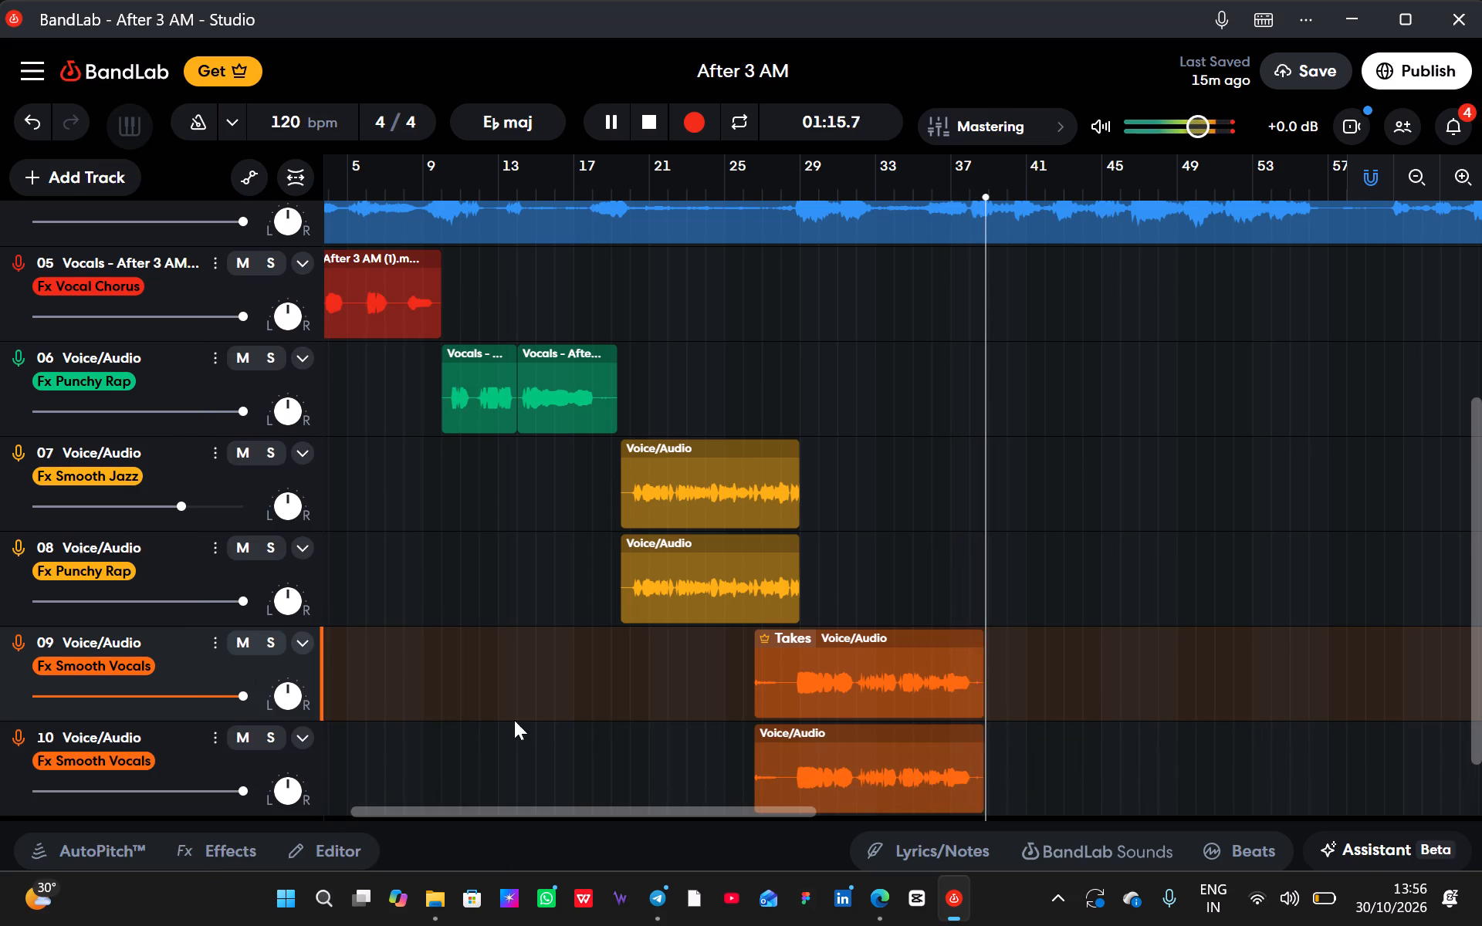
# Switch duplicate track 10 to the Tight Vocals preset, lower its volume to about 60 percent, and close the effects settings.
pyautogui.click(99, 769)
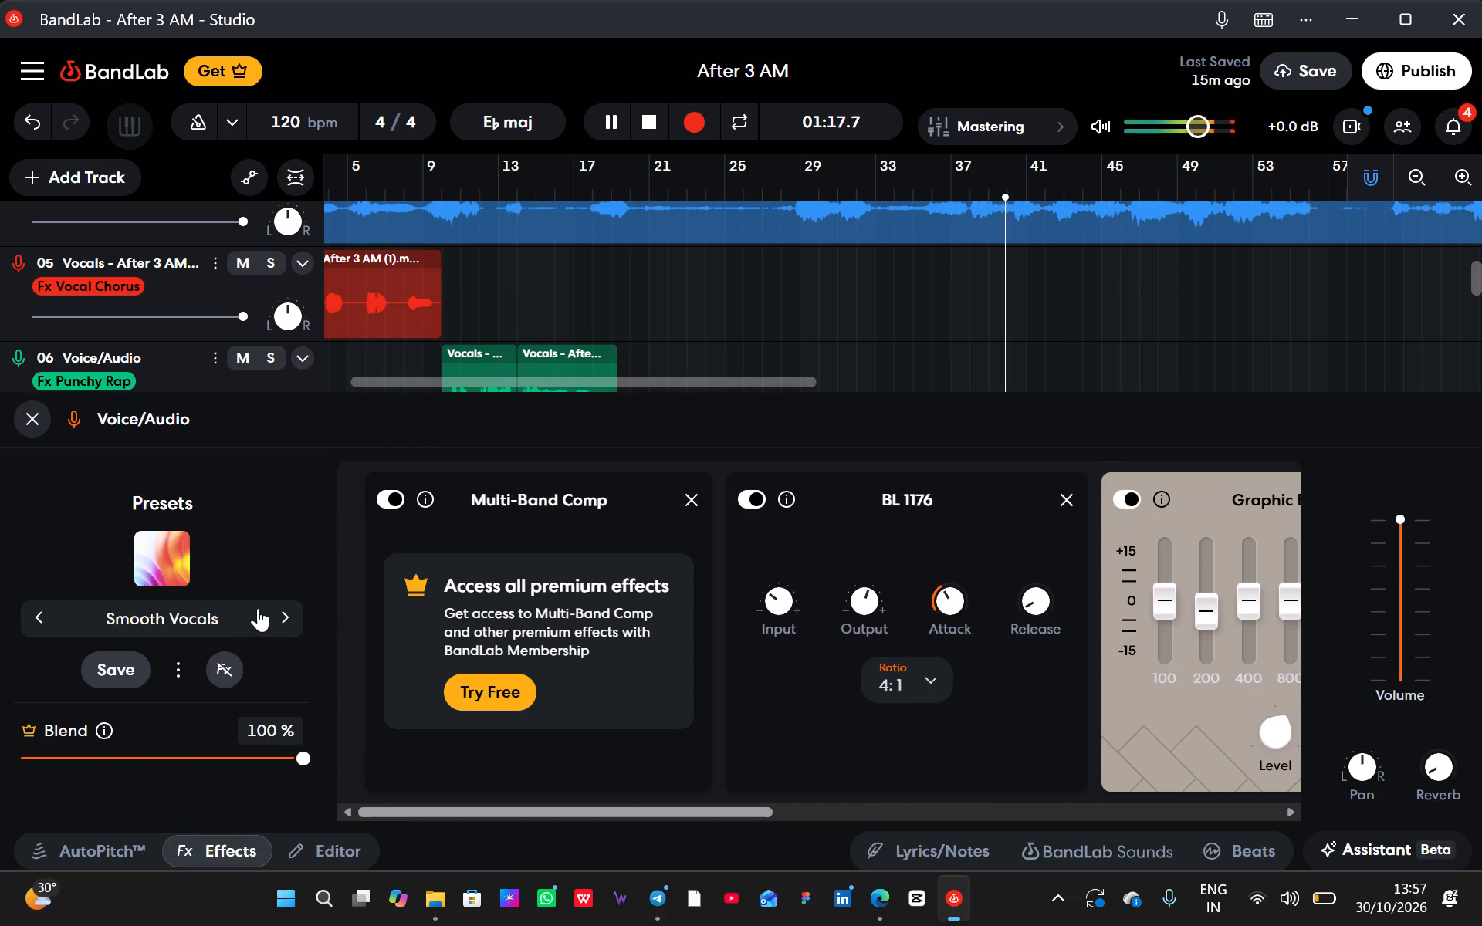
pyautogui.click(283, 610)
pyautogui.scroll(-4, 818, 330)
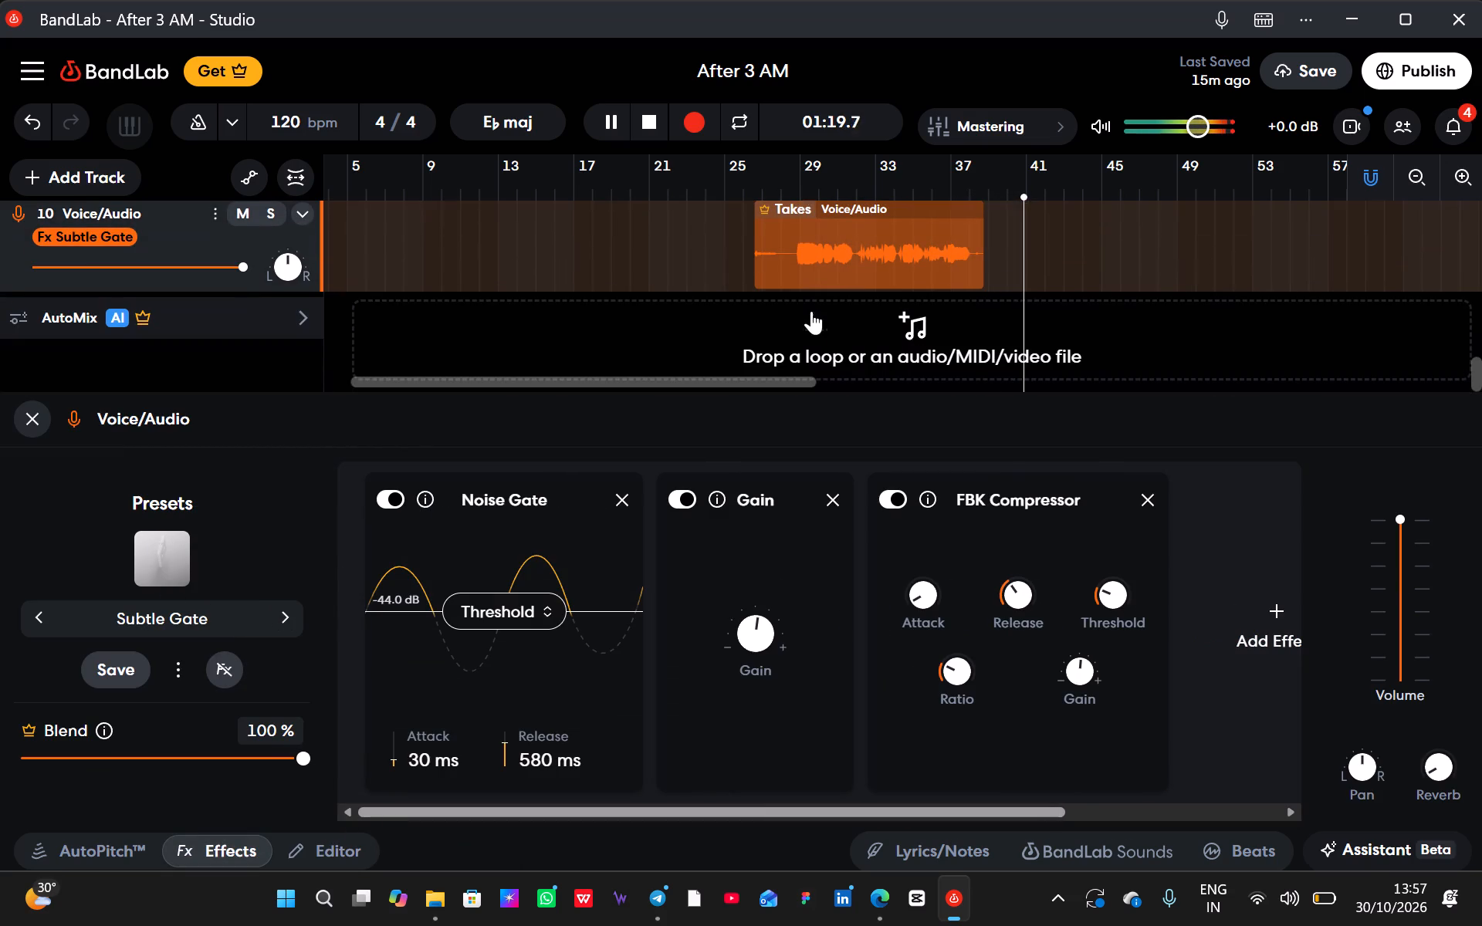
pyautogui.click(795, 181)
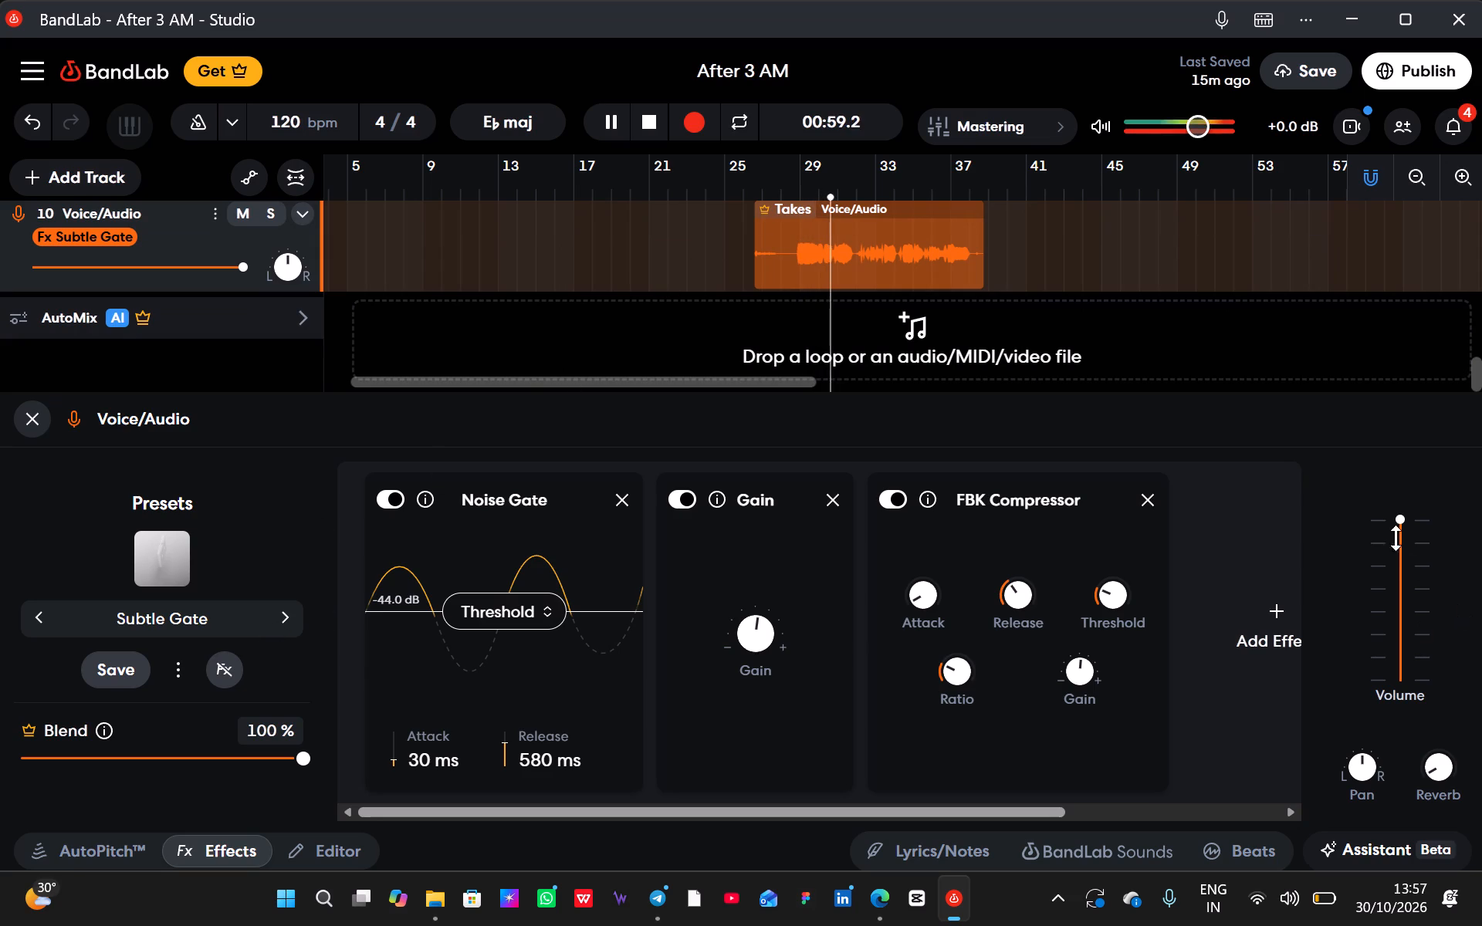
pyautogui.moveTo(1398, 538); pyautogui.dragTo(1399, 613)
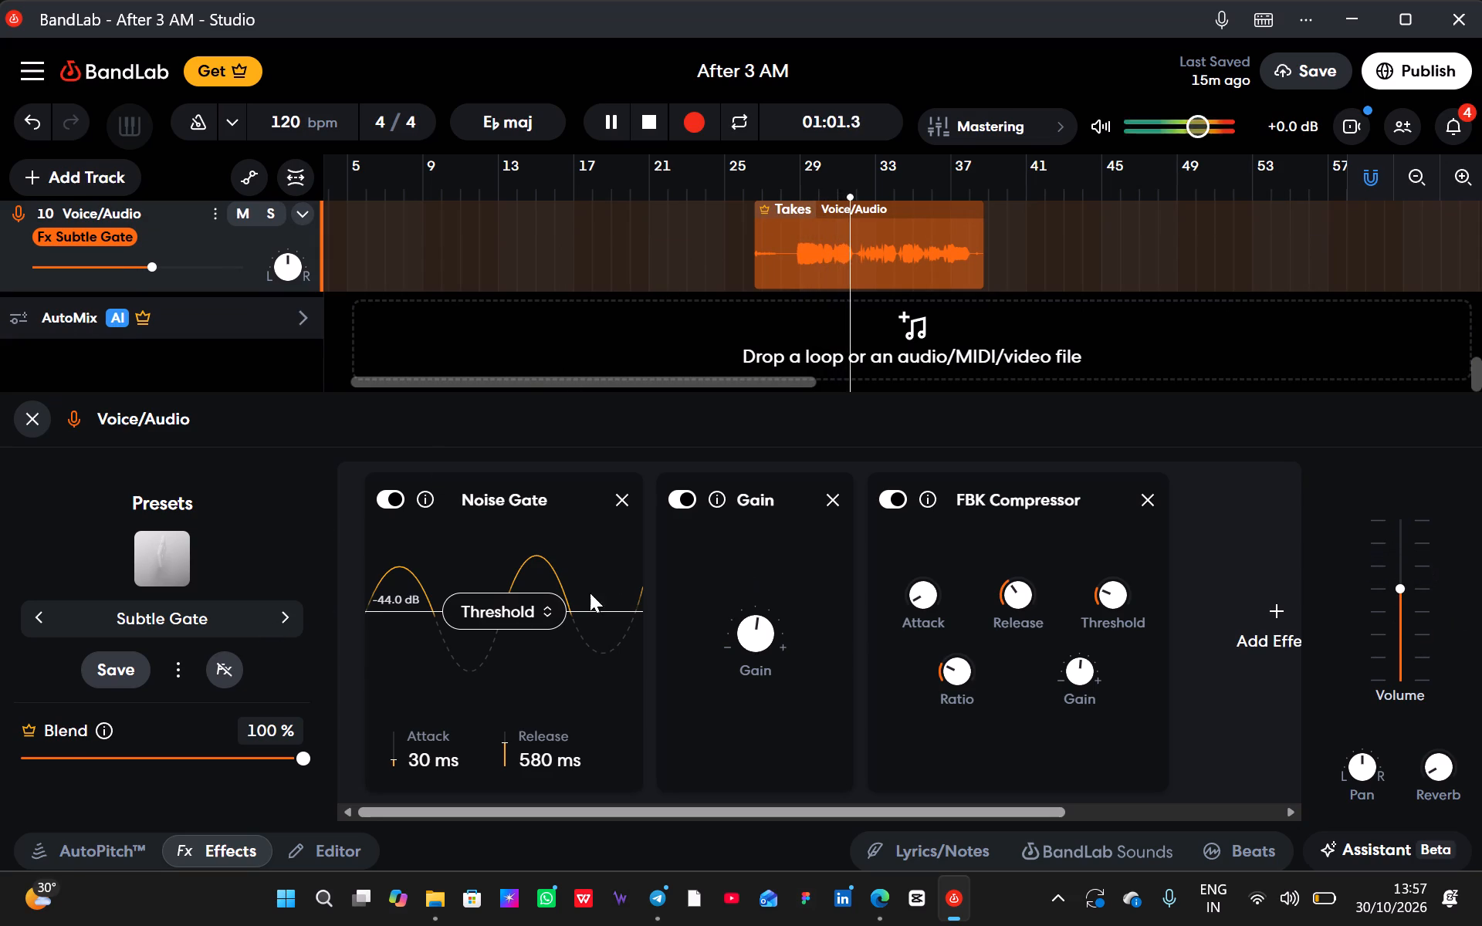
pyautogui.click(292, 620)
pyautogui.click(293, 624)
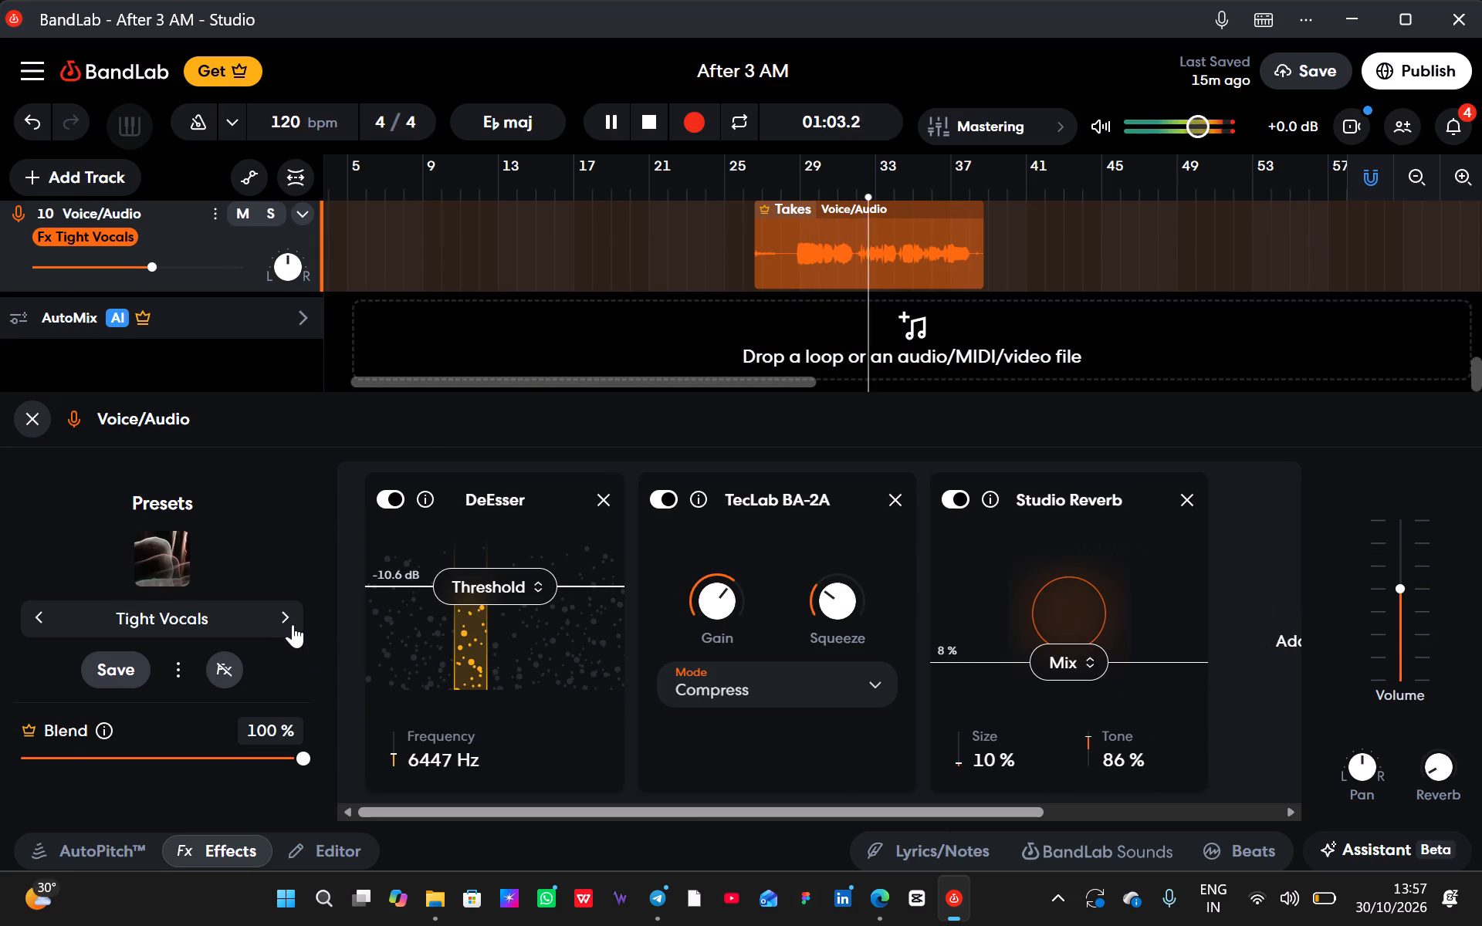
pyautogui.click(1400, 577)
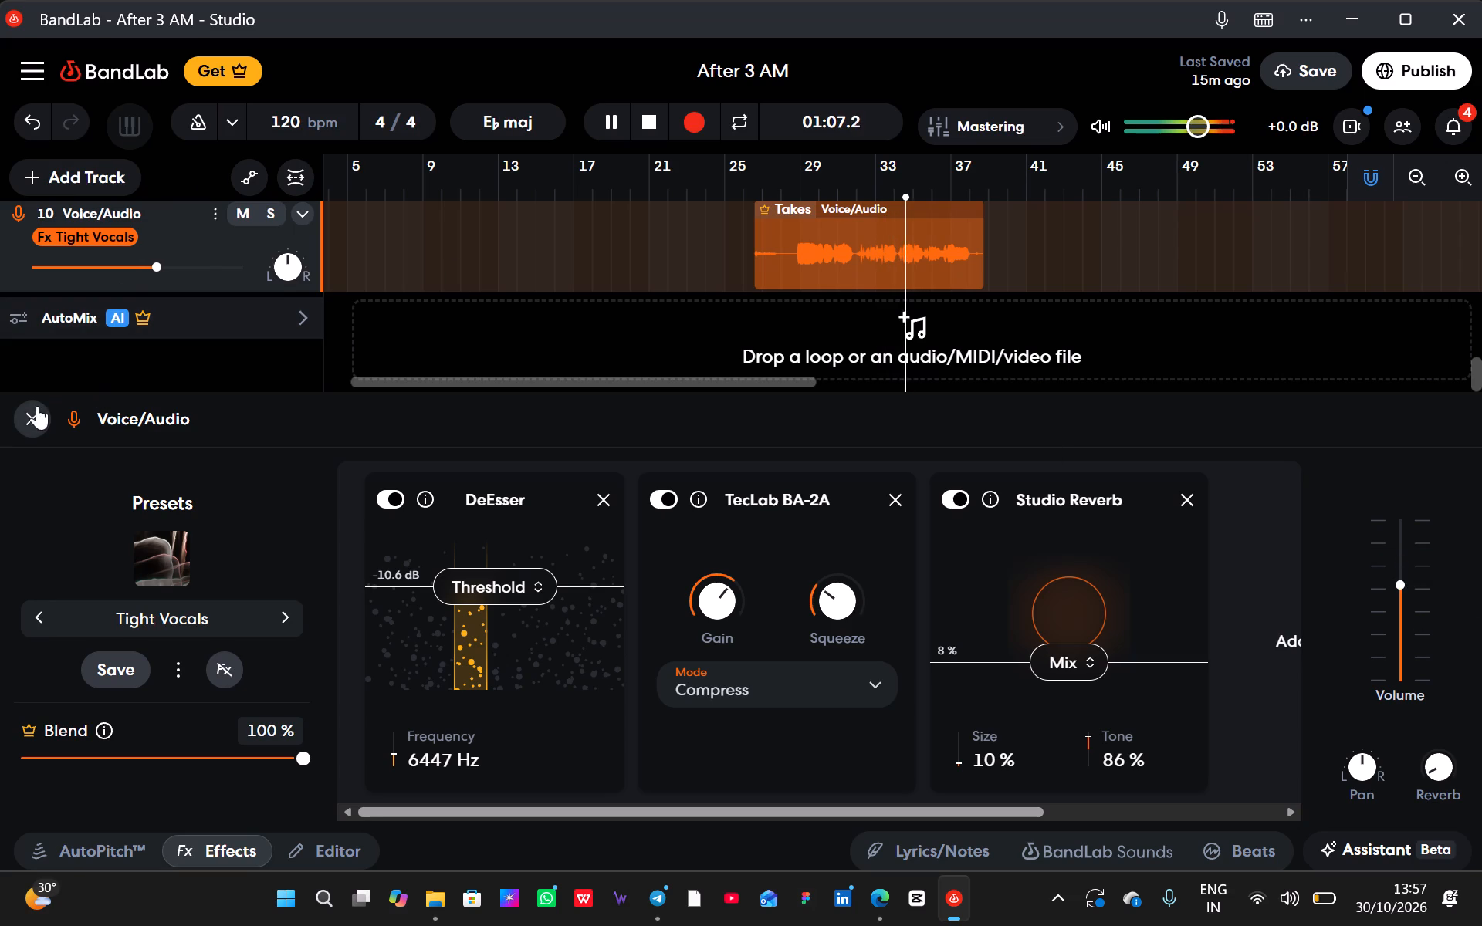
pyautogui.click(32, 406)
# Replay the doubled vocals on tracks 09 and 10 from around bar 29, and make track 06 the active track.
pyautogui.click(795, 194)
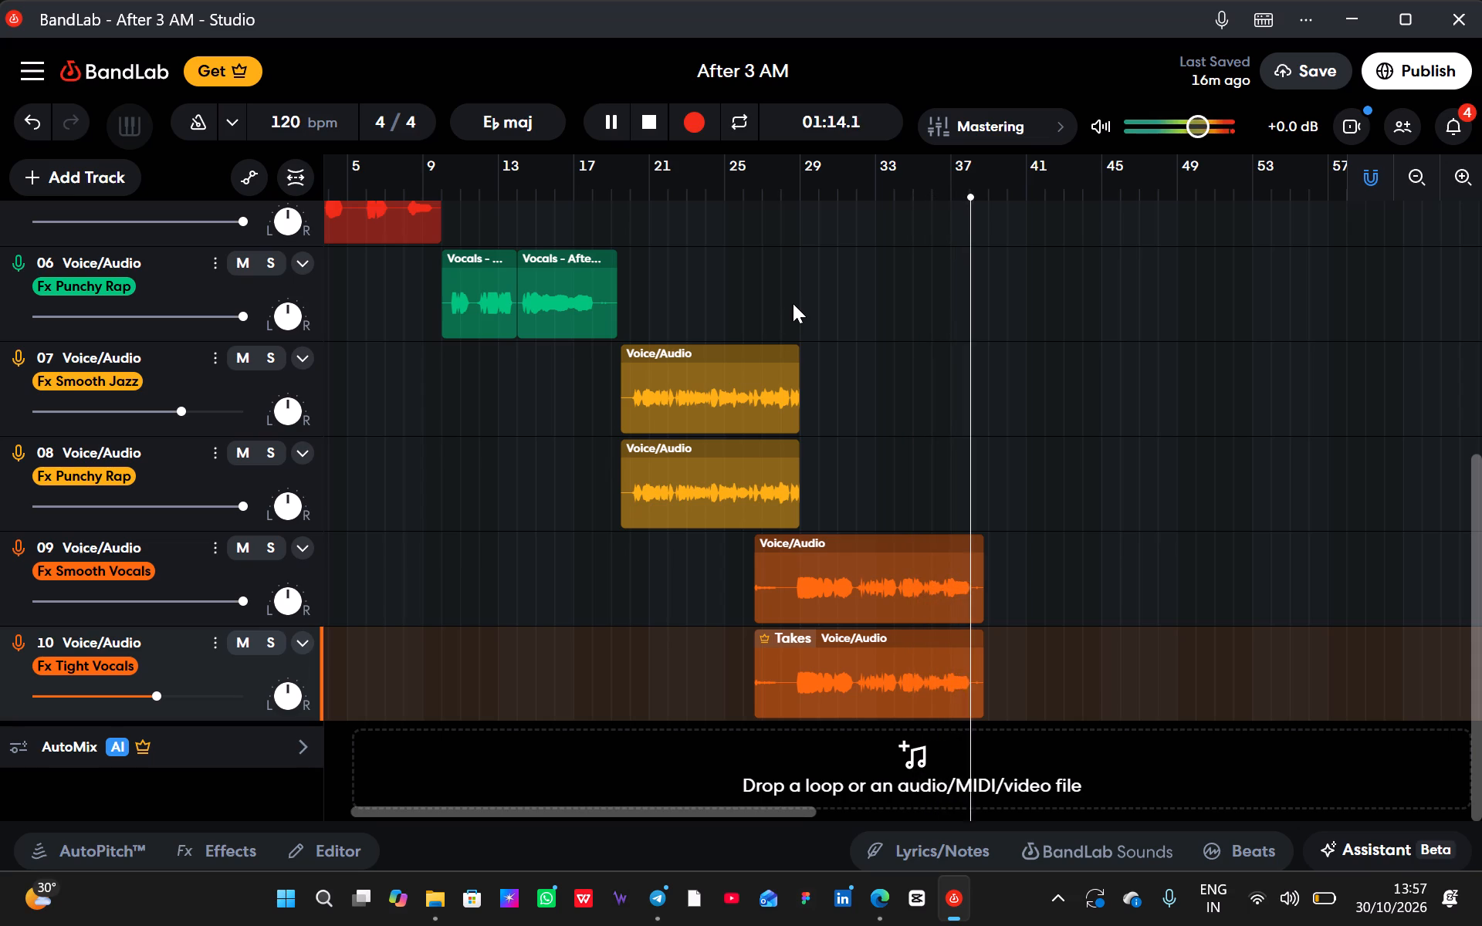
pyautogui.scroll(2, 793, 303)
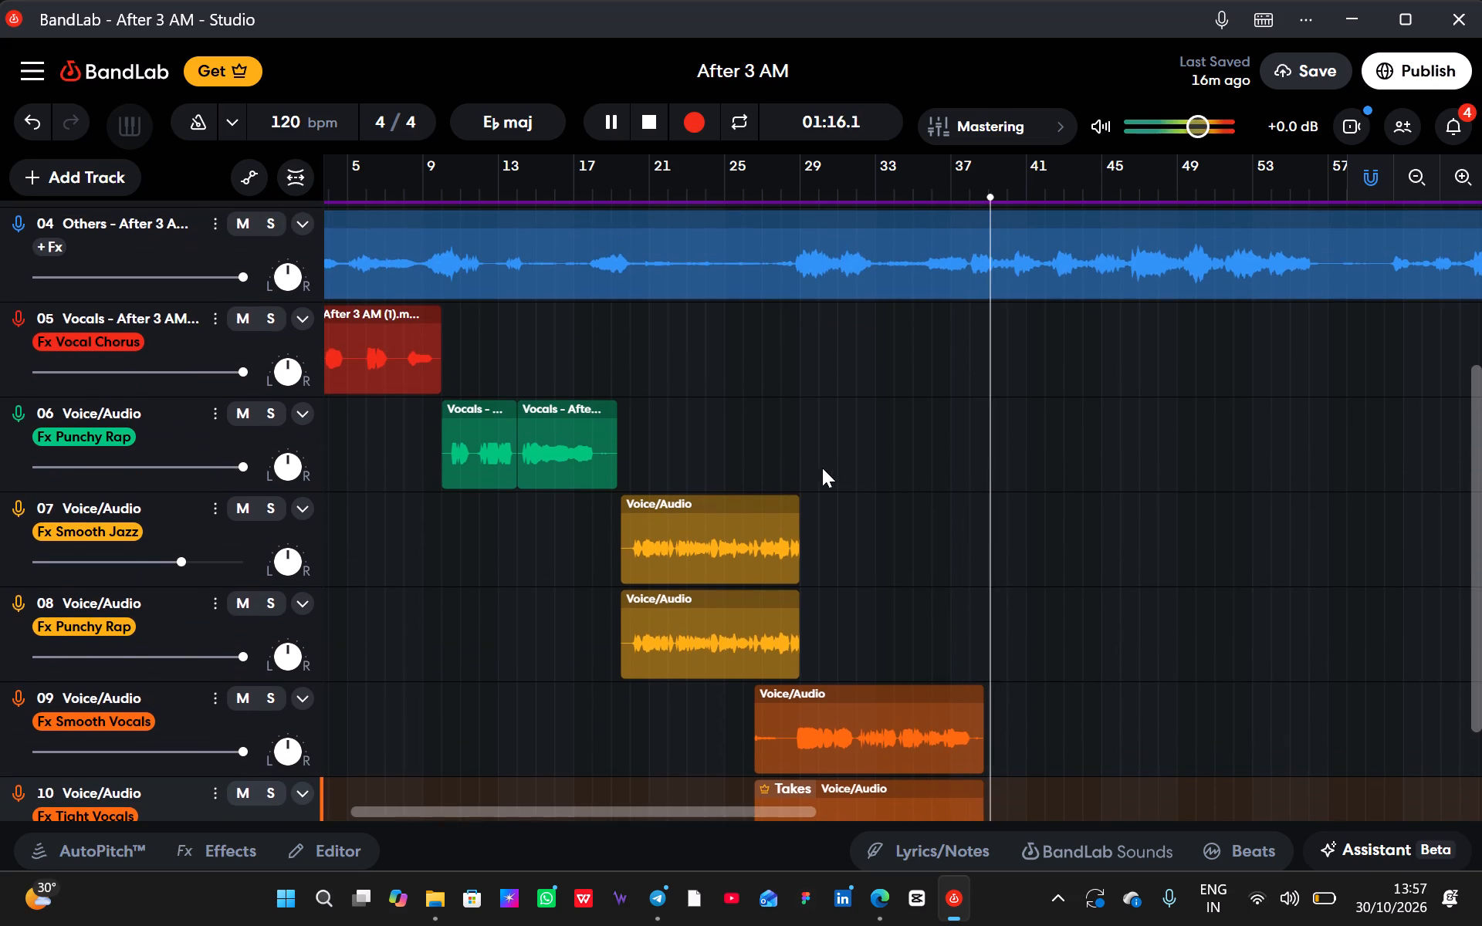
pyautogui.click(827, 469)
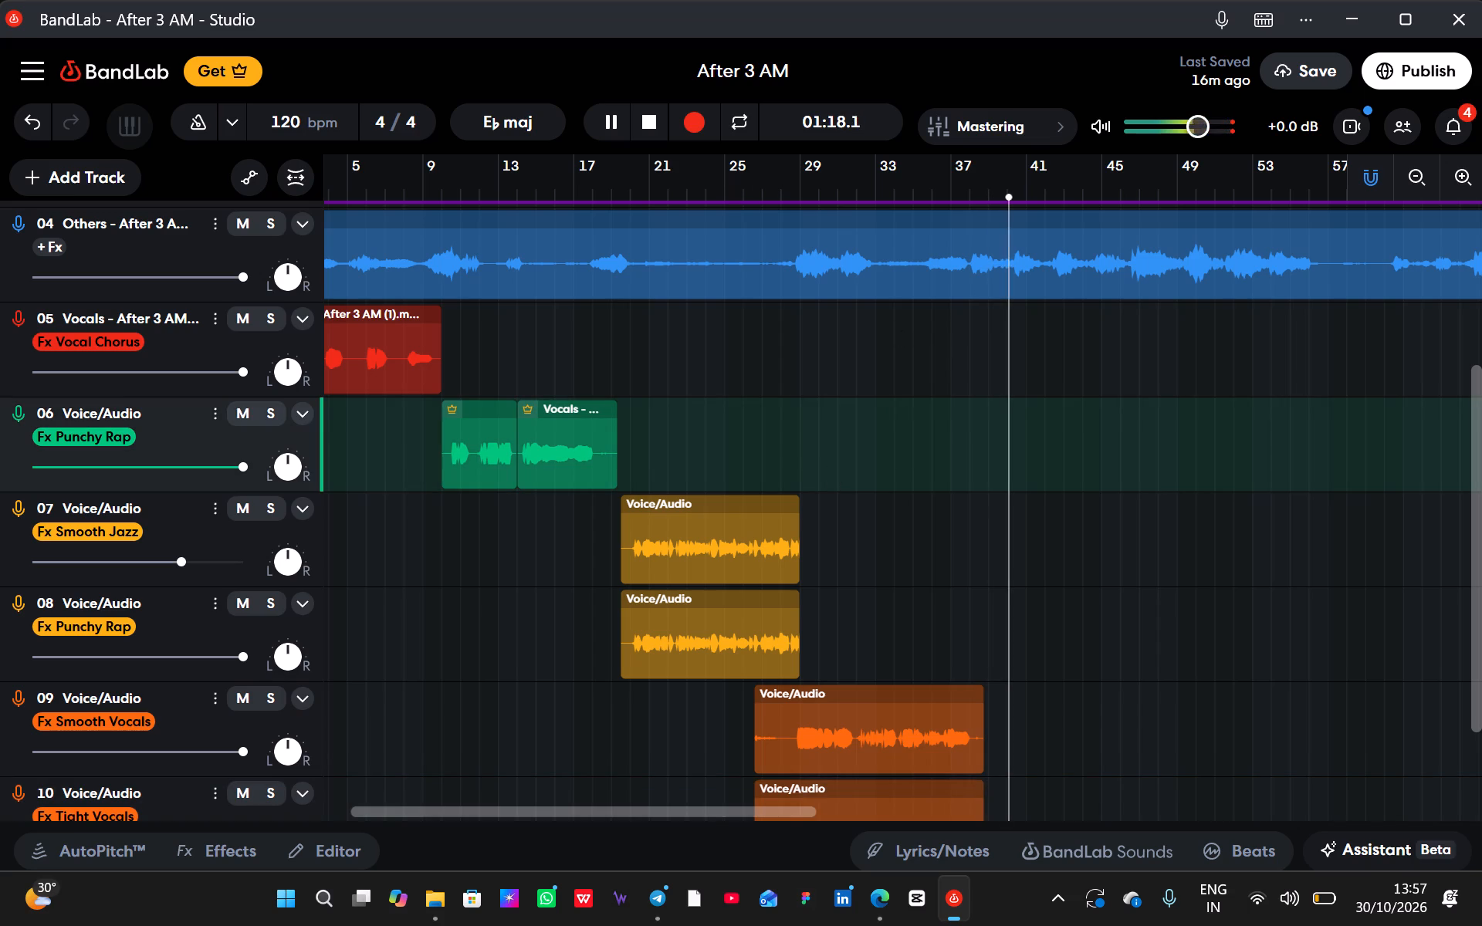
pyautogui.click(946, 194)
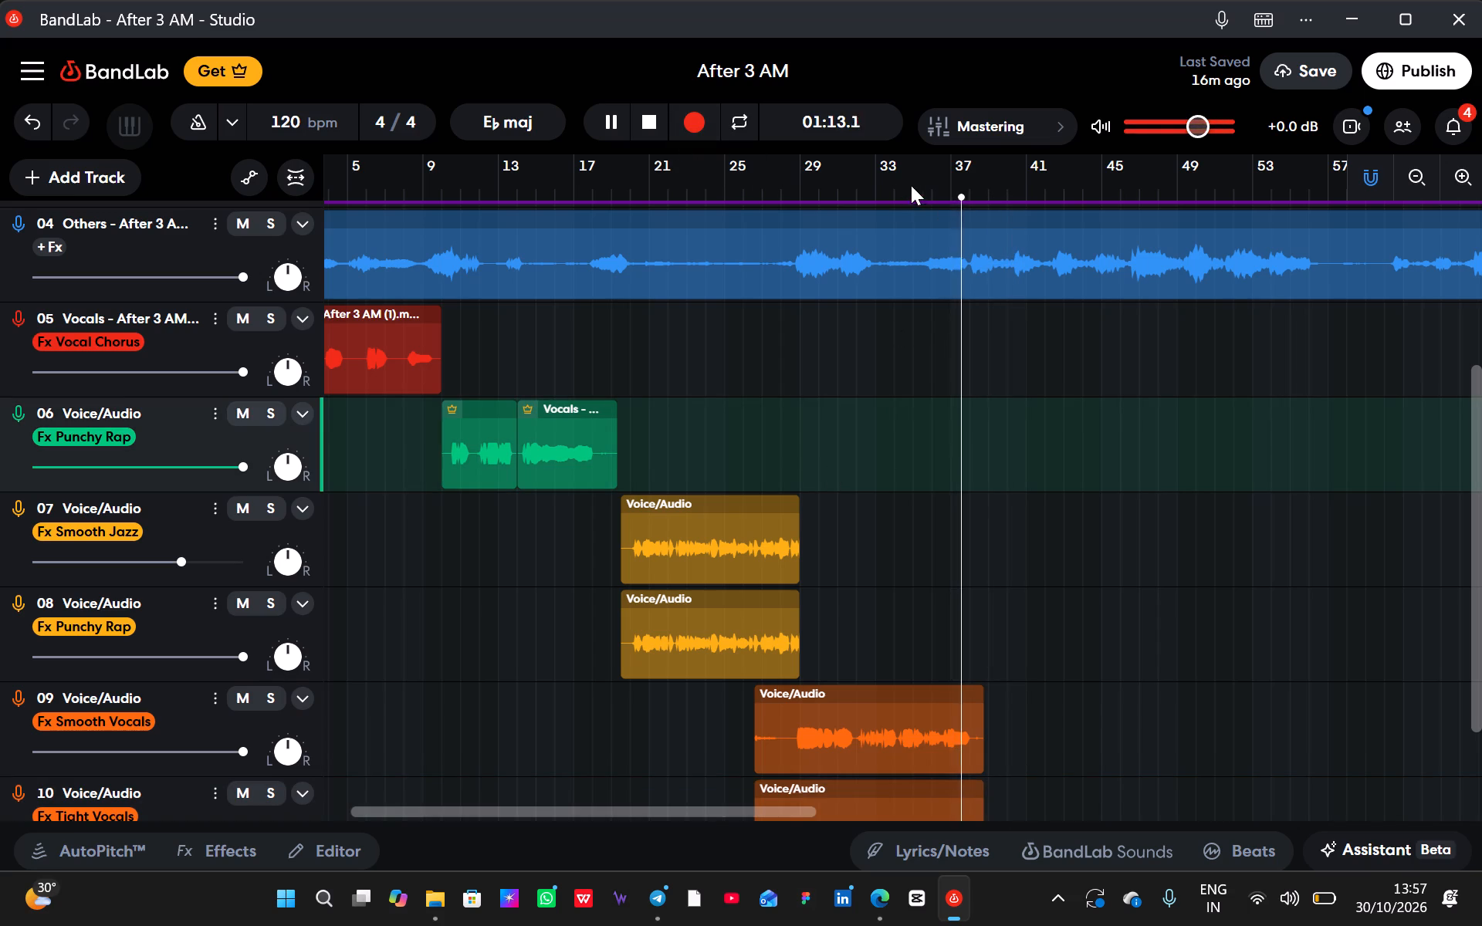
pyautogui.click(870, 185)
pyautogui.click(827, 187)
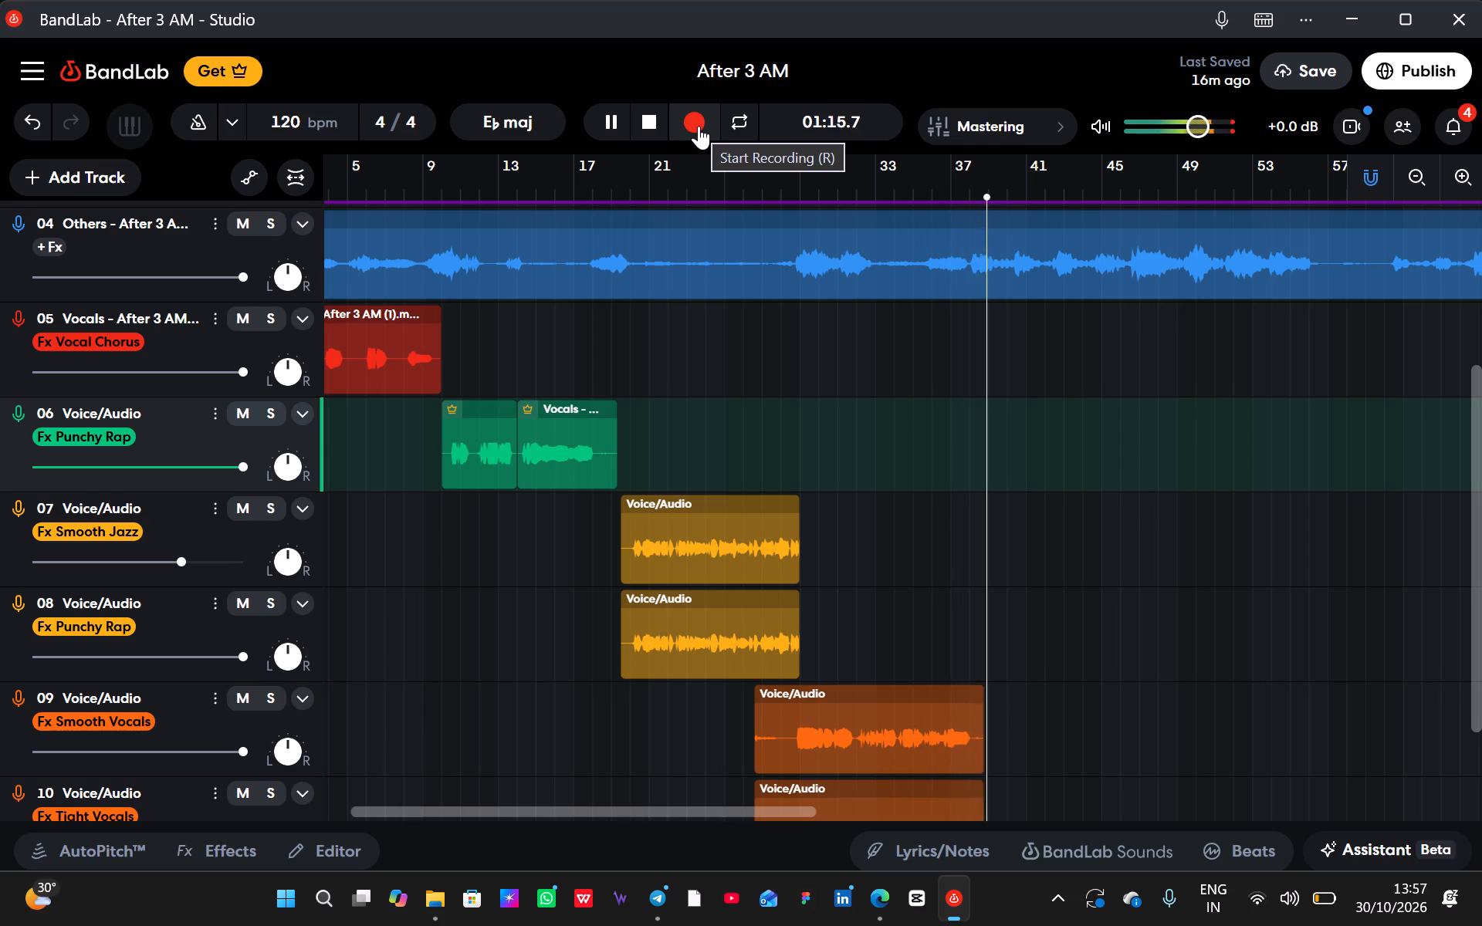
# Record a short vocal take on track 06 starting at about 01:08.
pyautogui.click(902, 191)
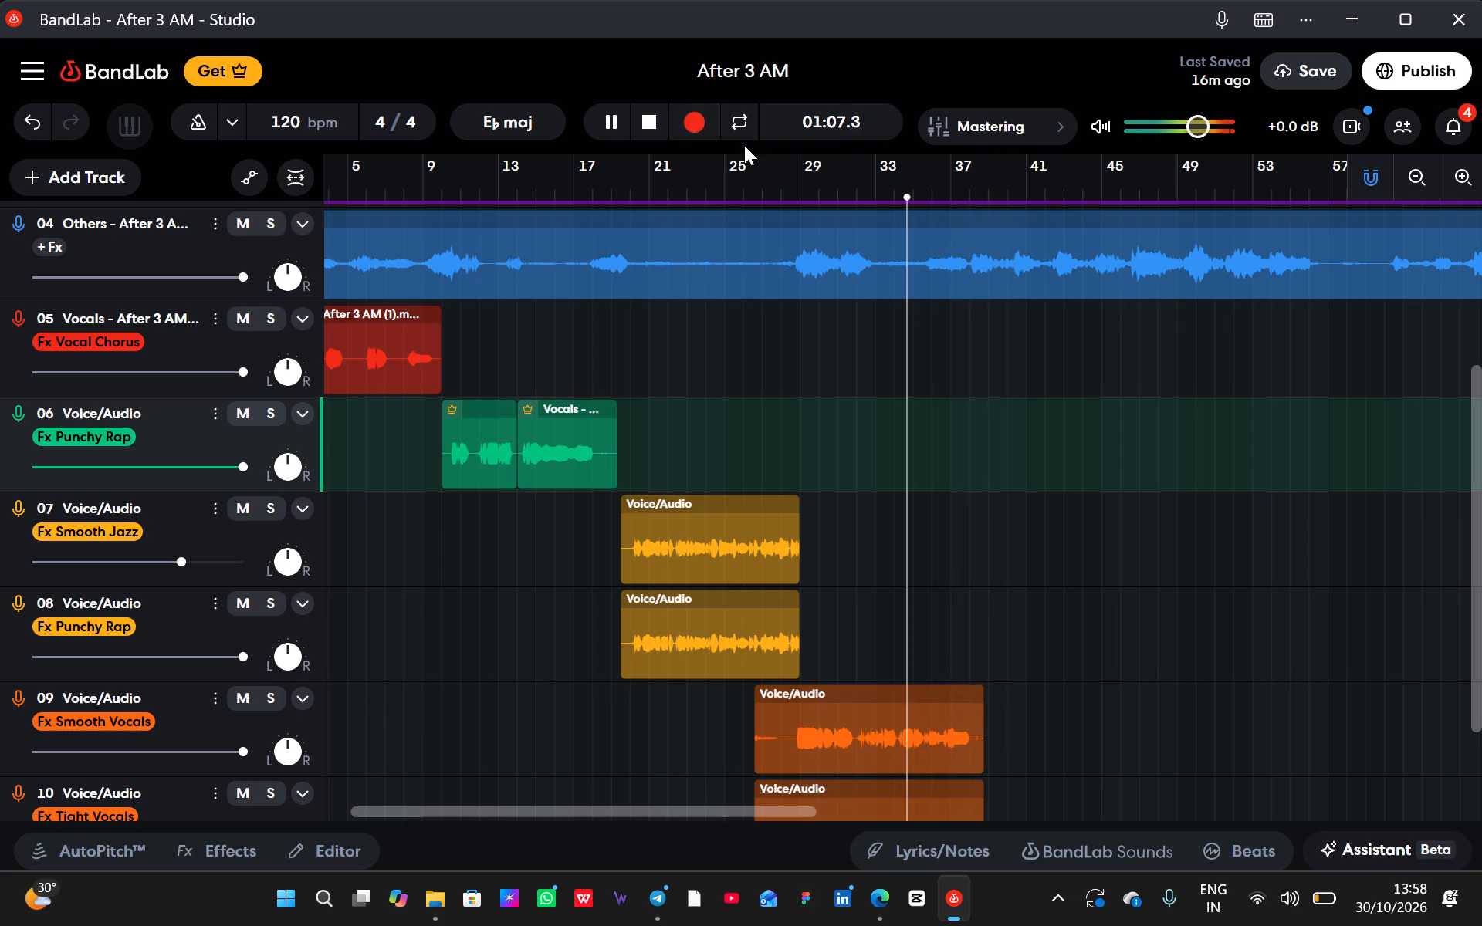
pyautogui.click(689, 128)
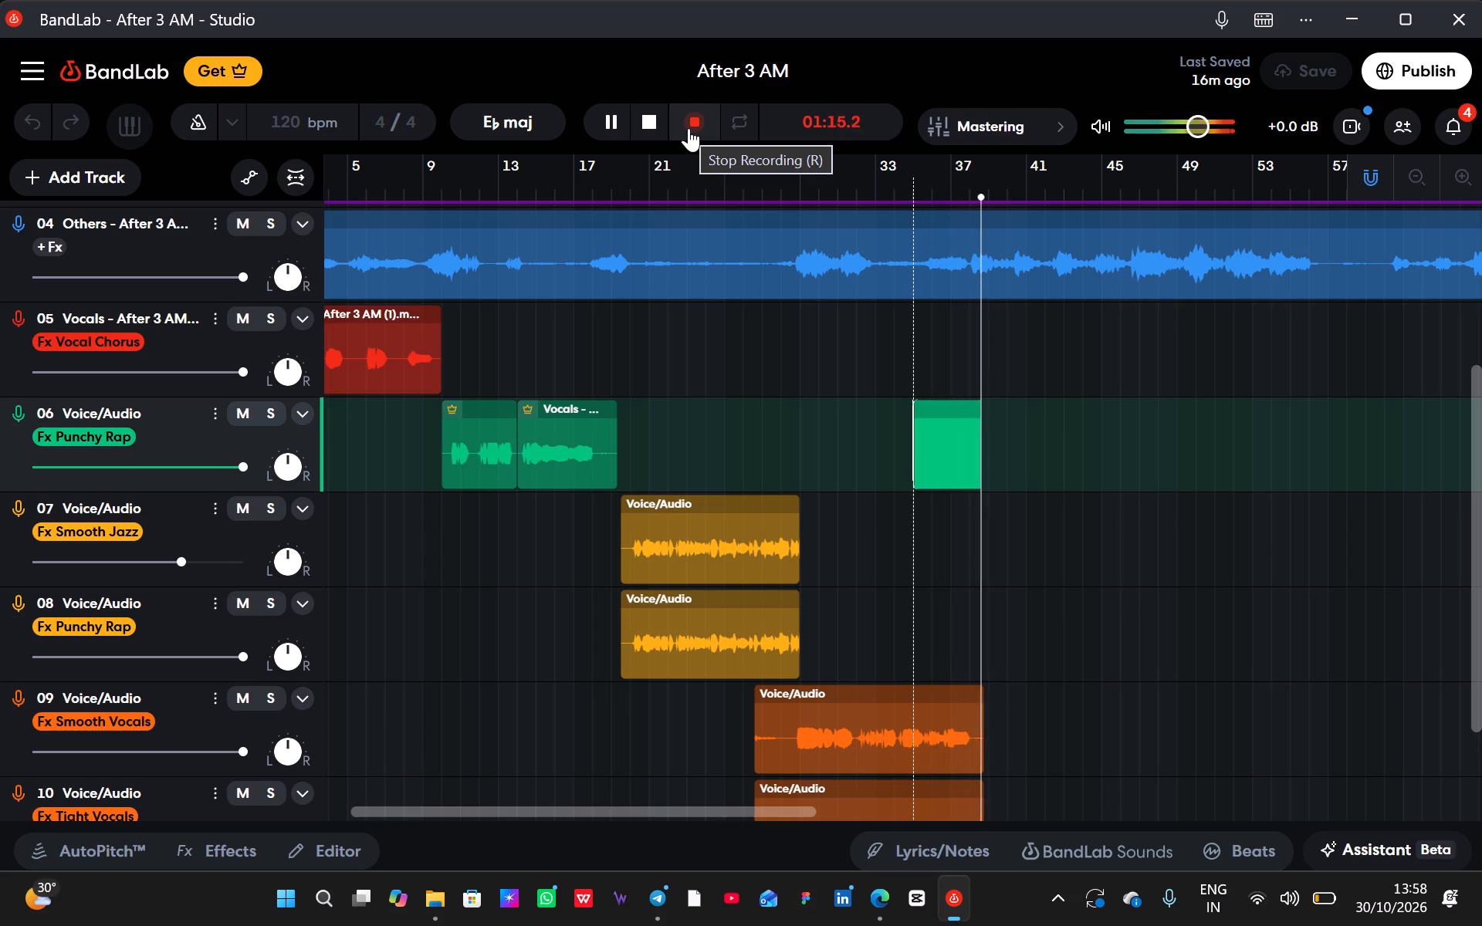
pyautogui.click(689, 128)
# Record a vocal take on track 06 from about 01:05 to 01:33.
pyautogui.click(876, 192)
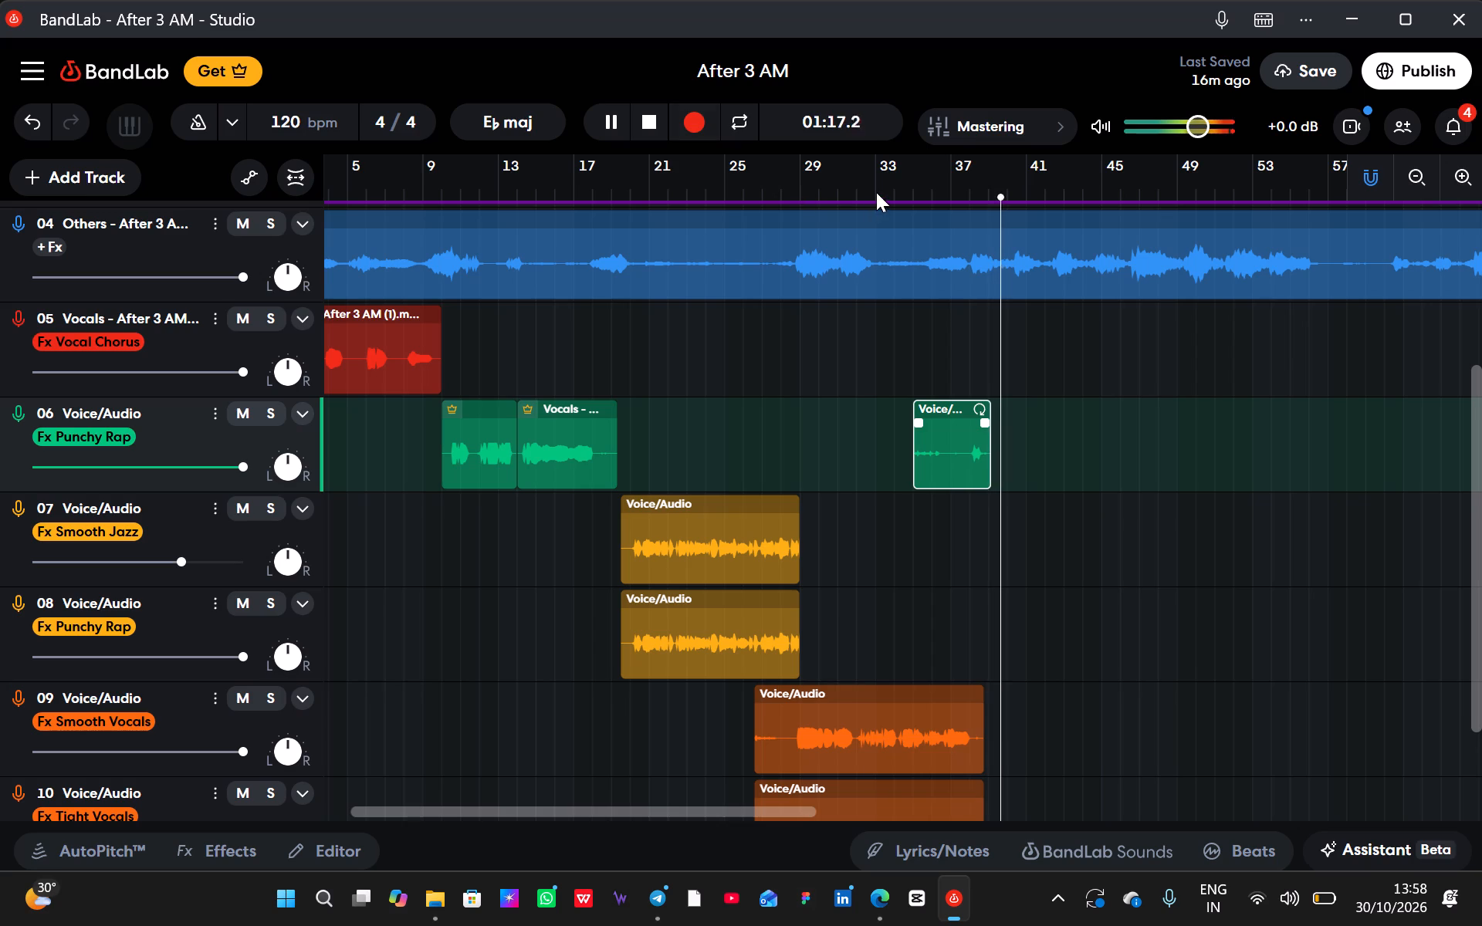
pyautogui.click(696, 119)
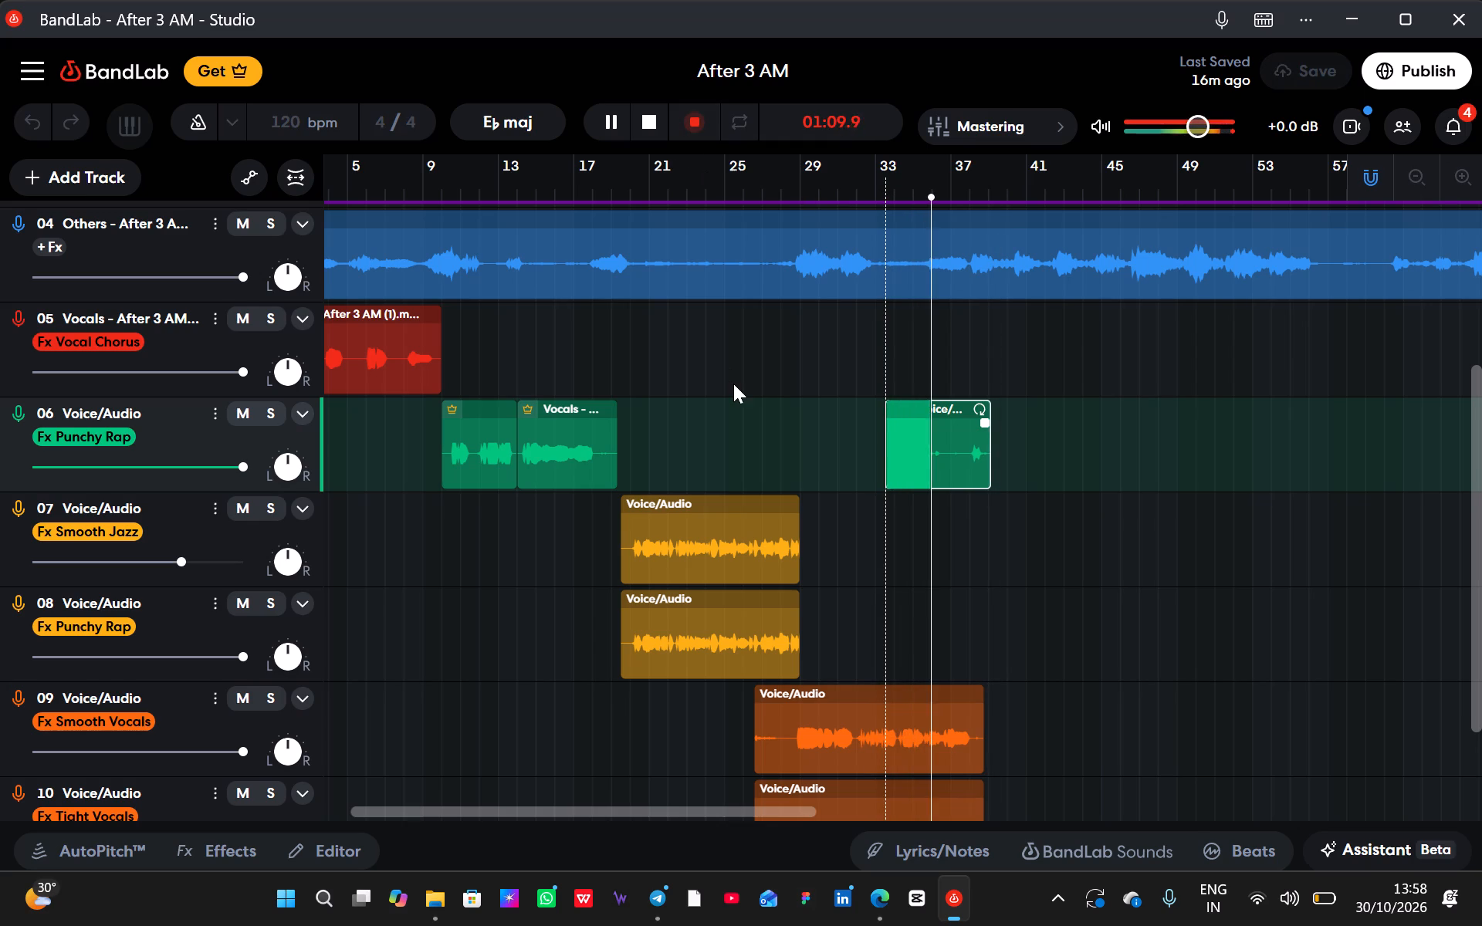
pyautogui.scroll(-5, 733, 384)
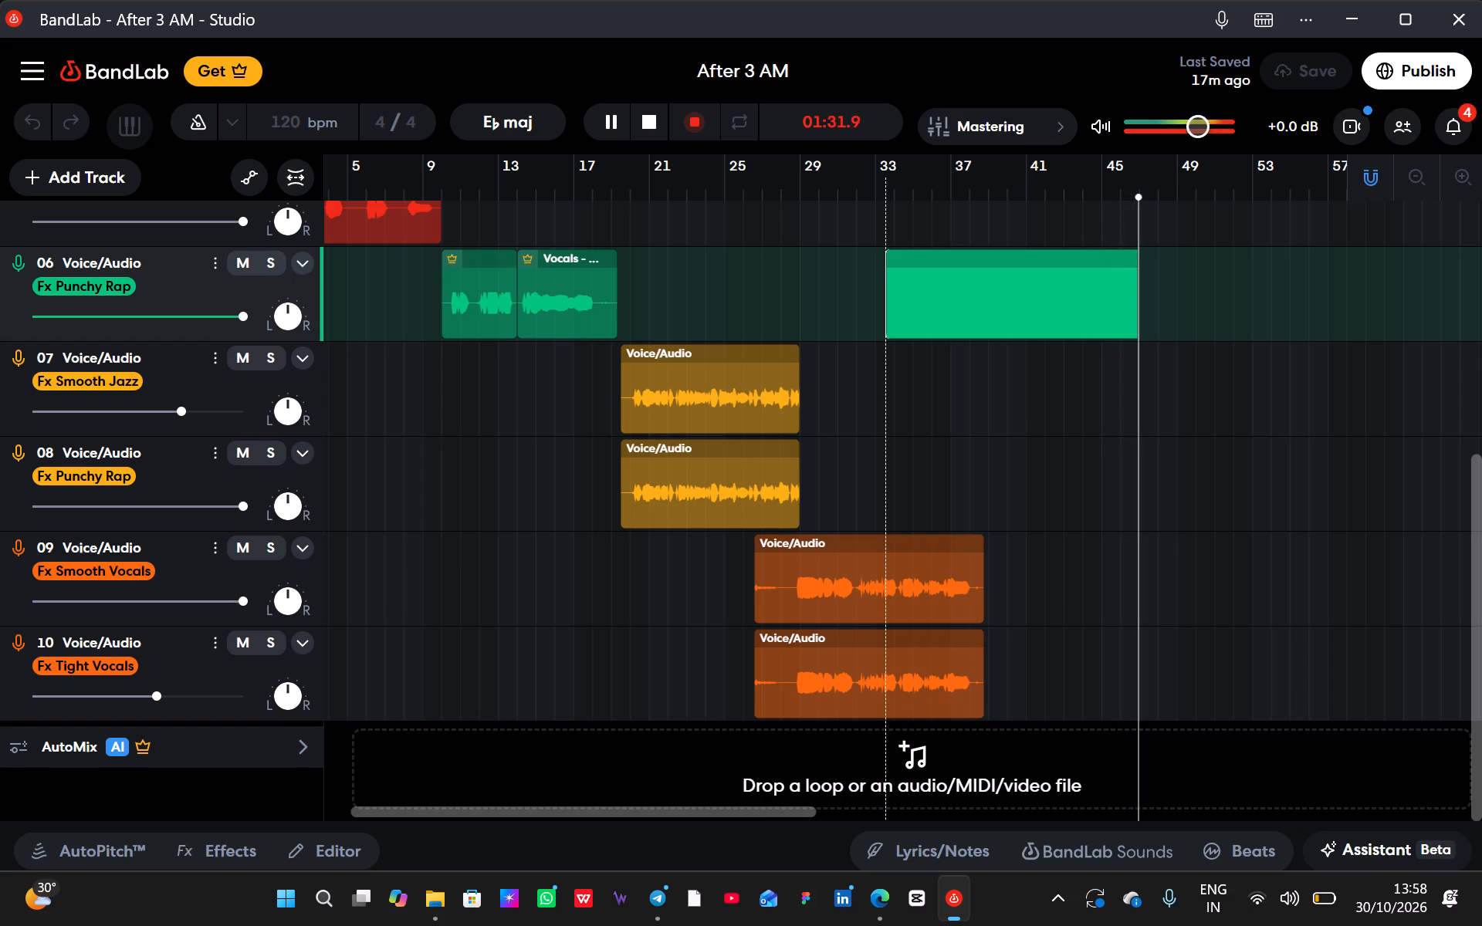
pyautogui.press('space')
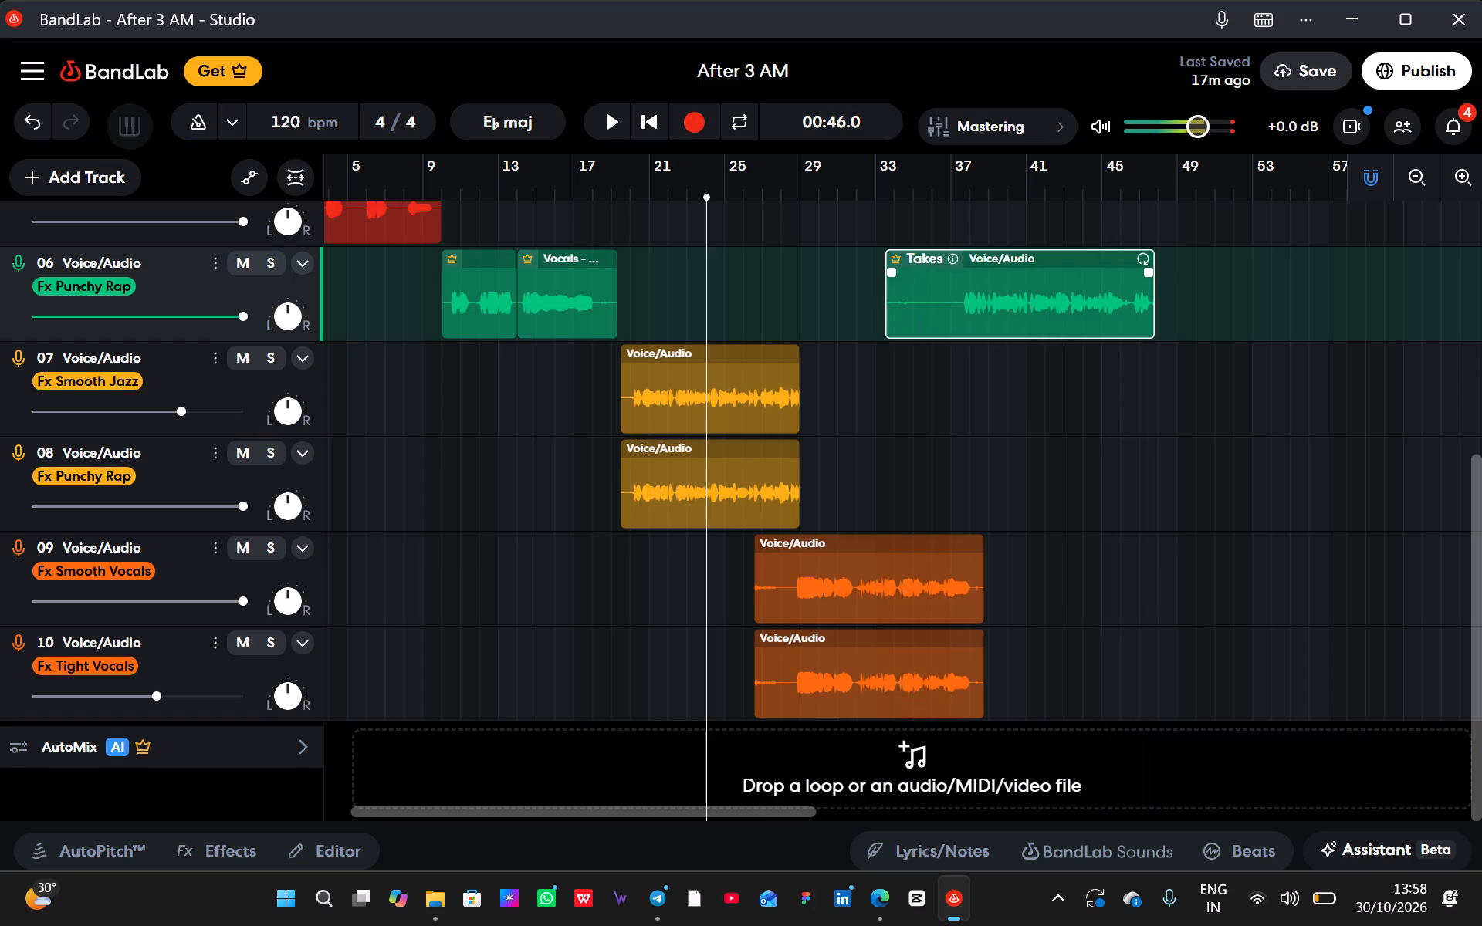
# Raise the volume of the original Vocals track 01 to about 70 percent.
pyautogui.scroll(4, 733, 384)
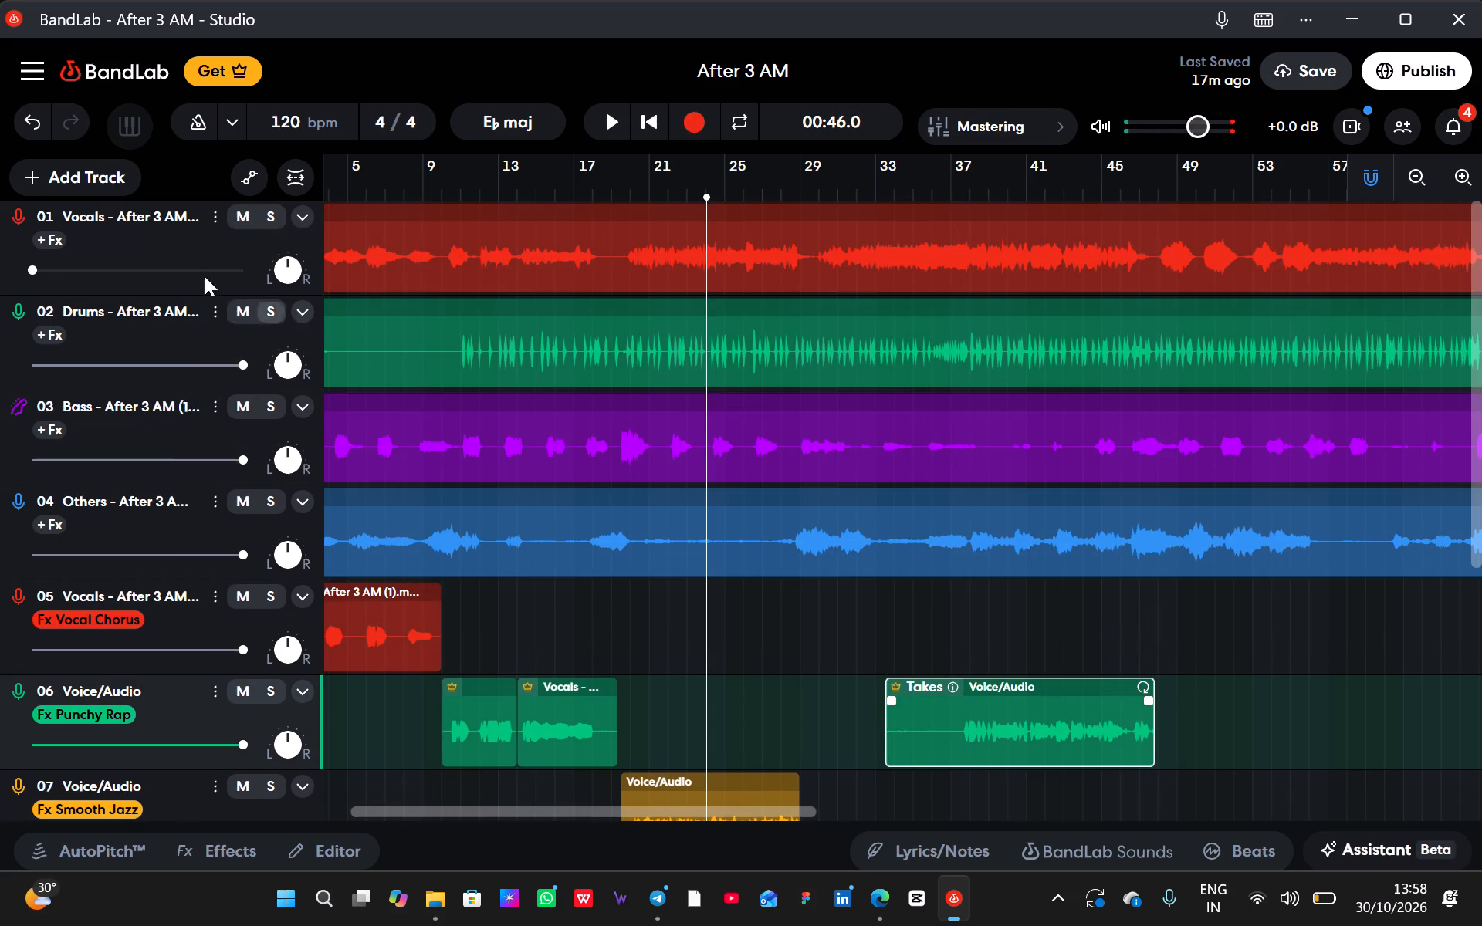
pyautogui.moveTo(172, 272); pyautogui.dragTo(322, 262)
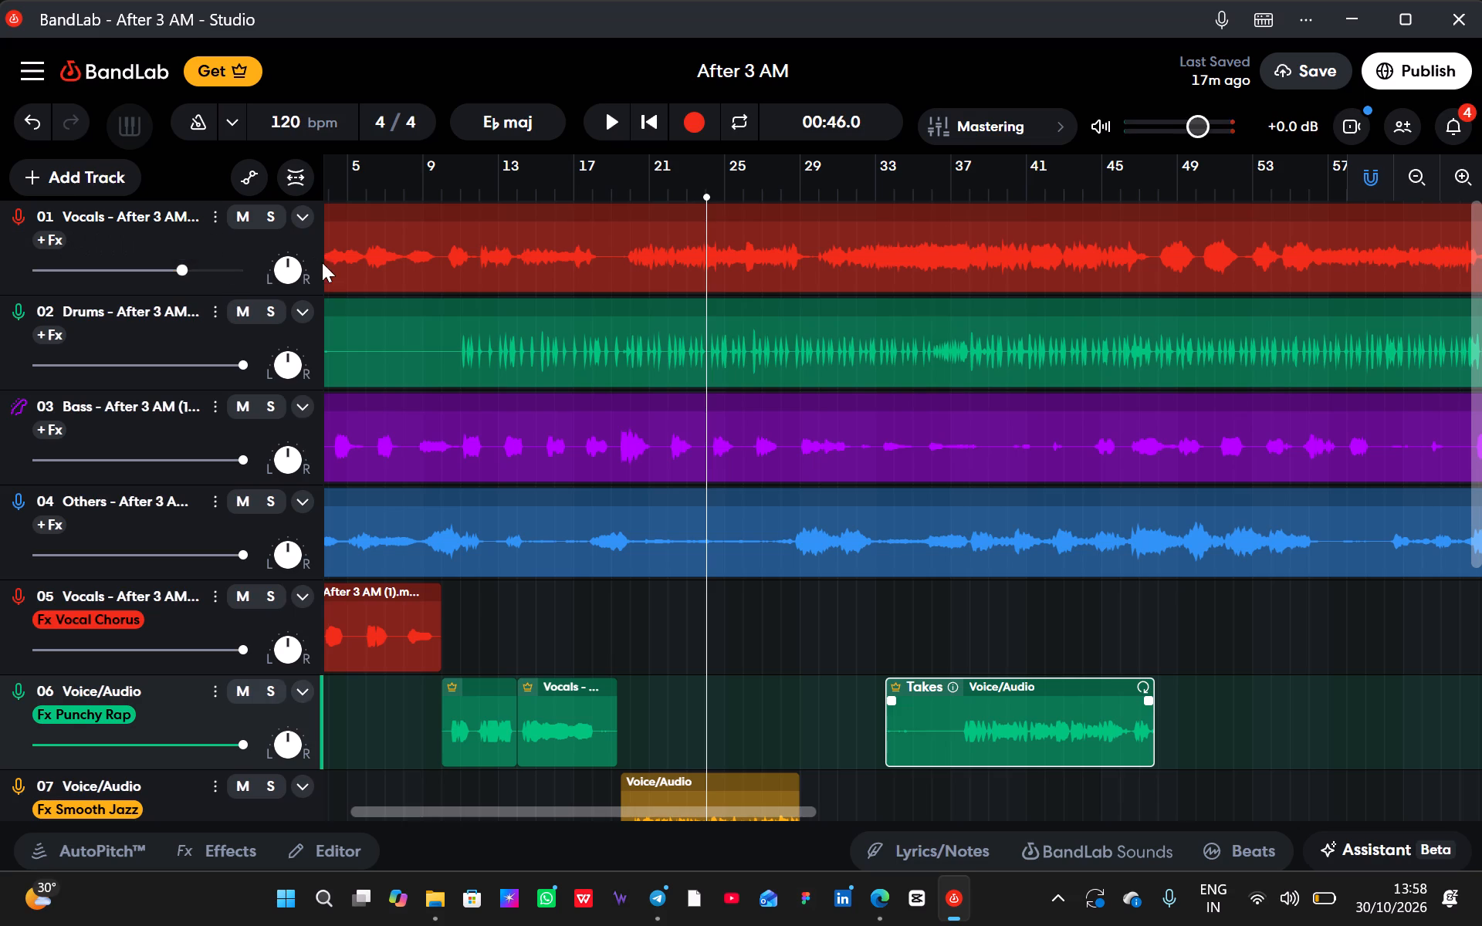
# Play back from around bar 29 to hear the original vocals with the new takes.
pyautogui.click(807, 186)
pyautogui.click(614, 120)
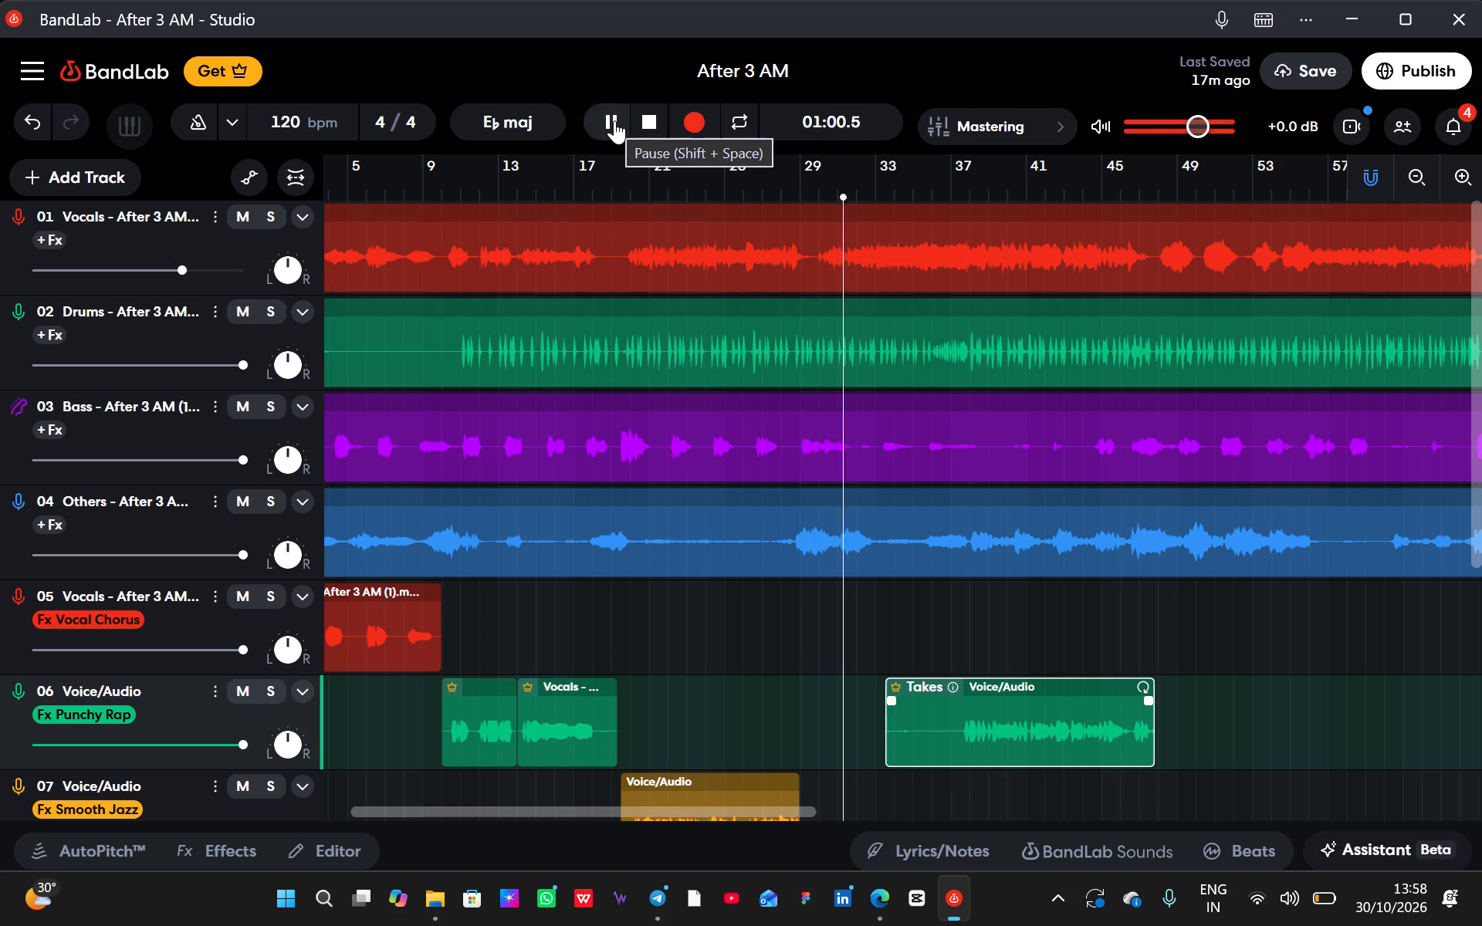
# Raise the original Vocals track 01 to full volume and listen to the section from around bar 33.
pyautogui.moveTo(166, 271); pyautogui.dragTo(316, 264)
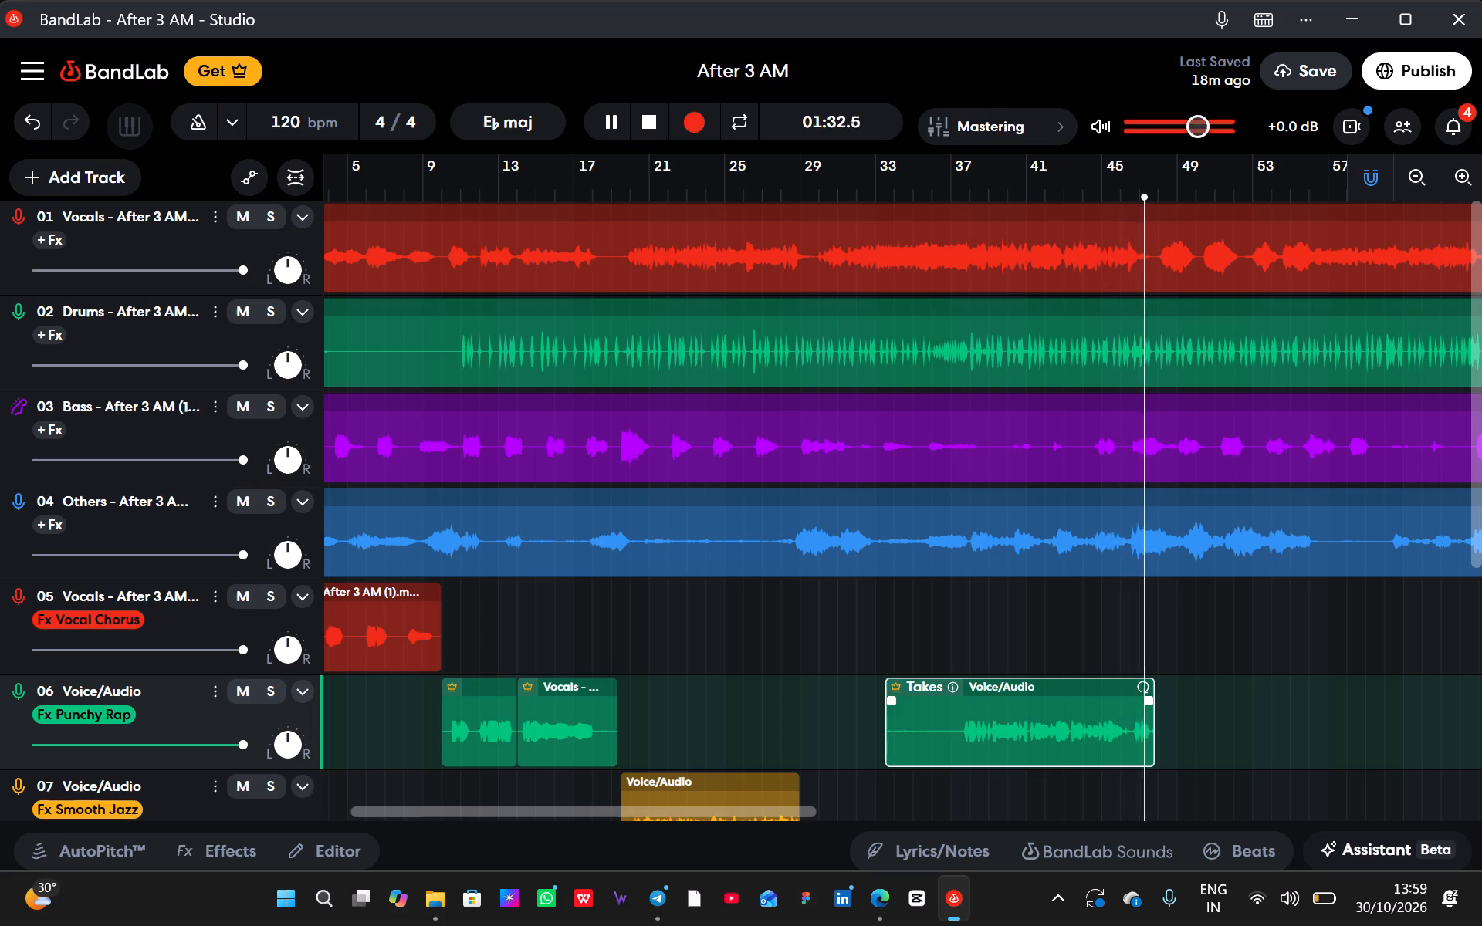
pyautogui.click(881, 195)
pyautogui.click(100, 266)
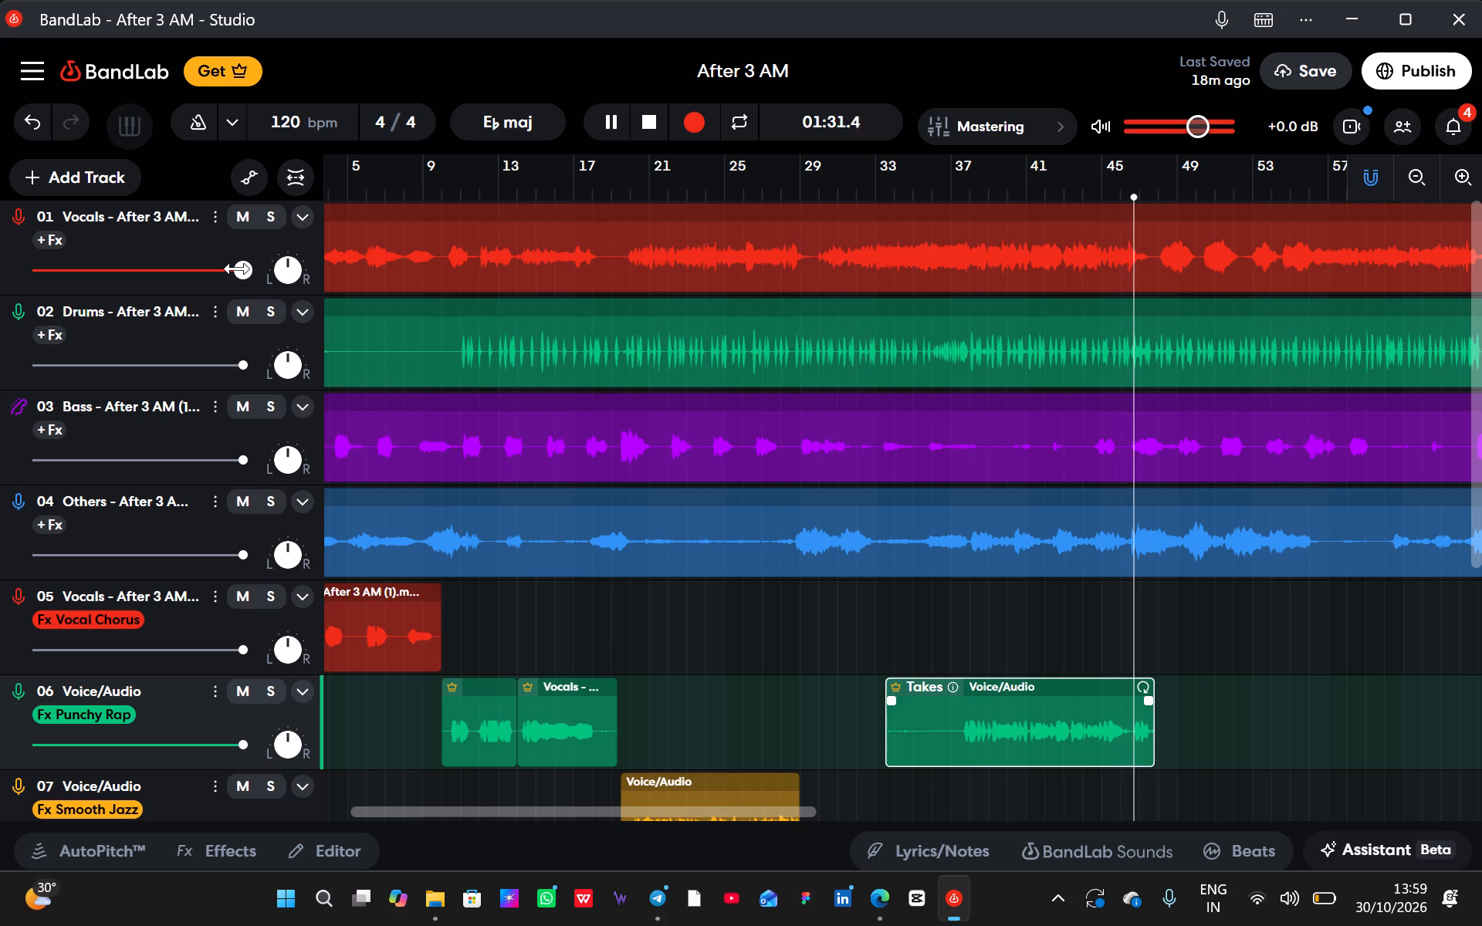
pyautogui.click(613, 113)
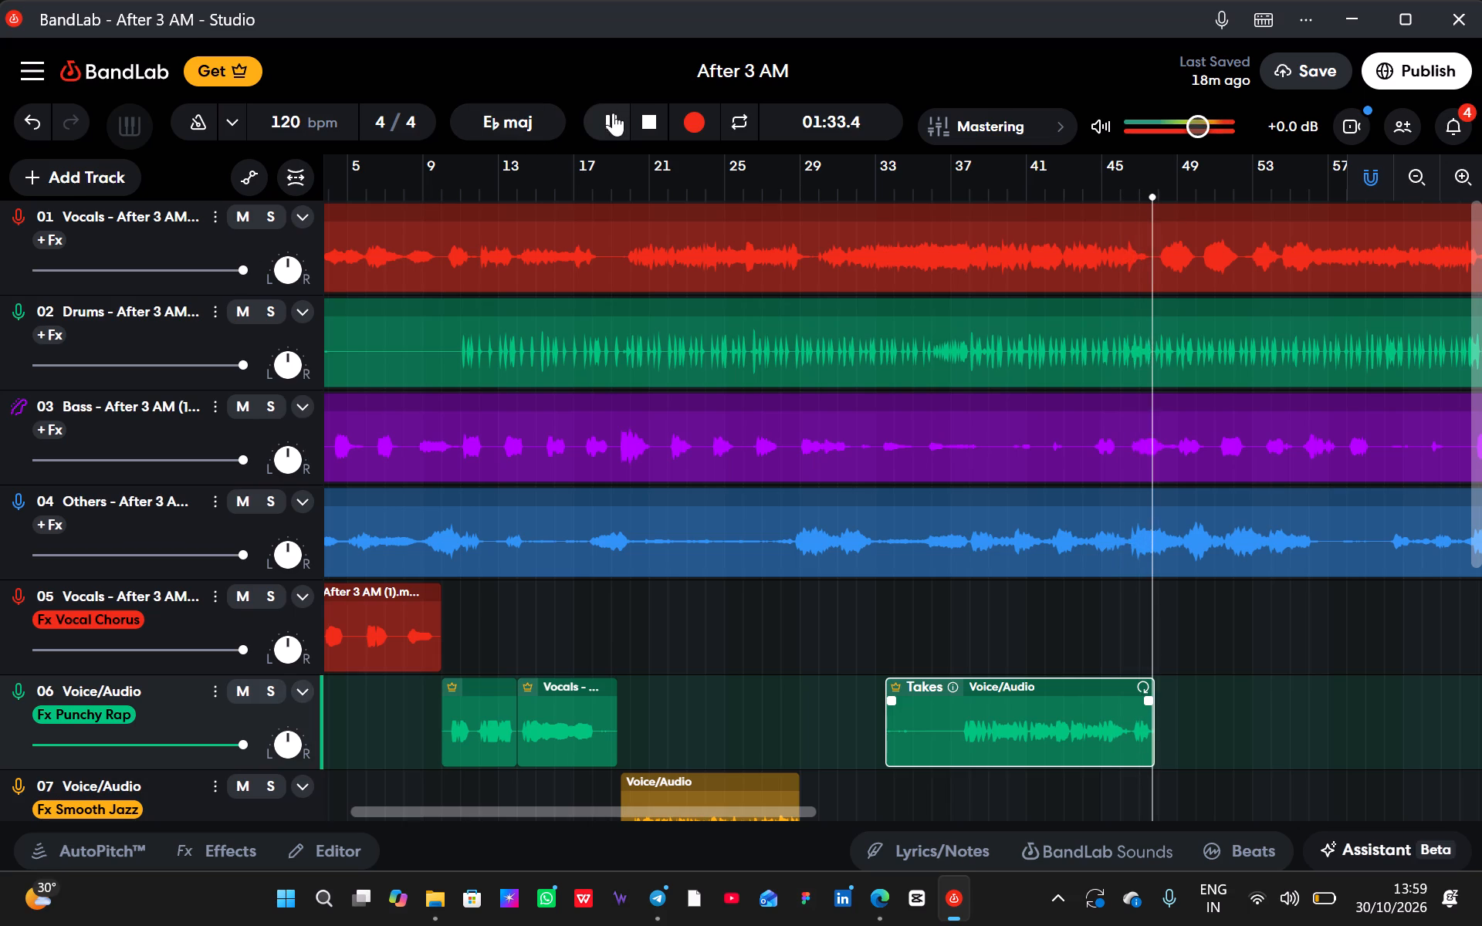
# Lower the volume of the original Vocals track 01 to zero.
pyautogui.moveTo(239, 278); pyautogui.dragTo(0, 286)
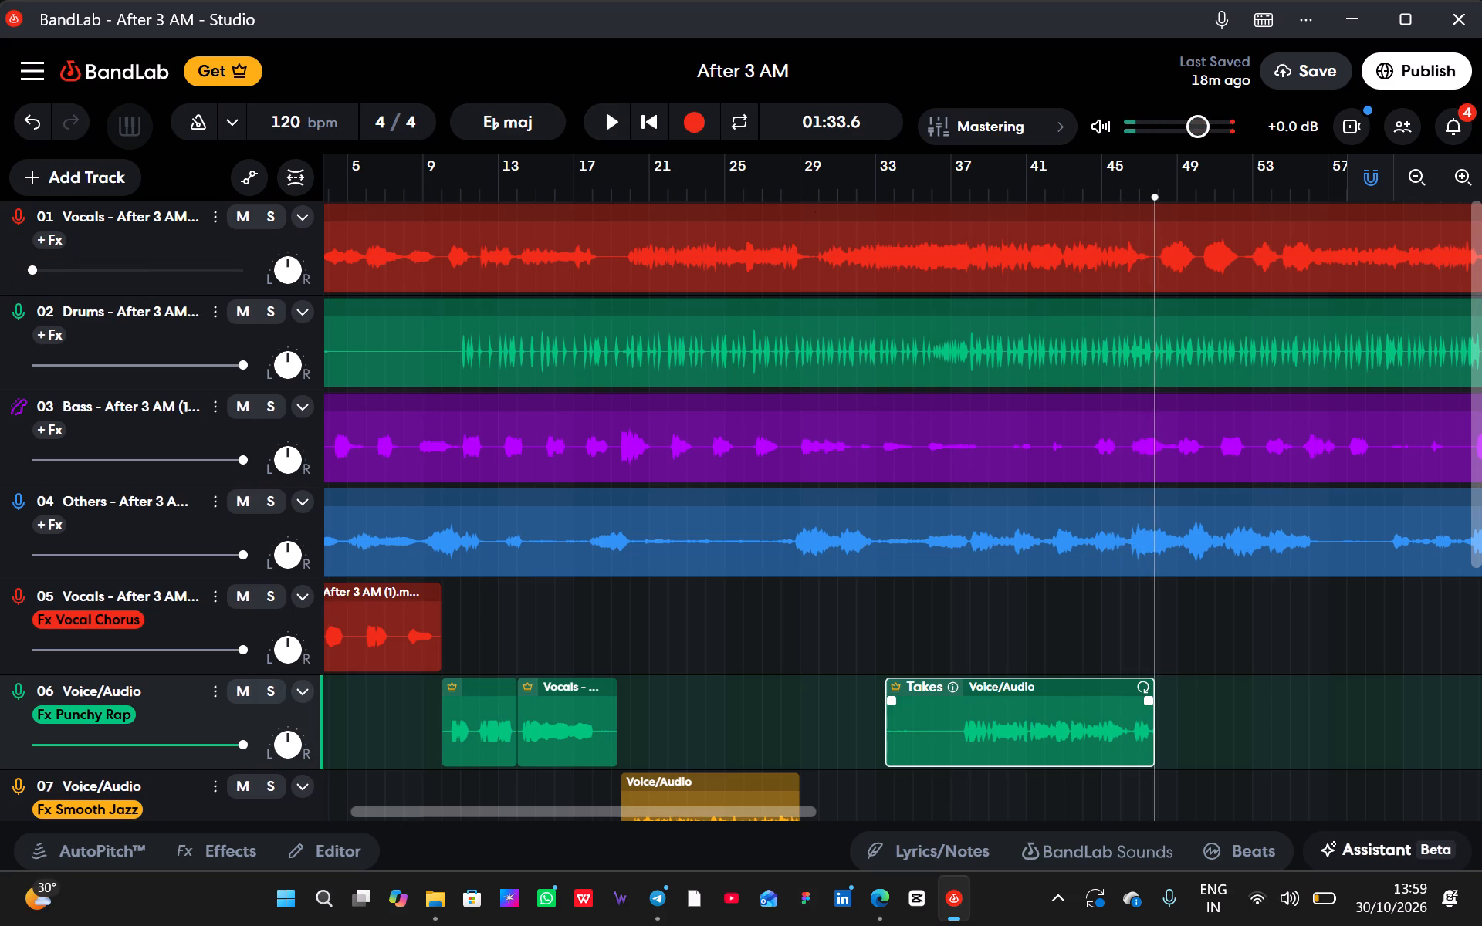
# Record a new vocal take on track 06 from 01:04 to about 01:28.
pyautogui.click(854, 193)
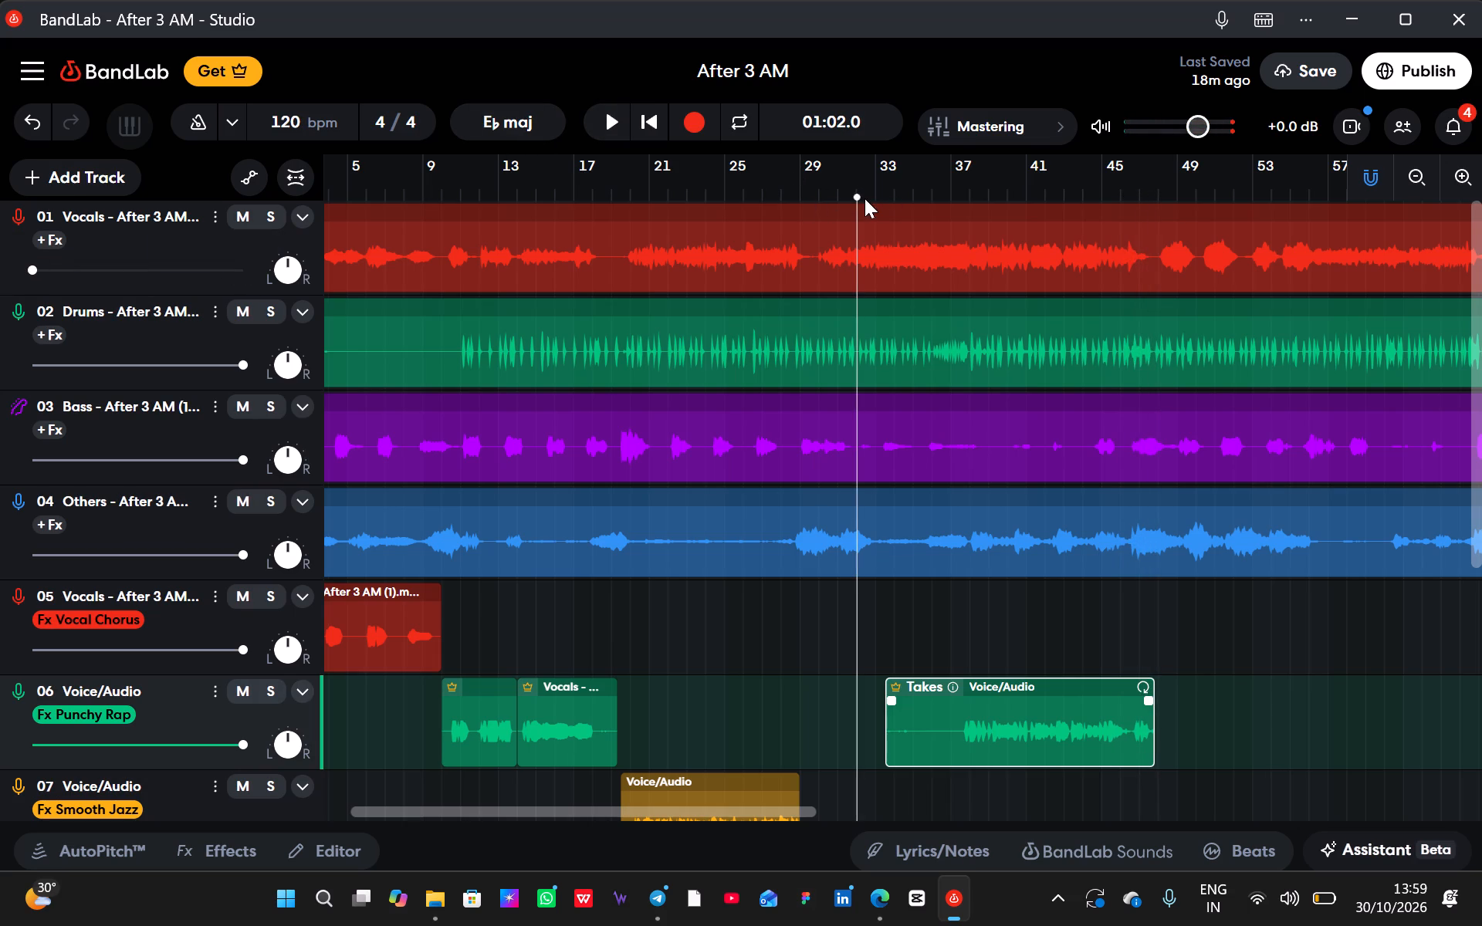
pyautogui.click(871, 198)
pyautogui.click(694, 117)
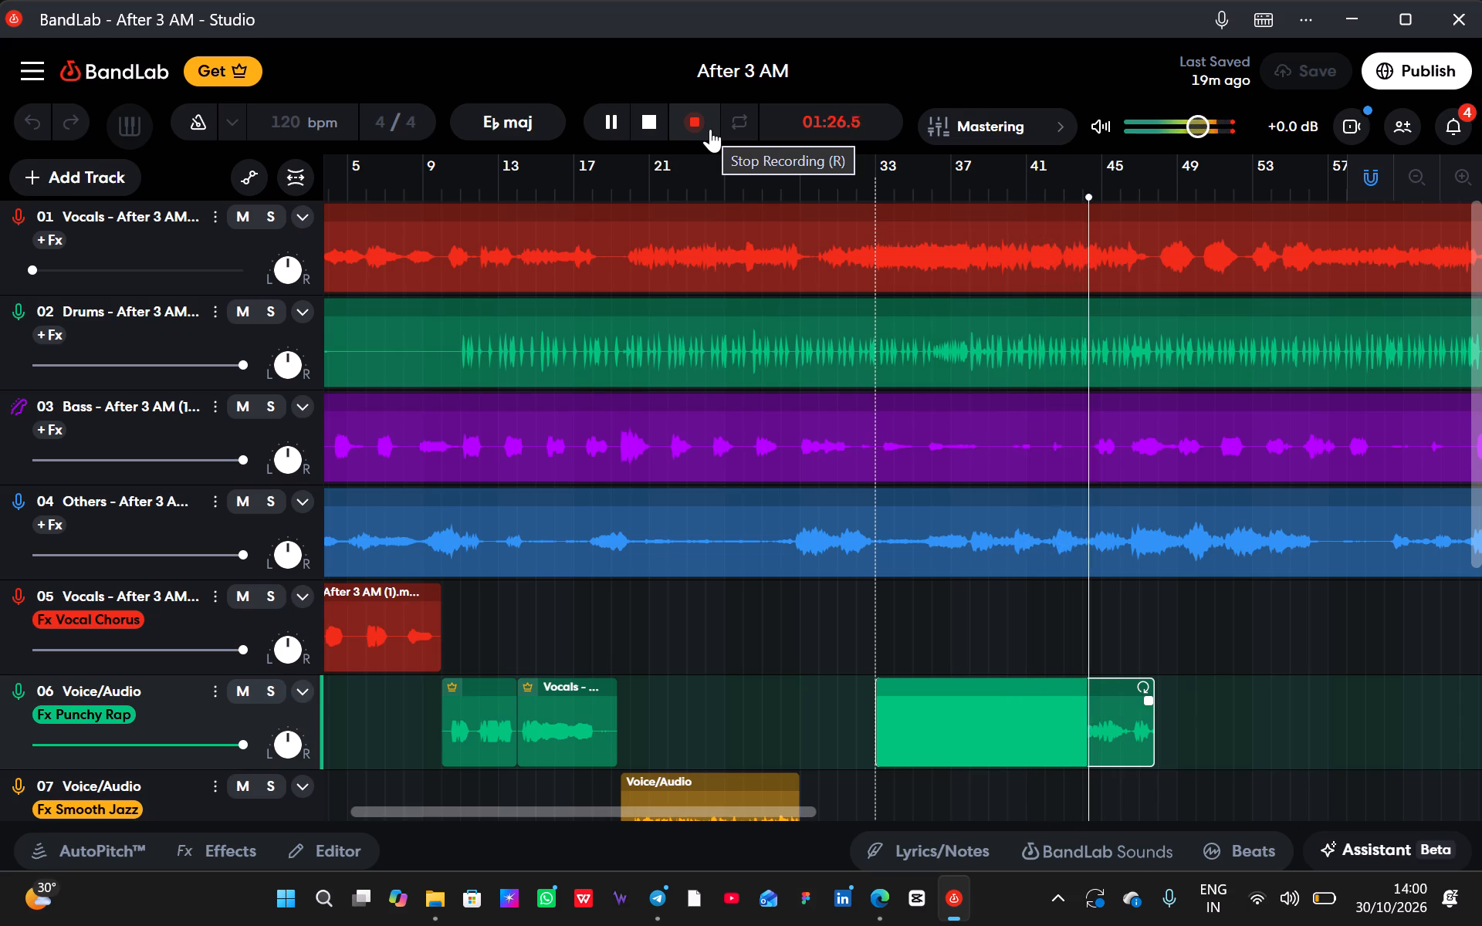
pyautogui.press('space')
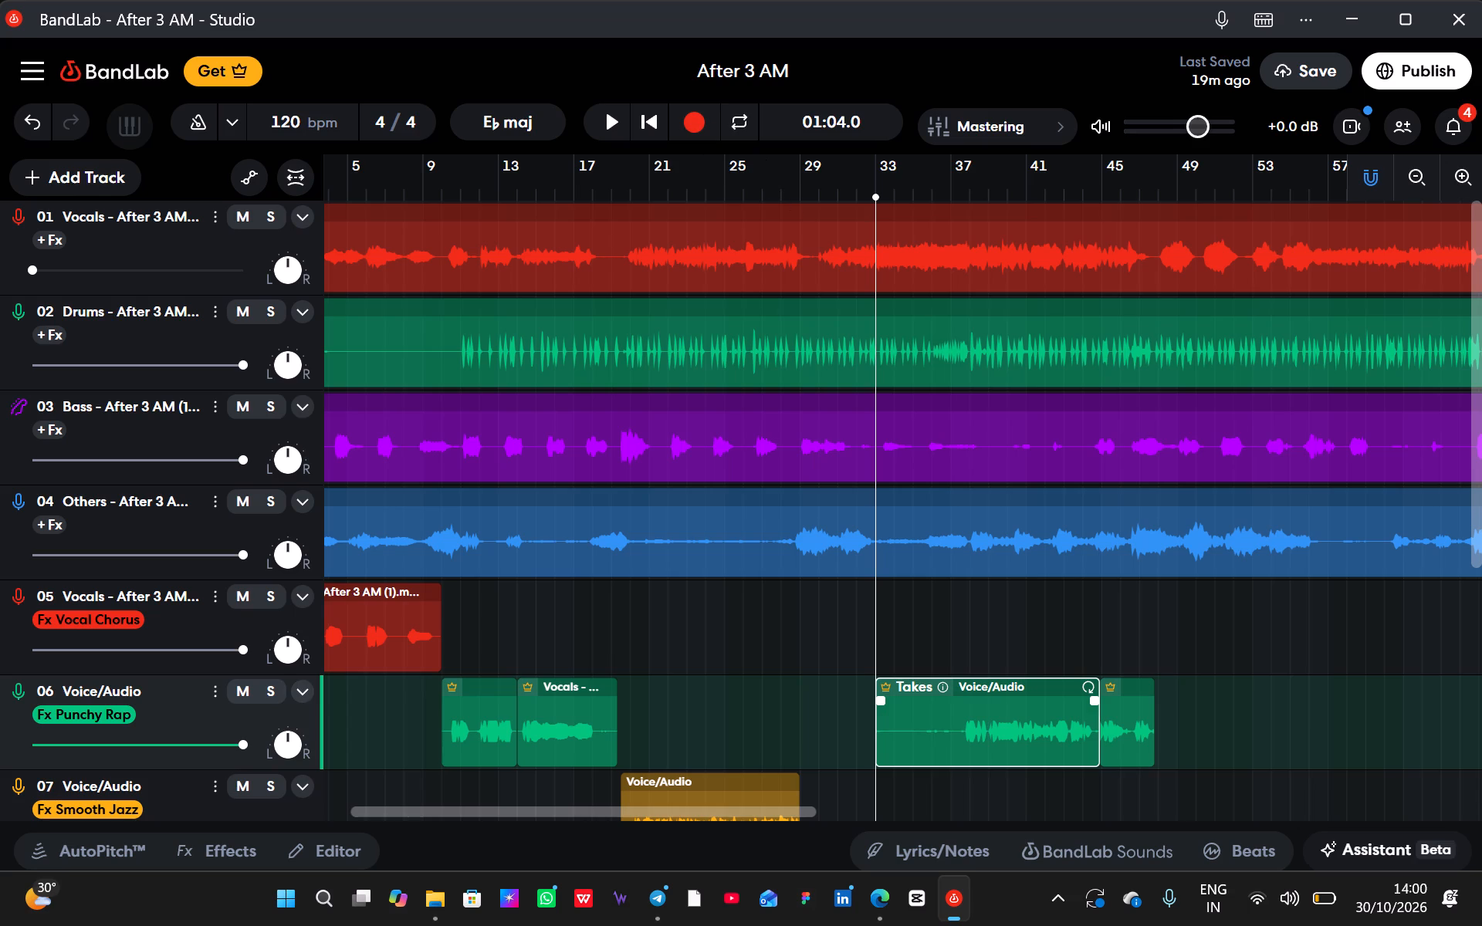
# Record another vocal take on track 06 starting at about 01:06.
pyautogui.press('space')
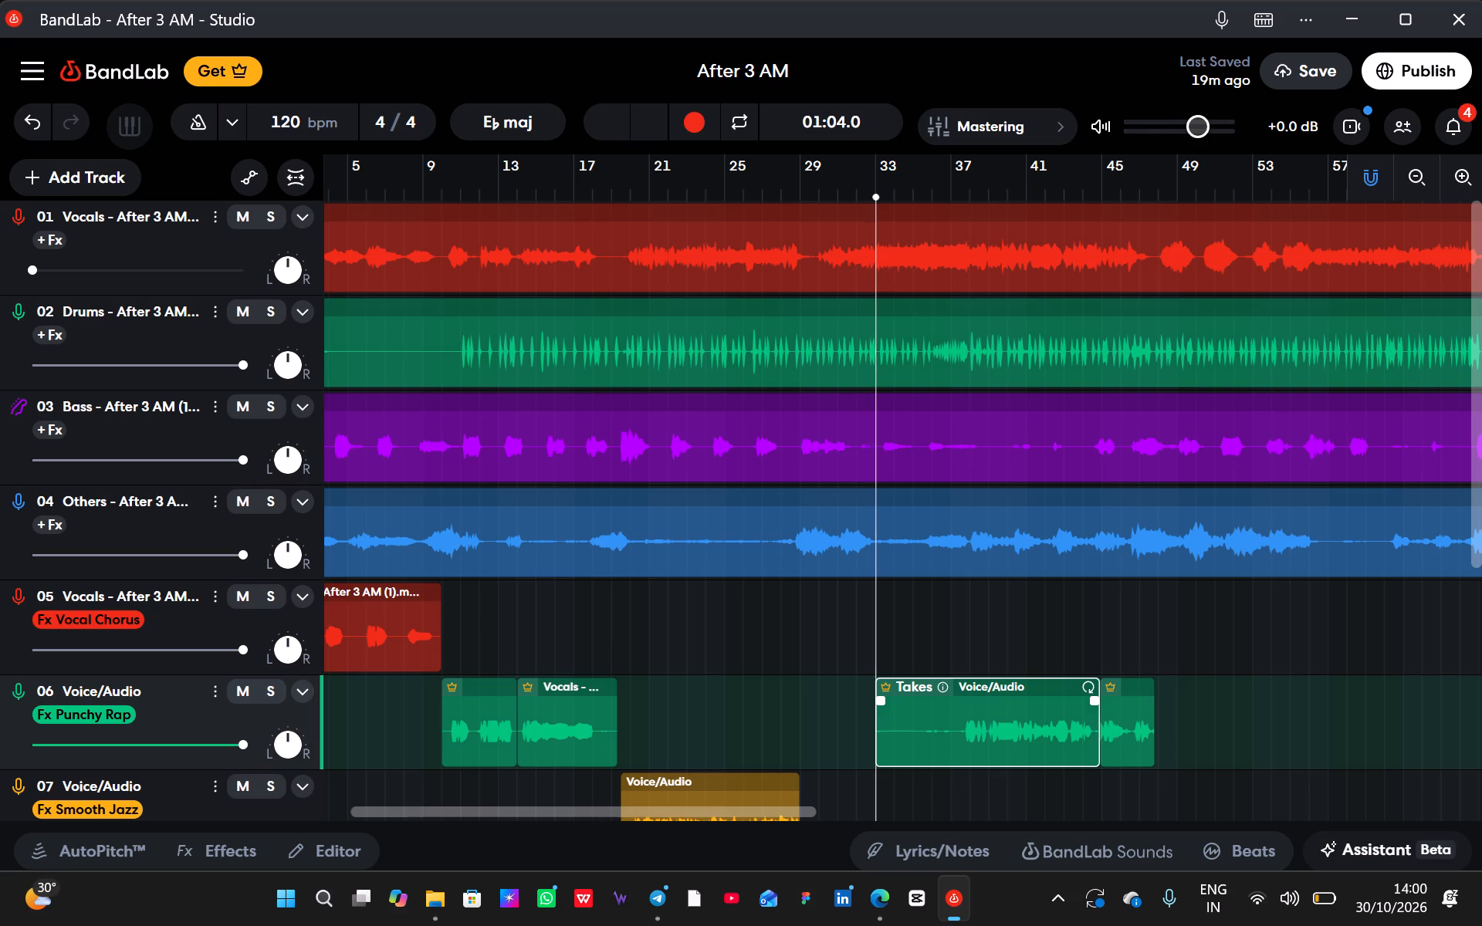
pyautogui.click(686, 134)
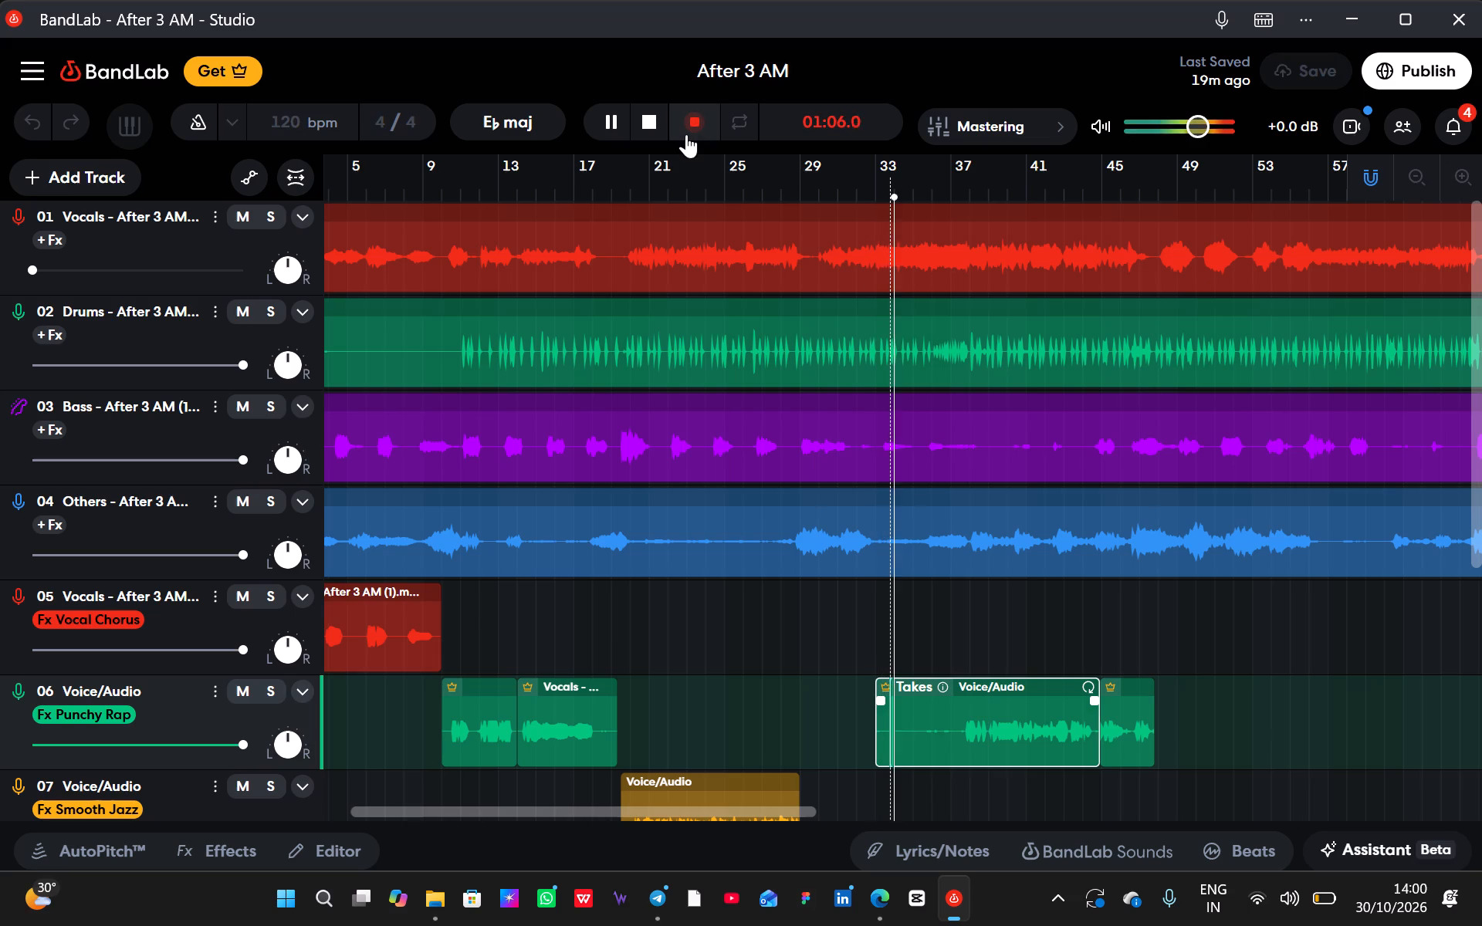
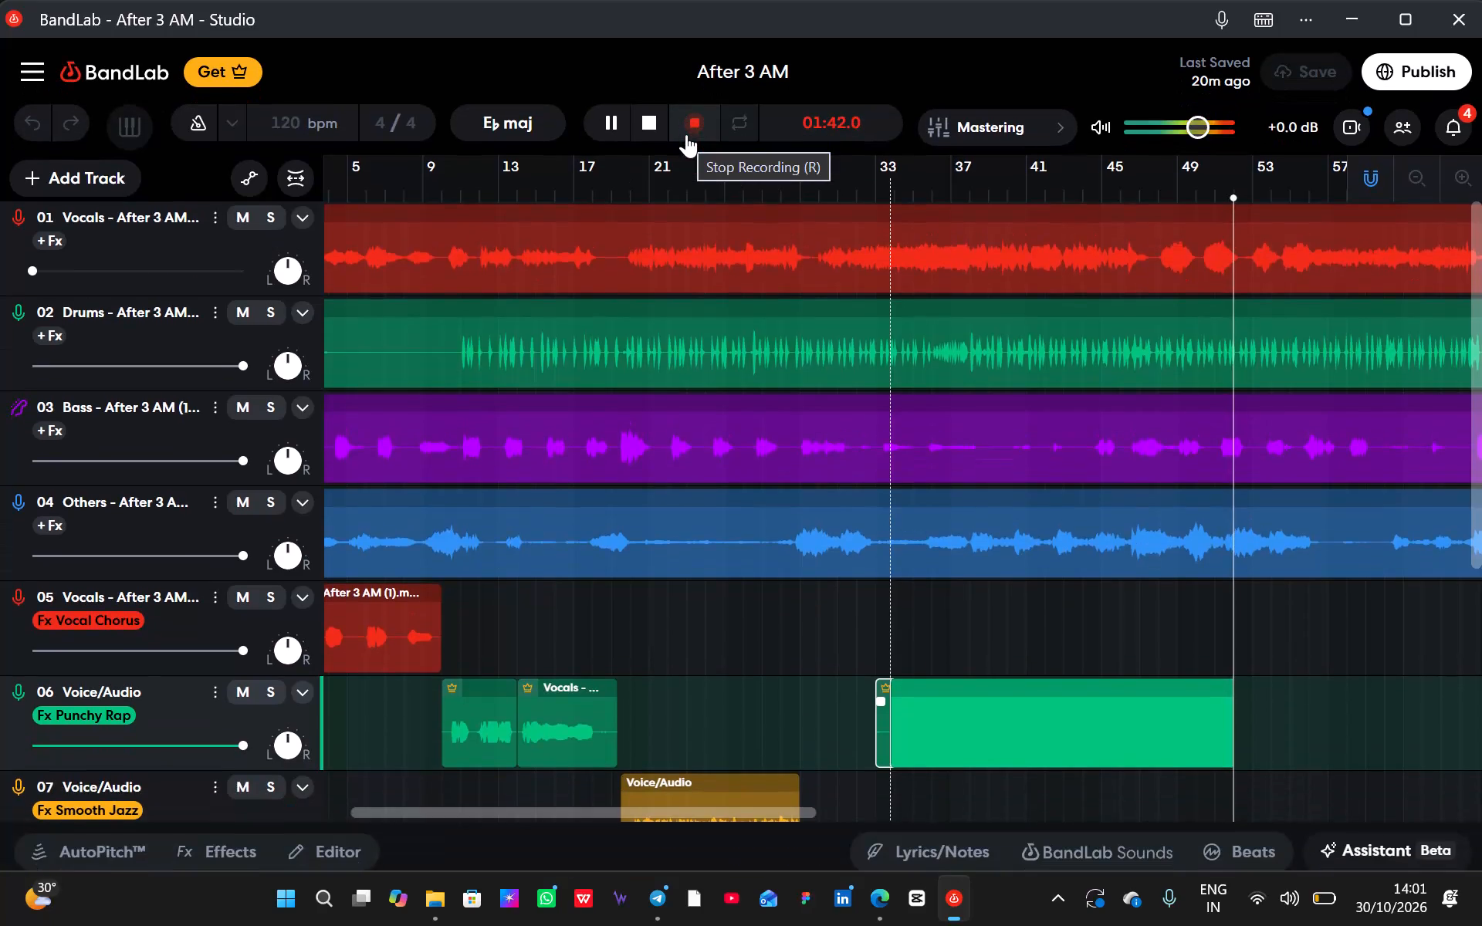
# End the vocal take being recorded on track 06 at about 01:43.
pyautogui.click(625, 118)
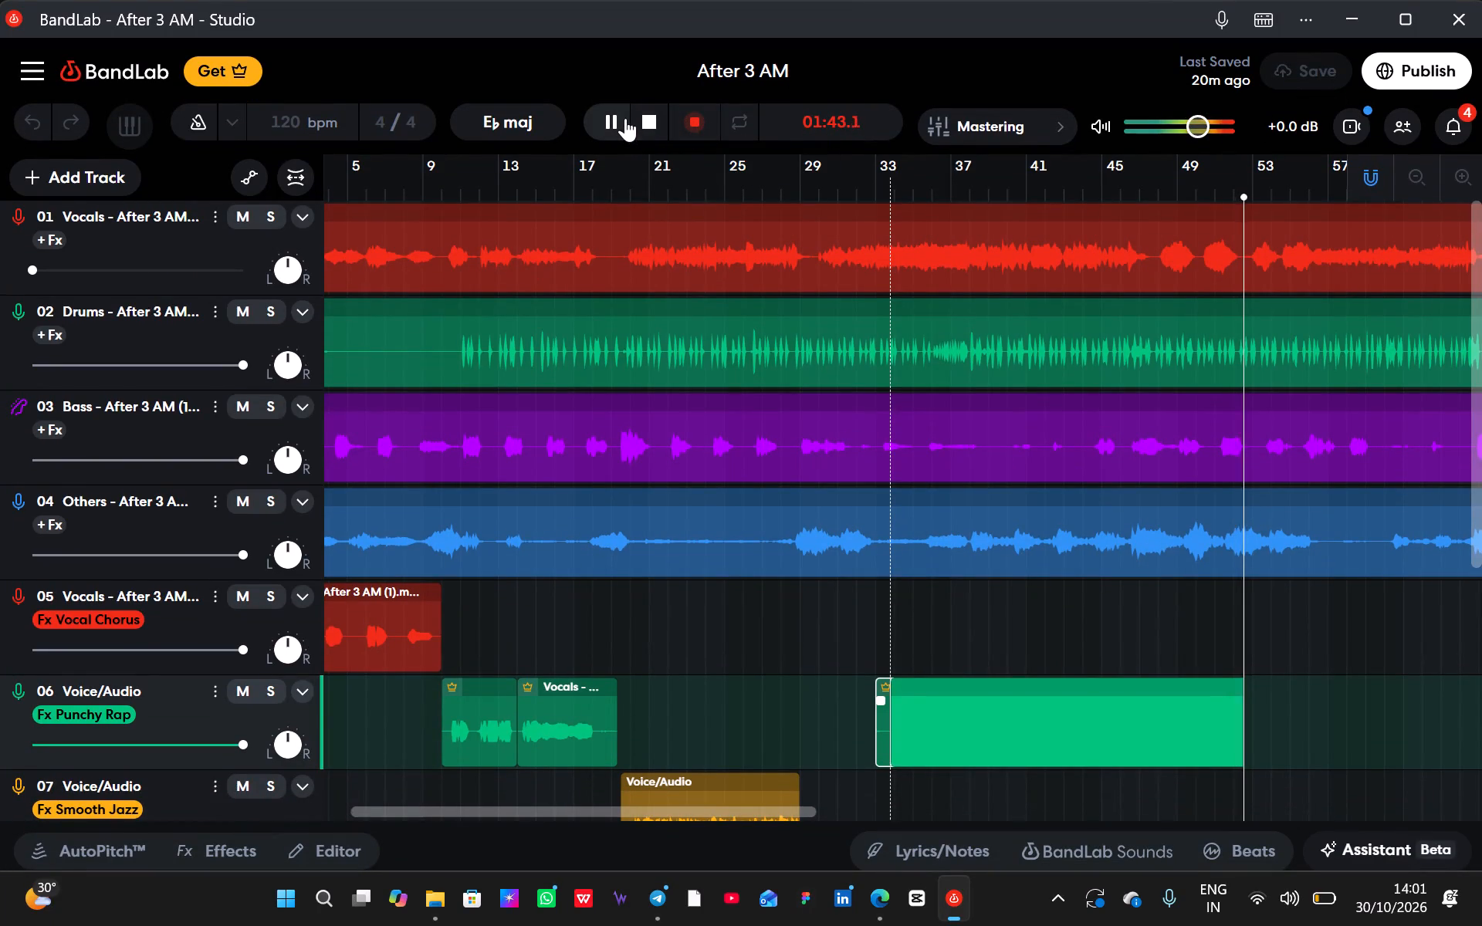
# Raise the original Vocals track 01 to full volume and play the song back from about 01:02.7.
pyautogui.click(863, 194)
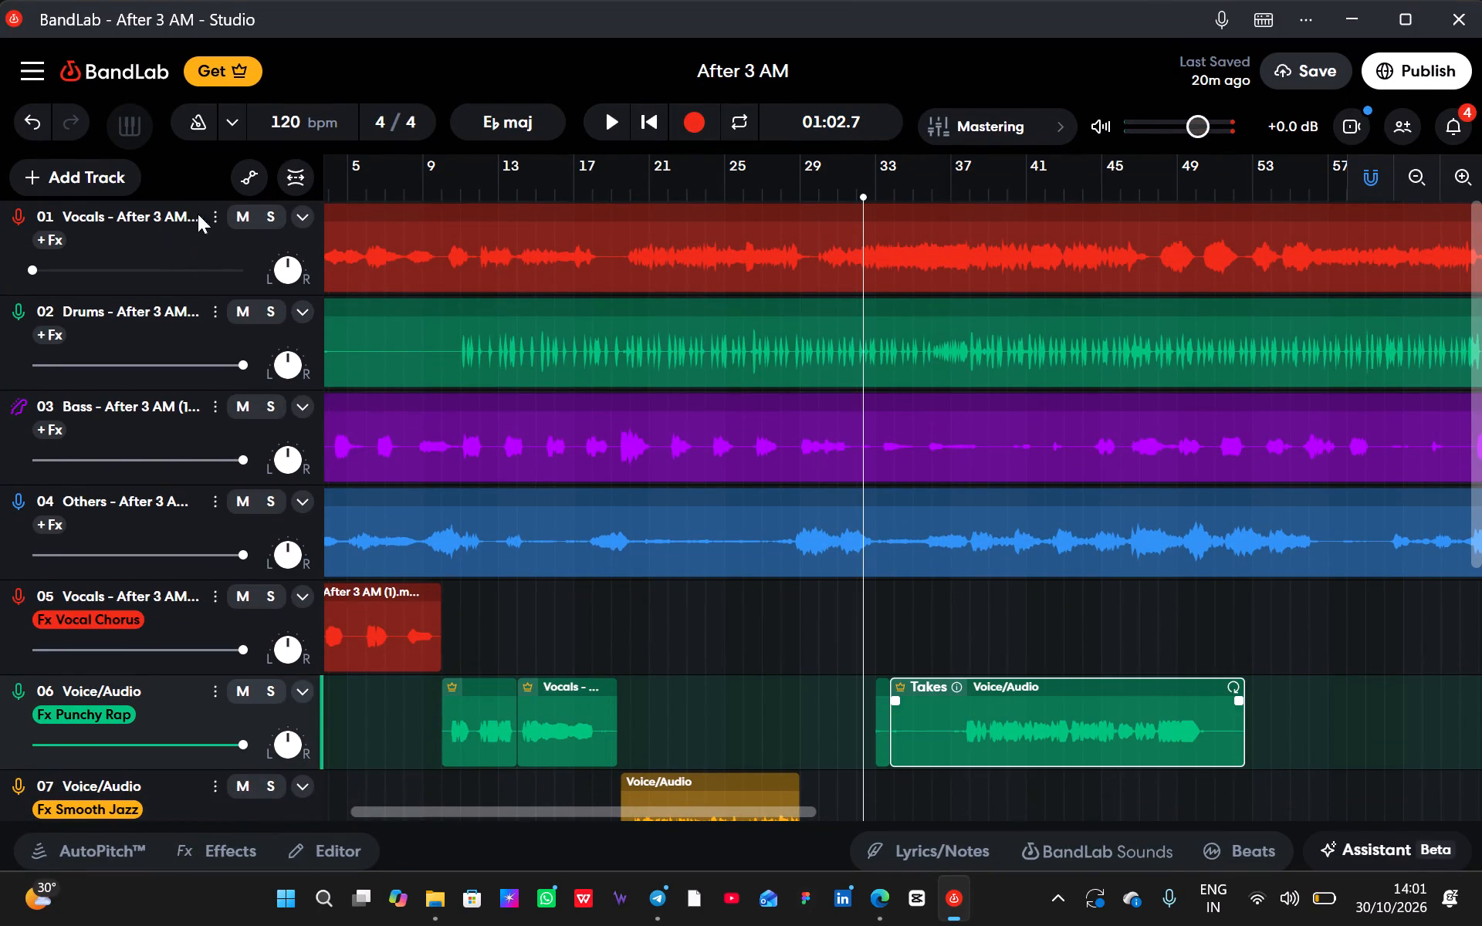
pyautogui.moveTo(181, 269); pyautogui.dragTo(1109, 451)
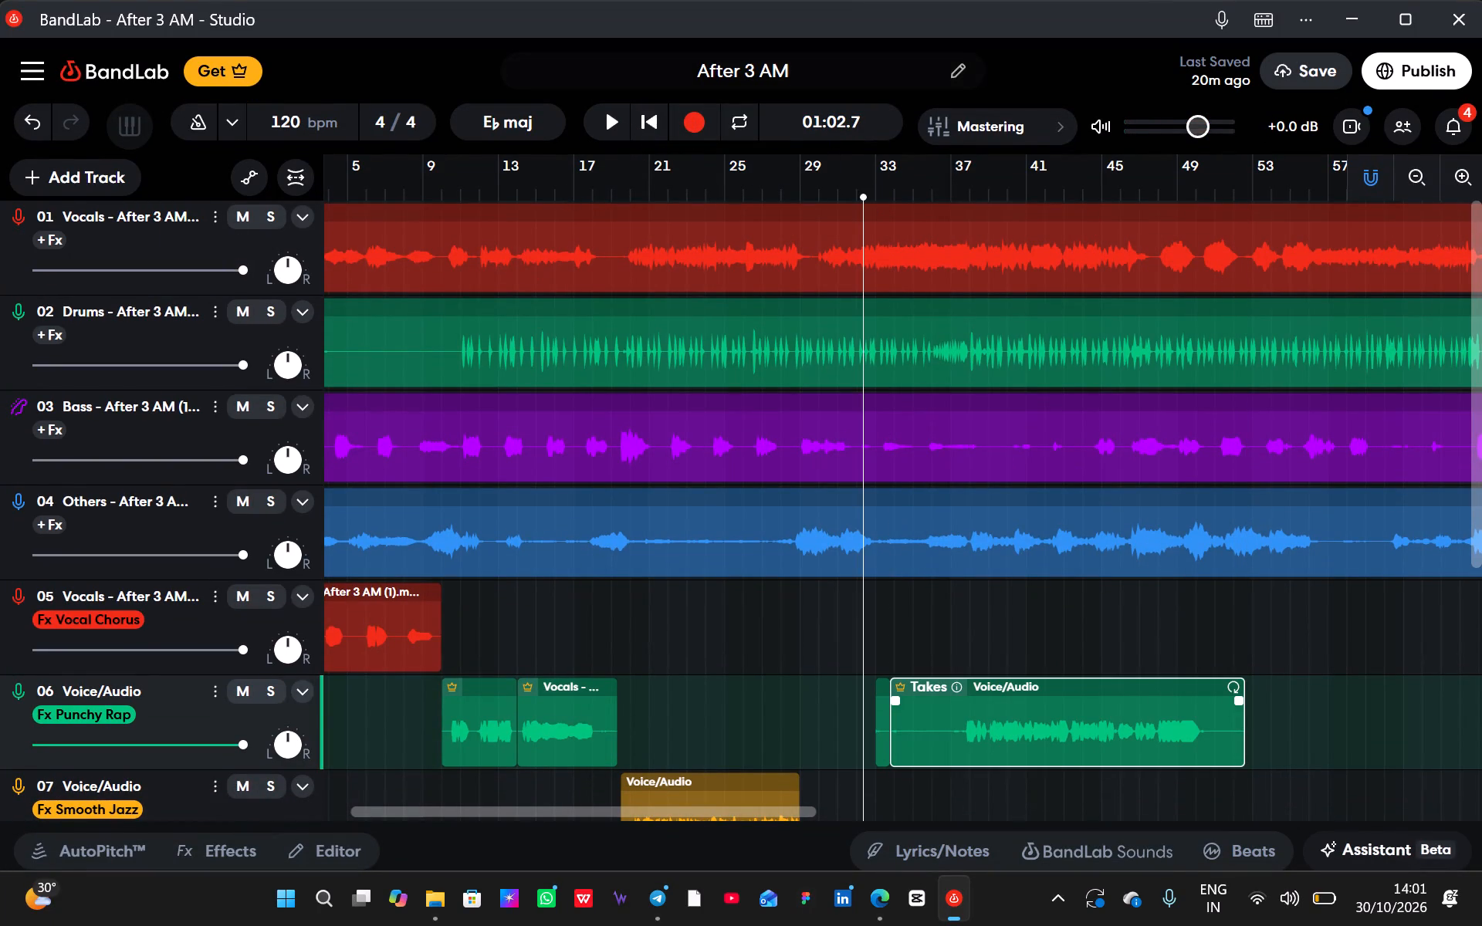
pyautogui.press('space')
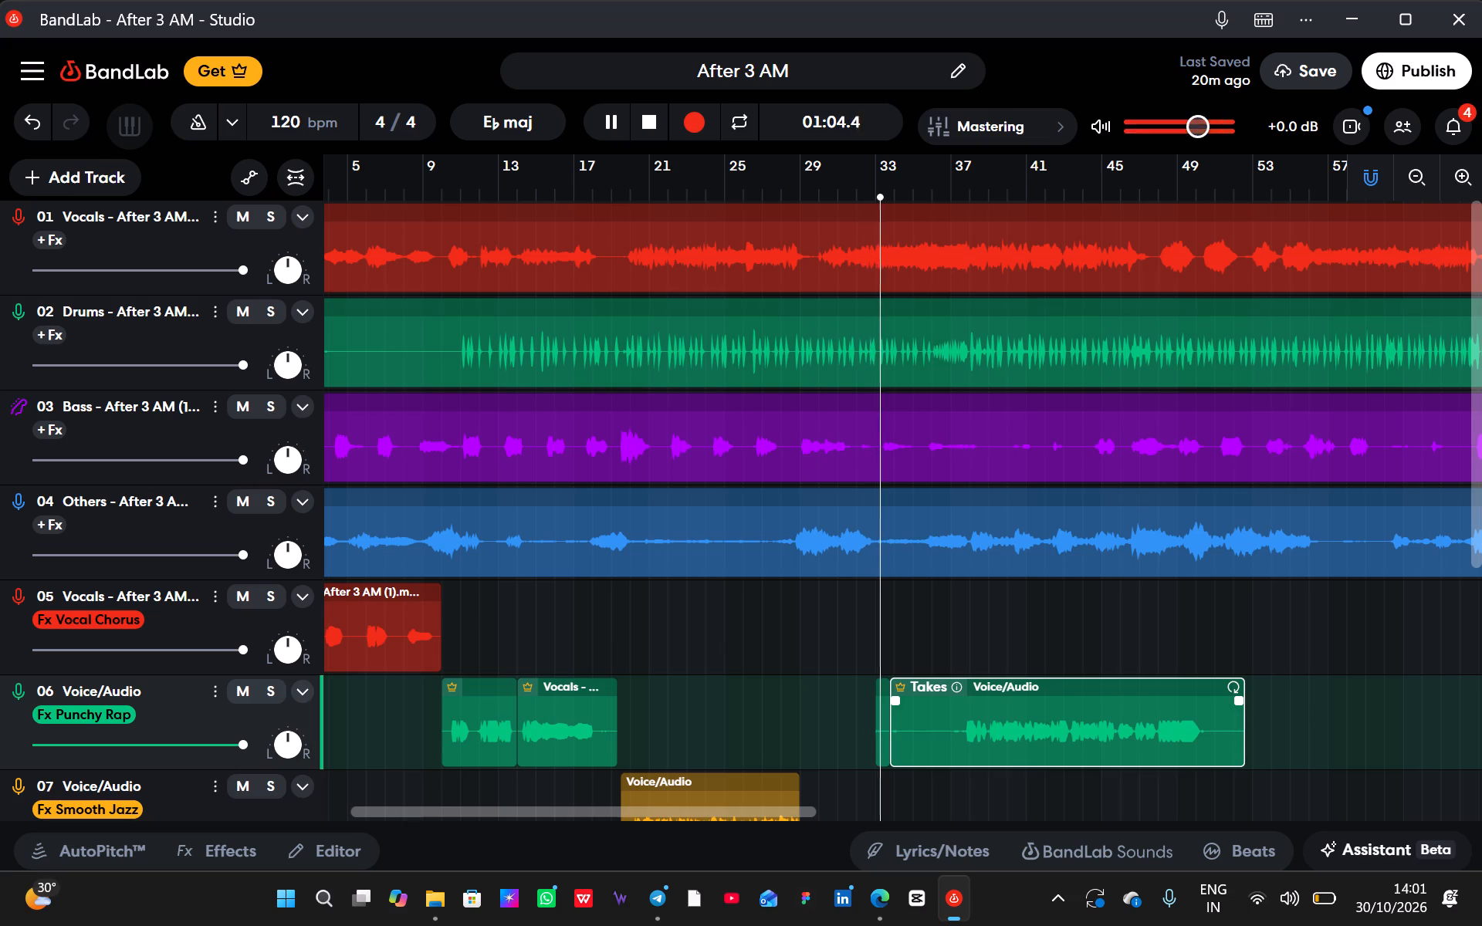
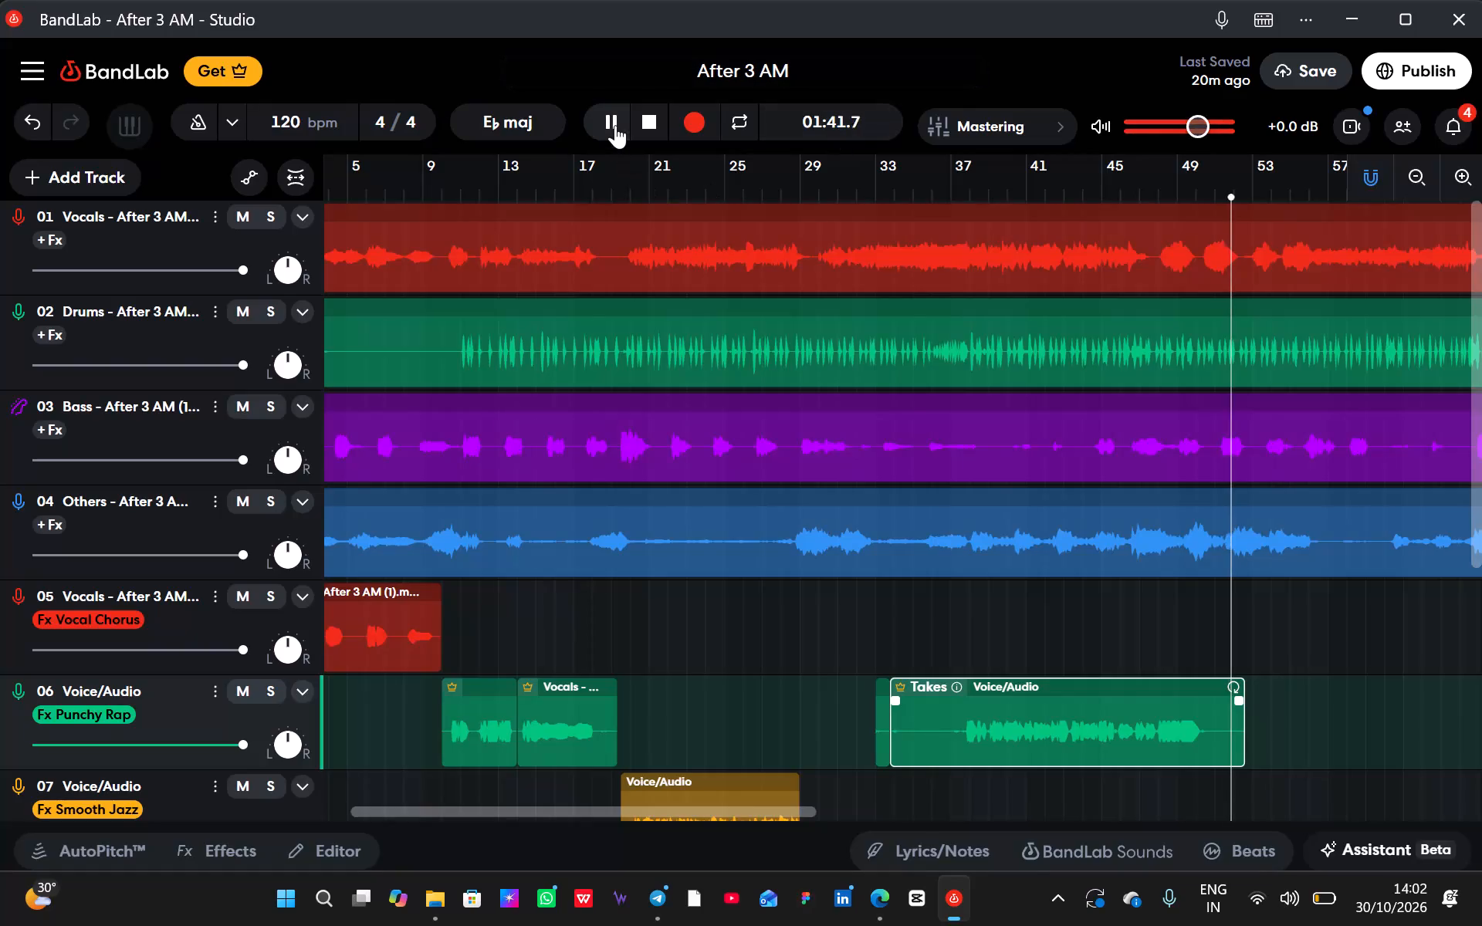
# Pause playback and replay the song from 01:00.0.
pyautogui.click(615, 125)
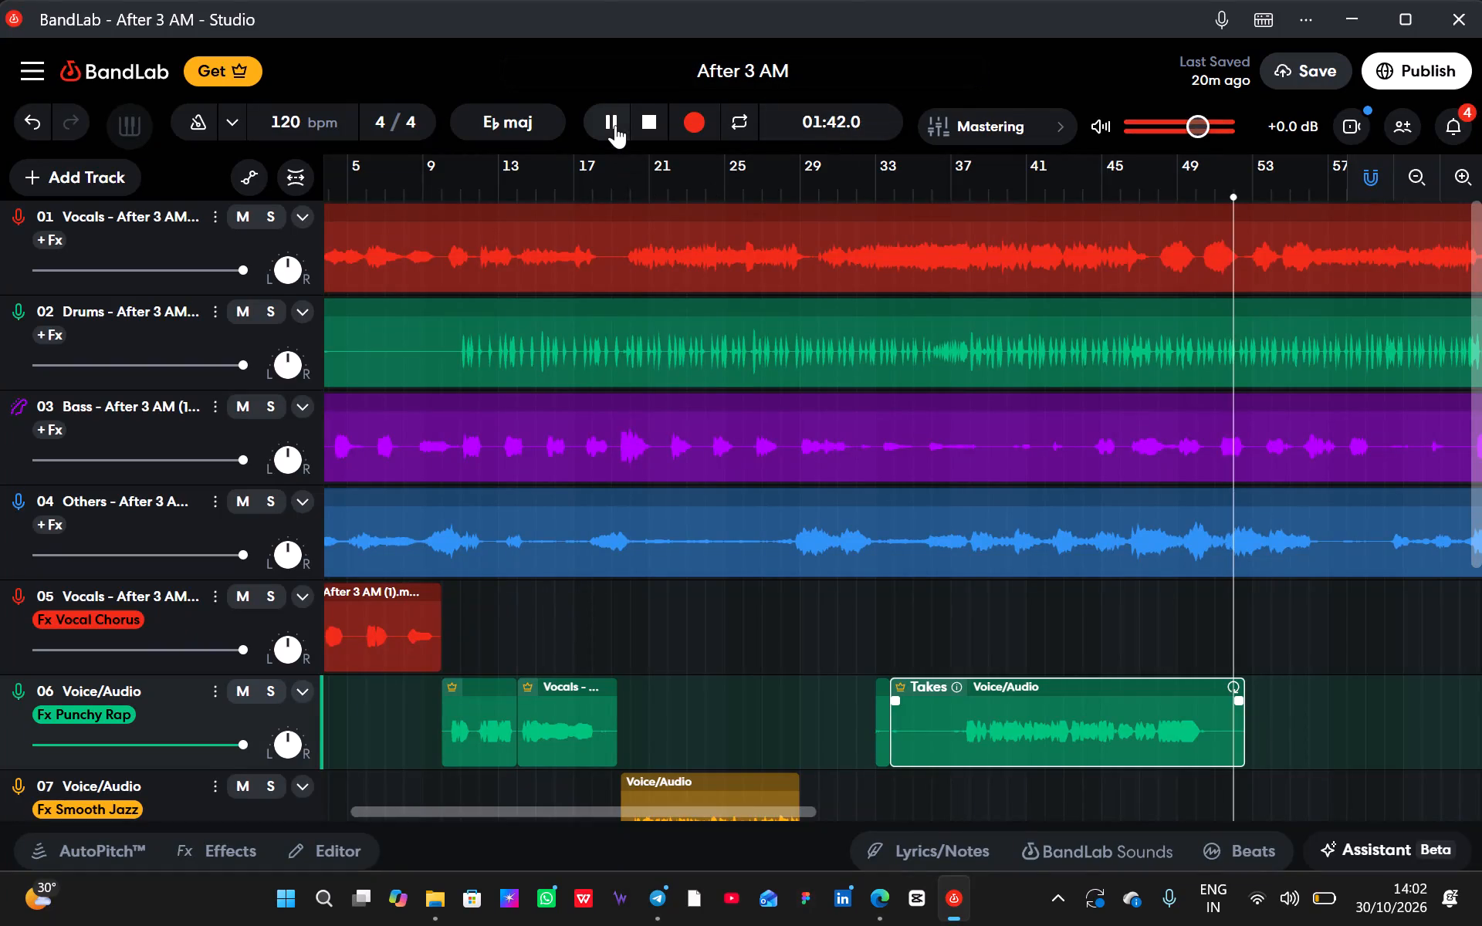
pyautogui.click(842, 193)
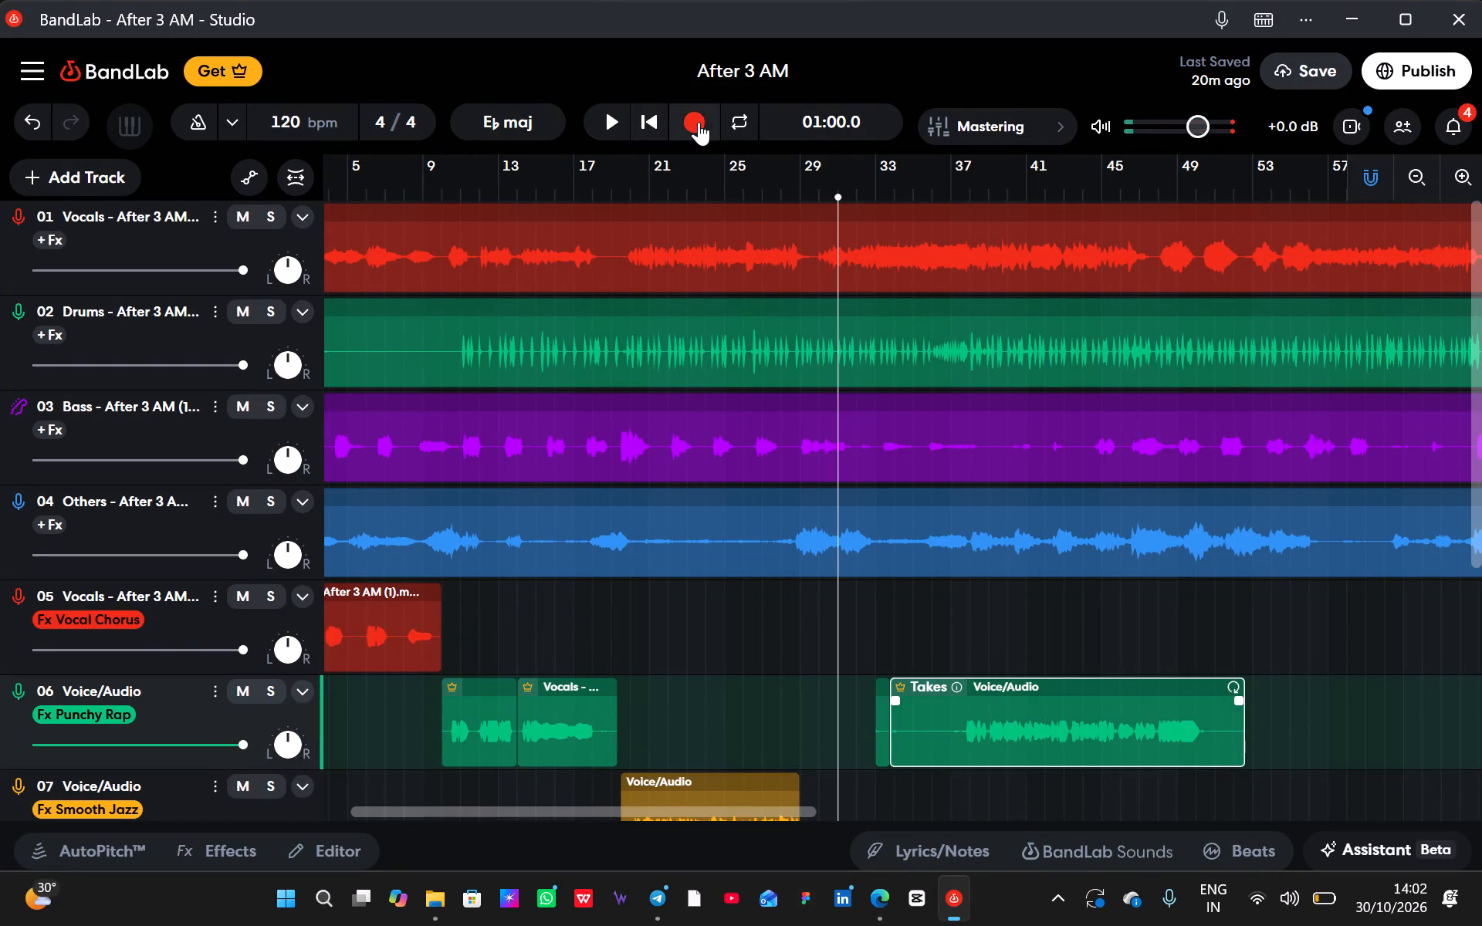
pyautogui.click(617, 115)
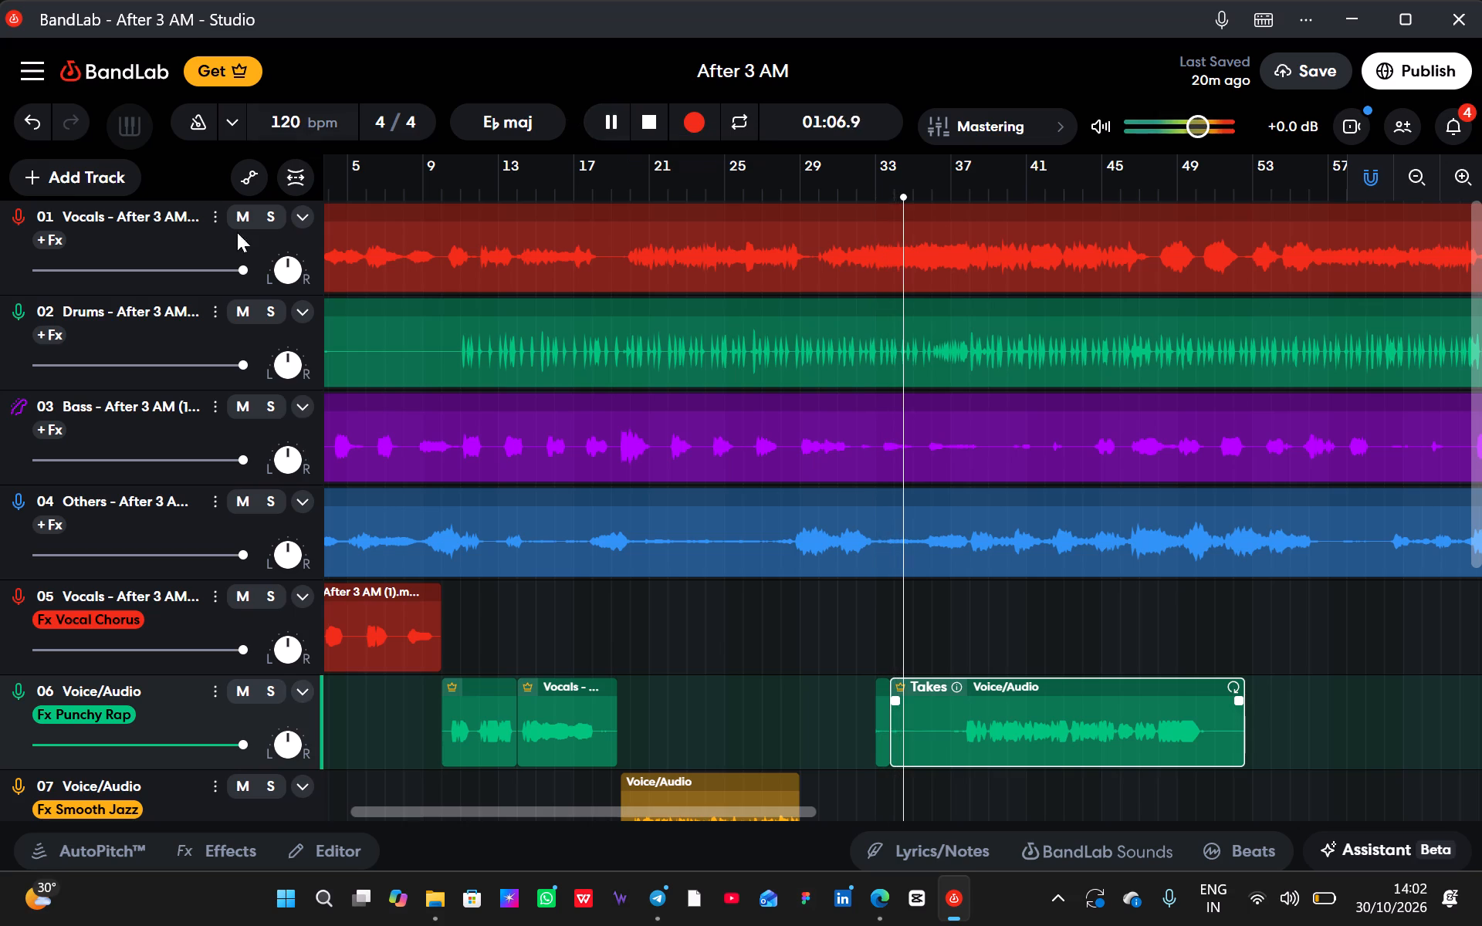
# Lower the volume of the original Vocals track 01 to its minimum.
pyautogui.click(219, 264)
pyautogui.moveTo(217, 263); pyautogui.dragTo(0, 213)
# Move playback back to about 01:00 and start recording another vocal take on track 06 from about 01:04.
pyautogui.click(823, 210)
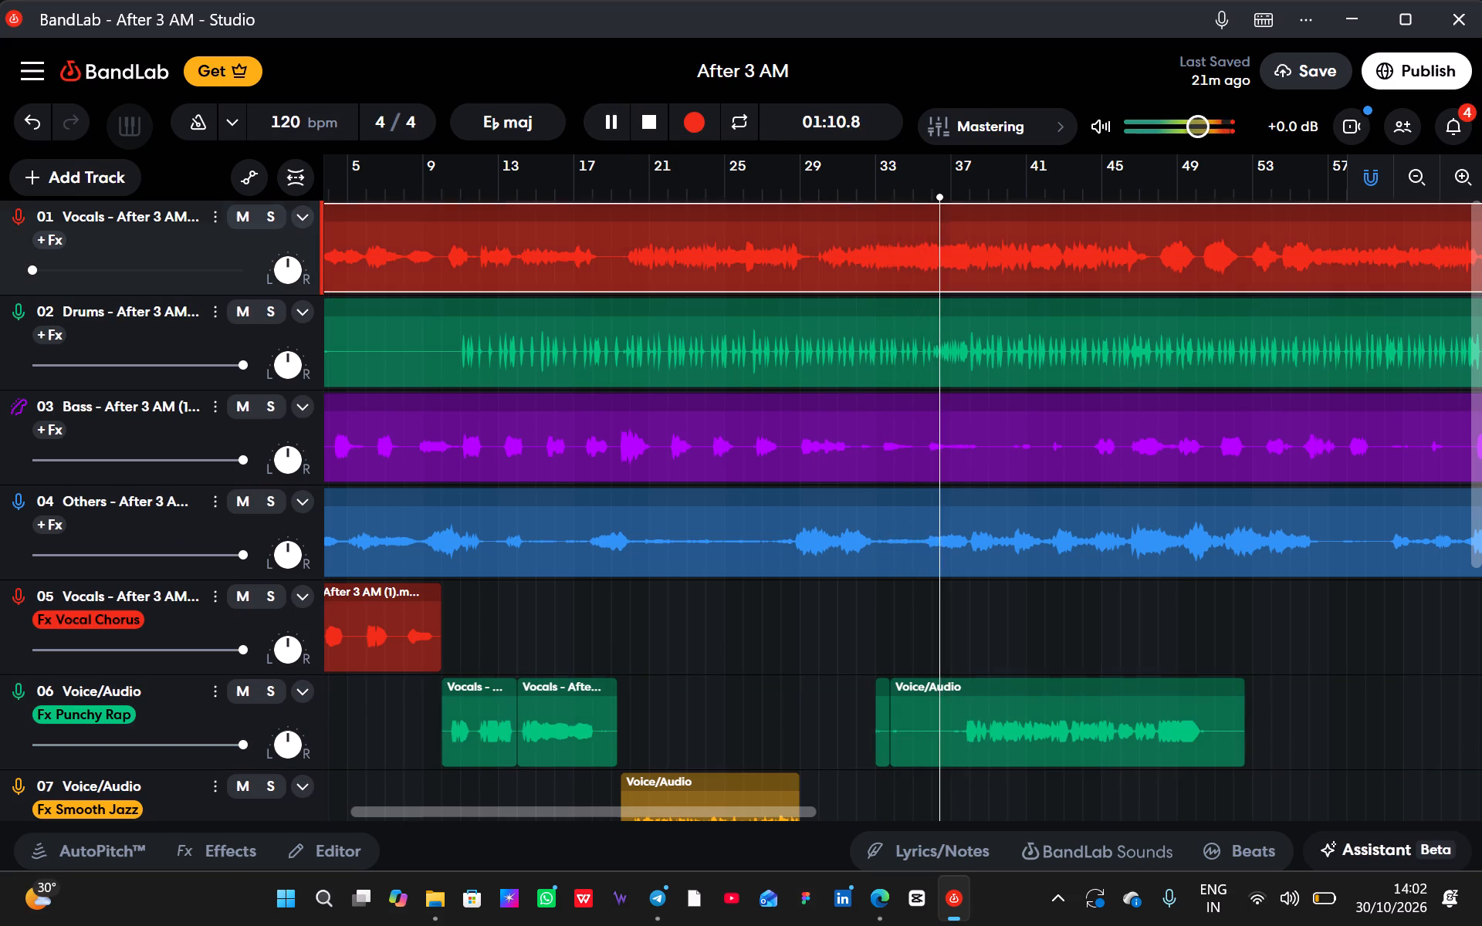
pyautogui.click(846, 188)
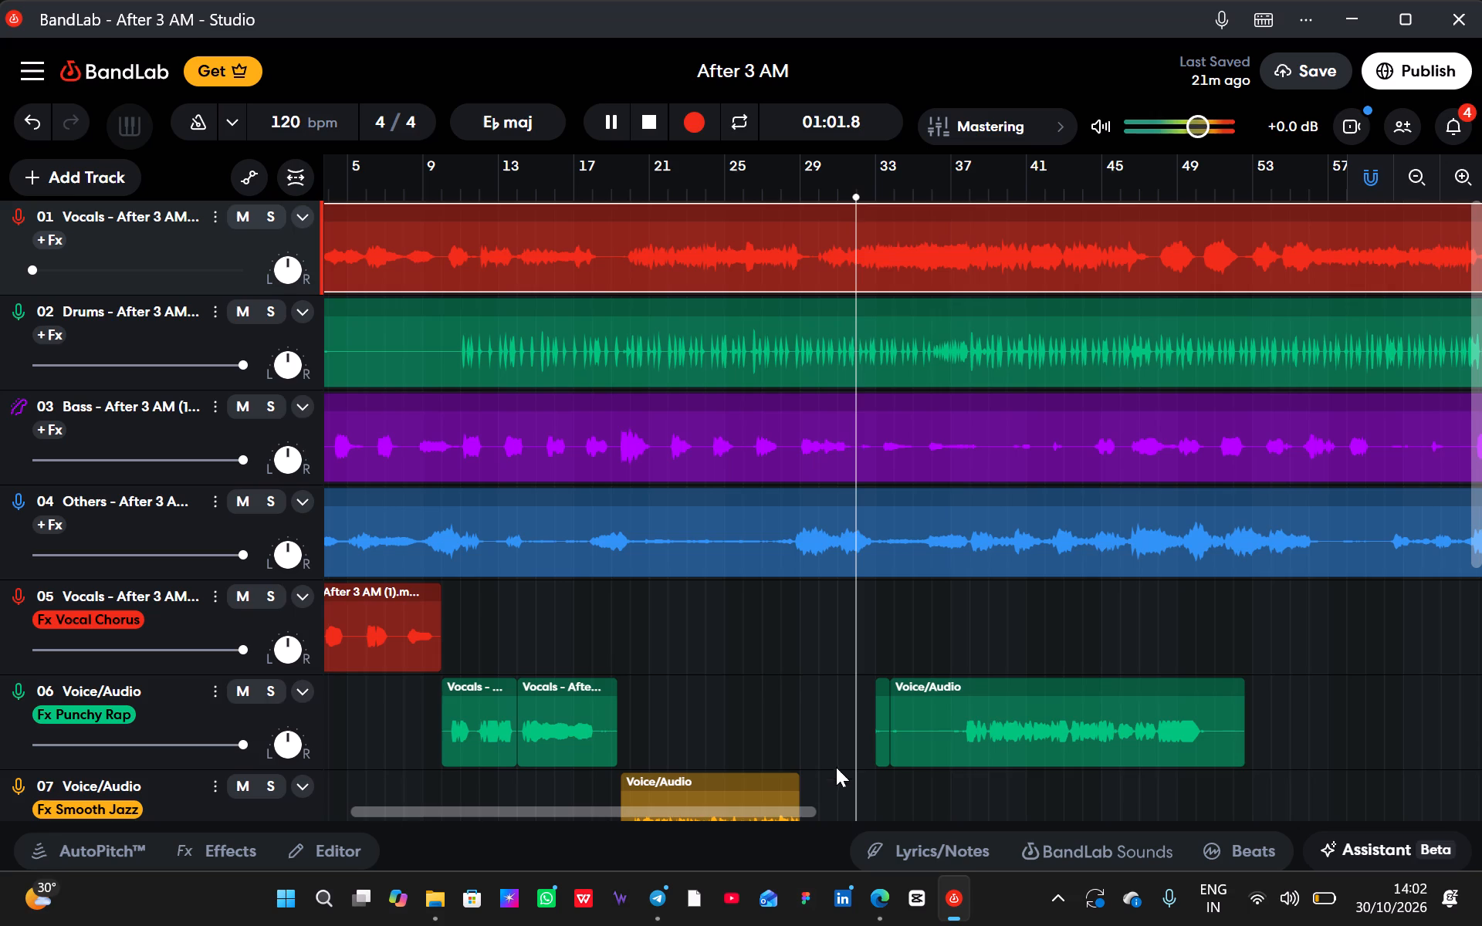
pyautogui.click(831, 748)
pyautogui.click(700, 112)
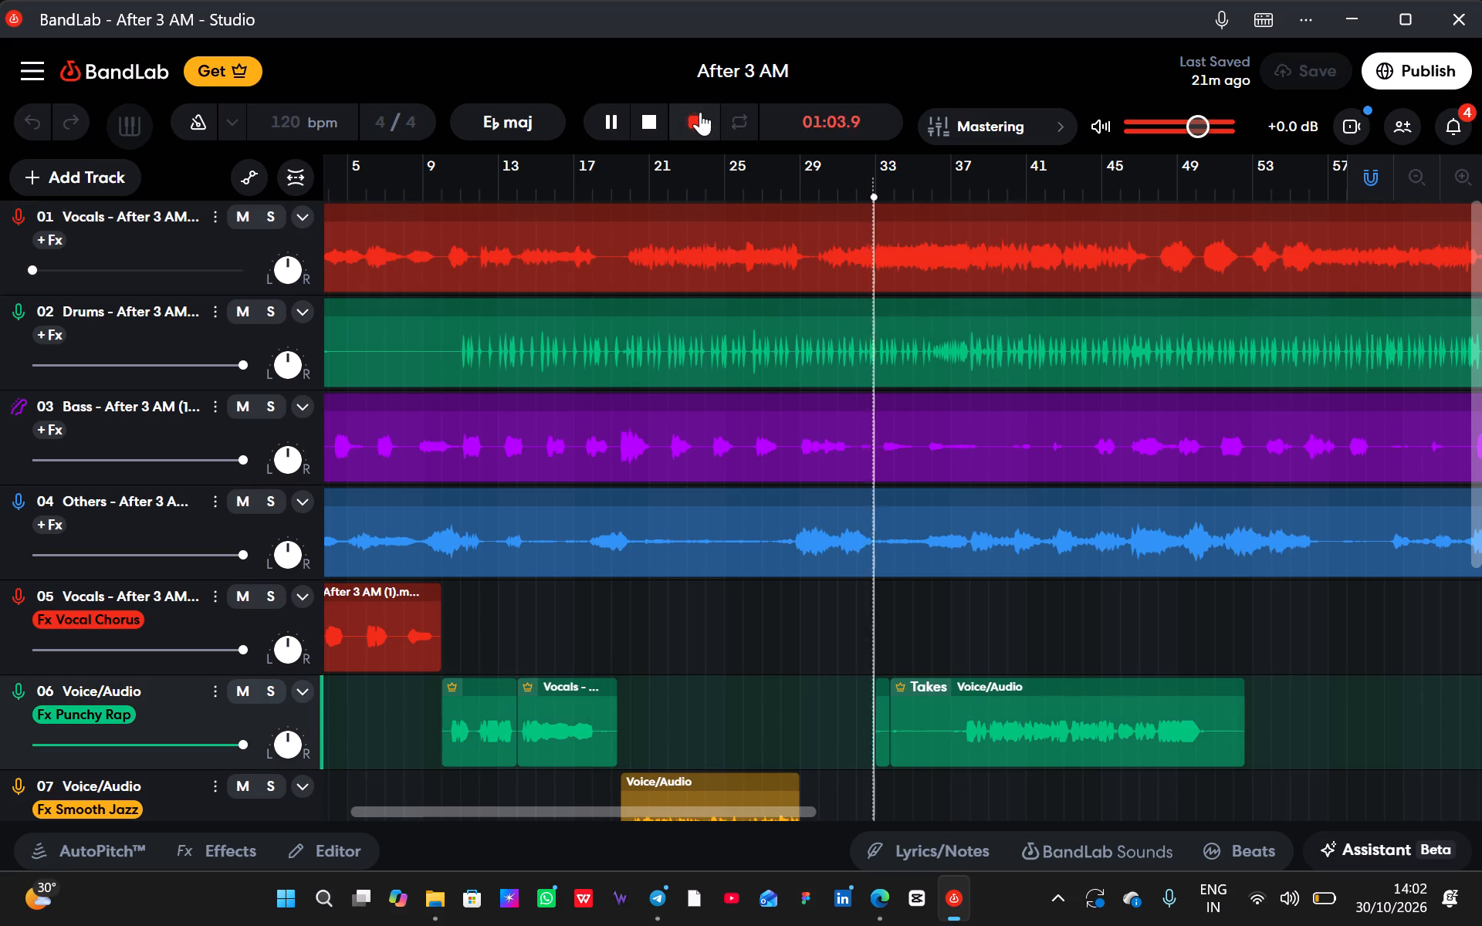
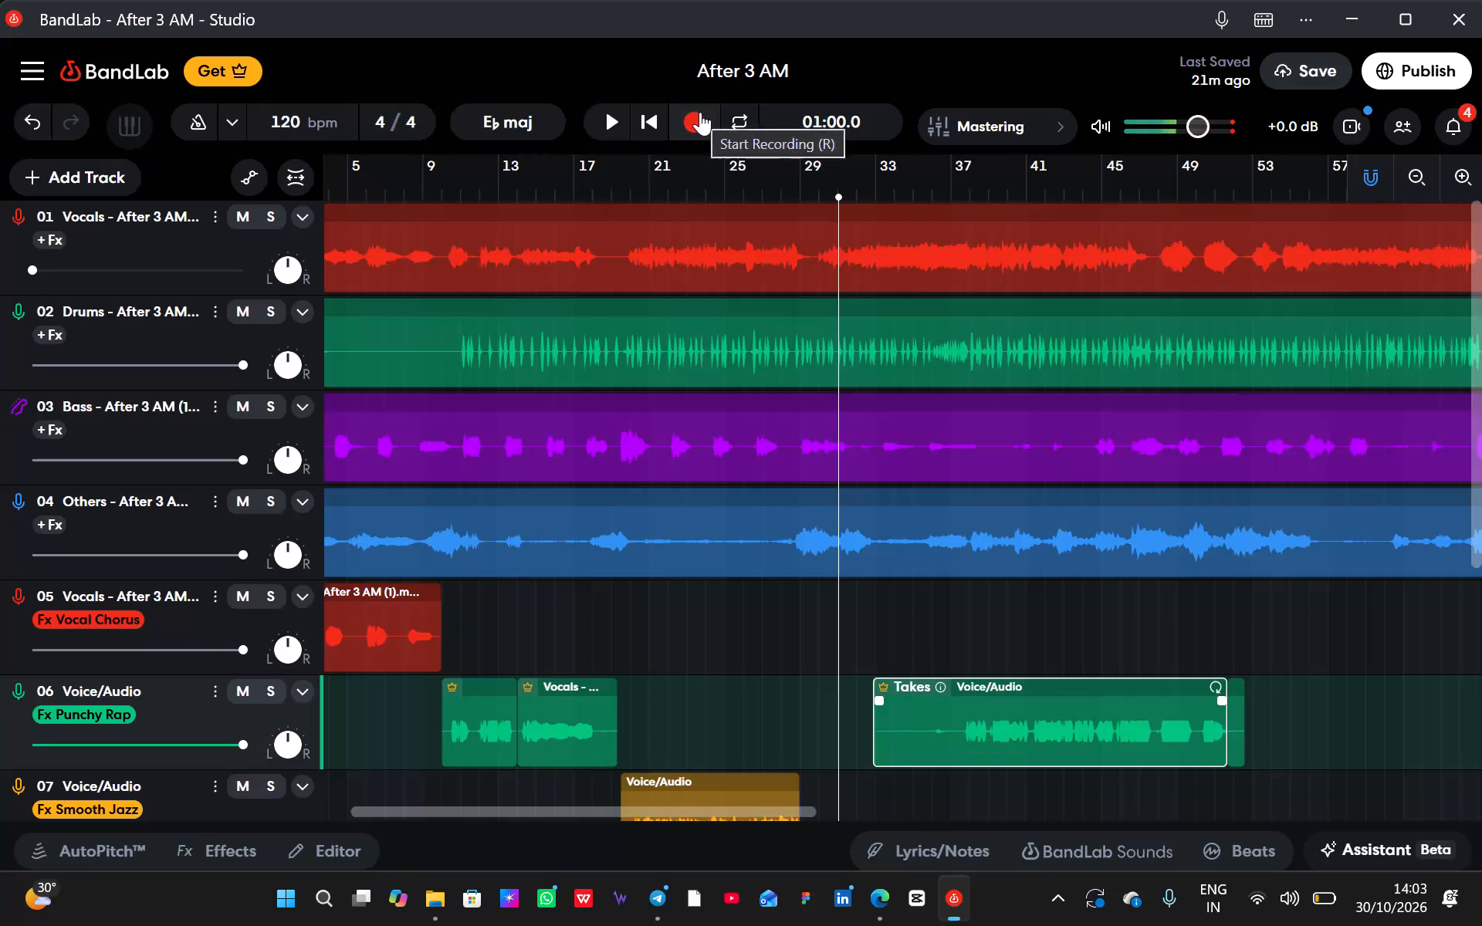
# Record another vocal take on Voice/Audio track 06, starting from 01:00.0.
pyautogui.click(685, 121)
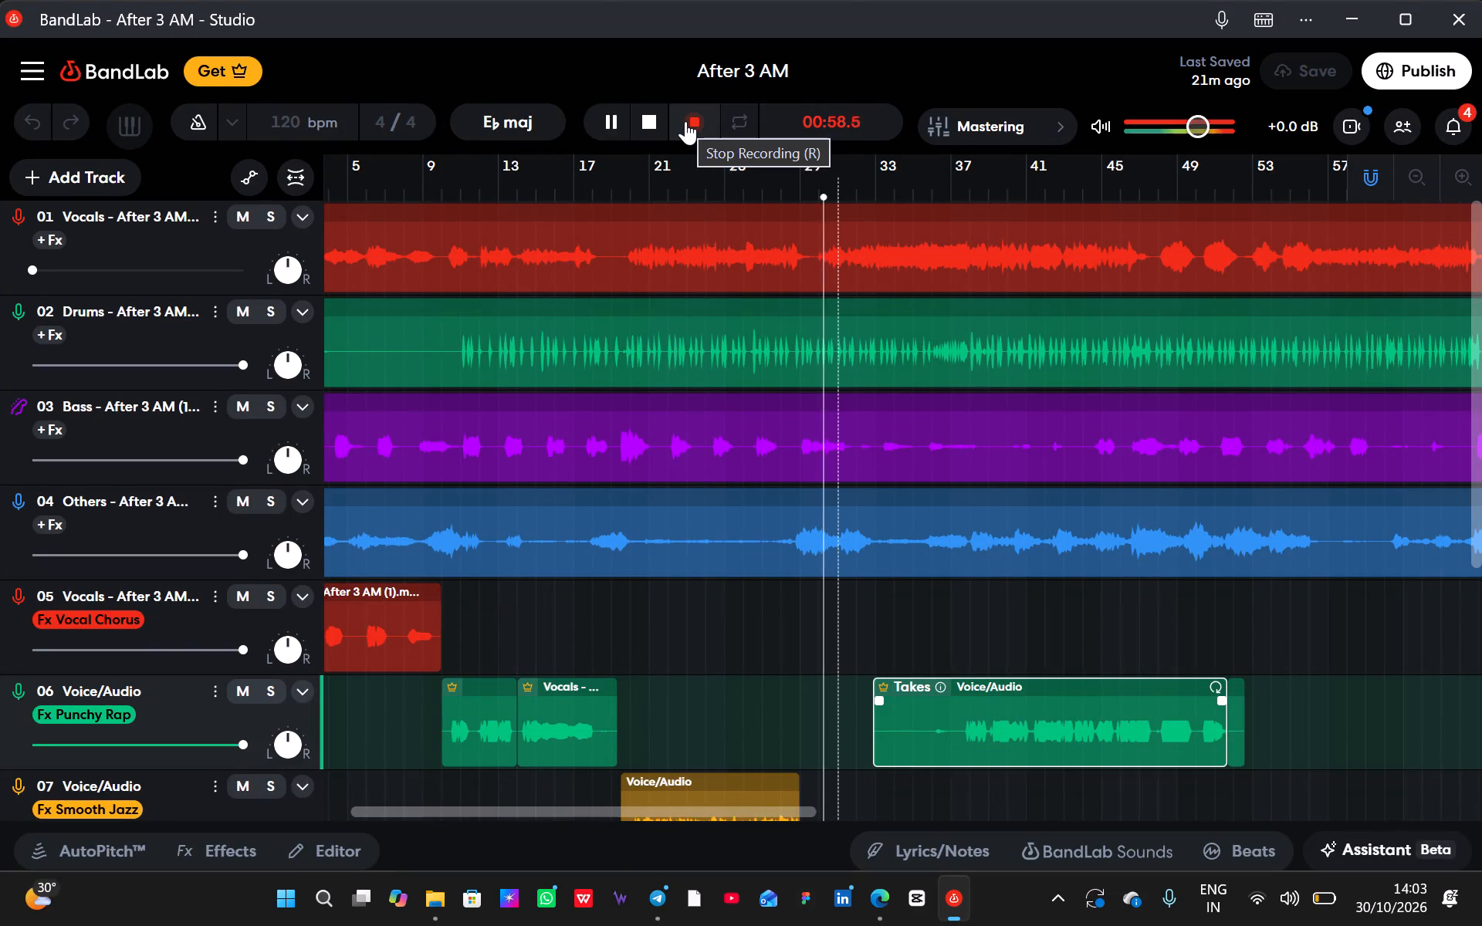
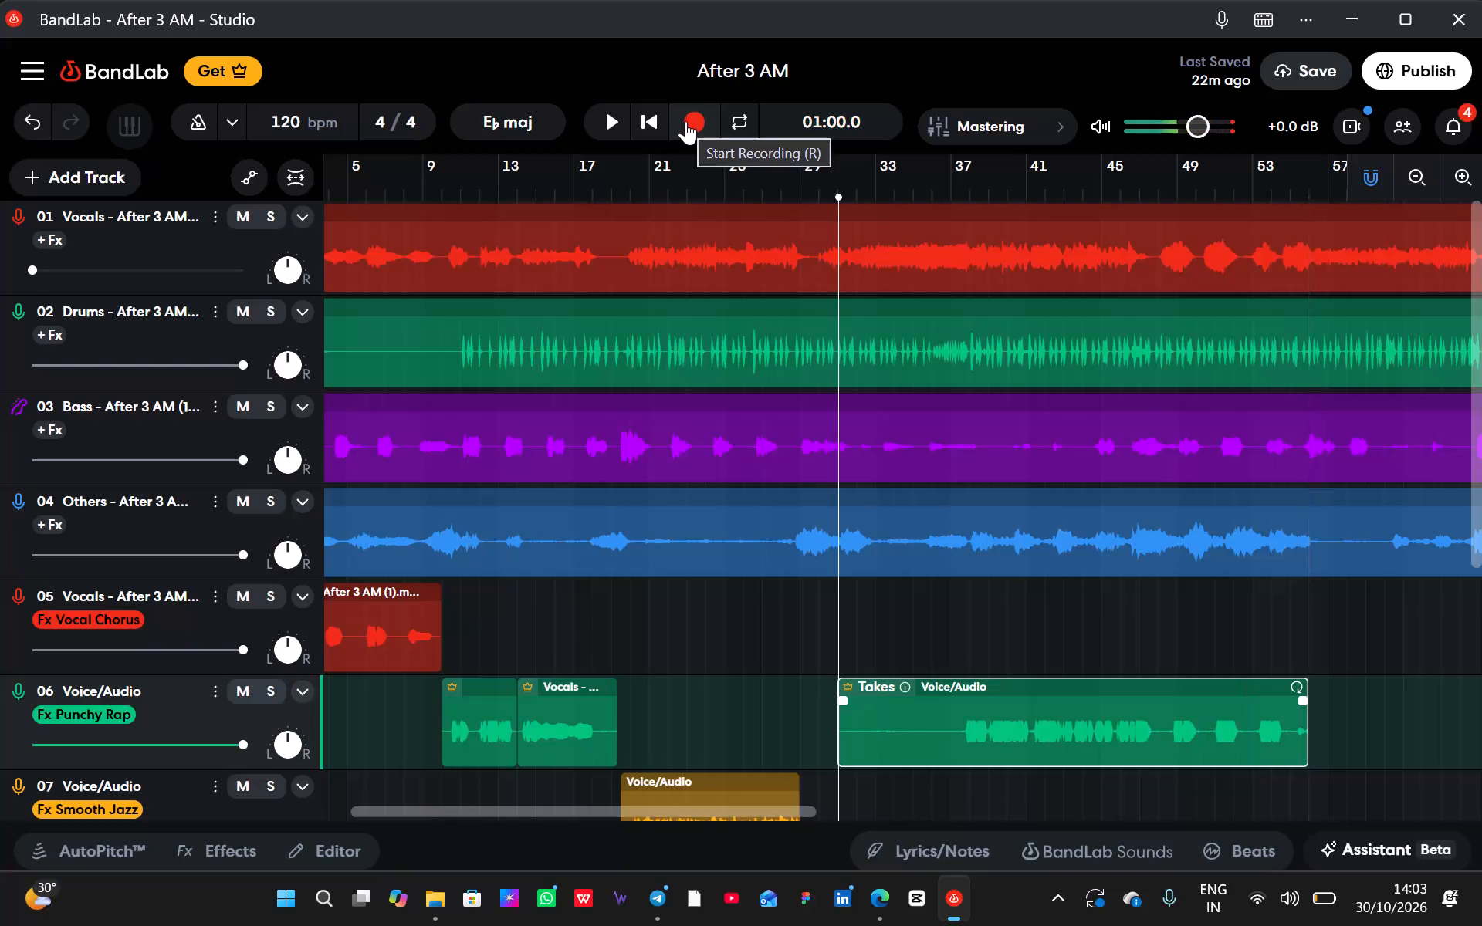
# Play back the new vocal take on Voice/Audio track 06 with the backing tracks from 01:00.0.
pyautogui.press('space')
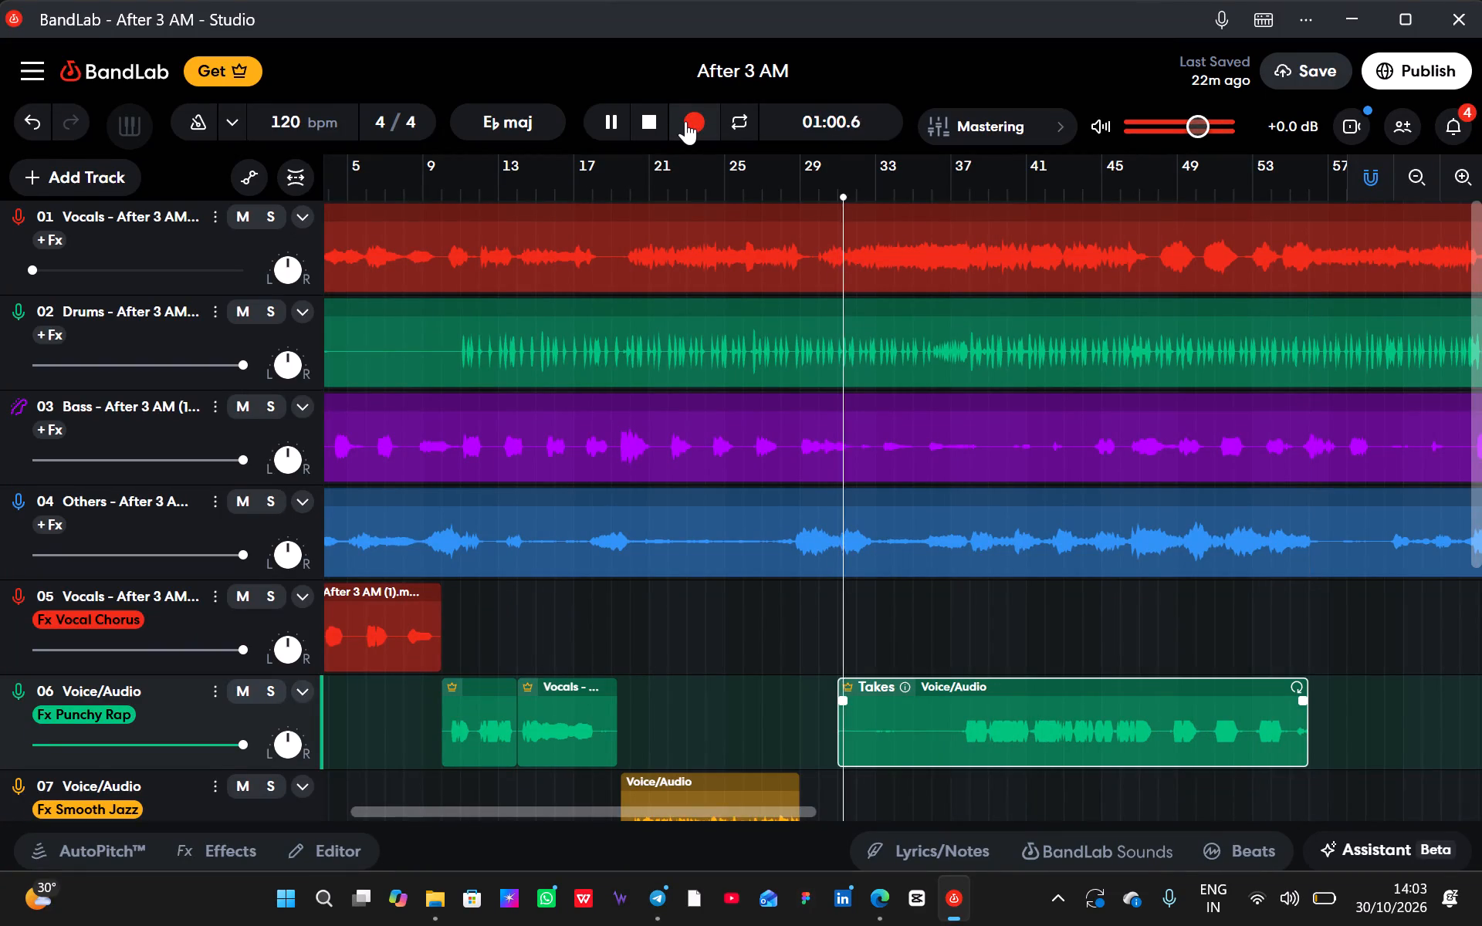
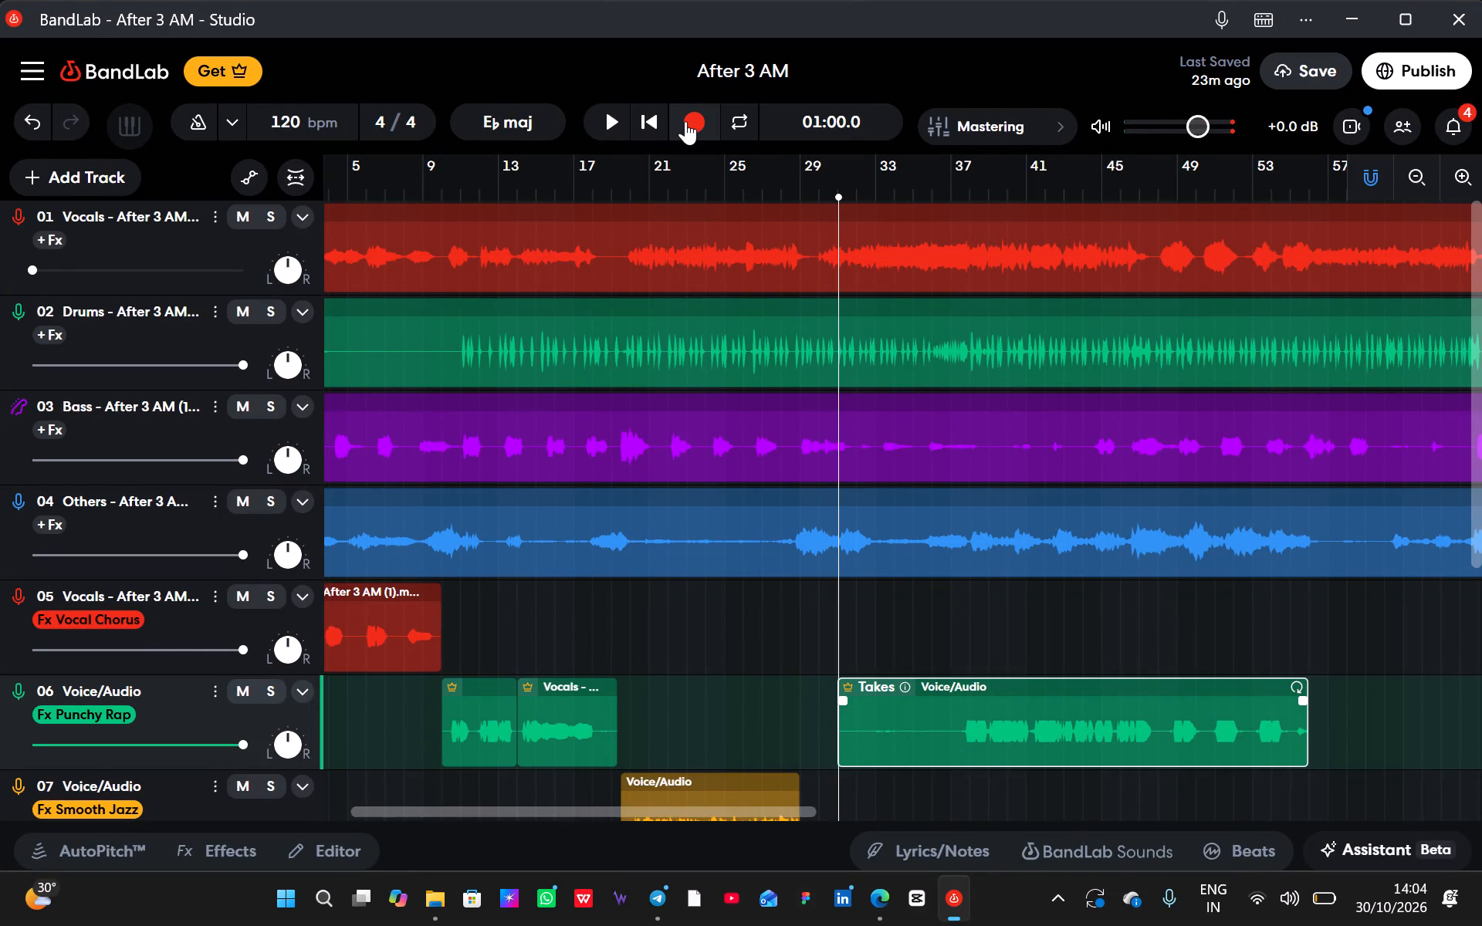
# Delete the vocal take starting at 01:00.0 on Voice/Audio track 06.
pyautogui.press('Delete')
# Record a new vocal take on the Smooth Jazz track 07 from 00:58.7 to about 01:34.
pyautogui.scroll(-1, 685, 121)
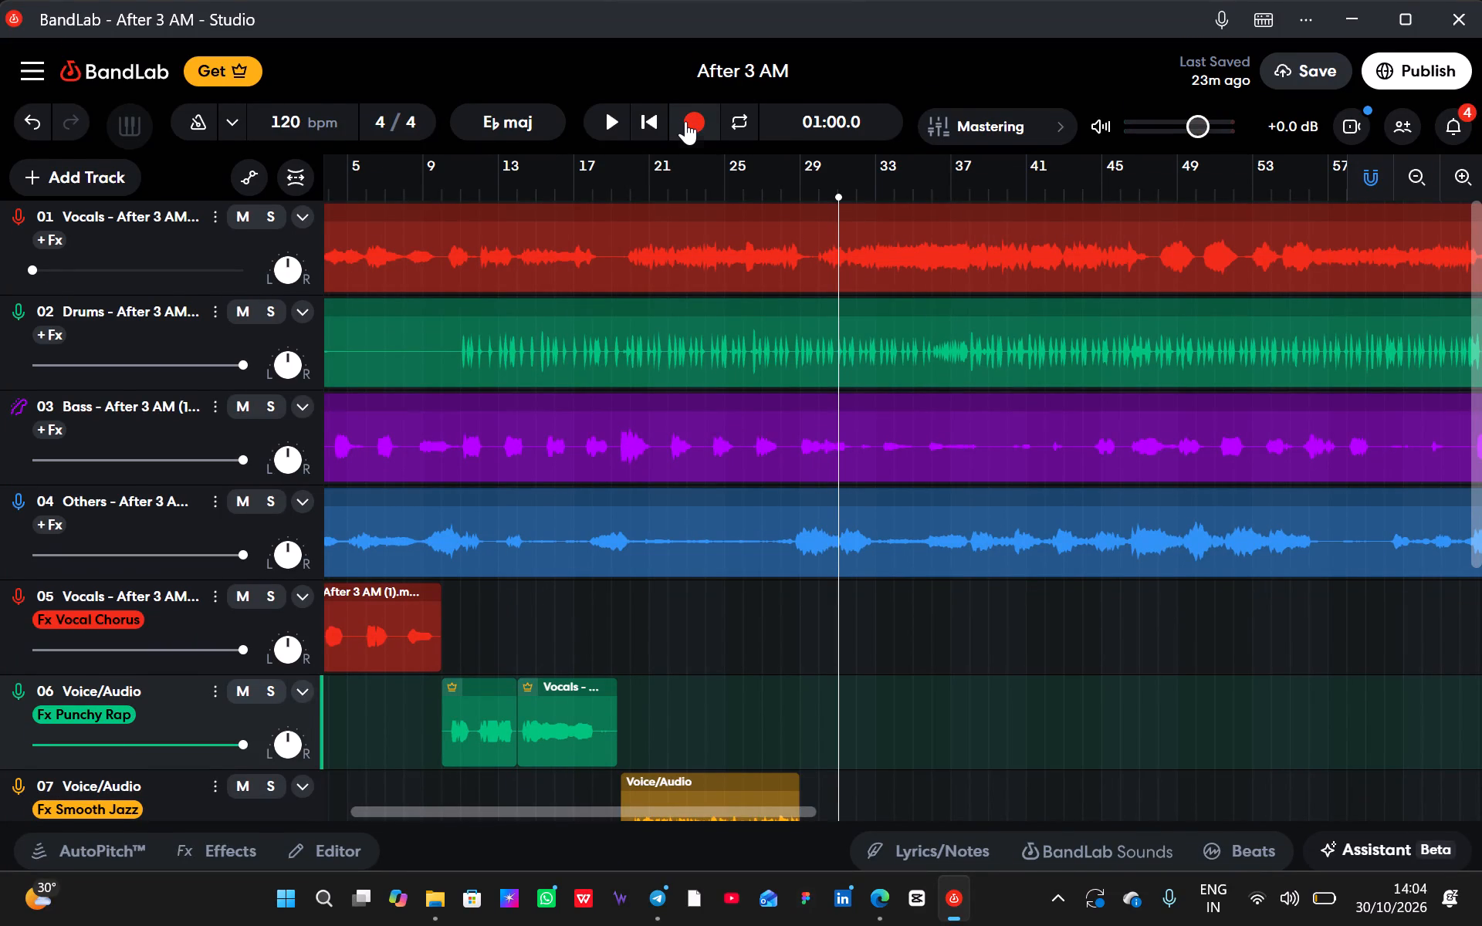
pyautogui.scroll(-3, 685, 121)
pyautogui.scroll(-2, 858, 489)
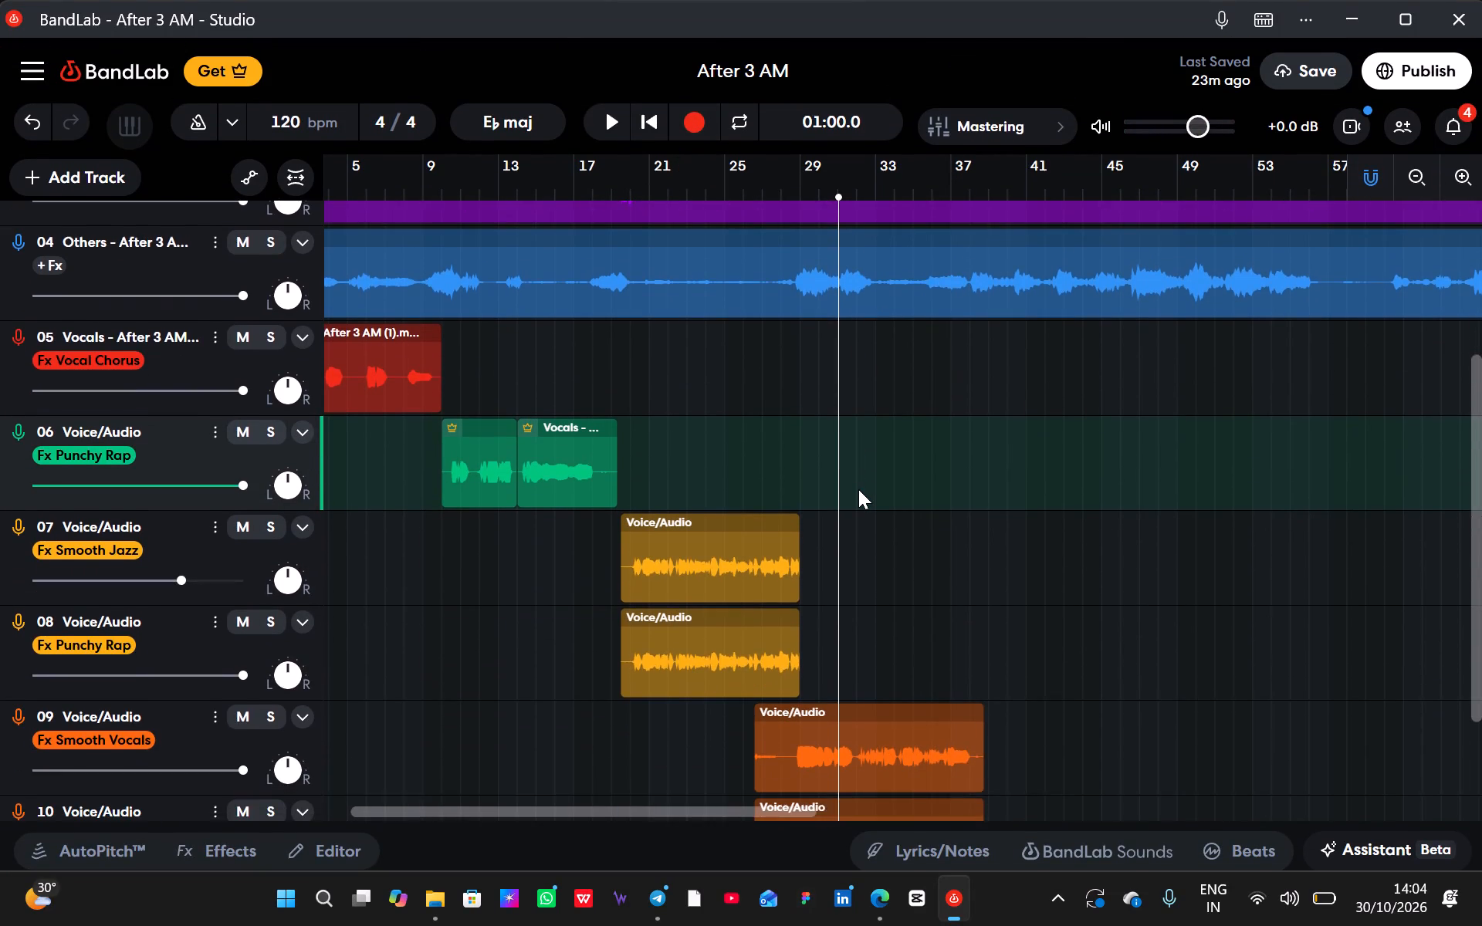
pyautogui.scroll(-3, 858, 489)
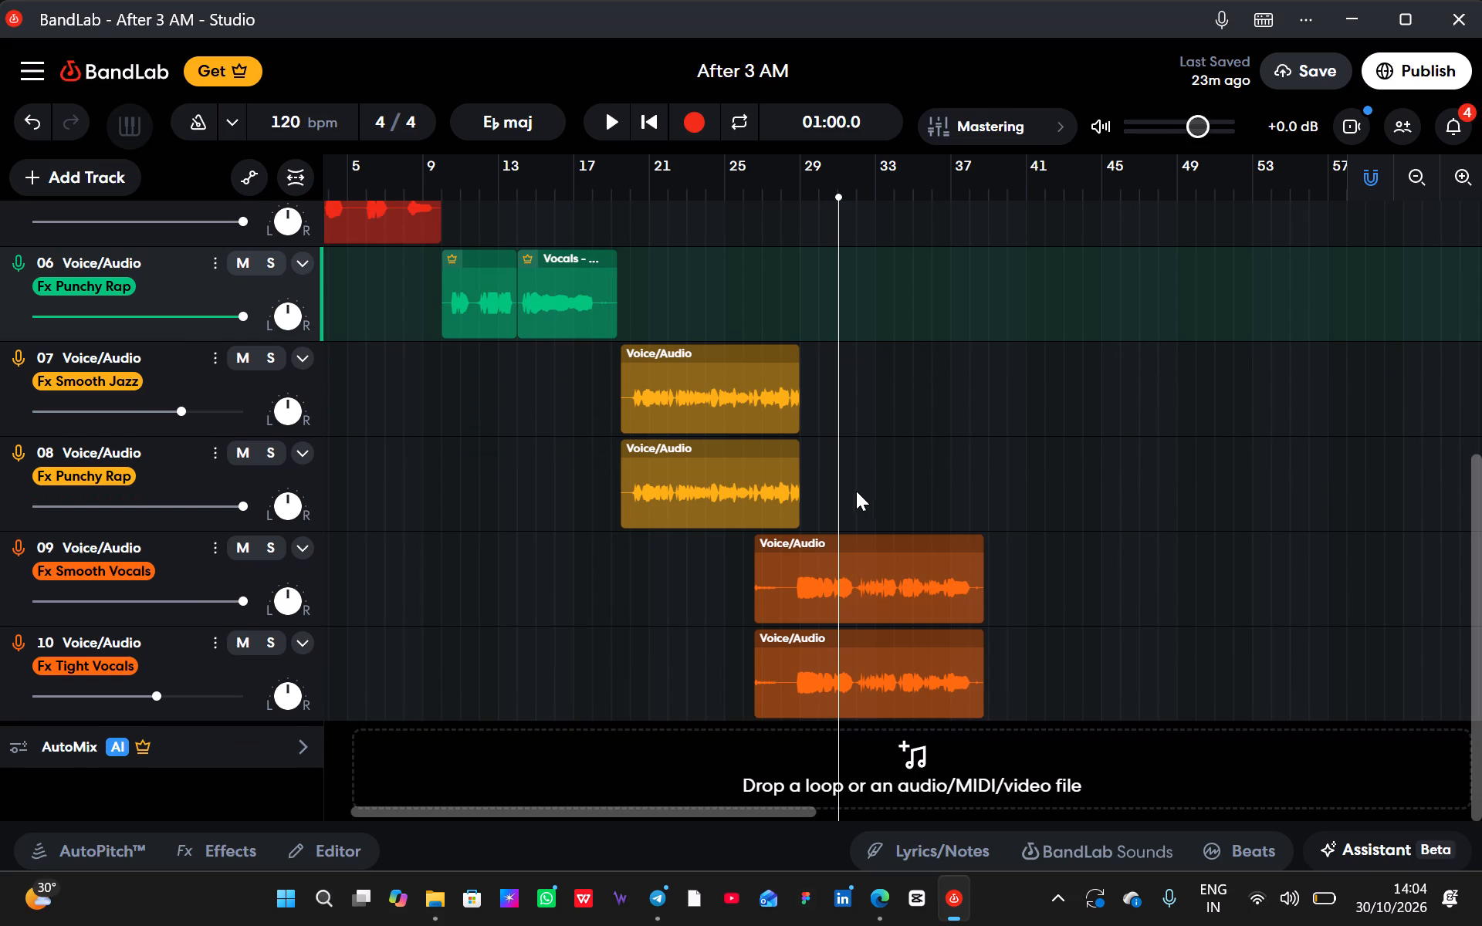
pyautogui.scroll(2, 837, 498)
pyautogui.scroll(-1, 837, 498)
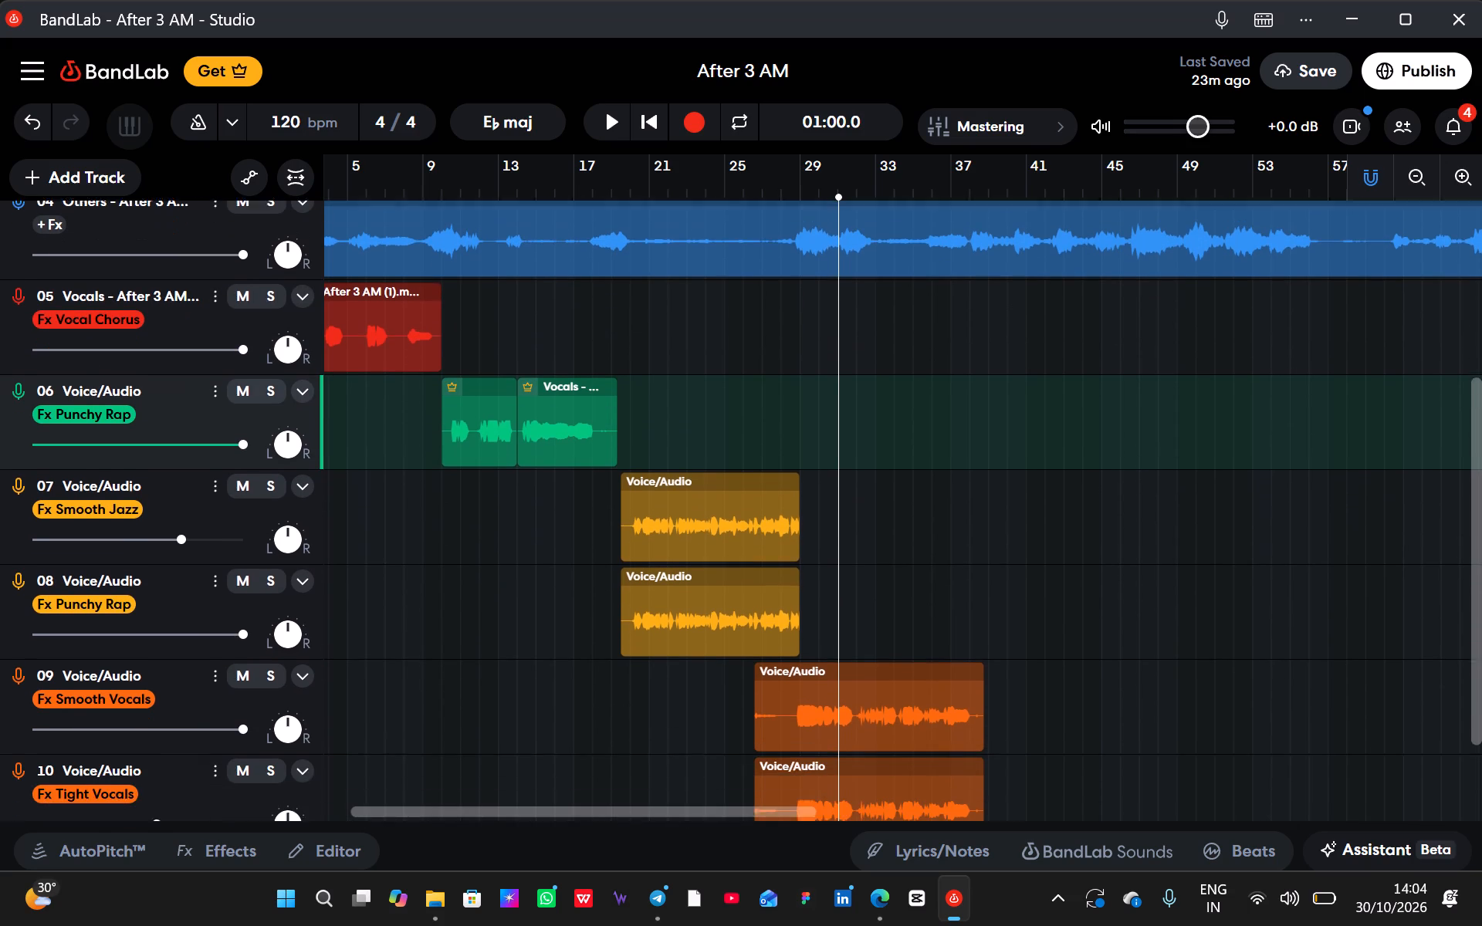
pyautogui.scroll(-1, 837, 498)
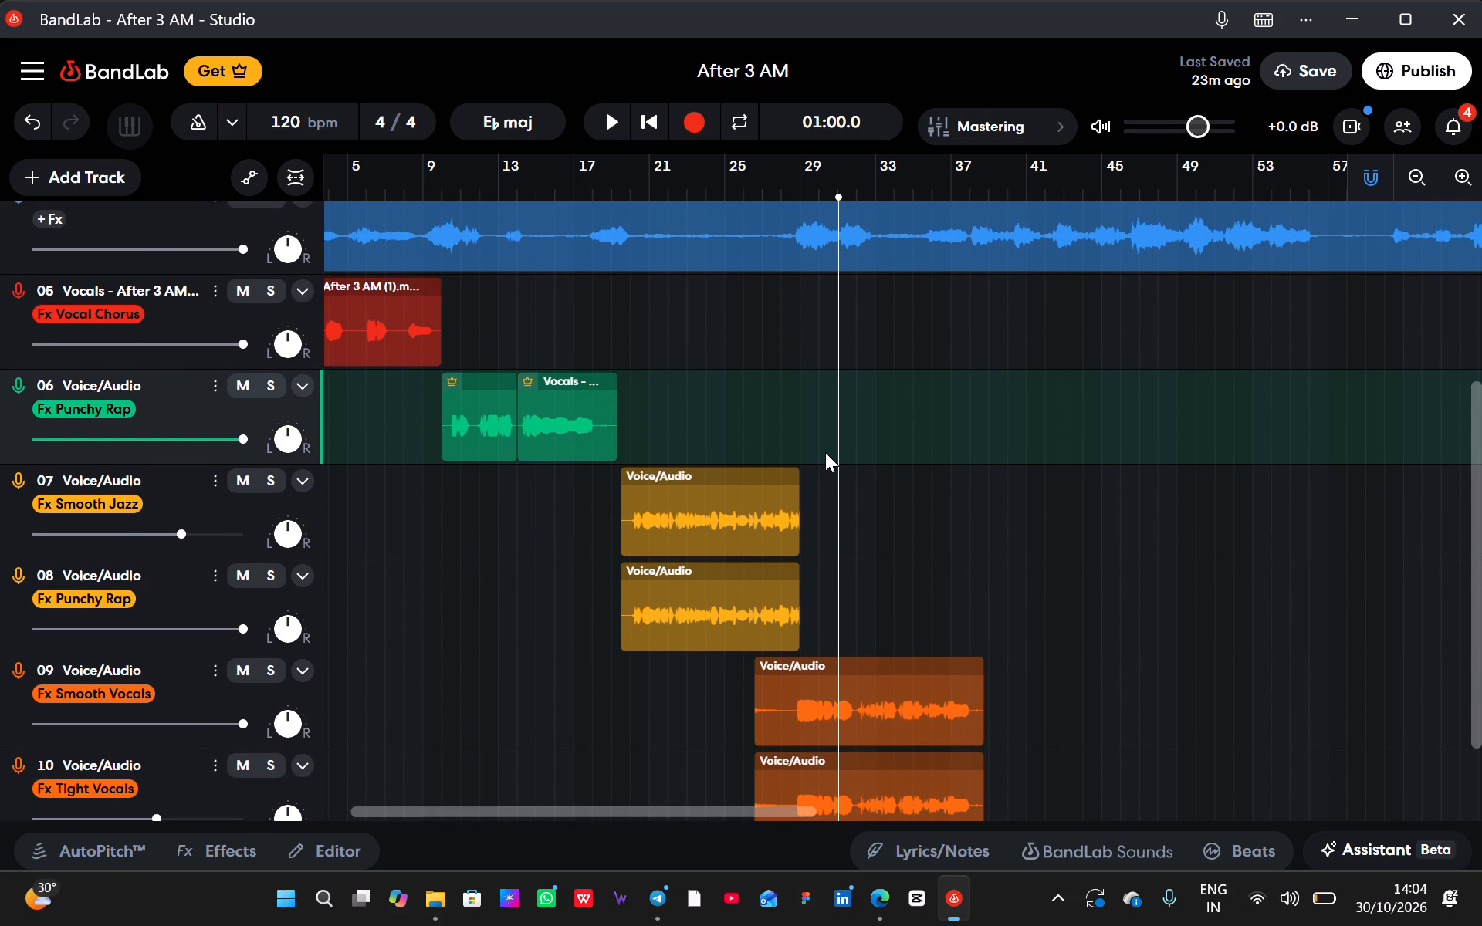
pyautogui.click(831, 529)
pyautogui.click(859, 511)
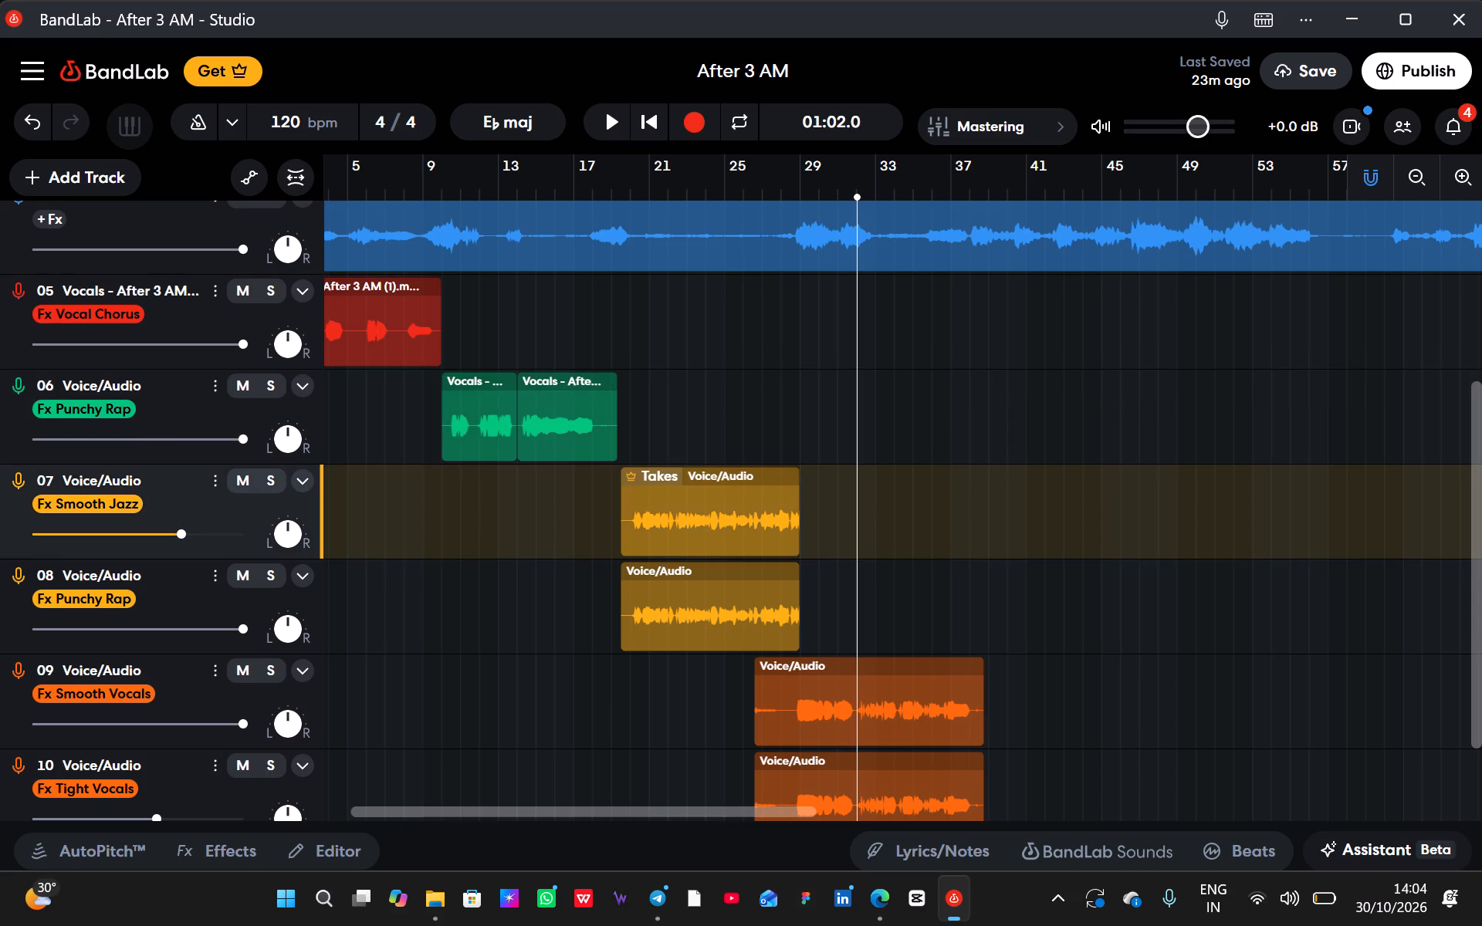
pyautogui.click(862, 601)
pyautogui.click(888, 602)
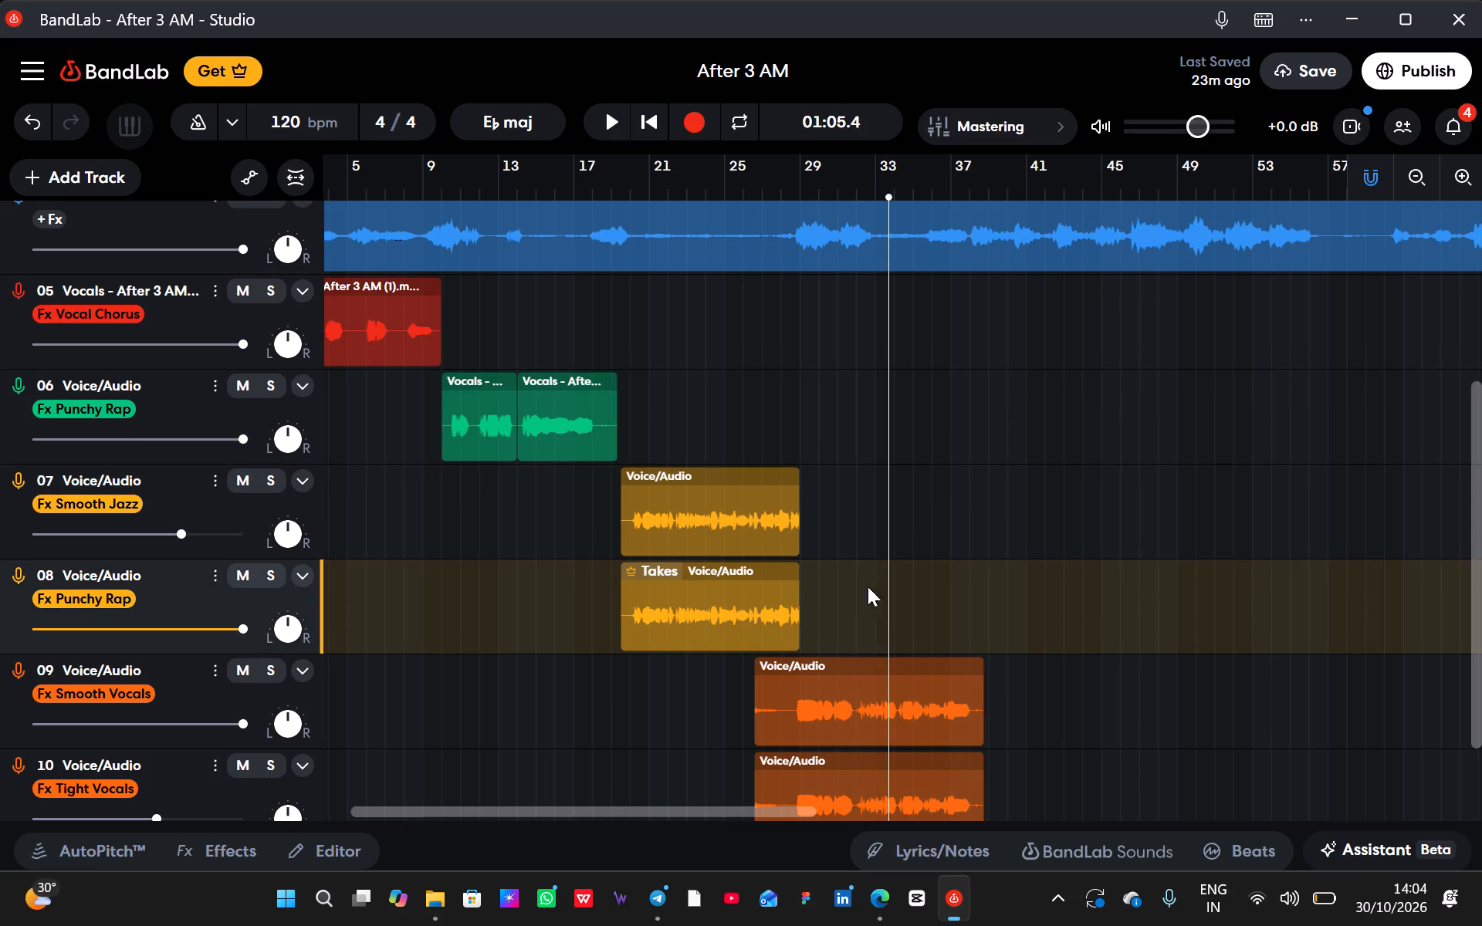
pyautogui.click(858, 586)
pyautogui.click(826, 504)
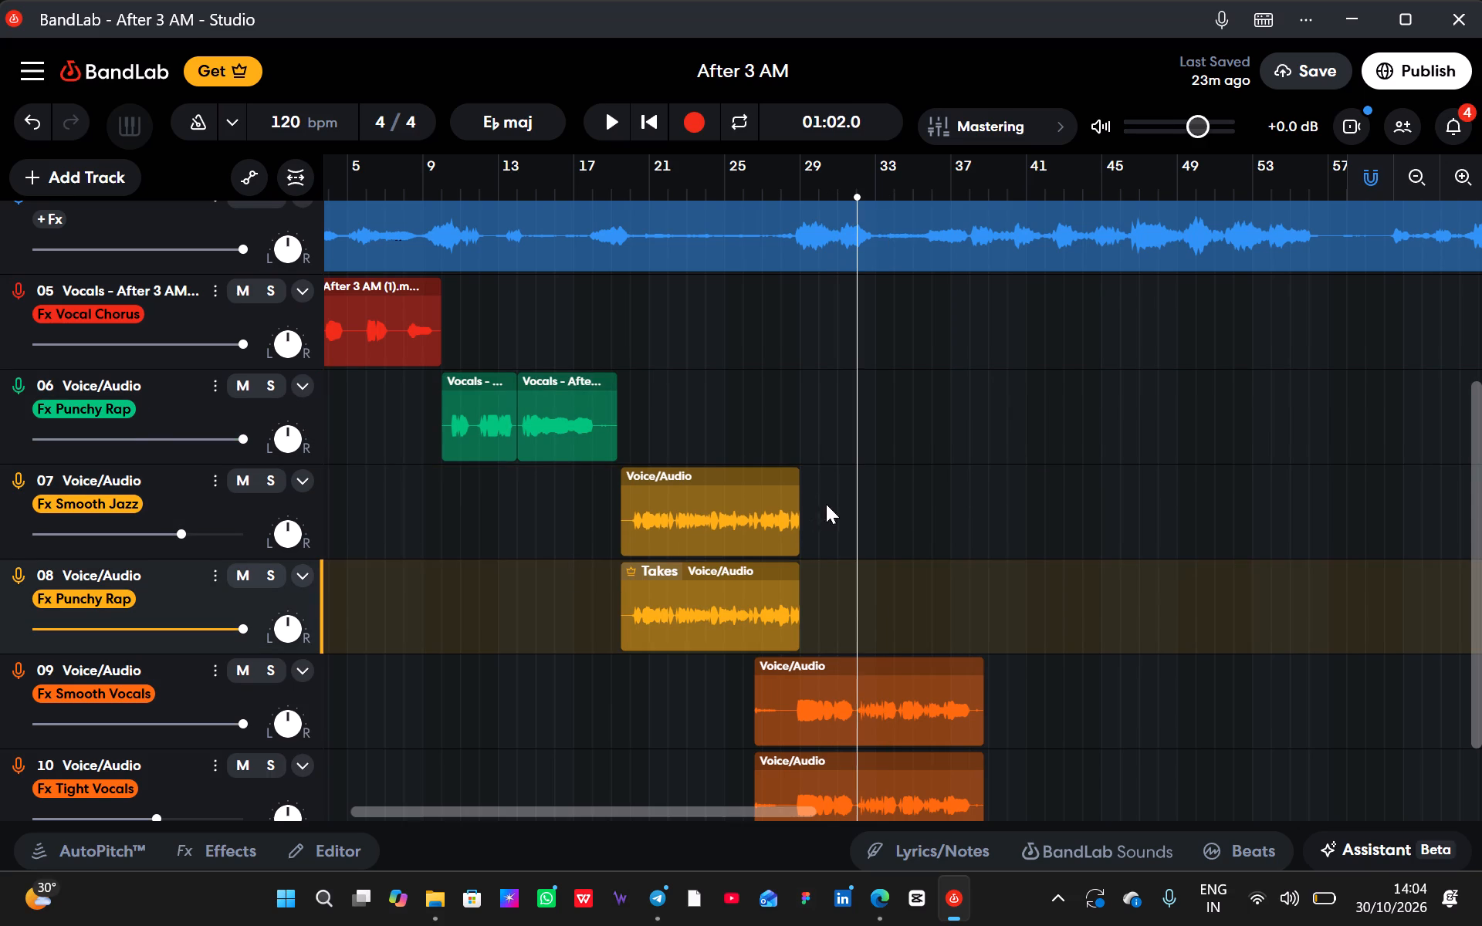
pyautogui.click(695, 124)
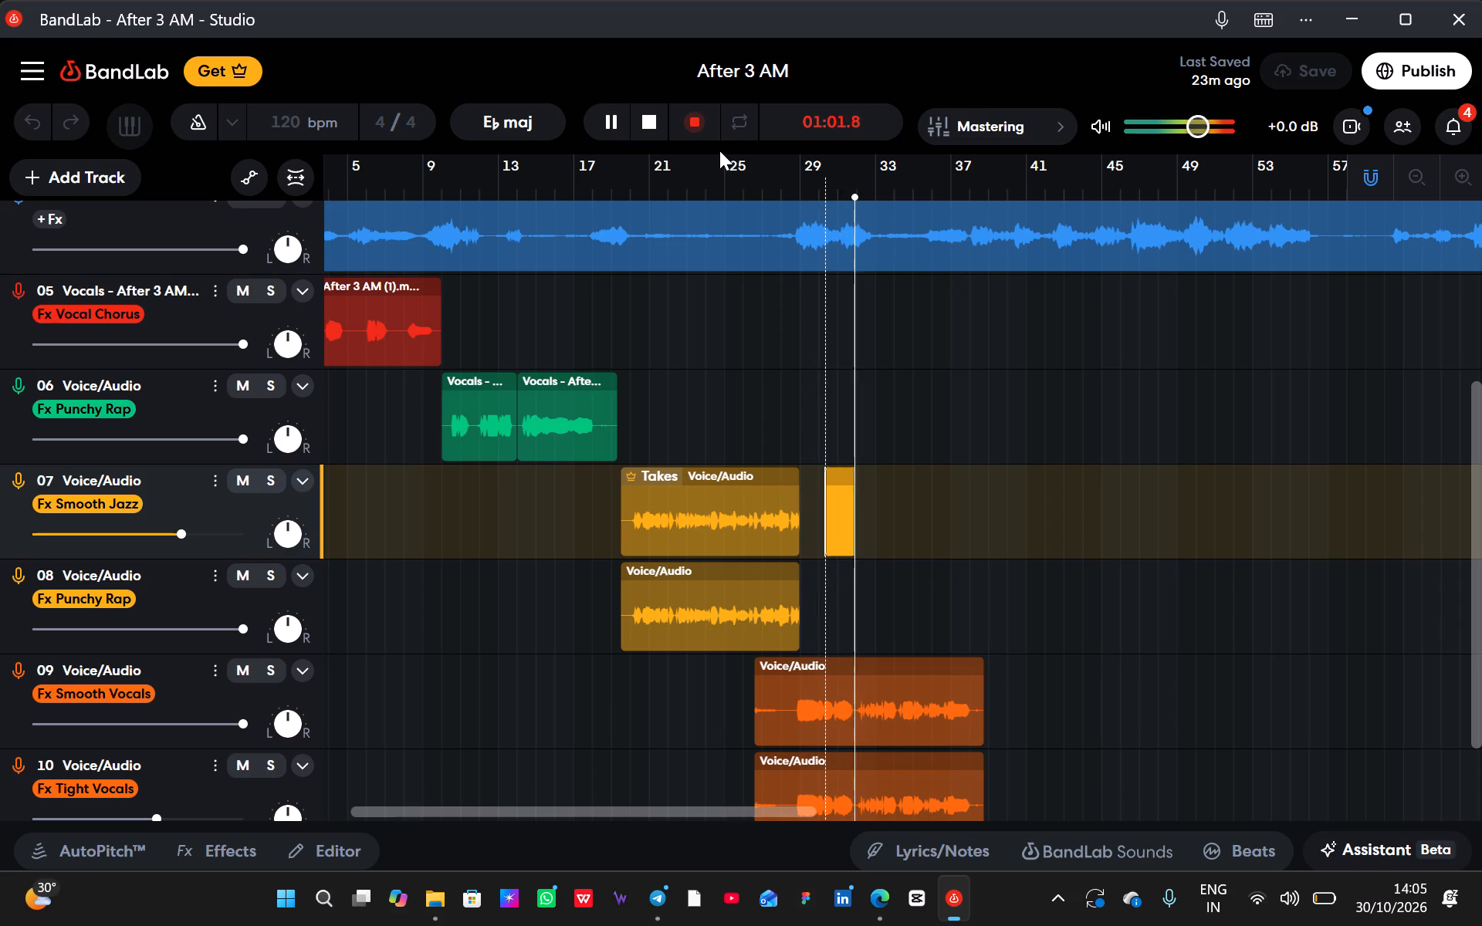
pyautogui.scroll(3, 776, 308)
pyautogui.scroll(-1, 776, 308)
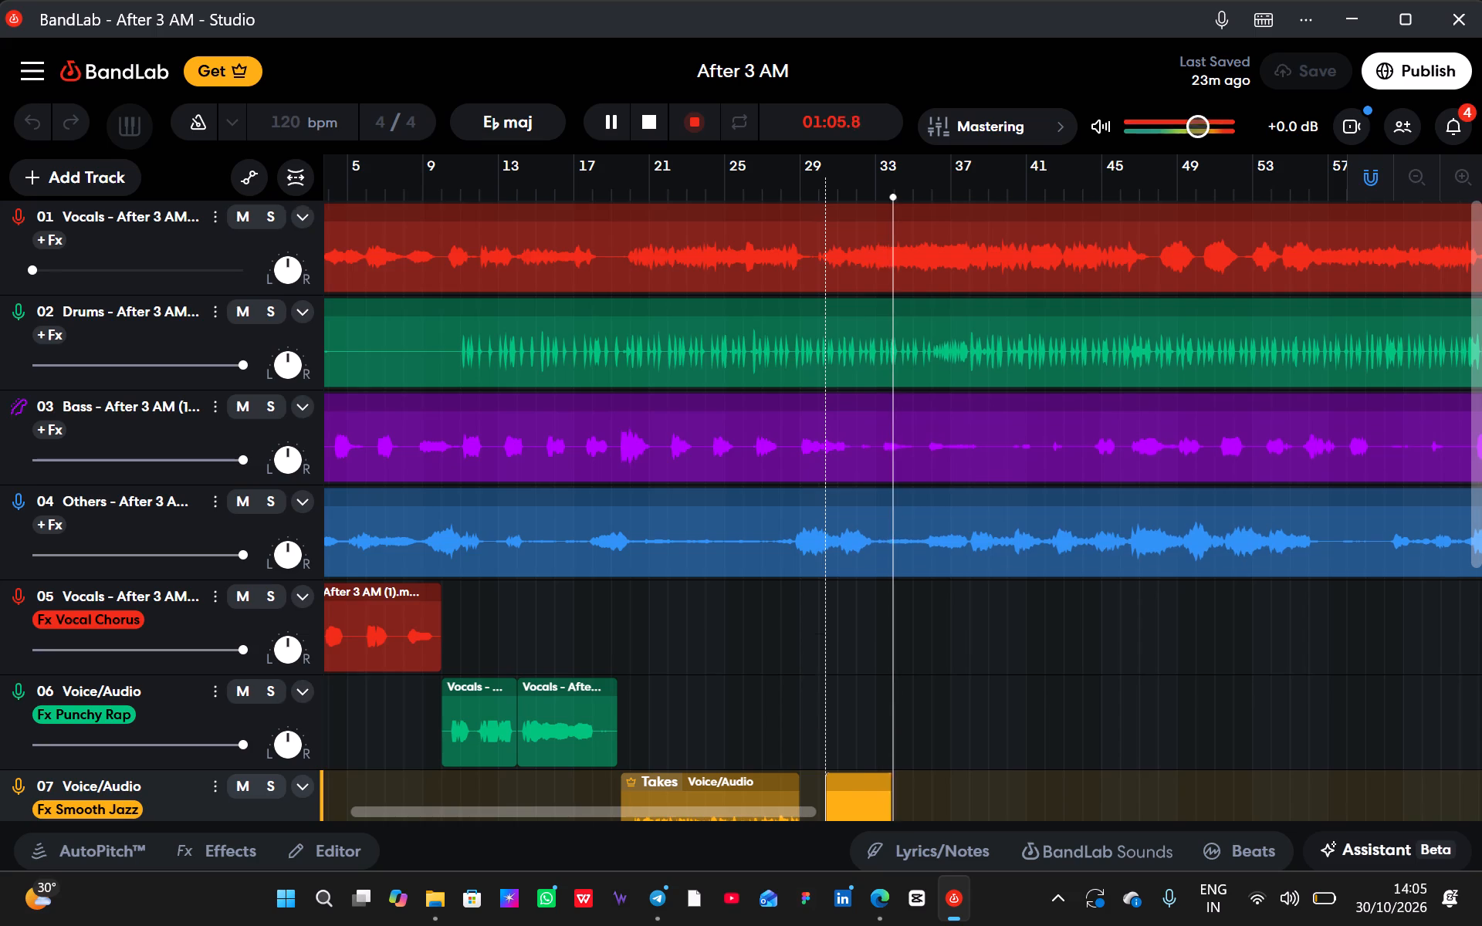
pyautogui.scroll(-3, 776, 308)
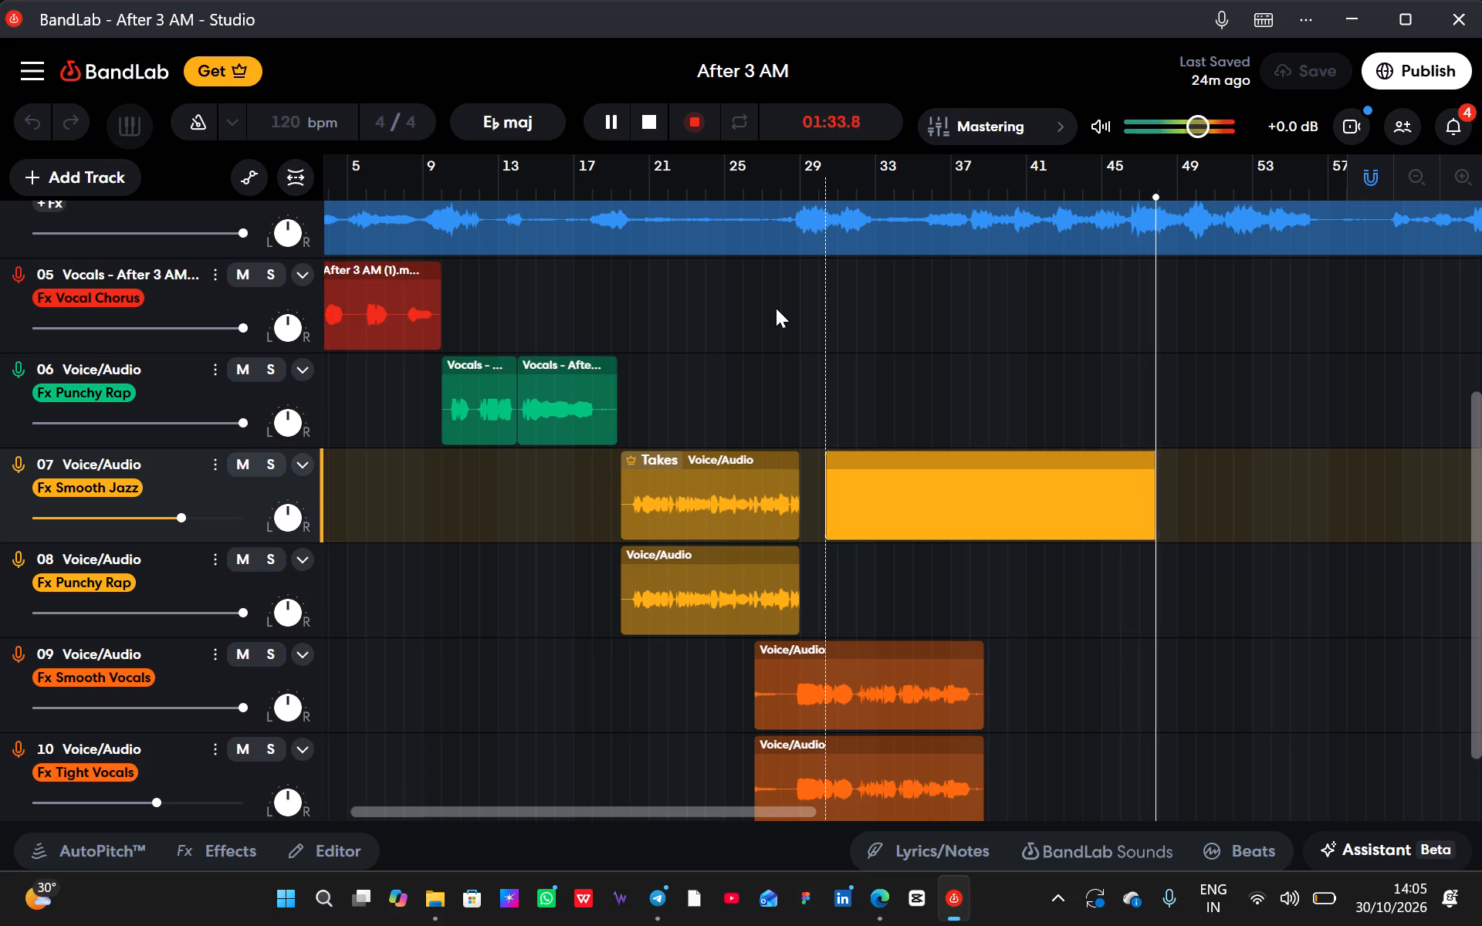
pyautogui.press('space')
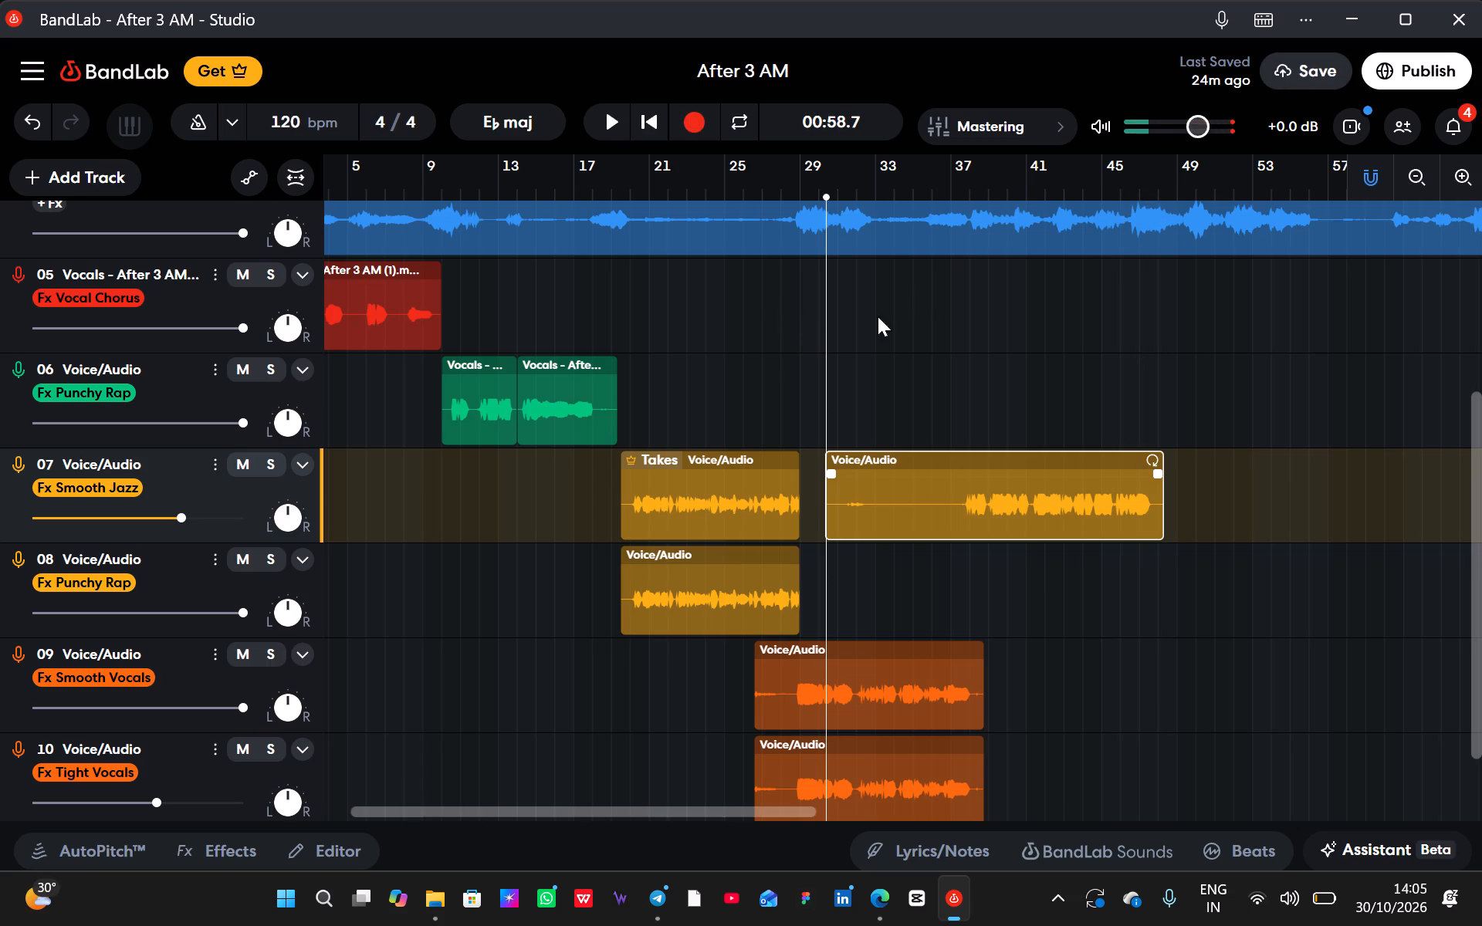
# Split the new take on track 07 at 01:12.0 and delete the part before the split.
pyautogui.click(951, 186)
pyautogui.press('space')
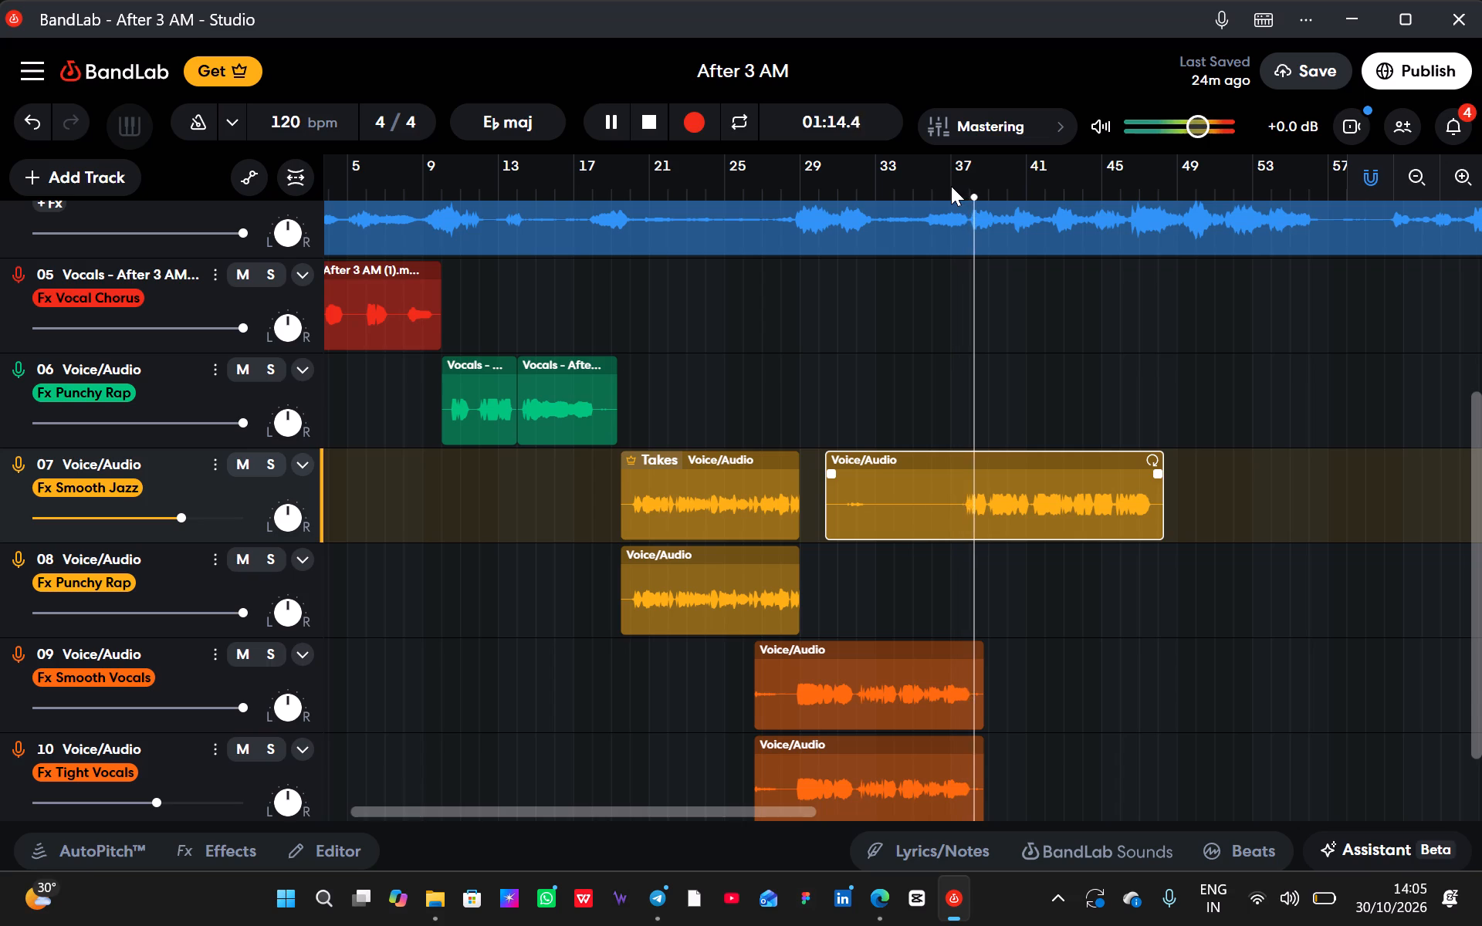
pyautogui.press('space')
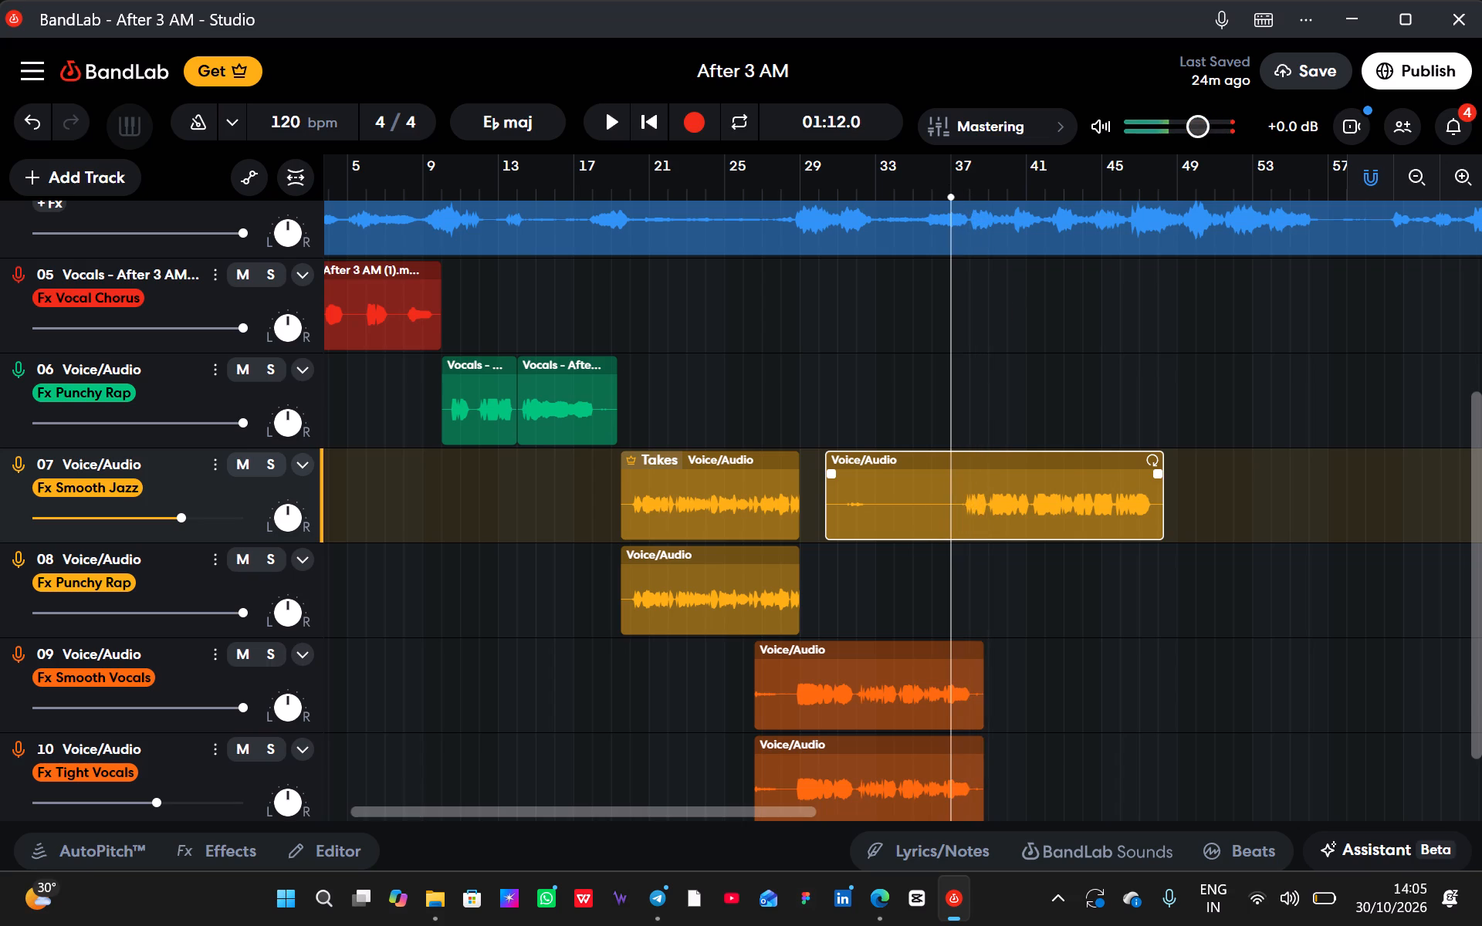
pyautogui.press('s')
pyautogui.click(911, 499)
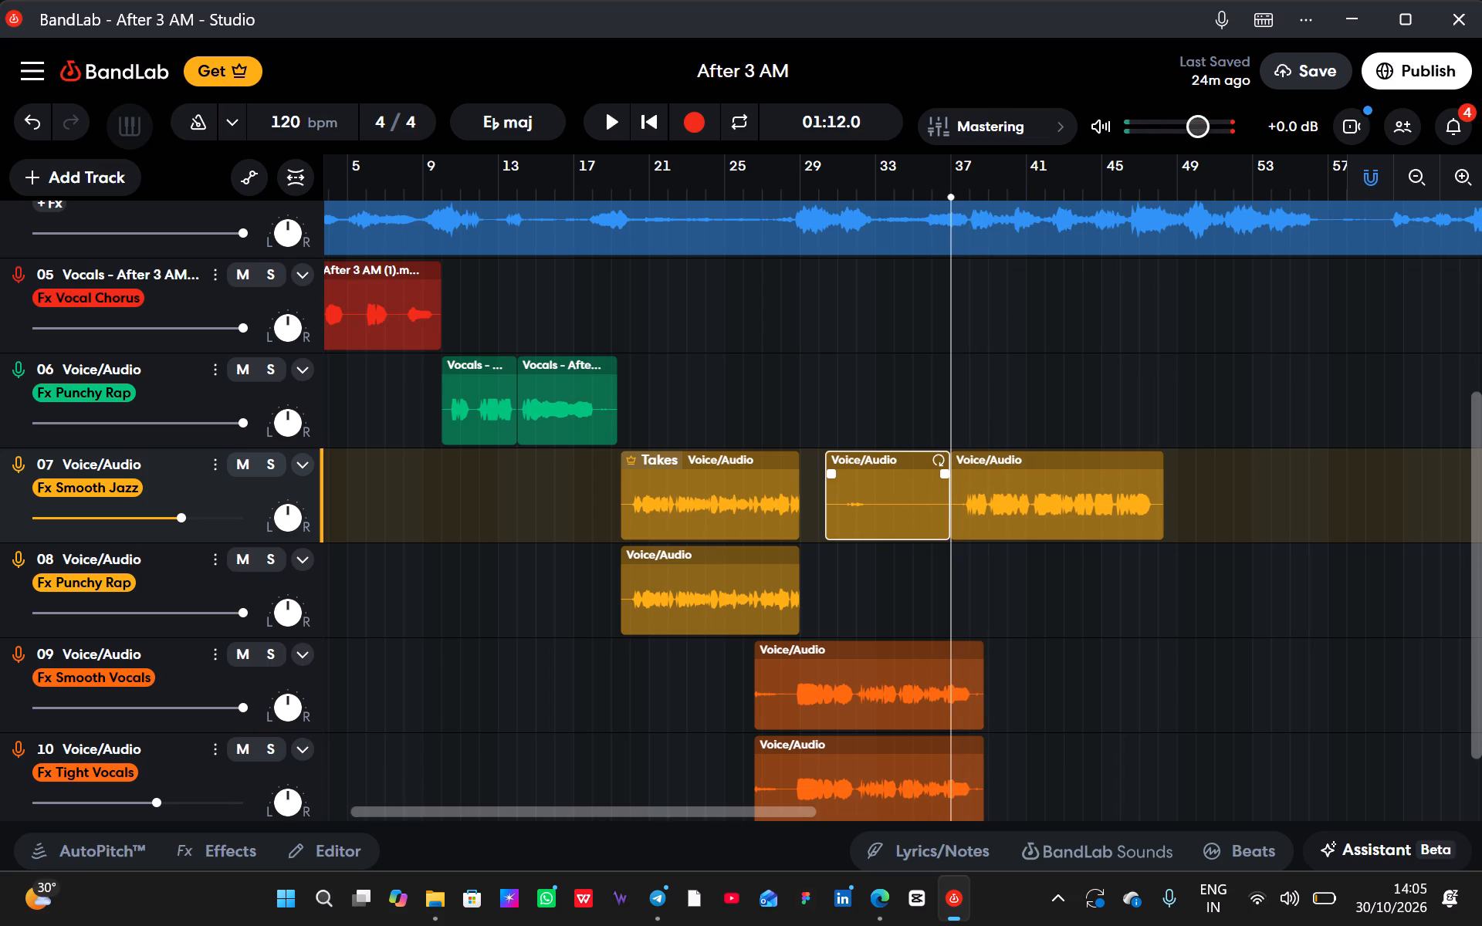
pyautogui.press('Delete')
# Move the trimmed take from track 07 to the Punchy Rap track 06, starting at 01:12.0, and play it back.
pyautogui.click(1013, 520)
pyautogui.moveTo(1013, 520); pyautogui.dragTo(1009, 444)
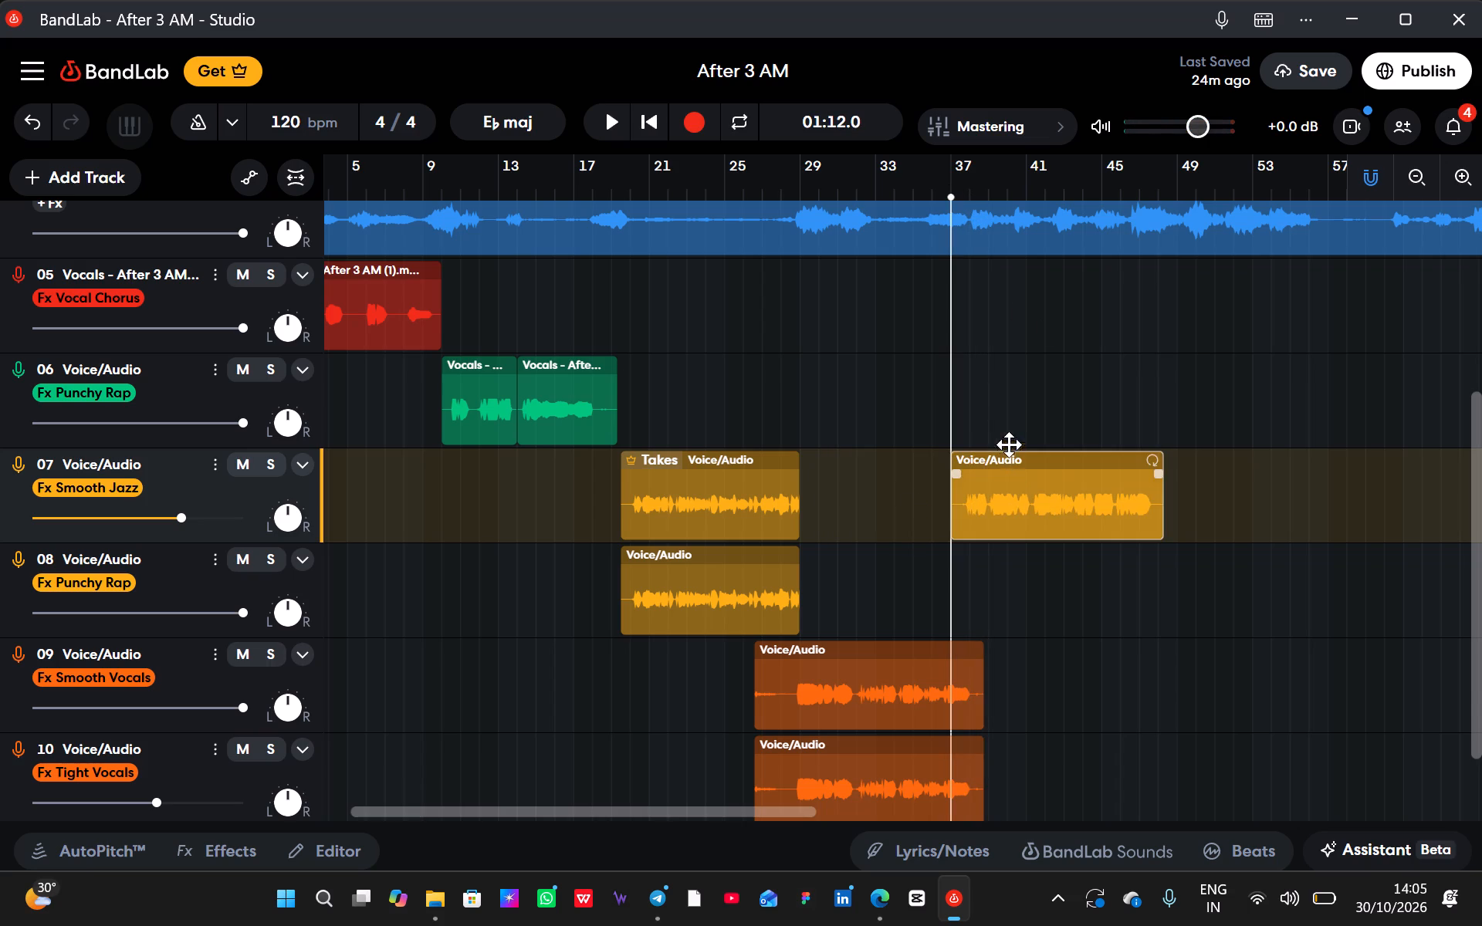
pyautogui.moveTo(1009, 444); pyautogui.dragTo(1004, 416)
pyautogui.moveTo(1004, 416); pyautogui.dragTo(1013, 417)
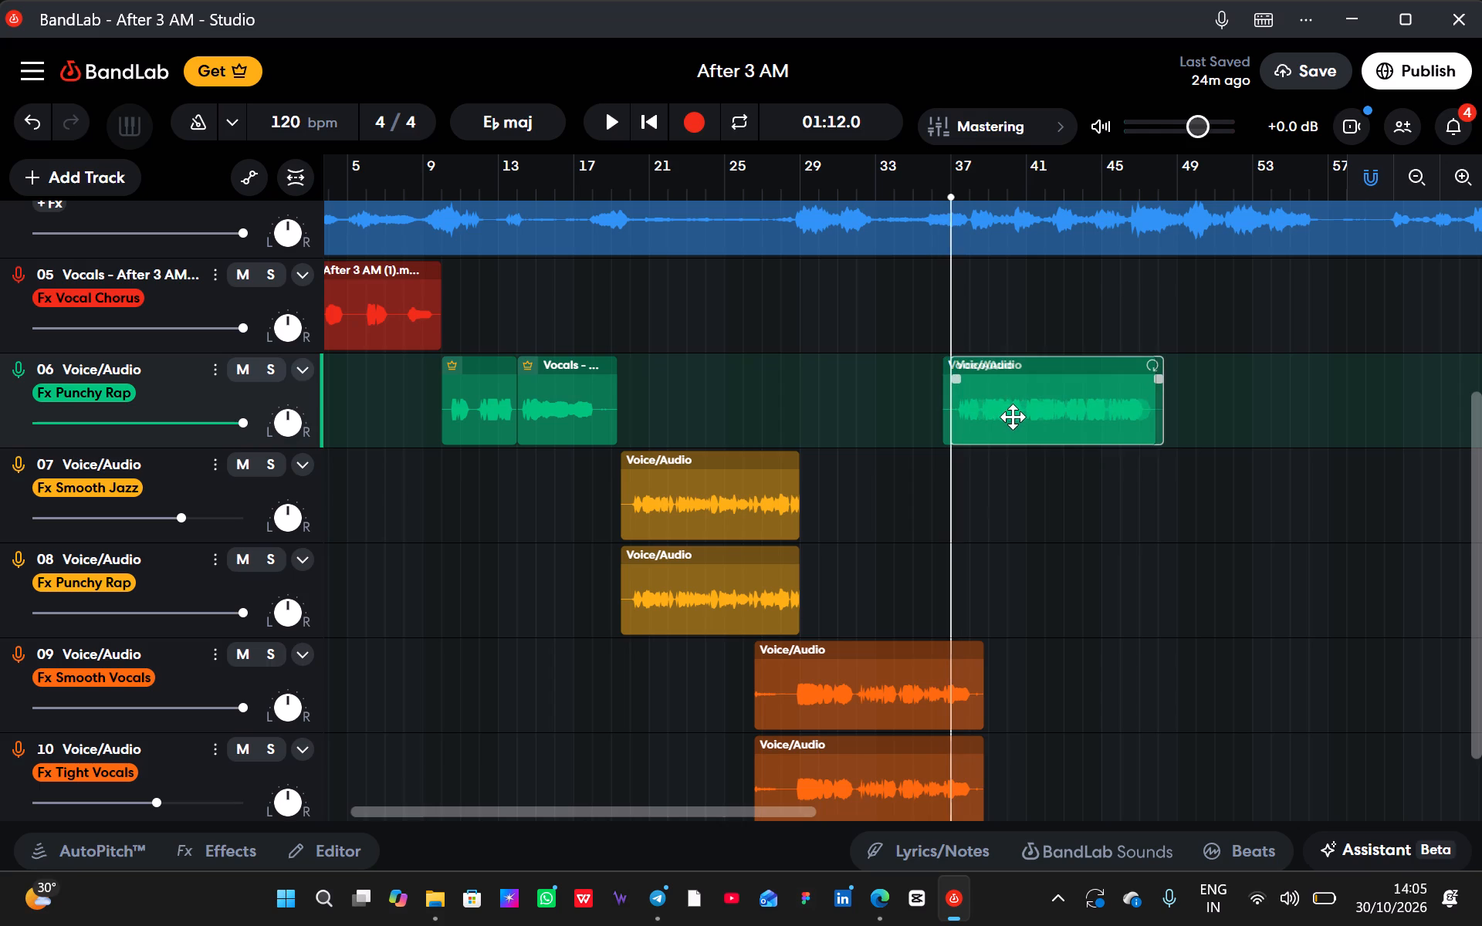
pyautogui.press('space')
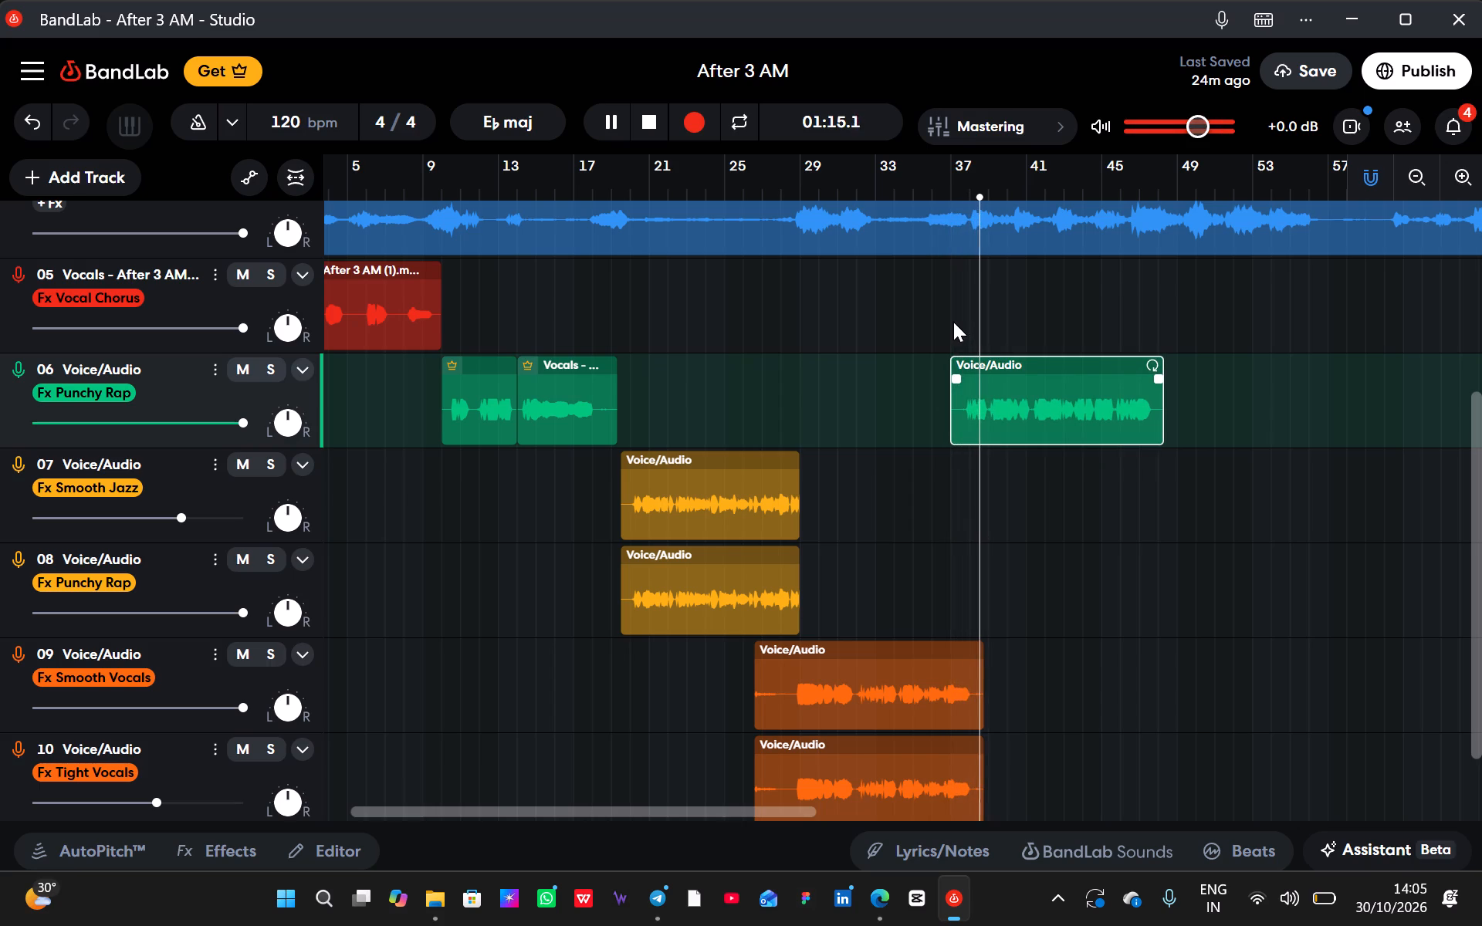
# Move the take from track 06 to the Vocal Chorus track 05 during playback to audition it there, keeping its start time.
pyautogui.scroll(2, 953, 322)
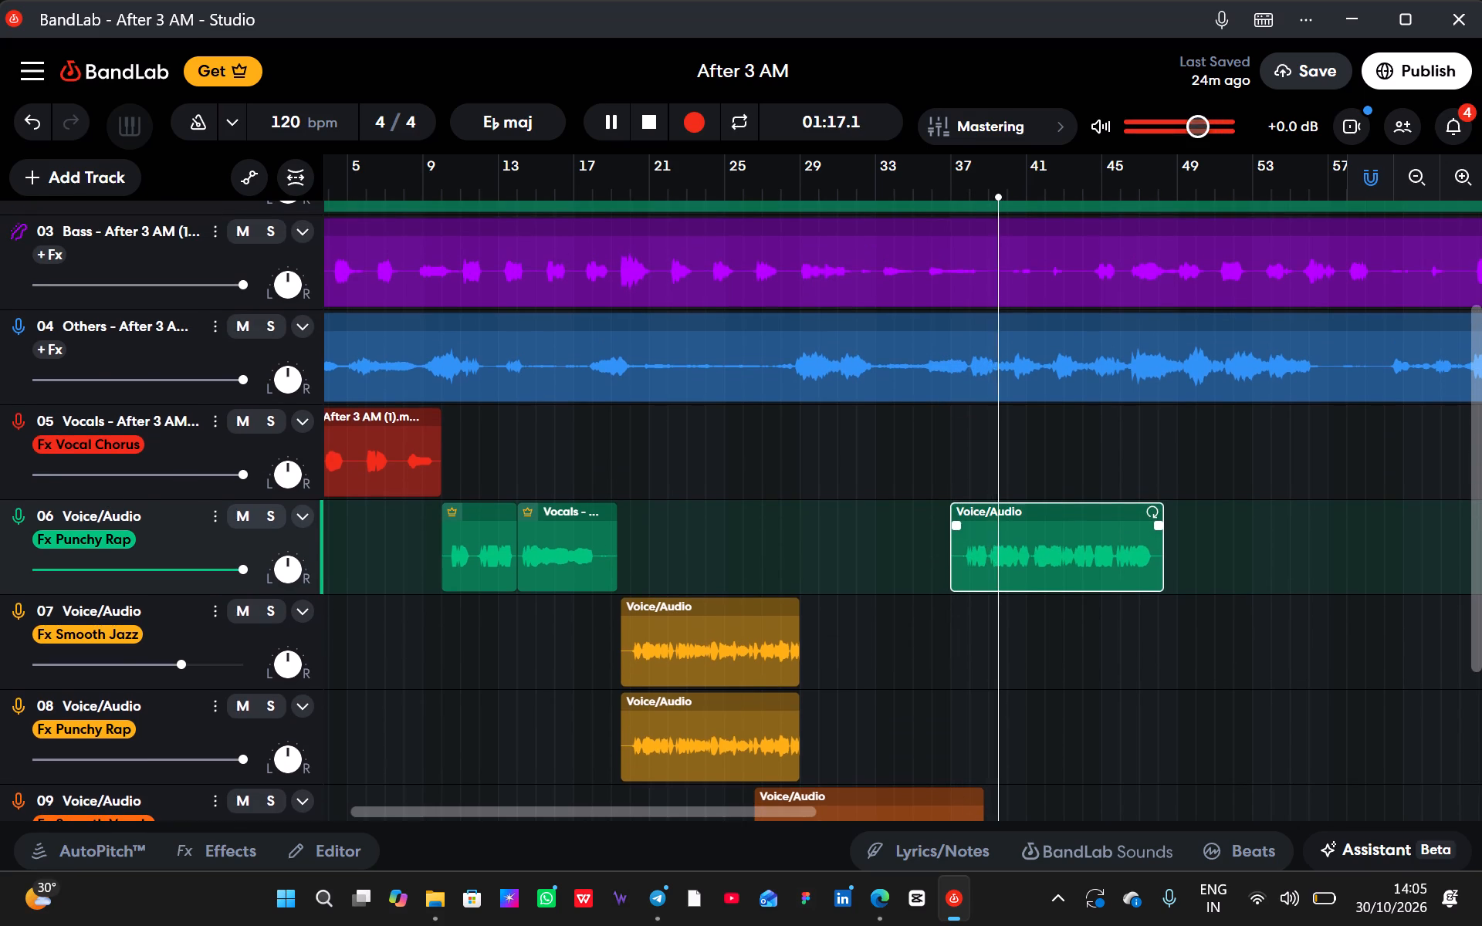
pyautogui.click(981, 559)
pyautogui.moveTo(981, 559); pyautogui.dragTo(980, 456)
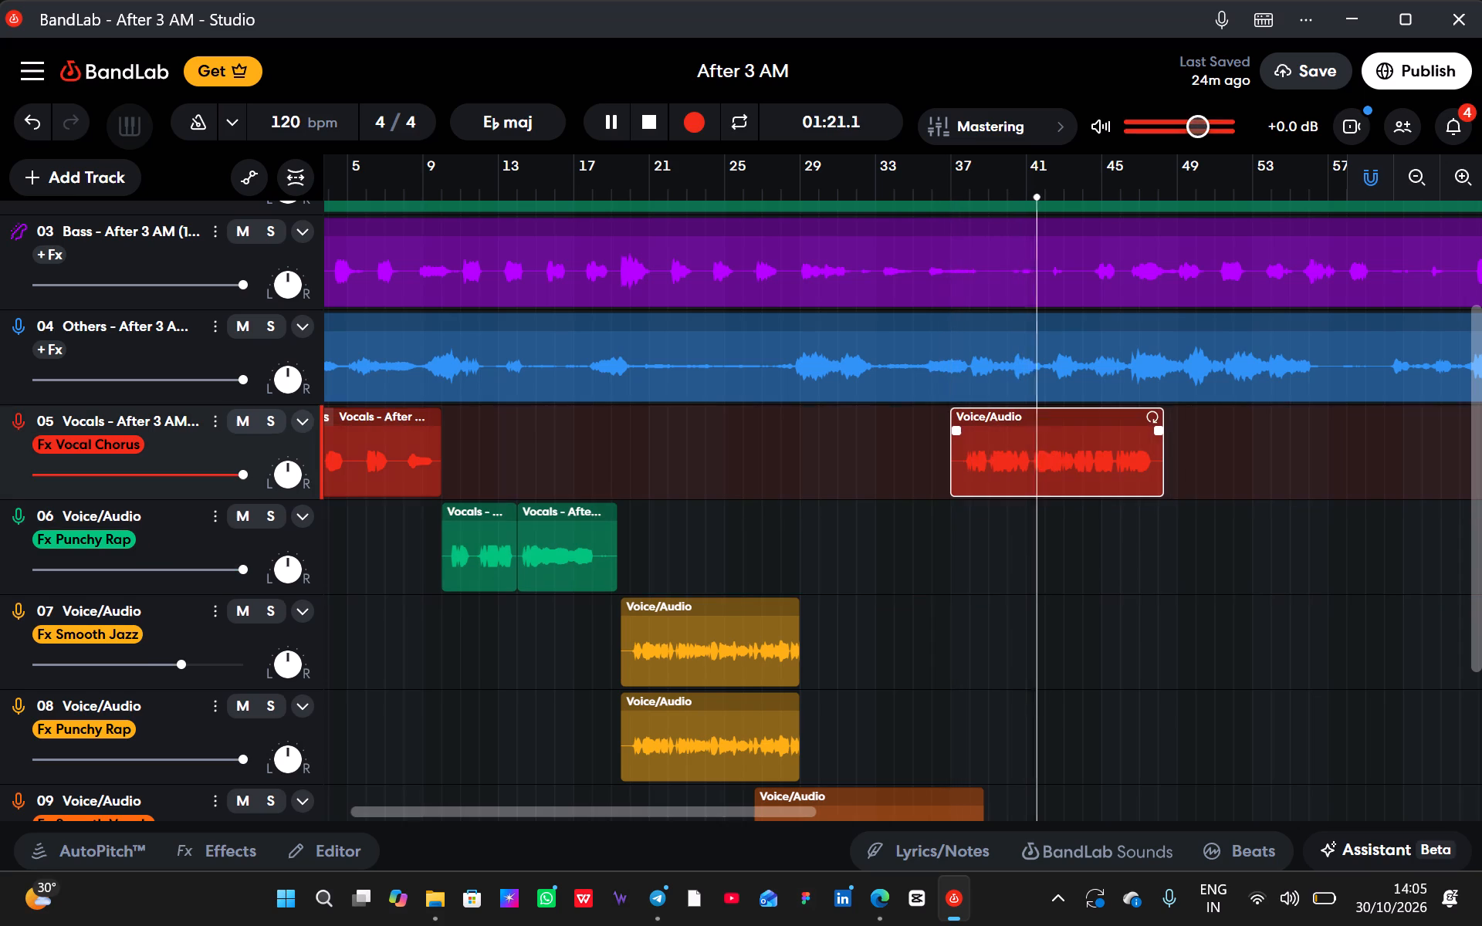
pyautogui.press('space')
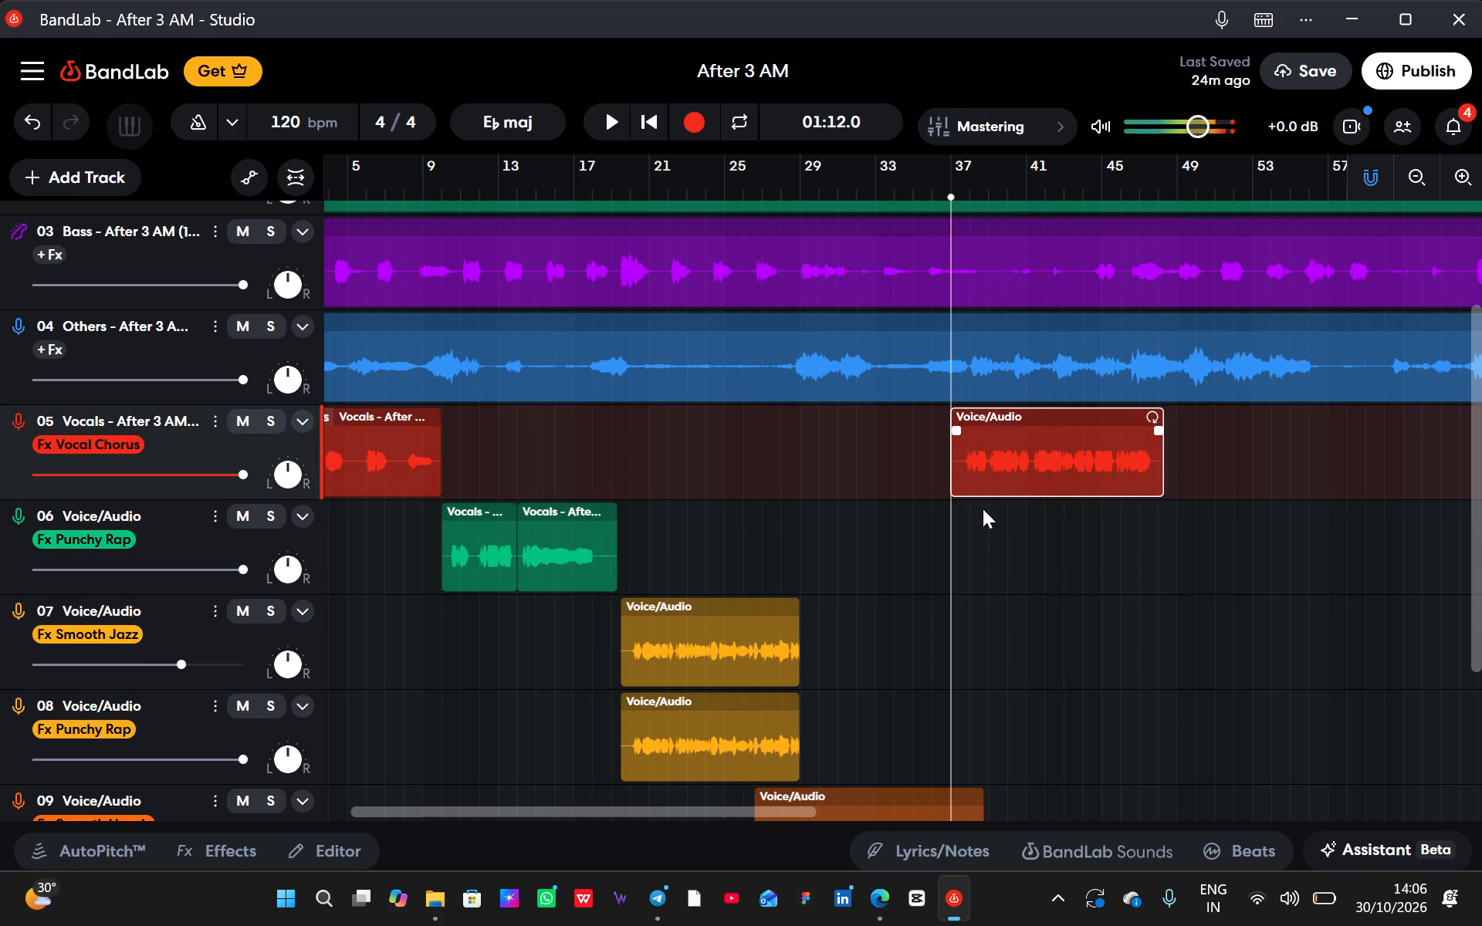
# Copy the track 05 take onto track 06 and align the copy's start with the original at 01:12.0.
pyautogui.hotkey('ctrl', 'c')
pyautogui.click(977, 535)
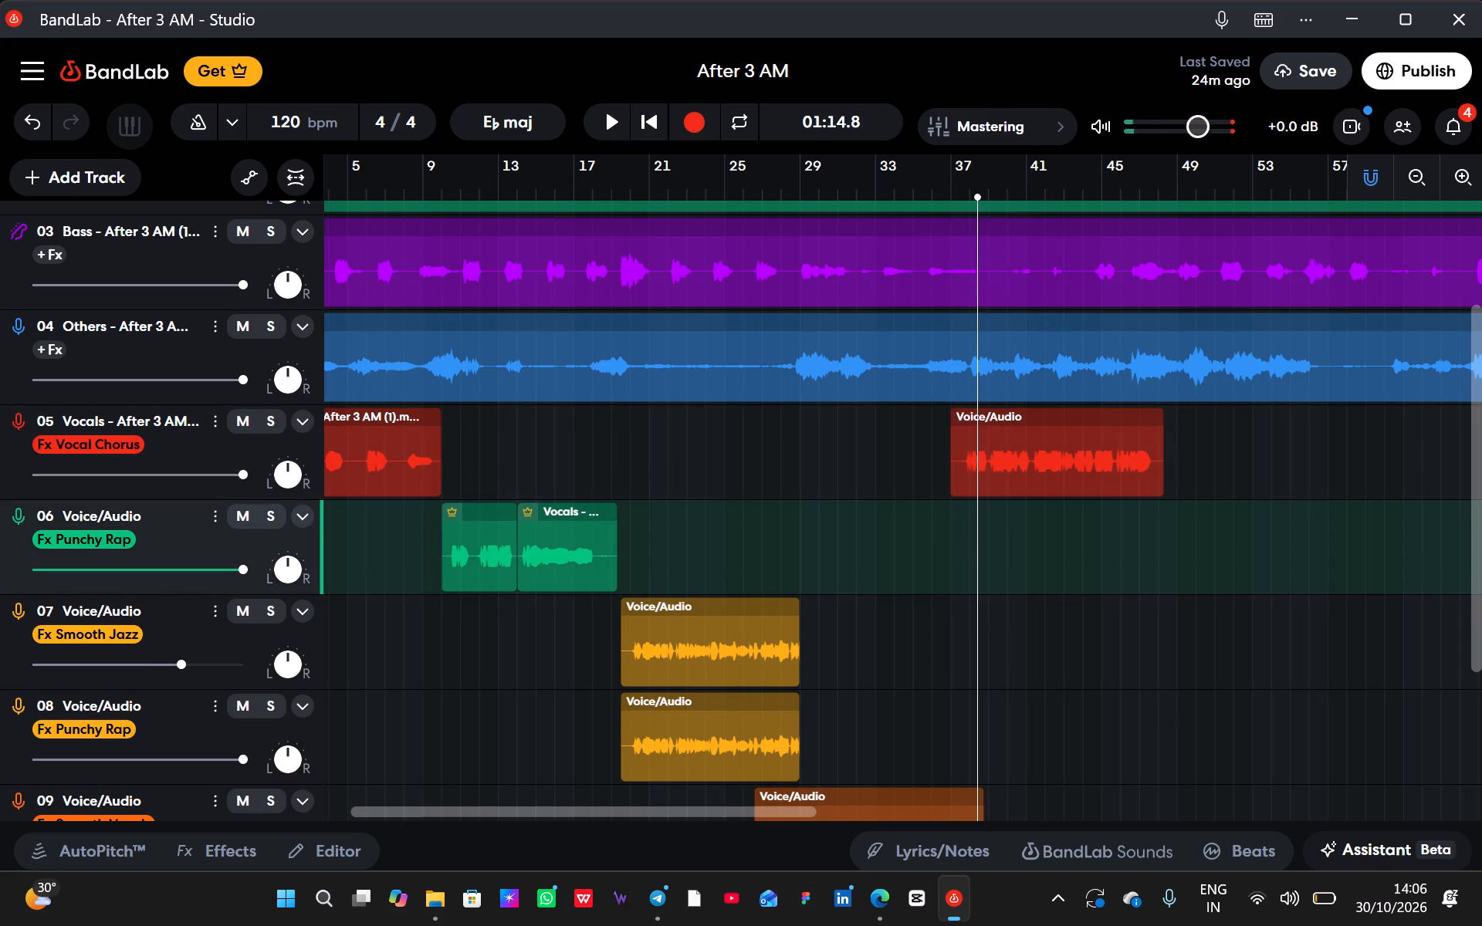
pyautogui.hotkey('ctrl', 'v')
pyautogui.moveTo(1058, 568); pyautogui.dragTo(1034, 566)
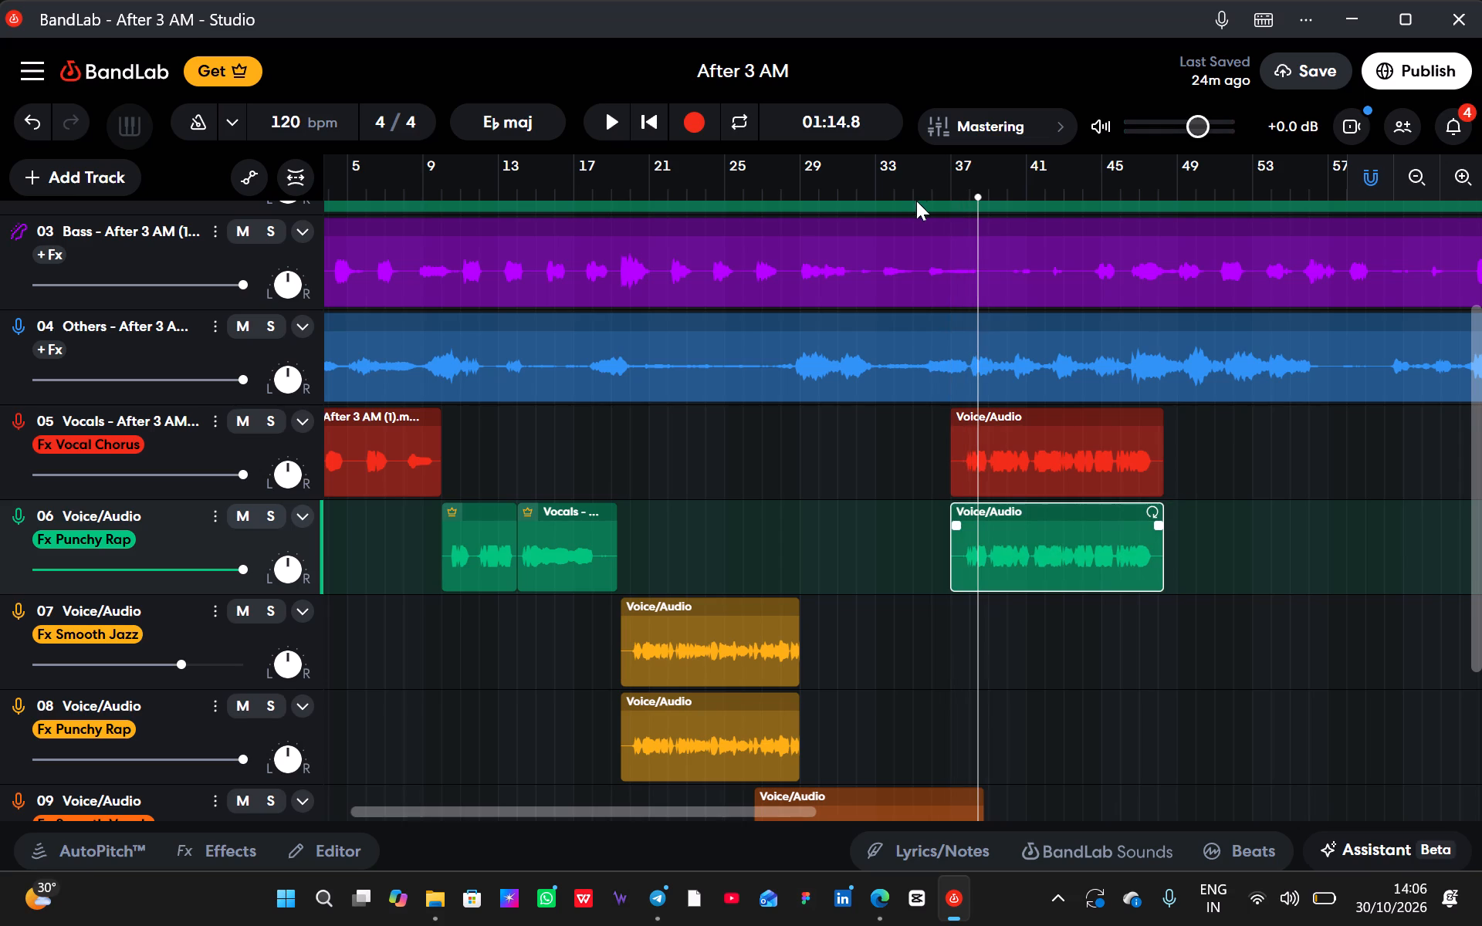
# Play back the doubled vocals on tracks 05 and 06 from 01:08.9.
pyautogui.click(922, 190)
pyautogui.press('space')
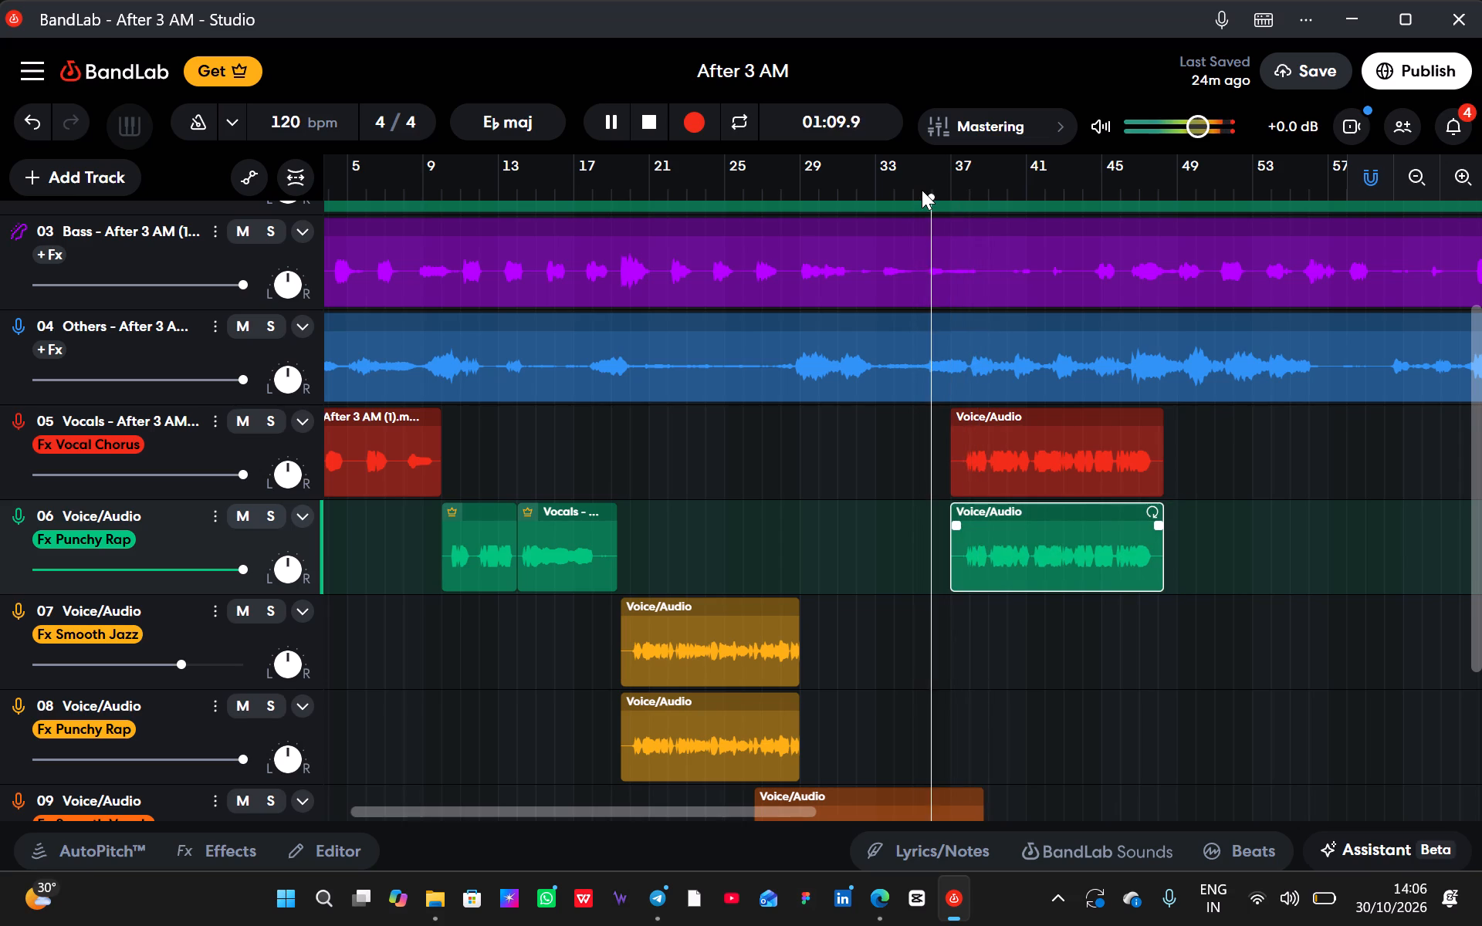
pyautogui.scroll(-3, 922, 190)
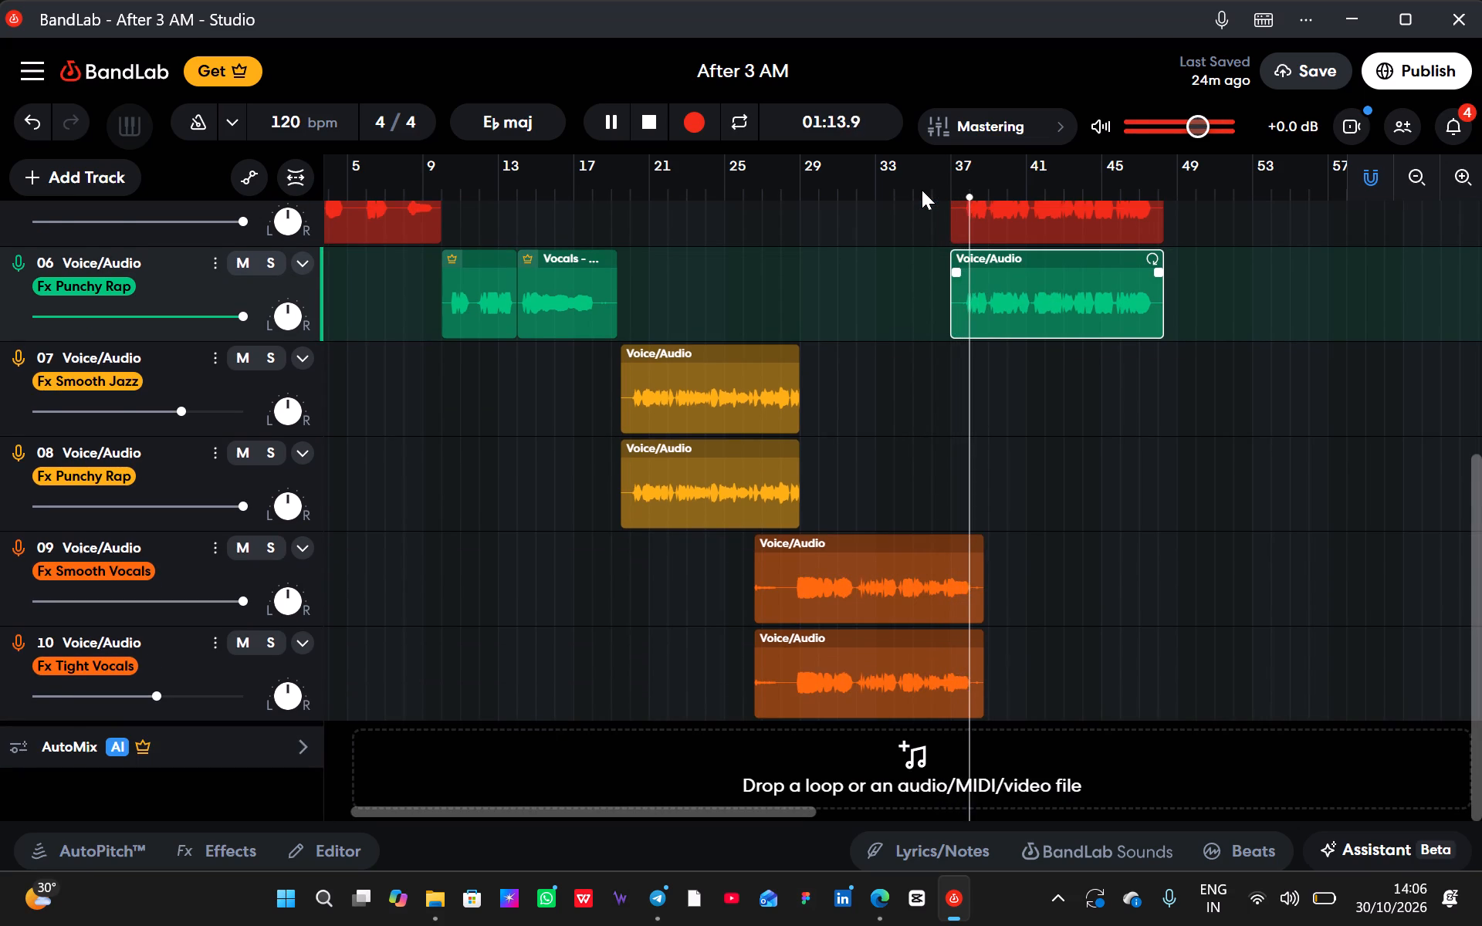
pyautogui.scroll(3, 864, 309)
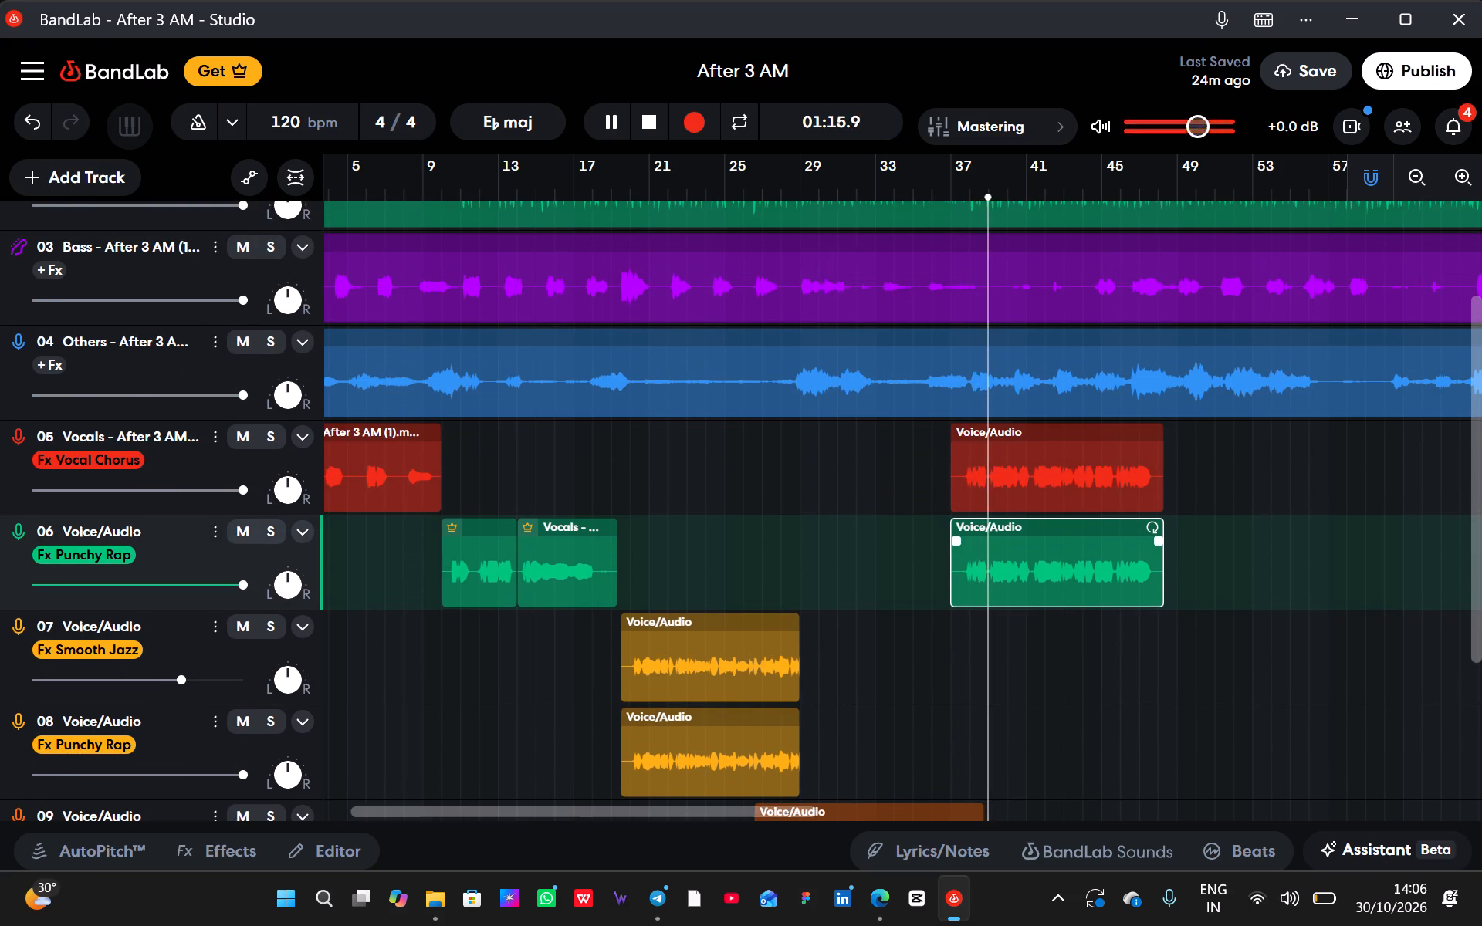
pyautogui.press('space')
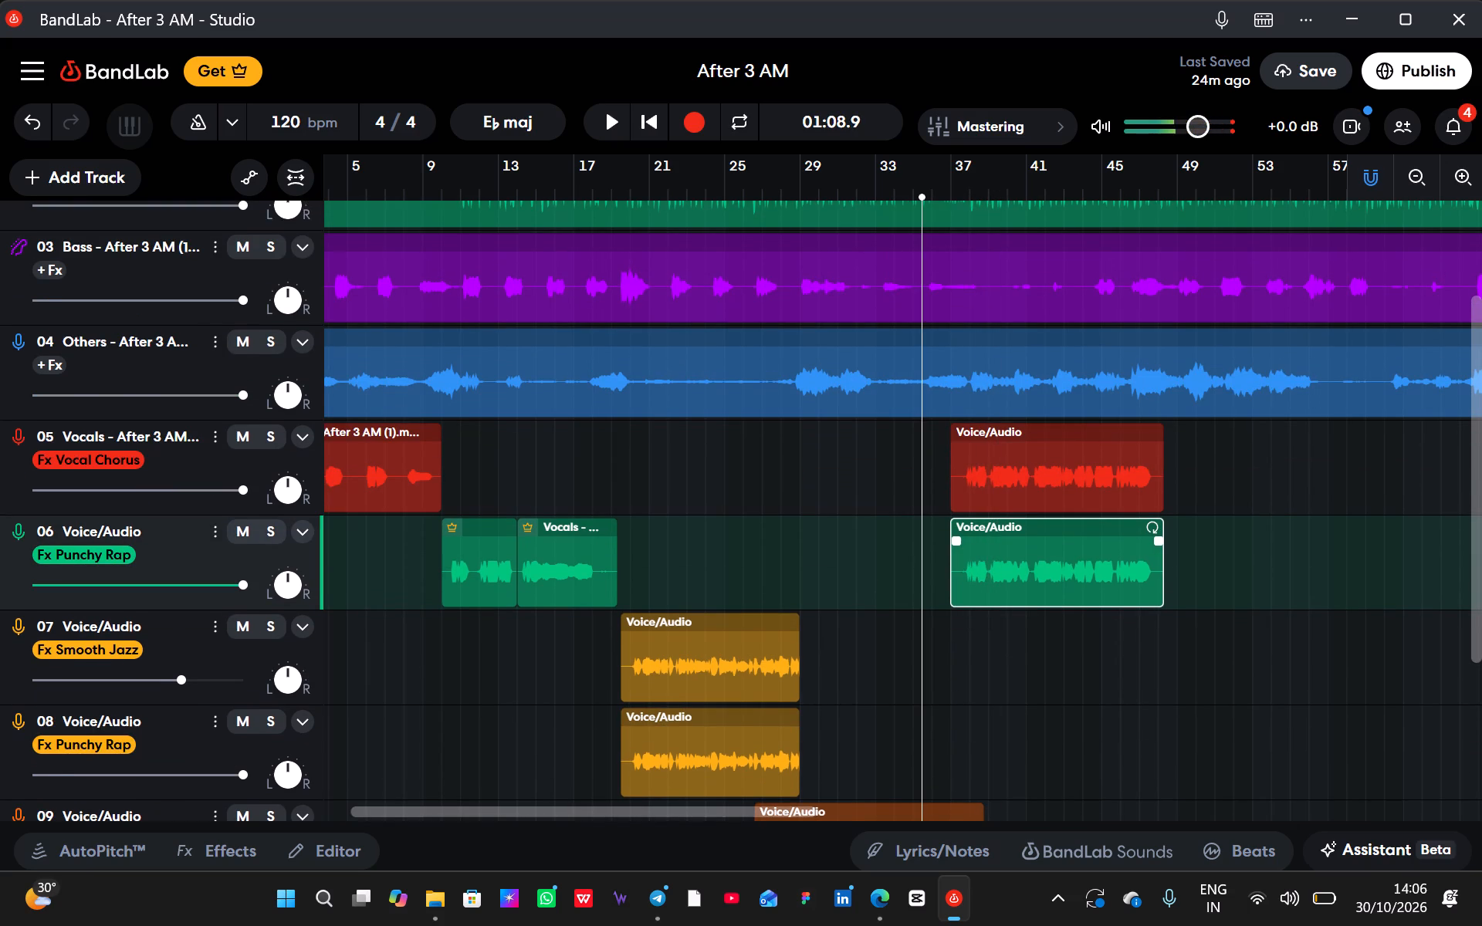
# Paste another copy of the take onto the Smooth Jazz track 07 and align its start to 01:12.0.
pyautogui.click(951, 189)
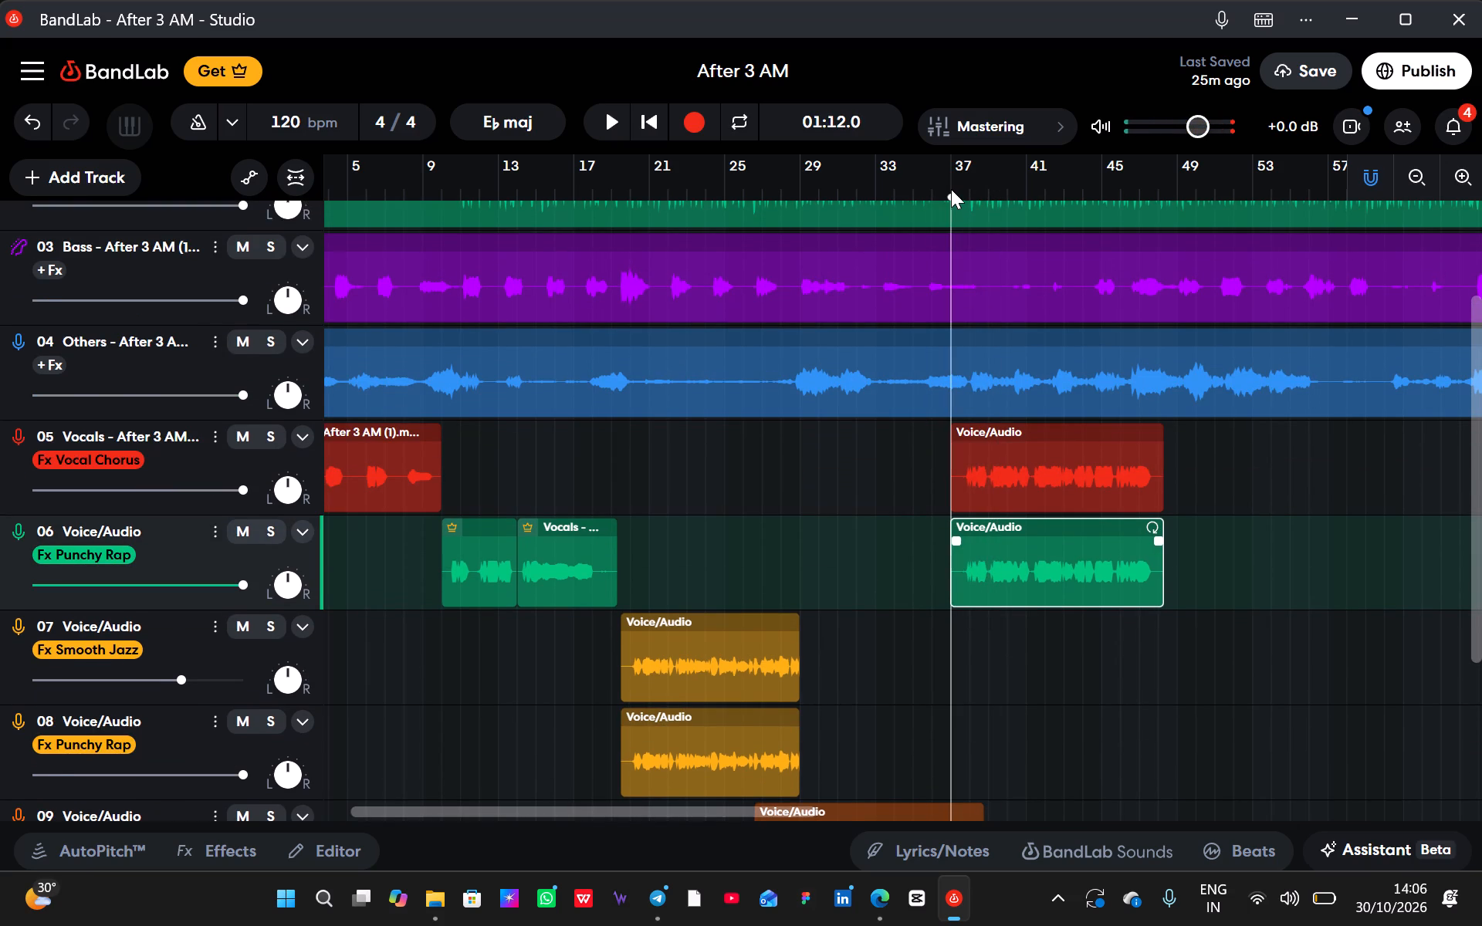
pyautogui.click(973, 669)
pyautogui.hotkey('ctrl', 'v')
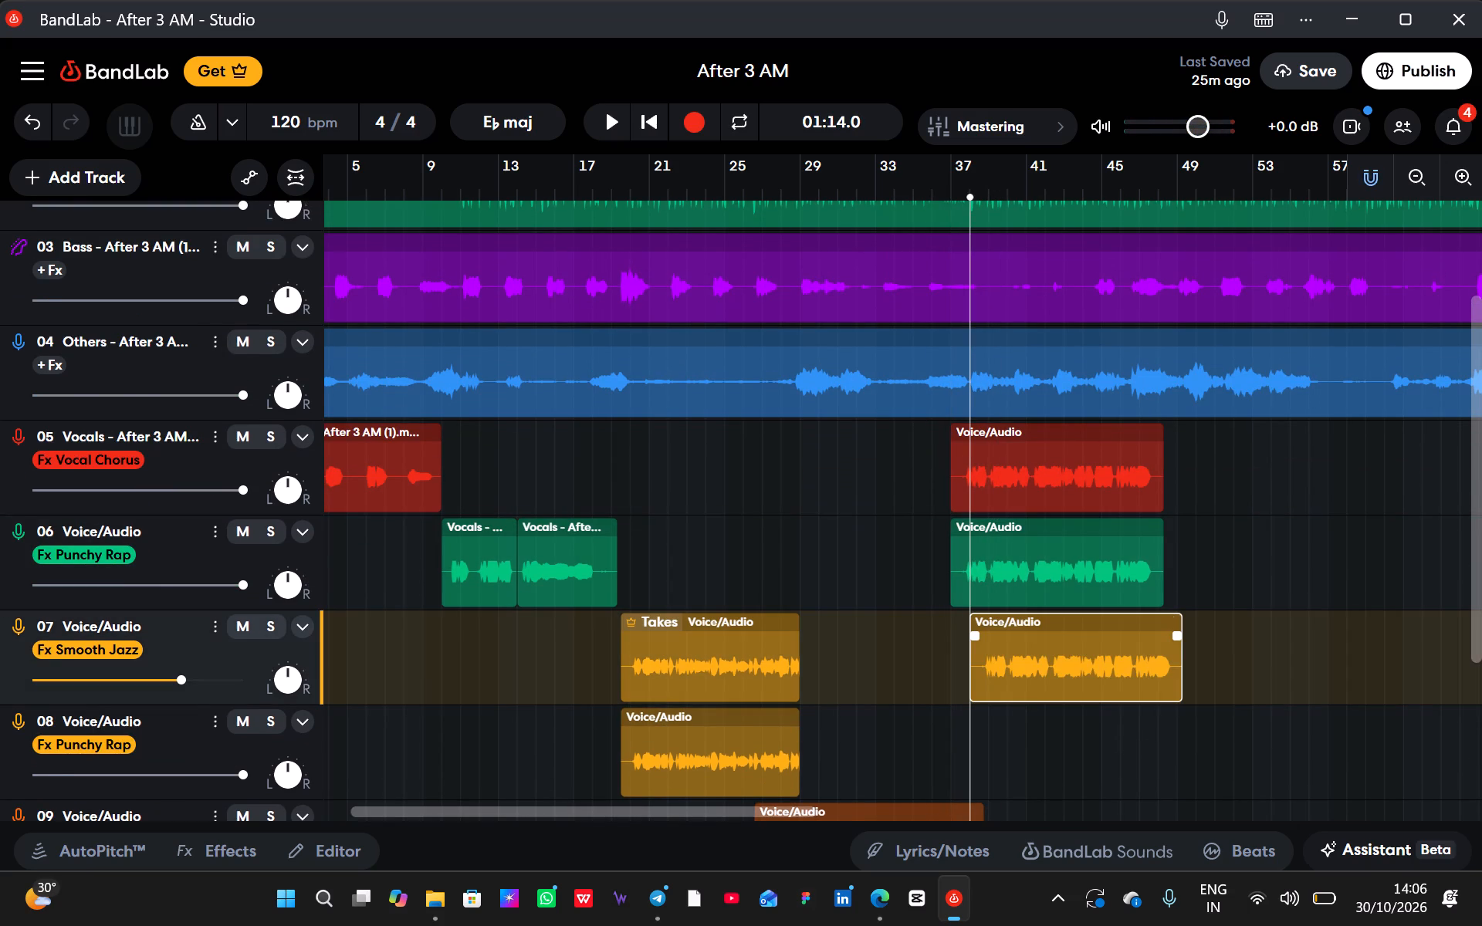
pyautogui.moveTo(1046, 677); pyautogui.dragTo(1030, 675)
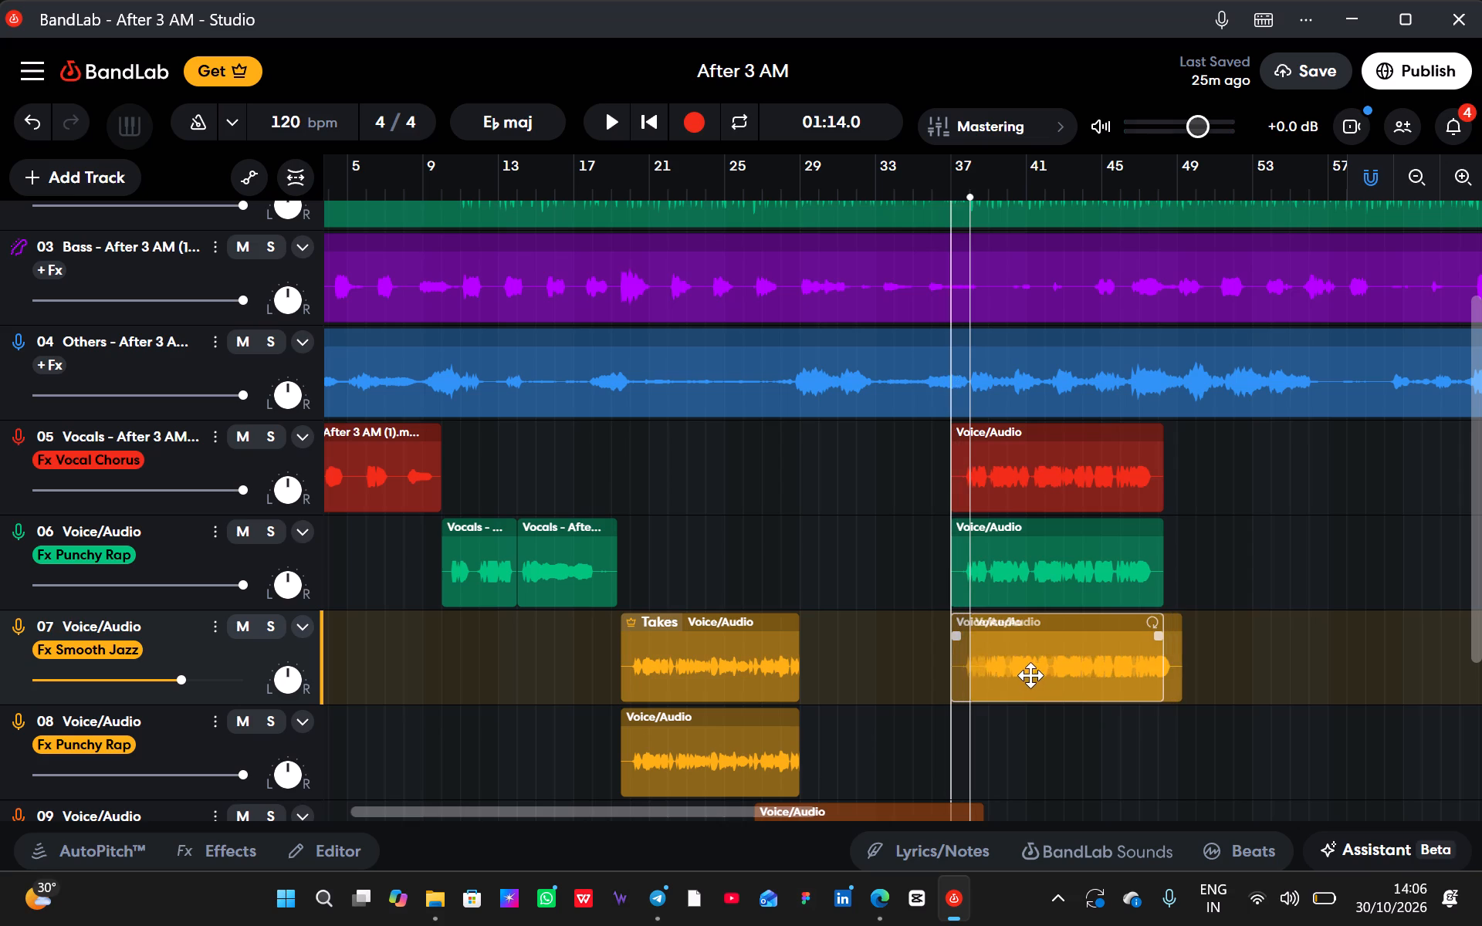
pyautogui.moveTo(1030, 675); pyautogui.dragTo(1031, 675)
# Delete the copy of the take at 01:12.0 on the Vocal Chorus track 05.
pyautogui.click(1003, 468)
pyautogui.press('Delete')
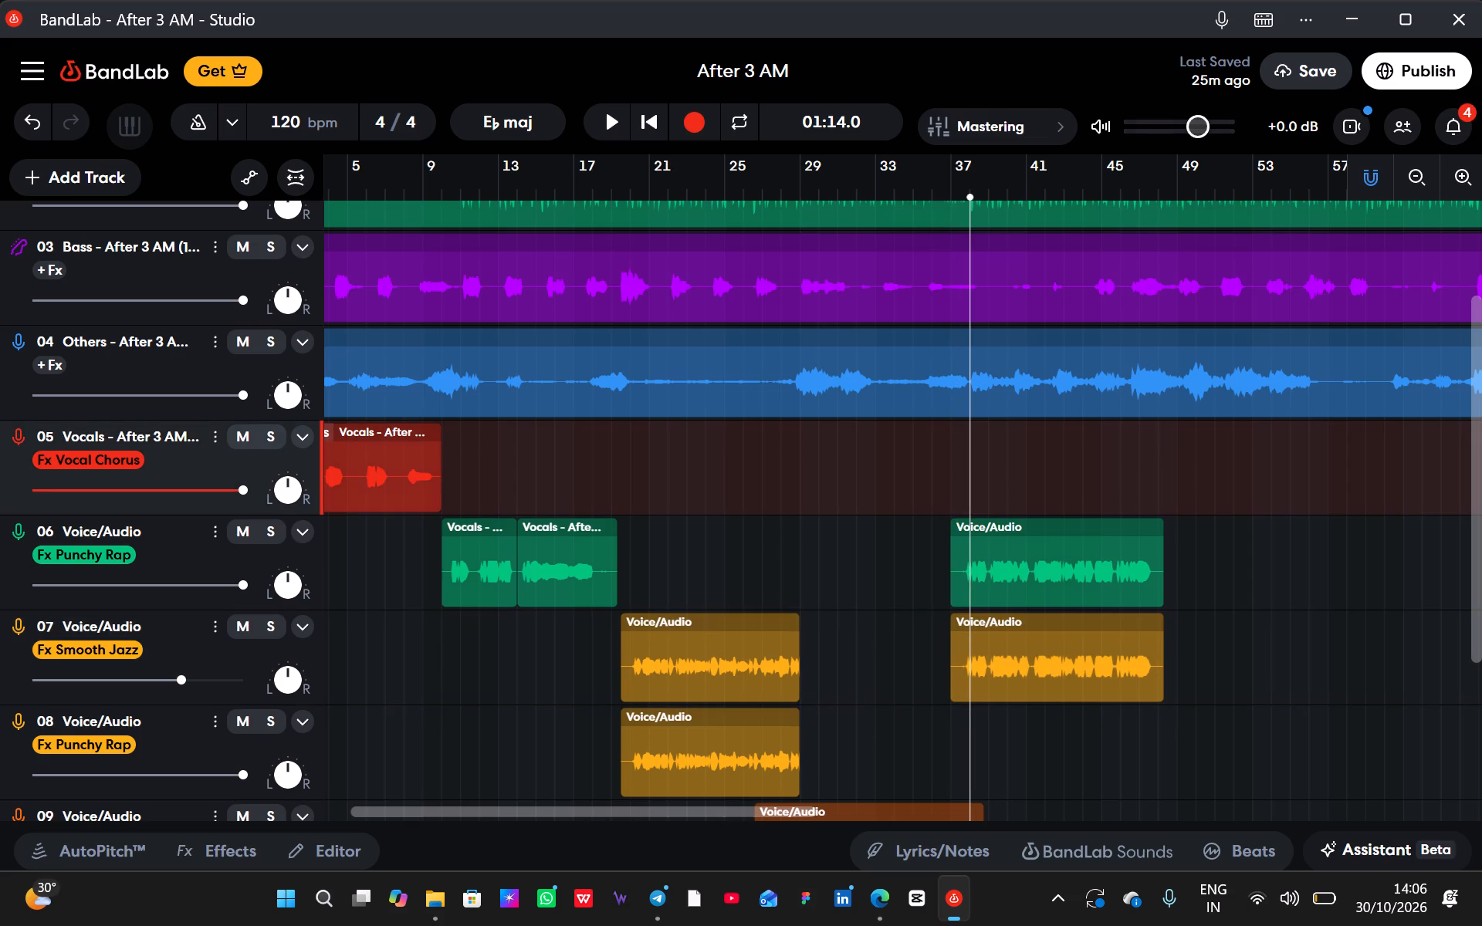
# Play back the layered vocals on tracks 06 and 07 from 01:14.0 through the end of the clips.
pyautogui.press('space')
pyautogui.click(934, 179)
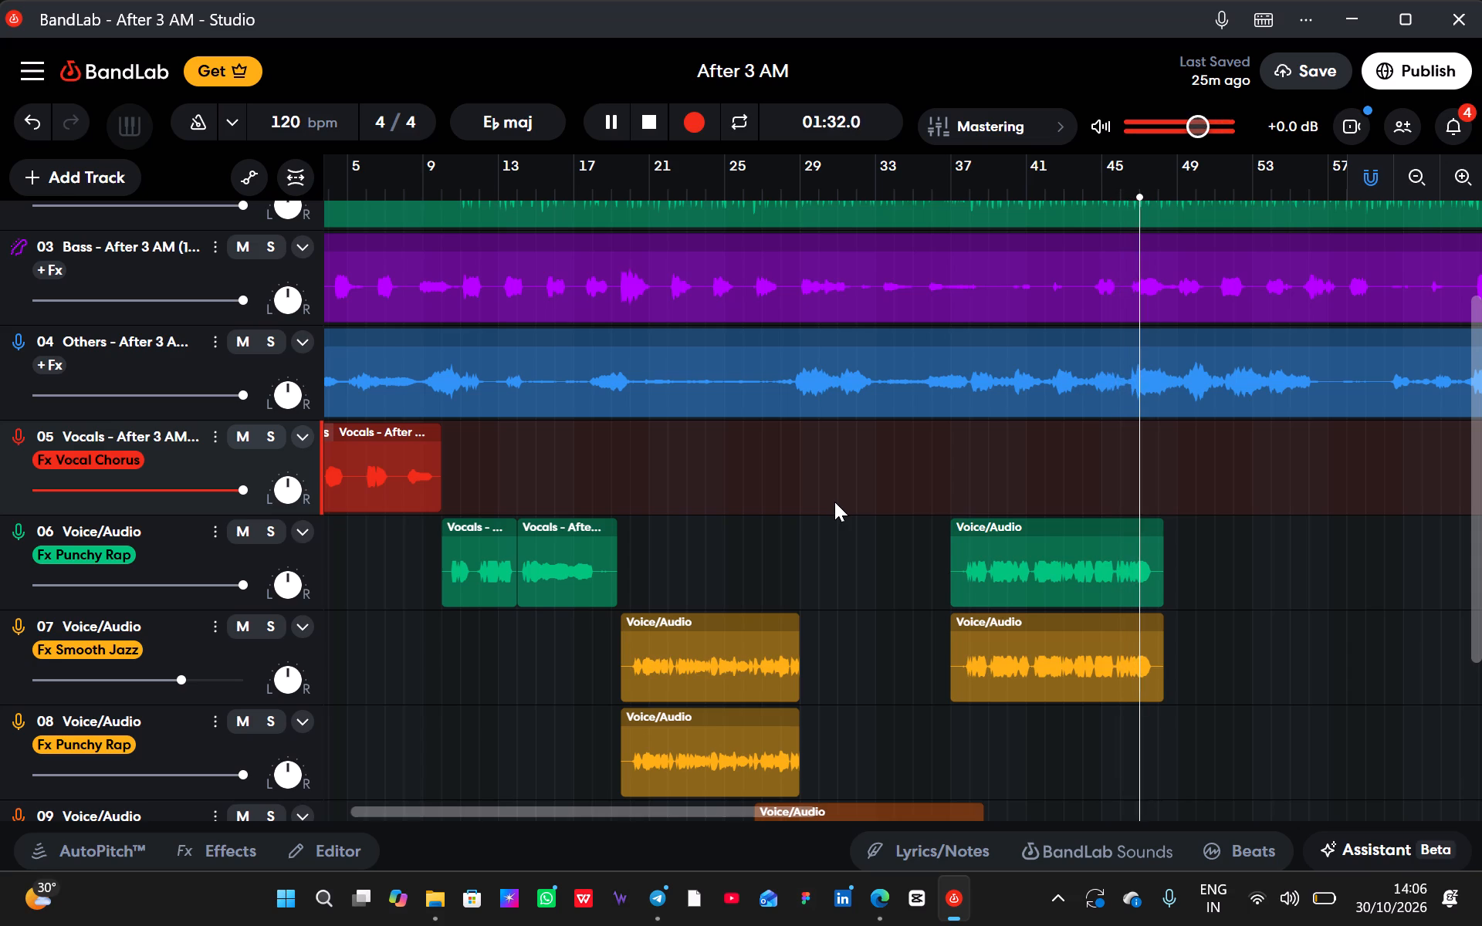
pyautogui.scroll(-4, 834, 502)
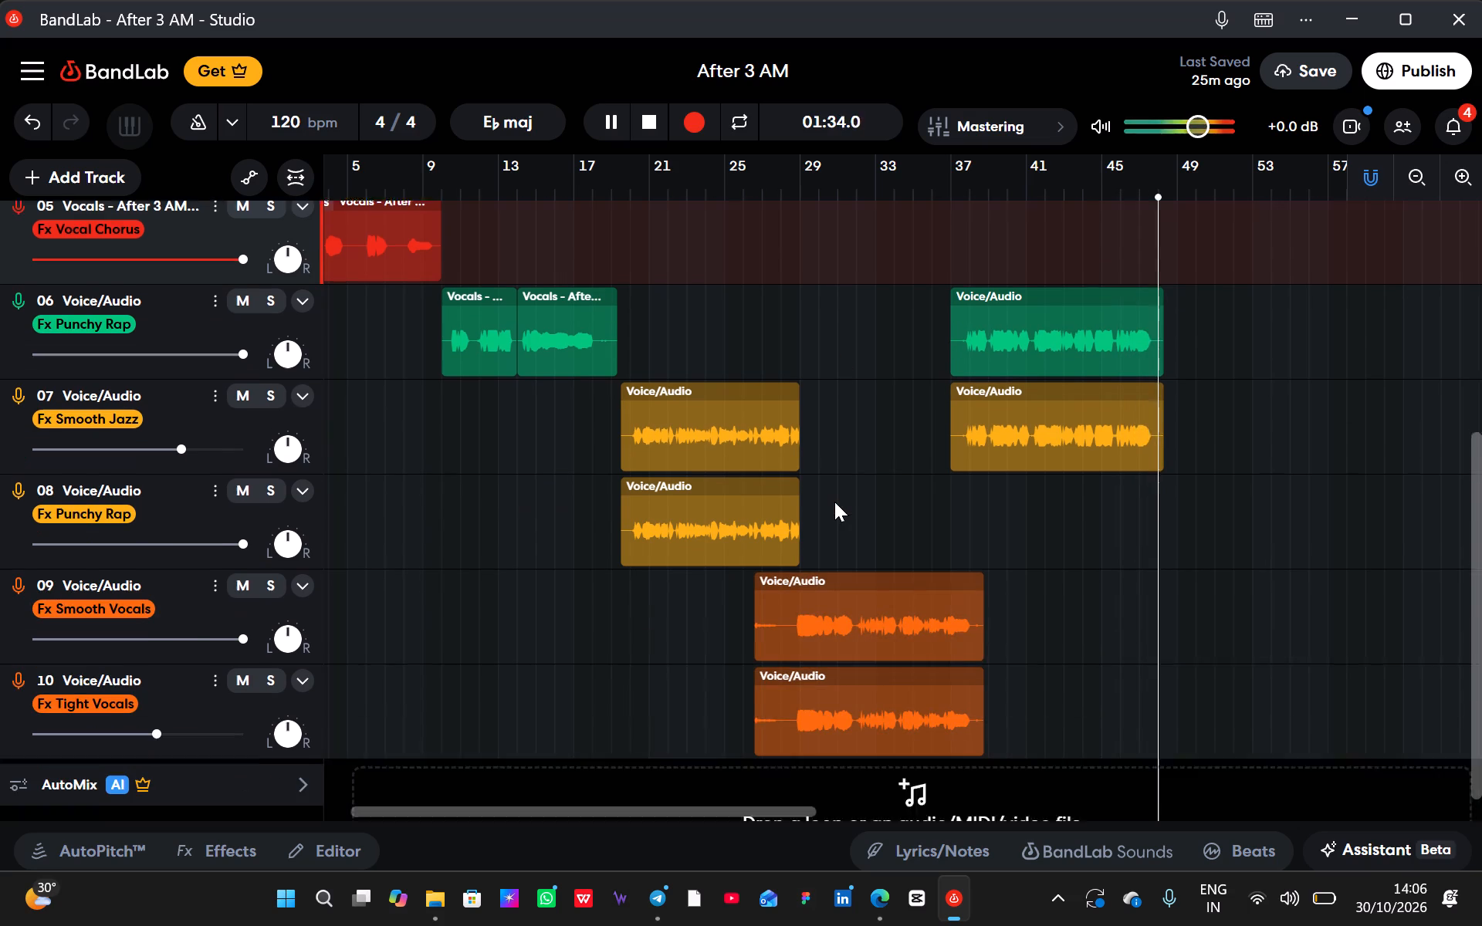
pyautogui.scroll(-1, 834, 502)
pyautogui.press('space')
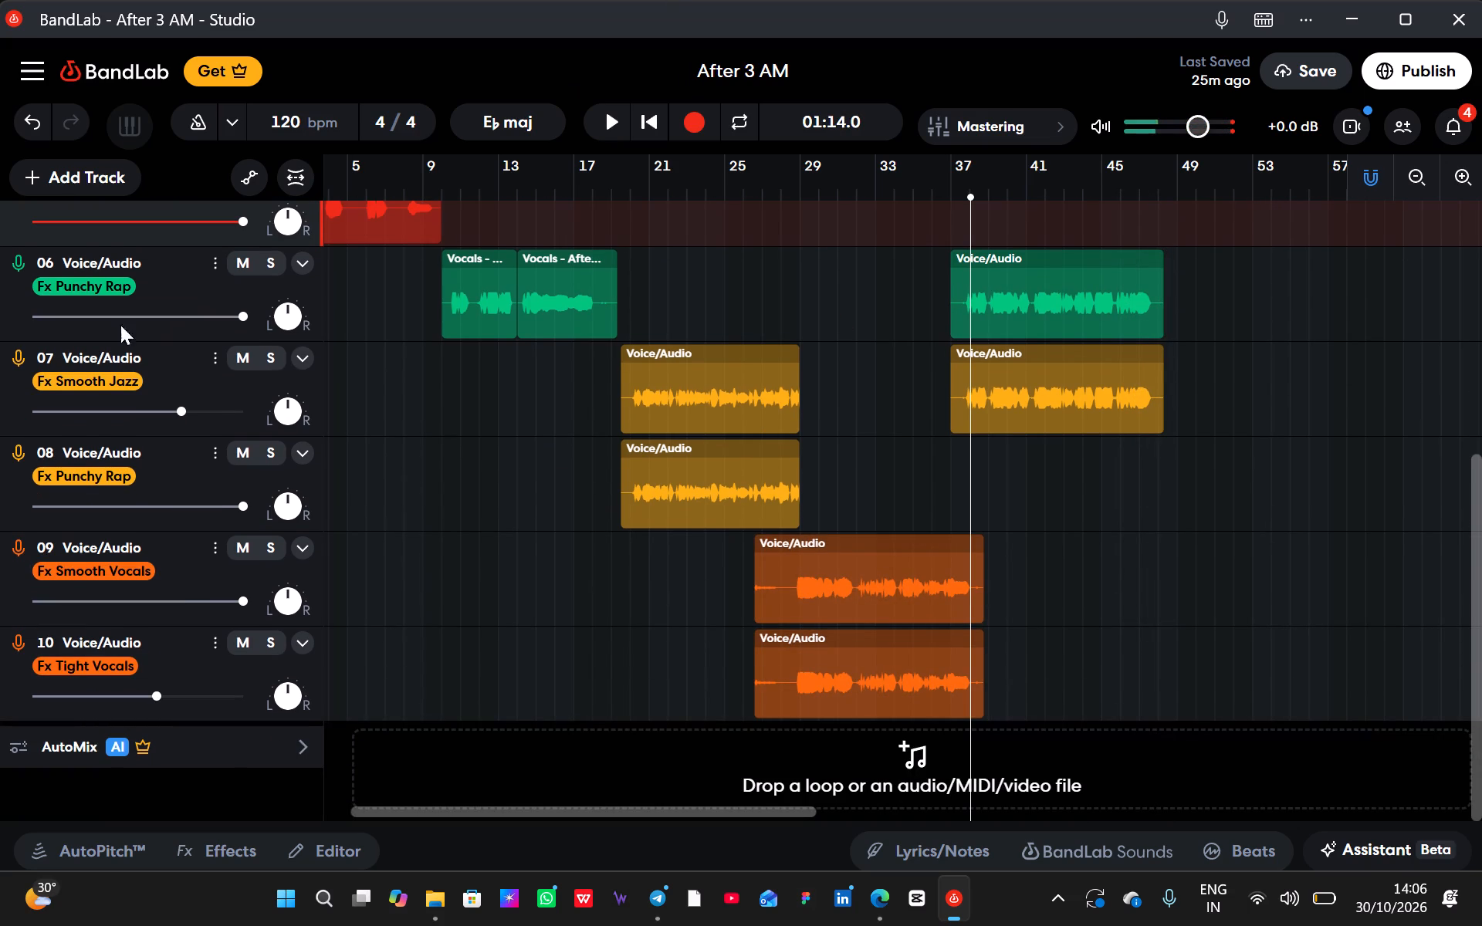
# Add a new Voice/Audio track directly below Vocals track 05.
pyautogui.click(53, 185)
pyautogui.click(161, 285)
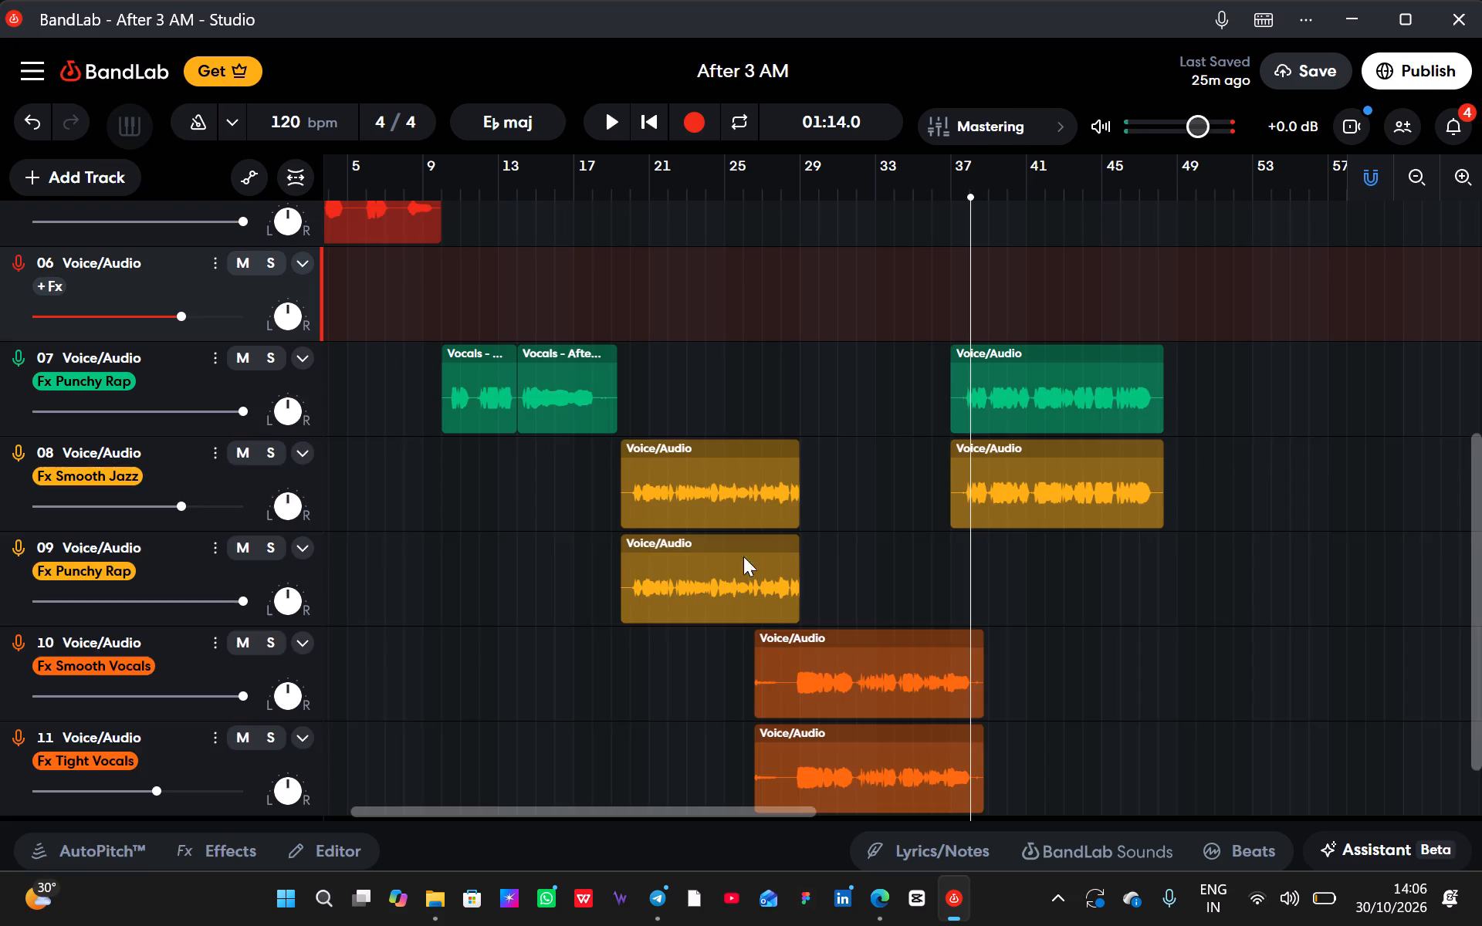
# Paste a copy of the take onto the new Voice/Audio track 06 and align its start with the takes below at 01:12.0.
pyautogui.click(31, 434)
pyautogui.scroll(-7, 1012, 516)
pyautogui.scroll(1, 987, 557)
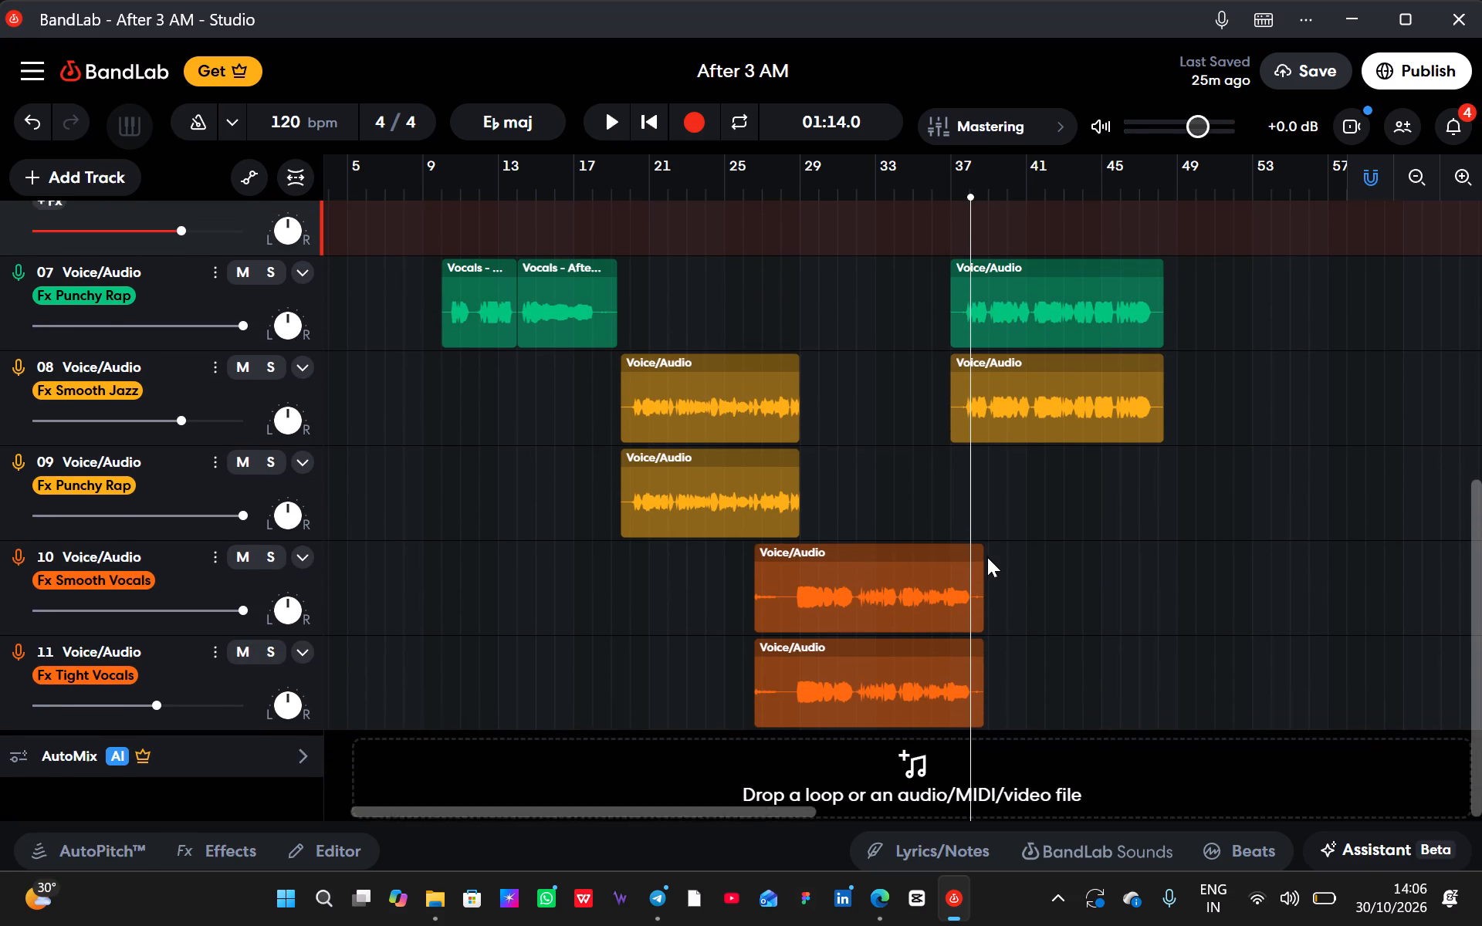
pyautogui.scroll(2, 987, 557)
pyautogui.hotkey('ctrl', 'v')
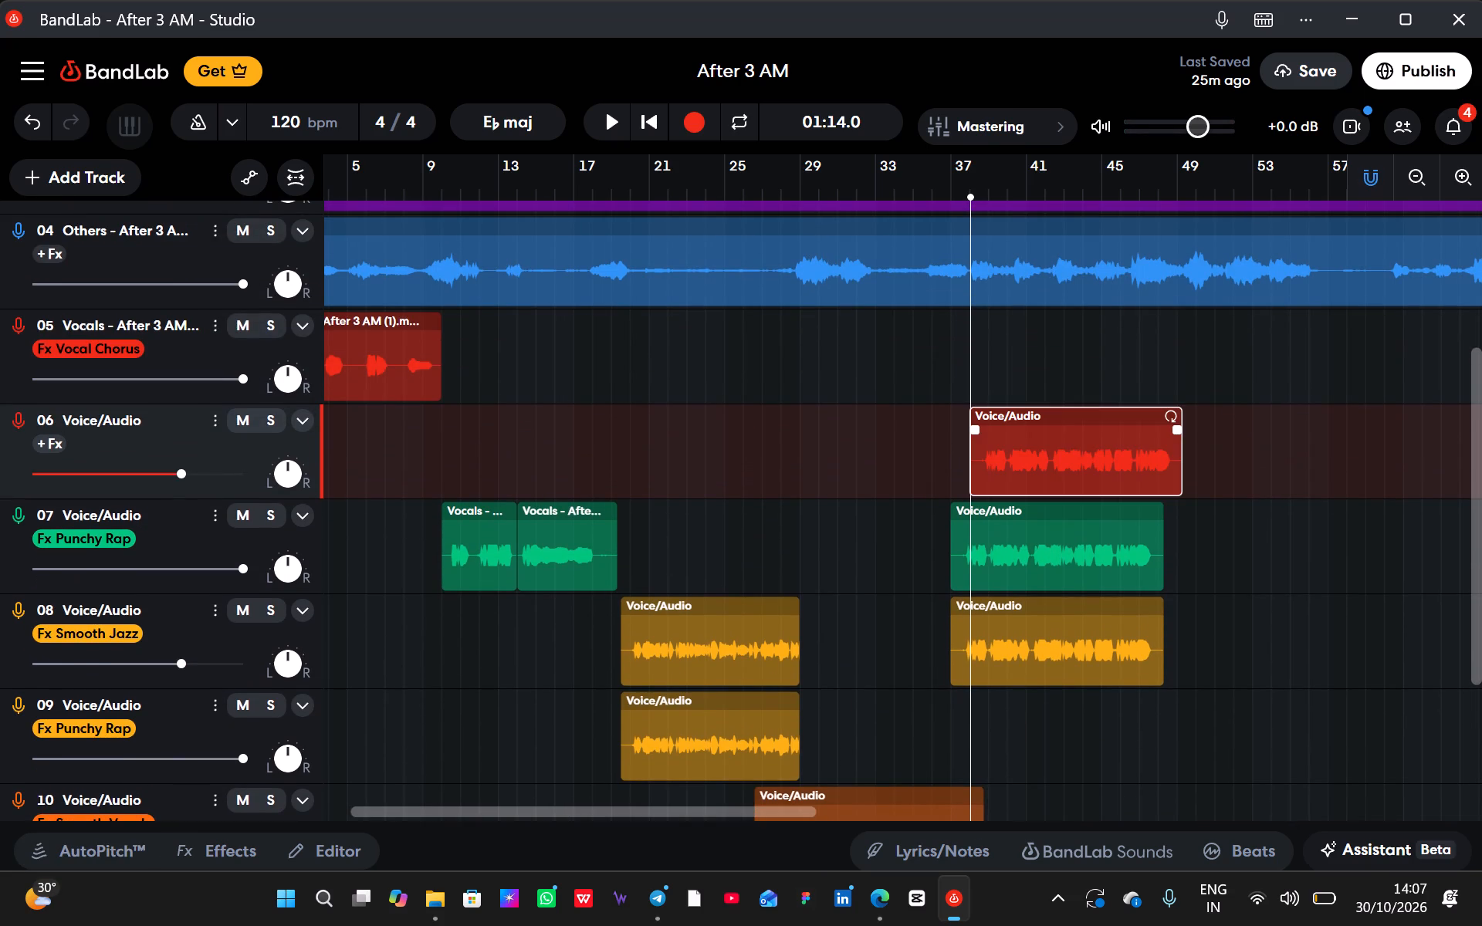
pyautogui.moveTo(1034, 476); pyautogui.dragTo(1017, 475)
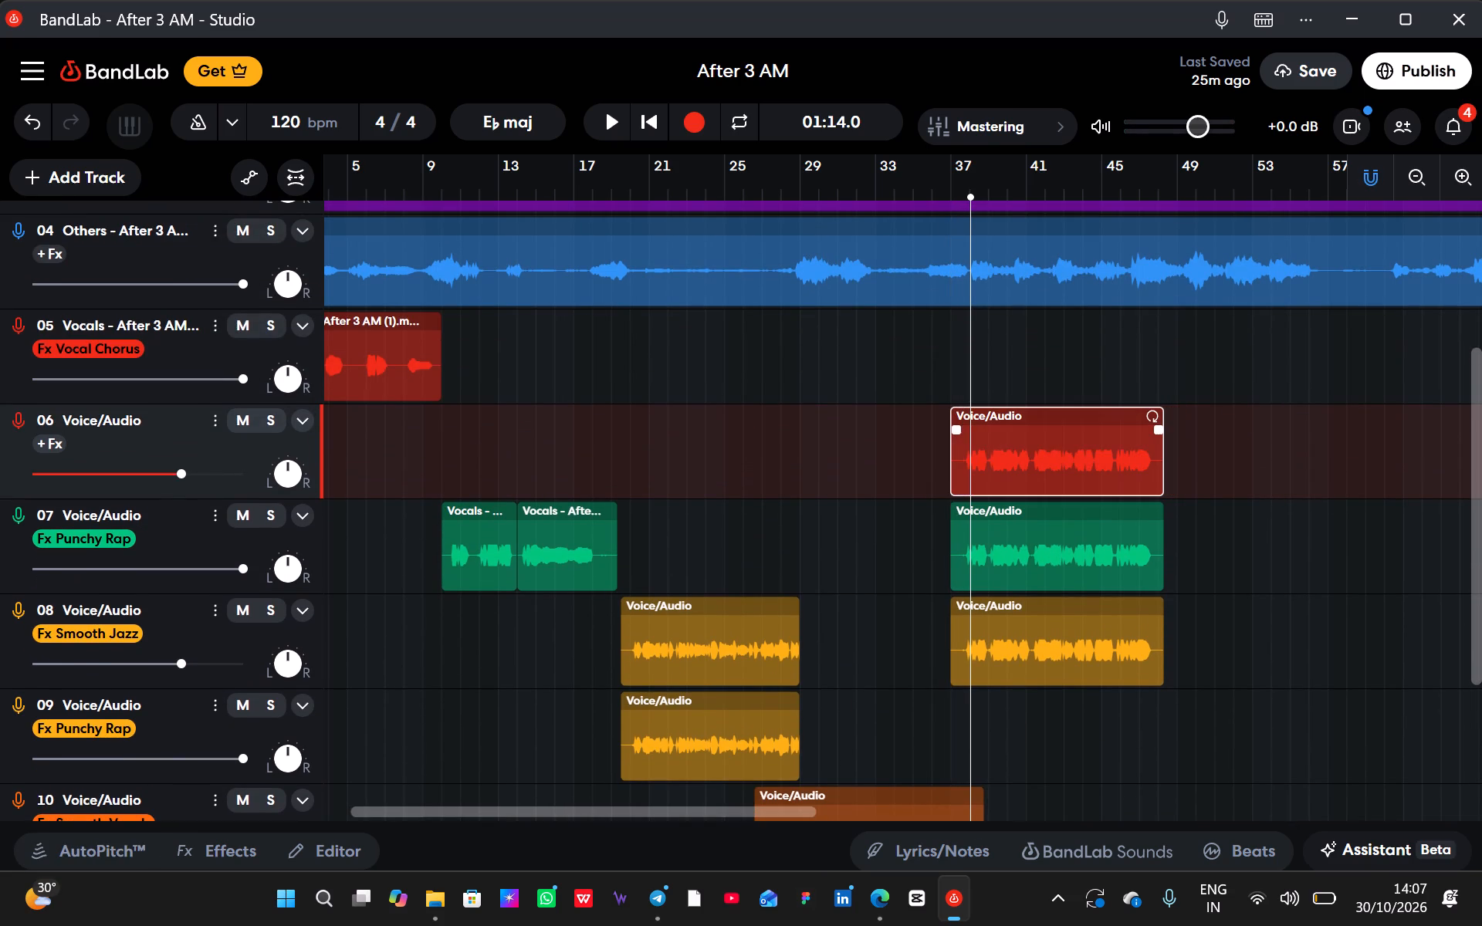
# Raise the volume of Voice/Audio track 06 to maximum.
pyautogui.moveTo(186, 477); pyautogui.dragTo(438, 475)
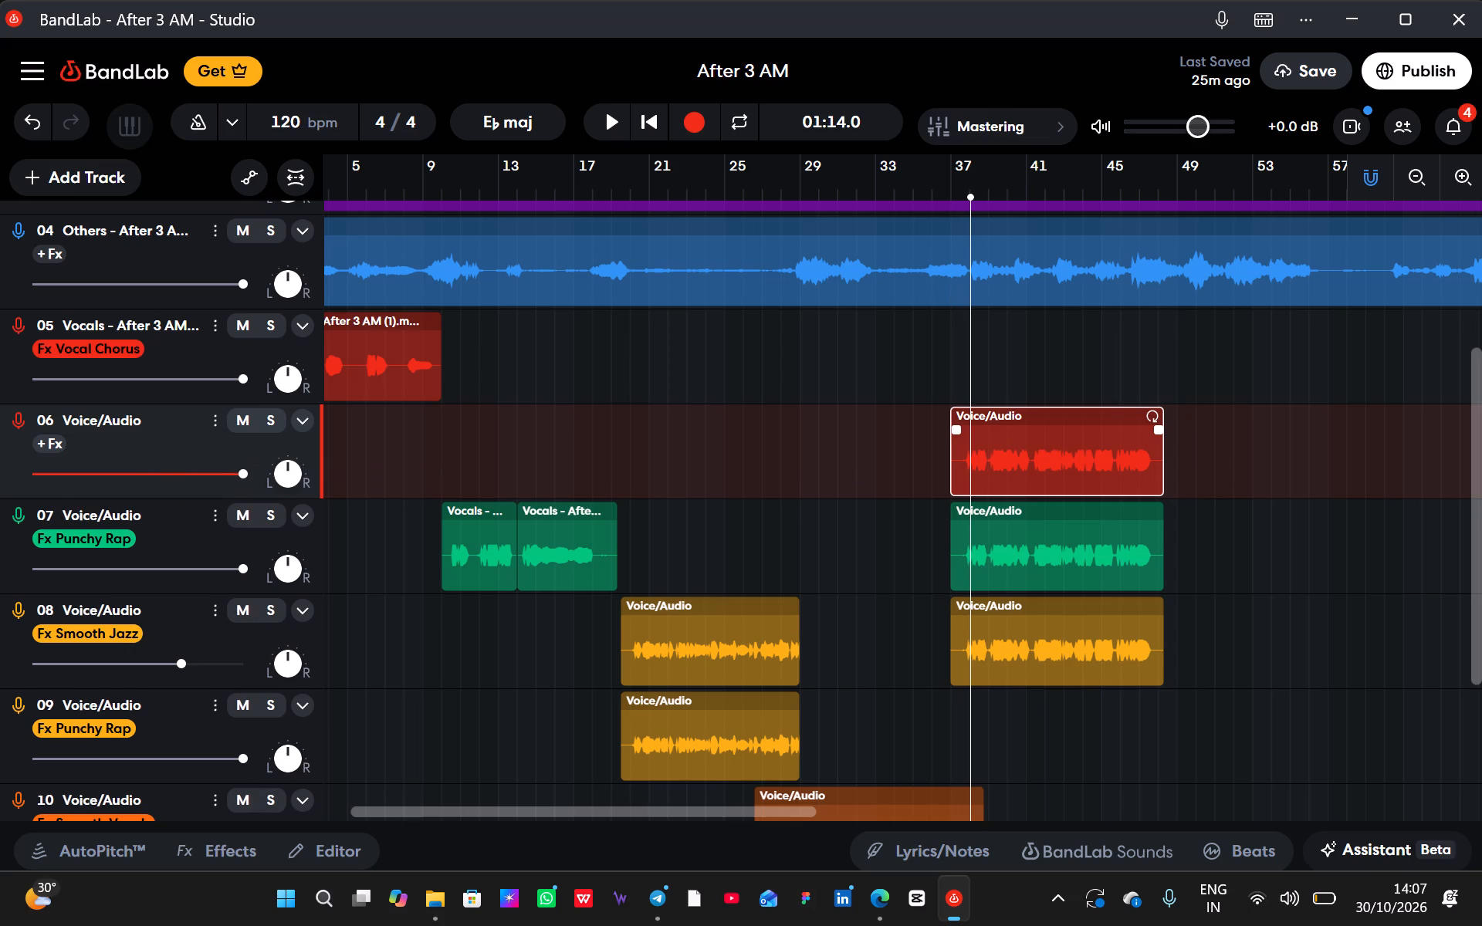
# Delete the copy of the take at 01:12.0 on the Punchy Rap track 07.
pyautogui.click(1067, 538)
pyautogui.press('Delete')
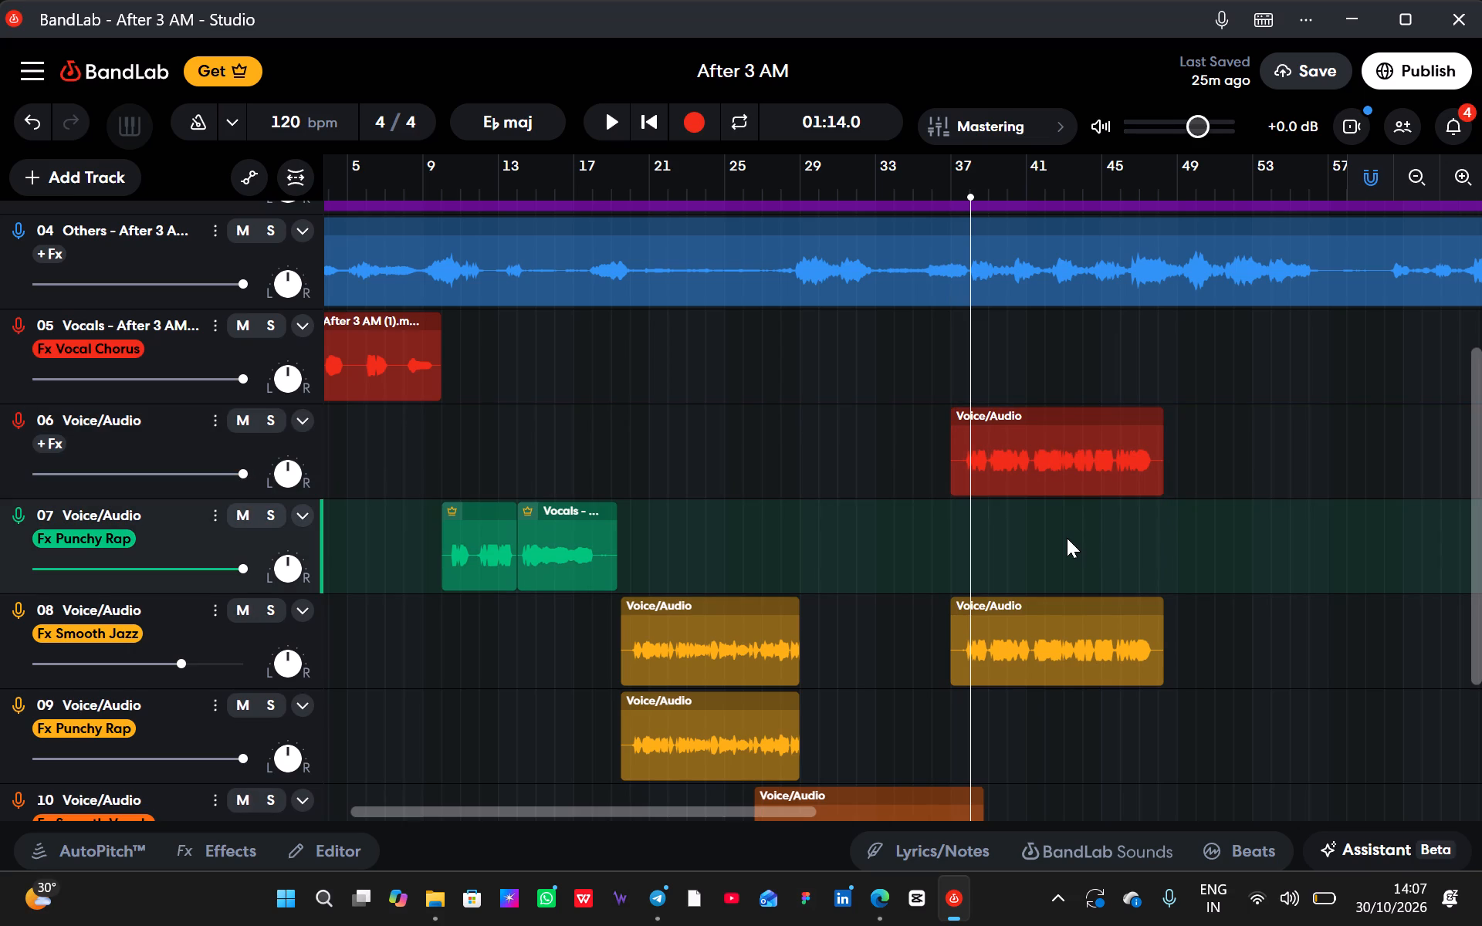
# Play back the layered vocals from 01:14.0.
pyautogui.press('space')
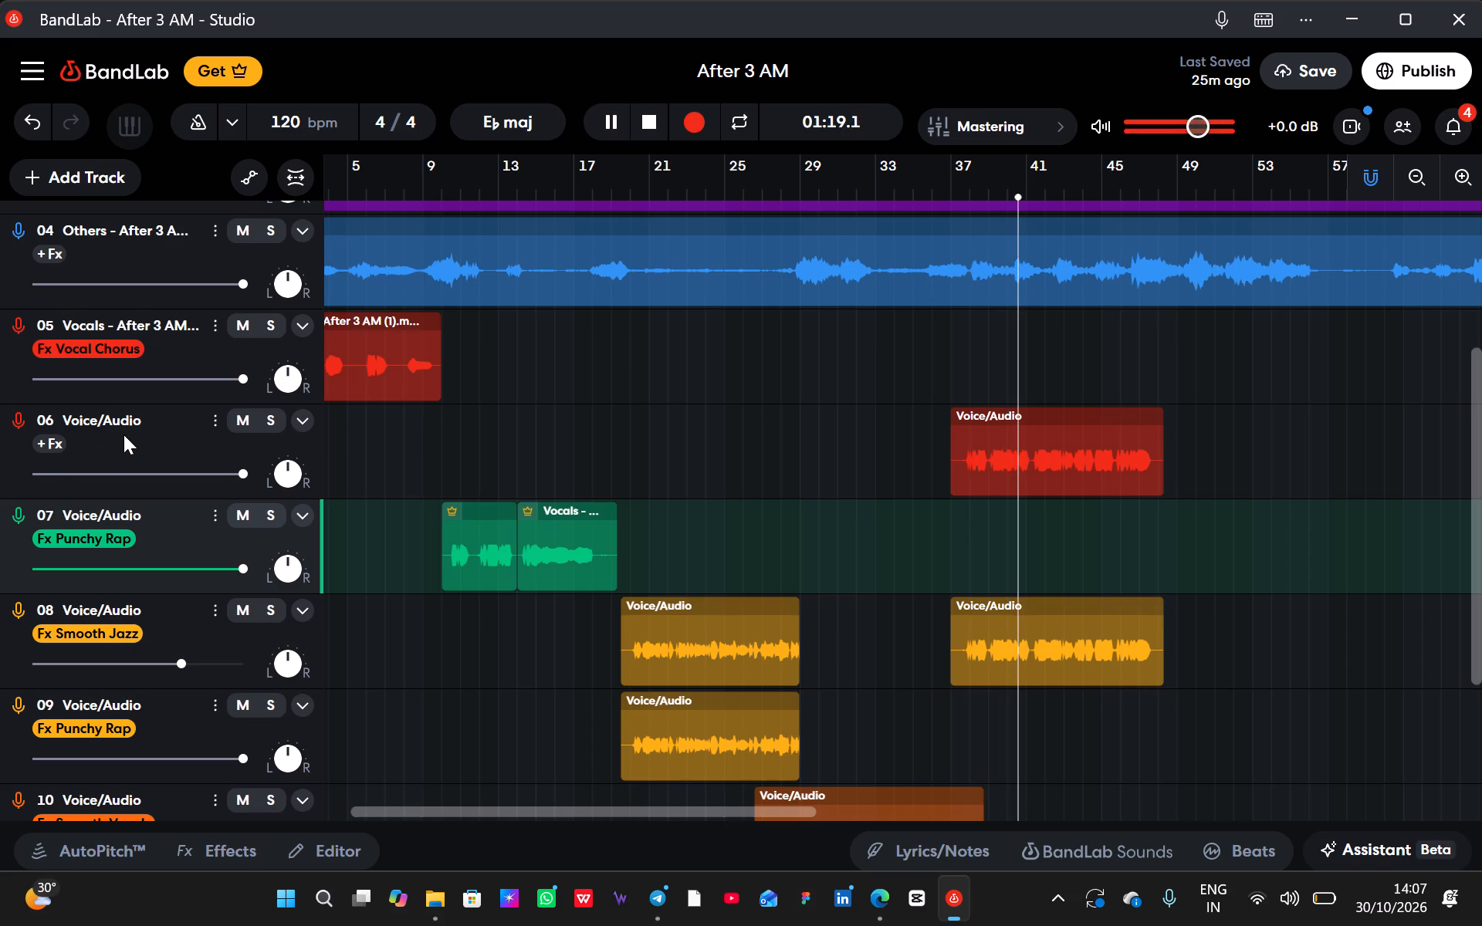
# Duplicate Voice/Audio track 06 together with its take.
pyautogui.click(214, 426)
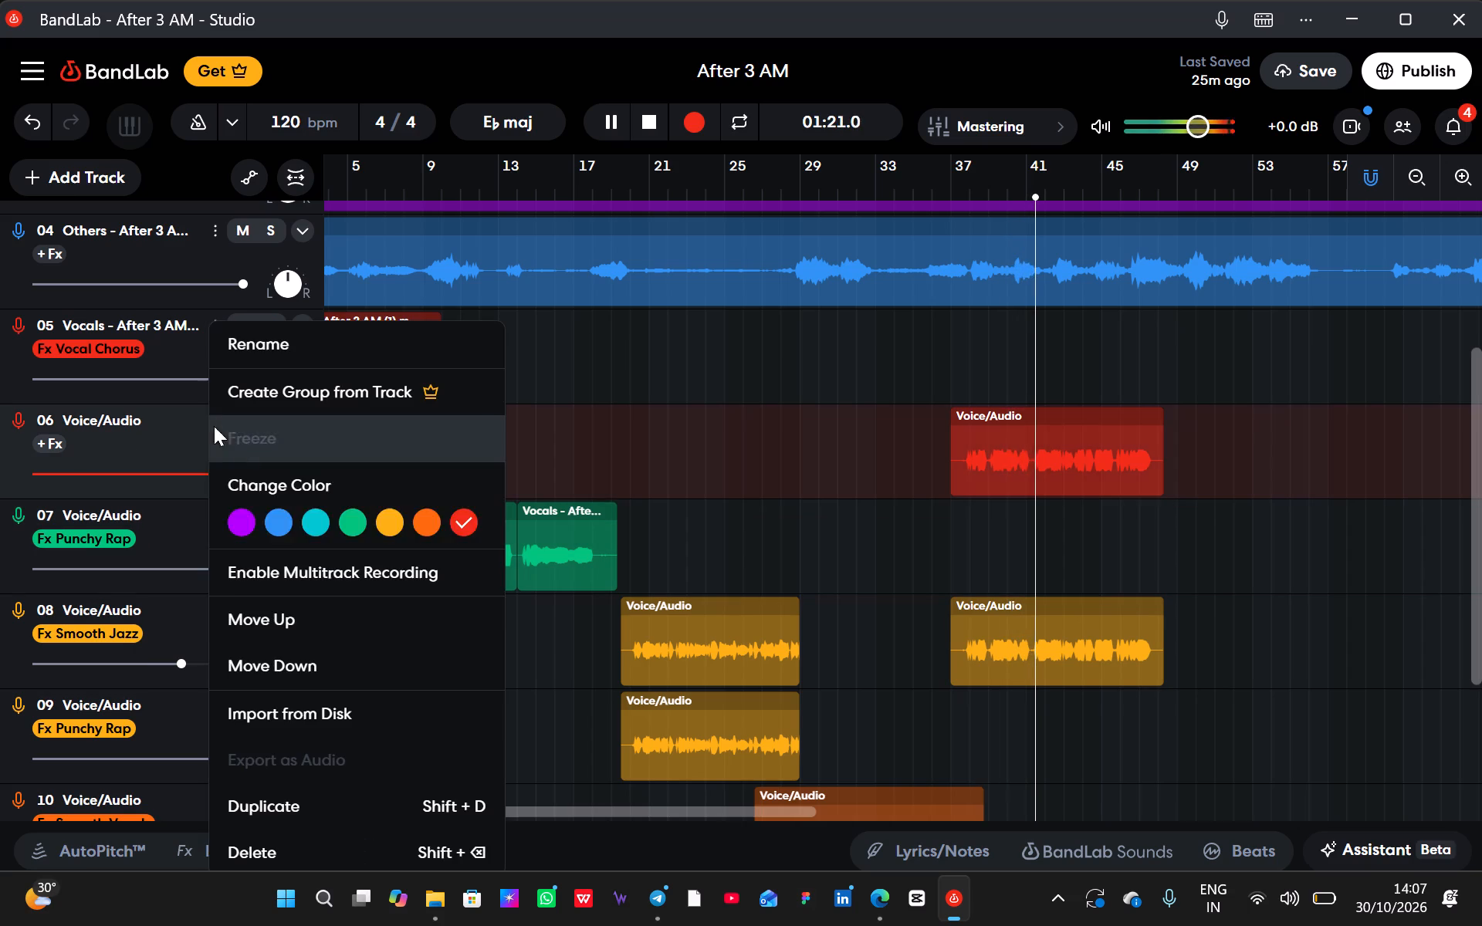
pyautogui.click(285, 798)
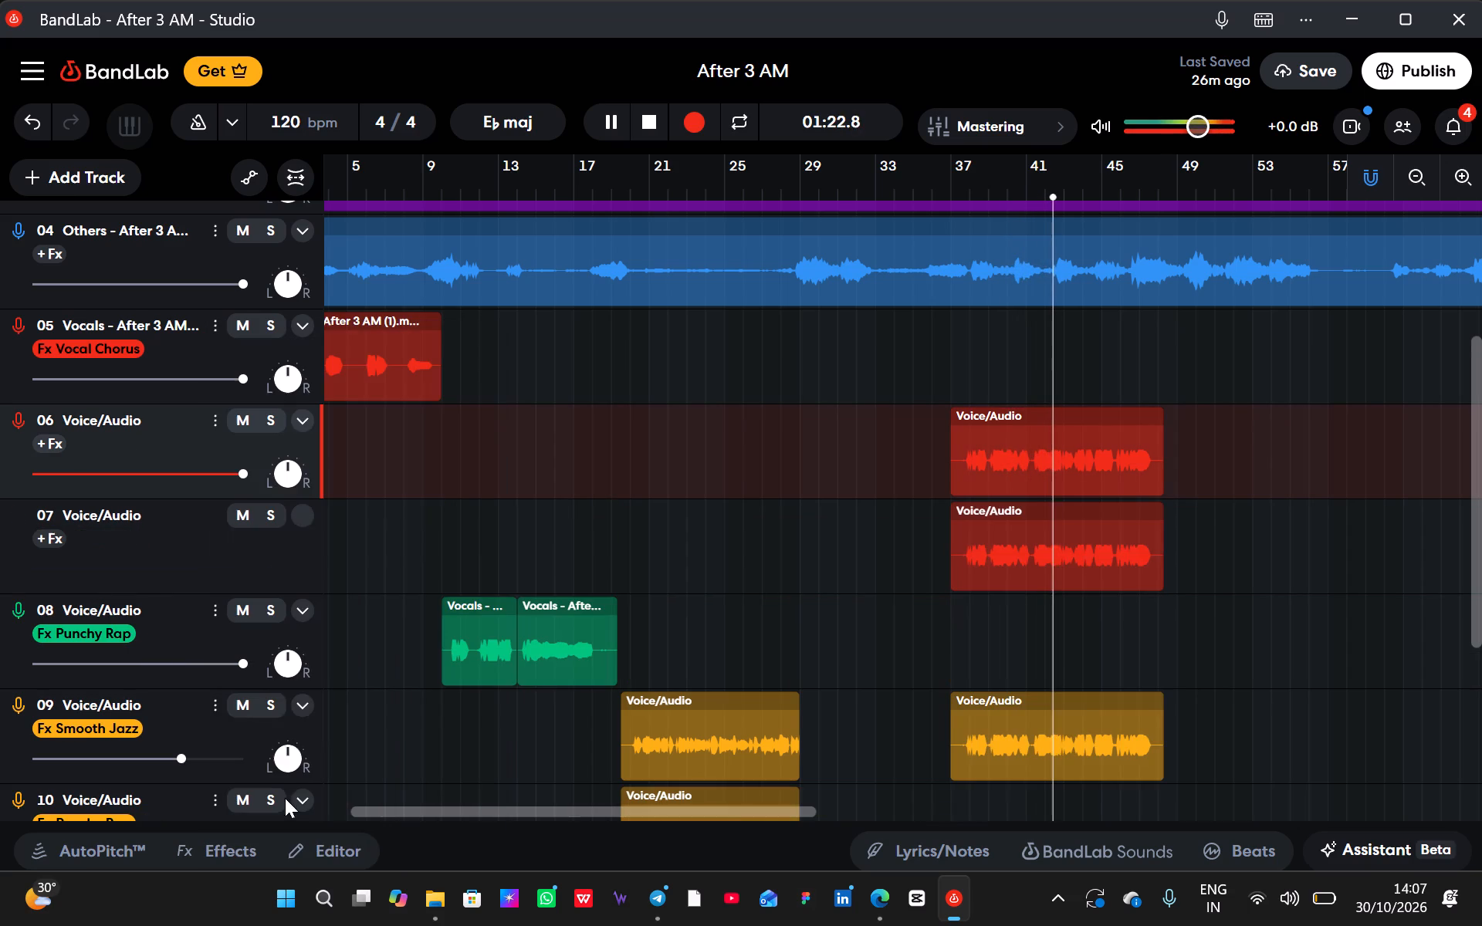
# Delete the copy of the take at 01:12.0 on the Smooth Jazz track 09.
pyautogui.click(1053, 745)
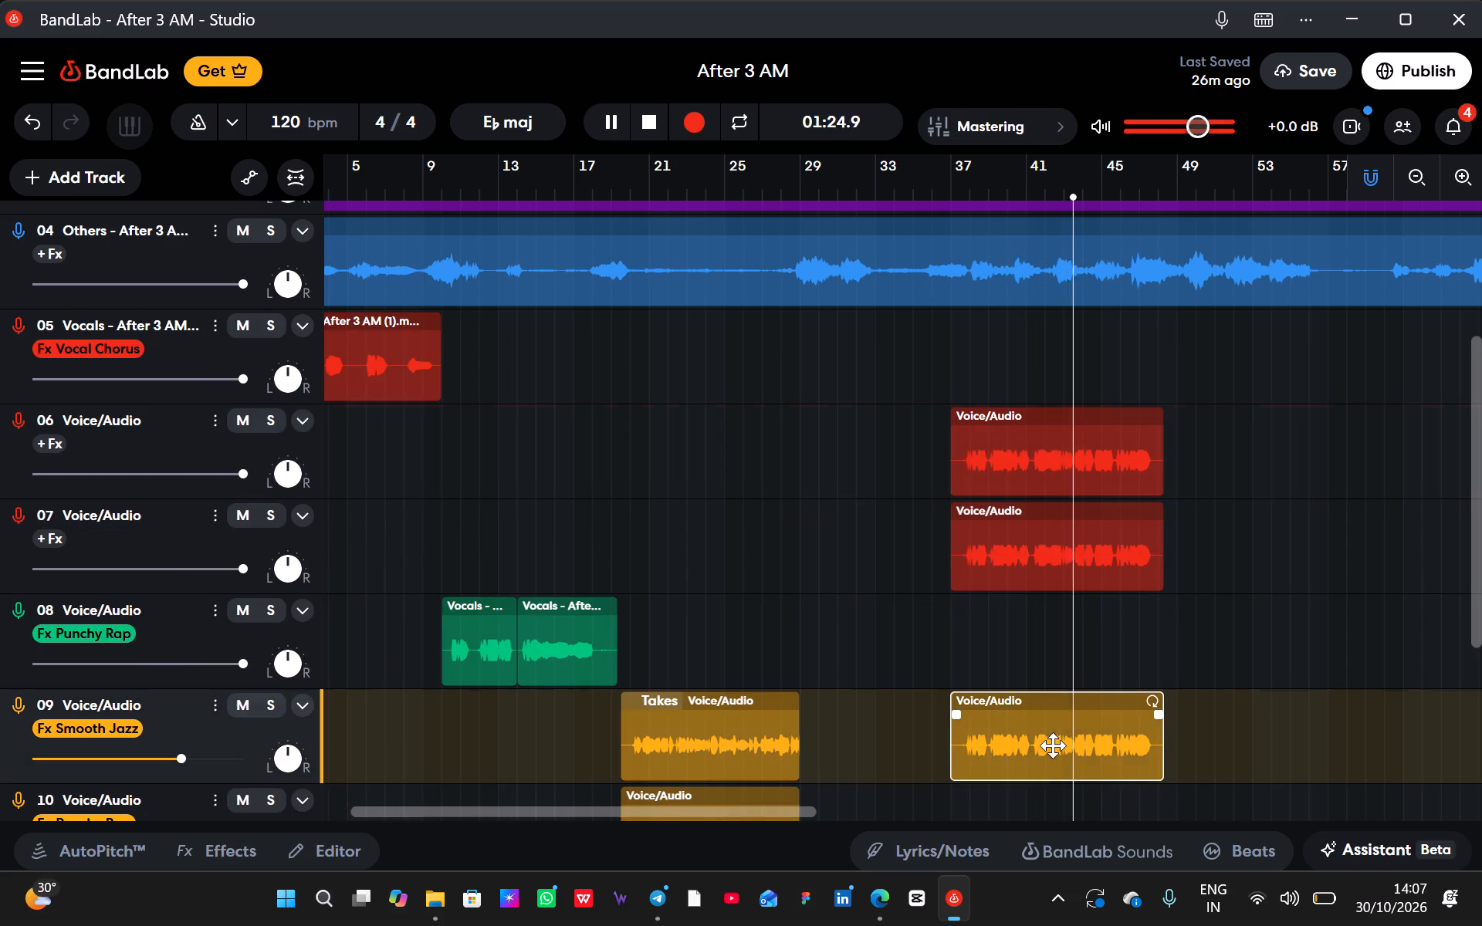
pyautogui.press('Delete')
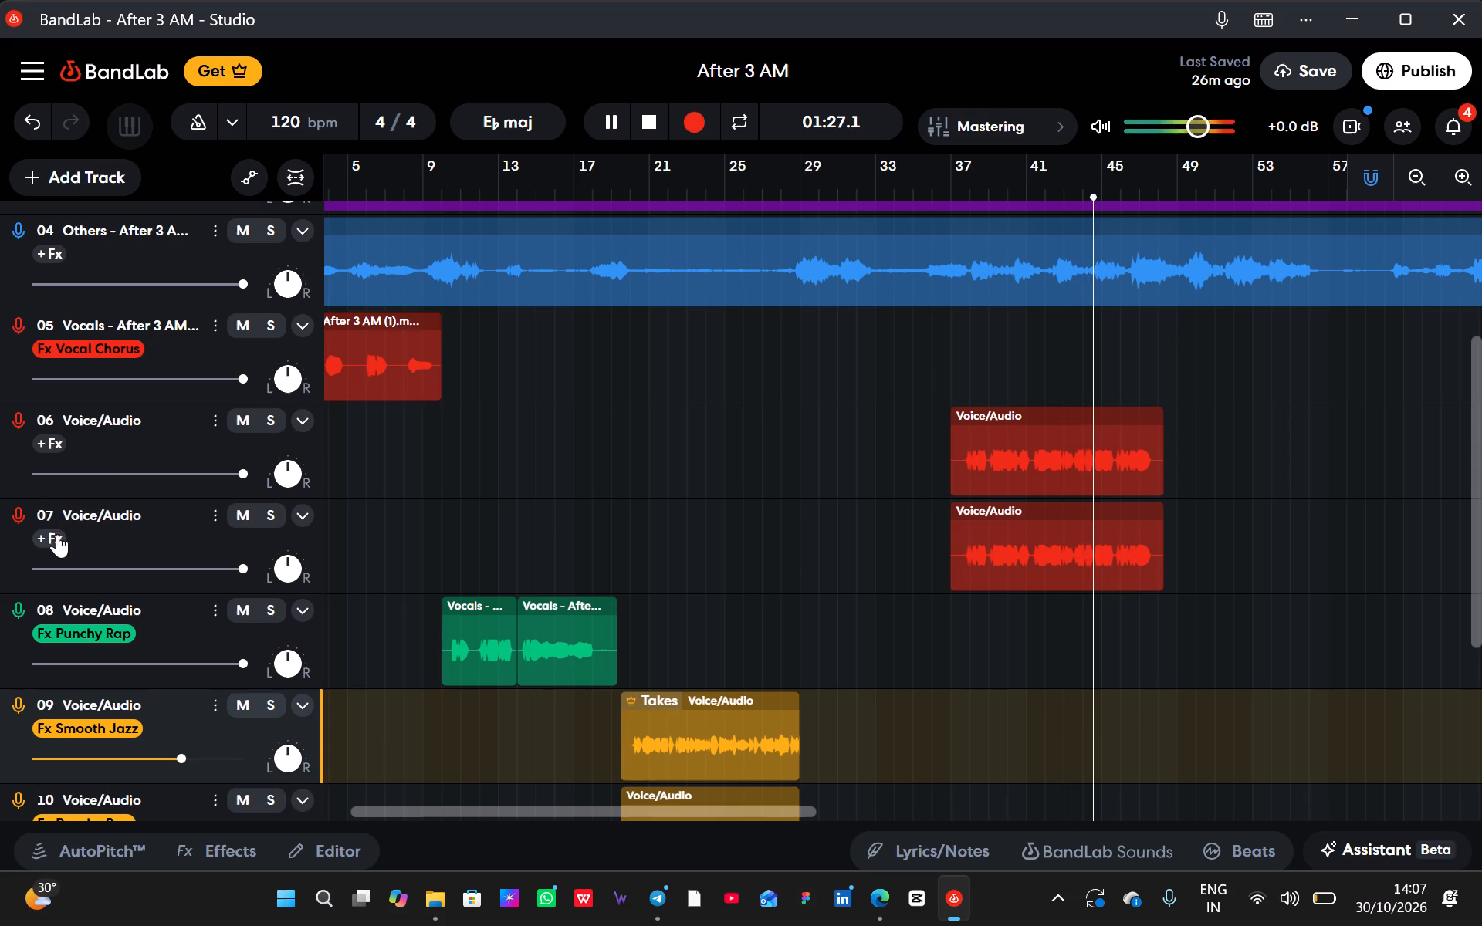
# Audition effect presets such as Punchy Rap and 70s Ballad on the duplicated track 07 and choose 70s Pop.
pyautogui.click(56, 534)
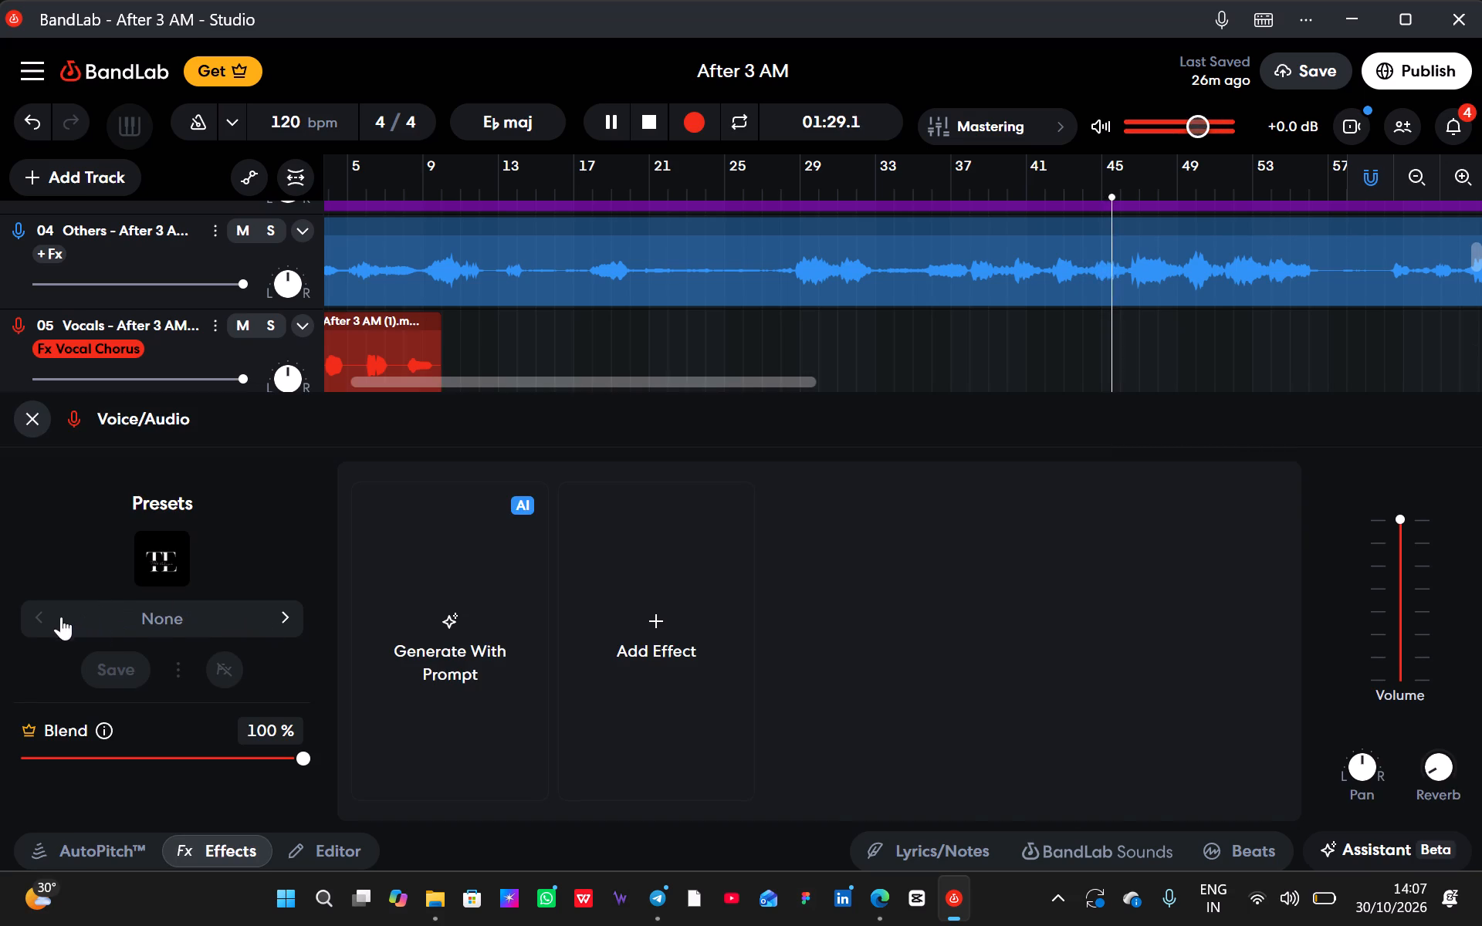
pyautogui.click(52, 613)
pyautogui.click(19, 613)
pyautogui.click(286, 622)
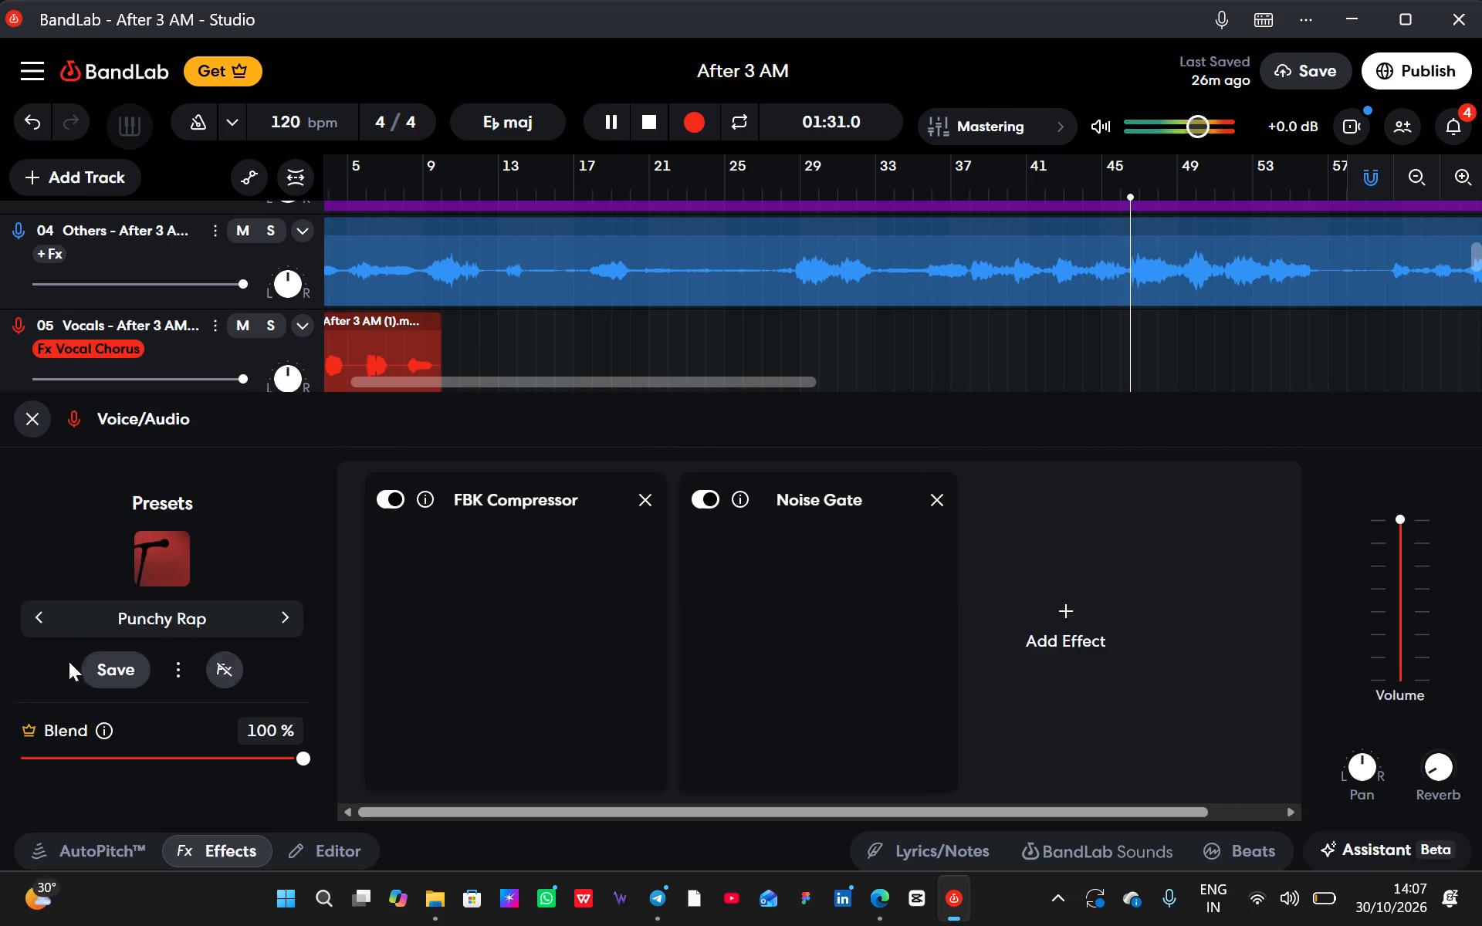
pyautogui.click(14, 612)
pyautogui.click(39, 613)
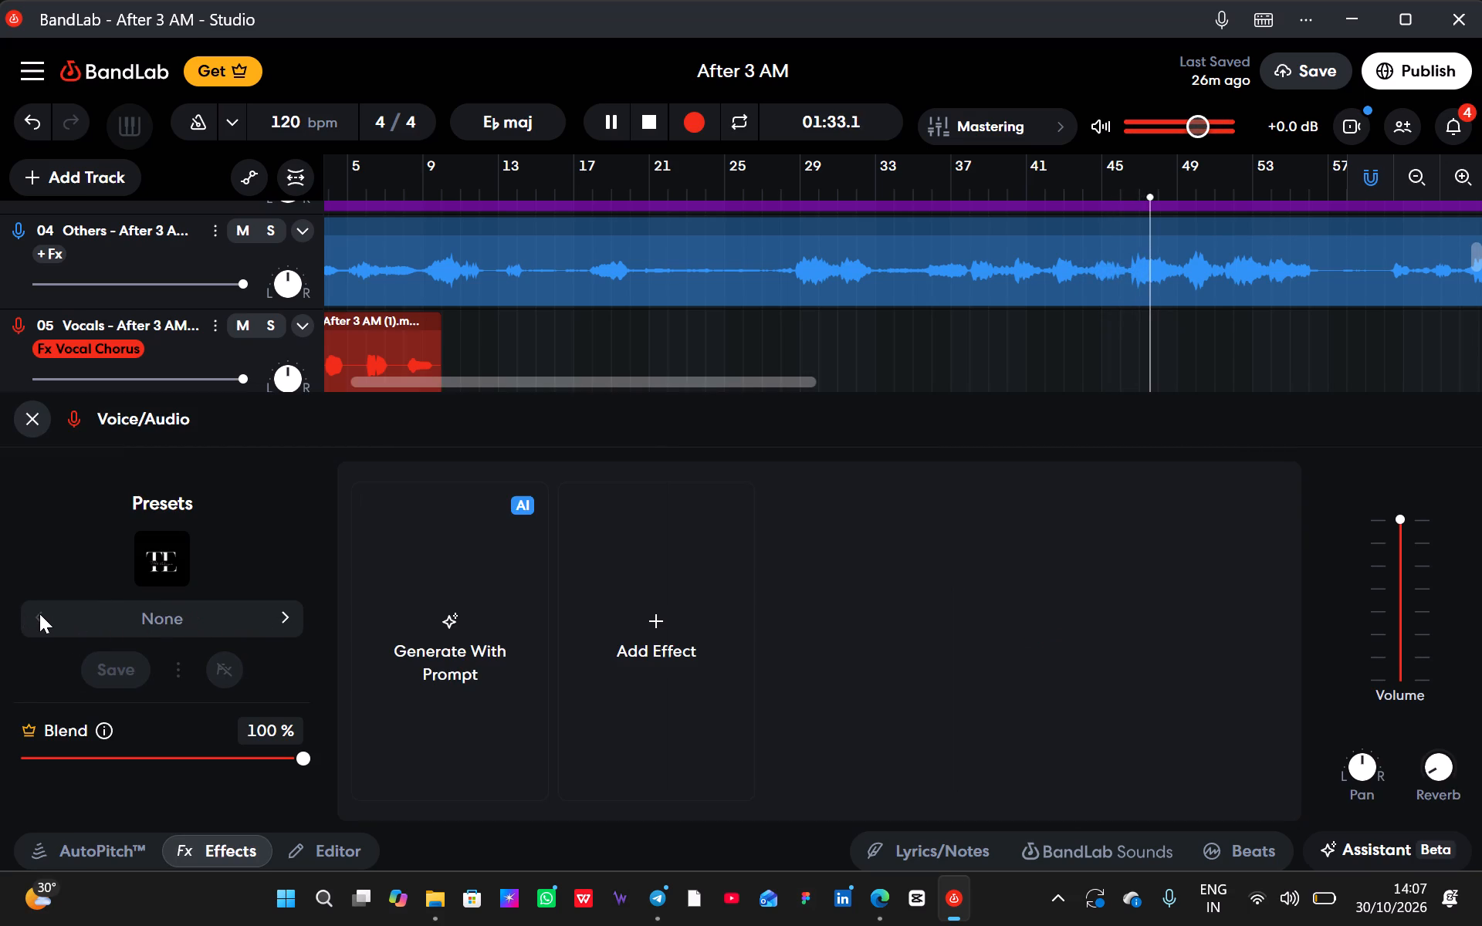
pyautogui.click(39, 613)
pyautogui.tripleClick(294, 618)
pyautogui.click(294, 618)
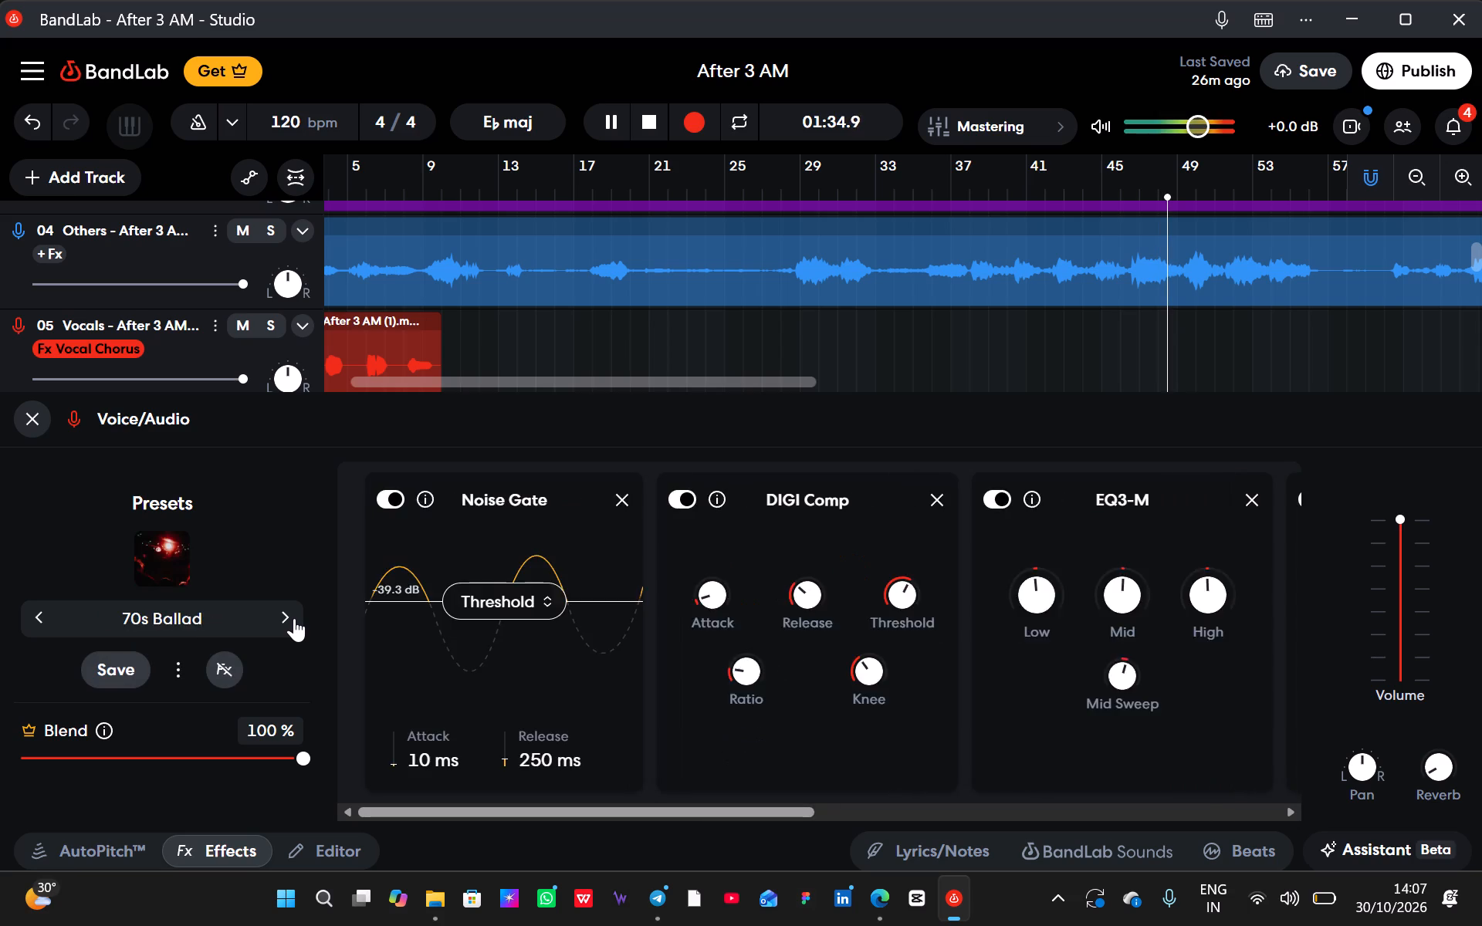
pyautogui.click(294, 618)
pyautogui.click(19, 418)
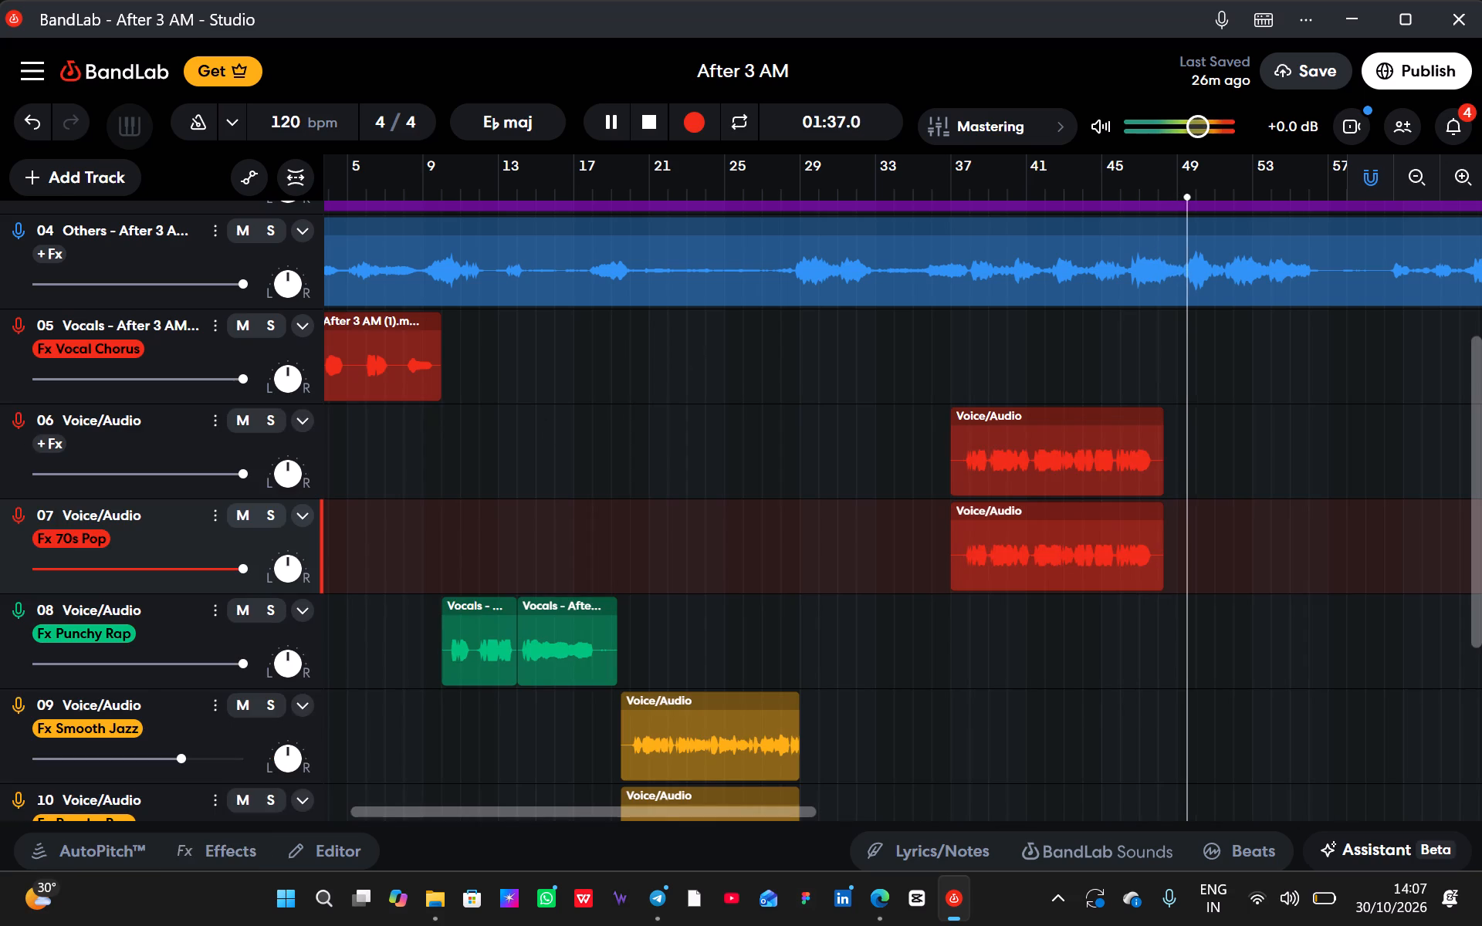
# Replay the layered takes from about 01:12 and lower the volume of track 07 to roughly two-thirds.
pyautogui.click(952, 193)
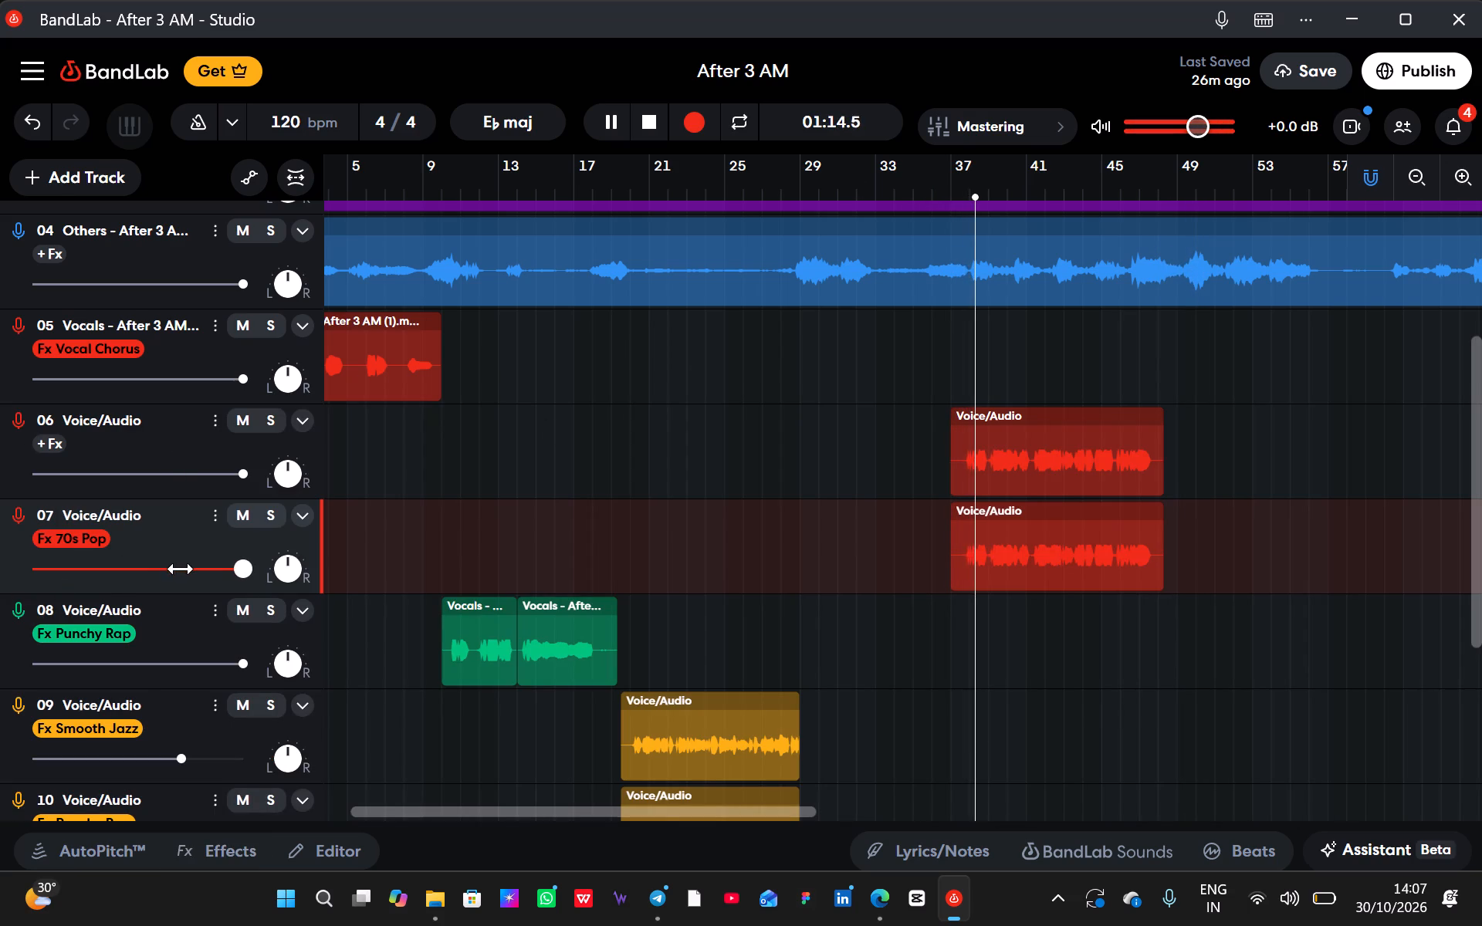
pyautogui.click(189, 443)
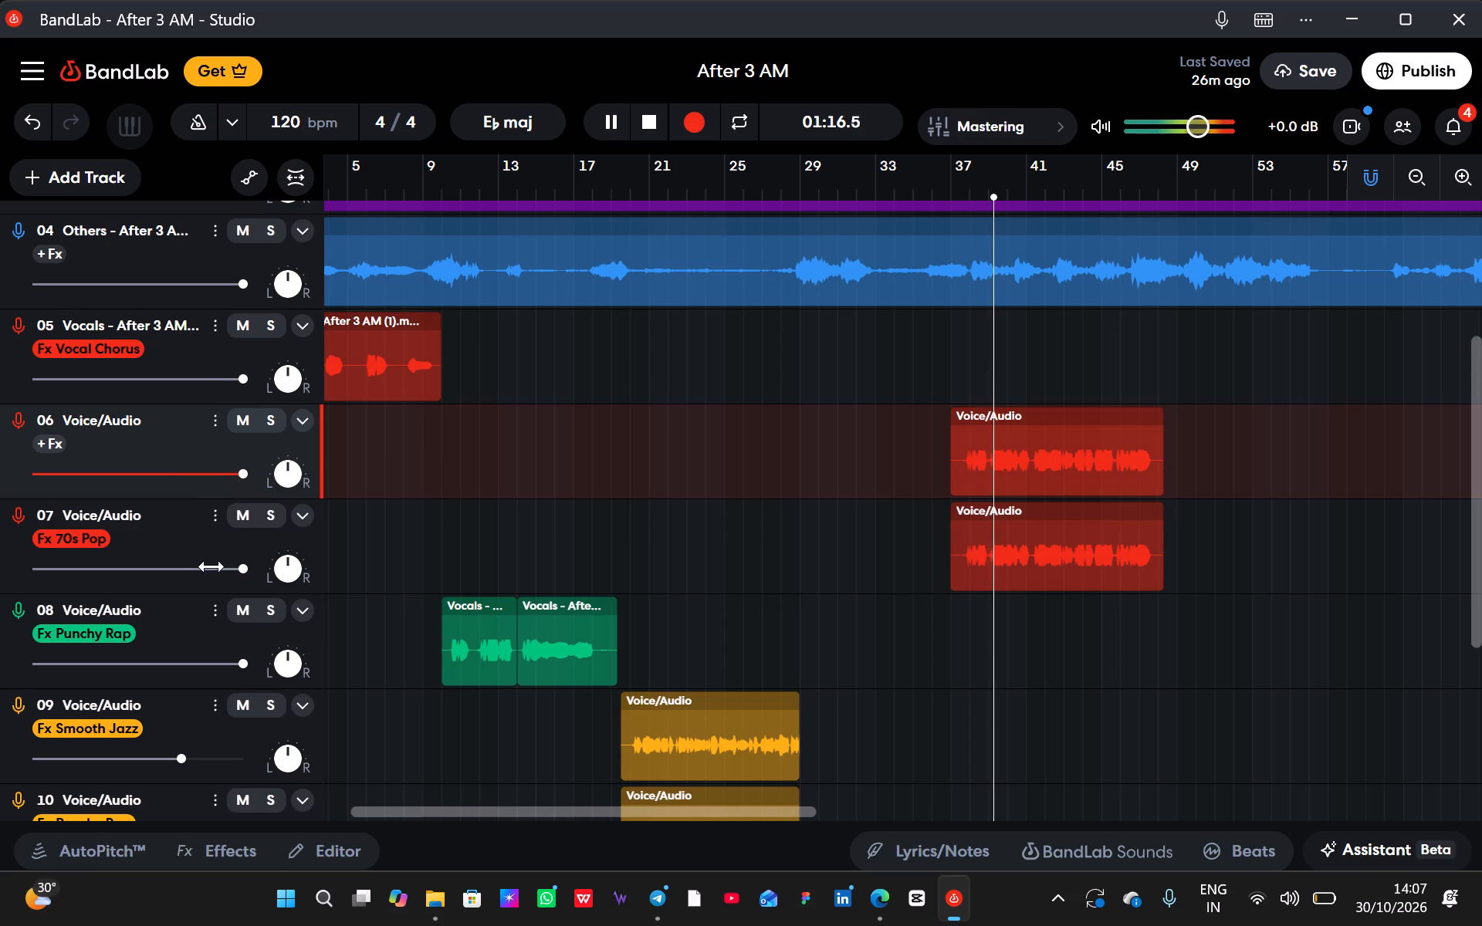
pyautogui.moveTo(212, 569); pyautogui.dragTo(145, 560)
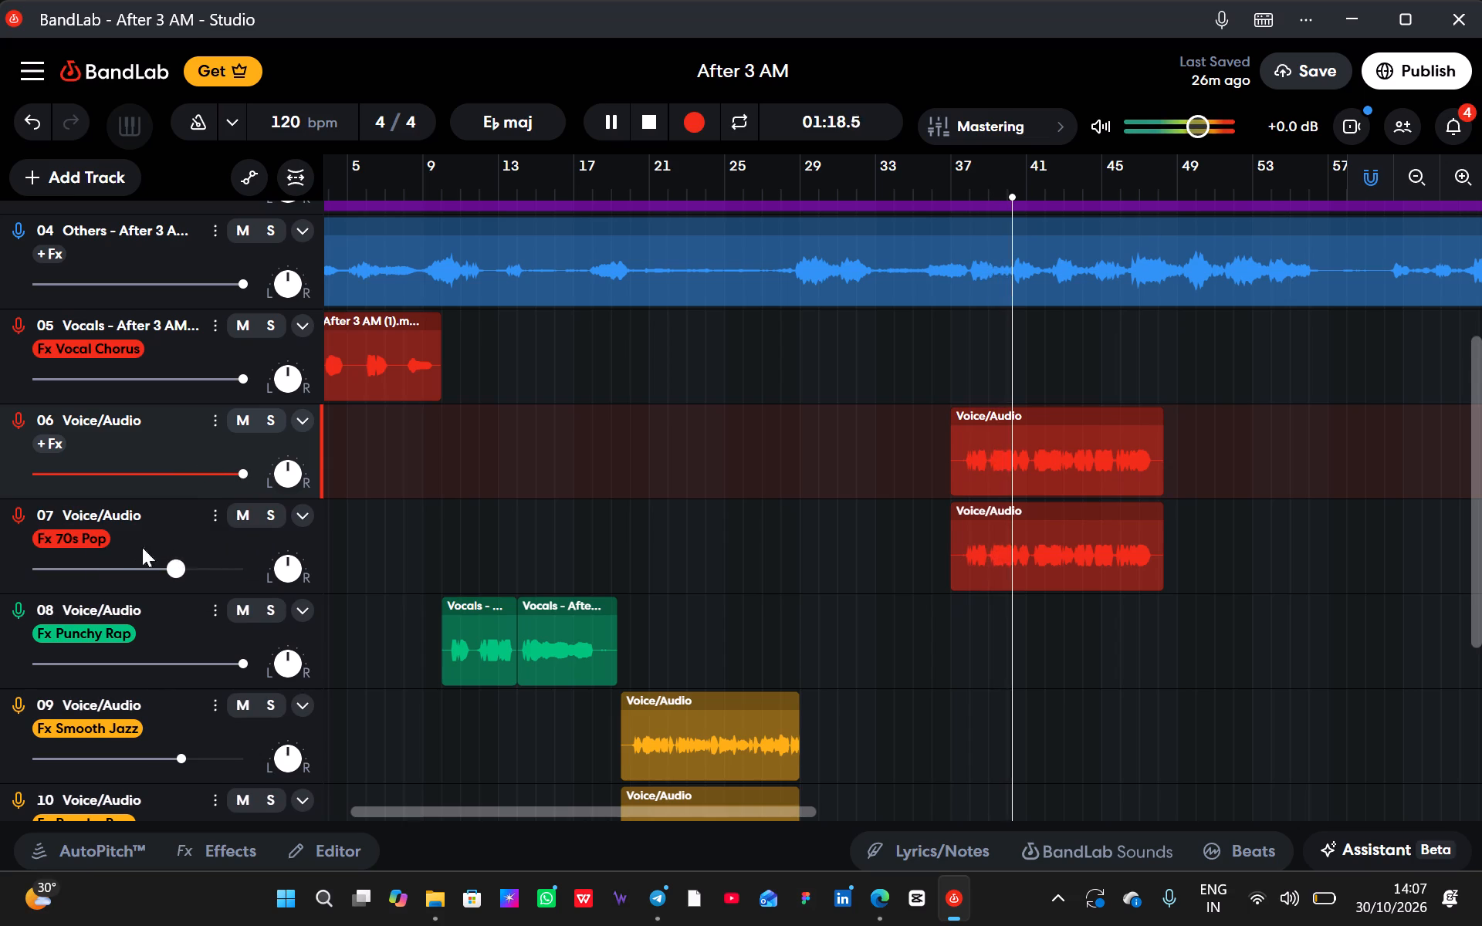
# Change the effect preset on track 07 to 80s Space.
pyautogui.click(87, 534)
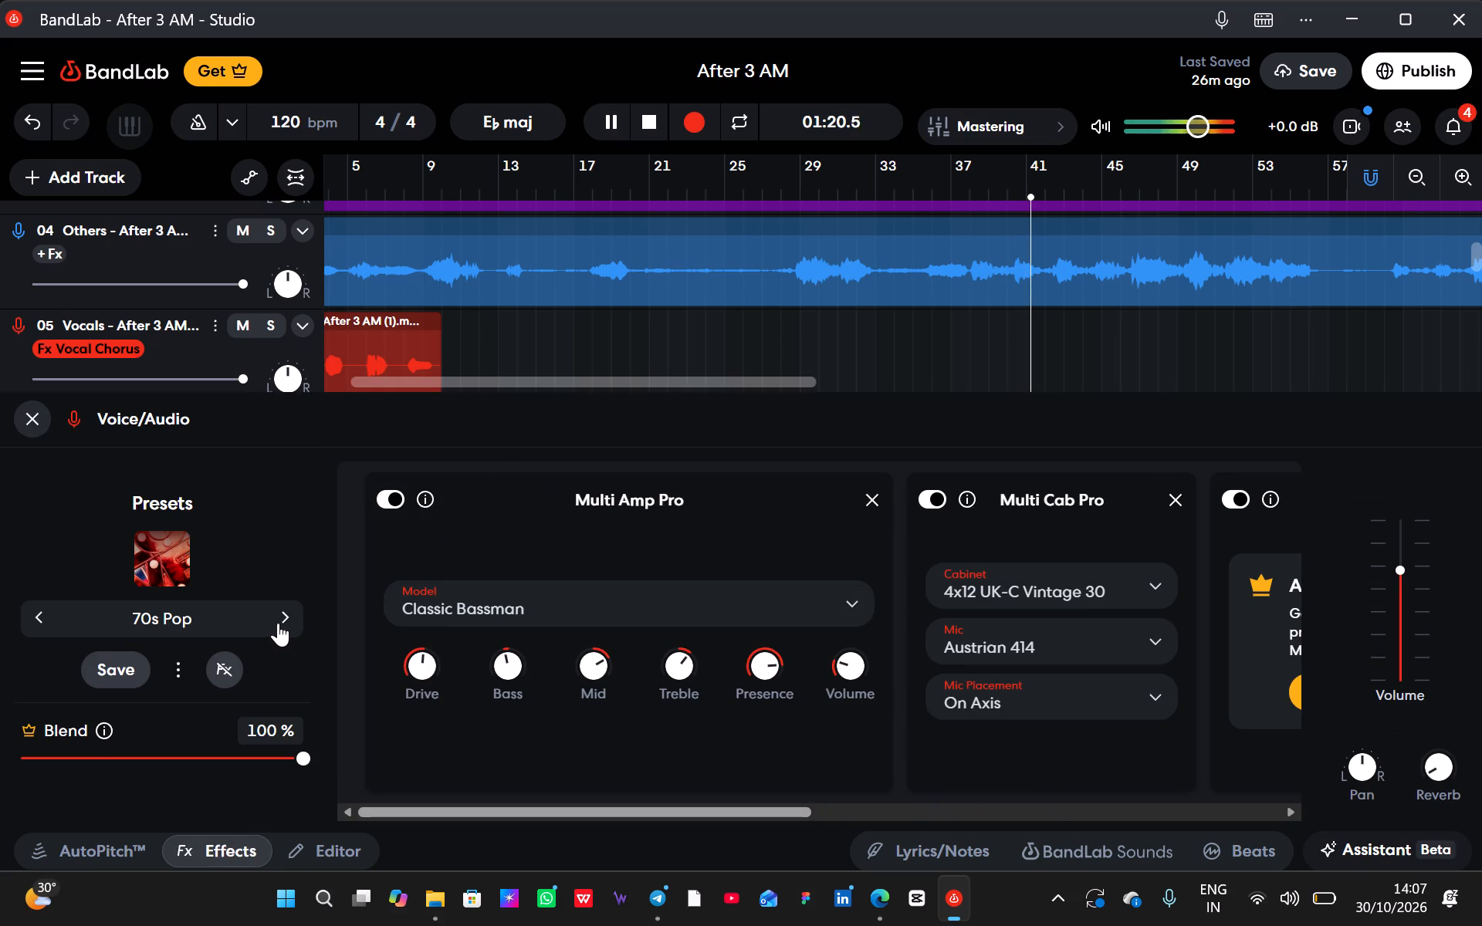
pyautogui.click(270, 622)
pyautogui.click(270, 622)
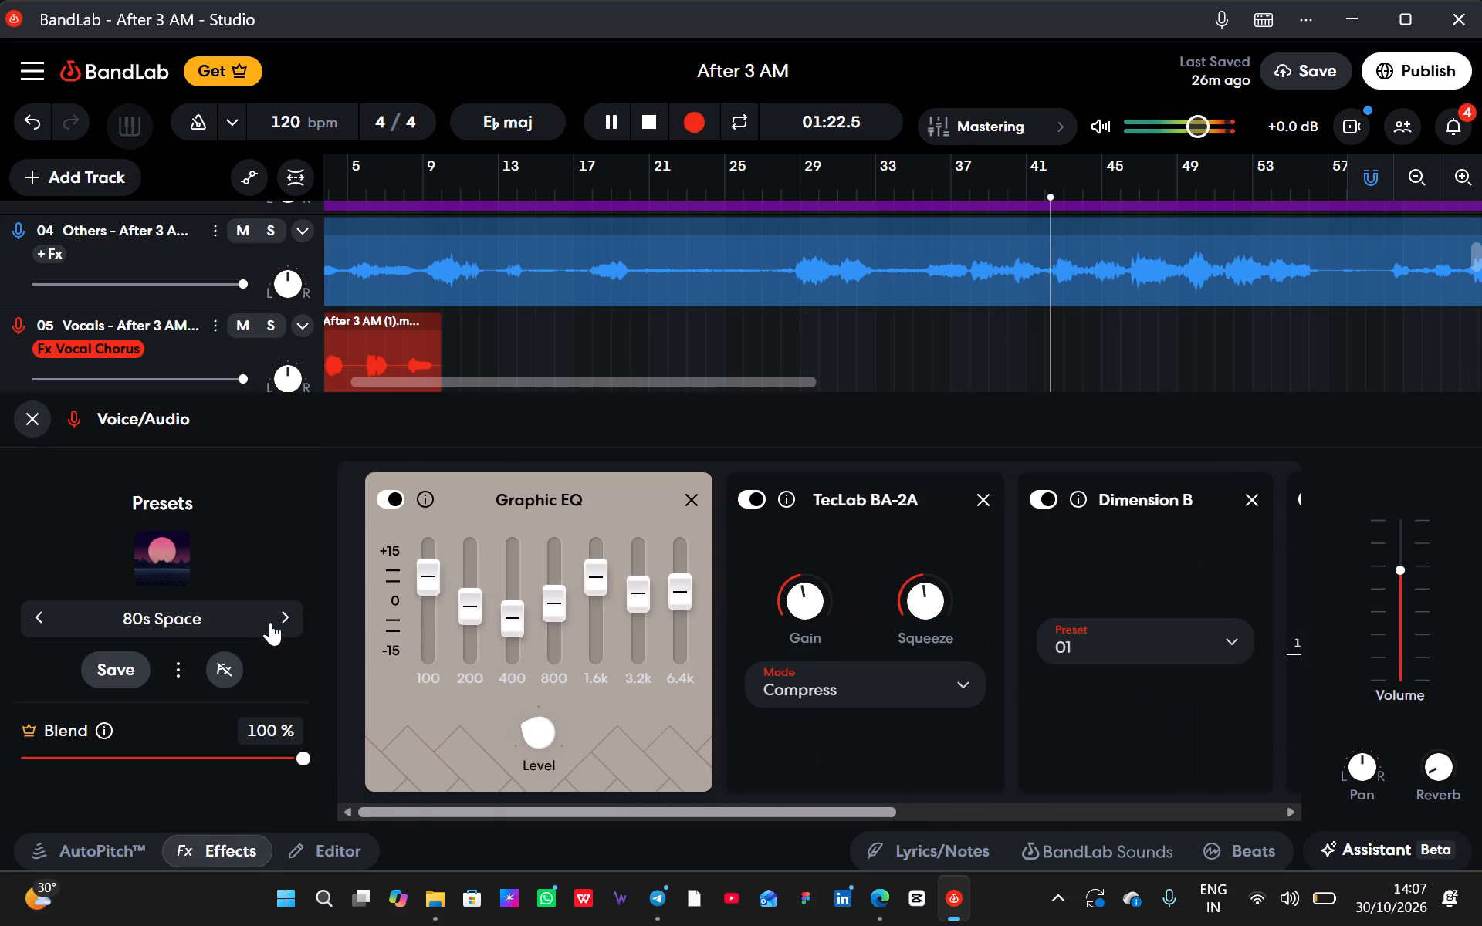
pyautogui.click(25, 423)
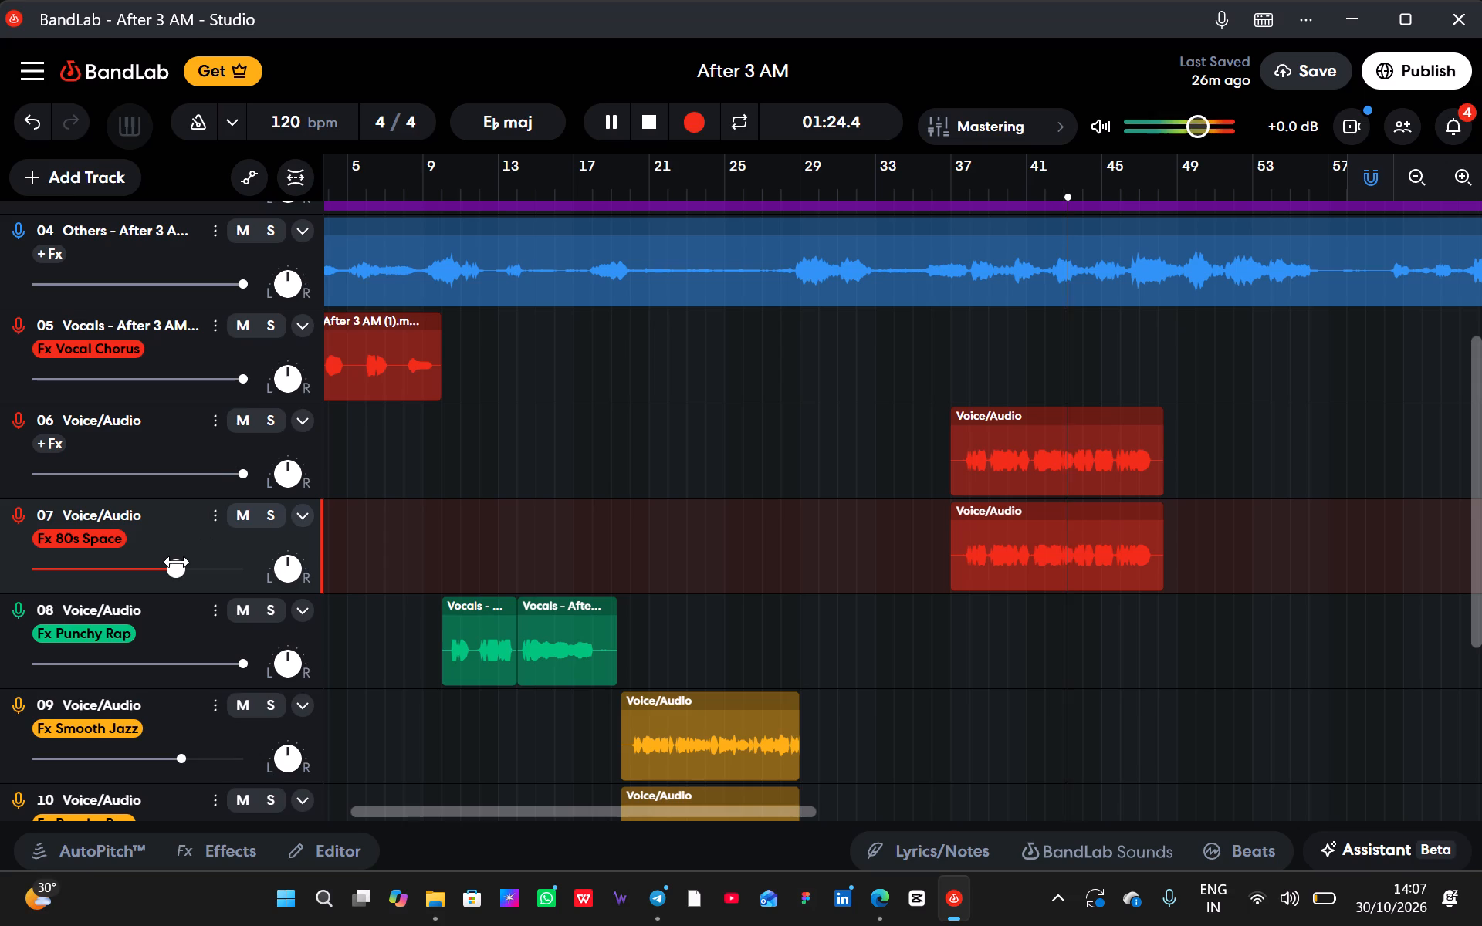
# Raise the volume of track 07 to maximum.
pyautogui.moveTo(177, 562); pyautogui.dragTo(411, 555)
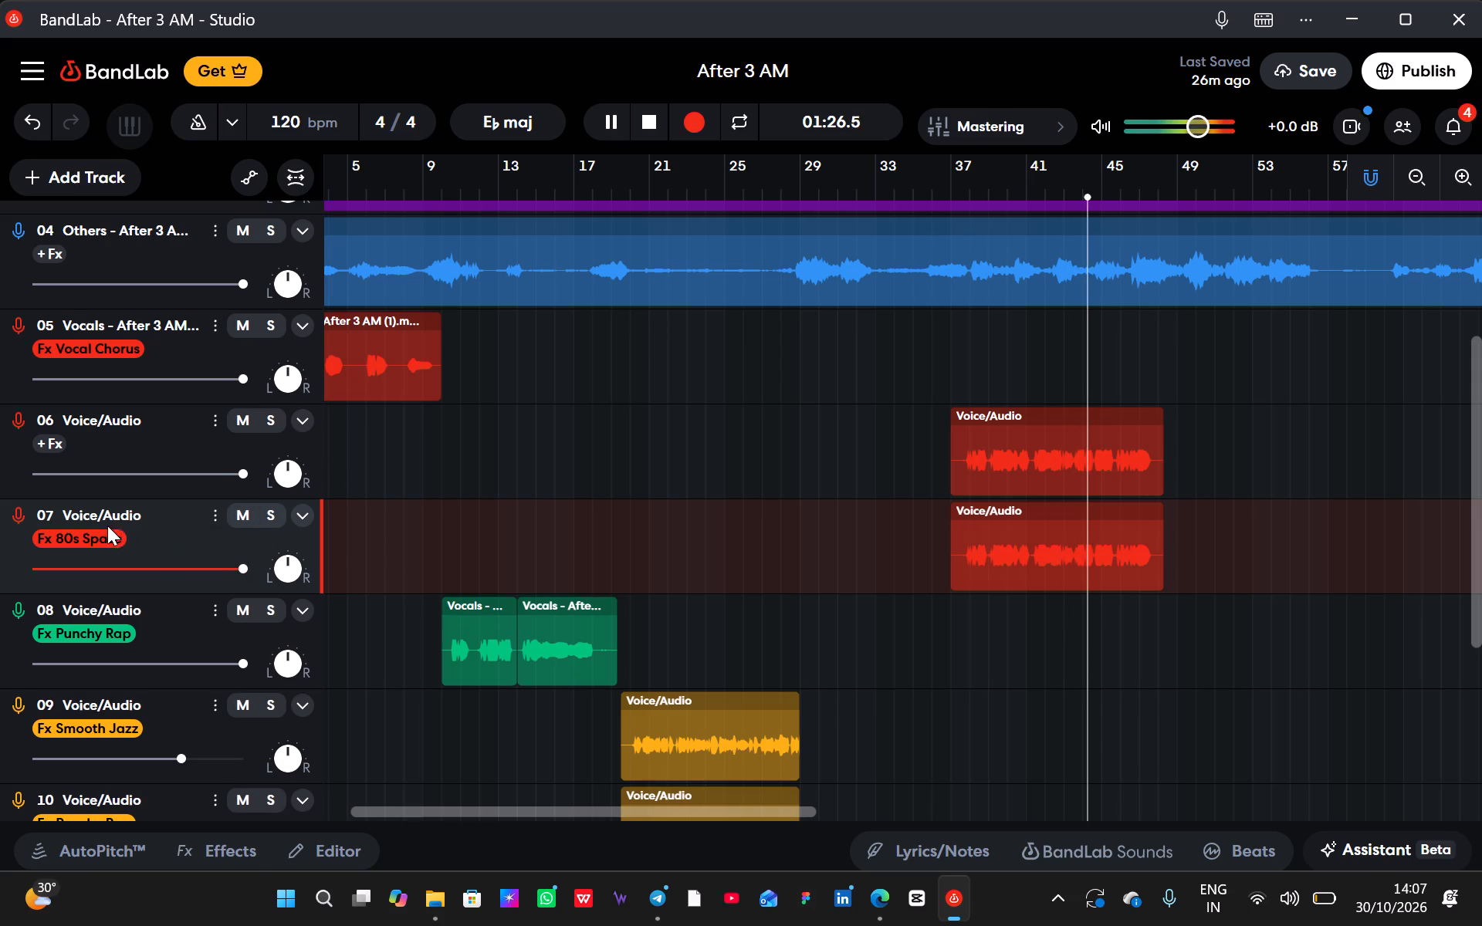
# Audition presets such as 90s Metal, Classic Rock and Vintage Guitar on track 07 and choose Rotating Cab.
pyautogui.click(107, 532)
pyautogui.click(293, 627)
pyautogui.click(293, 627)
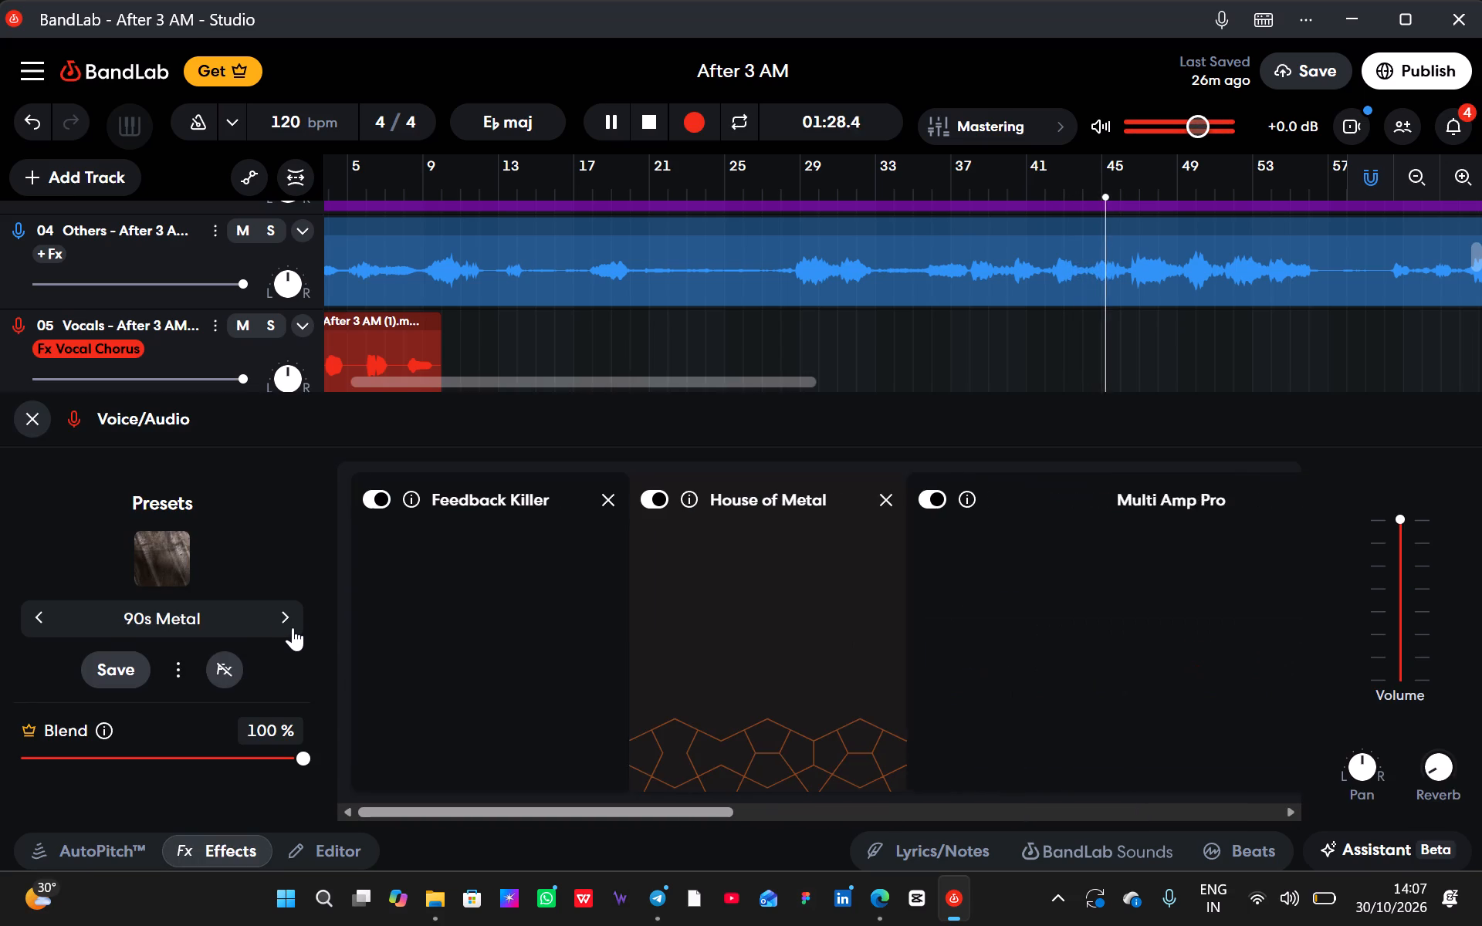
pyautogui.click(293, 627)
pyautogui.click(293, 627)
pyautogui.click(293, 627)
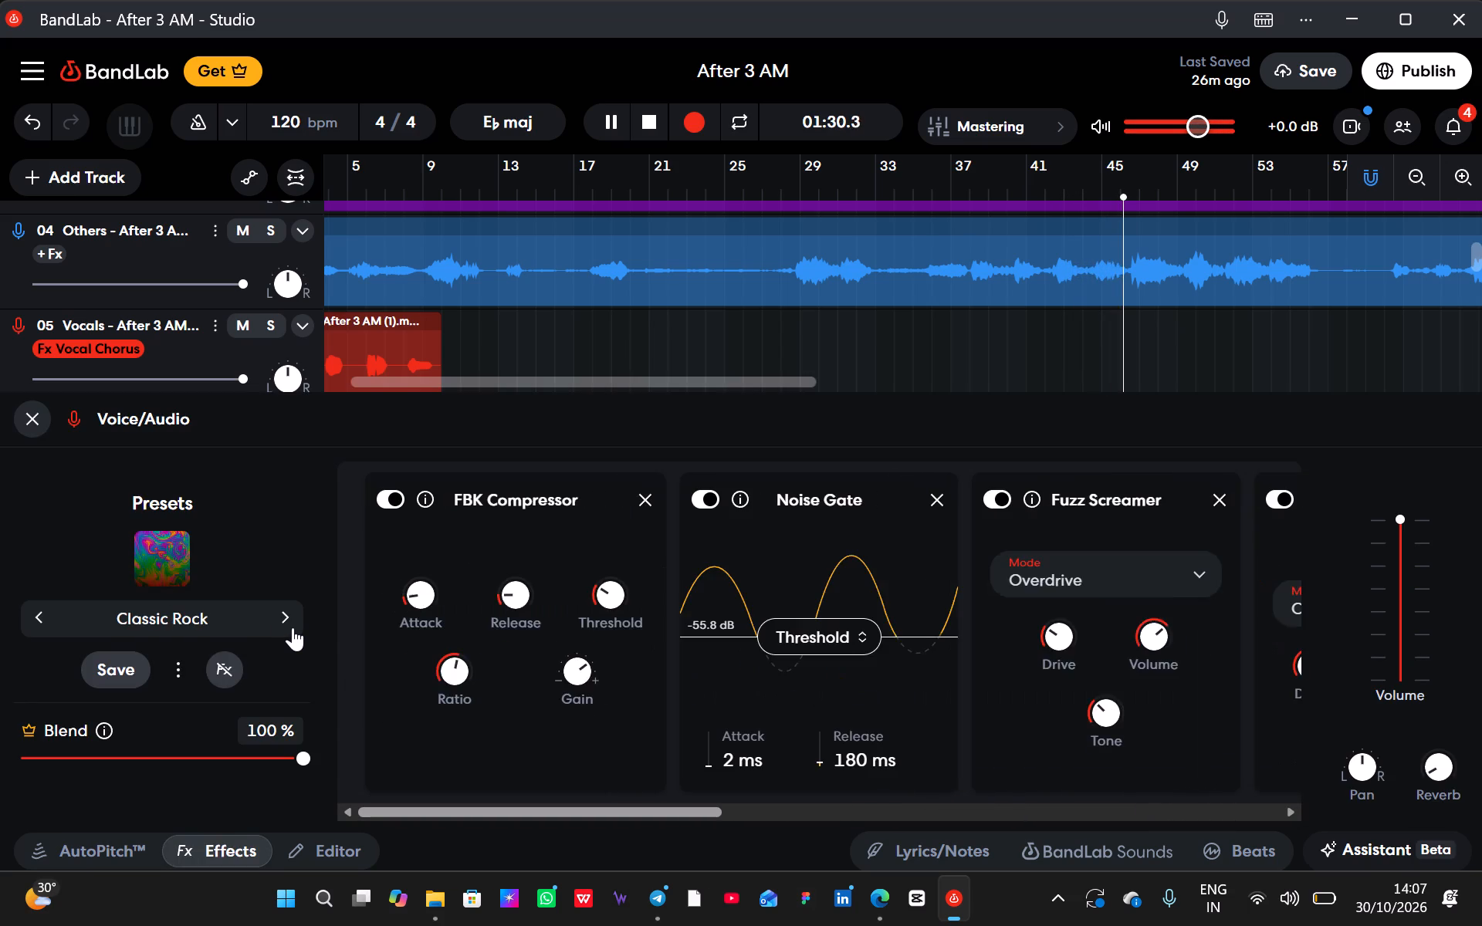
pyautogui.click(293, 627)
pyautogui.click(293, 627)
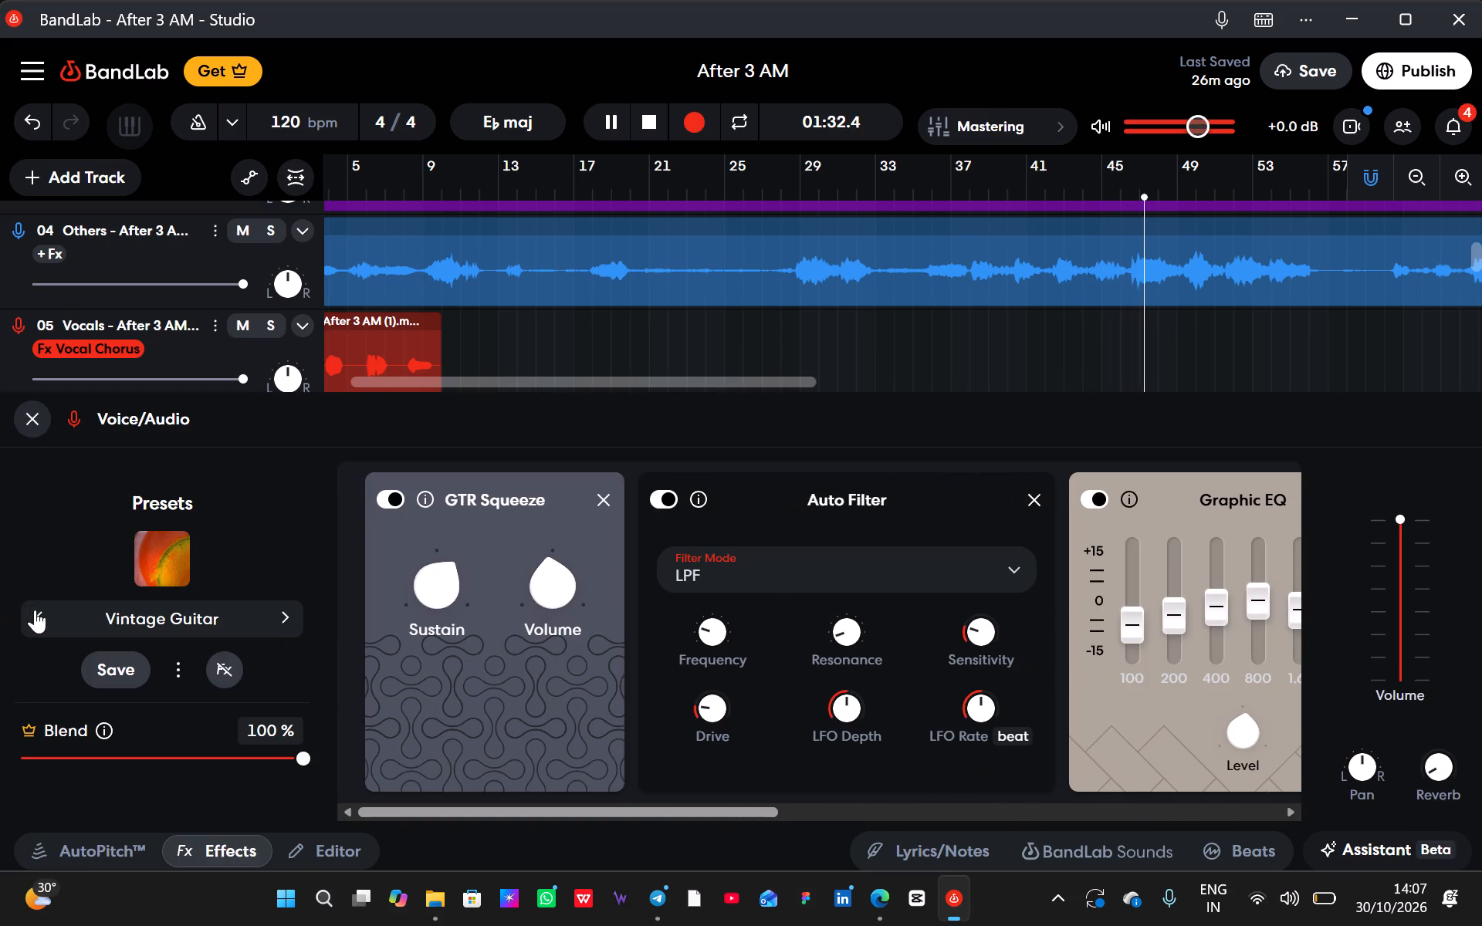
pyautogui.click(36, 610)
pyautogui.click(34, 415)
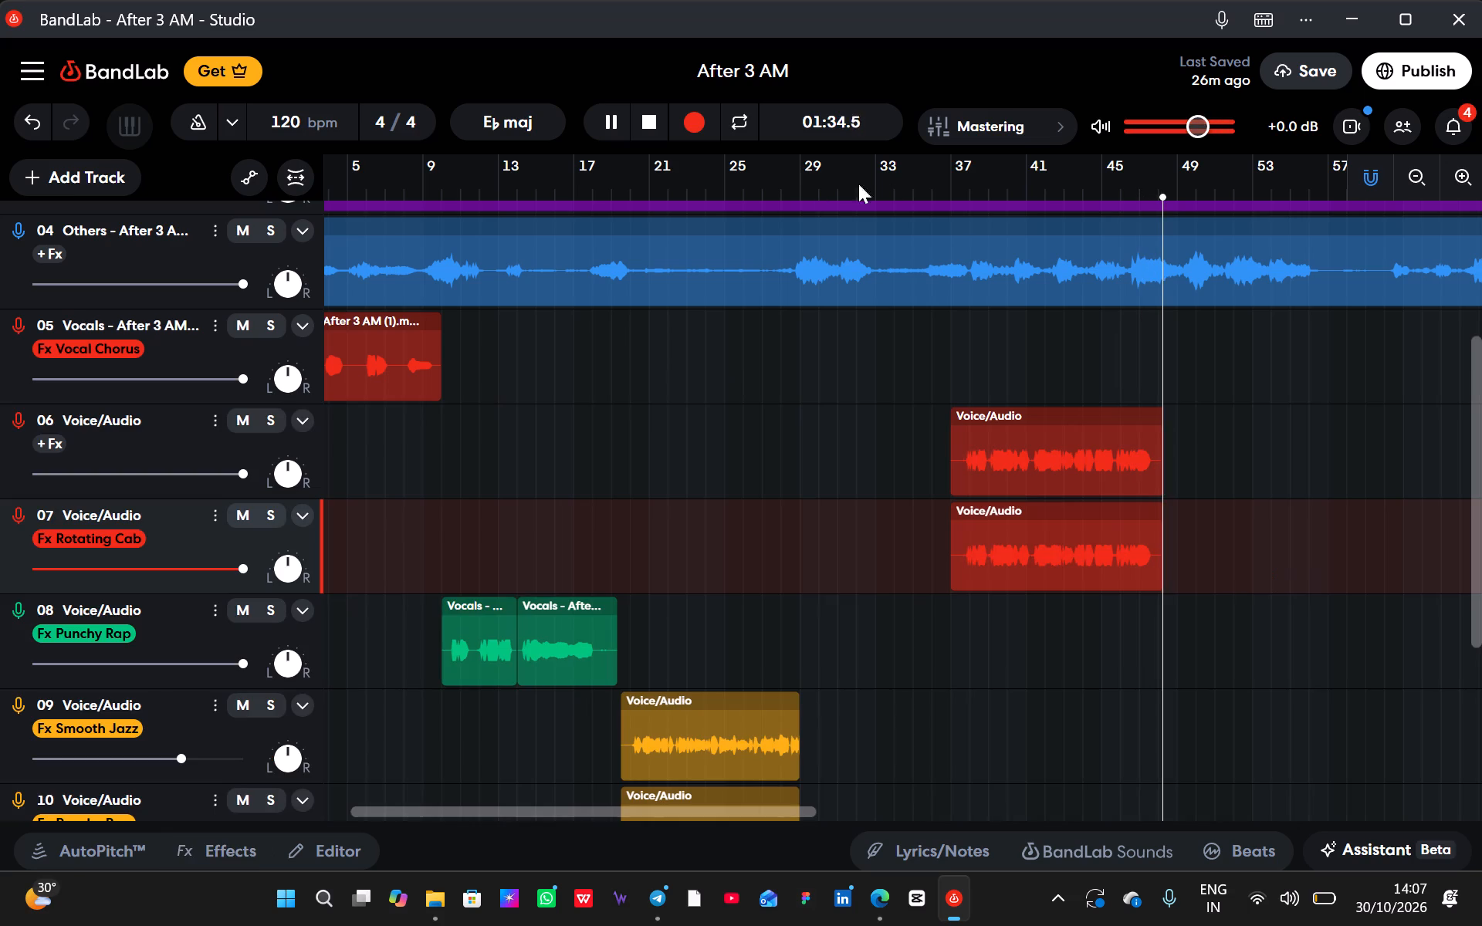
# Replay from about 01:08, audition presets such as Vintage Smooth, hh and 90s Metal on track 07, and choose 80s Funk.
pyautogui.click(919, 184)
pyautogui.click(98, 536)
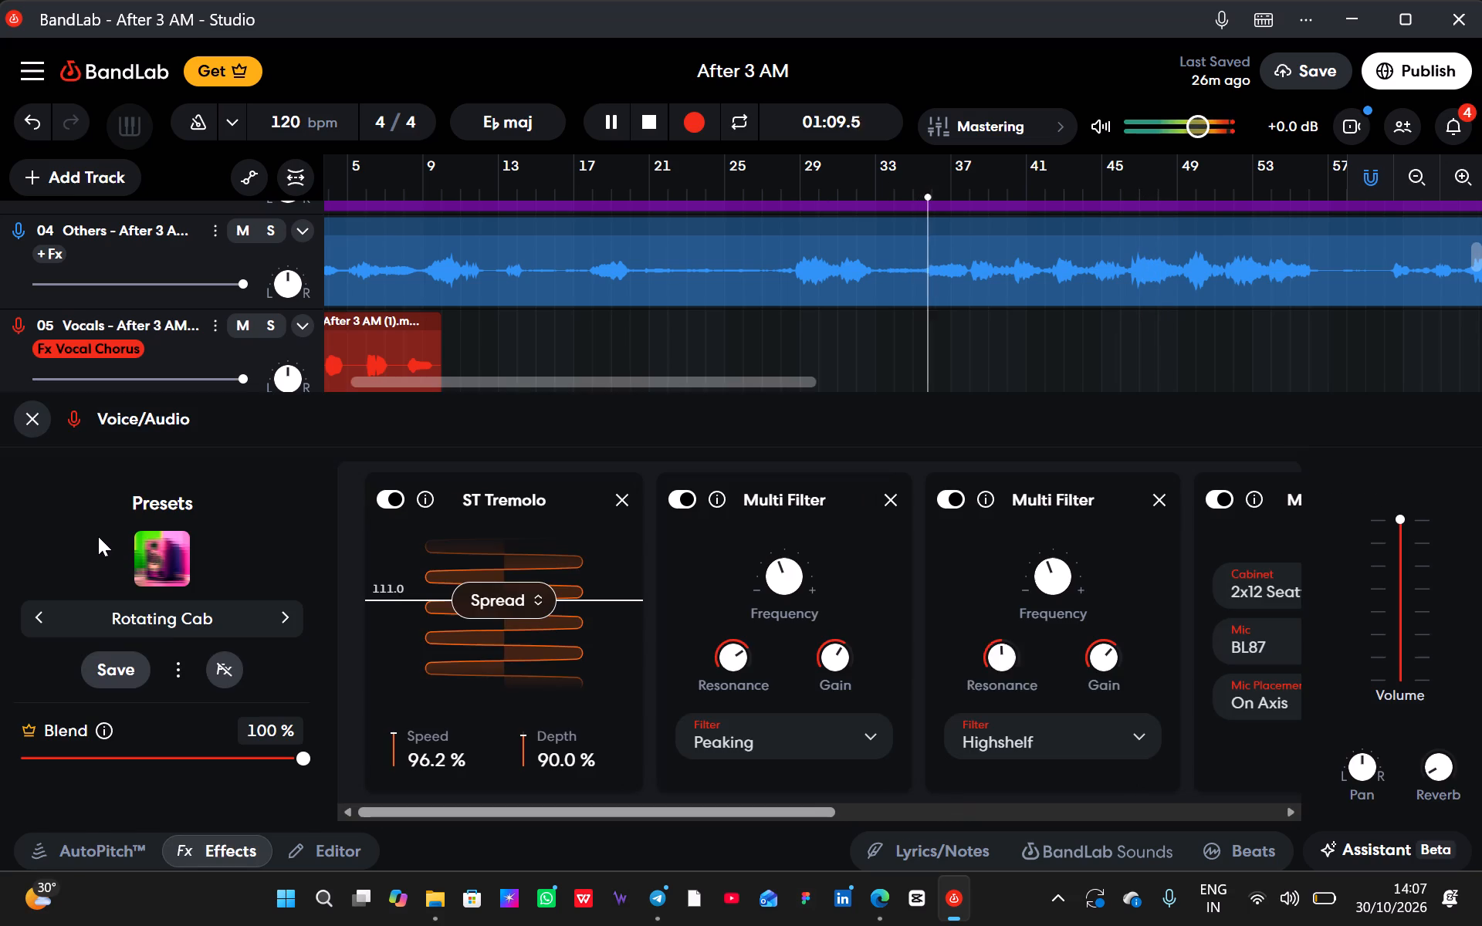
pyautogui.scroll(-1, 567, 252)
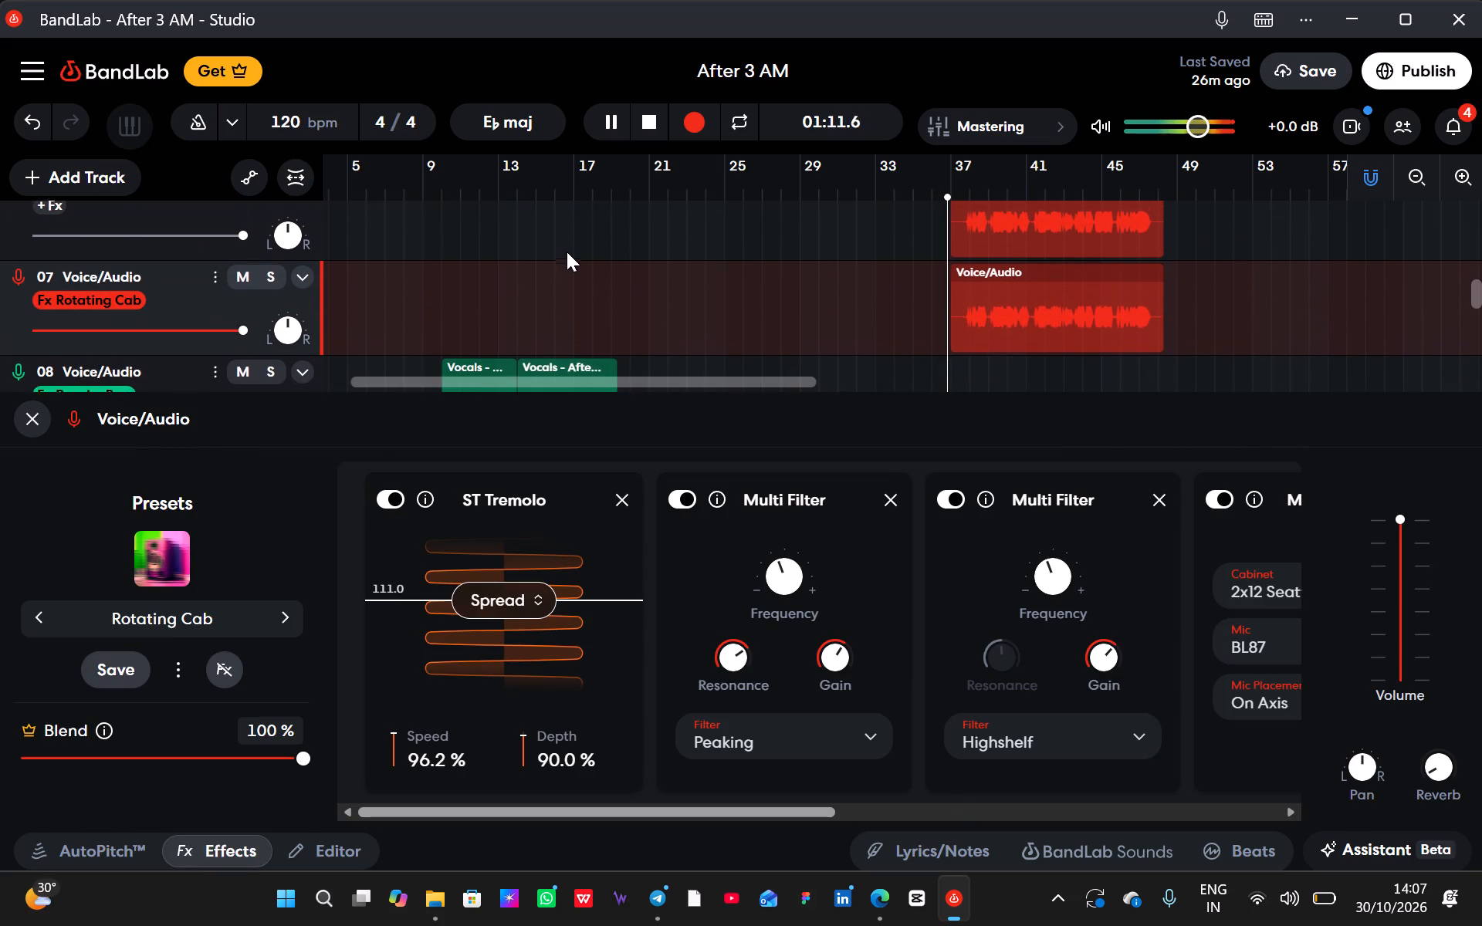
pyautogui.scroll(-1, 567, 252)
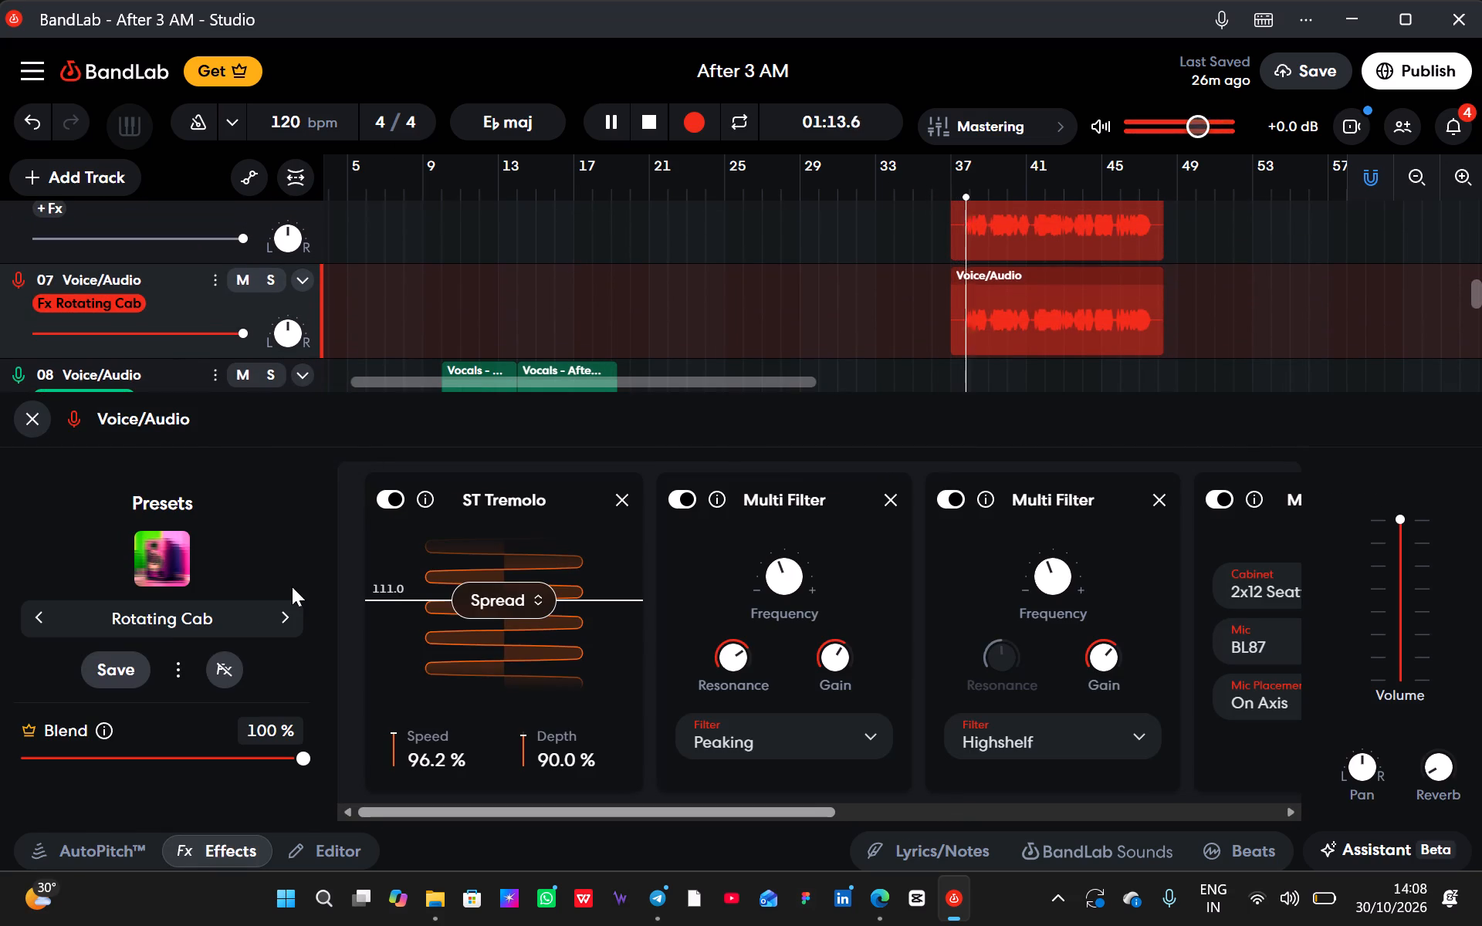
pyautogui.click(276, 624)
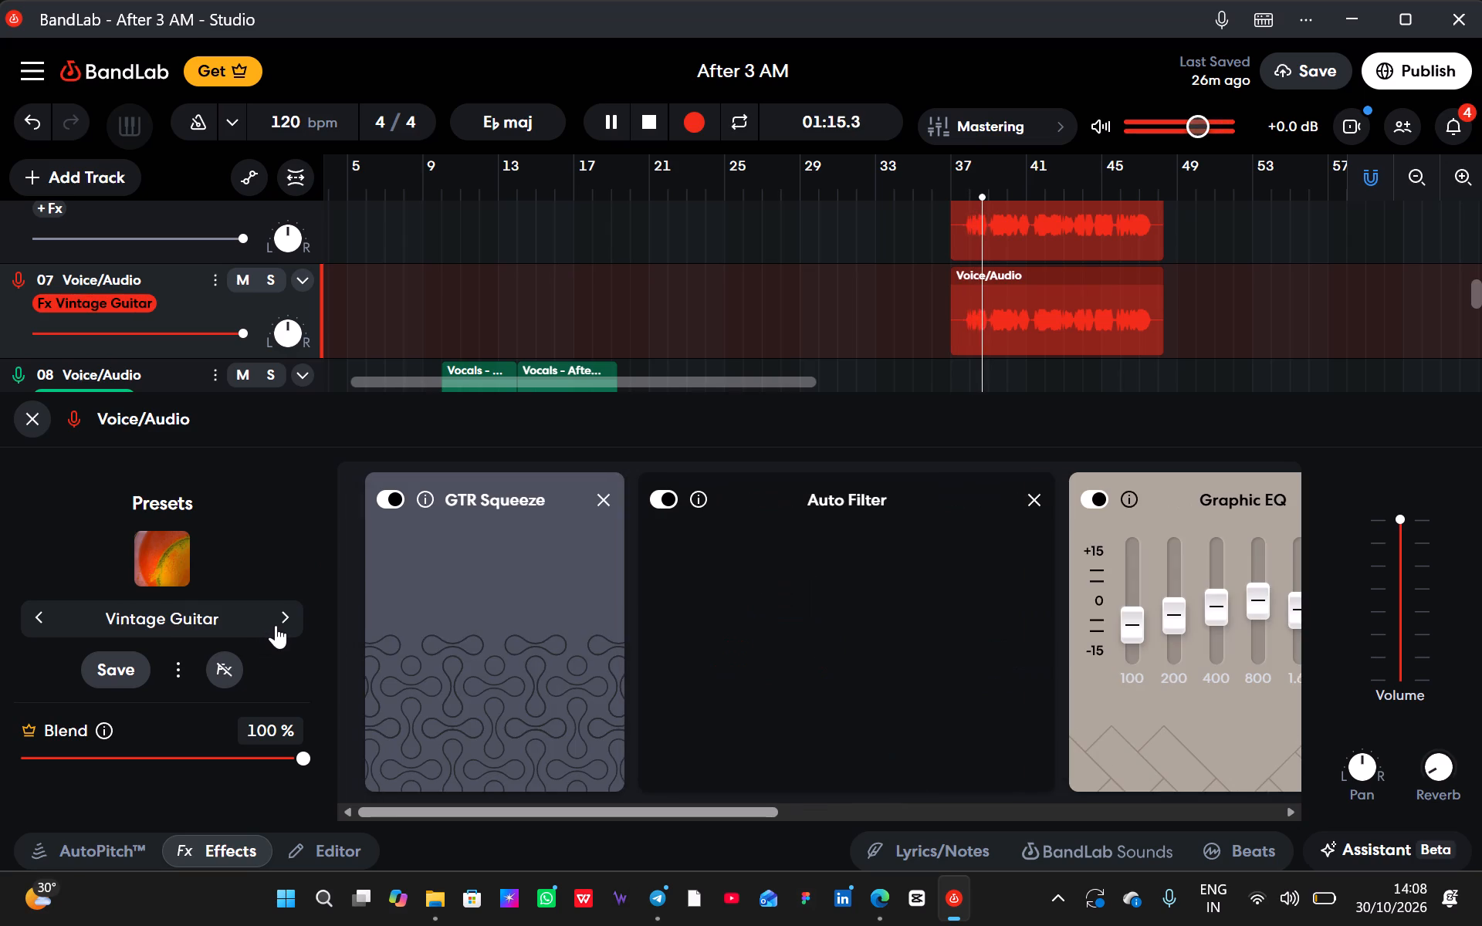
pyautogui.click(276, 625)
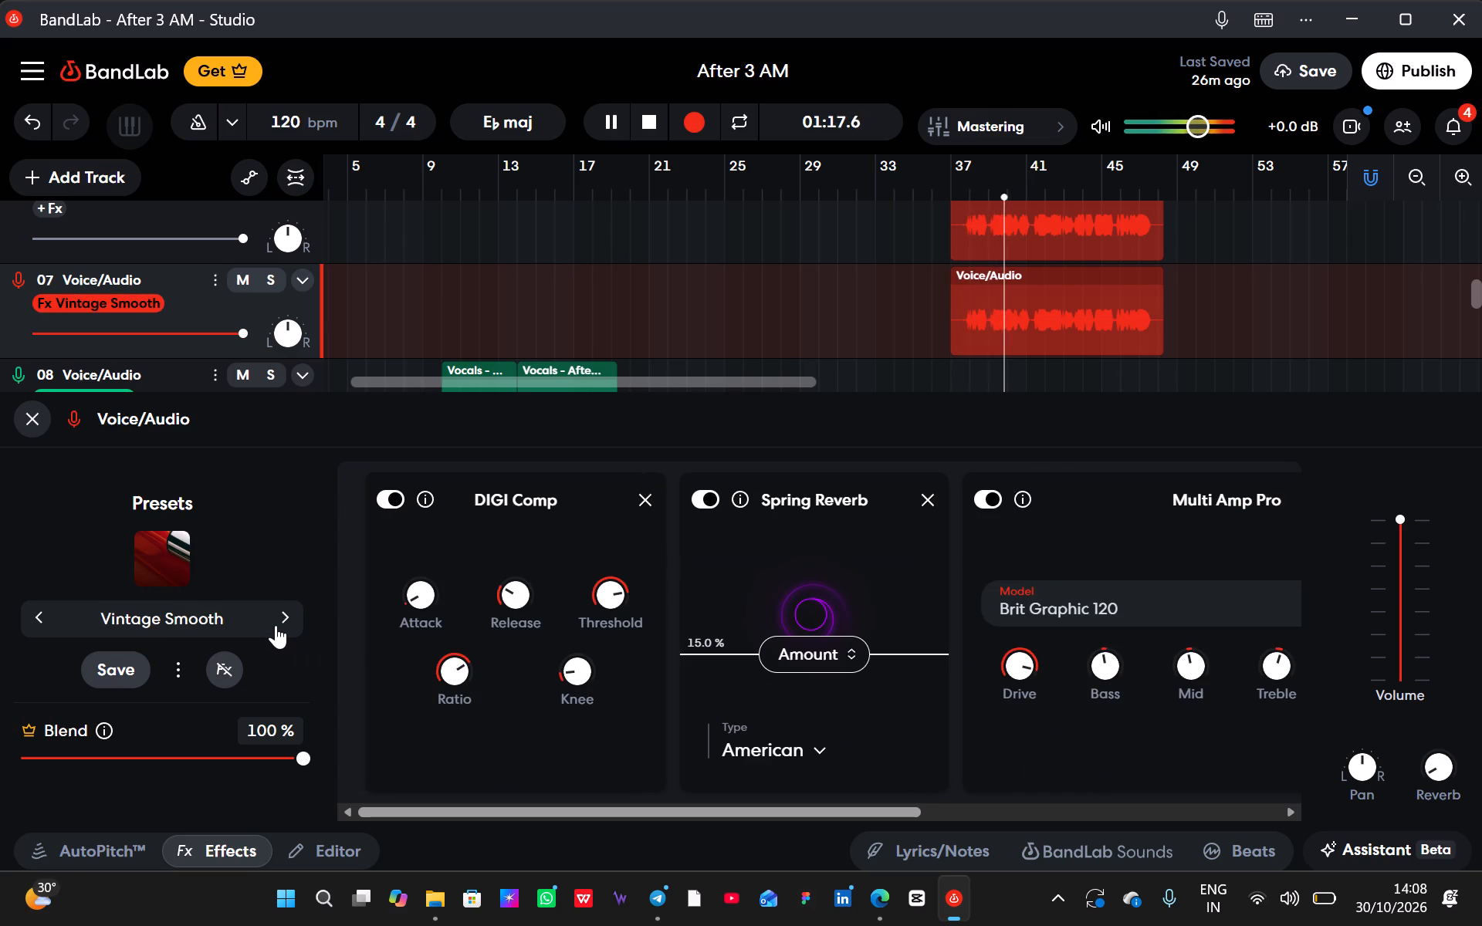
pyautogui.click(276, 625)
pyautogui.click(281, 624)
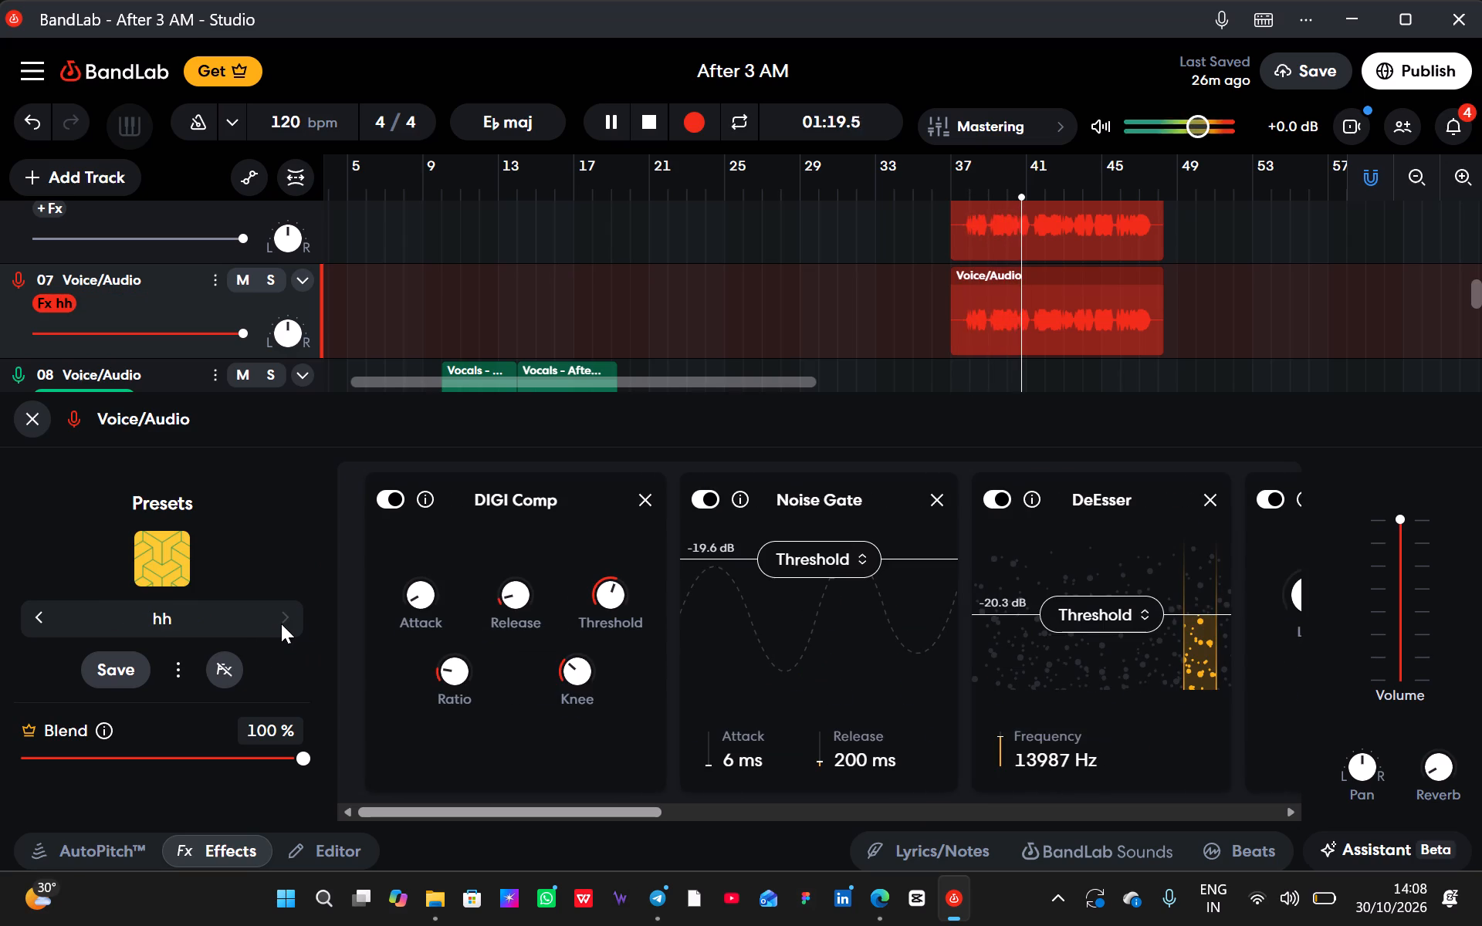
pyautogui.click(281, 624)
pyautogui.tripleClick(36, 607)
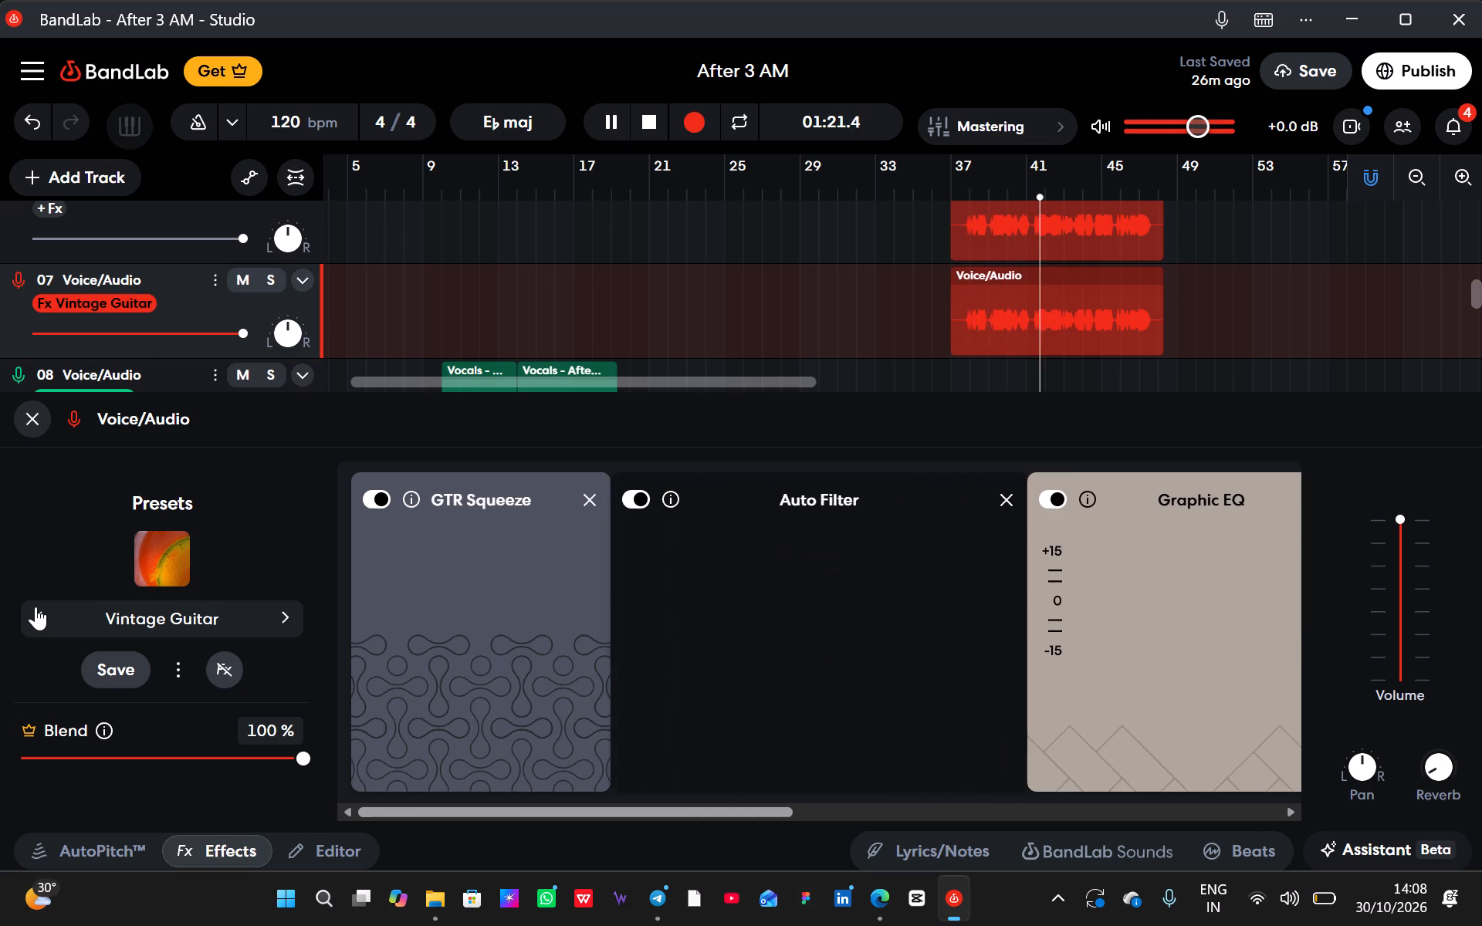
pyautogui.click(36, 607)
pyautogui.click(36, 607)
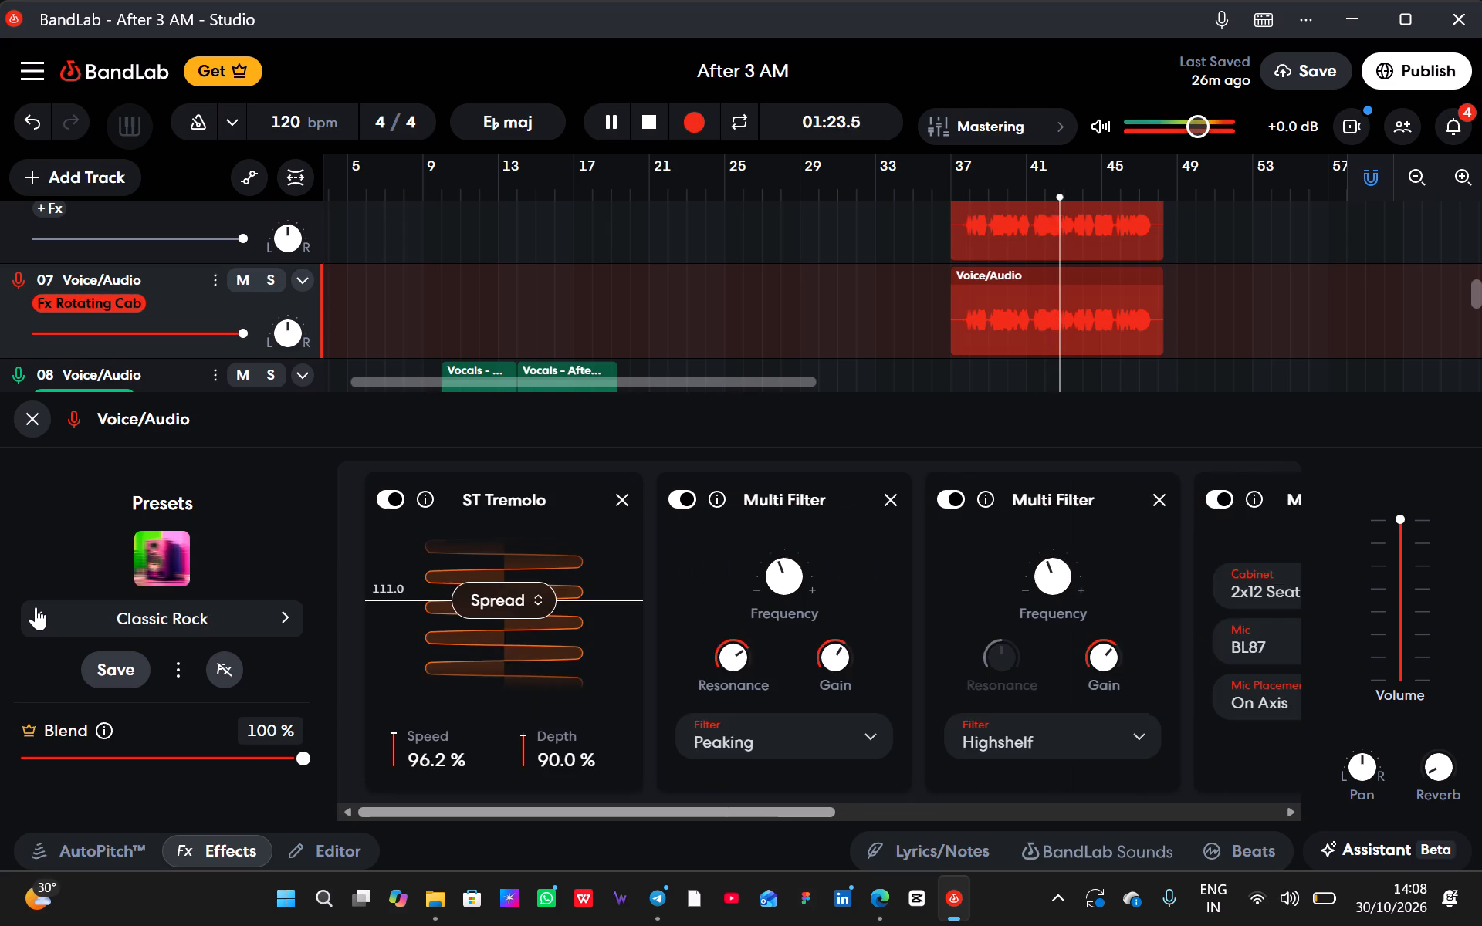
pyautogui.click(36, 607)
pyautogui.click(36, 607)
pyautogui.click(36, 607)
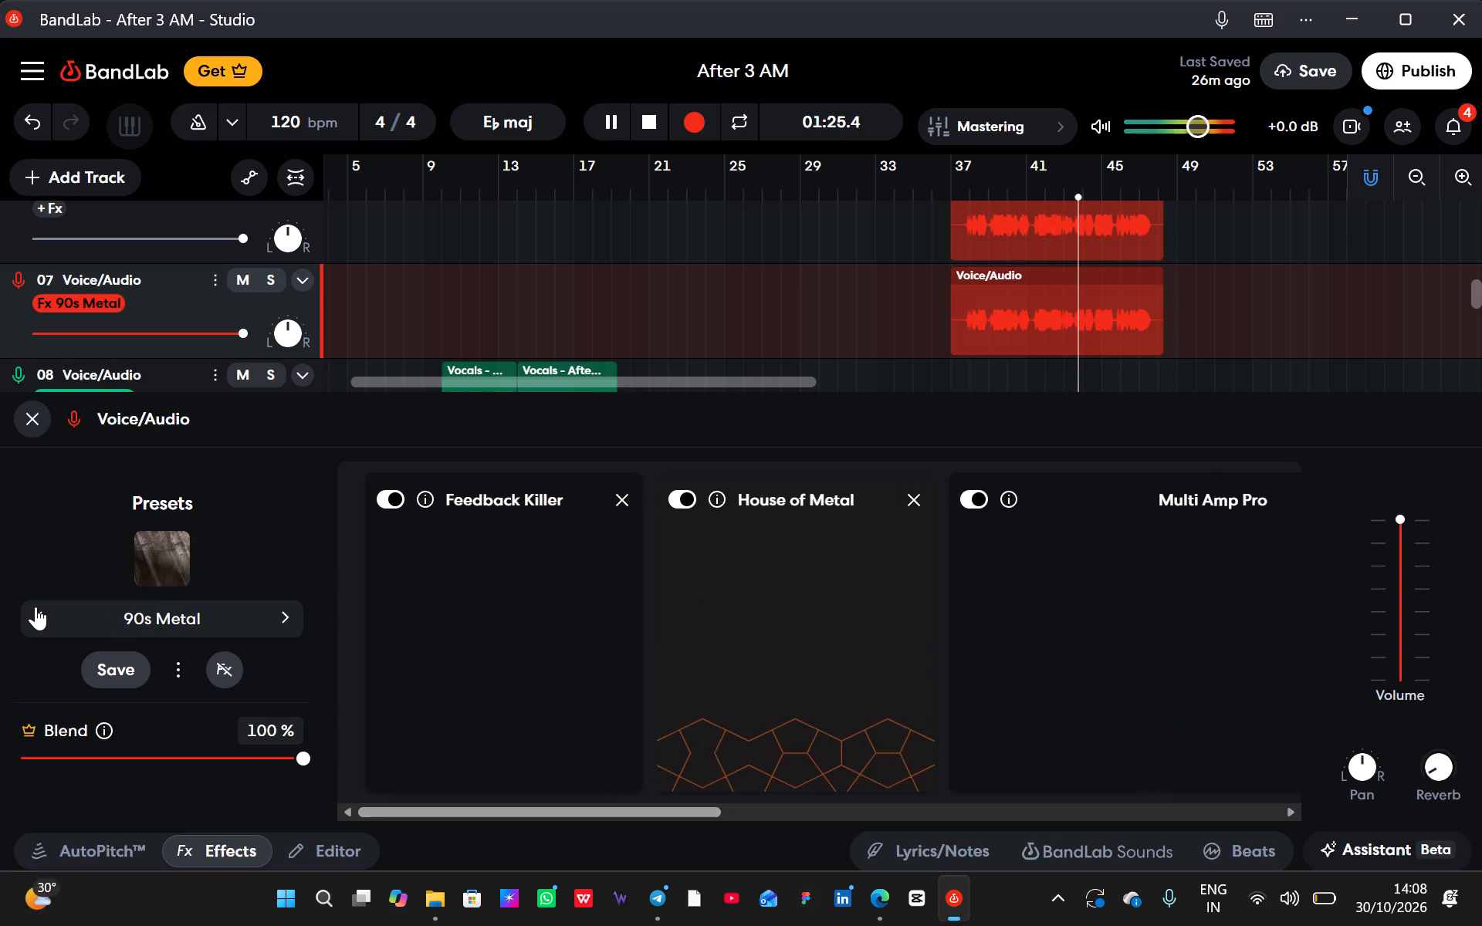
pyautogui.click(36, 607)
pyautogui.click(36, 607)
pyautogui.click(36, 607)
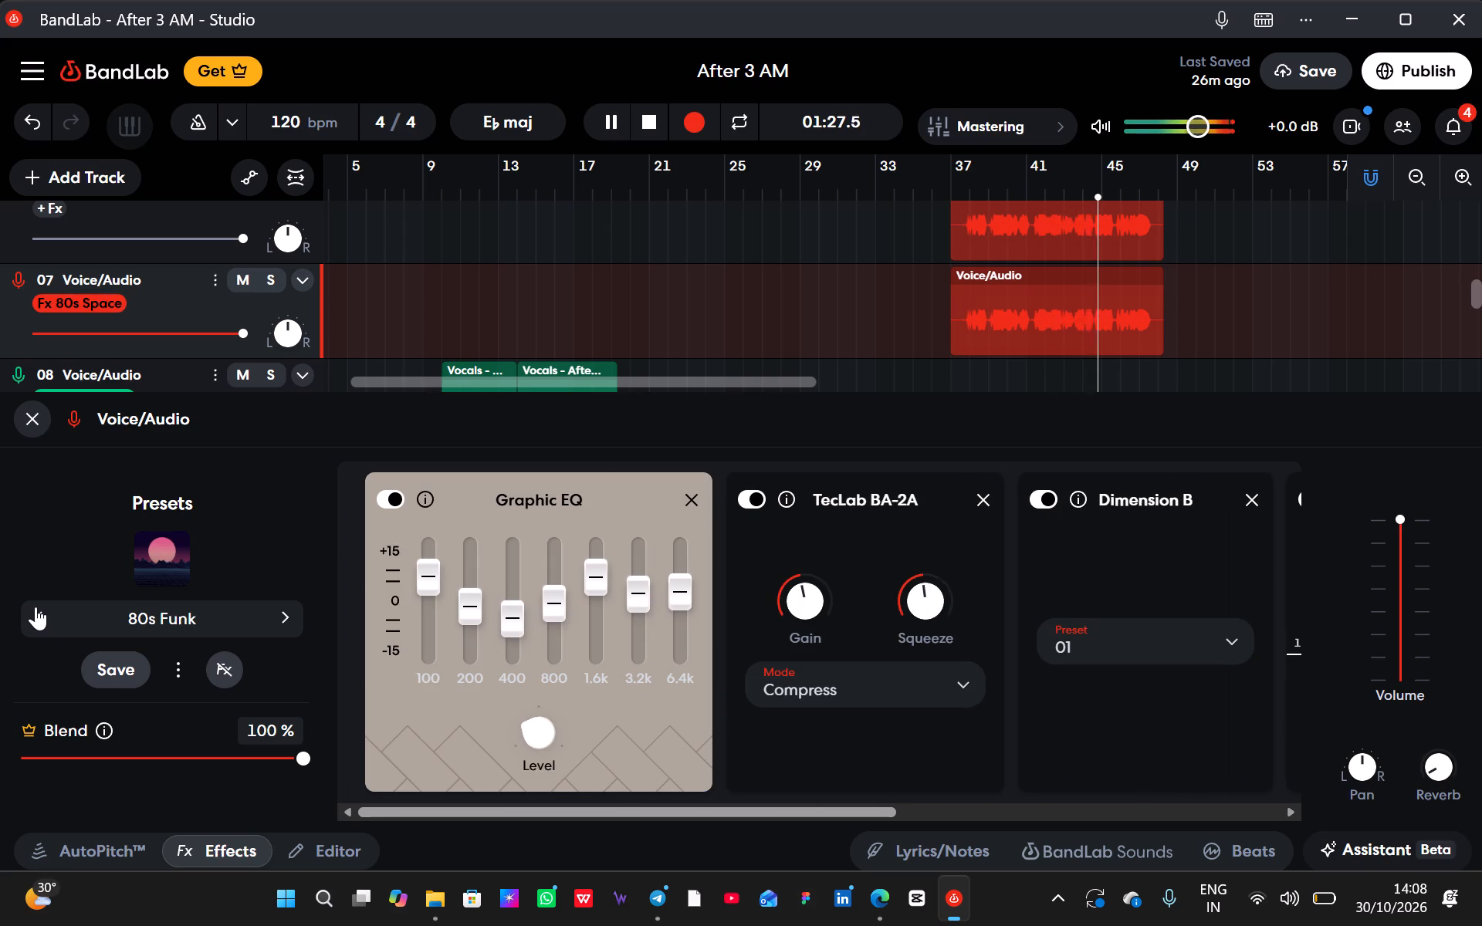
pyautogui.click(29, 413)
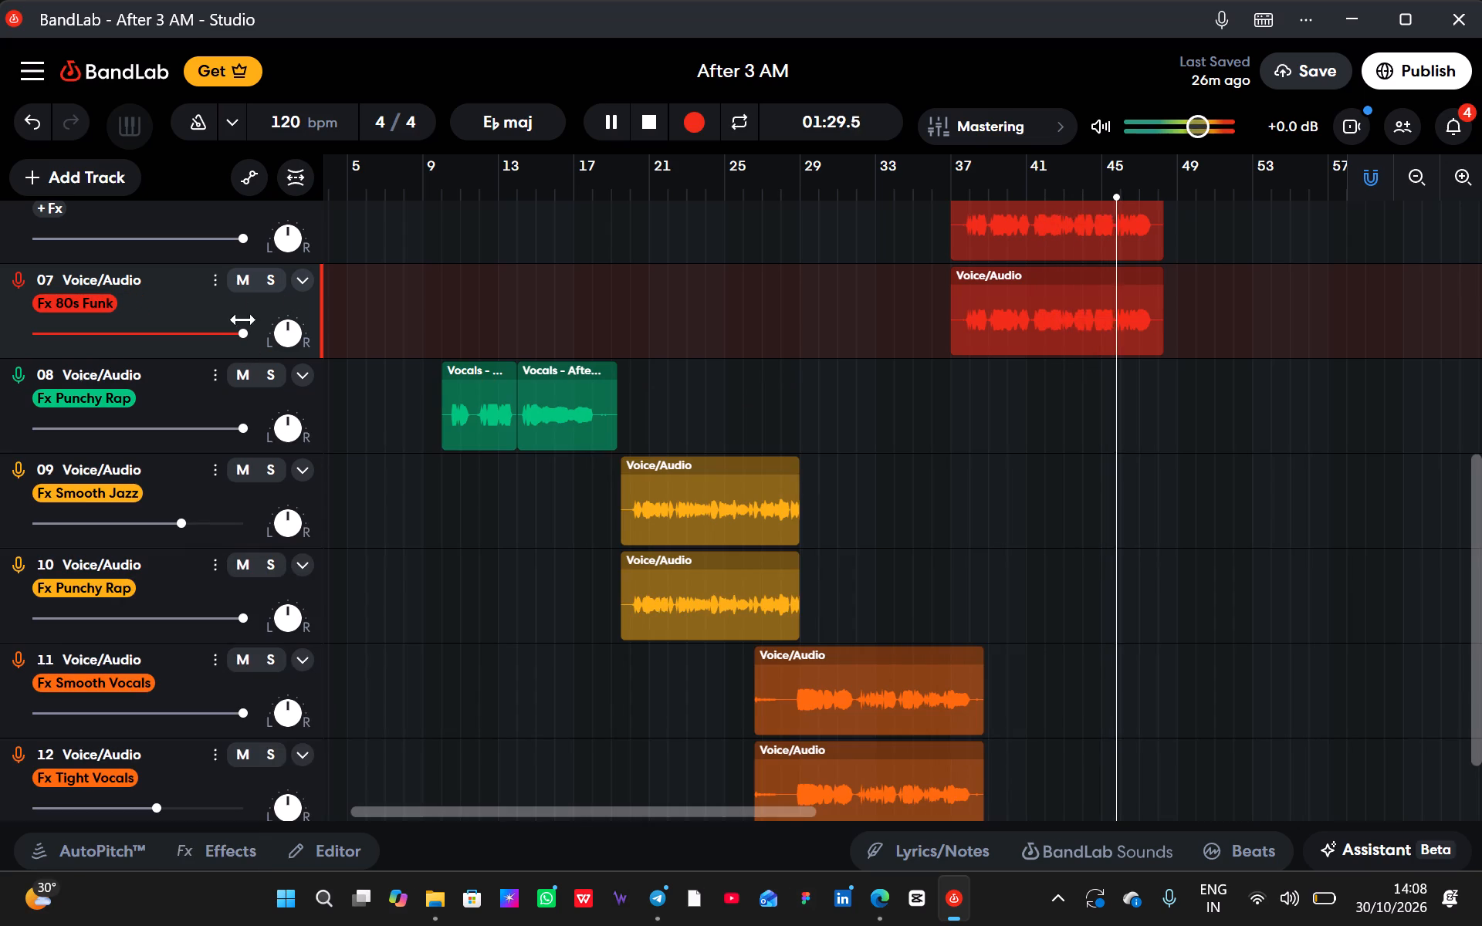
# Delete track 07, the duplicated red vocal layer with the 80s Funk preset, and stop playback.
pyautogui.click(217, 278)
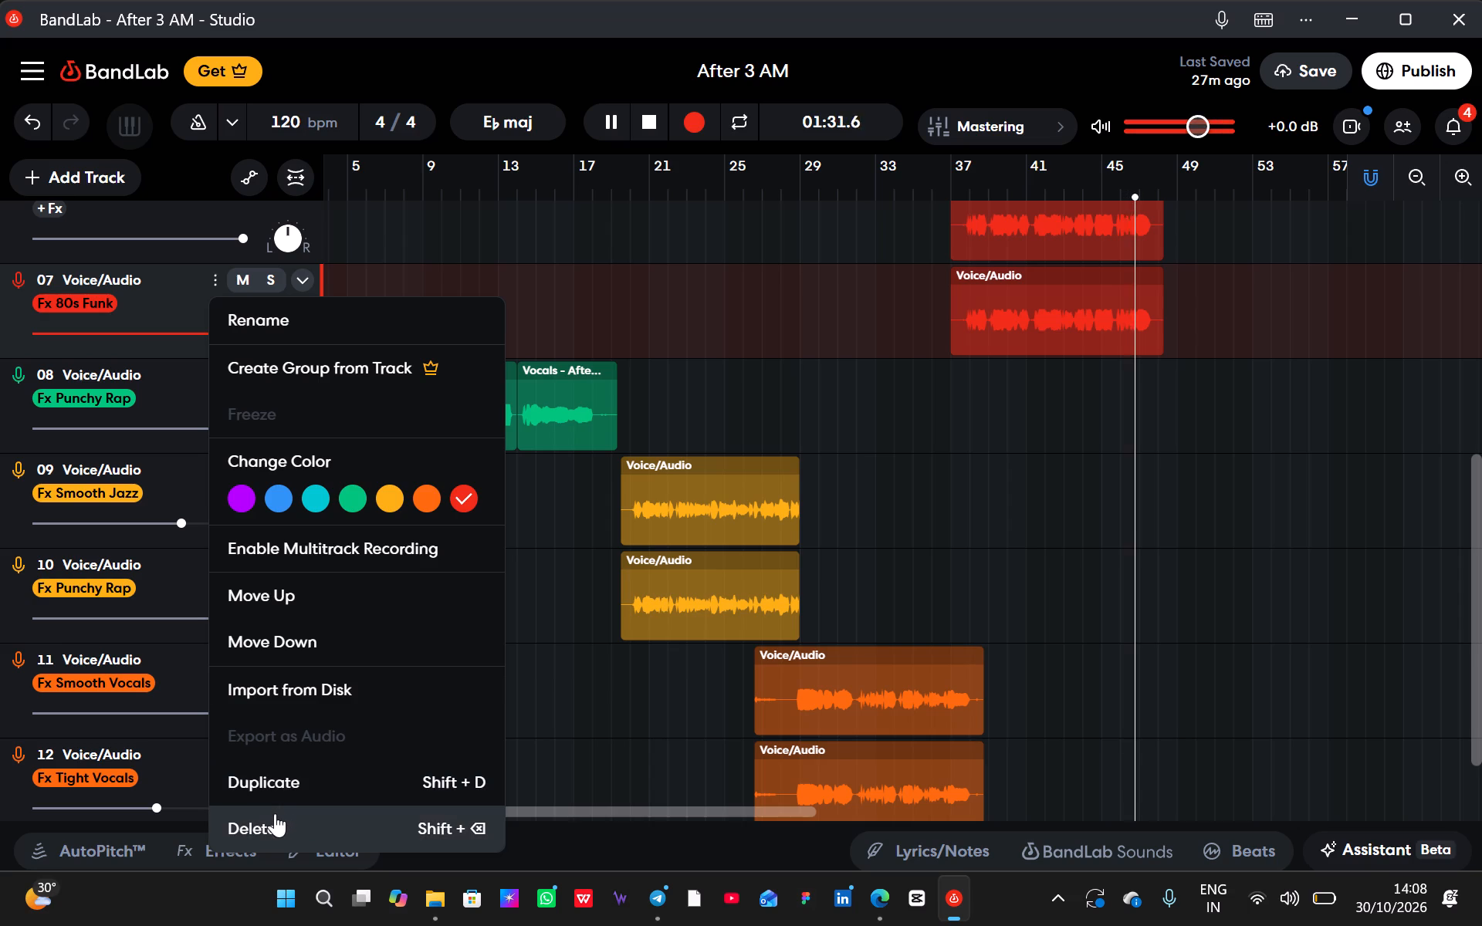
pyautogui.click(275, 813)
pyautogui.press('space')
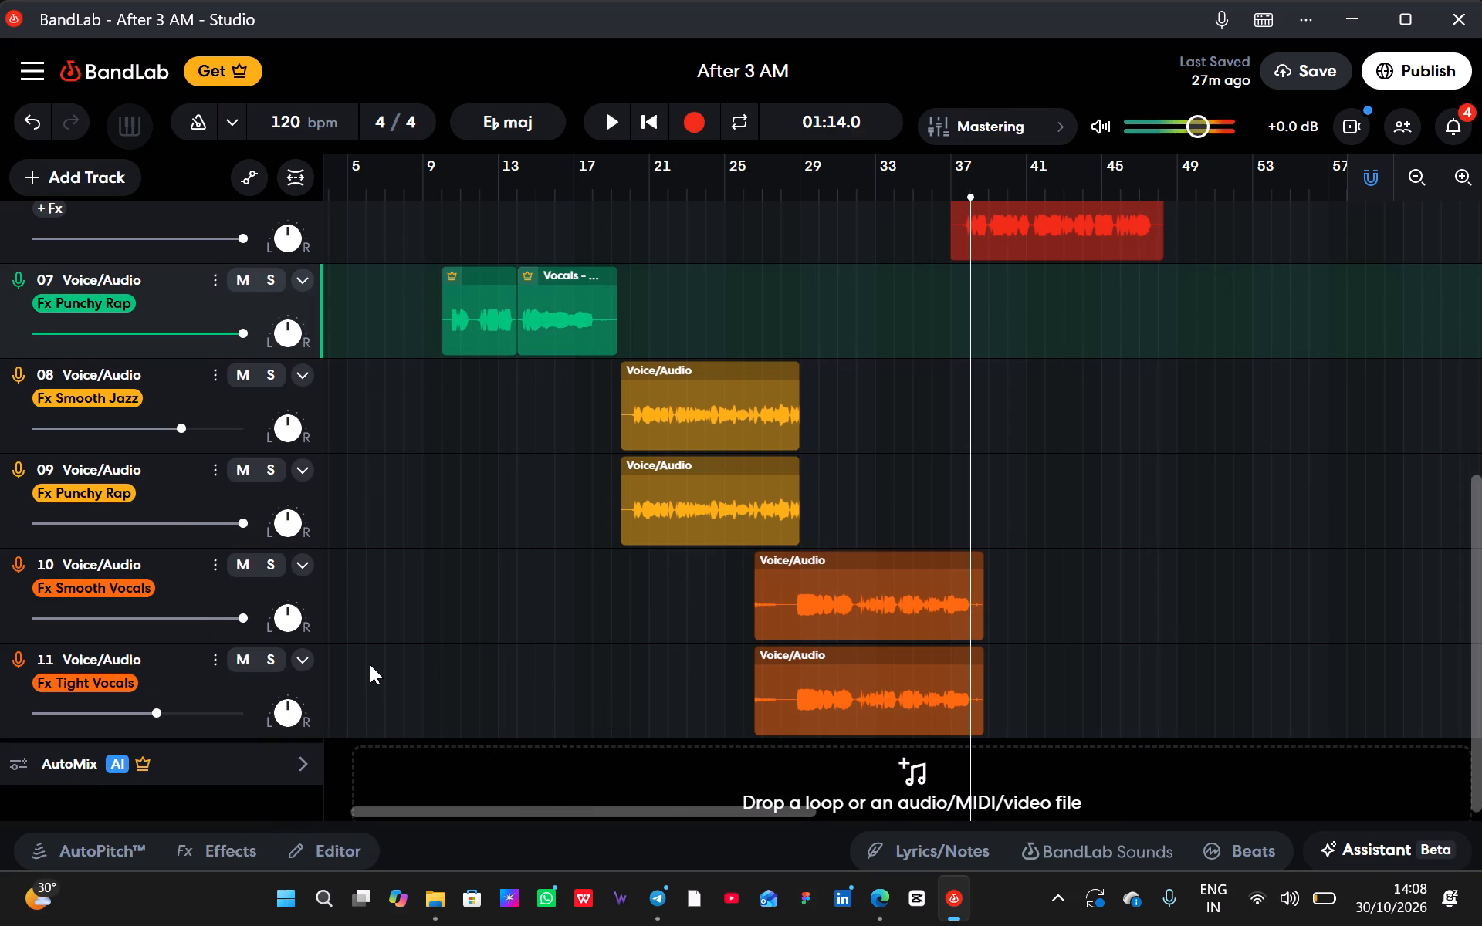
# Duplicate voice track 10, which carries the Smooth Vocals preset.
pyautogui.click(215, 566)
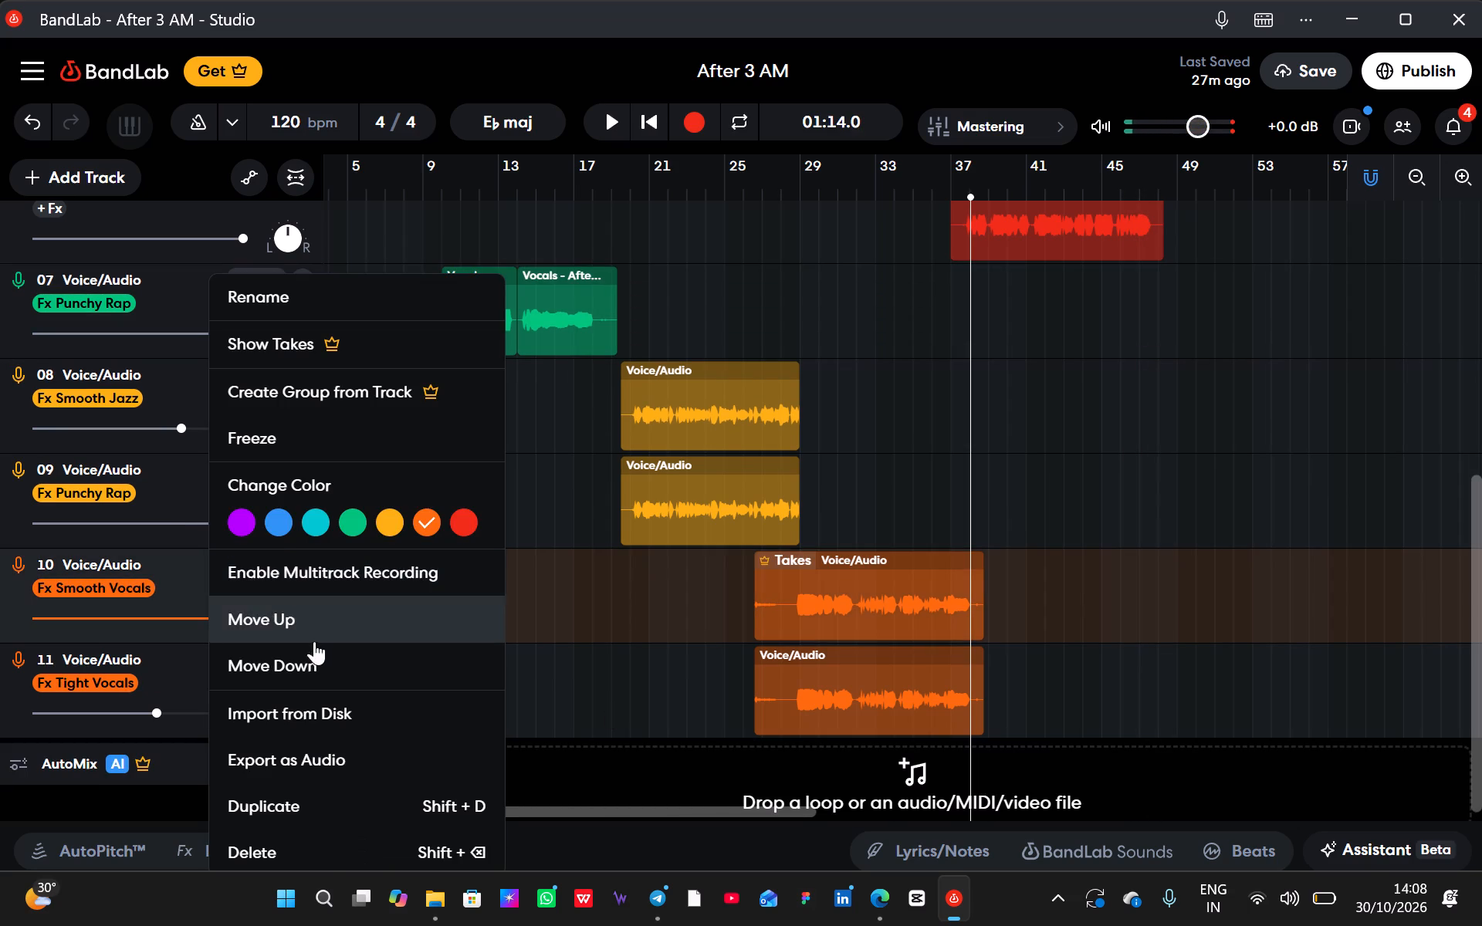
pyautogui.click(296, 803)
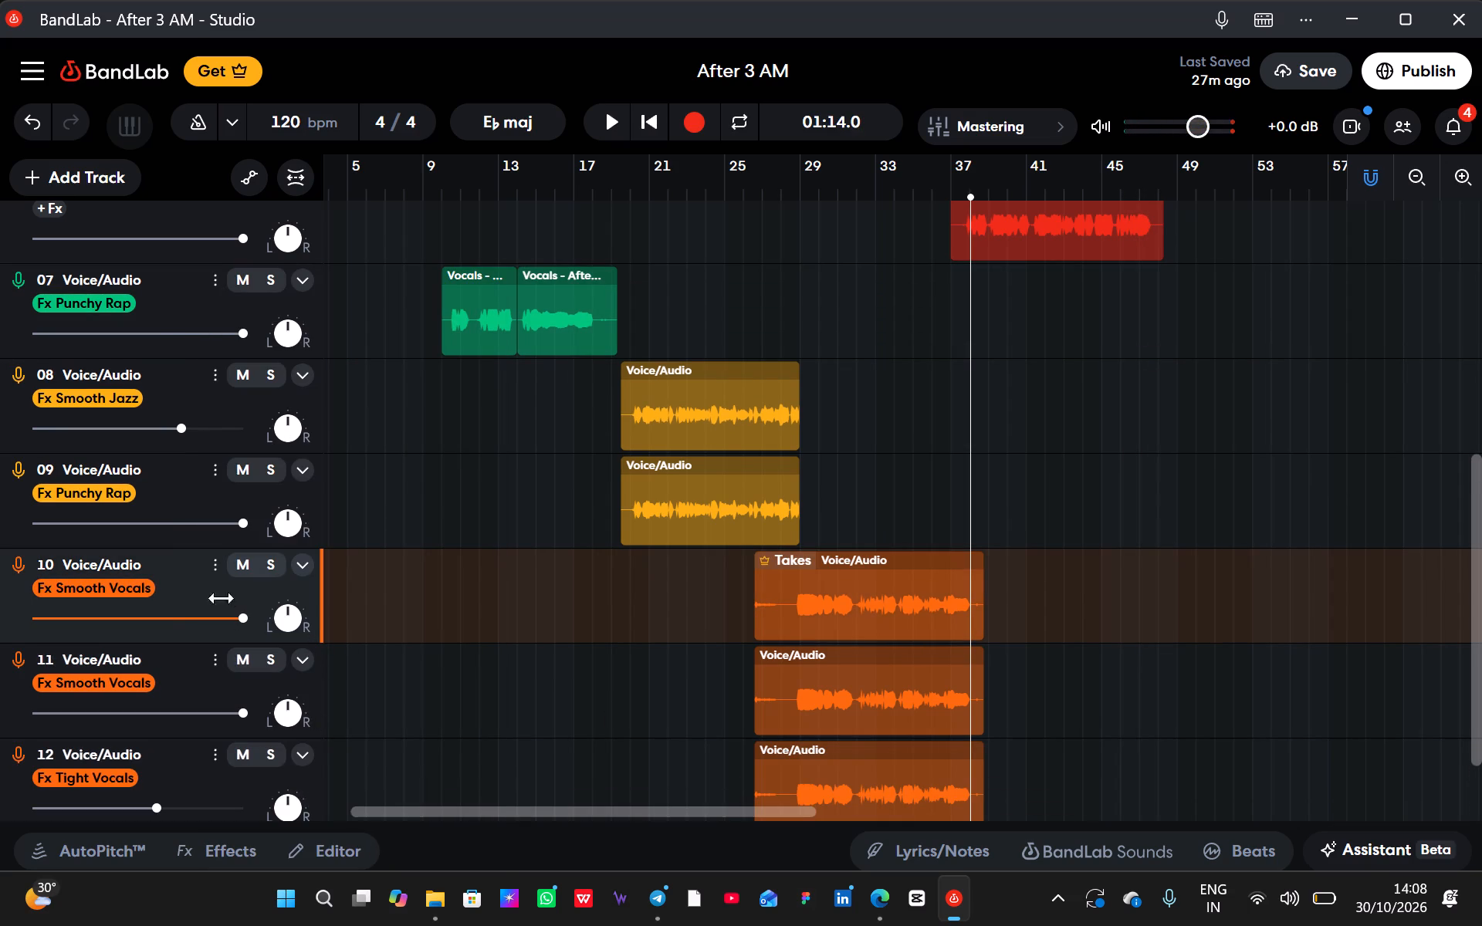
# Move the original Smooth Vocals track up three places so it sits as track 07 directly below track 06.
pyautogui.click(211, 569)
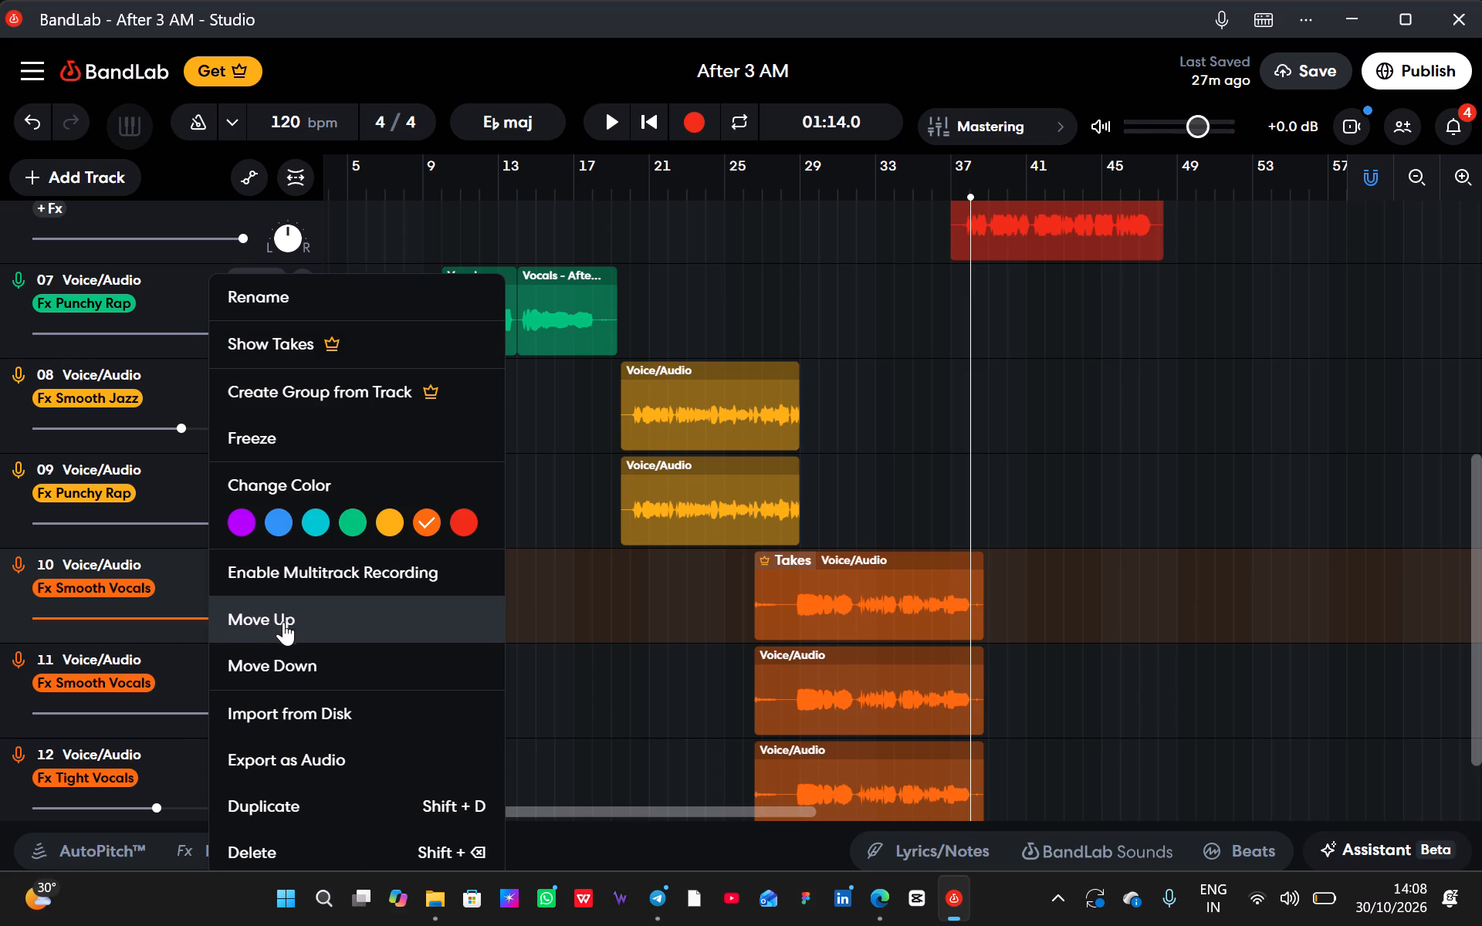
pyautogui.click(284, 620)
pyautogui.click(208, 474)
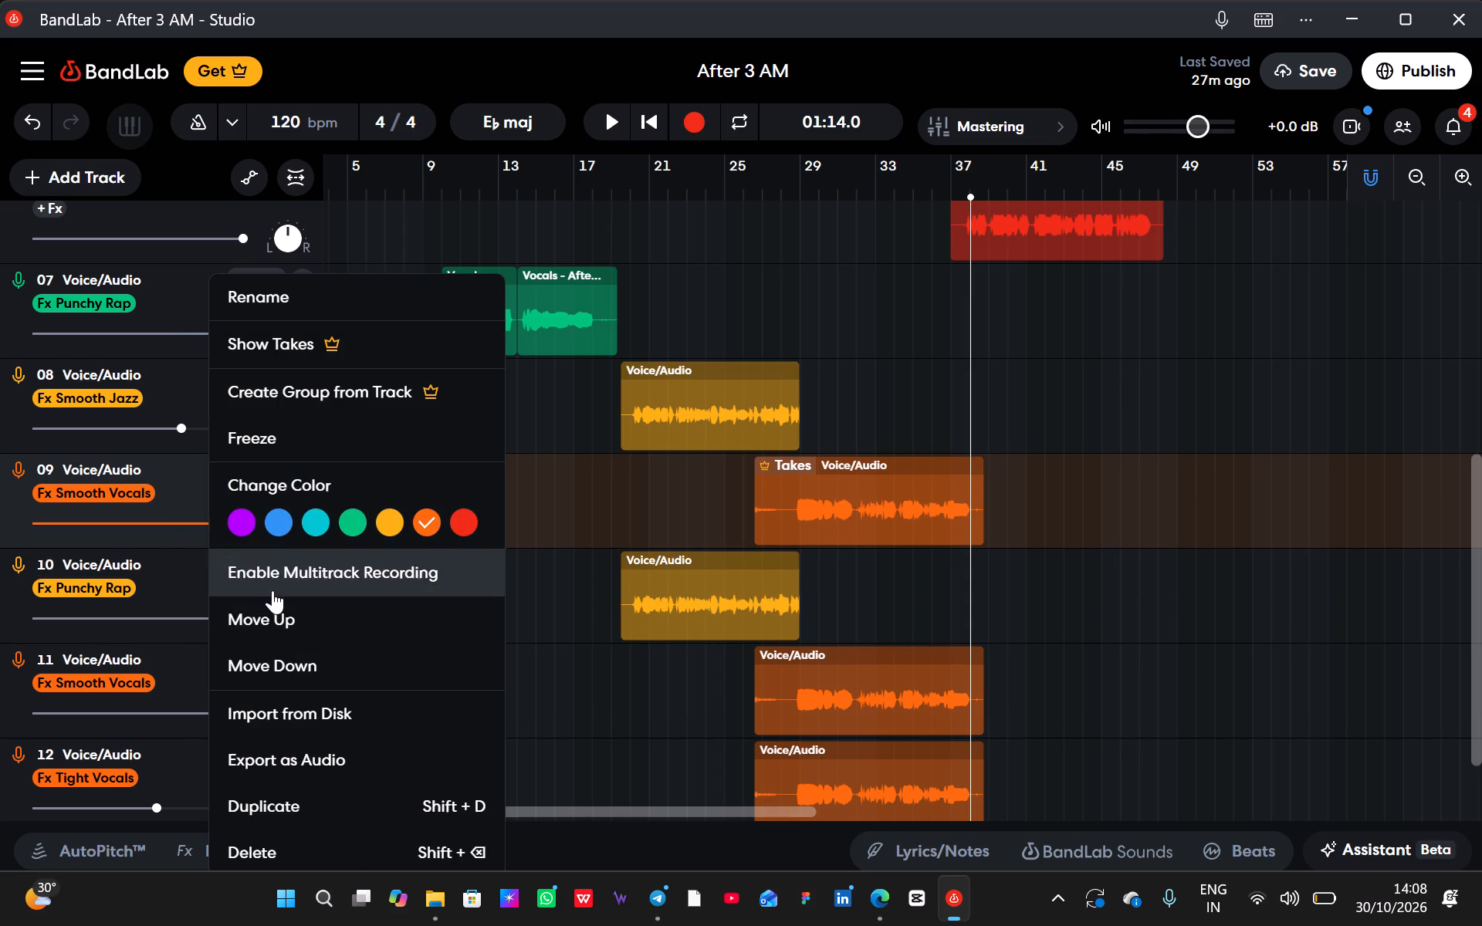
pyautogui.click(278, 626)
pyautogui.click(214, 373)
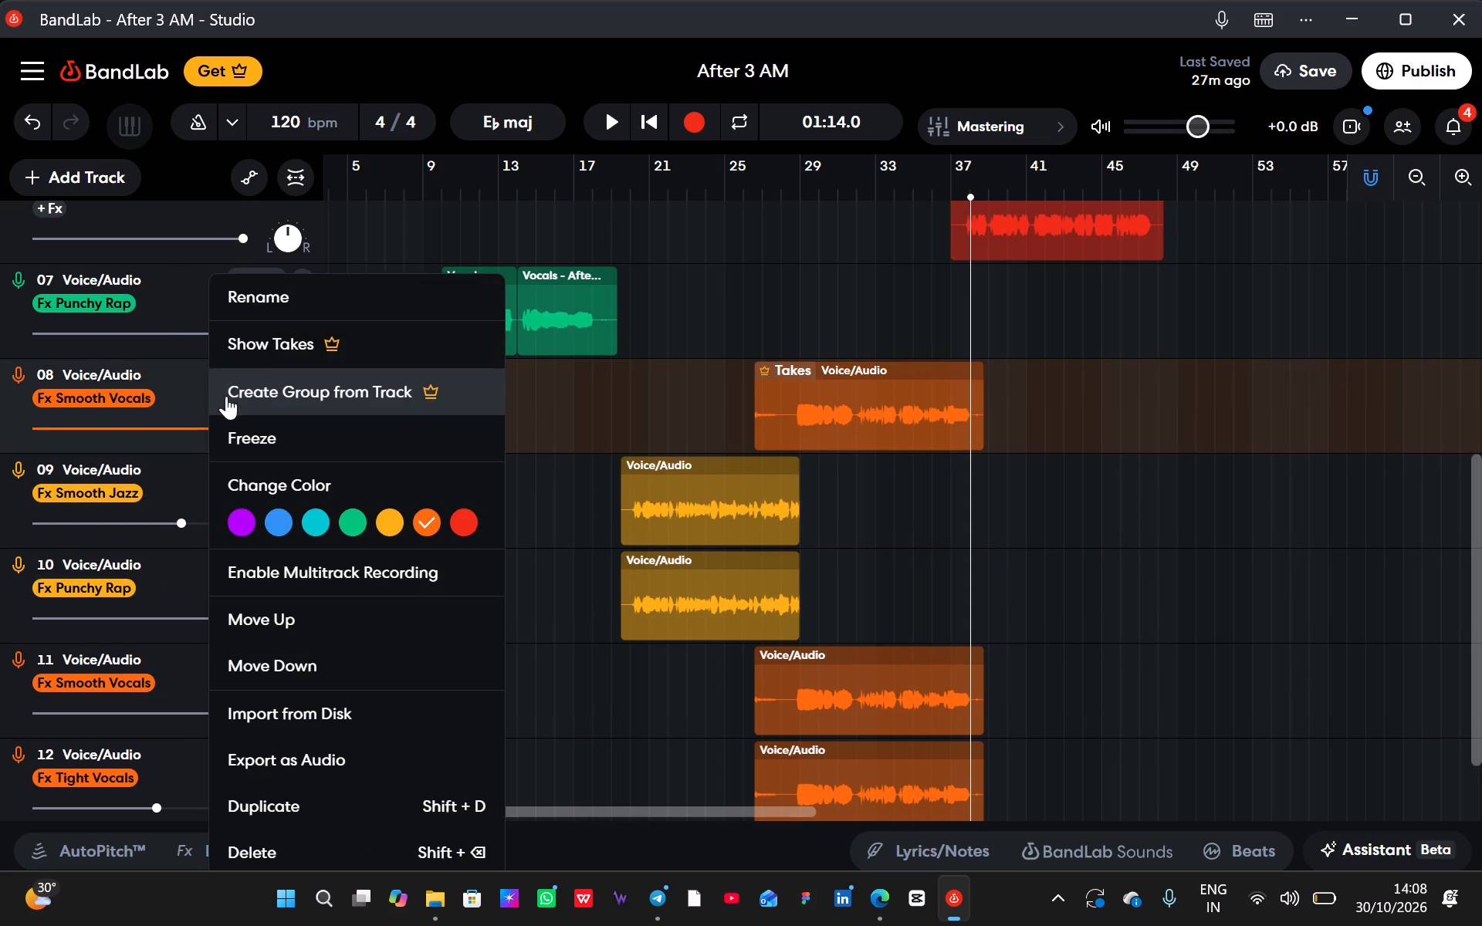
pyautogui.click(289, 616)
# Paste the copied vocal clip onto track 07 and align its start with the clip on track 06 at bar 37.
pyautogui.scroll(2, 289, 616)
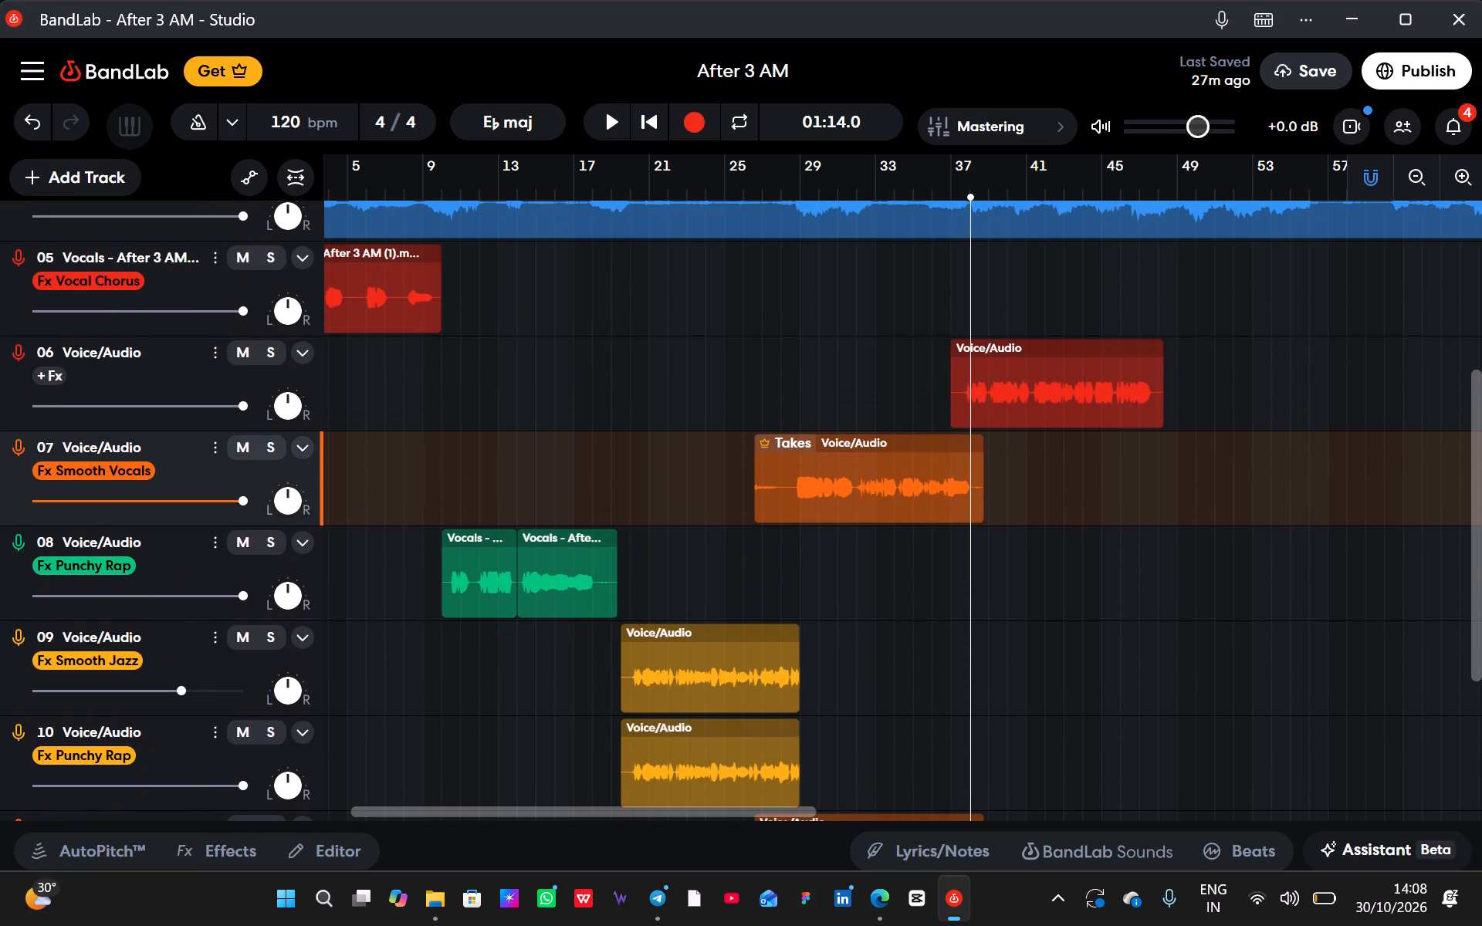
pyautogui.click(1061, 505)
pyautogui.hotkey('ctrl', 'v')
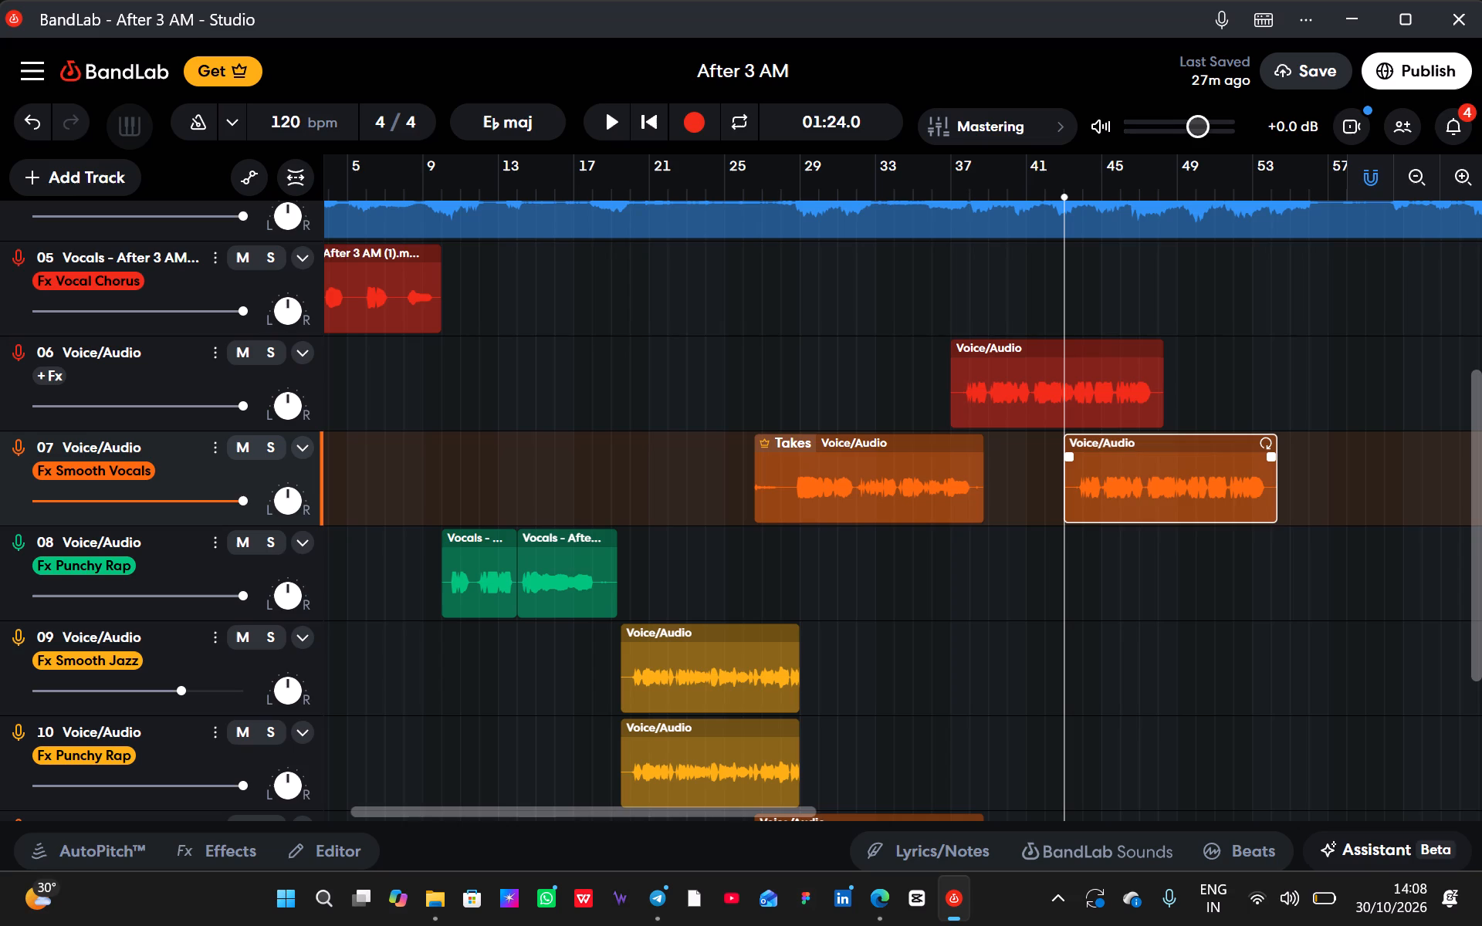
pyautogui.moveTo(1128, 494); pyautogui.dragTo(1013, 474)
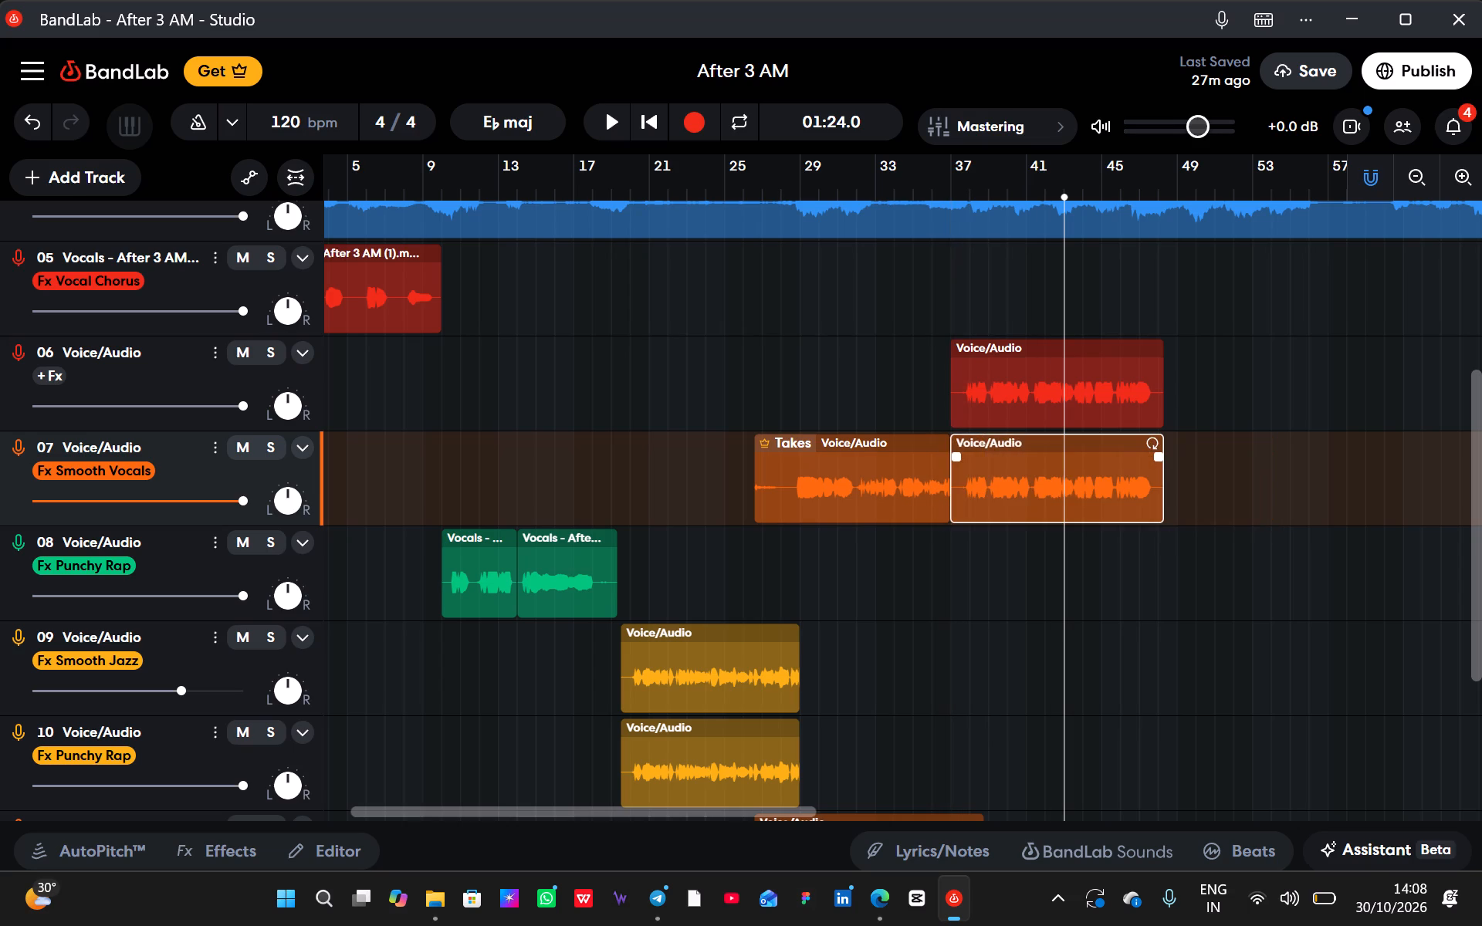
# Delete the older Takes clip from track 07, leaving only the pasted vocal layer.
pyautogui.click(831, 451)
pyautogui.press('Delete')
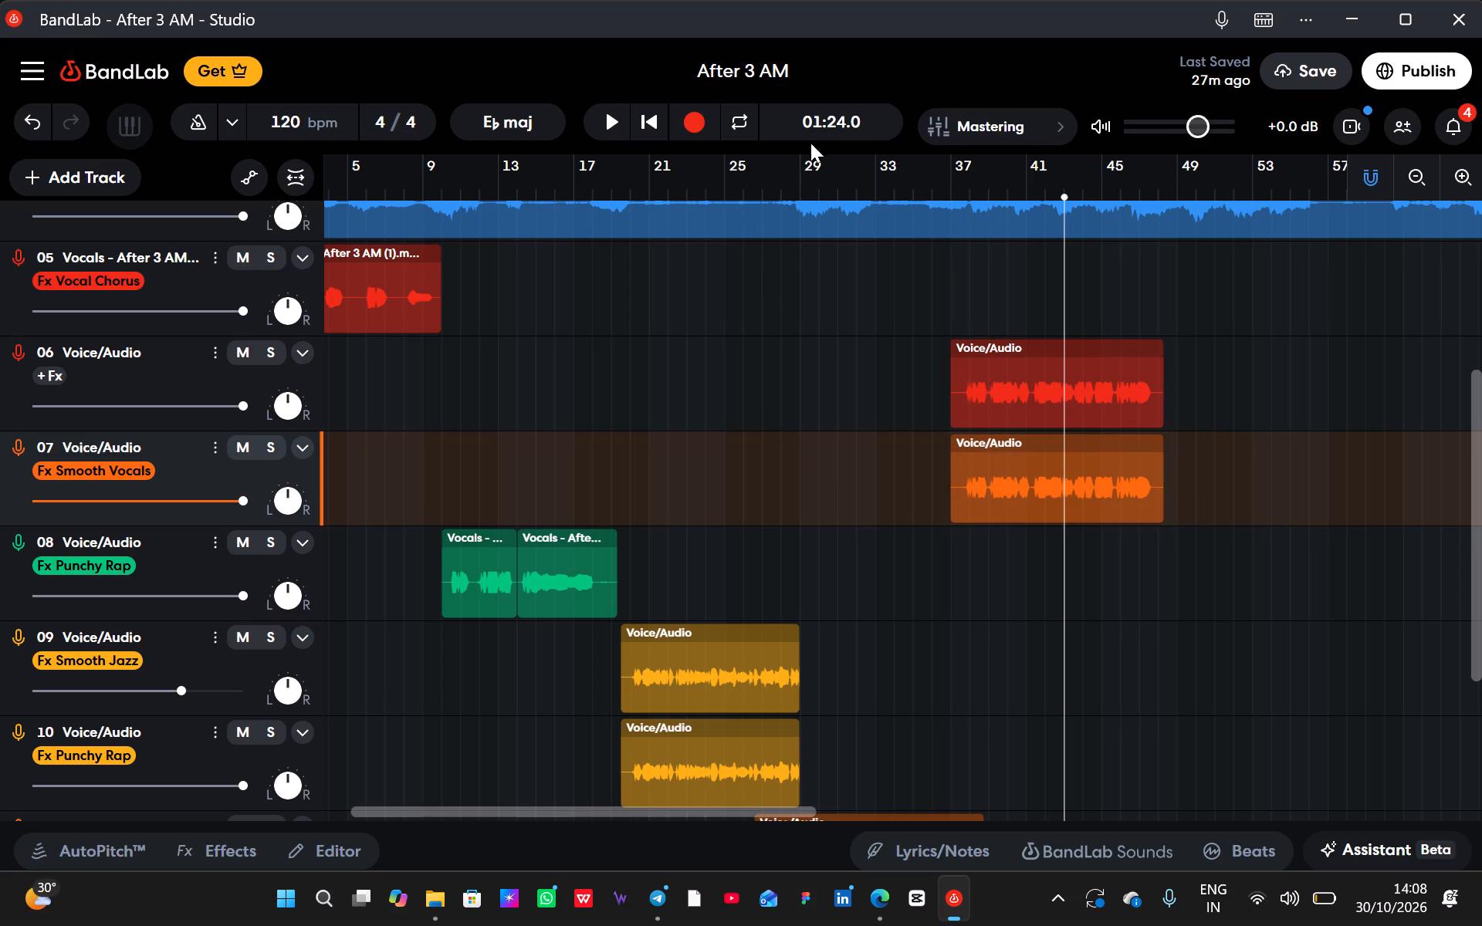
# Replay the layered vocals from about 01:08 and lower the volume of track 07 slightly, to about nine-tenths.
pyautogui.click(912, 185)
pyautogui.press('space')
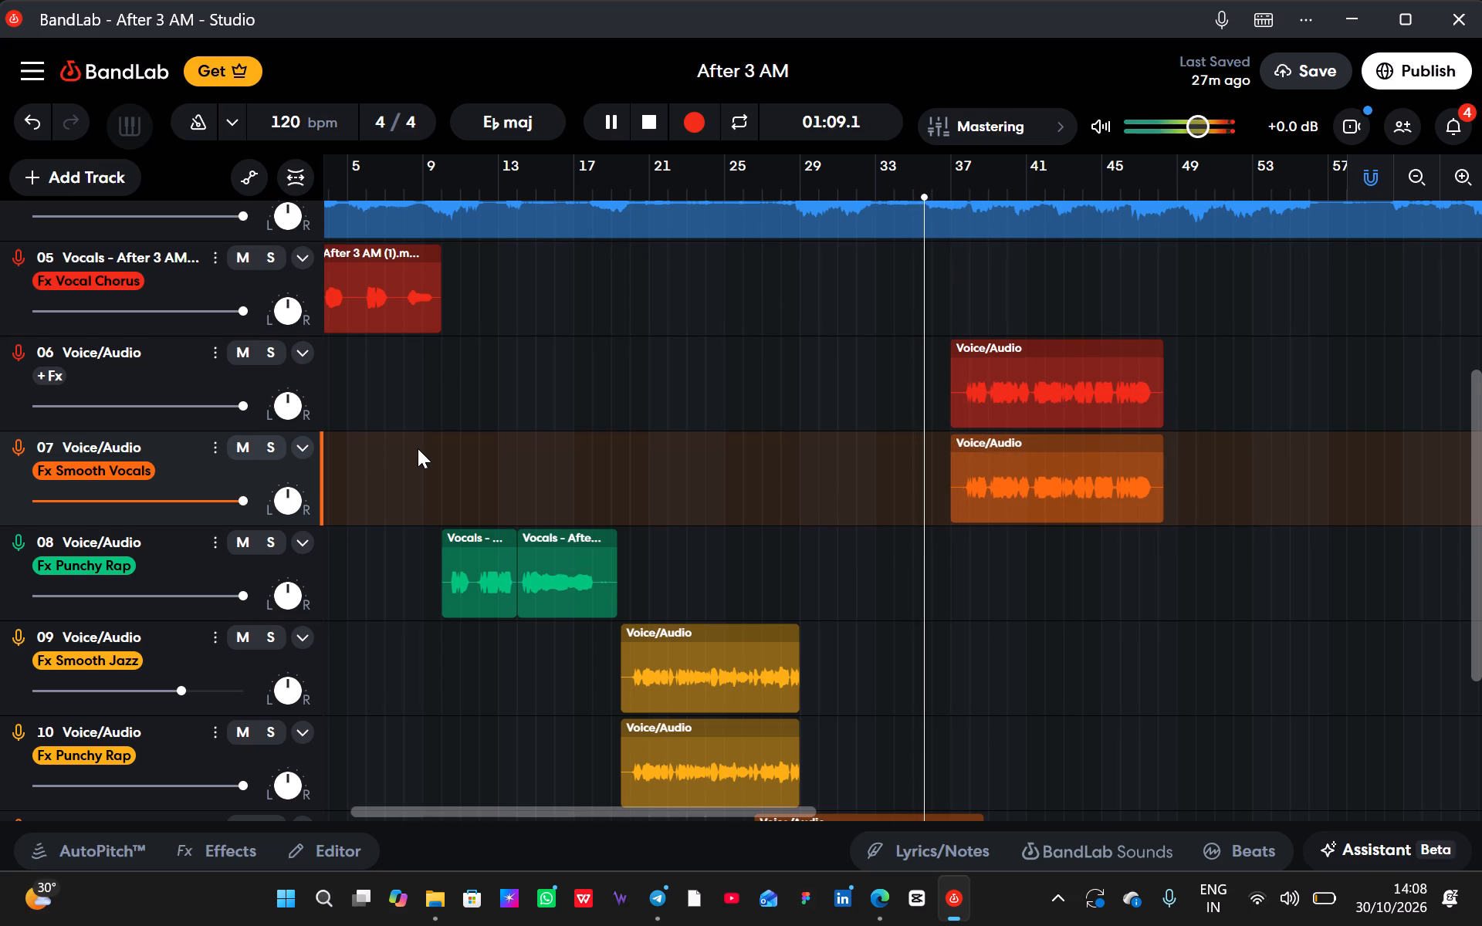
pyautogui.scroll(2, 418, 448)
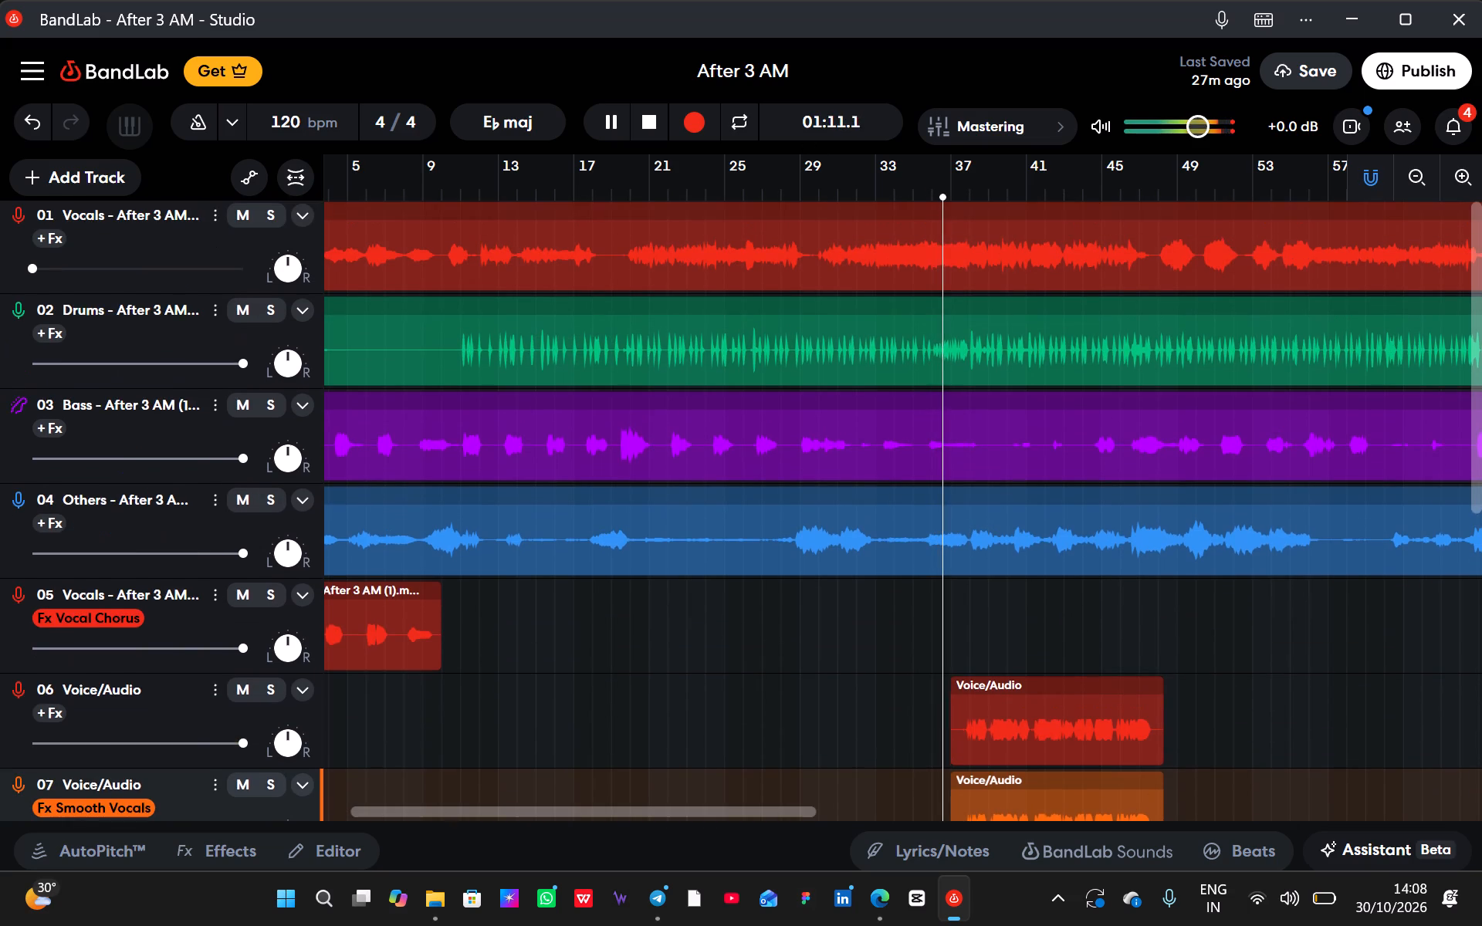
pyautogui.scroll(3, 418, 448)
pyautogui.scroll(-9, 418, 448)
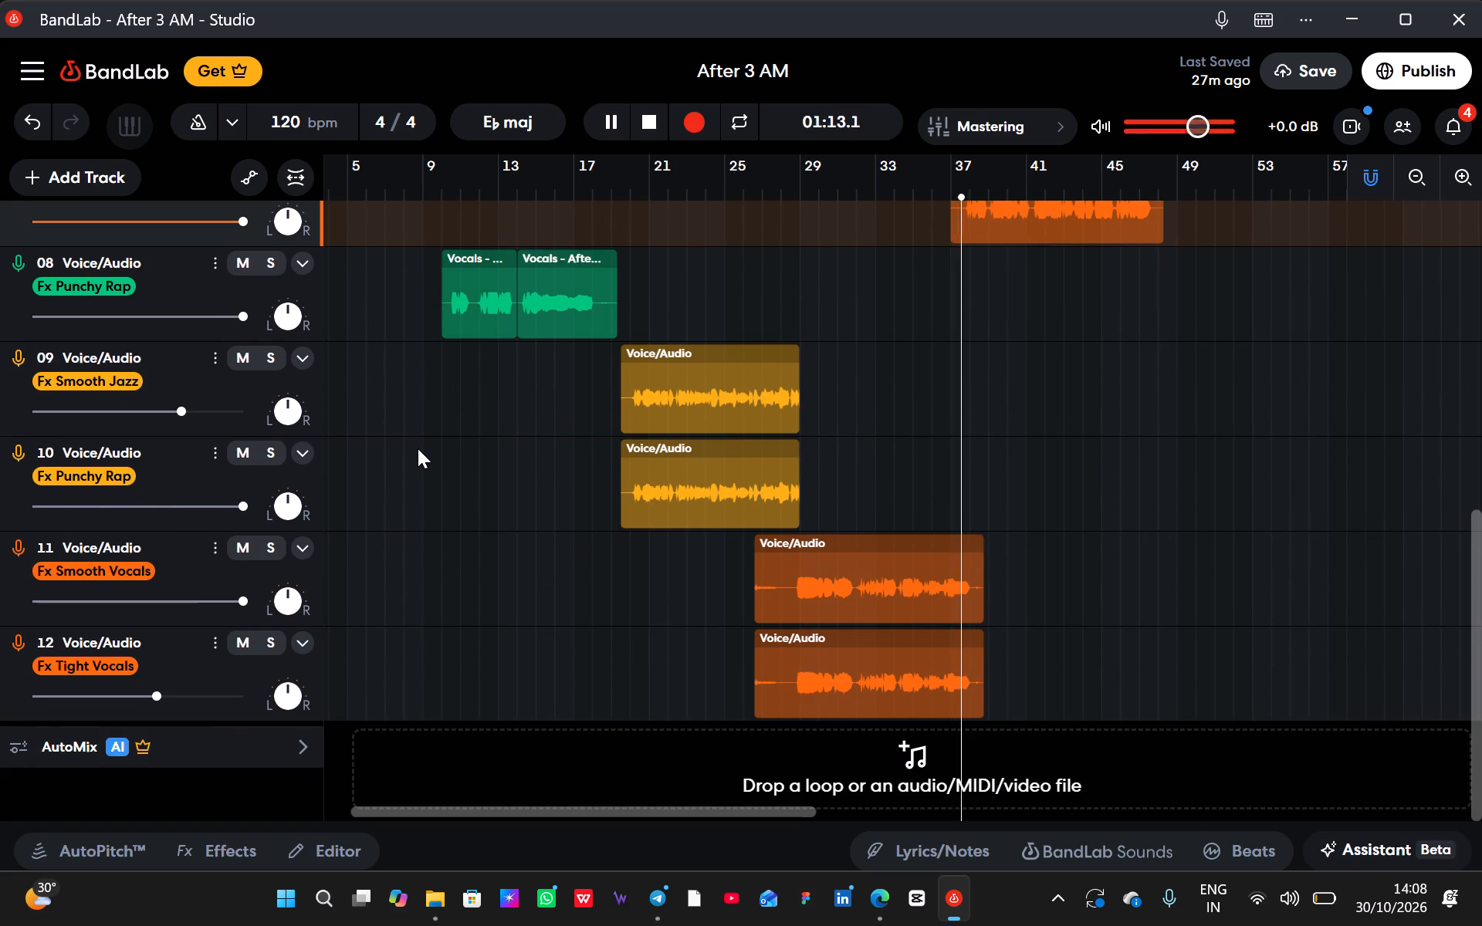
pyautogui.scroll(4, 418, 448)
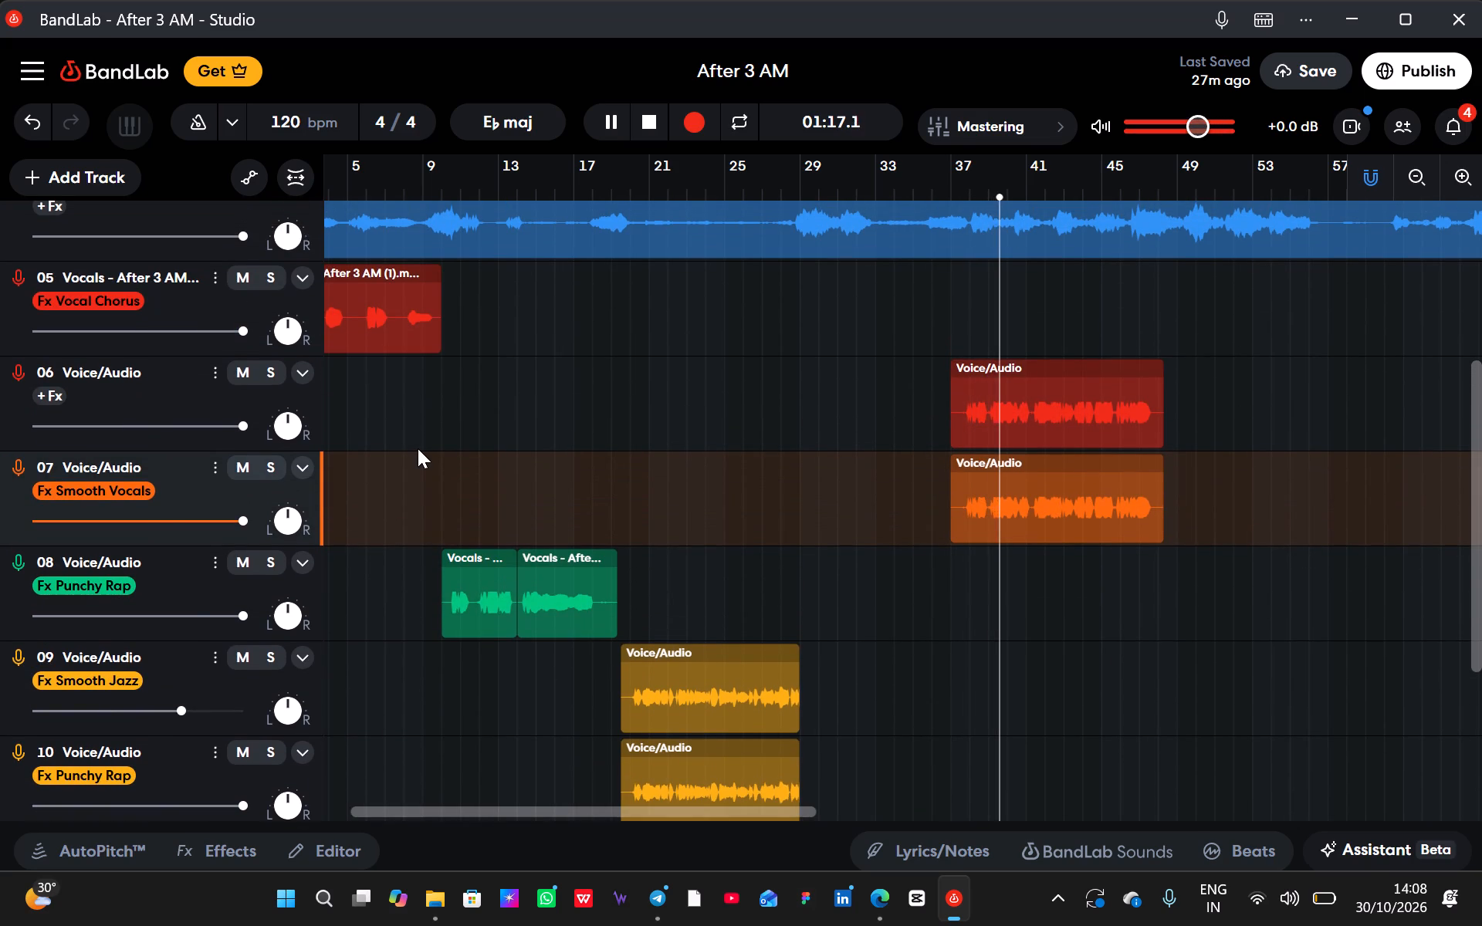
pyautogui.moveTo(174, 522); pyautogui.dragTo(158, 519)
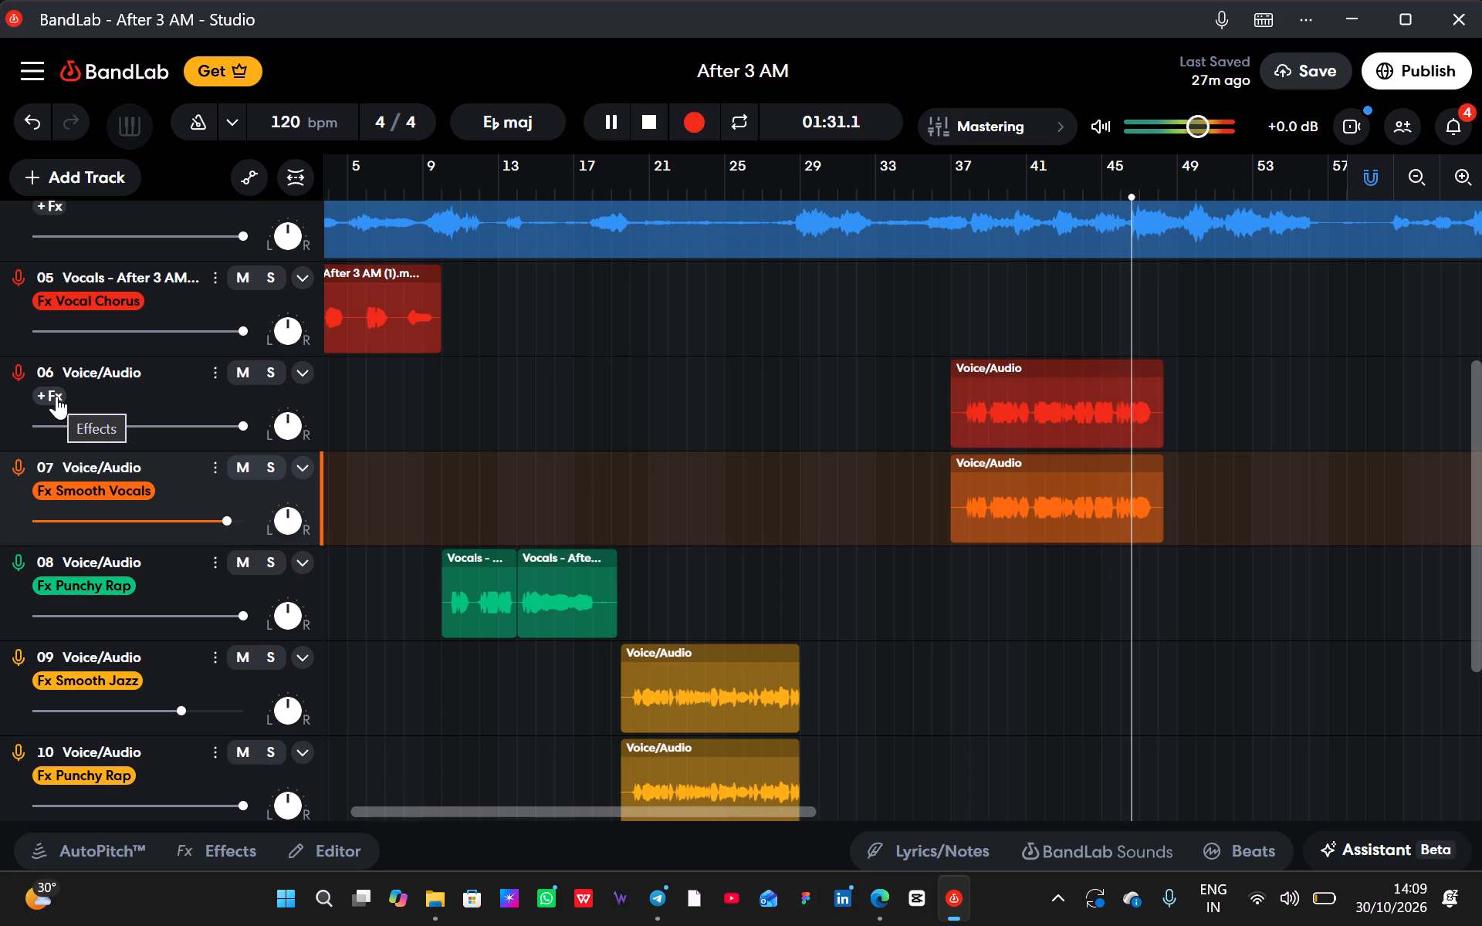
# Save the After 3 AM project.
pyautogui.click(1315, 60)
pyautogui.click(823, 495)
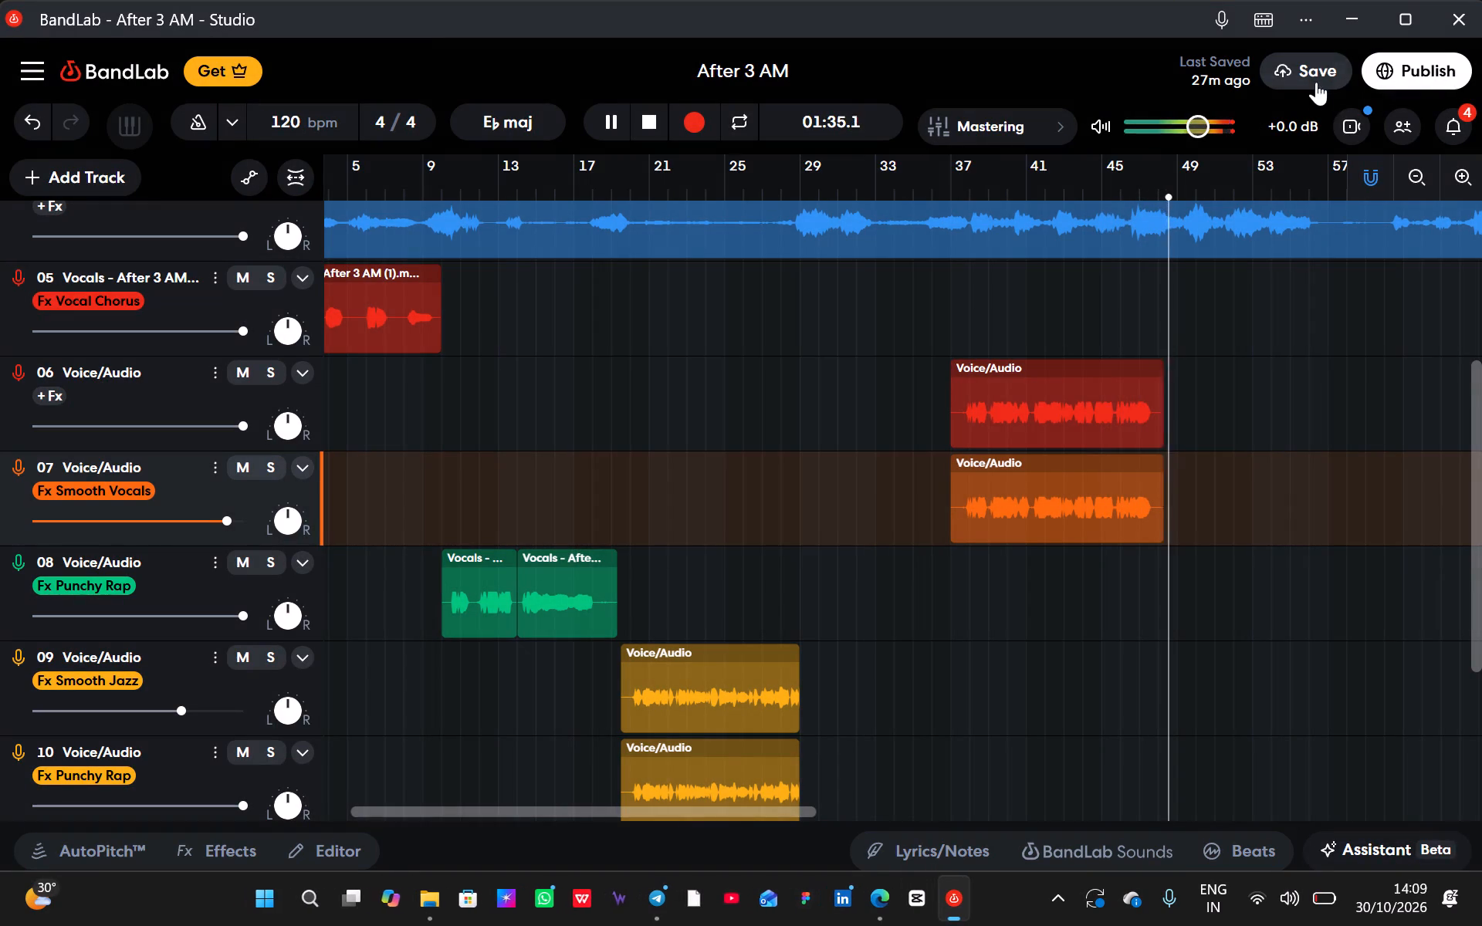
pyautogui.click(1314, 73)
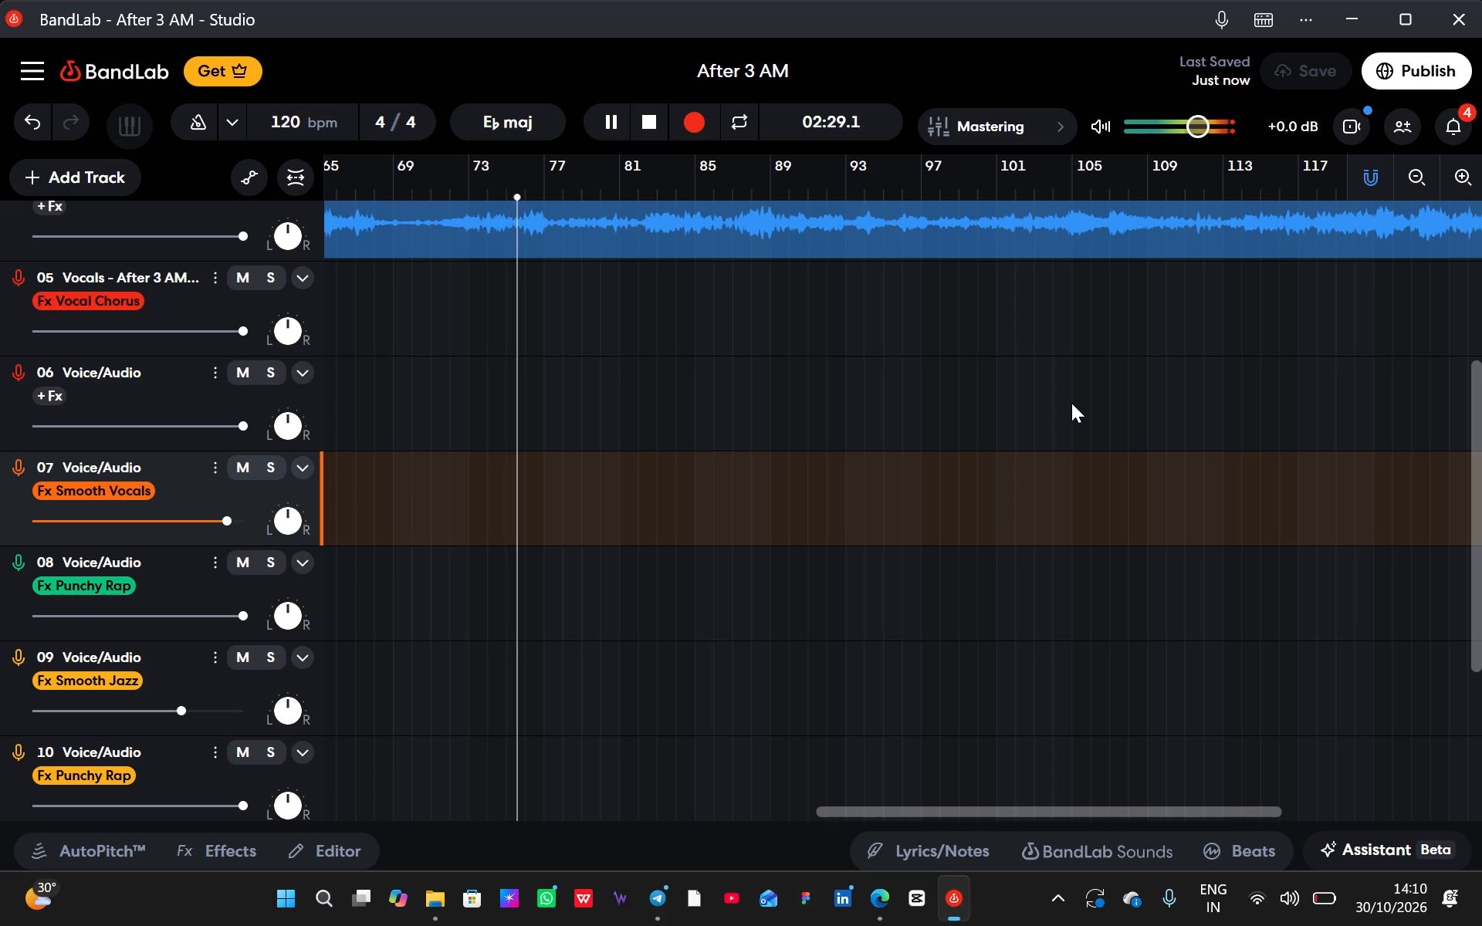
# Stop playback and choose a paired Bluetooth audio device to connect for listening.
pyautogui.press('space')
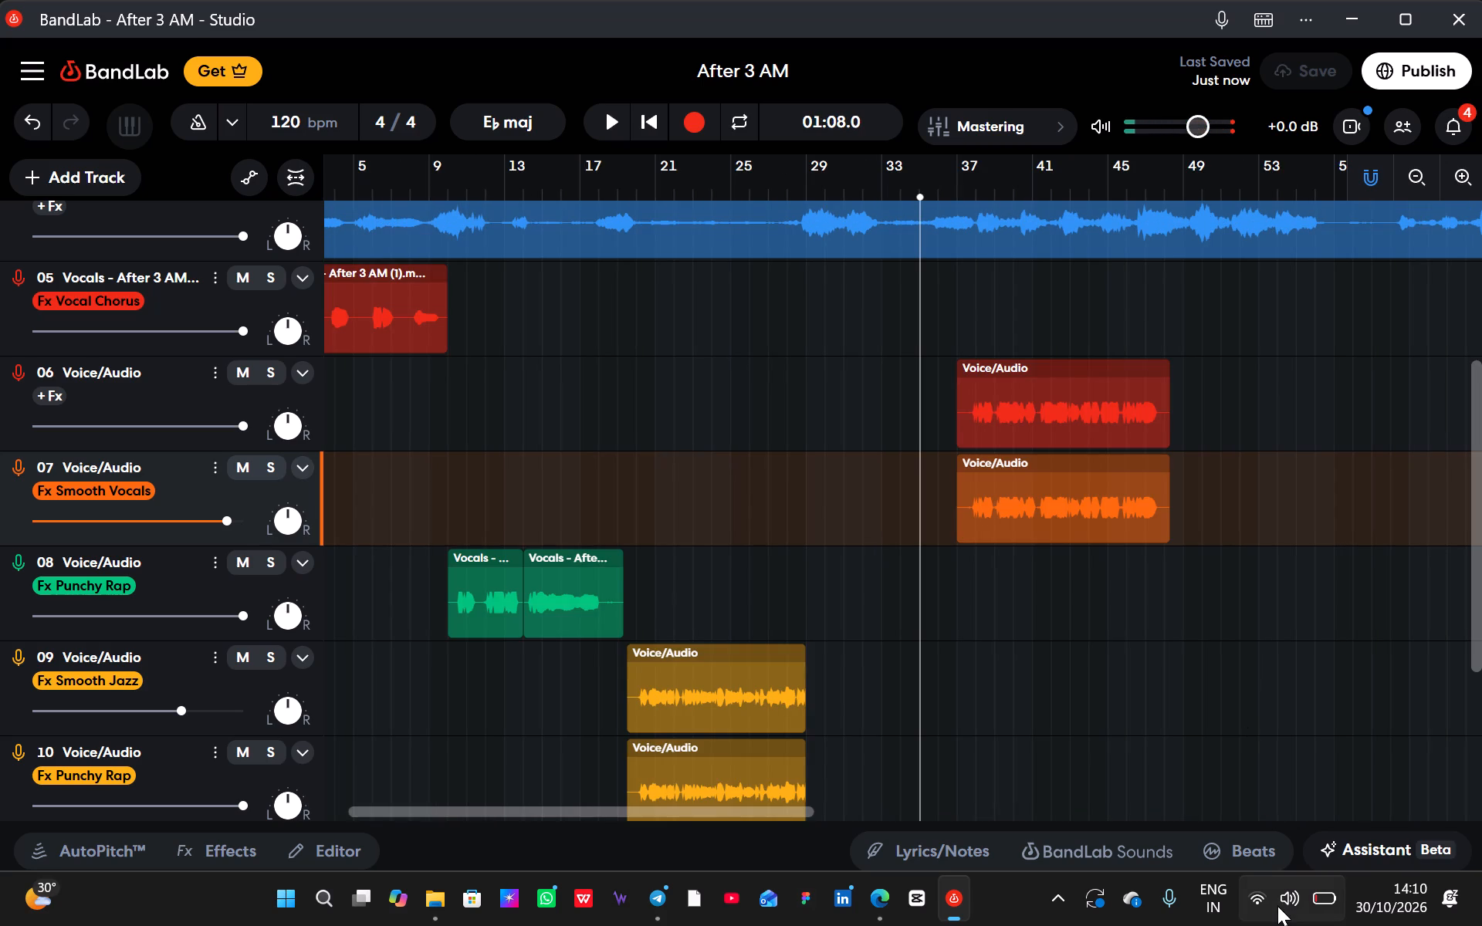
pyautogui.click(1277, 906)
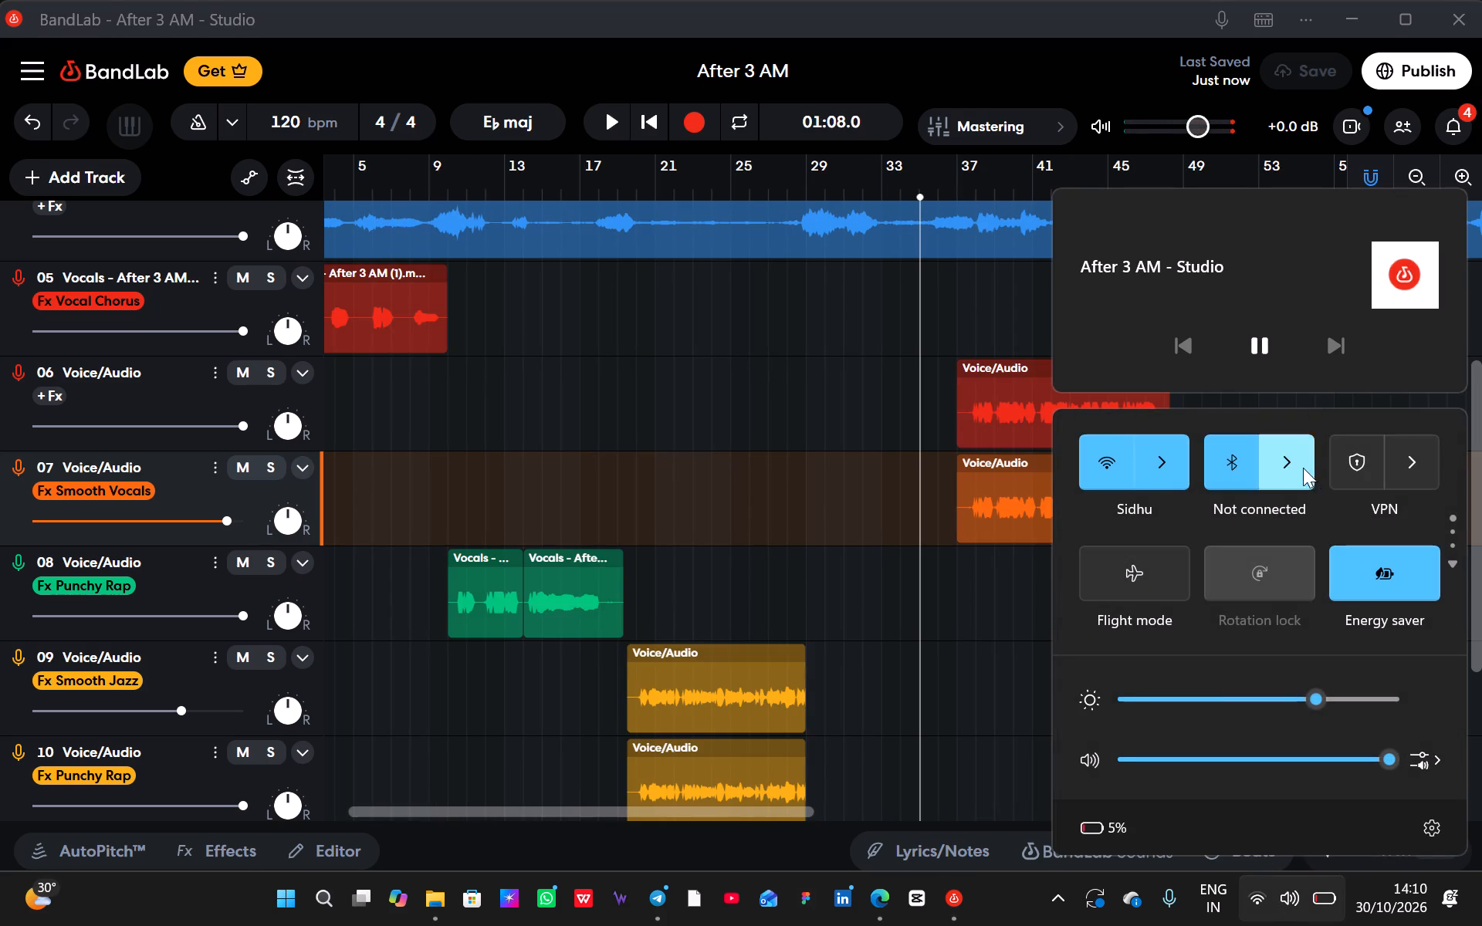
pyautogui.click(1291, 477)
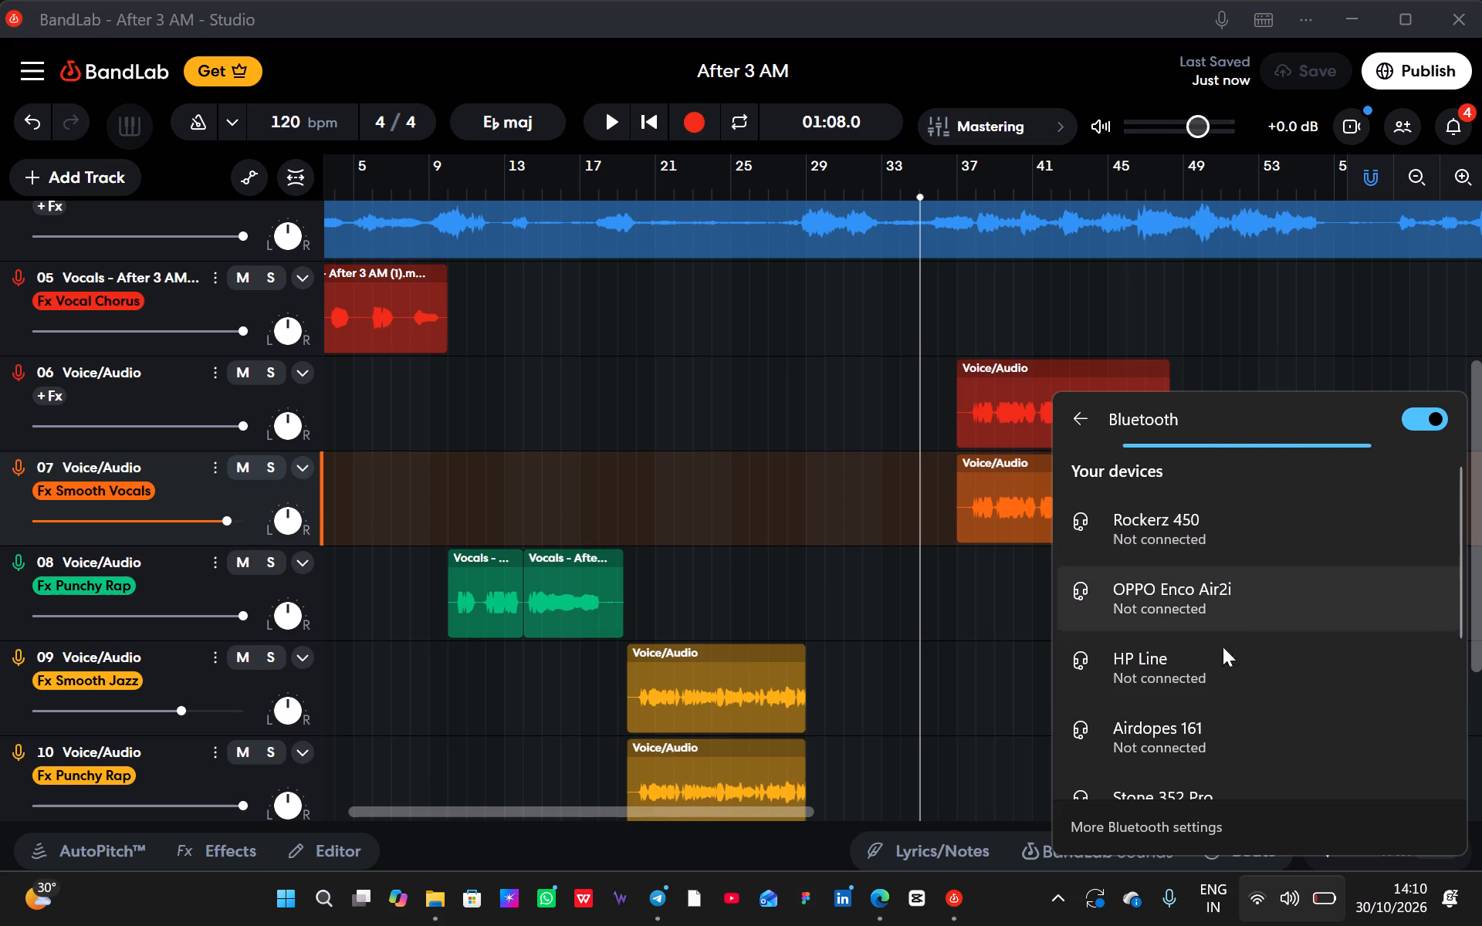
pyautogui.scroll(-1, 1213, 697)
pyautogui.click(1208, 742)
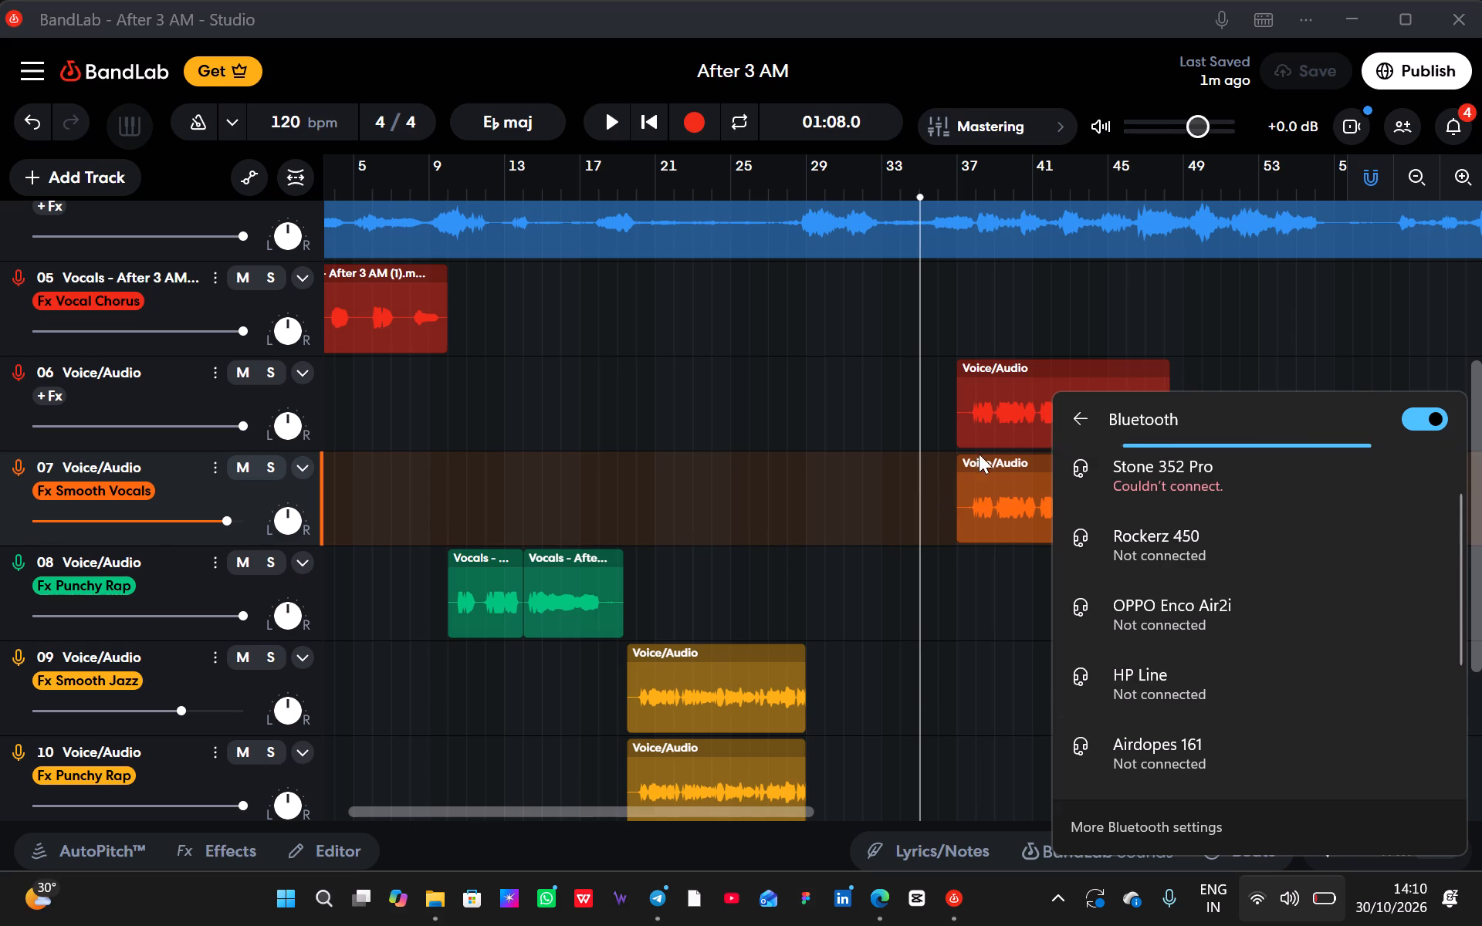
# Leave the Bluetooth device list and close the quick settings to return to the After 3 AM project.
pyautogui.click(1095, 427)
pyautogui.click(1300, 915)
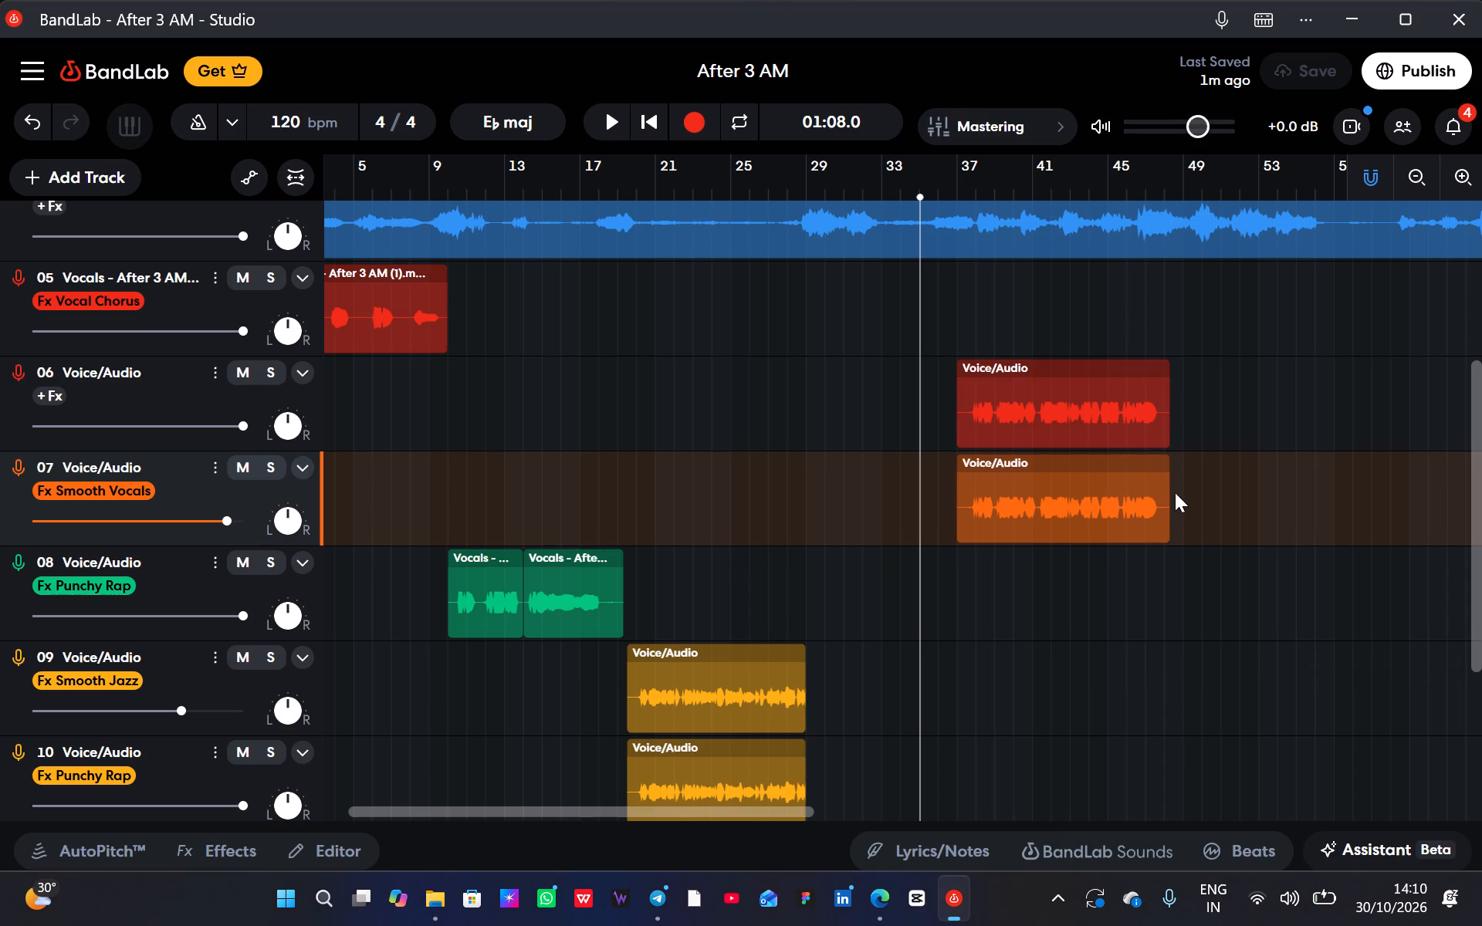
# Play the After 3 AM project from the beginning to review the mix.
pyautogui.tripleClick(653, 133)
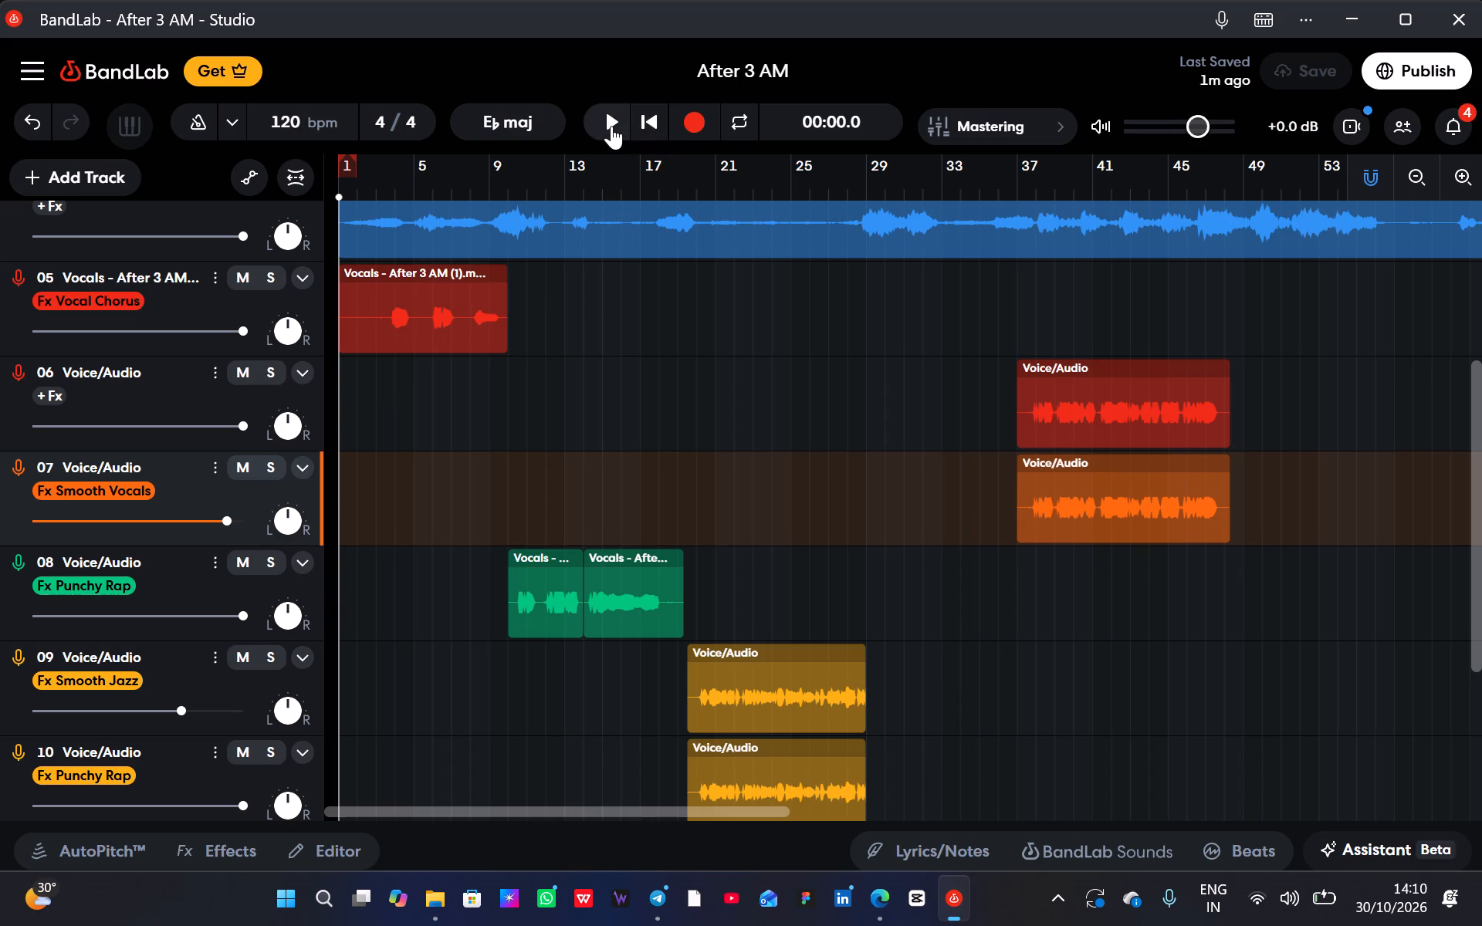
pyautogui.click(611, 125)
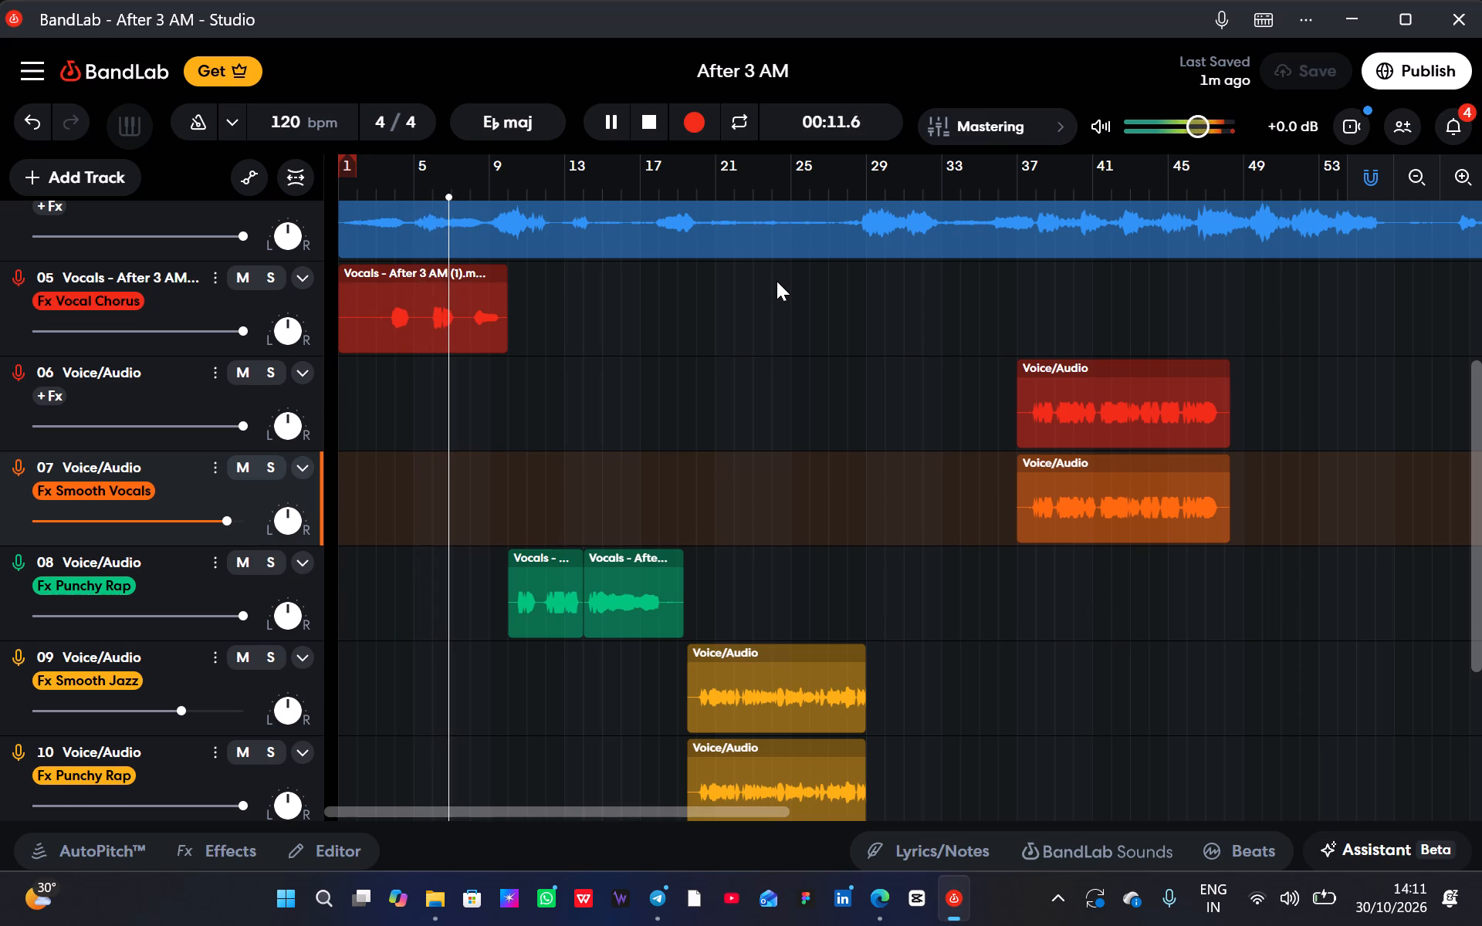
# Listen through the playing mix while examining the regions and effects on tracks 01 through 12.
pyautogui.scroll(4, 503, 387)
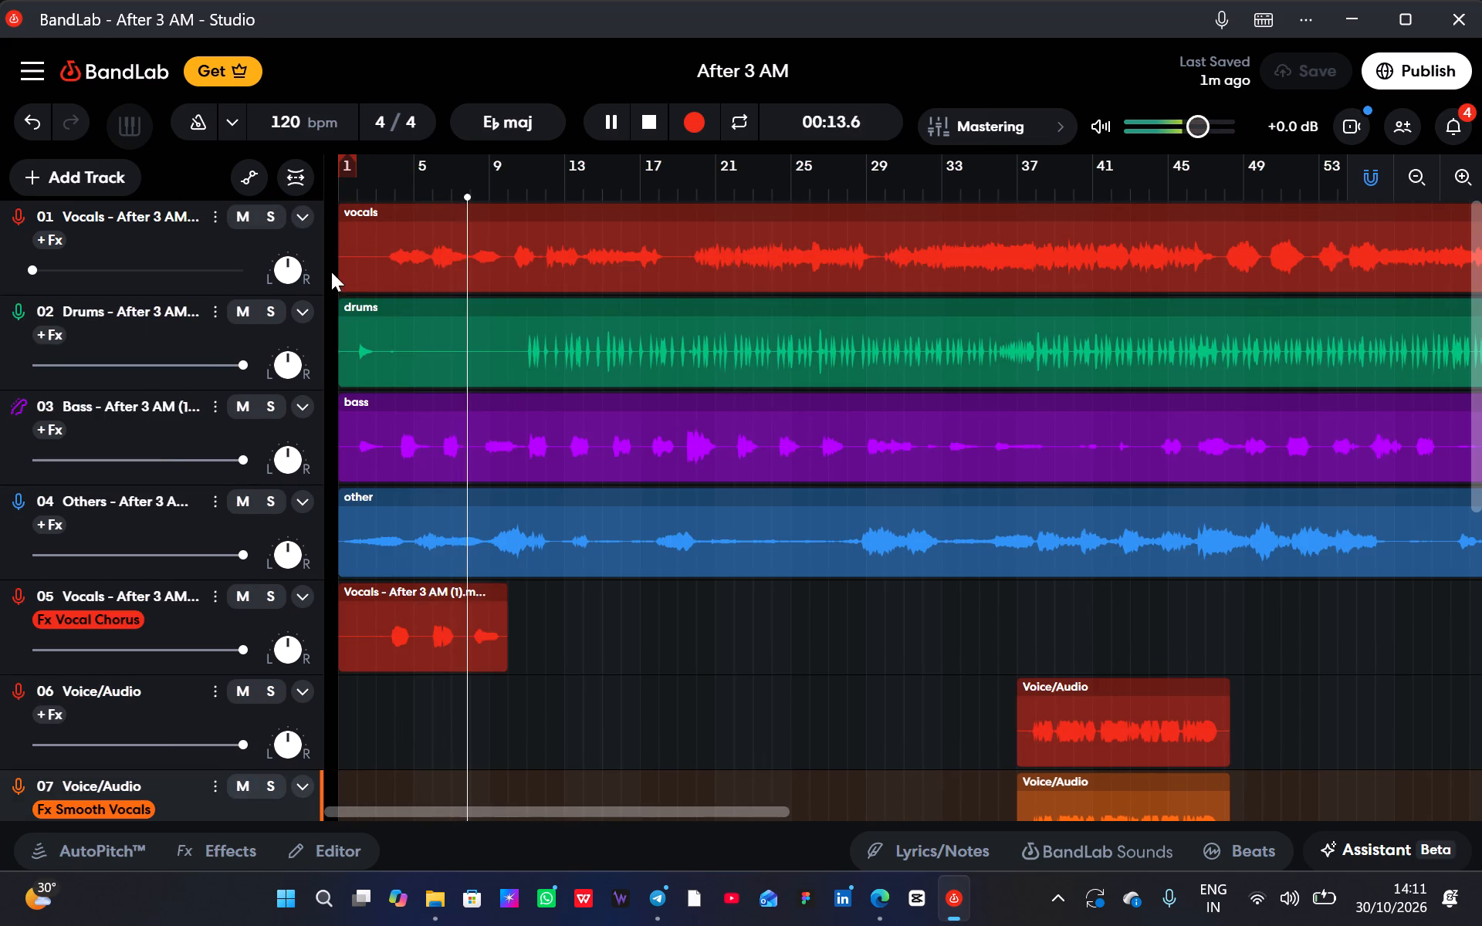
pyautogui.click(196, 235)
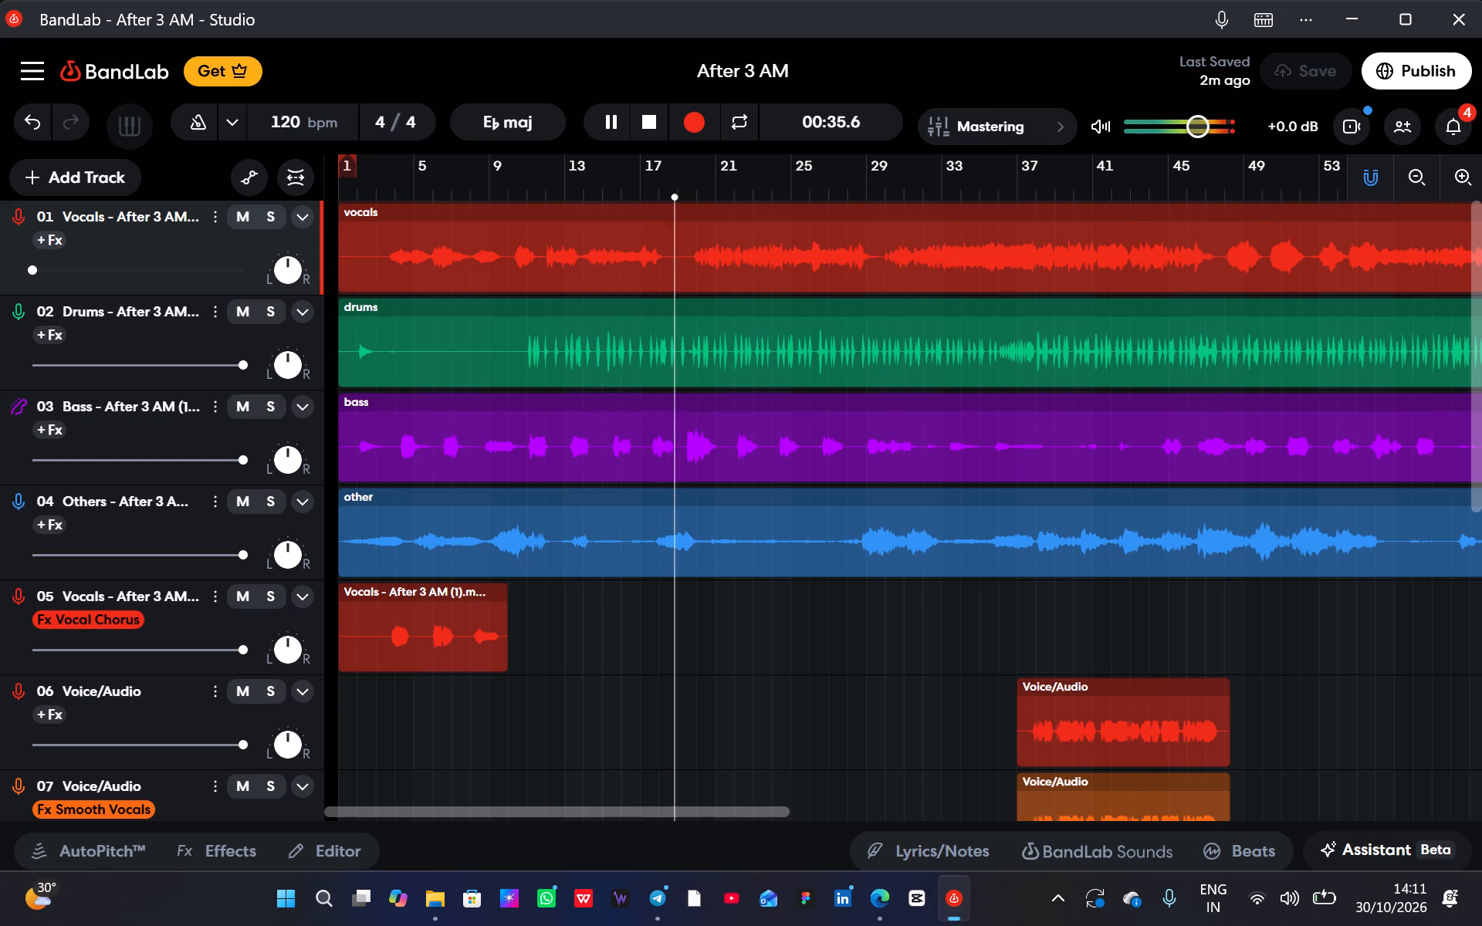
pyautogui.scroll(-4, 481, 551)
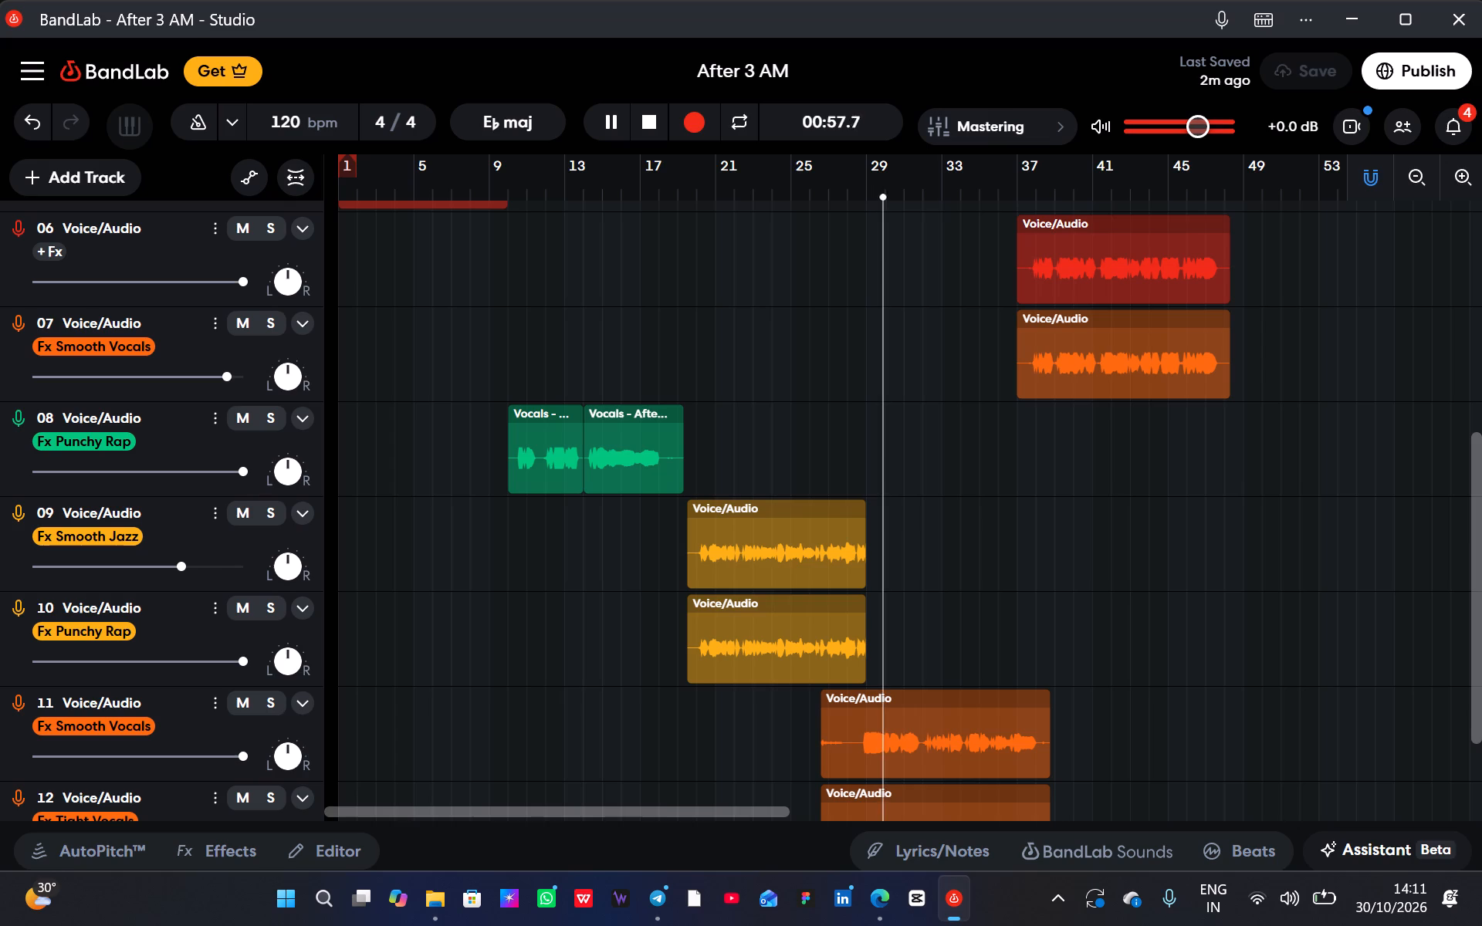
pyautogui.scroll(-2, 881, 562)
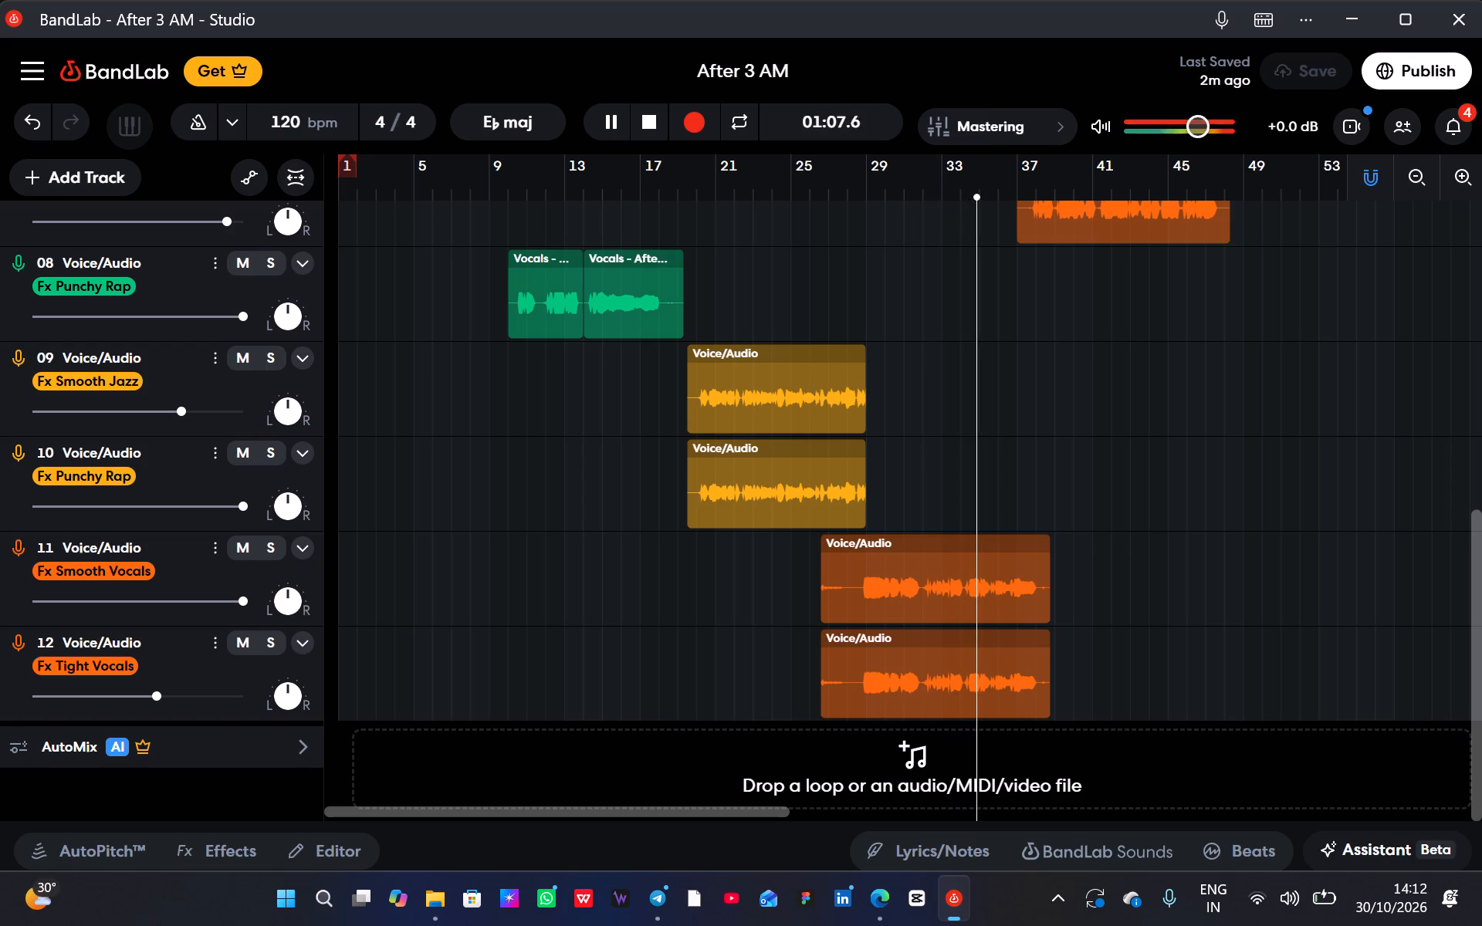
pyautogui.scroll(-3, 888, 563)
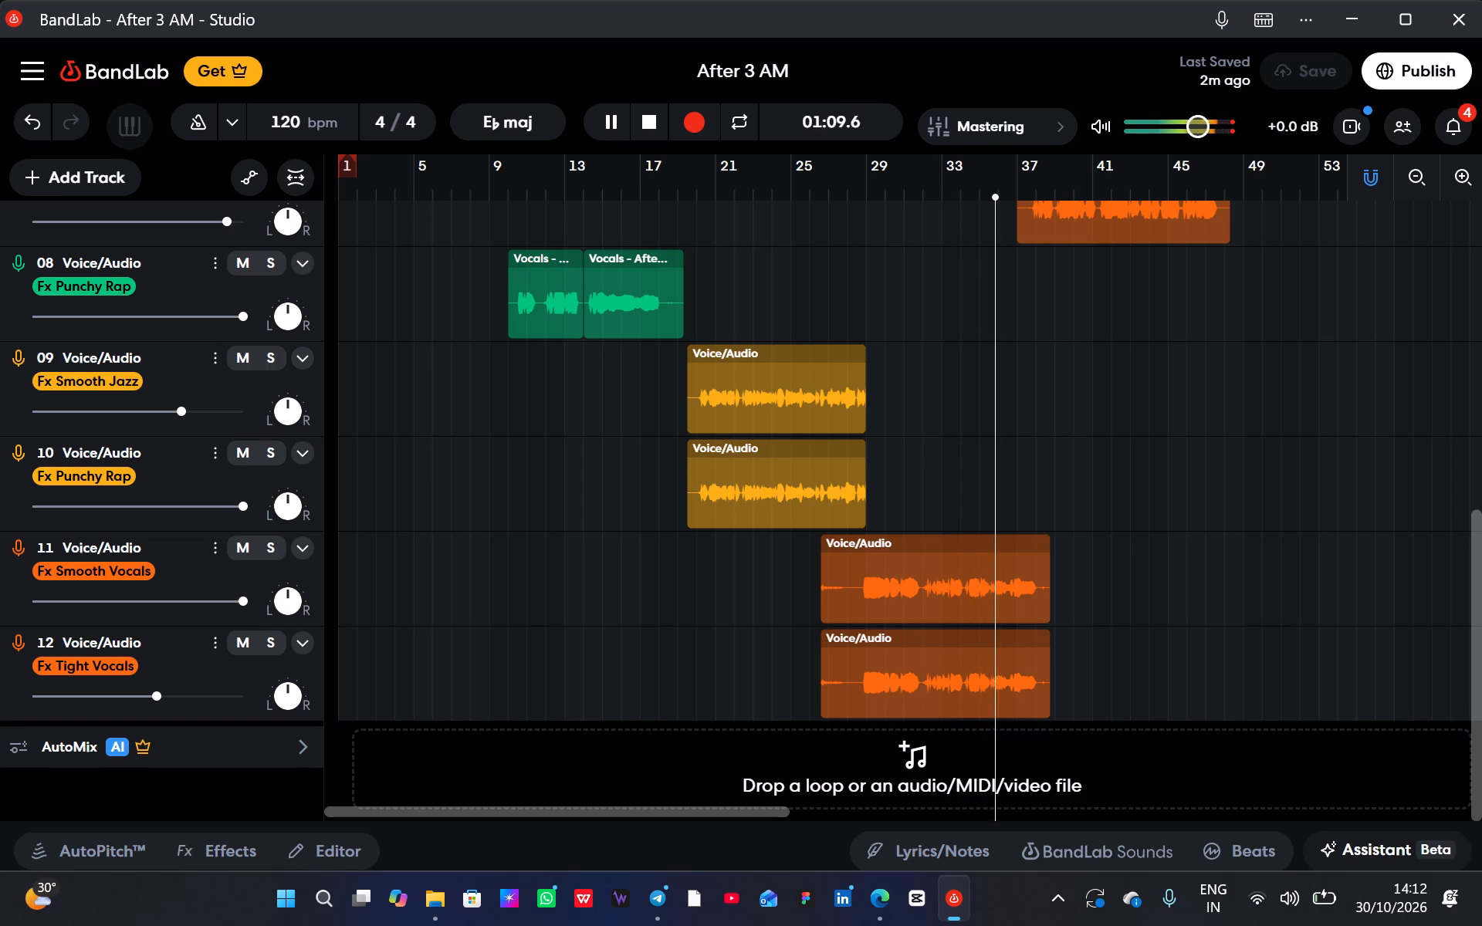
pyautogui.scroll(4, 1119, 656)
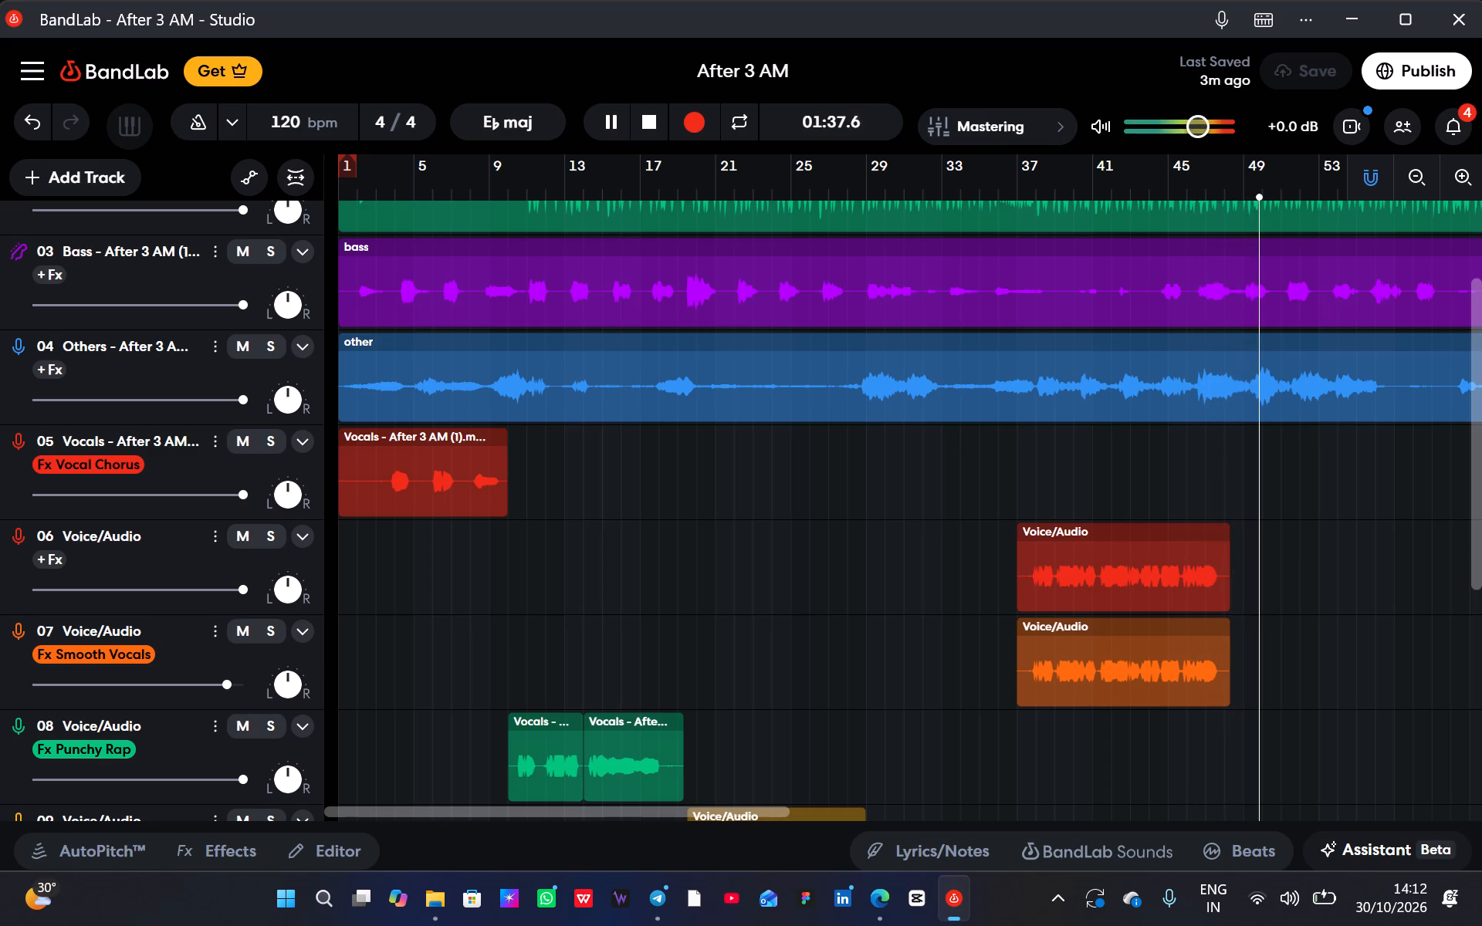
# Replay the mix from about 00:46 and listen through the layered vocal sections.
pyautogui.click(767, 201)
pyautogui.click(773, 189)
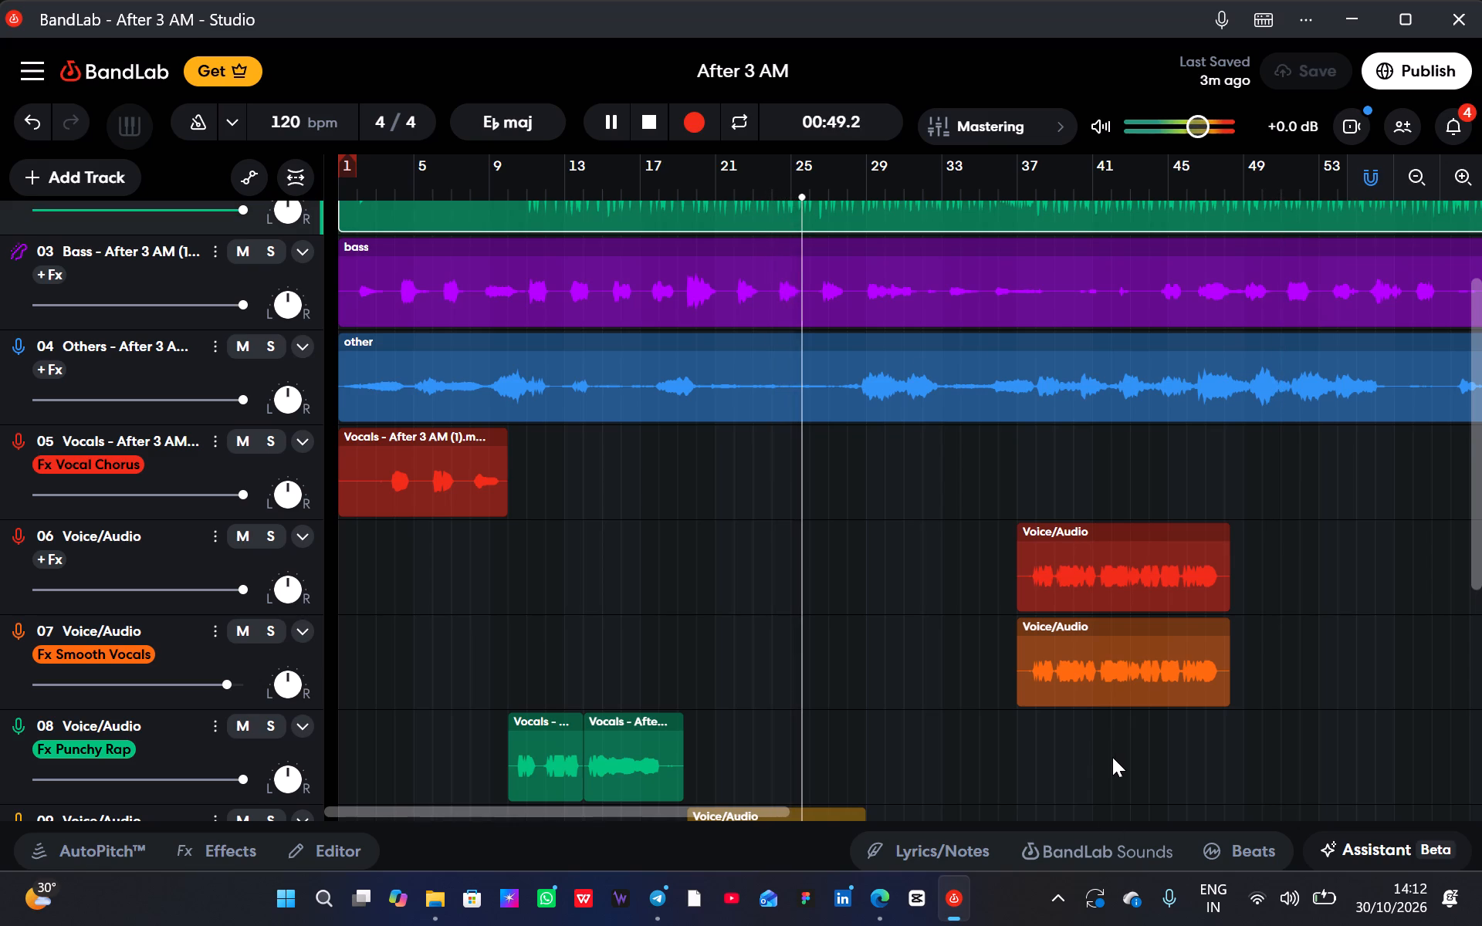
pyautogui.scroll(-5, 811, 458)
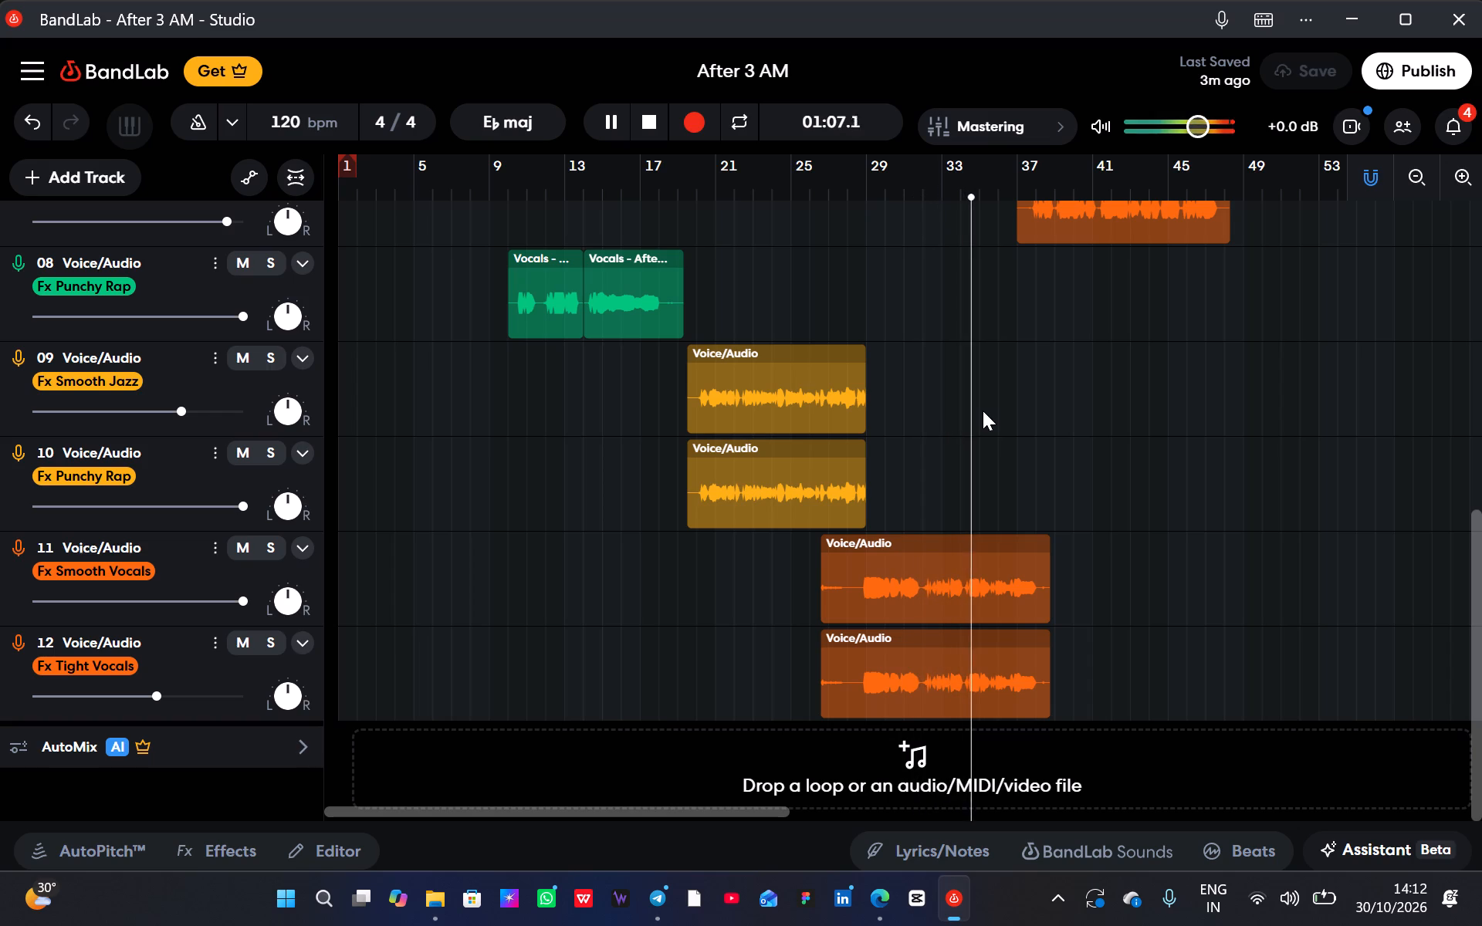
pyautogui.scroll(-3, 983, 411)
pyautogui.scroll(5, 1024, 428)
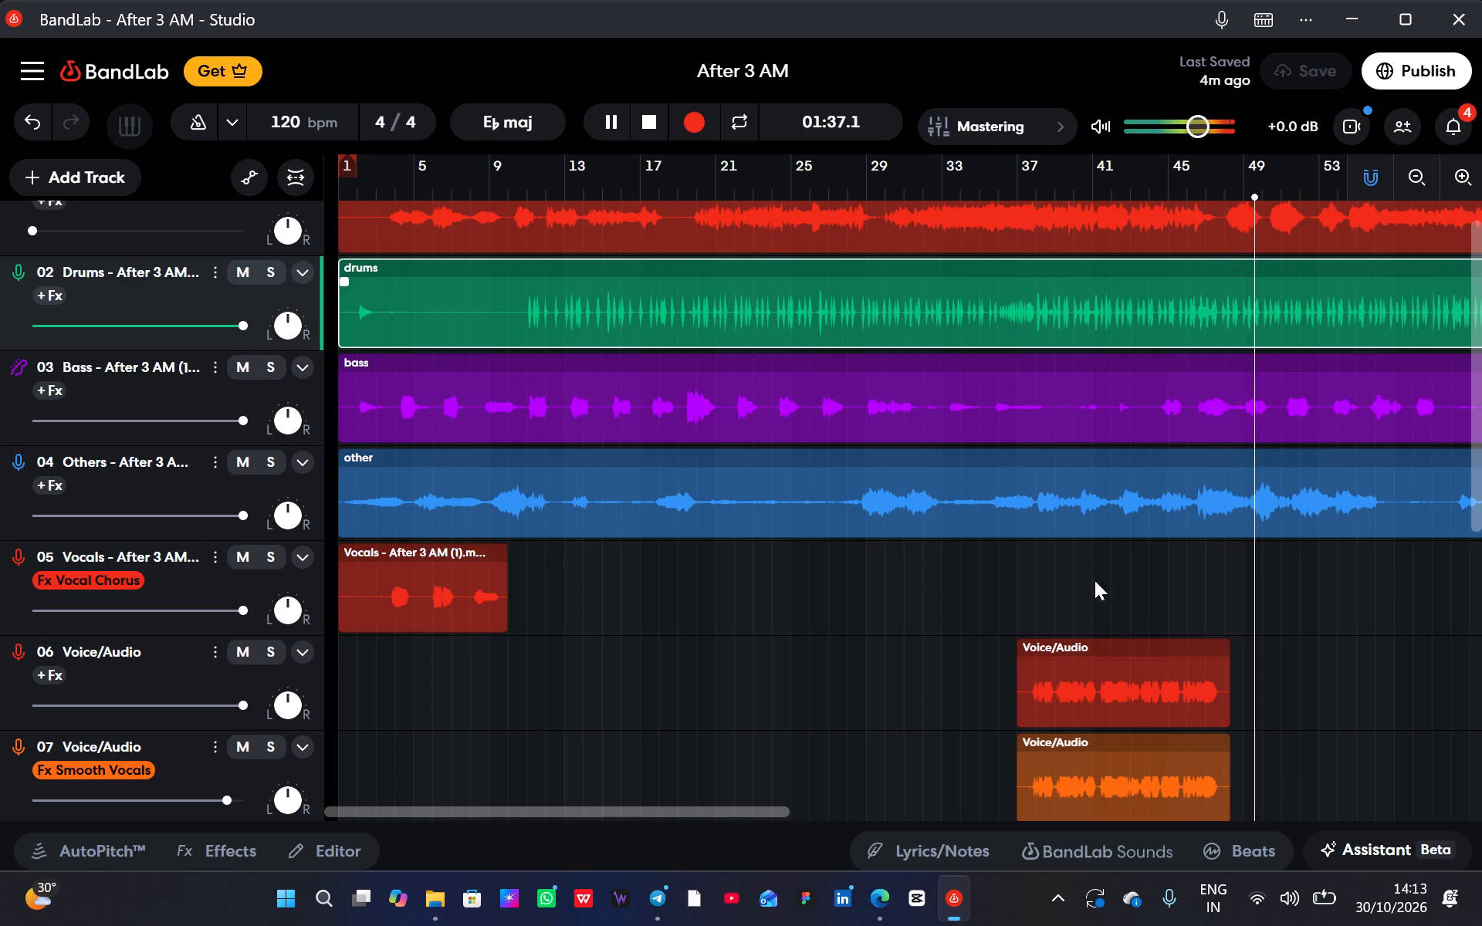
# Audition the original vocals on track 01 at full volume from about 01:35 and 01:27, pause, and return that volume to zero.
pyautogui.moveTo(770, 816); pyautogui.dragTo(948, 788)
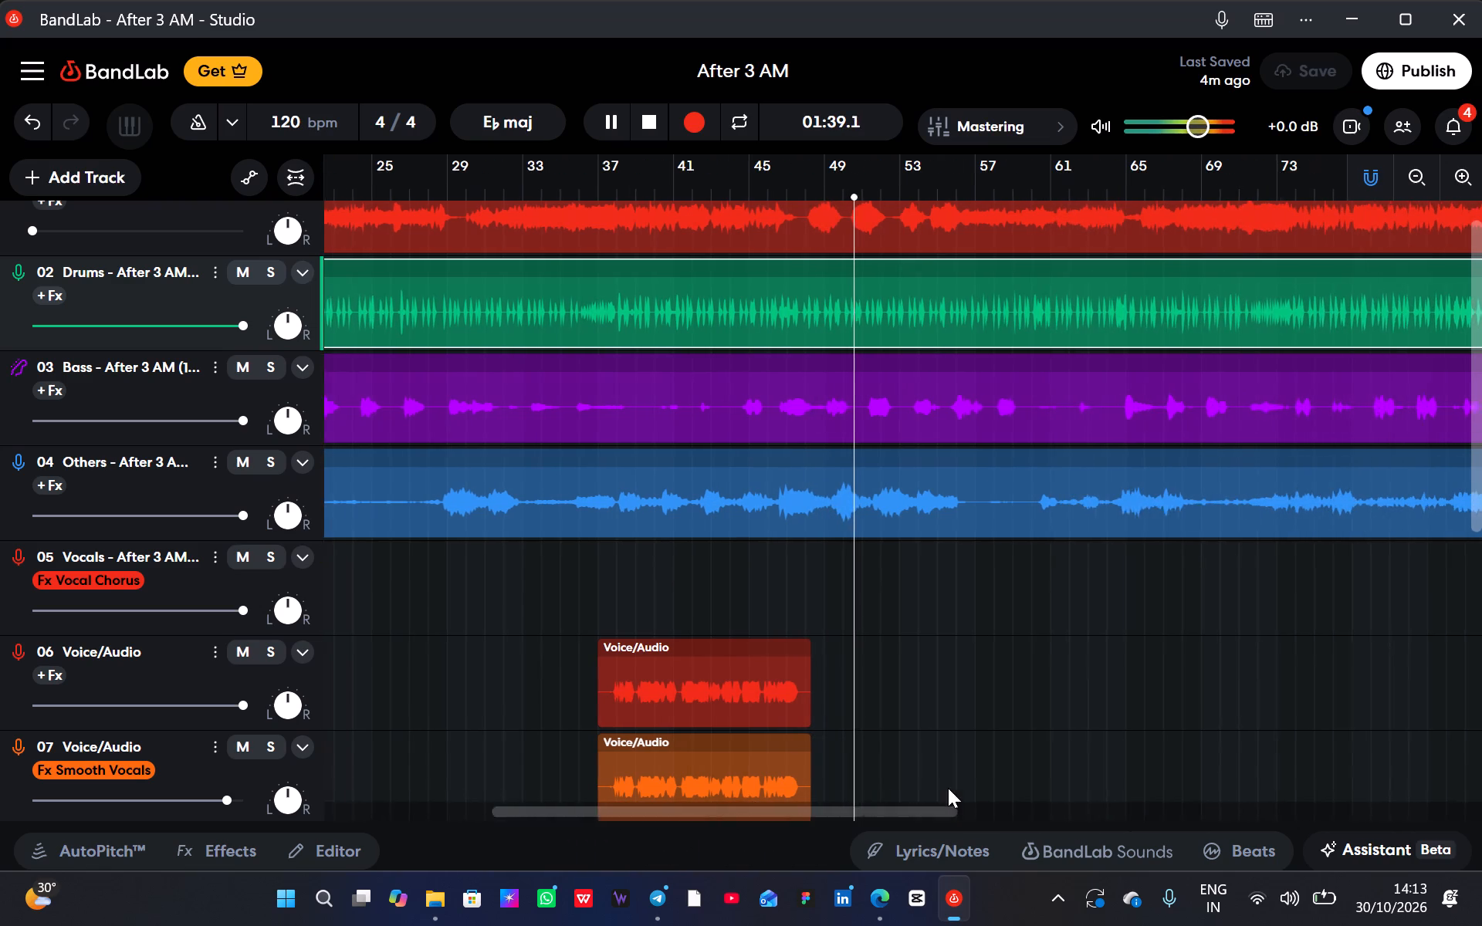
pyautogui.moveTo(948, 788); pyautogui.dragTo(966, 785)
pyautogui.scroll(4, 558, 358)
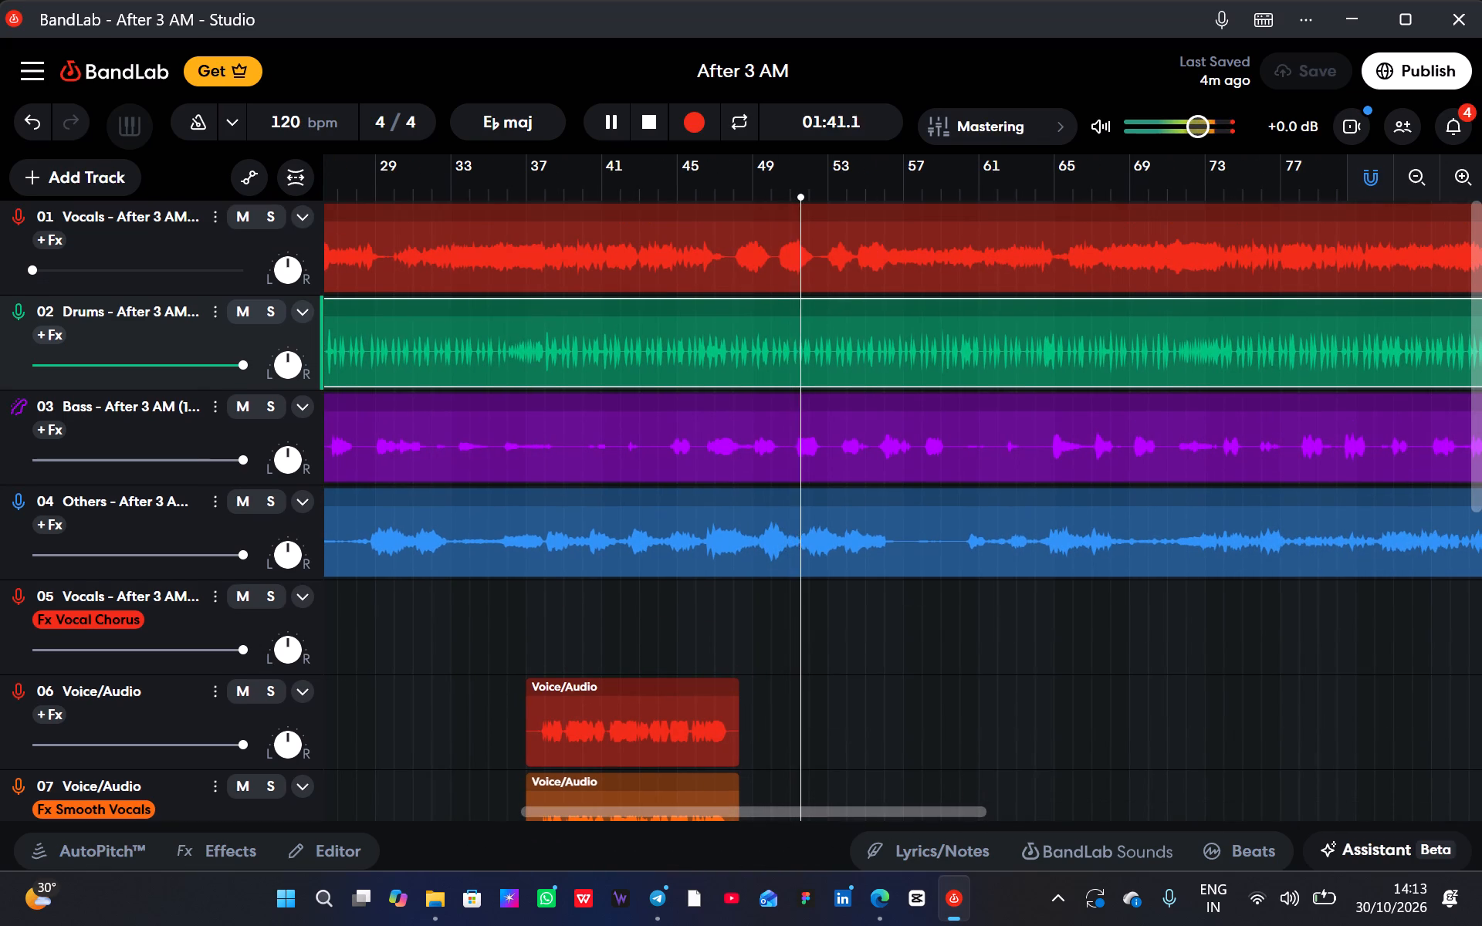
pyautogui.moveTo(115, 268); pyautogui.dragTo(777, 208)
pyautogui.click(741, 191)
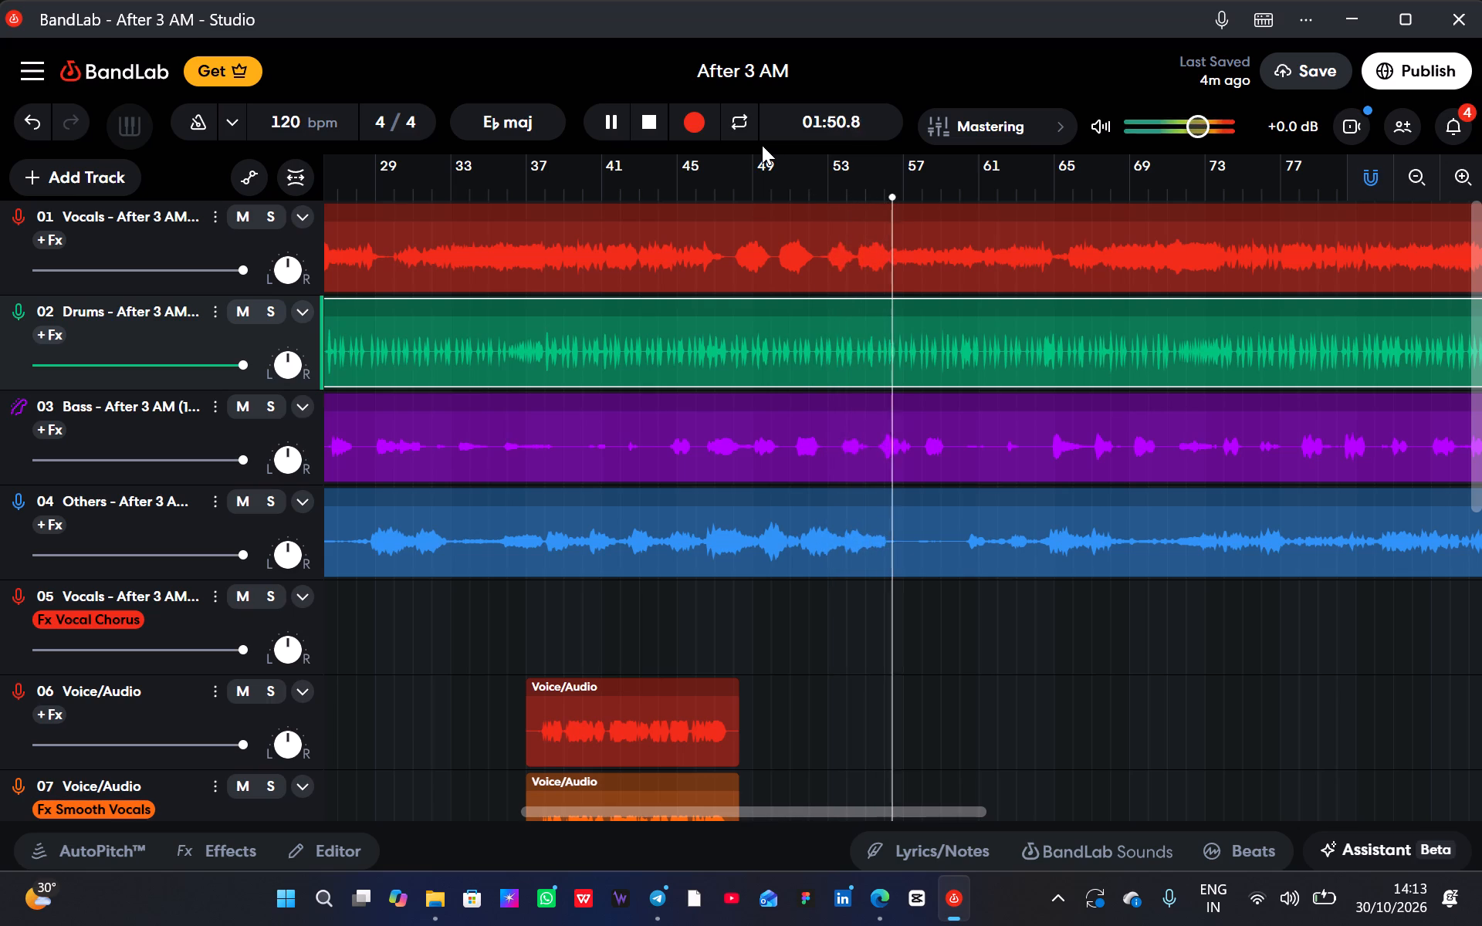
pyautogui.click(729, 195)
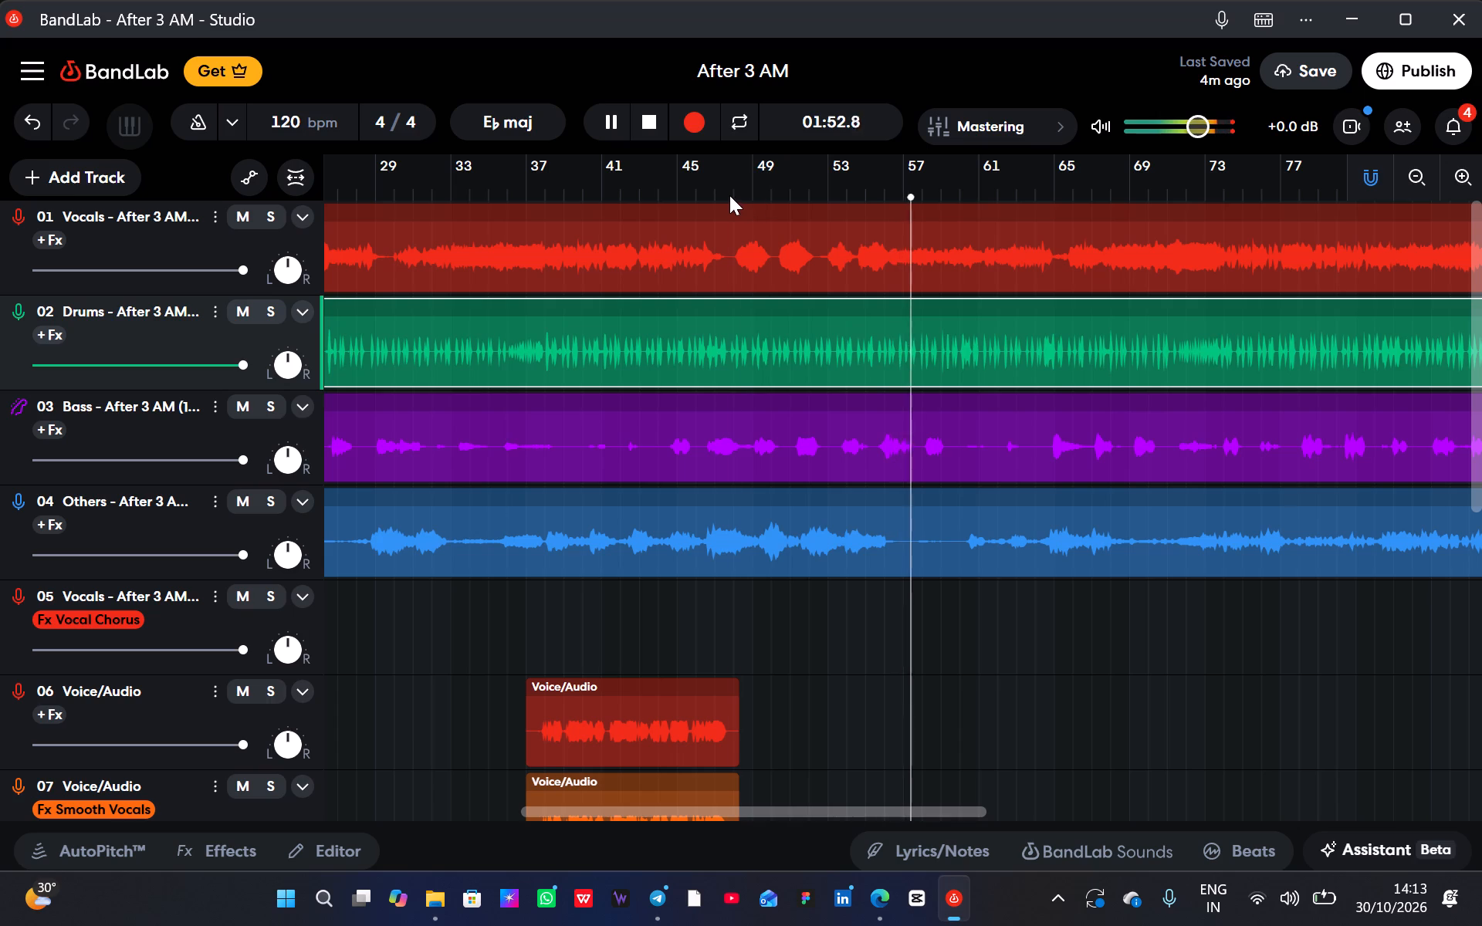
pyautogui.click(669, 194)
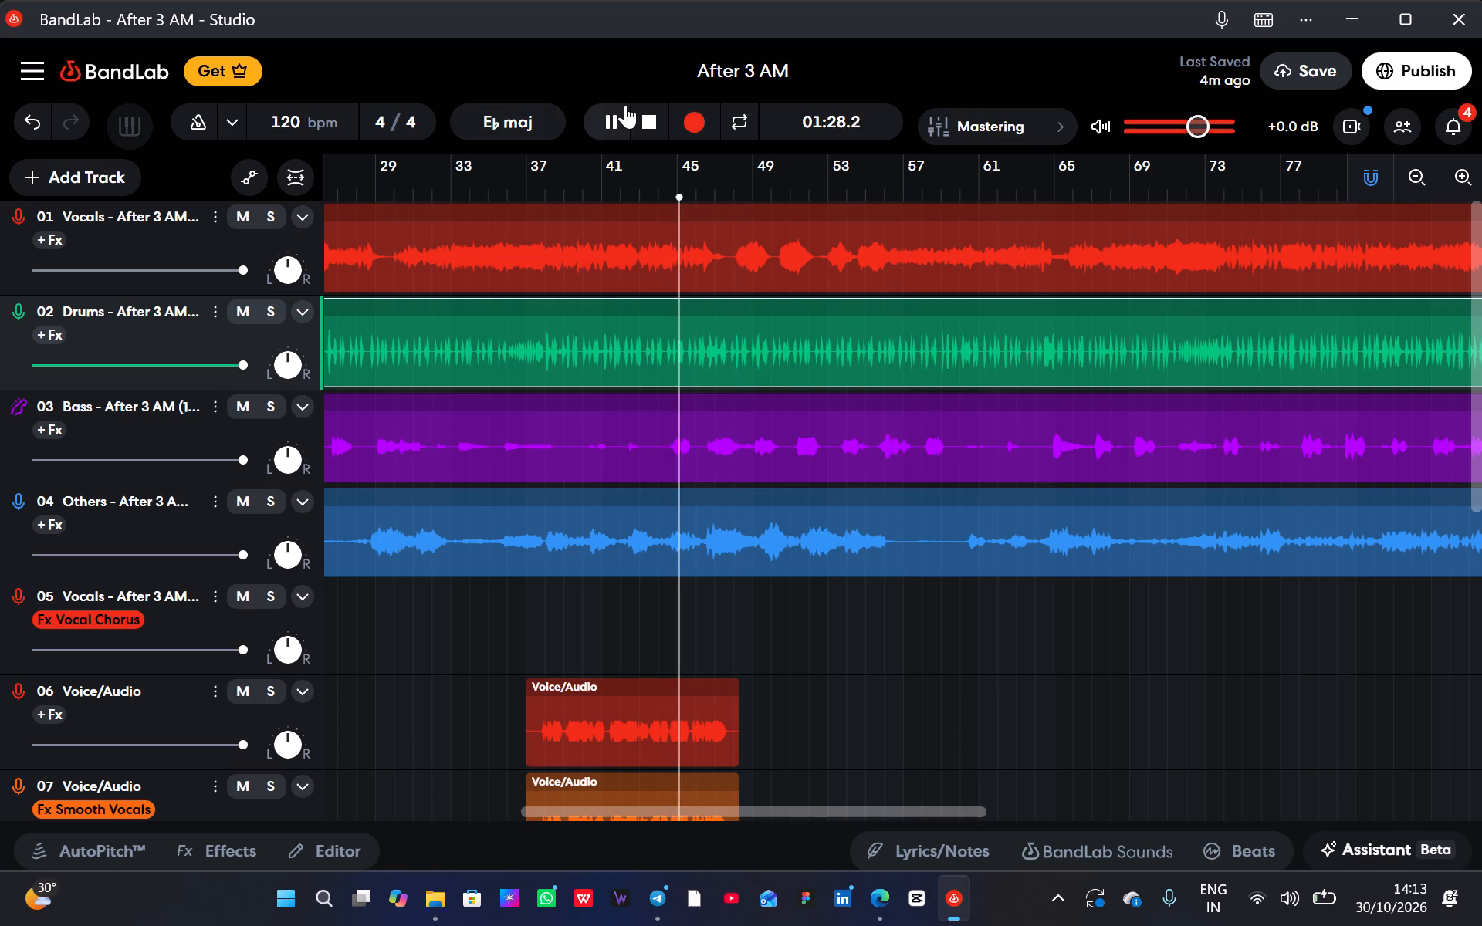
pyautogui.click(614, 115)
pyautogui.moveTo(215, 265); pyautogui.dragTo(0, 308)
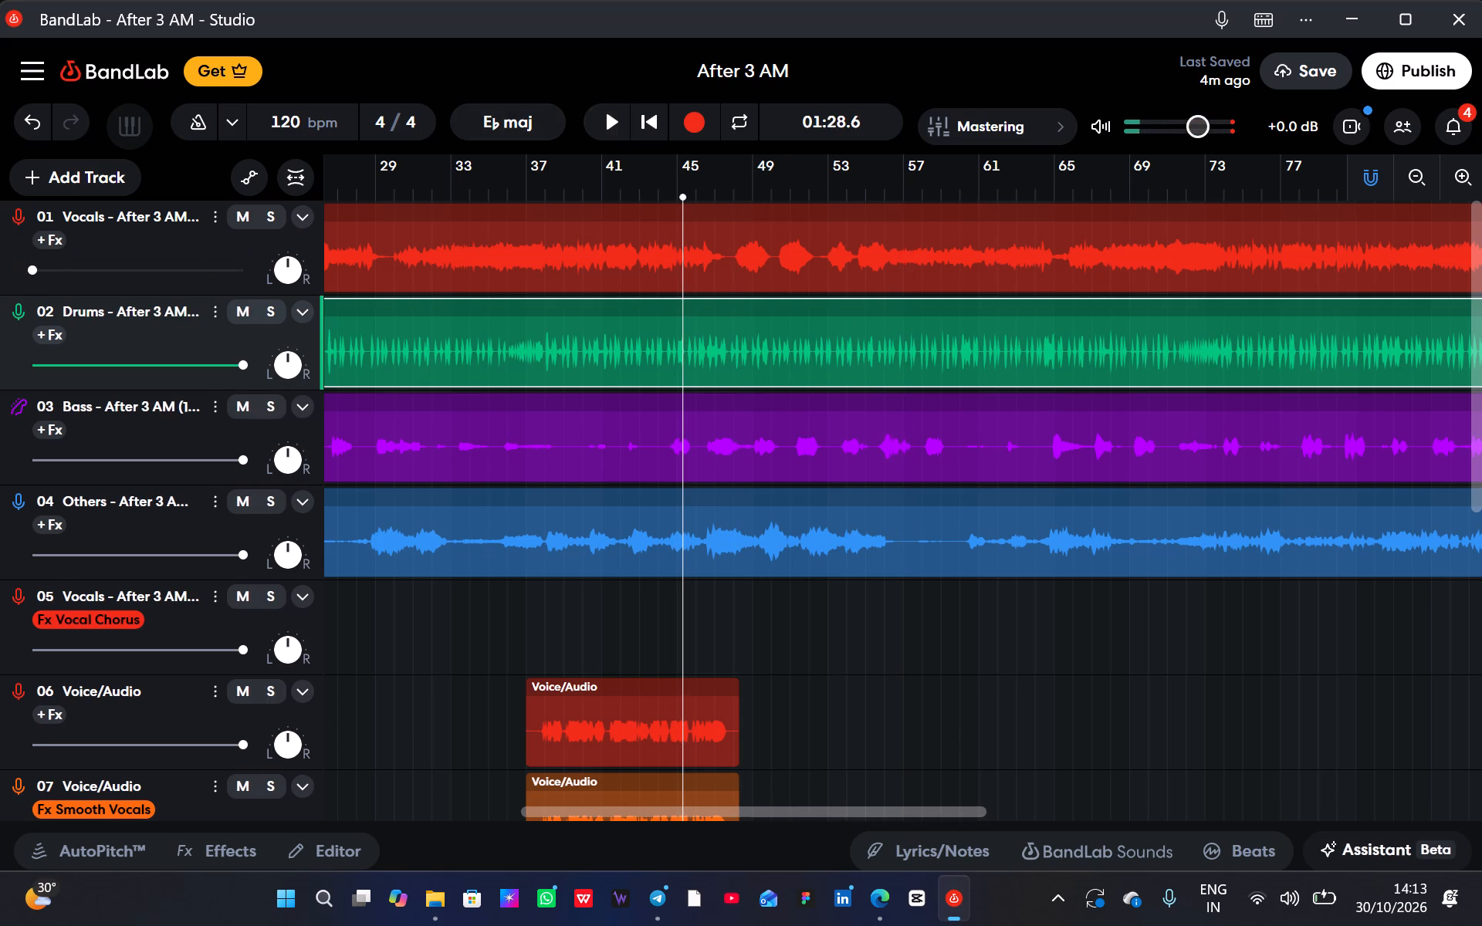
# Record a new vocal take on track 09 from 01:32 to about 01:52.
pyautogui.scroll(-3, 706, 515)
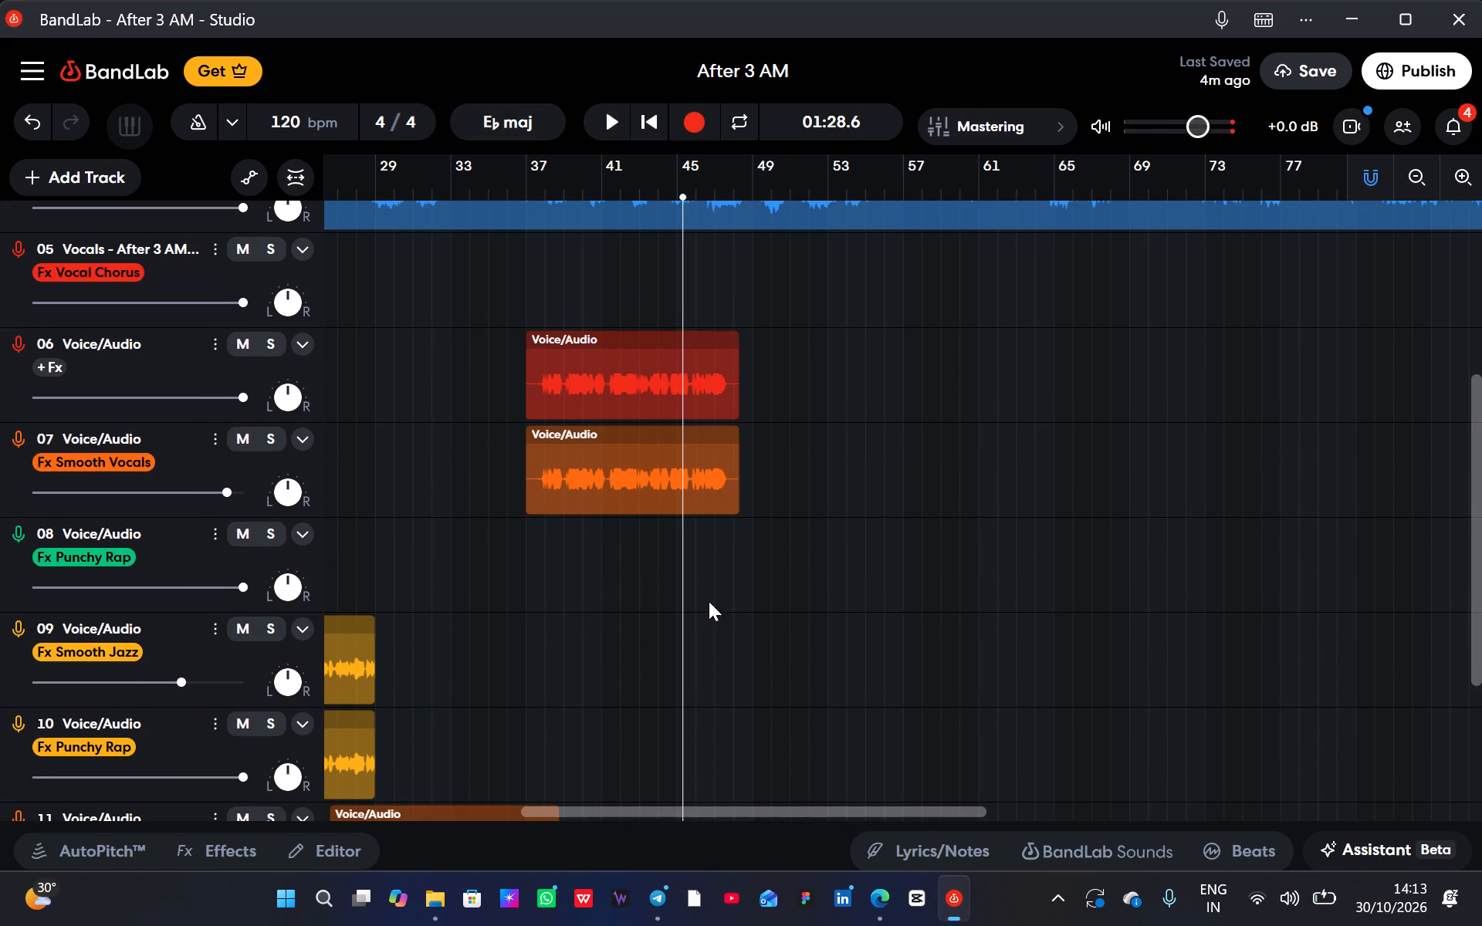
pyautogui.click(710, 631)
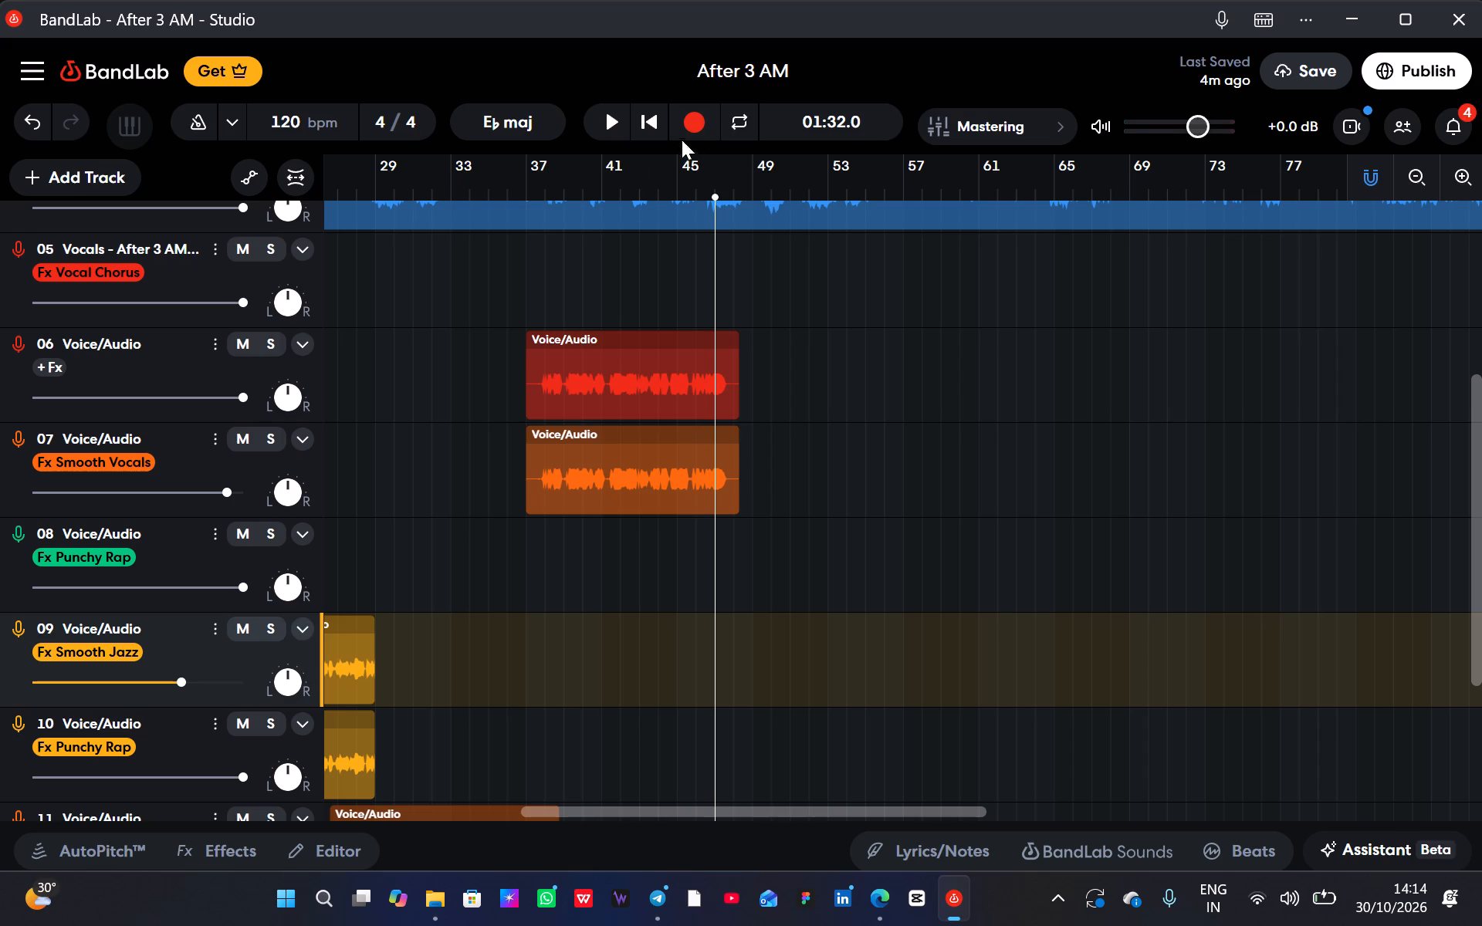
pyautogui.click(689, 121)
pyautogui.scroll(3, 790, 394)
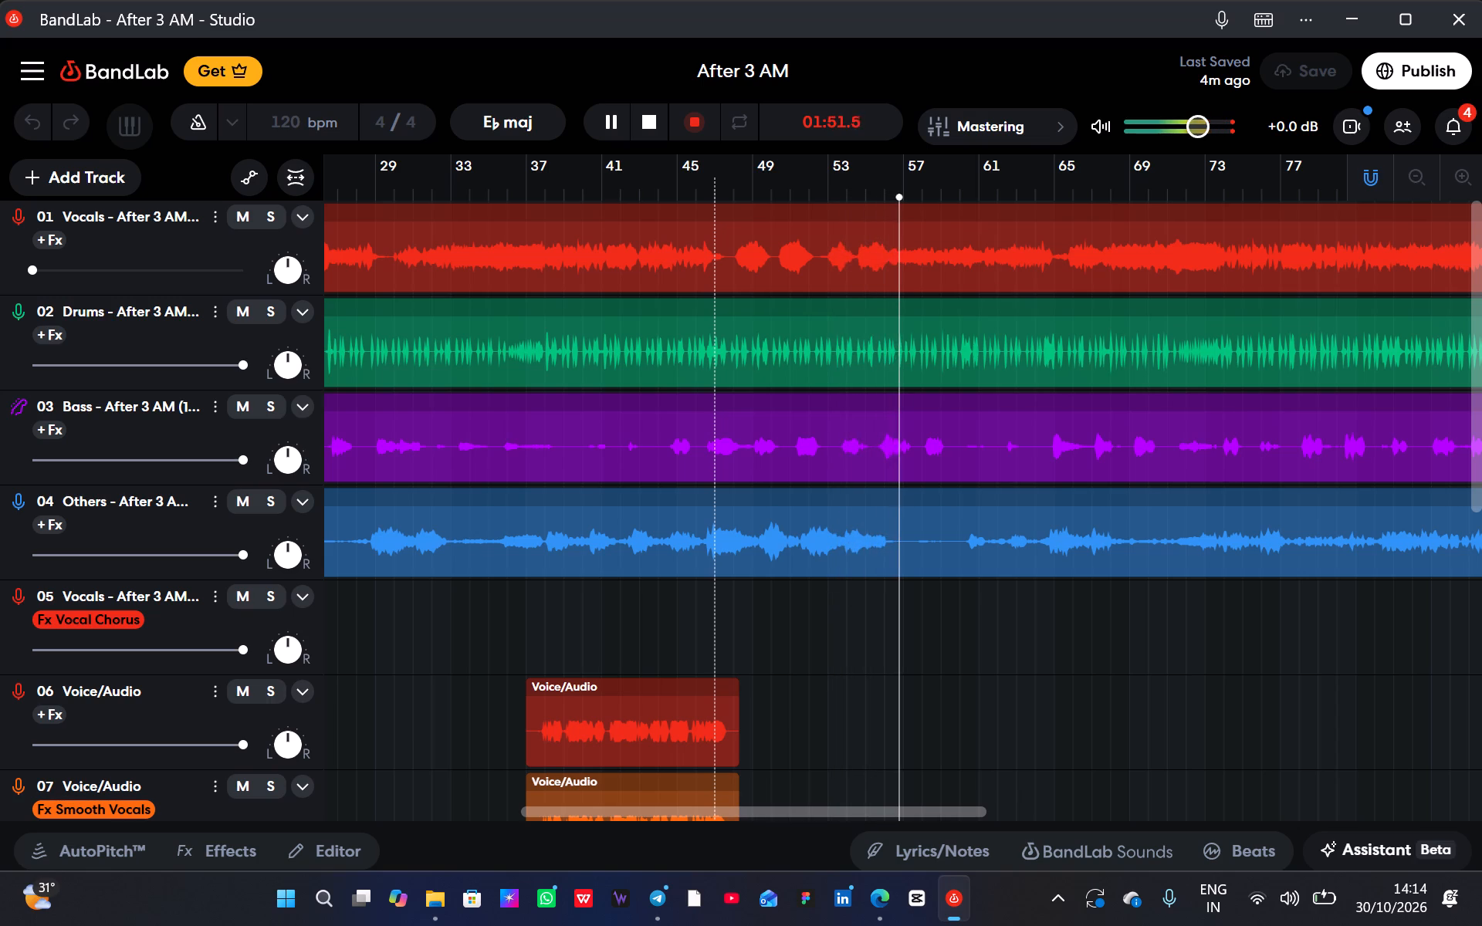
pyautogui.click(614, 113)
# Copy the new vocal take from track 09 onto track 10 and align the copy with it at 01:32.
pyautogui.scroll(-4, 952, 573)
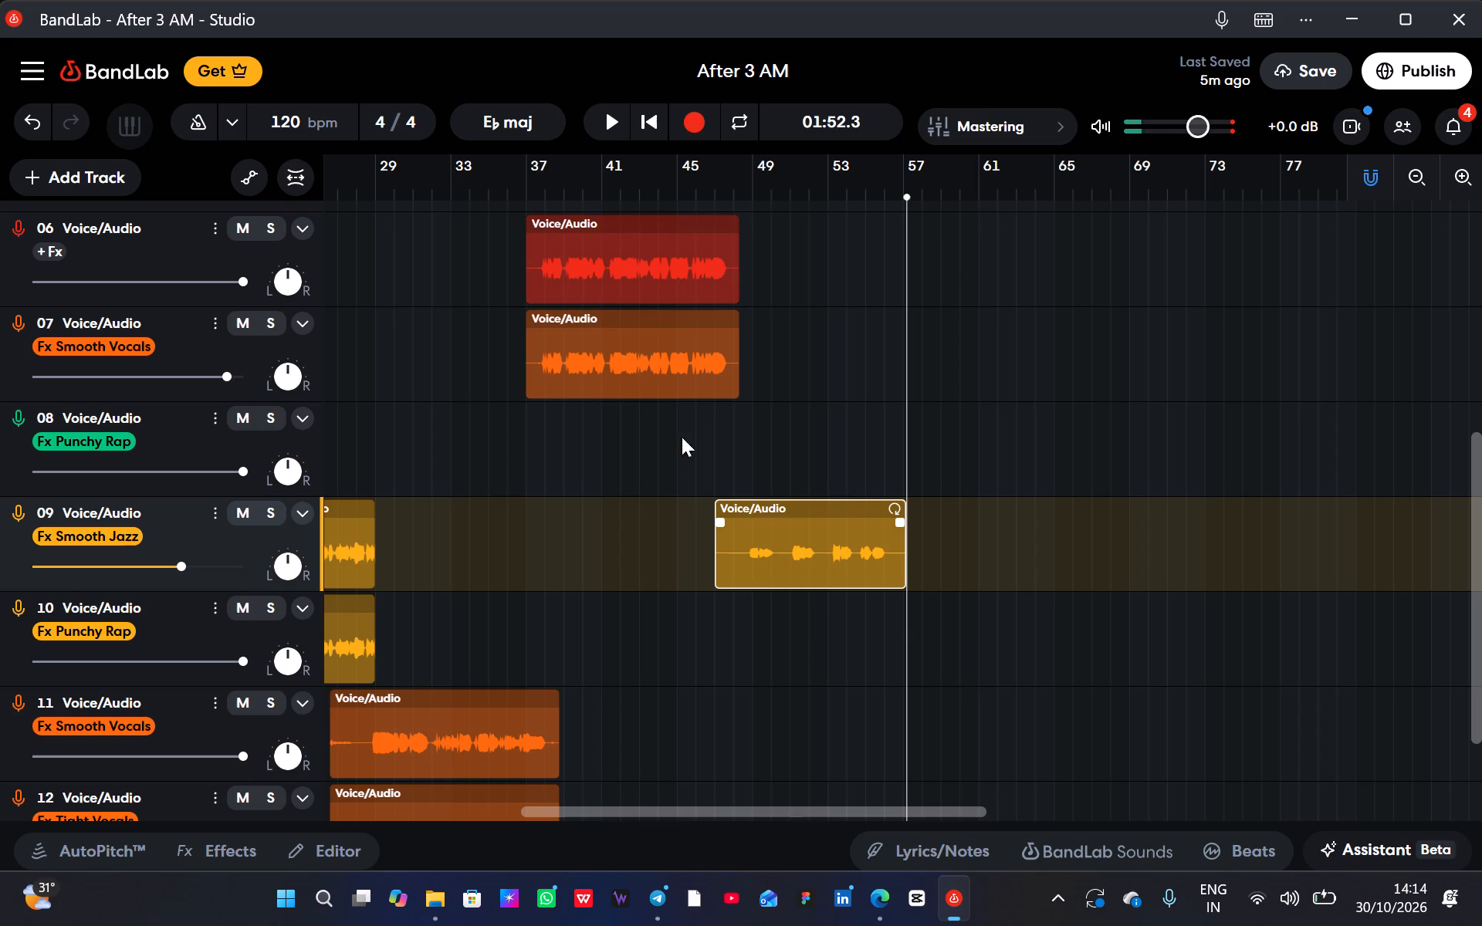
pyautogui.click(731, 191)
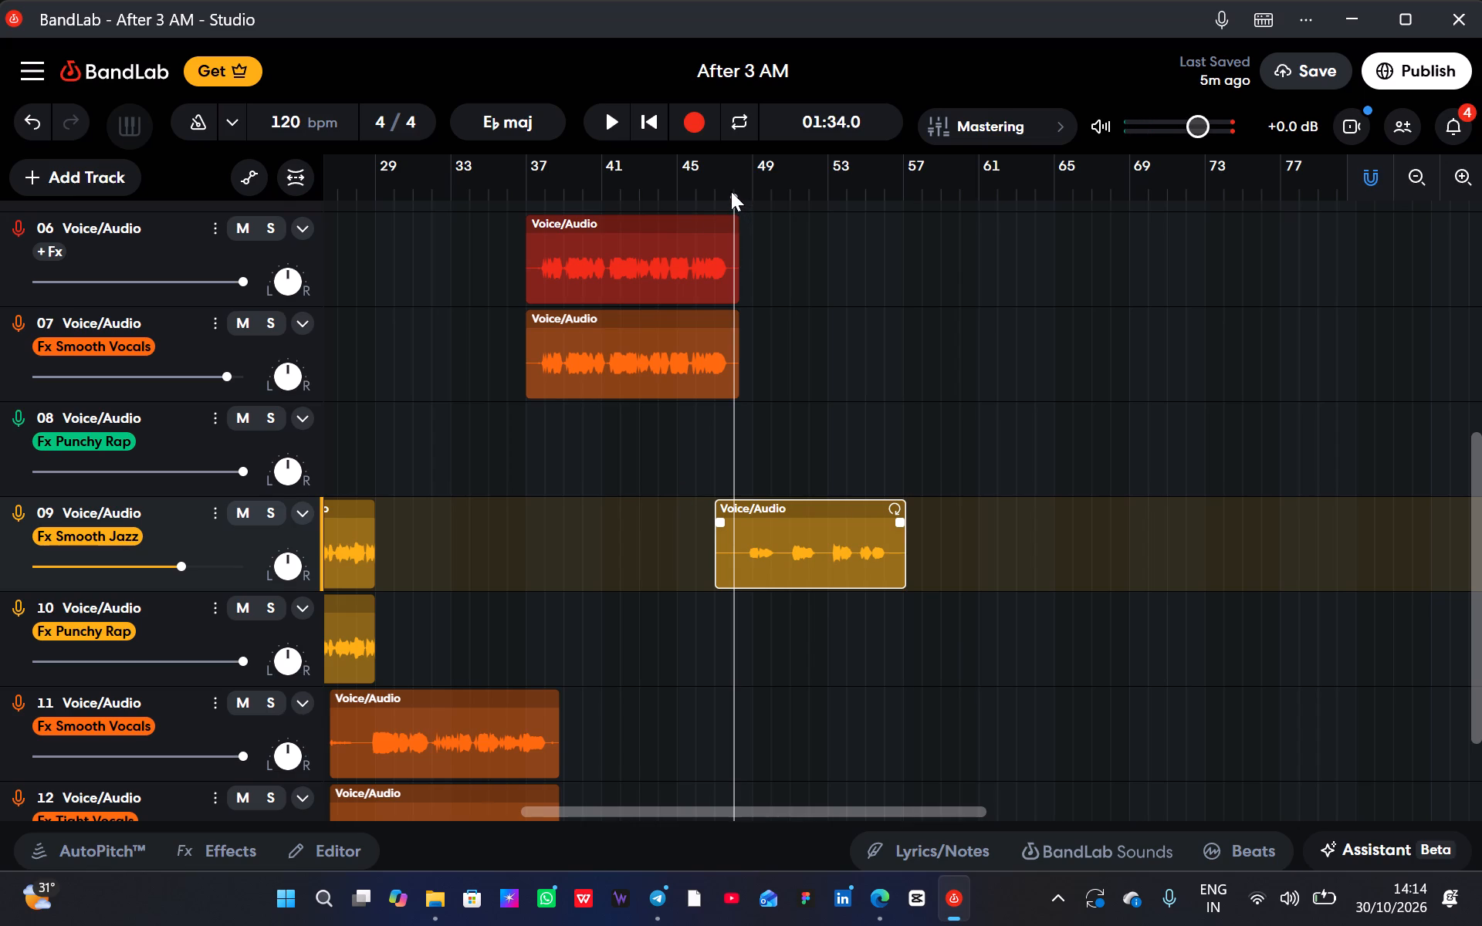
pyautogui.rightClick(796, 532)
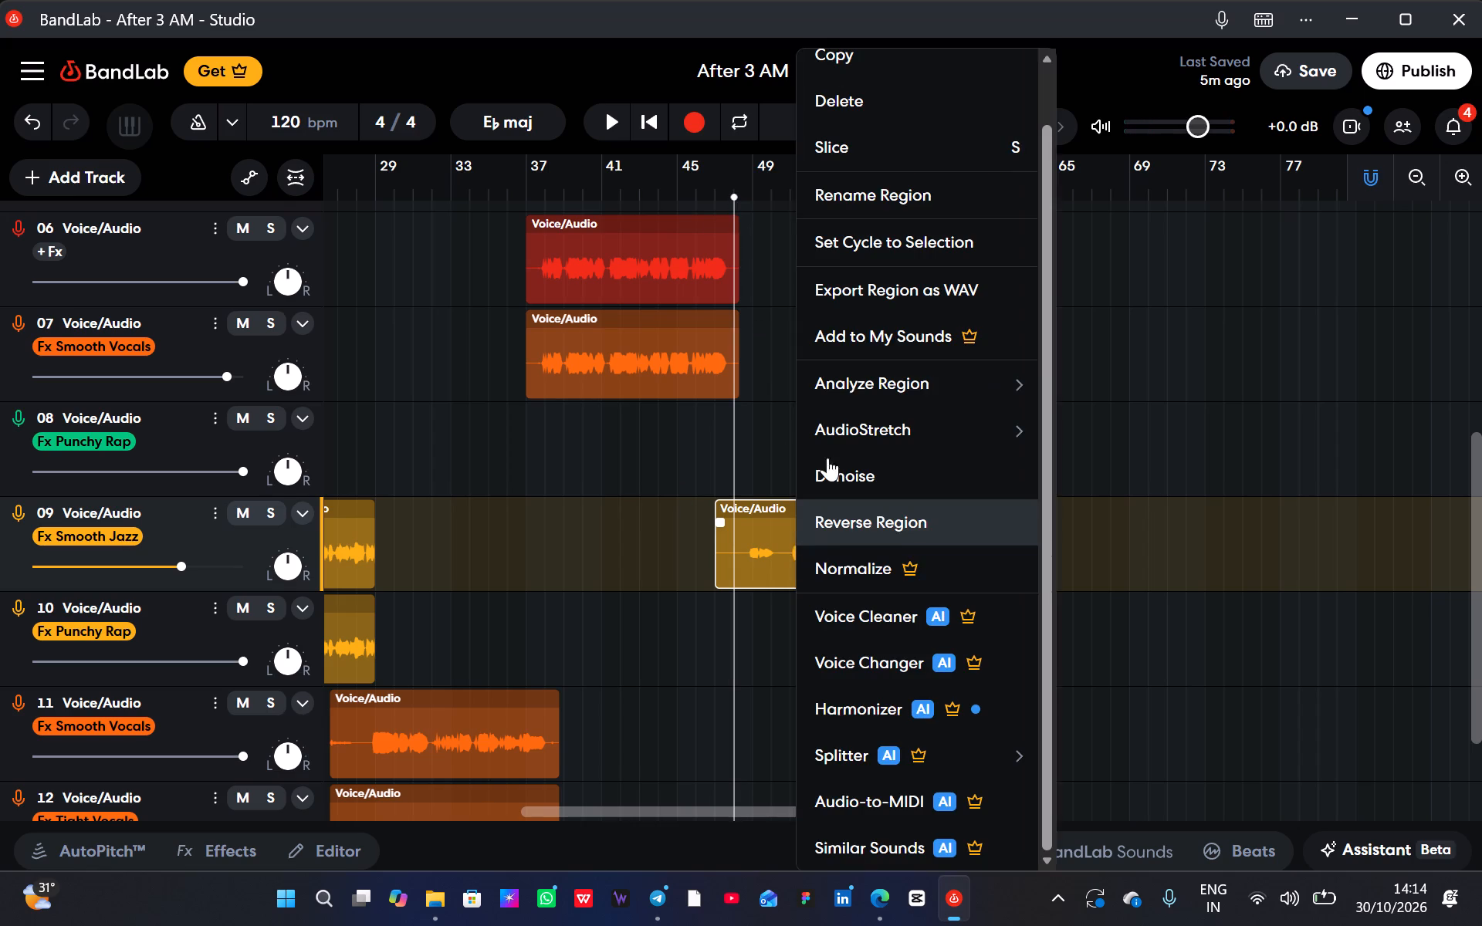
pyautogui.click(855, 58)
pyautogui.rightClick(746, 598)
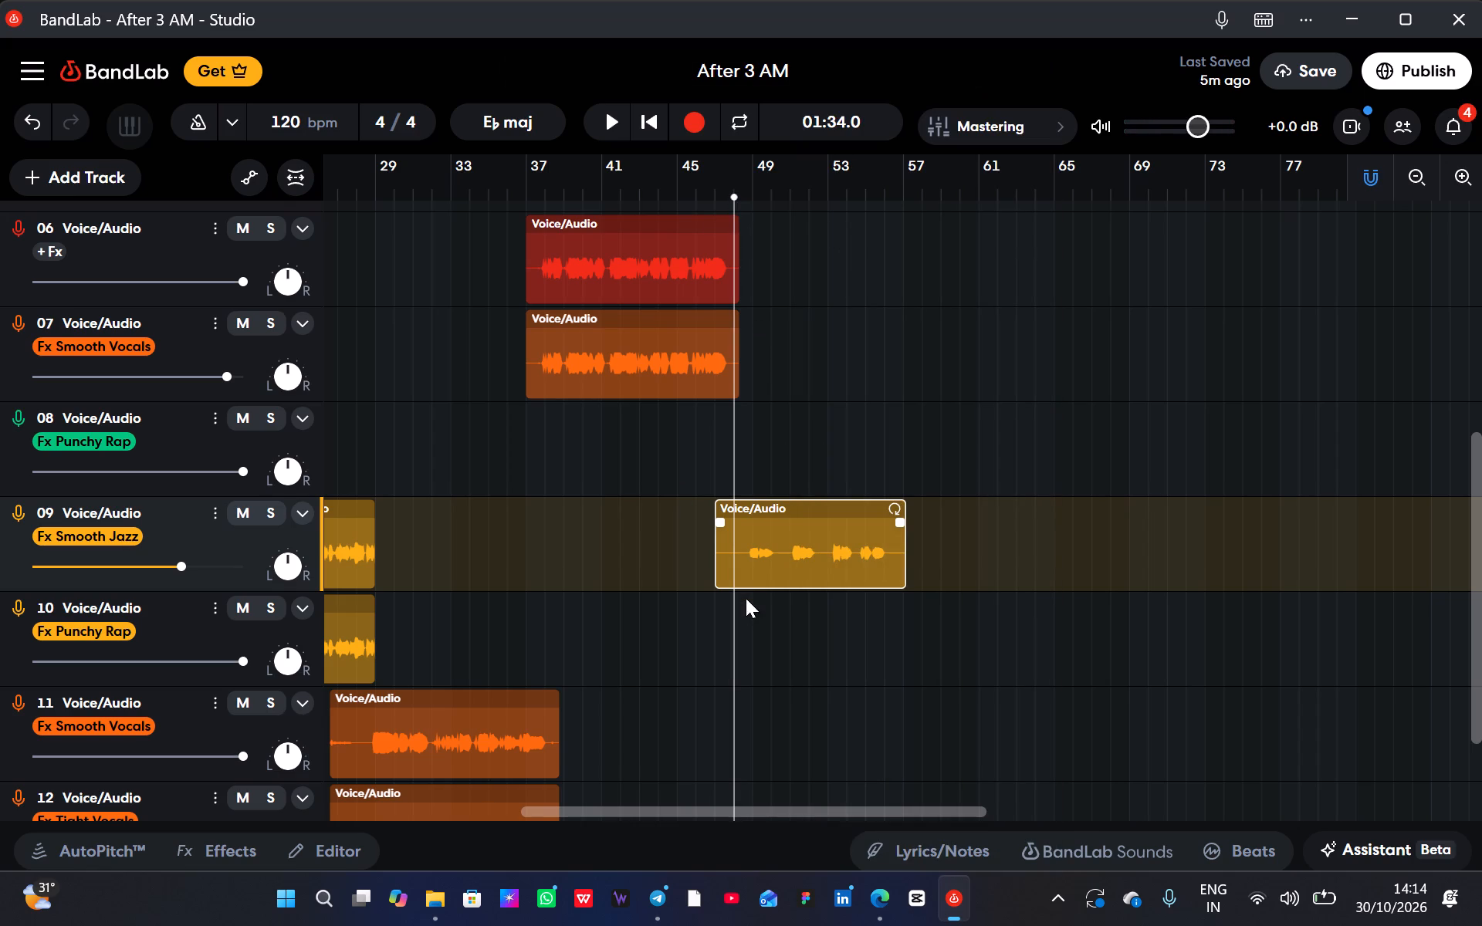
pyautogui.click(756, 624)
pyautogui.moveTo(809, 631); pyautogui.dragTo(798, 631)
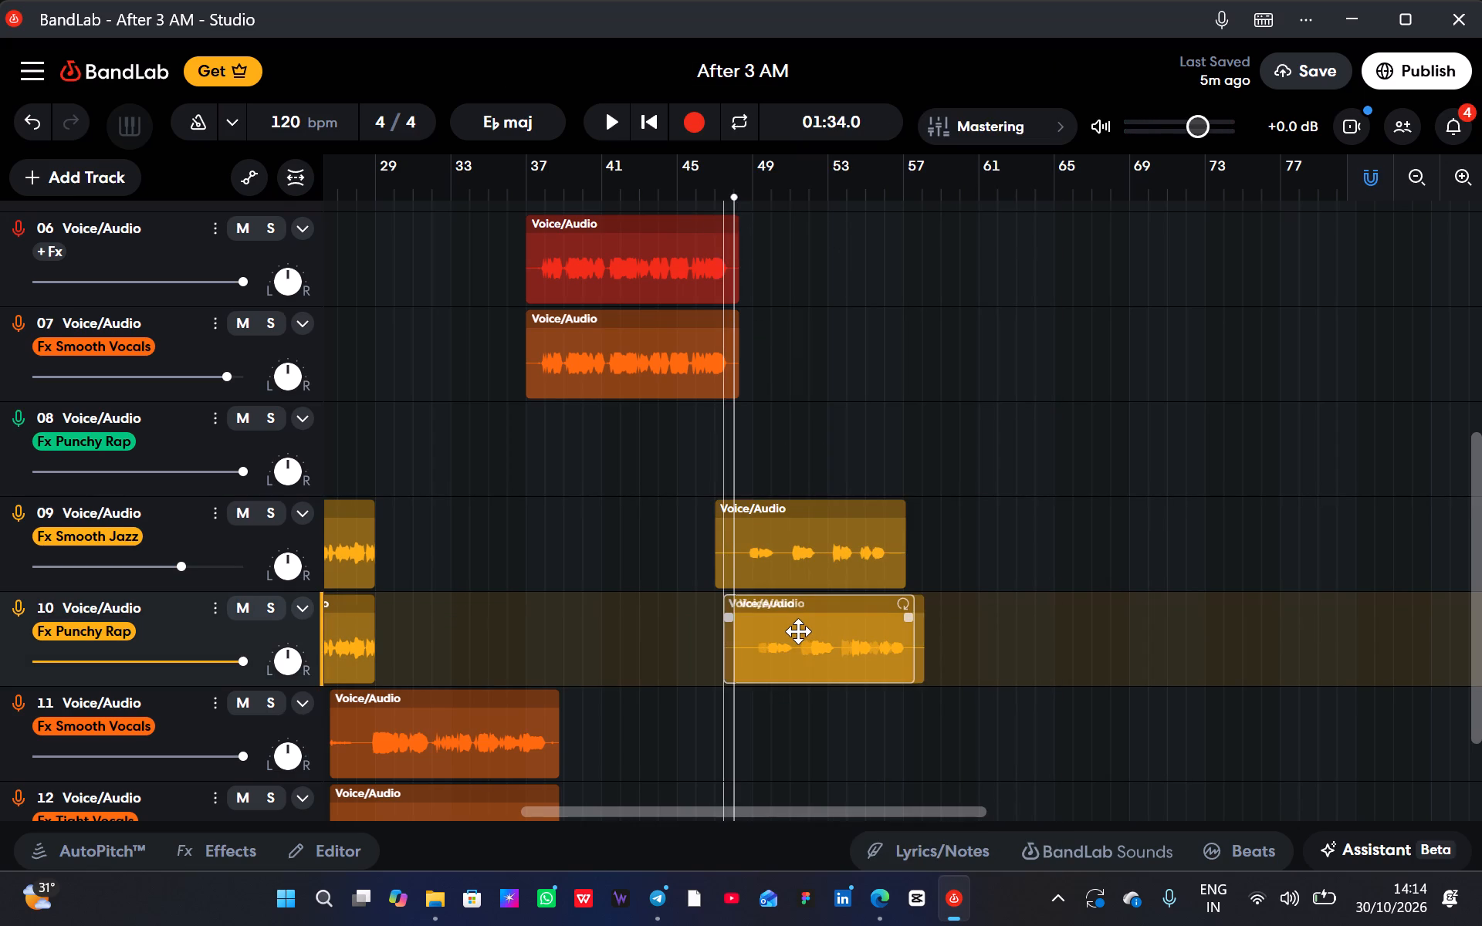
pyautogui.moveTo(798, 631); pyautogui.dragTo(797, 631)
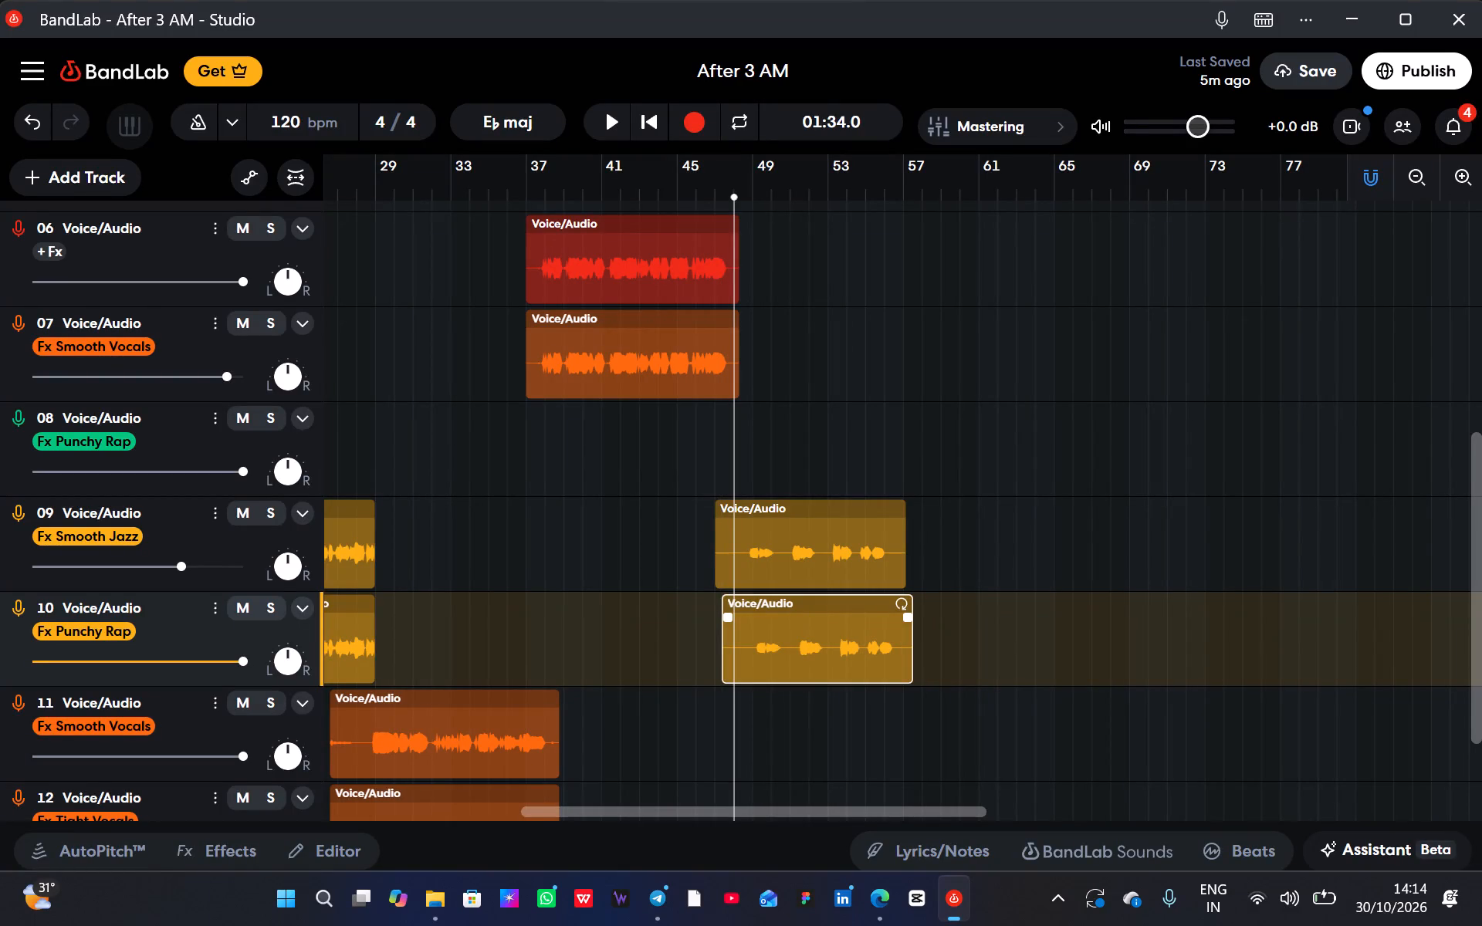
pyautogui.click(824, 640)
# Replay the doubled take from 01:30, move the copy from track 10 straight down to track 11, and listen again from about 01:27.
pyautogui.click(696, 188)
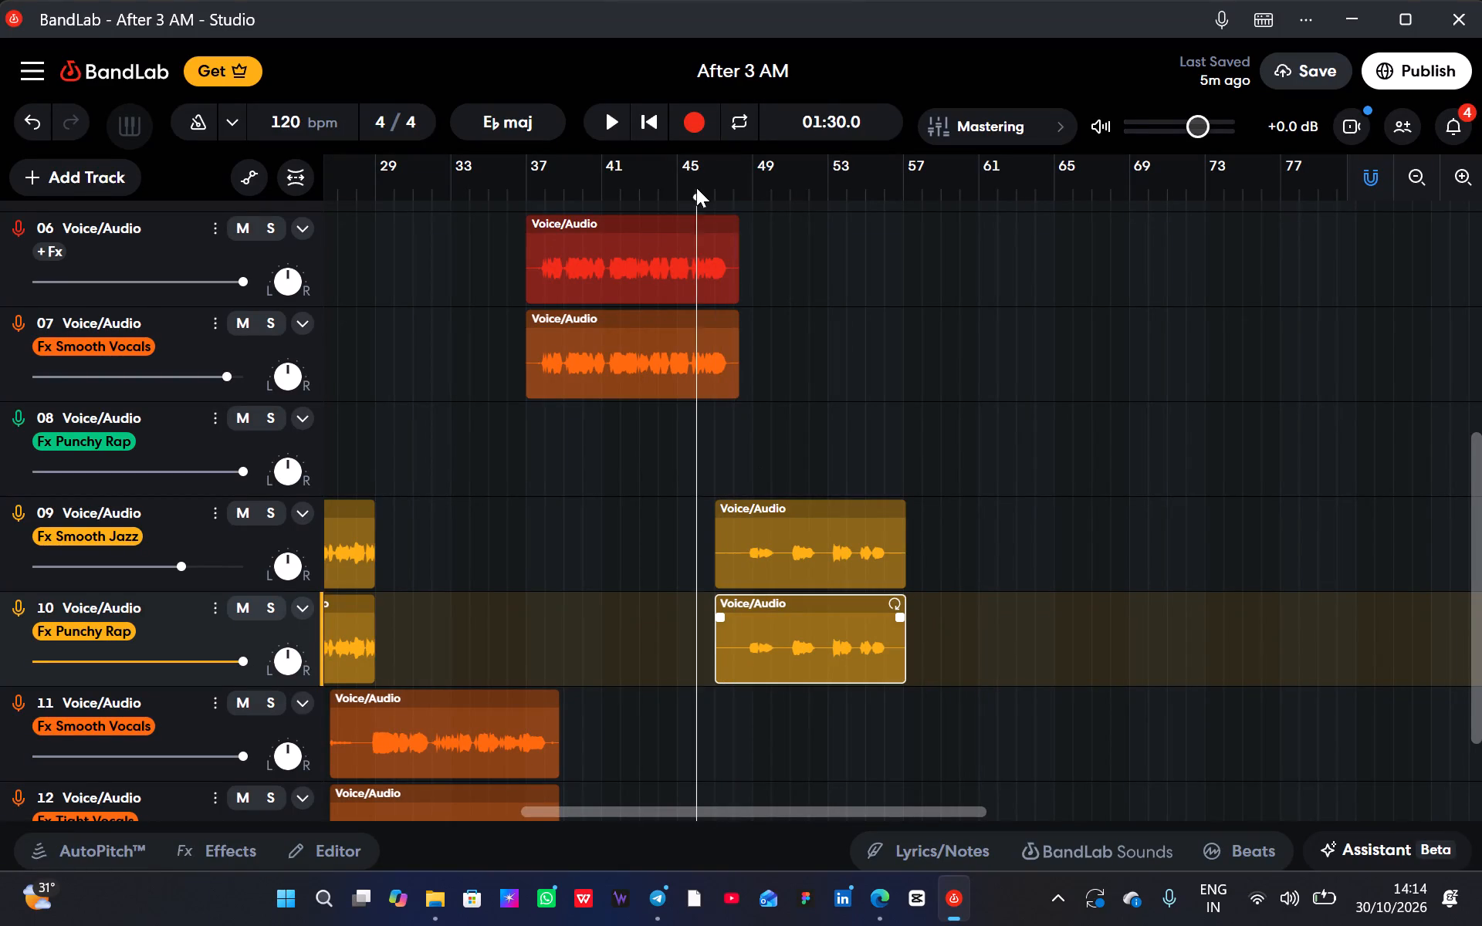
pyautogui.click(617, 121)
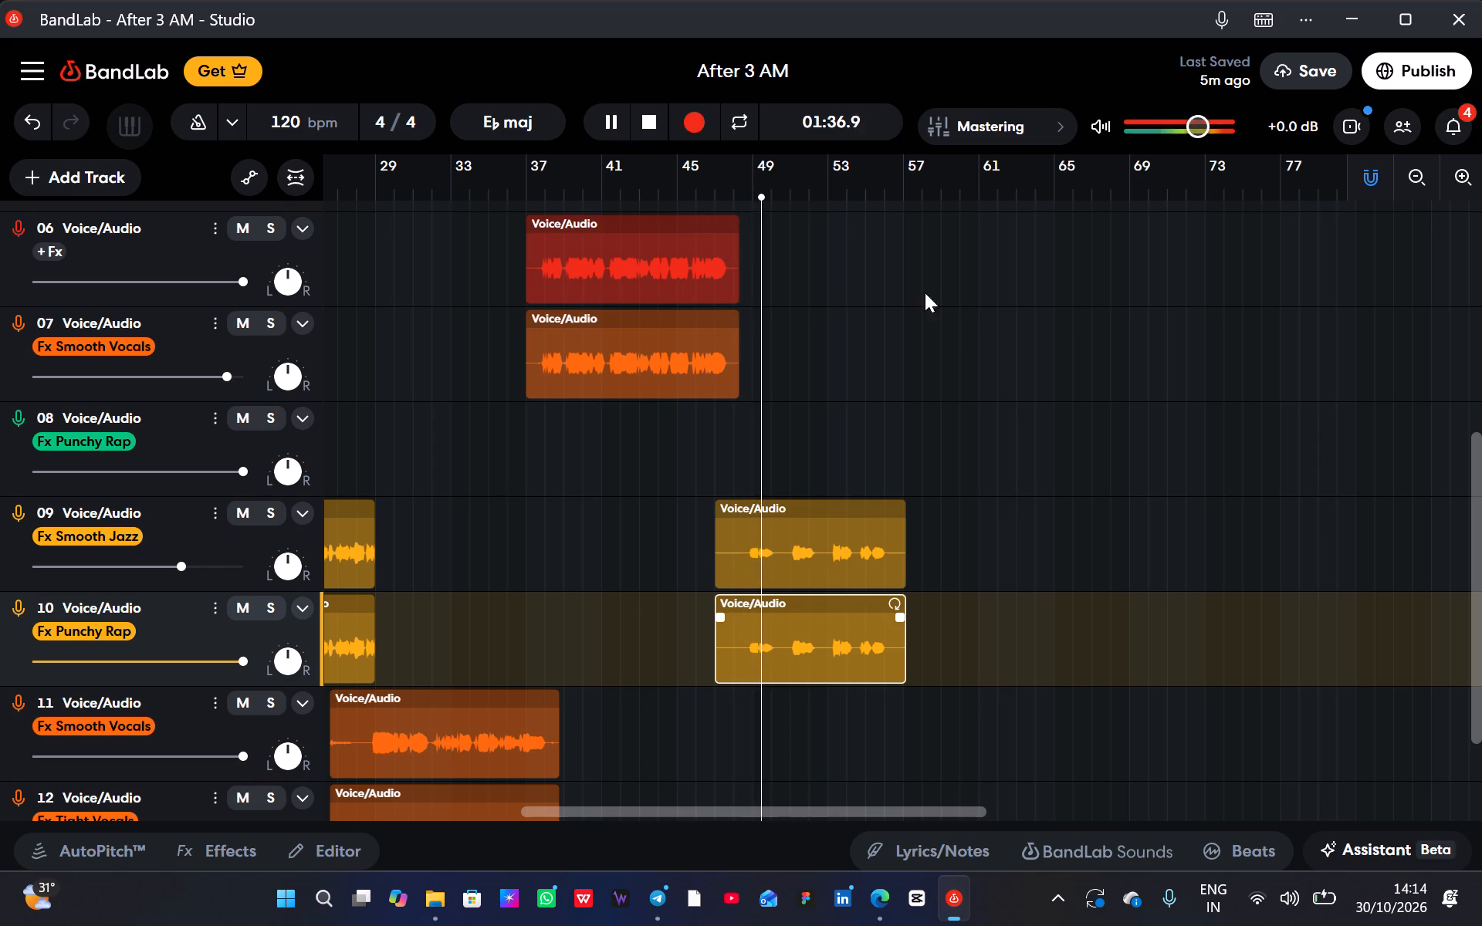
pyautogui.scroll(-2, 974, 368)
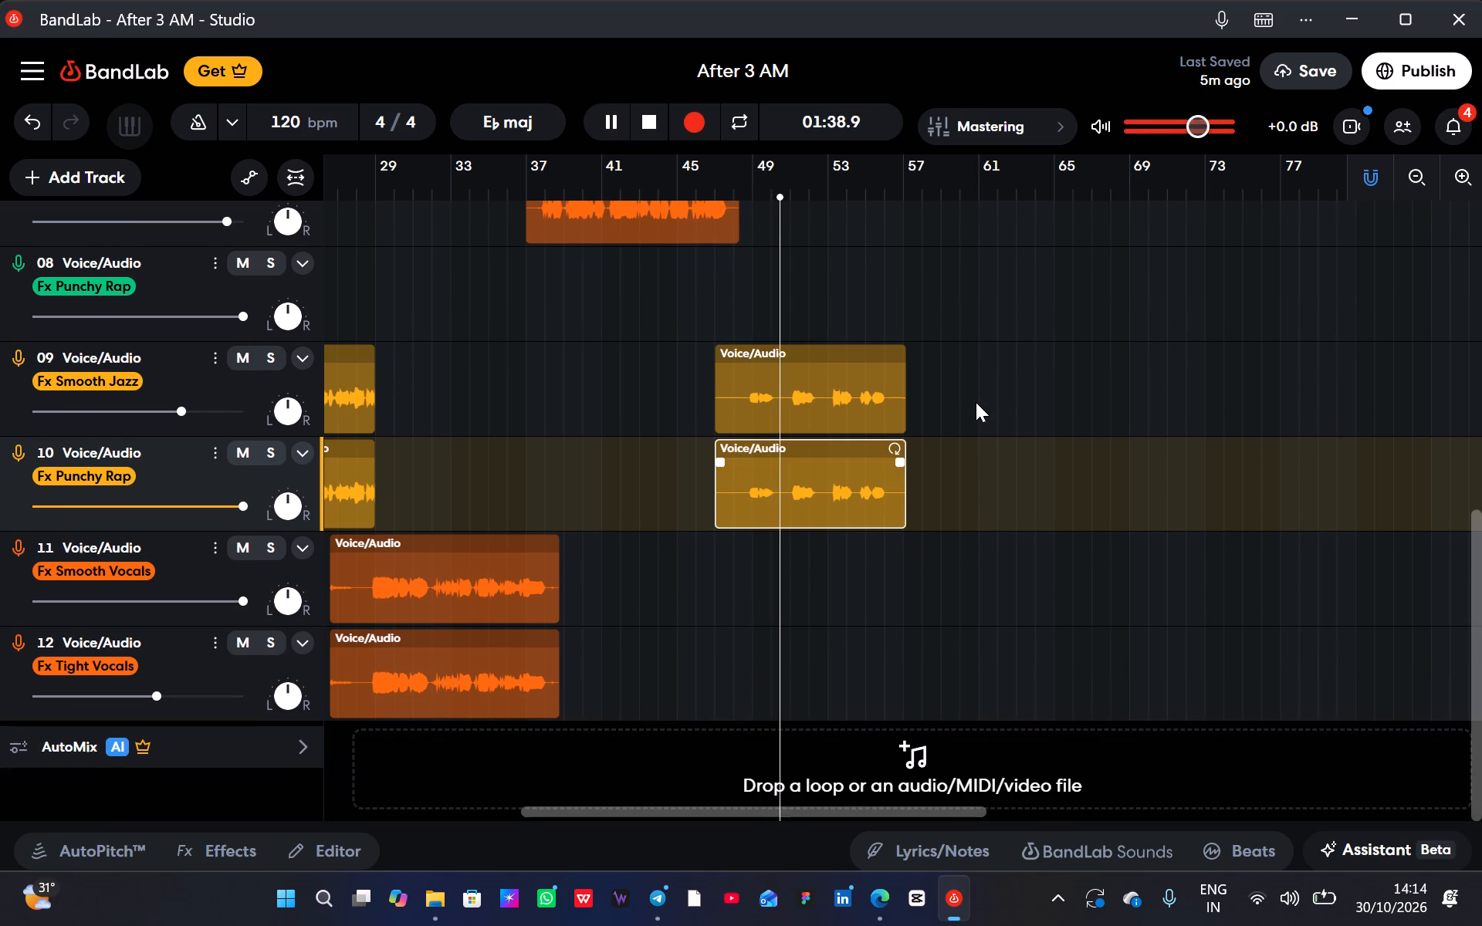
pyautogui.moveTo(827, 486); pyautogui.dragTo(832, 594)
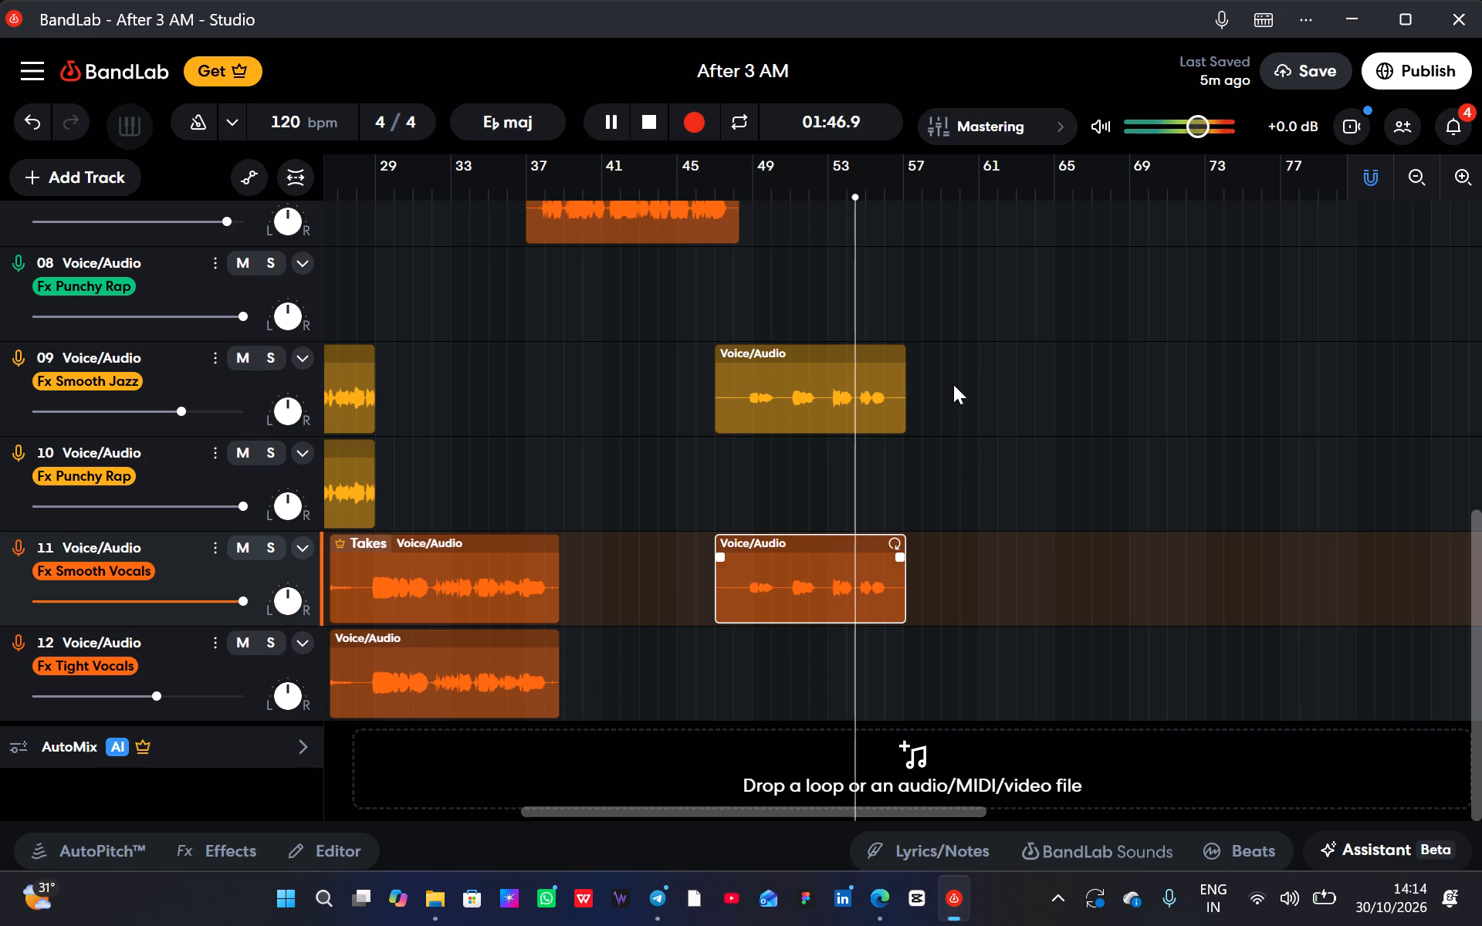
pyautogui.click(672, 183)
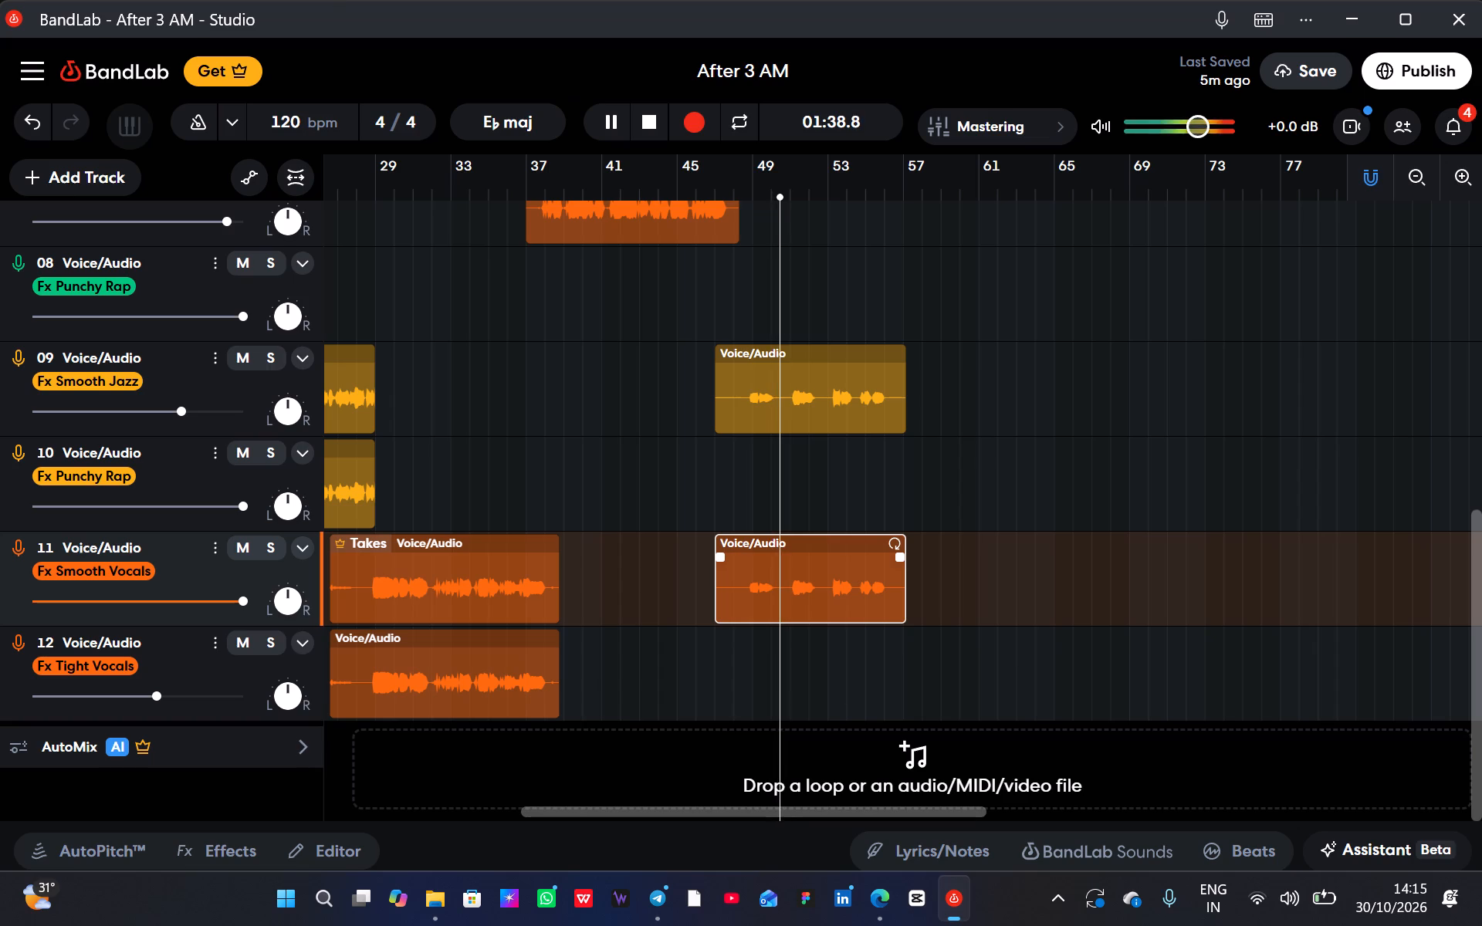
# Pause playback, copy the new take from track 11 onto track 12, and align the copy with the others at 01:32.
pyautogui.rightClick(750, 689)
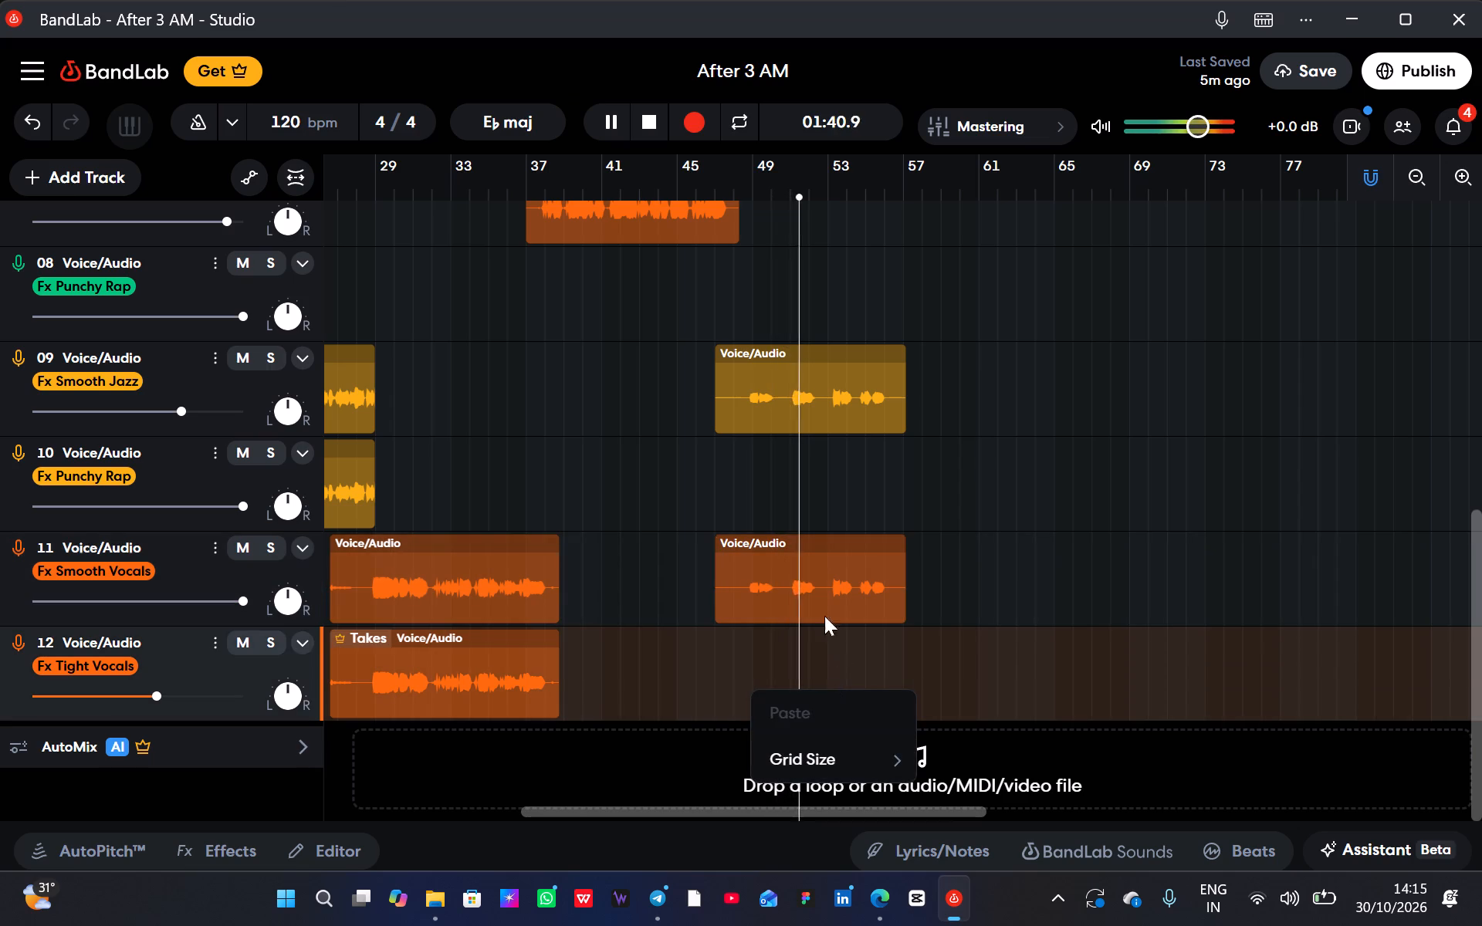
pyautogui.click(824, 597)
pyautogui.rightClick(824, 597)
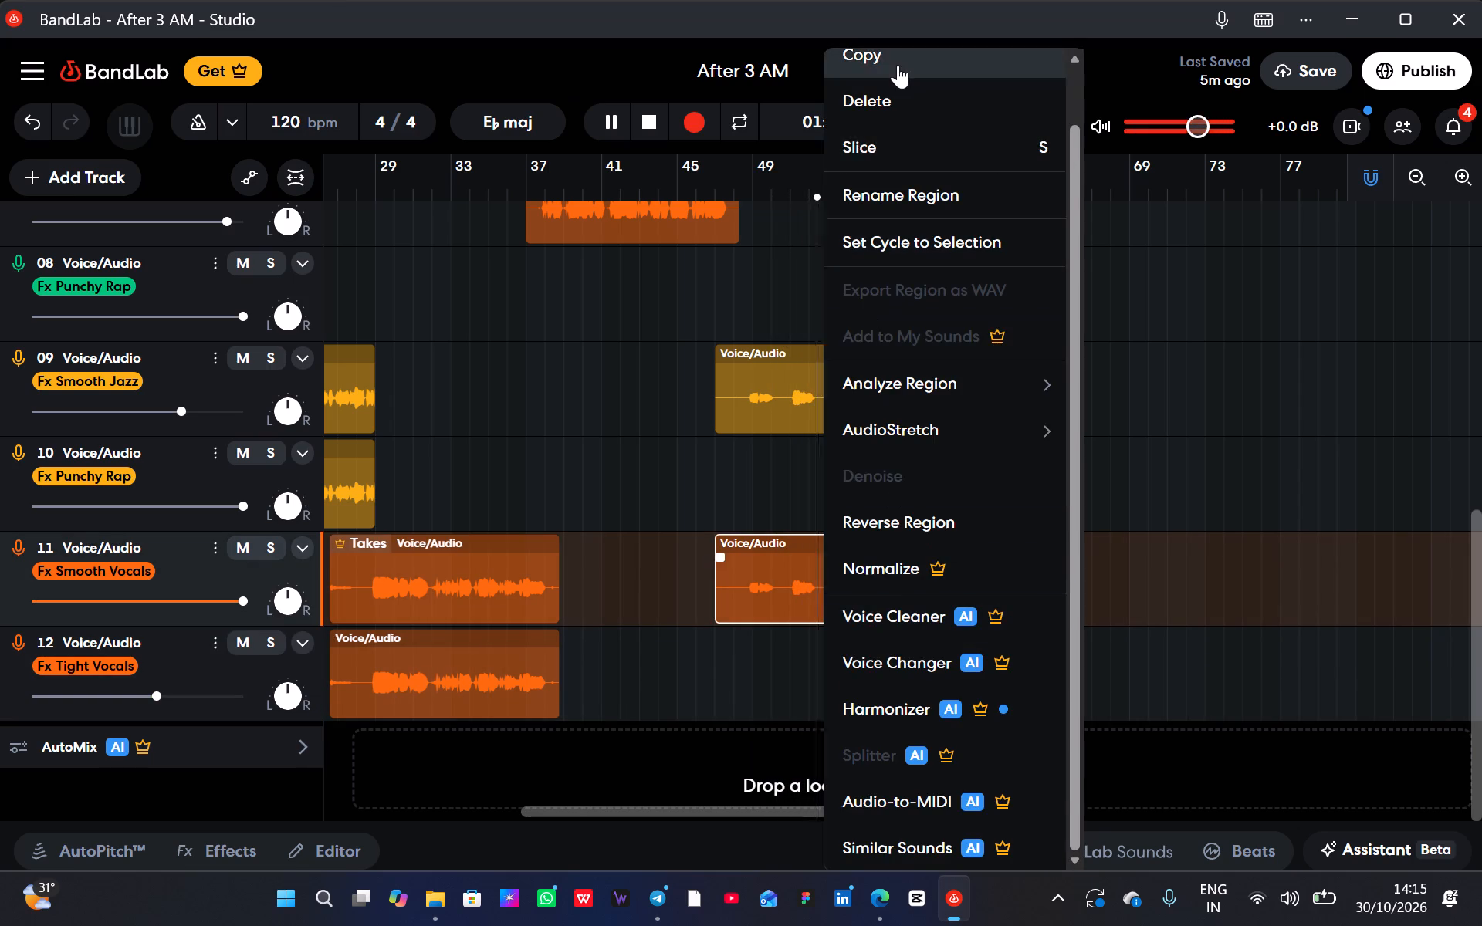
pyautogui.click(898, 65)
pyautogui.rightClick(933, 664)
pyautogui.click(969, 694)
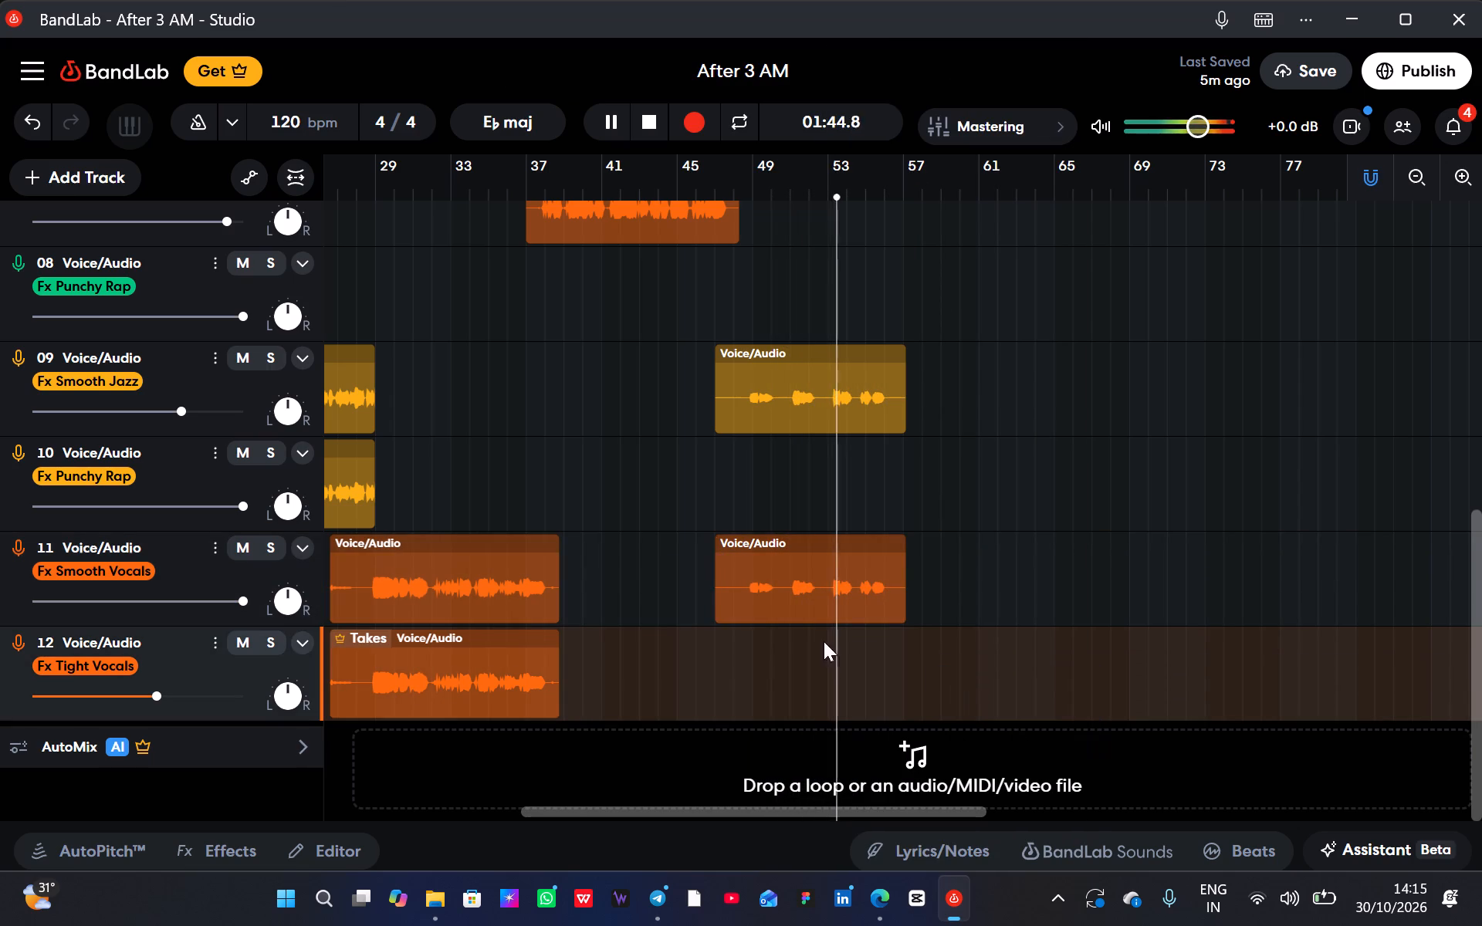
pyautogui.click(625, 120)
pyautogui.rightClick(867, 681)
pyautogui.click(921, 703)
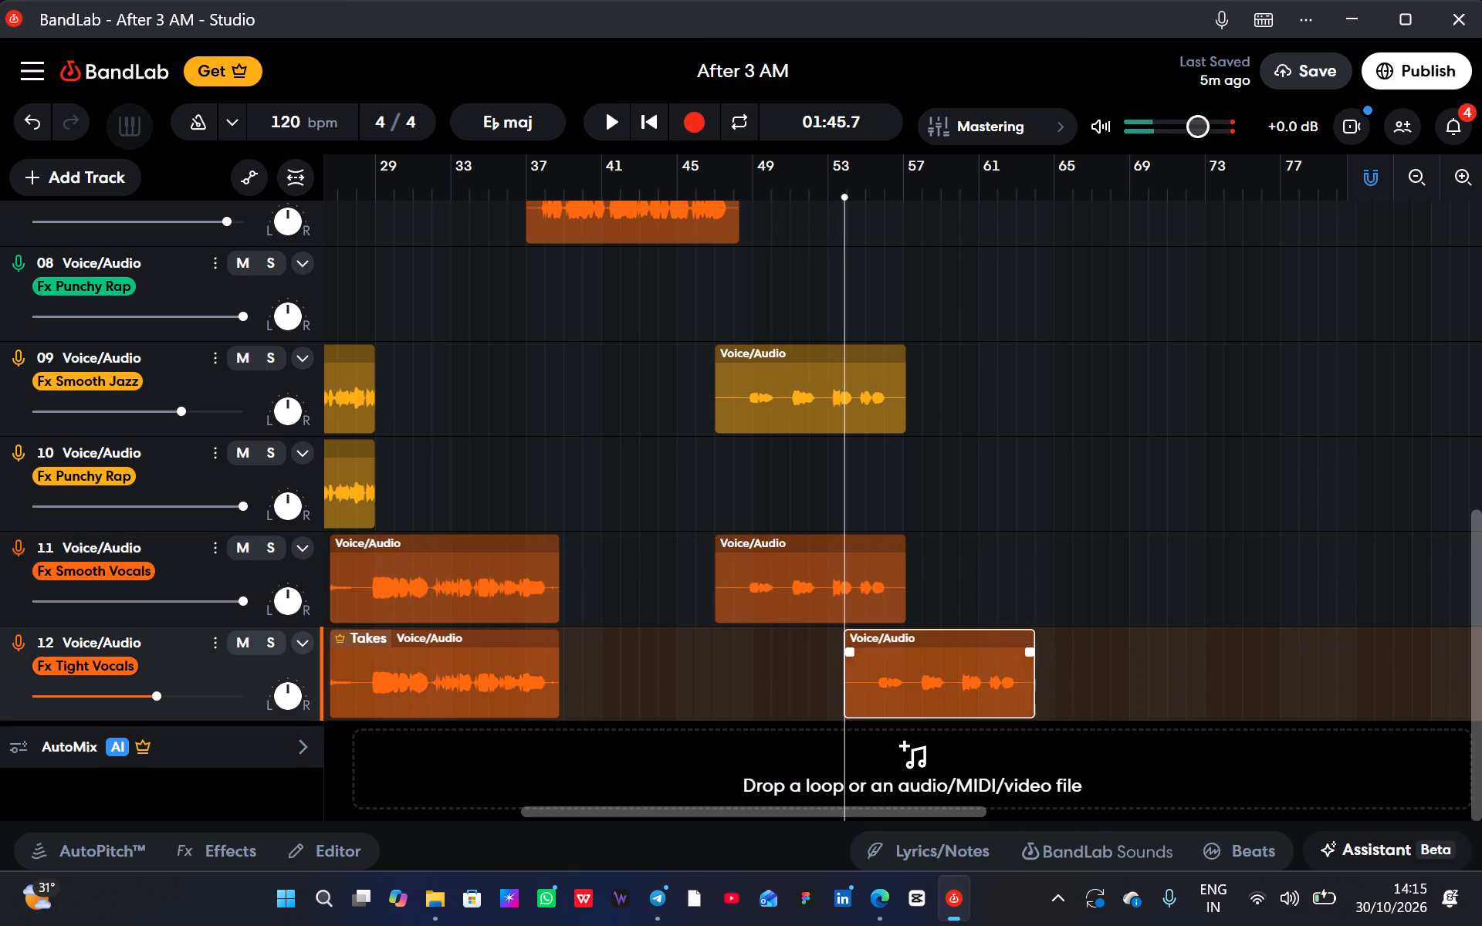
pyautogui.moveTo(918, 674); pyautogui.dragTo(789, 669)
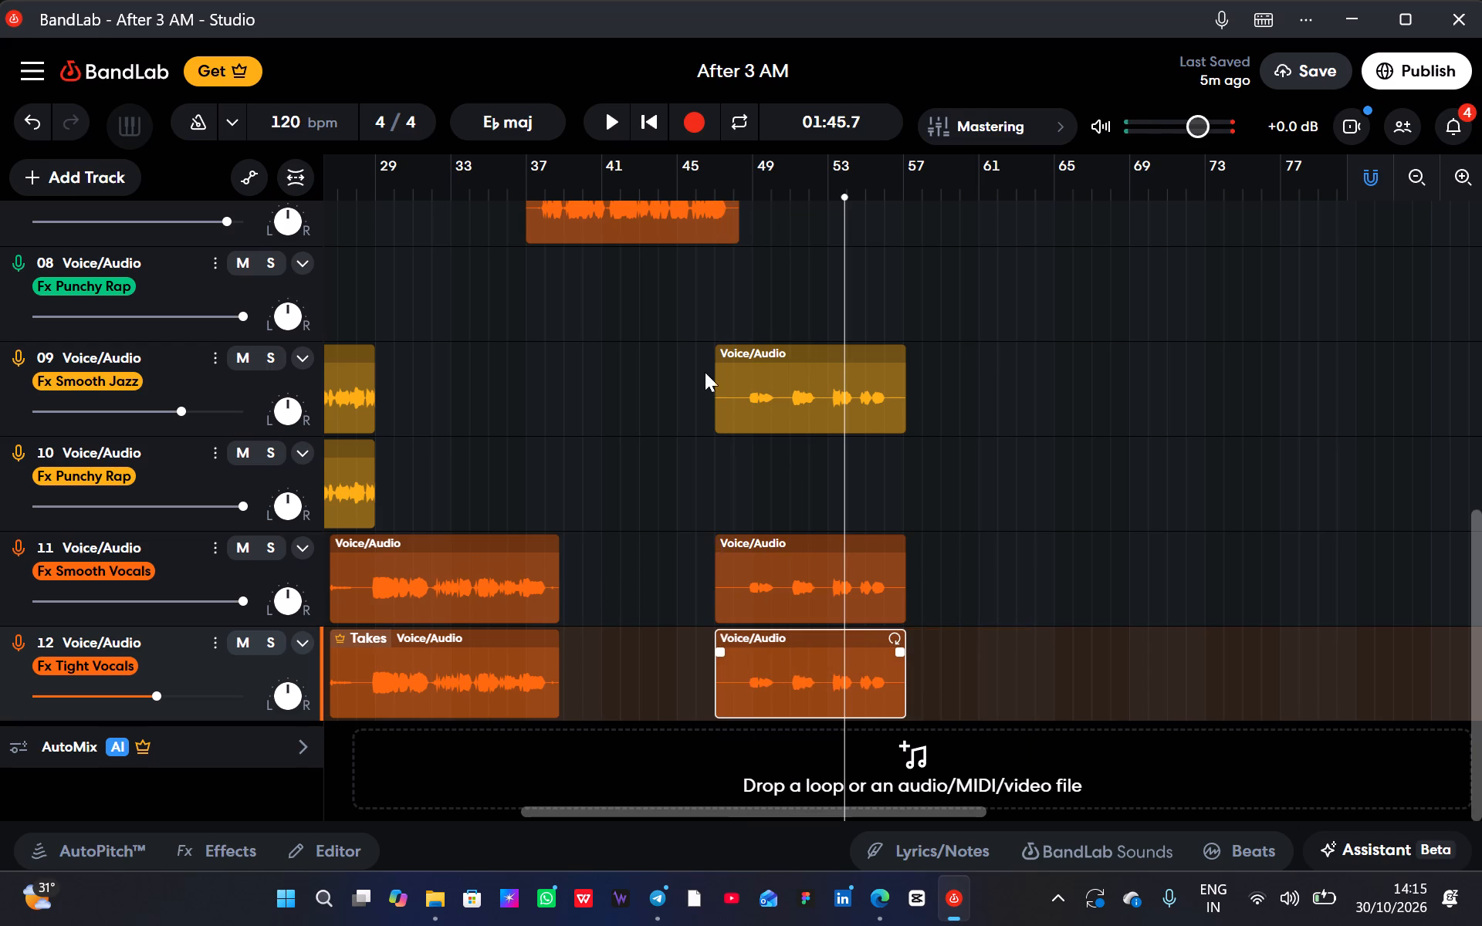
# Replay the newly layered vocals from about 01:29.
pyautogui.click(683, 184)
pyautogui.click(607, 103)
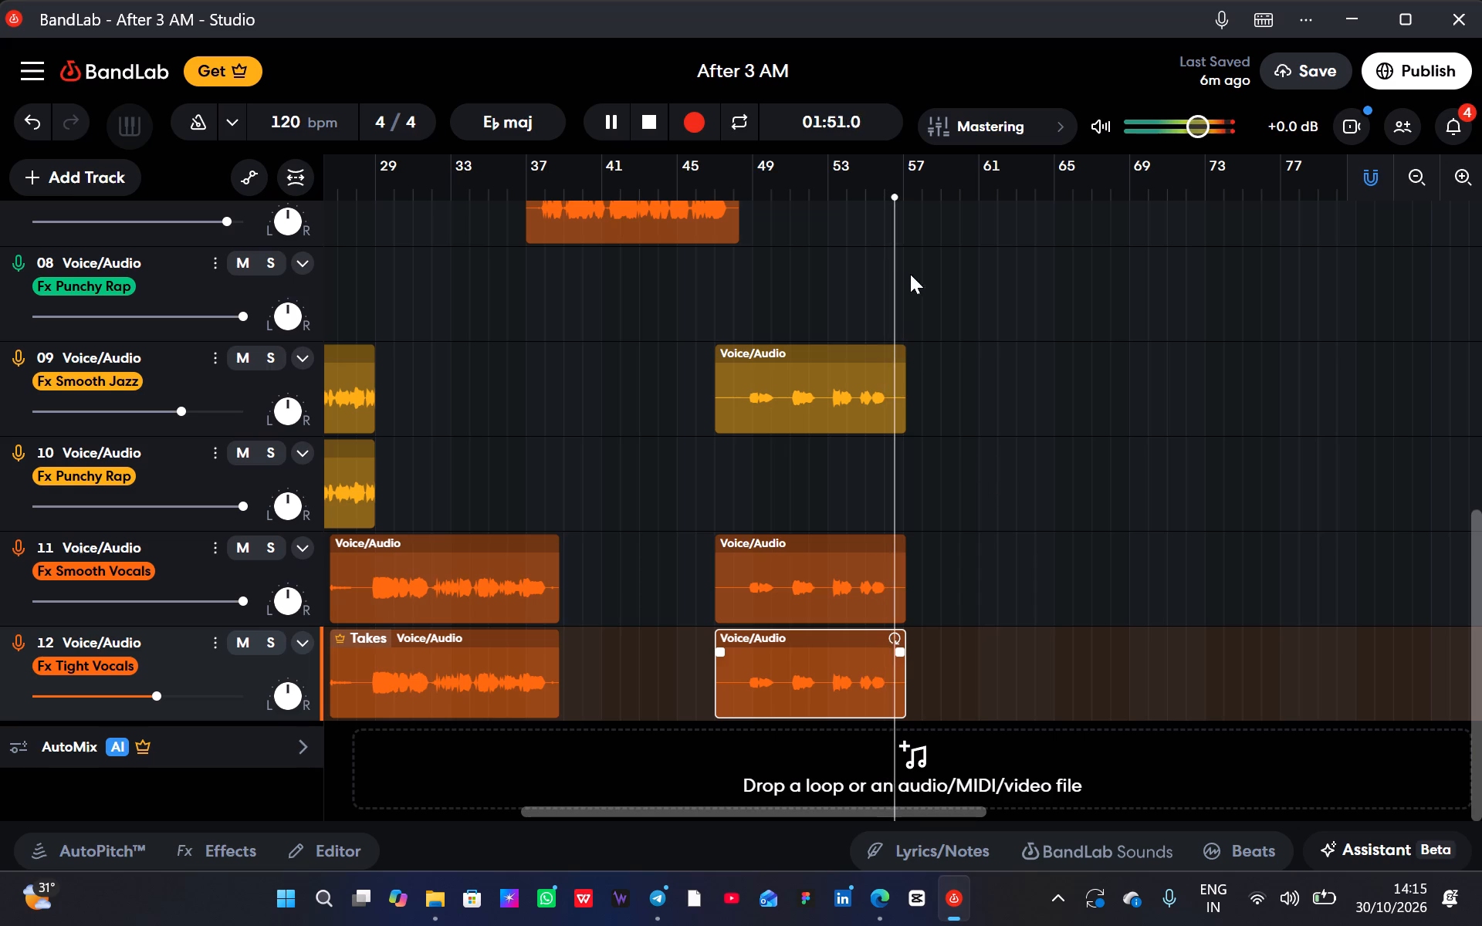
# Select track 08 and replay the mix from about 01:41.
pyautogui.scroll(6, 986, 449)
pyautogui.click(884, 731)
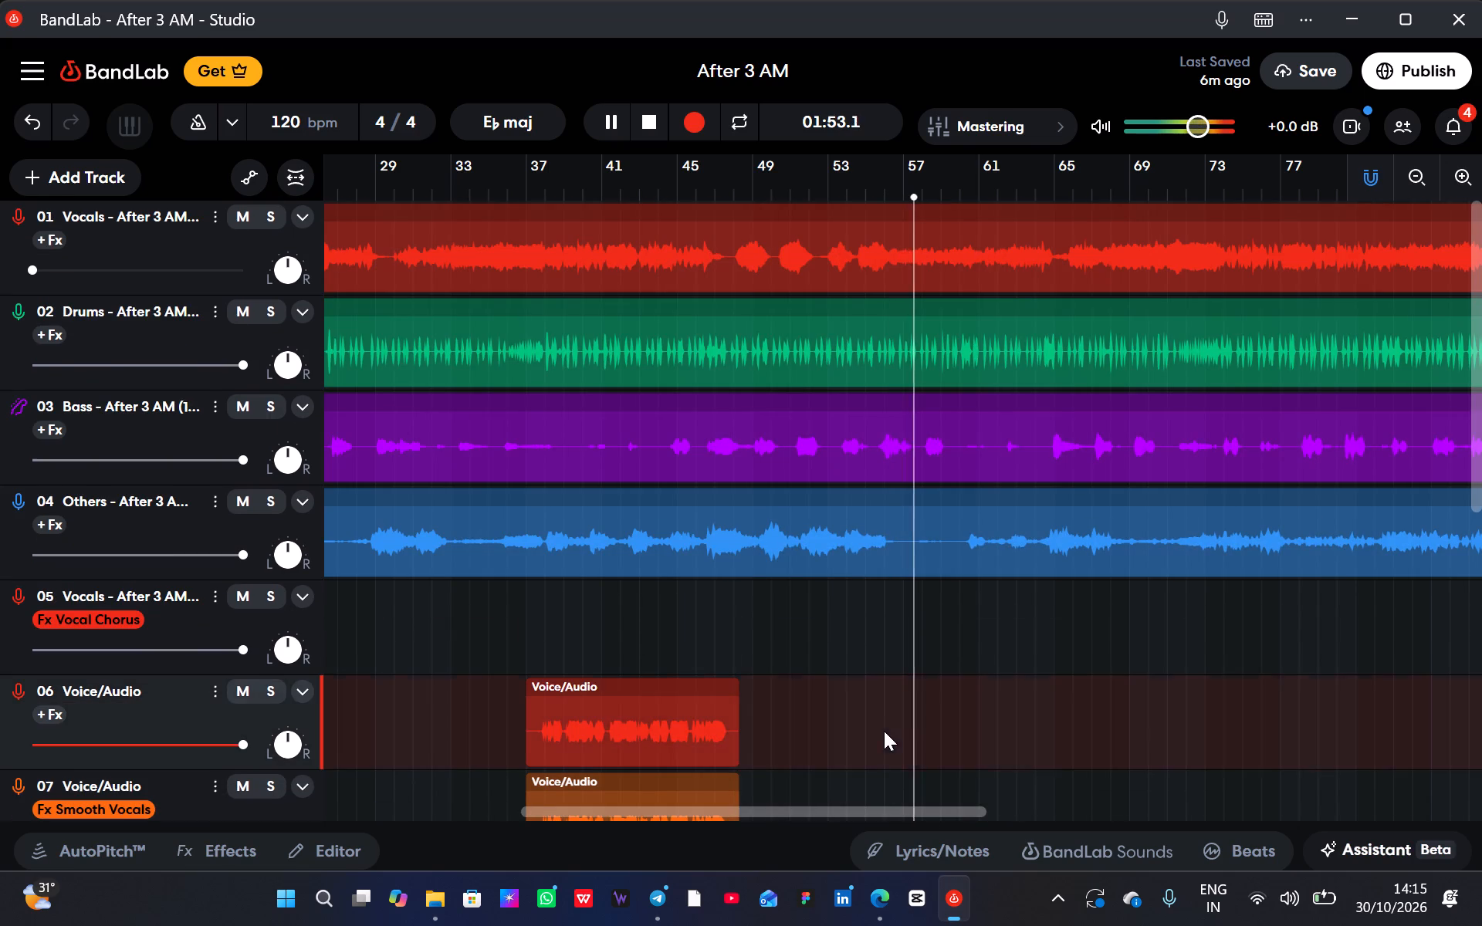
pyautogui.scroll(-2, 886, 725)
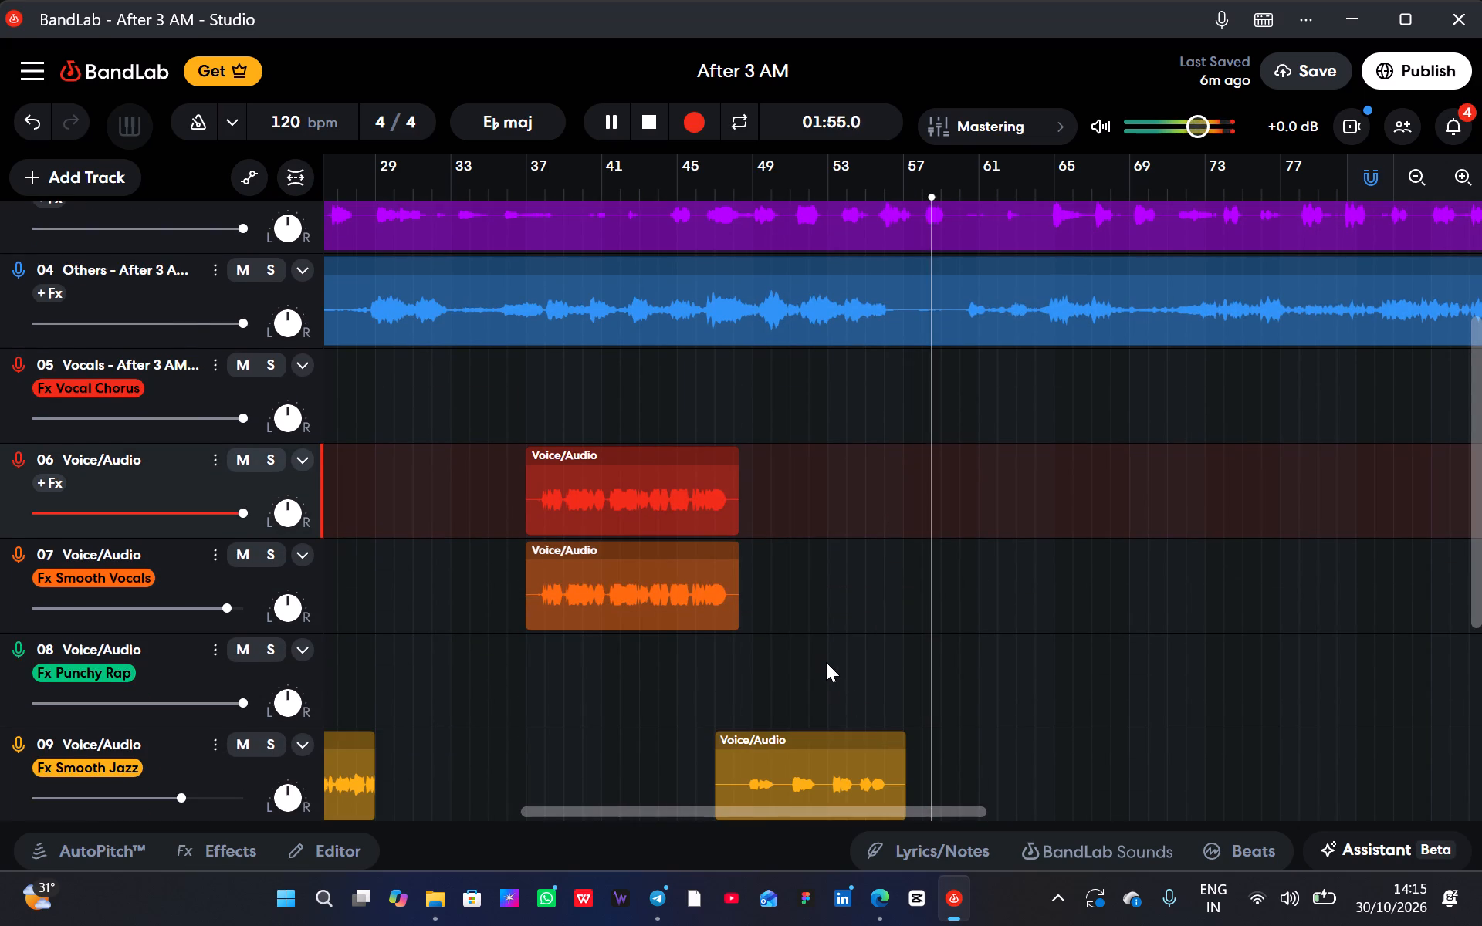
pyautogui.click(854, 672)
pyautogui.click(834, 674)
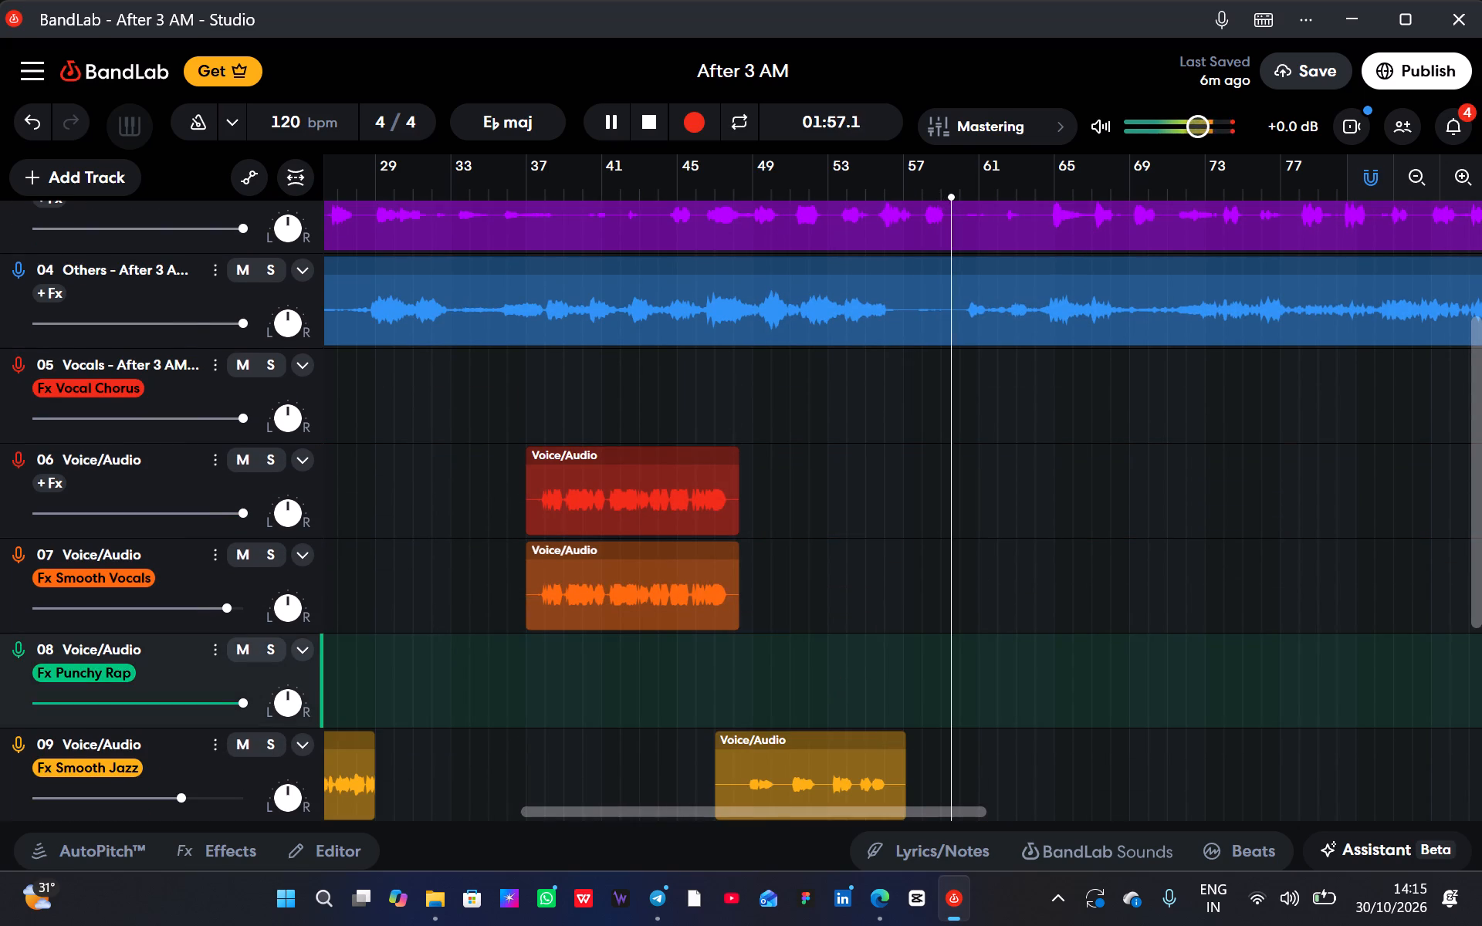
pyautogui.moveTo(861, 194); pyautogui.dragTo(800, 184)
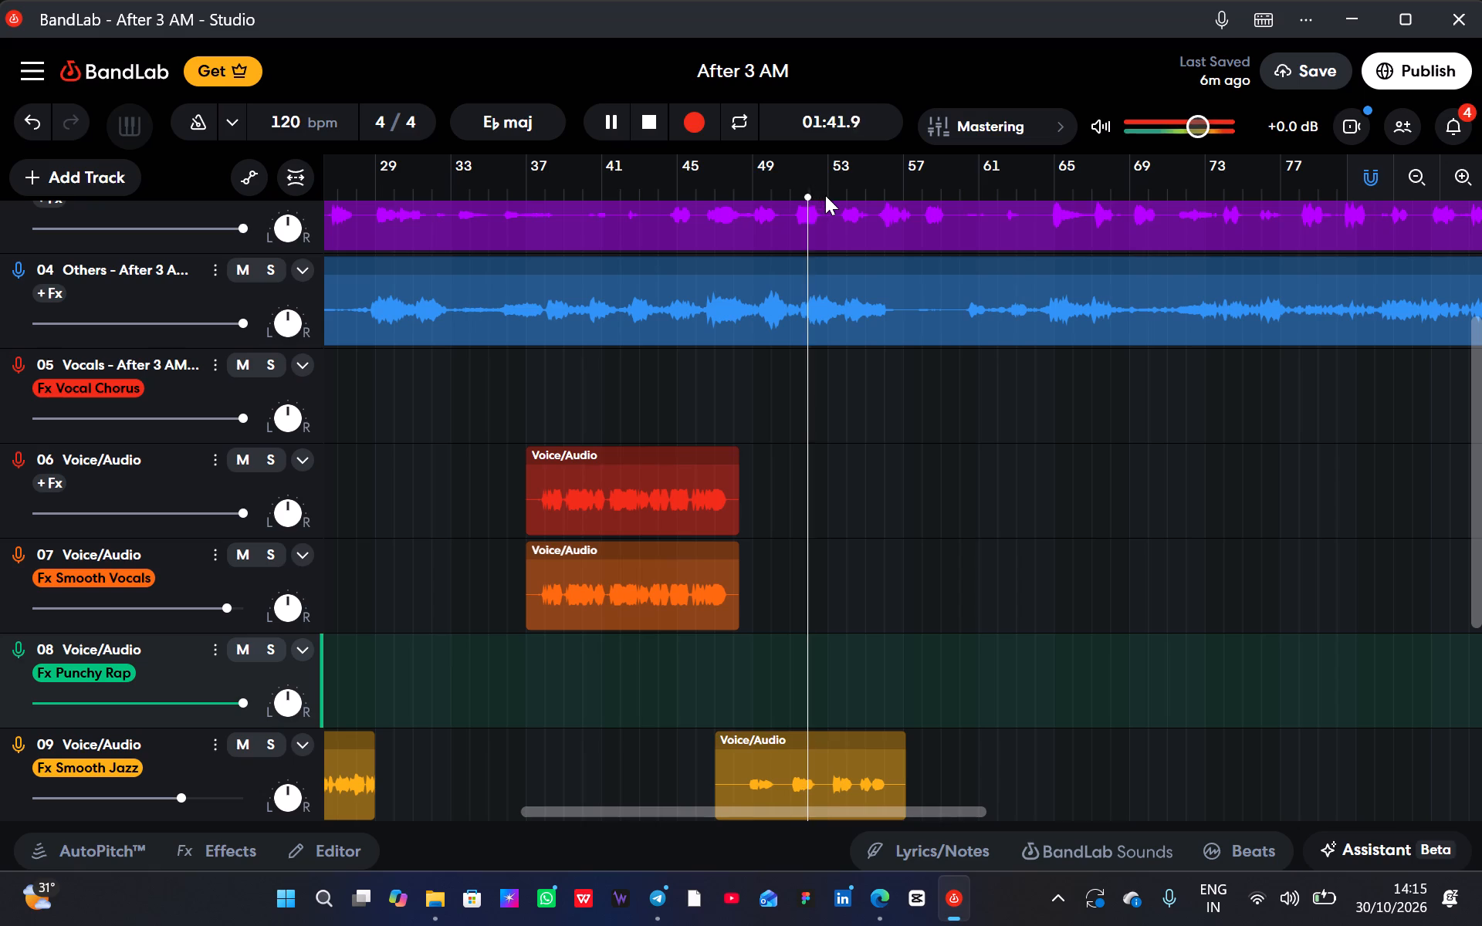
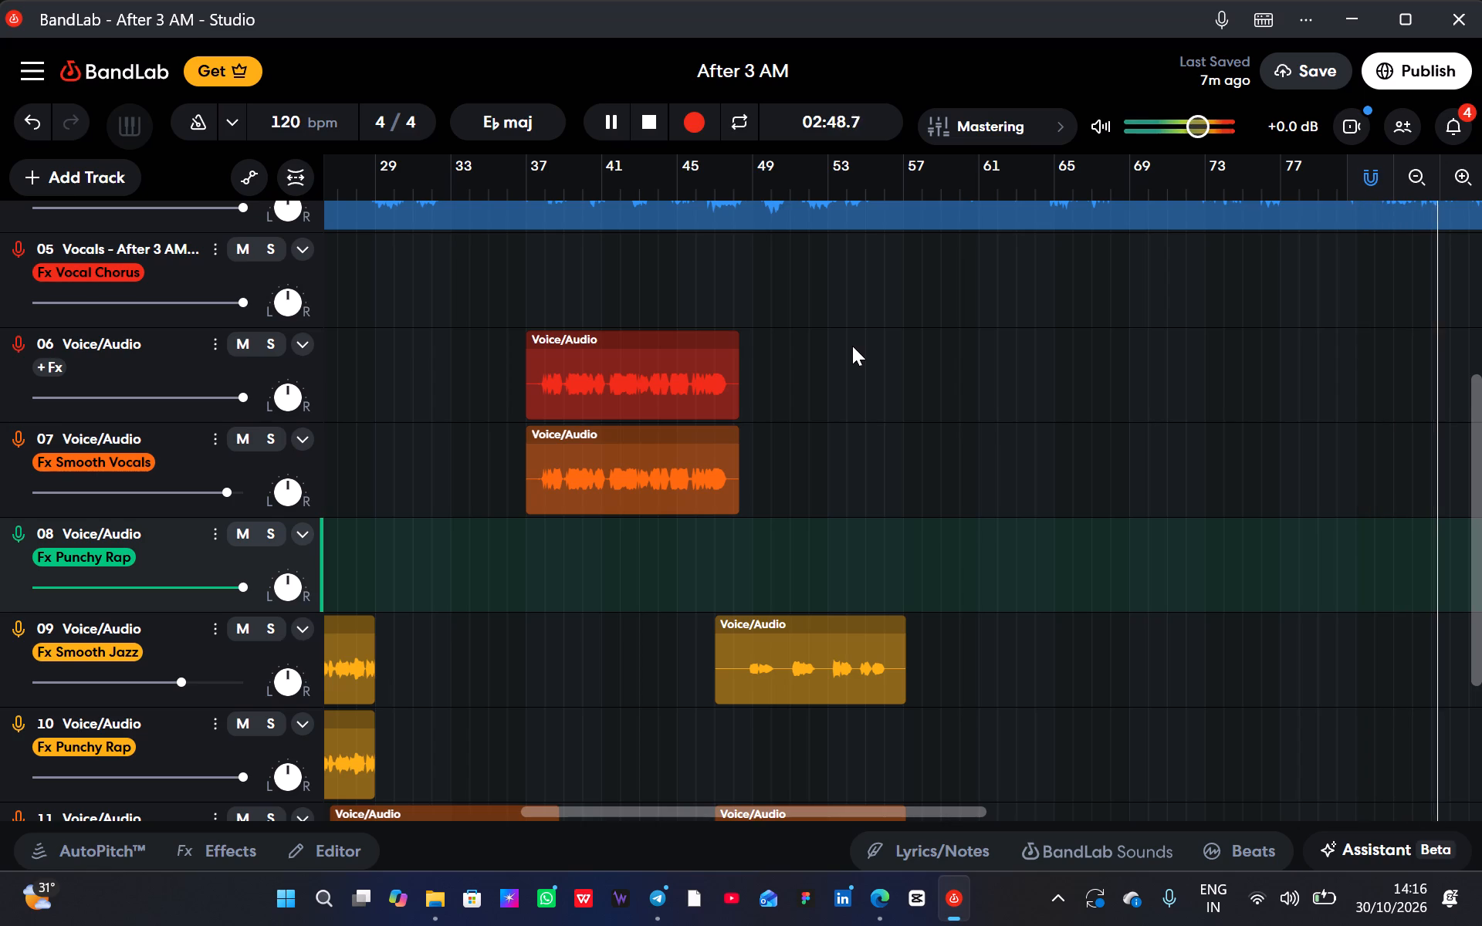
# Examine the arrangement beyond the layered vocal clips, through the end of the song, while the mix plays.
pyautogui.scroll(-4, 959, 475)
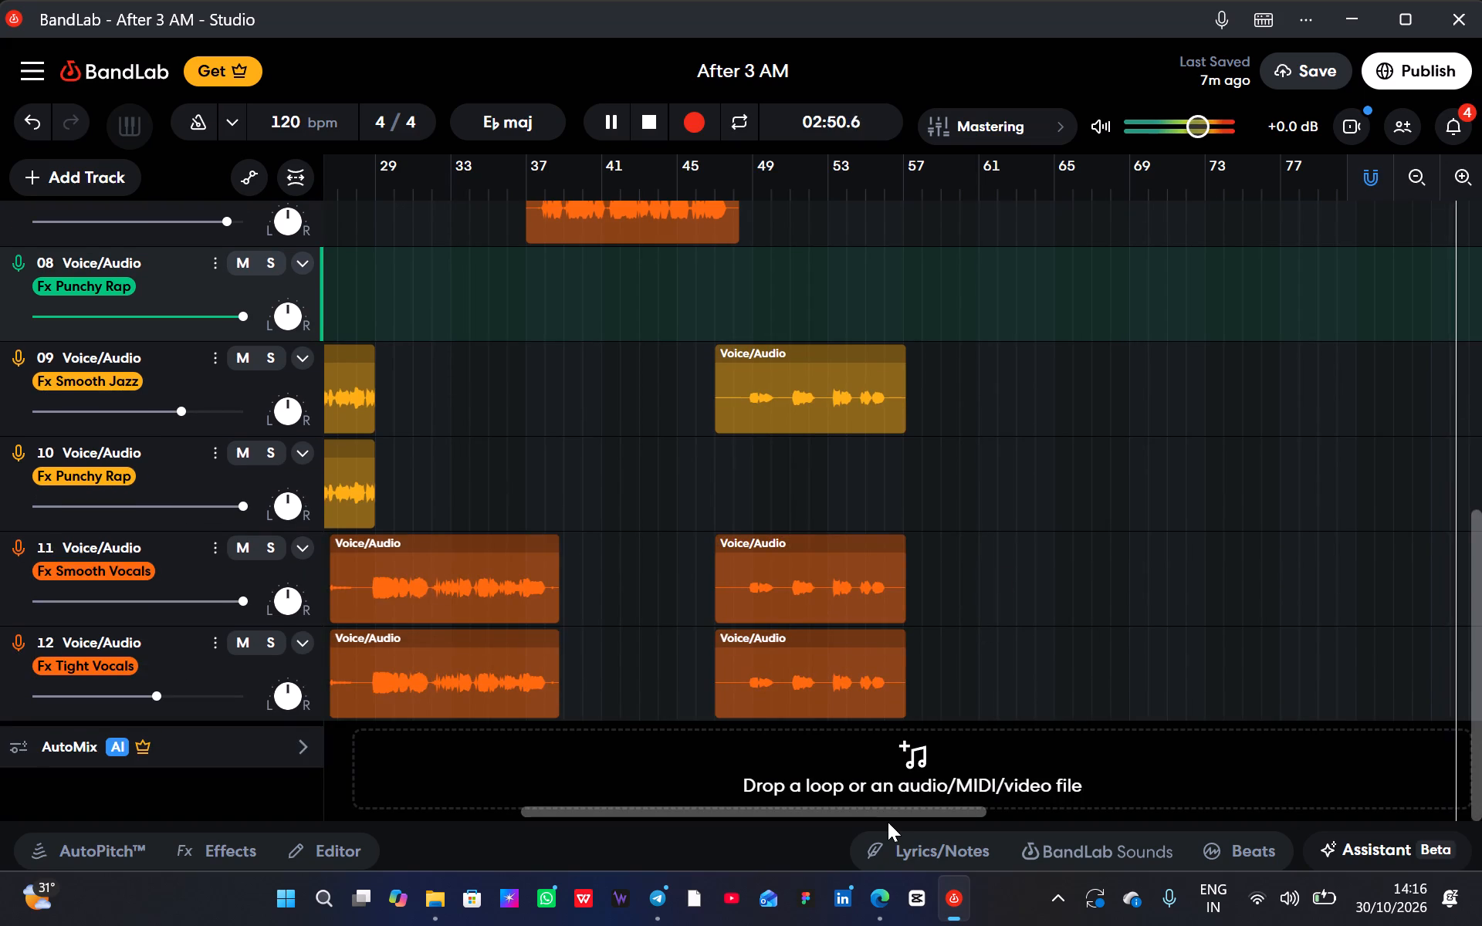
pyautogui.moveTo(885, 817); pyautogui.dragTo(1285, 797)
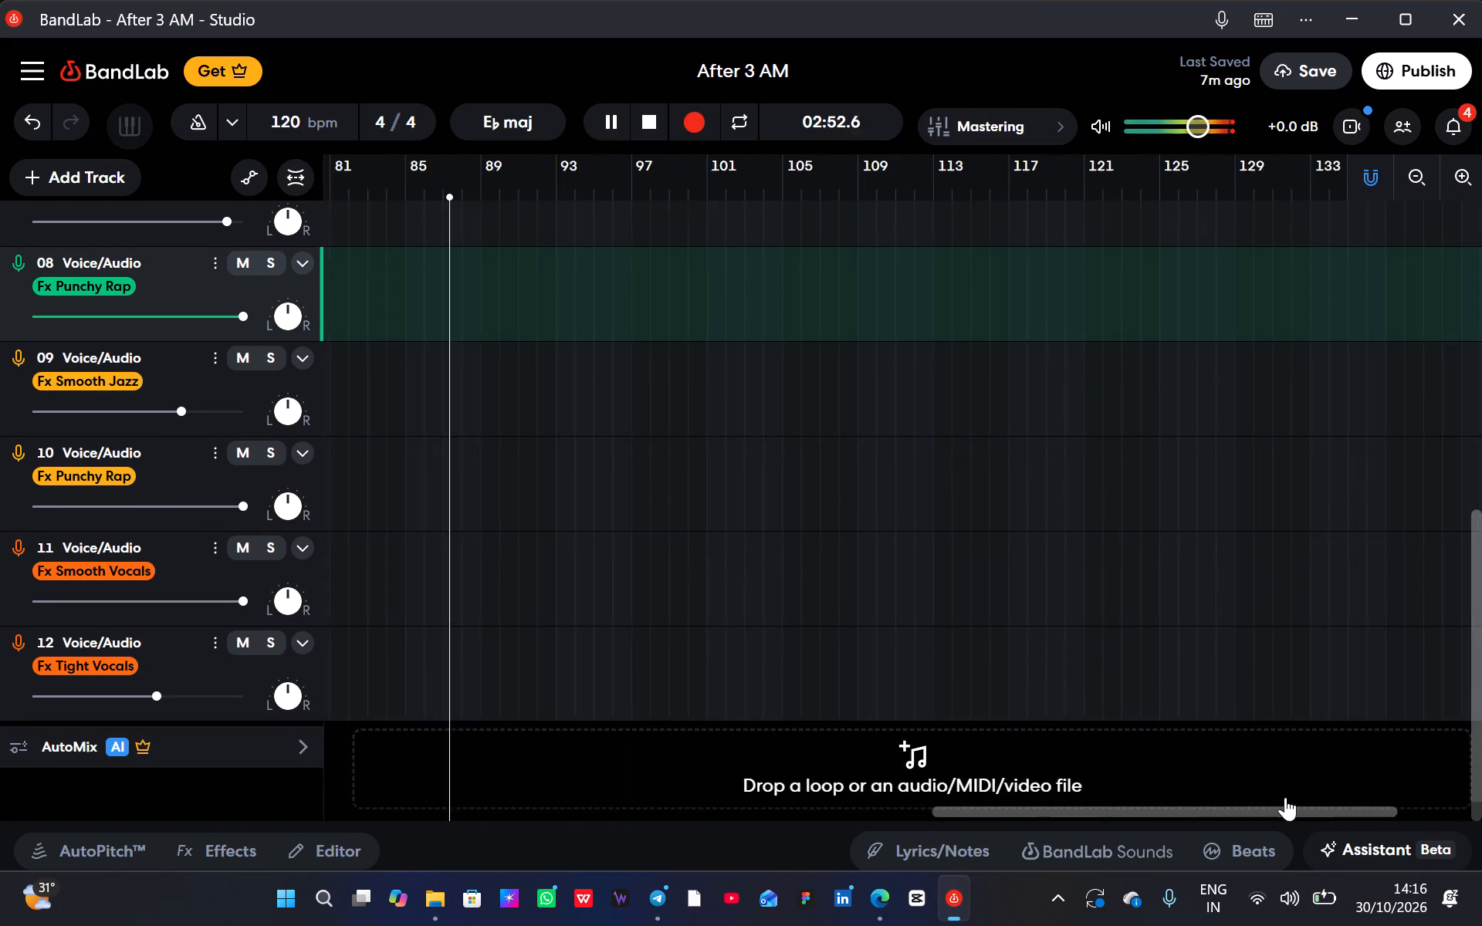
pyautogui.moveTo(1285, 797); pyautogui.dragTo(1281, 792)
pyautogui.scroll(4, 1281, 792)
pyautogui.moveTo(1259, 825); pyautogui.dragTo(1249, 822)
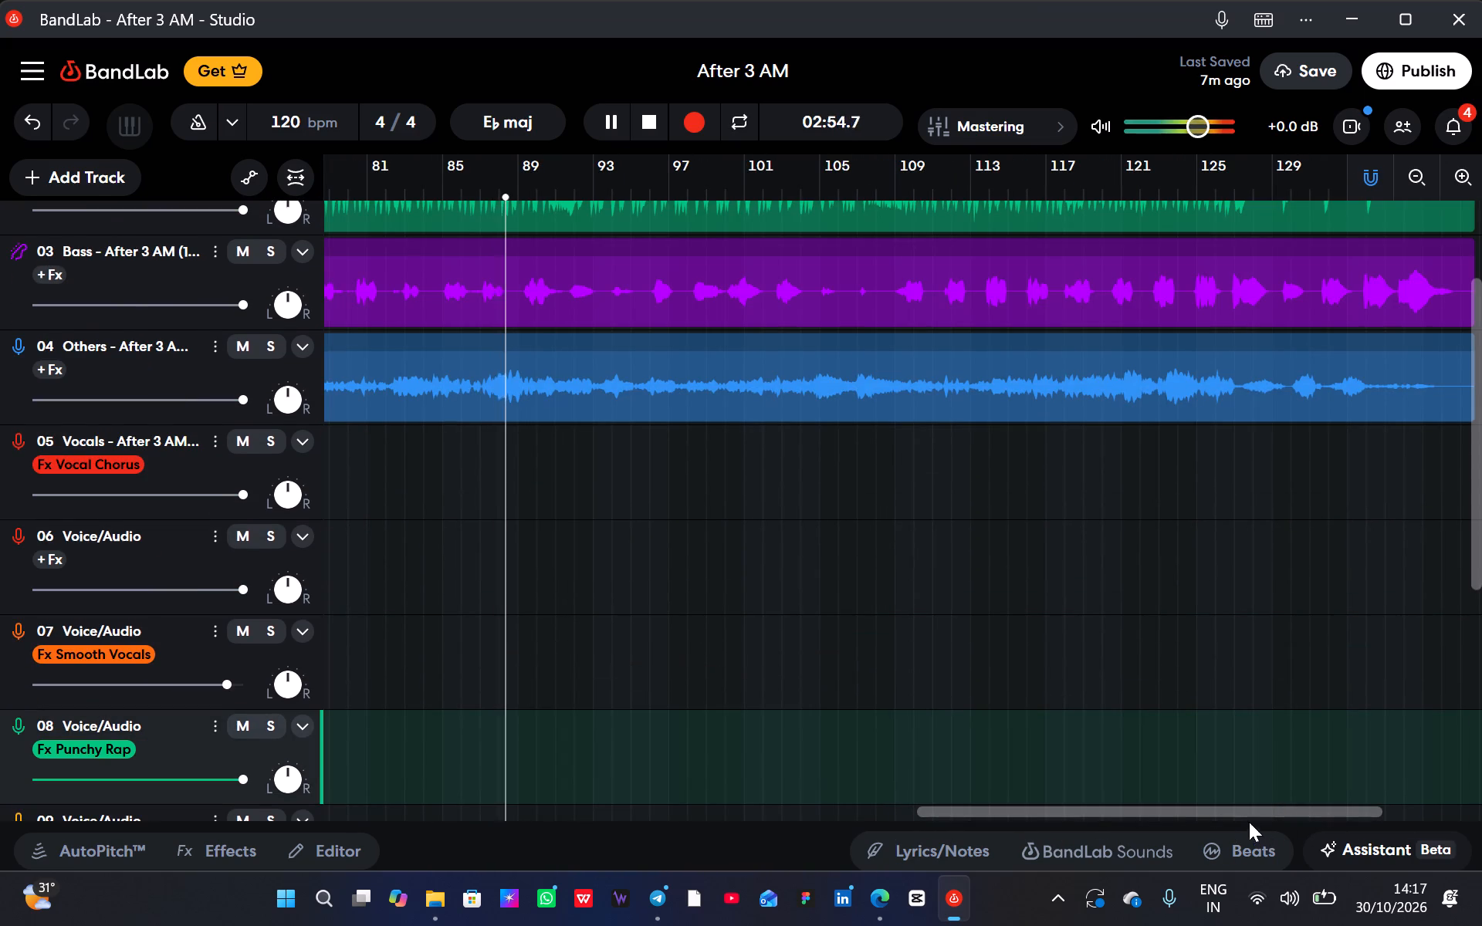
pyautogui.moveTo(1249, 822); pyautogui.dragTo(1085, 814)
pyautogui.moveTo(1085, 814); pyautogui.dragTo(807, 806)
pyautogui.scroll(-7, 854, 667)
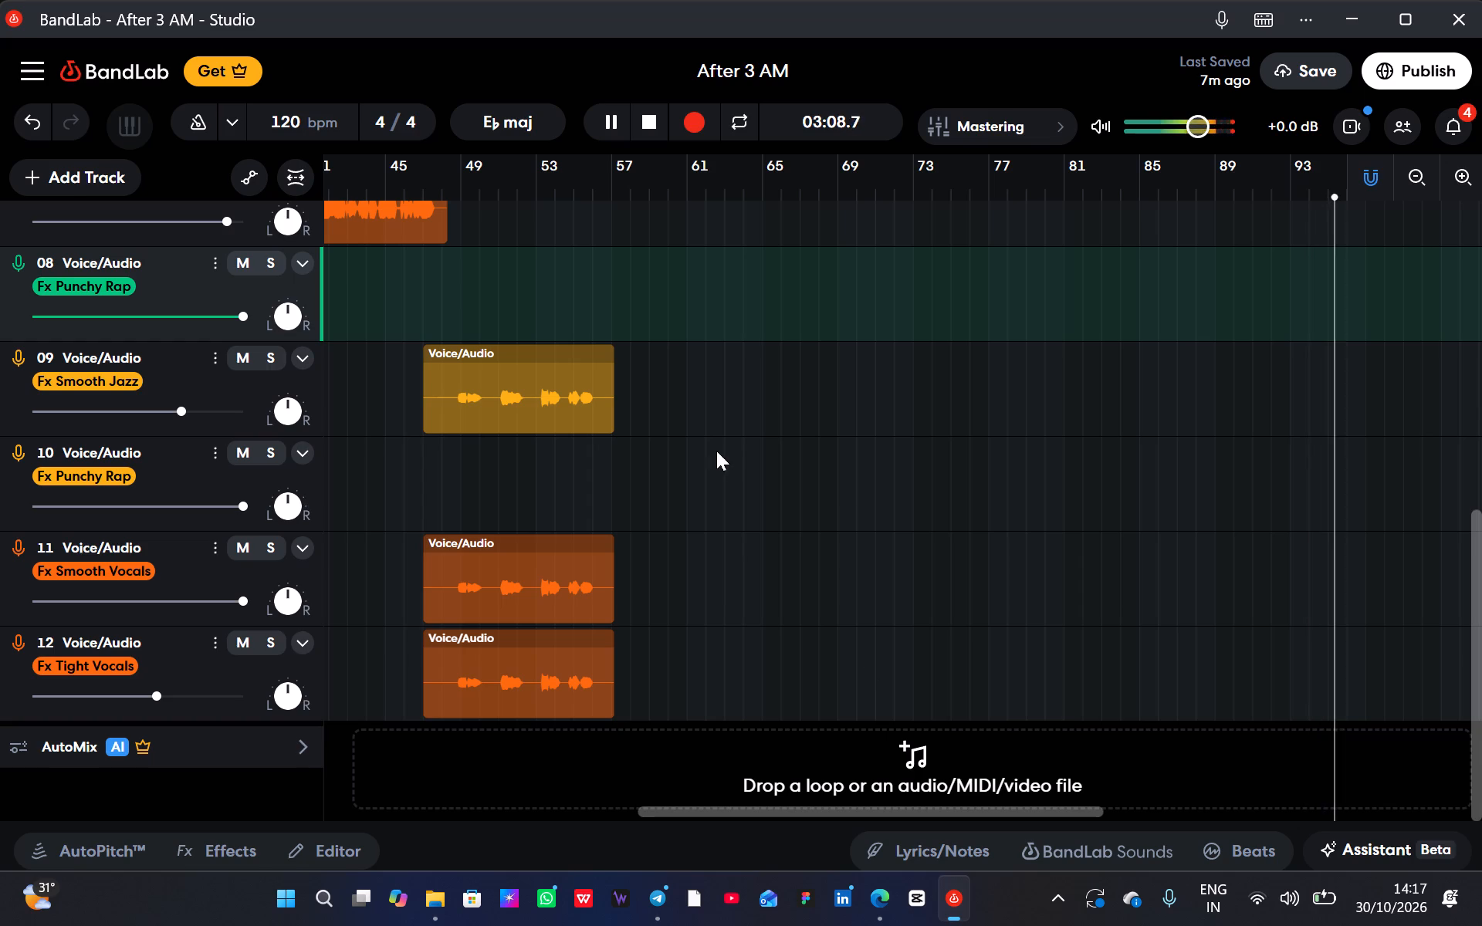
pyautogui.scroll(5, 657, 448)
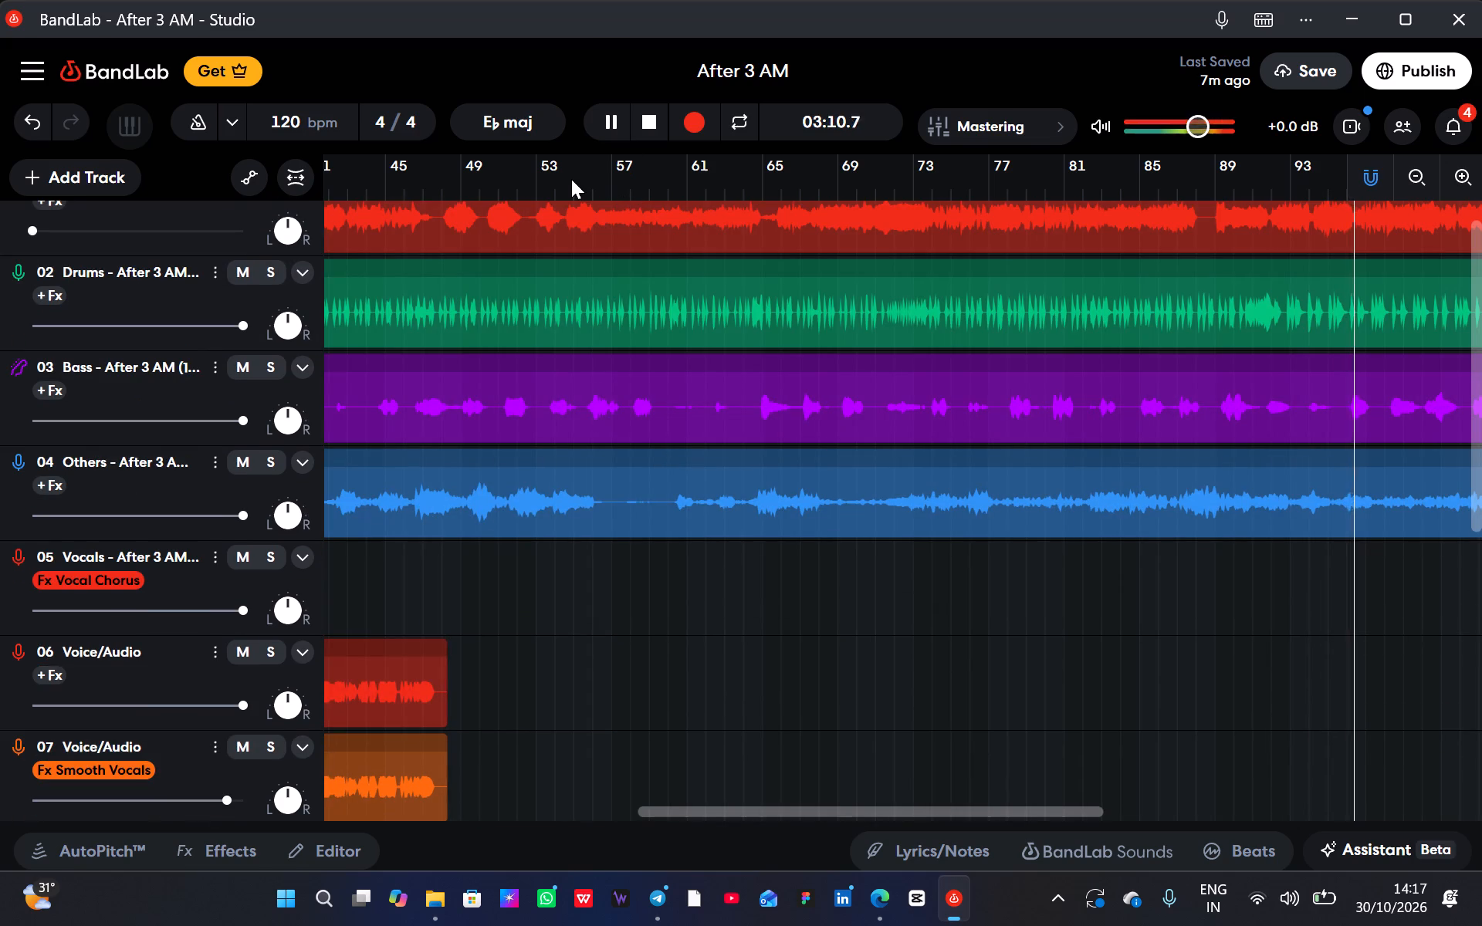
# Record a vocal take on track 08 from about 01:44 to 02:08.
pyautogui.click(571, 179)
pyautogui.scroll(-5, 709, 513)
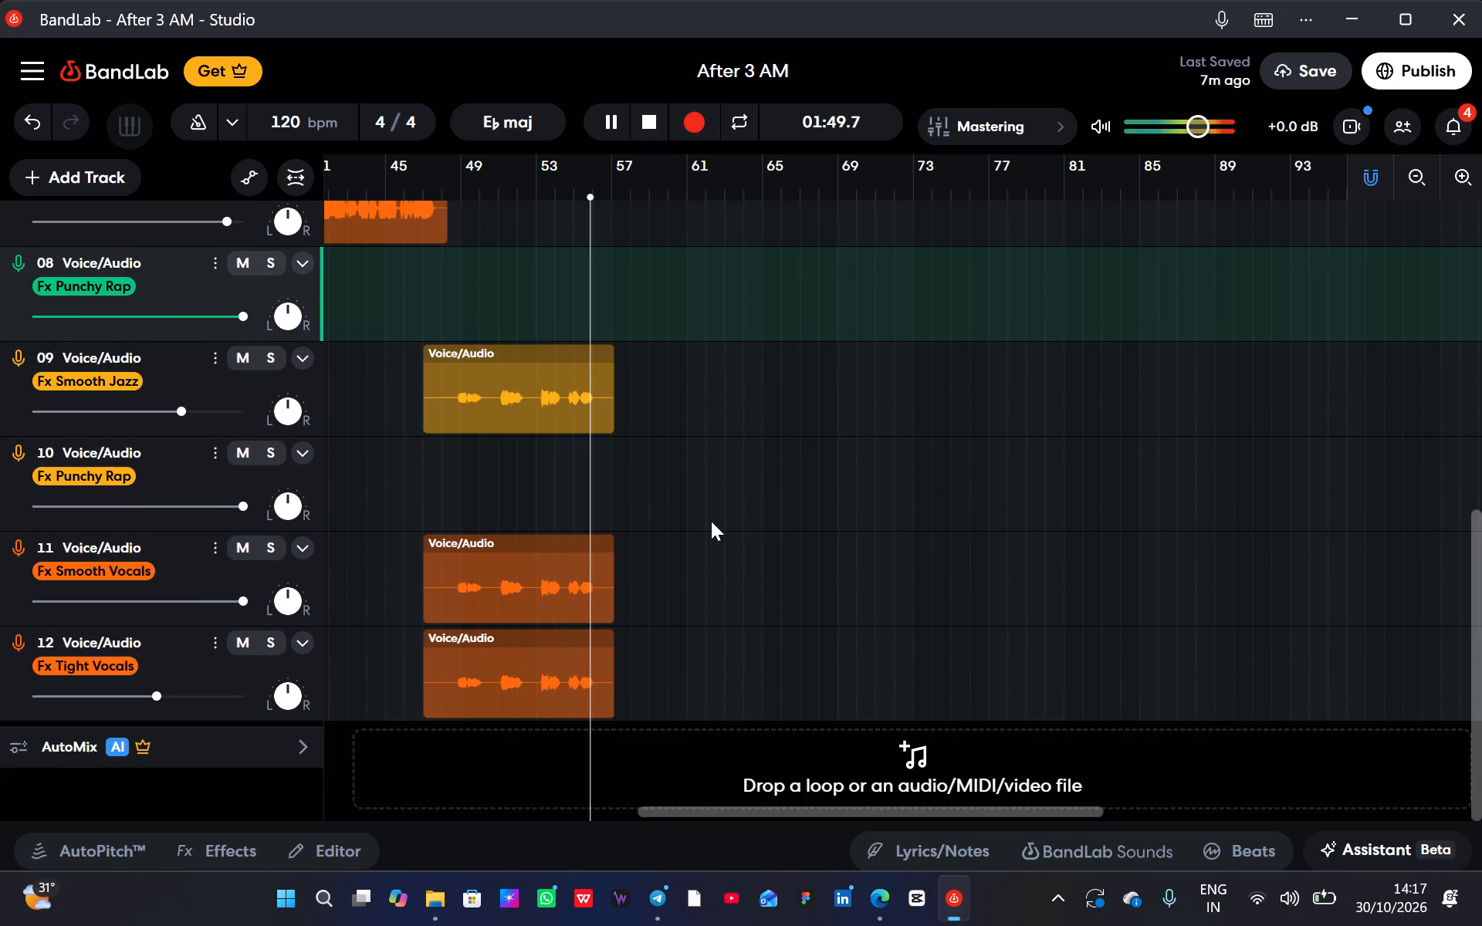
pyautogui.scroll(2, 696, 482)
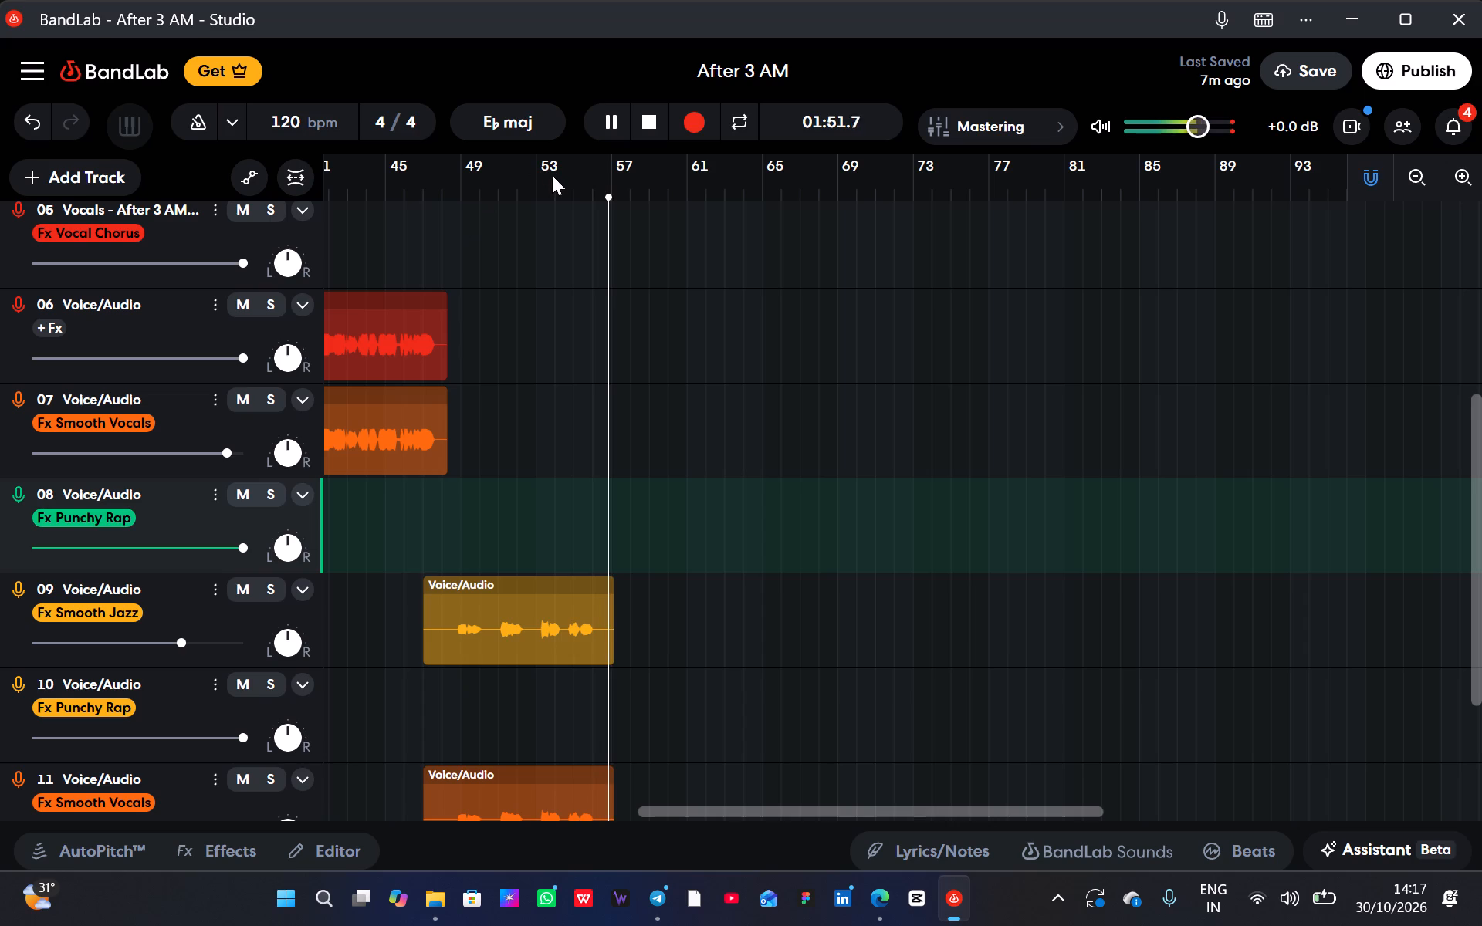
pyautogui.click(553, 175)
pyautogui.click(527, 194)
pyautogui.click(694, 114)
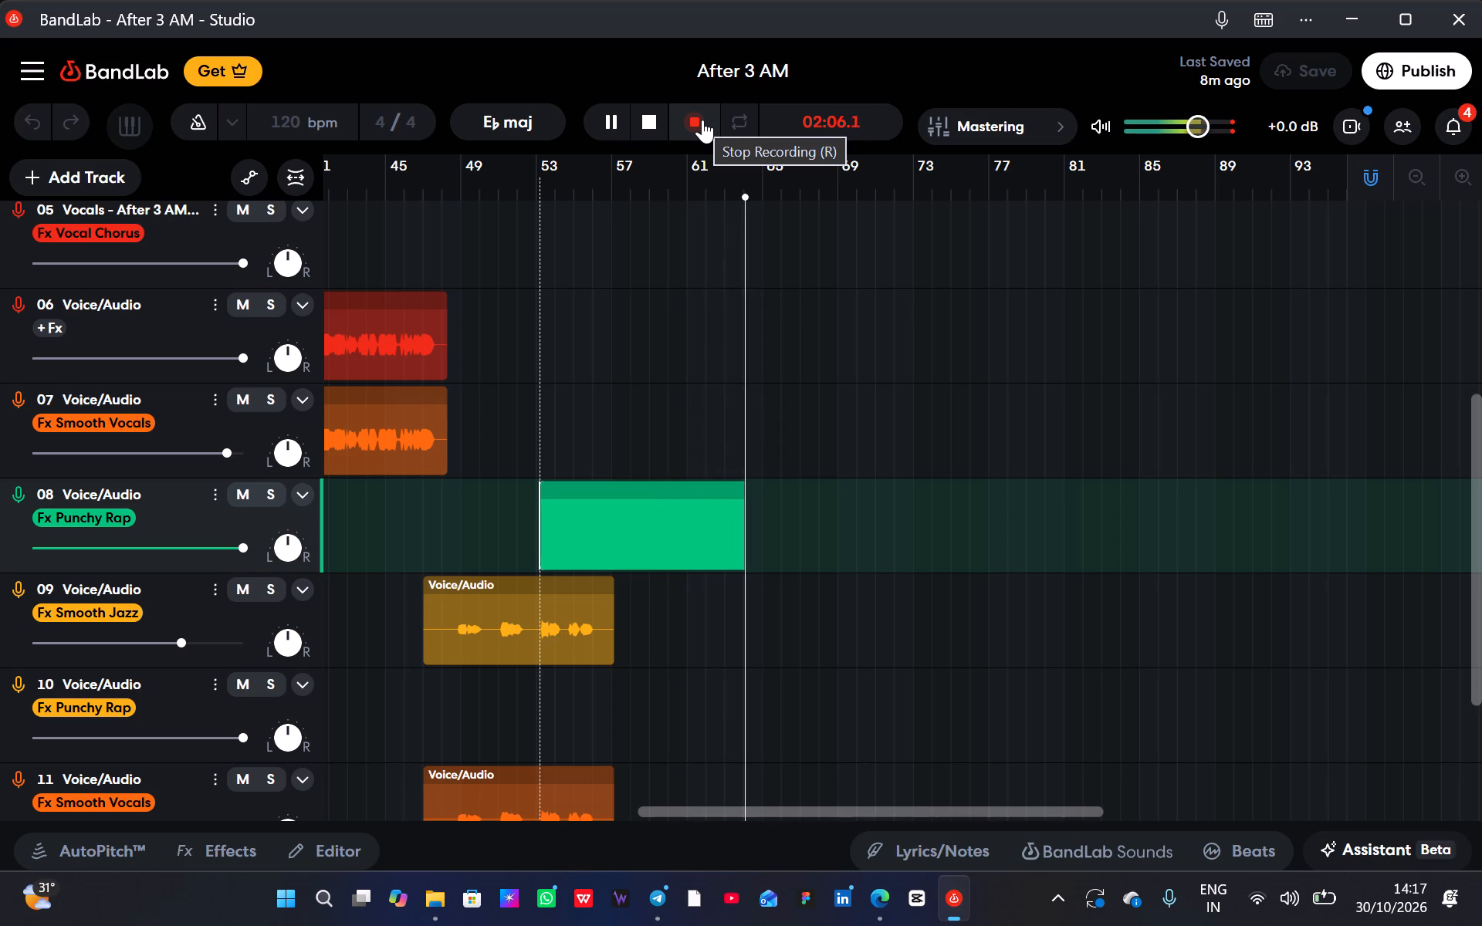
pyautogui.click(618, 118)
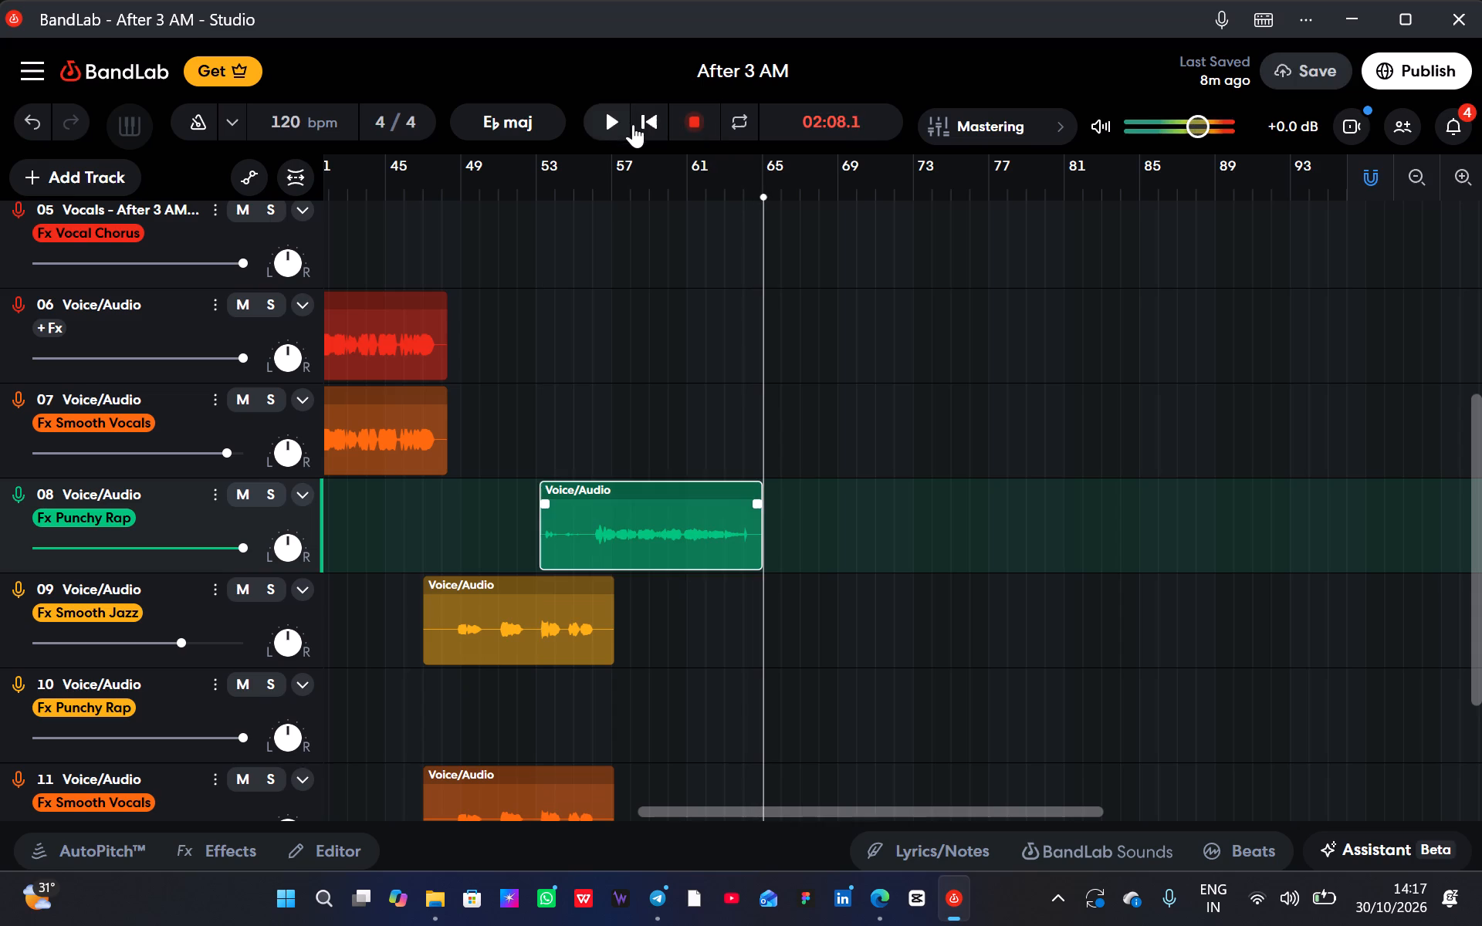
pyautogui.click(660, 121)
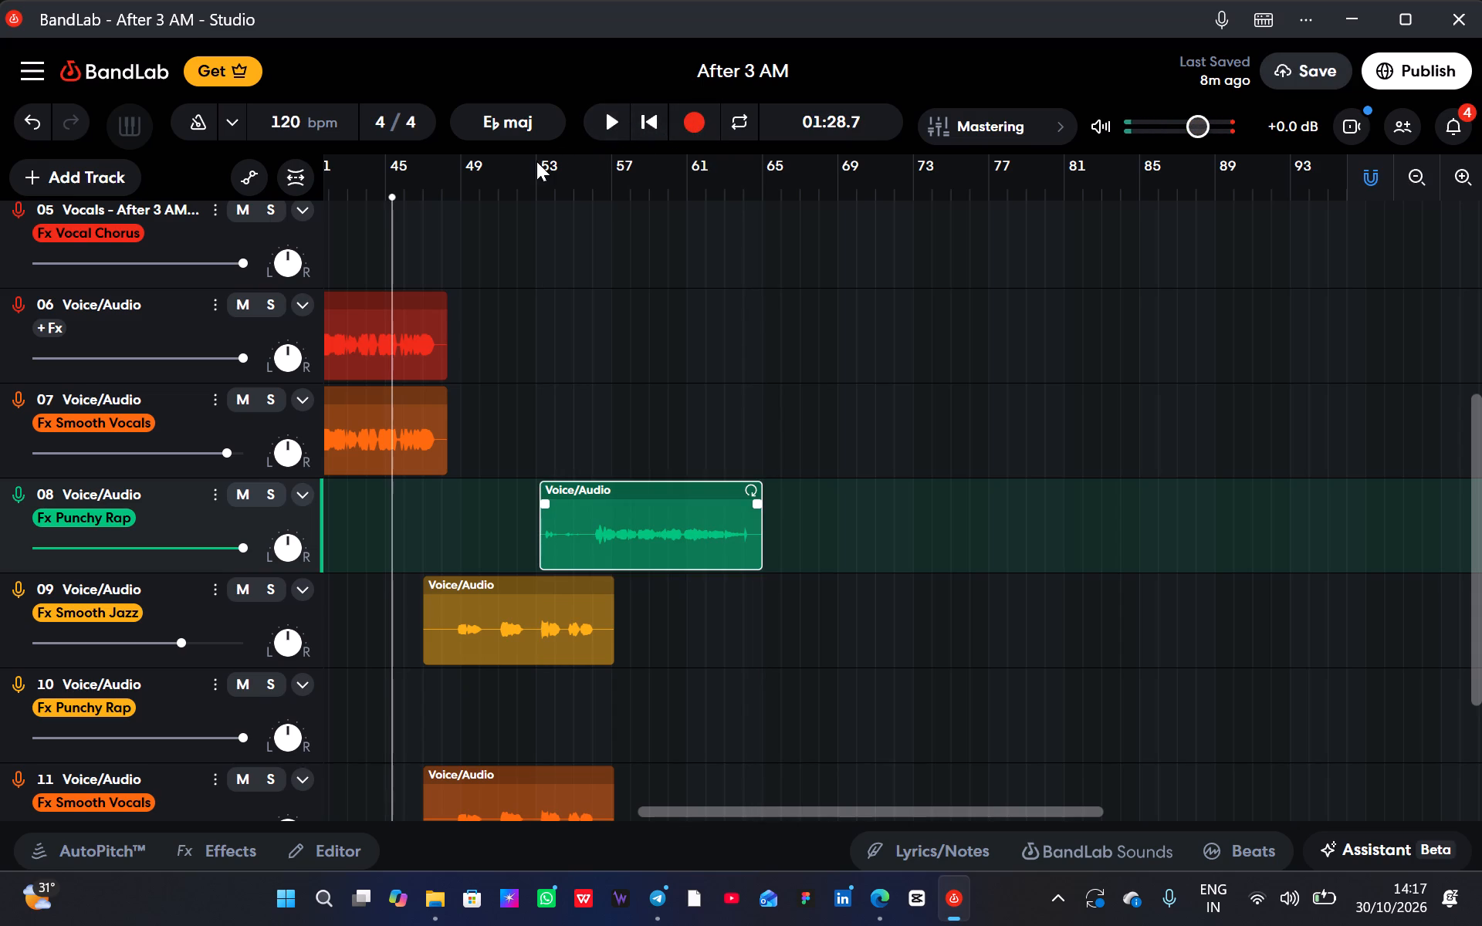
# Record another vocal take over the clip on track 08, from 01:42 to about 02:10.
pyautogui.click(506, 181)
pyautogui.click(522, 185)
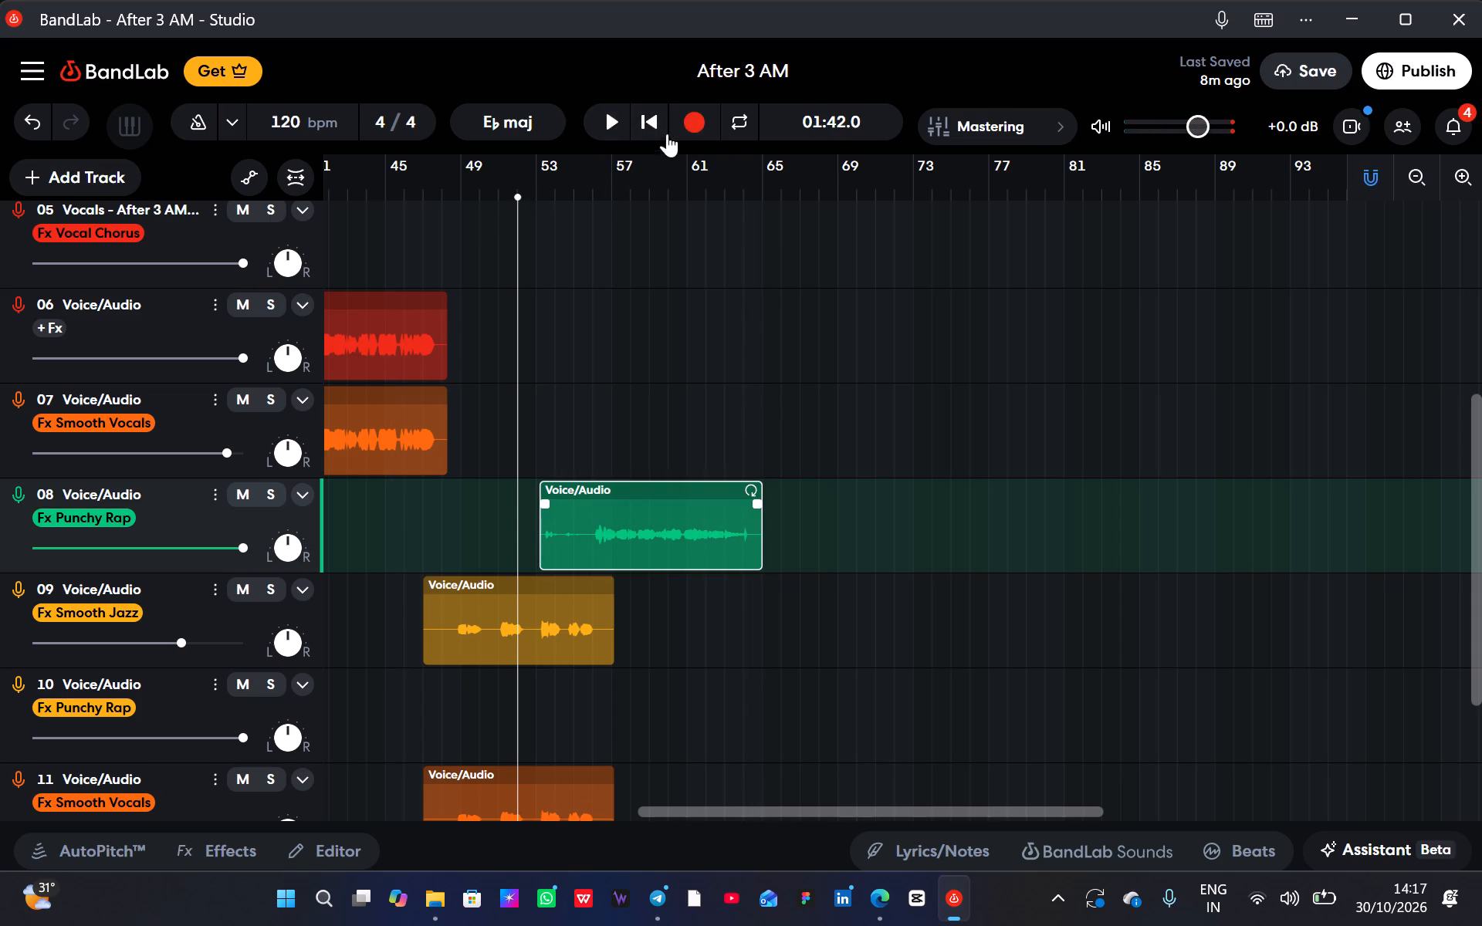
pyautogui.click(690, 115)
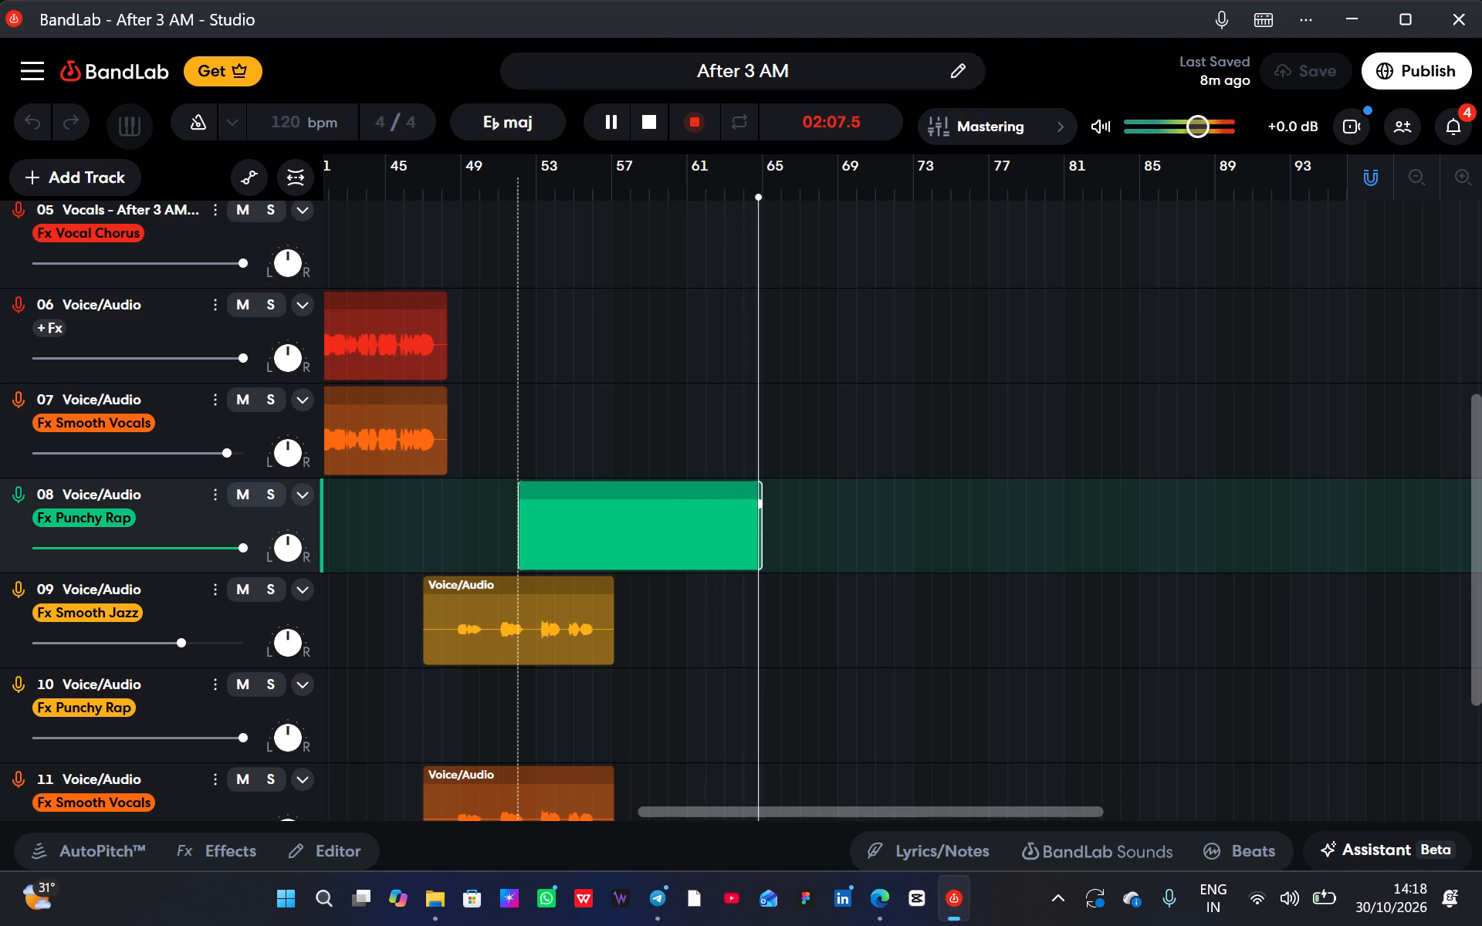
pyautogui.click(613, 126)
# Record a further vocal take on track 08, starting from 01:41.
pyautogui.click(507, 184)
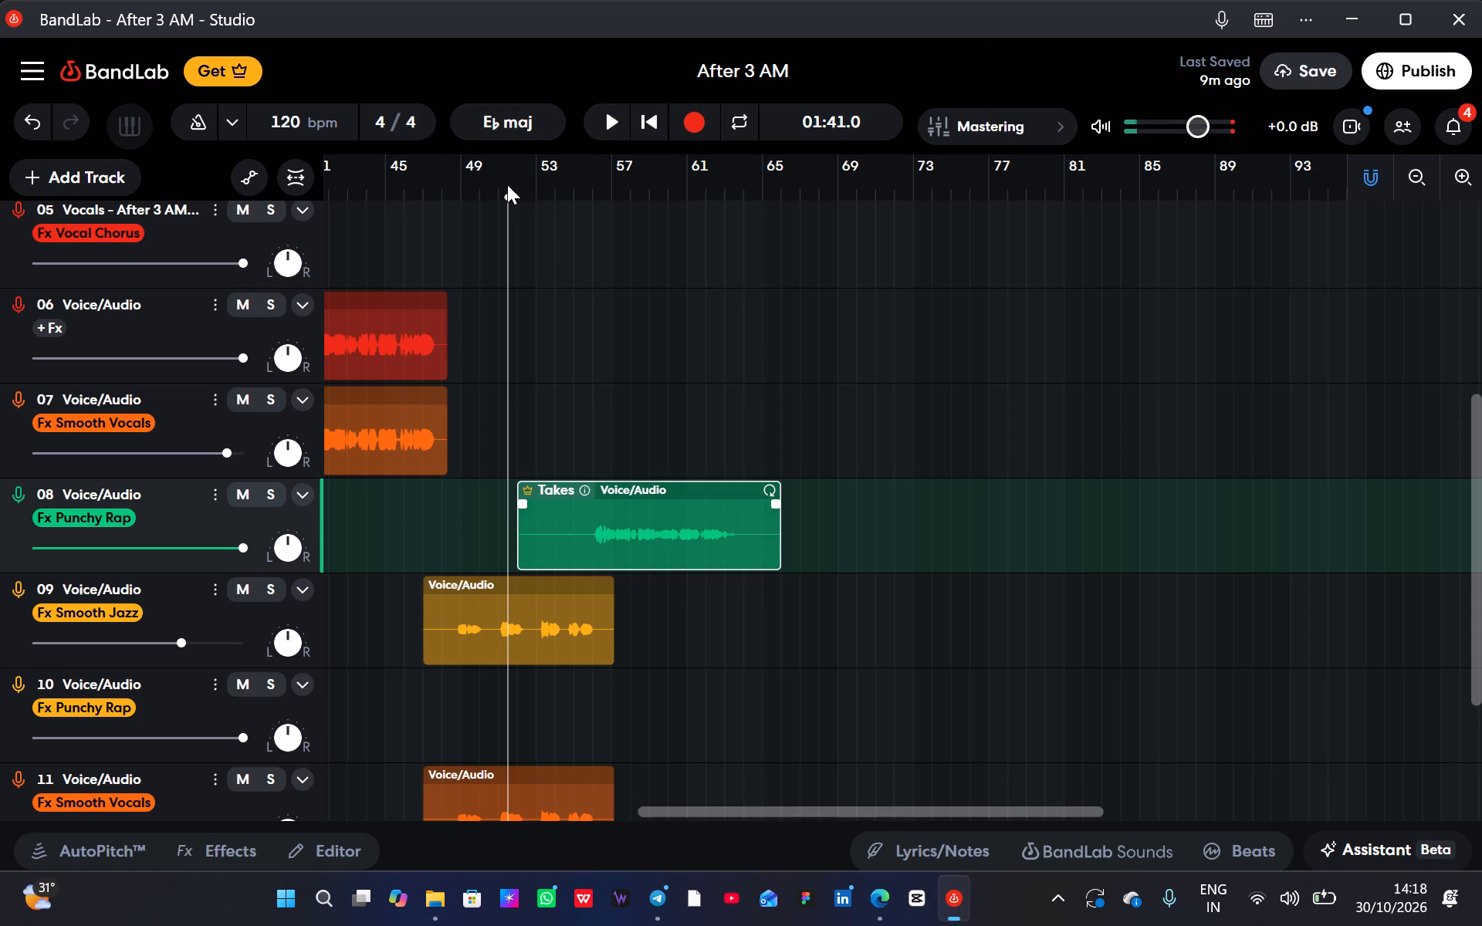
pyautogui.click(699, 131)
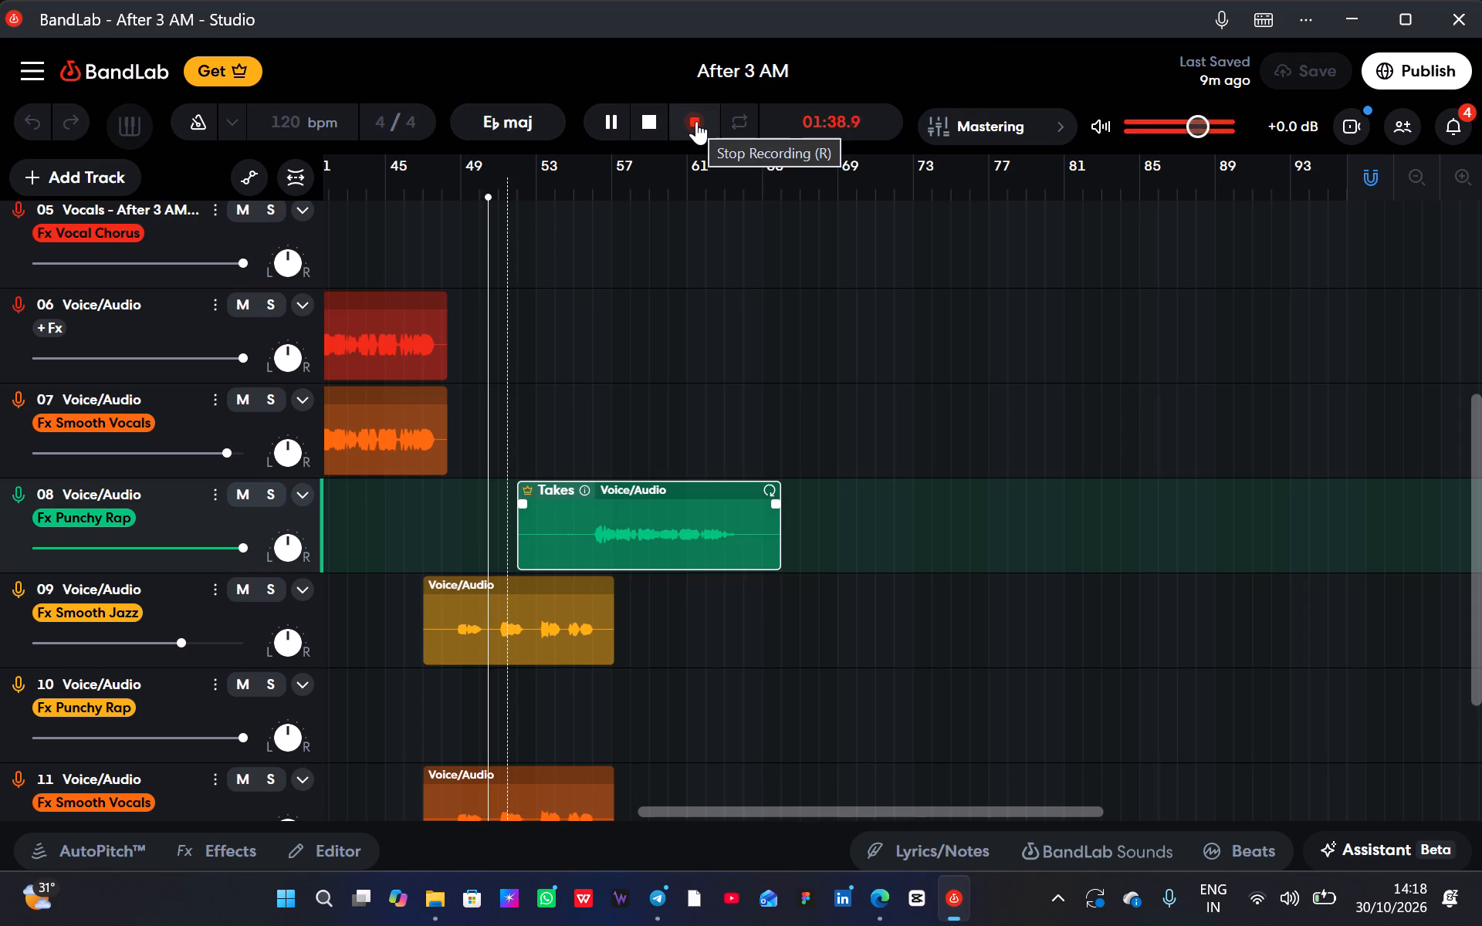
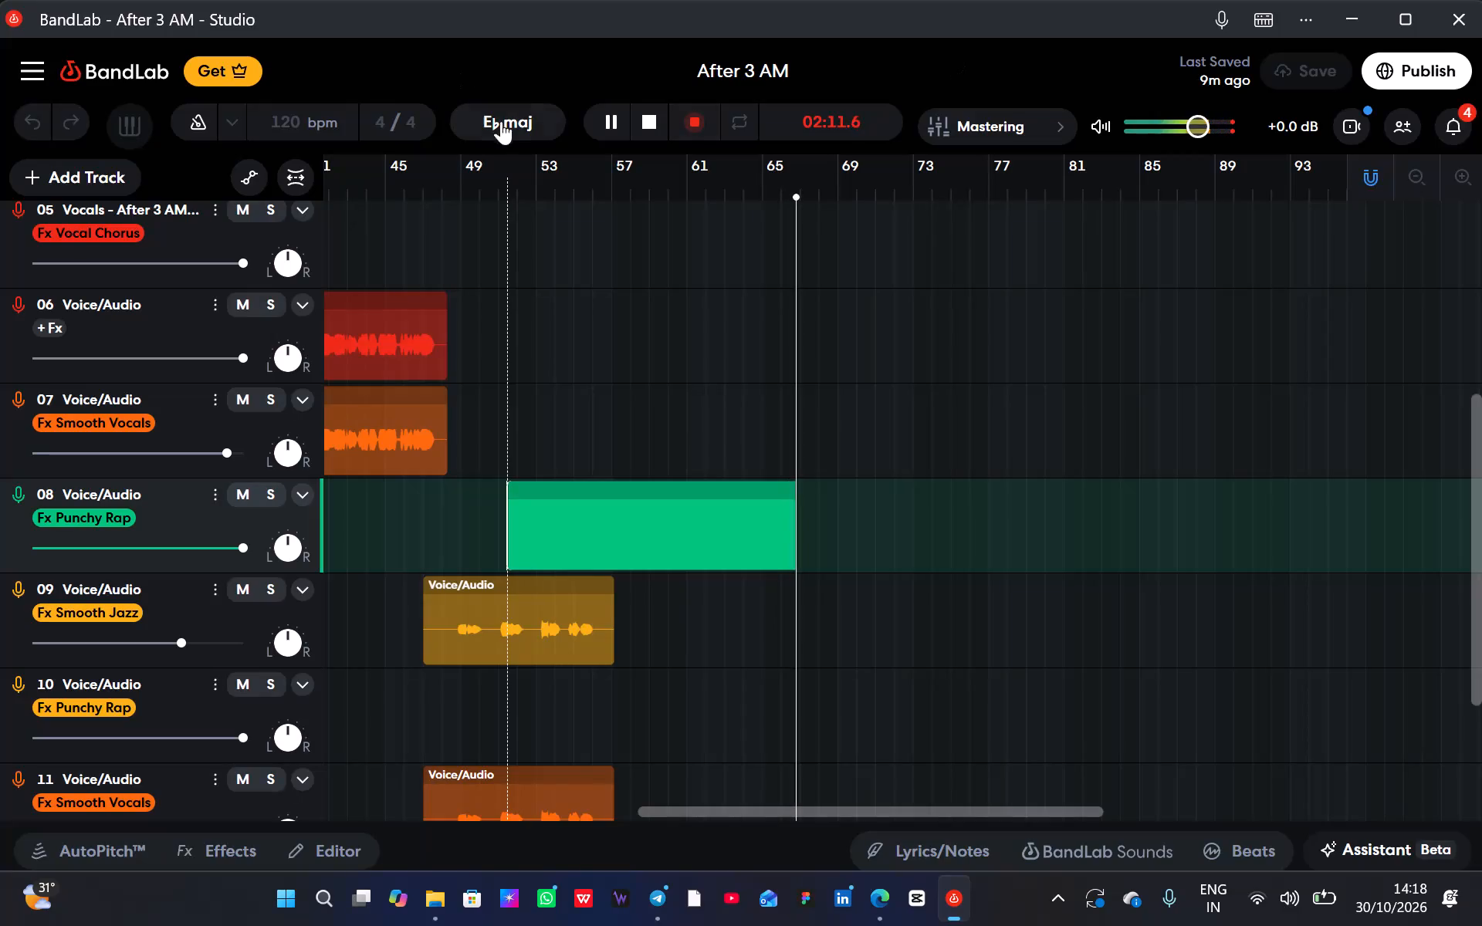
# End the running vocal take on track 08 at about 02:12.
pyautogui.click(624, 112)
# Record a new vocal take over the clip on track 08, from 01:42 to about 02:02.
pyautogui.click(513, 191)
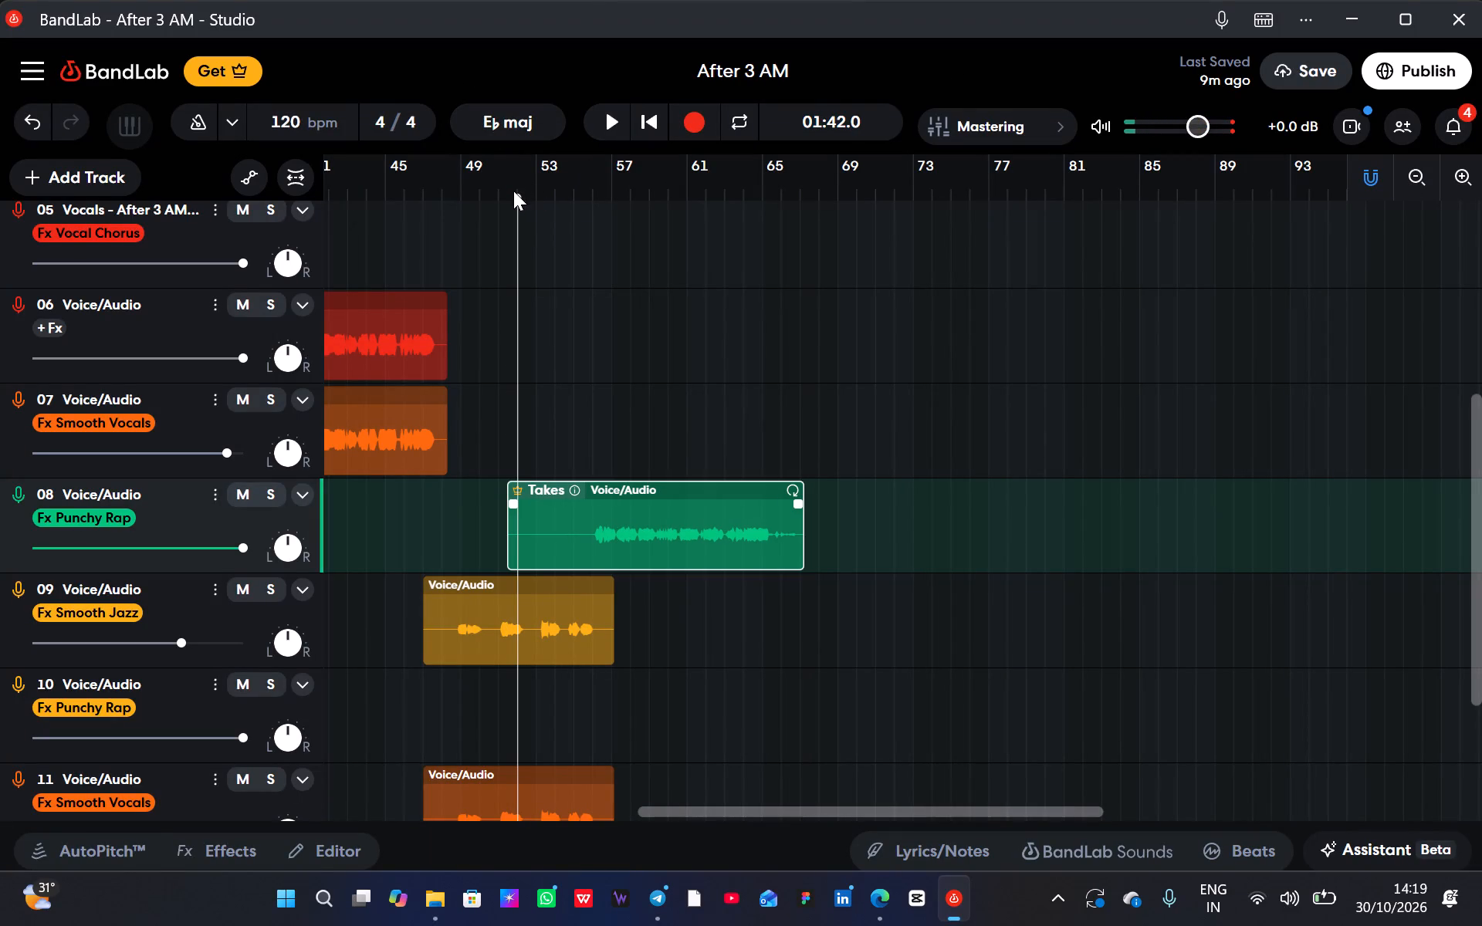
pyautogui.click(704, 120)
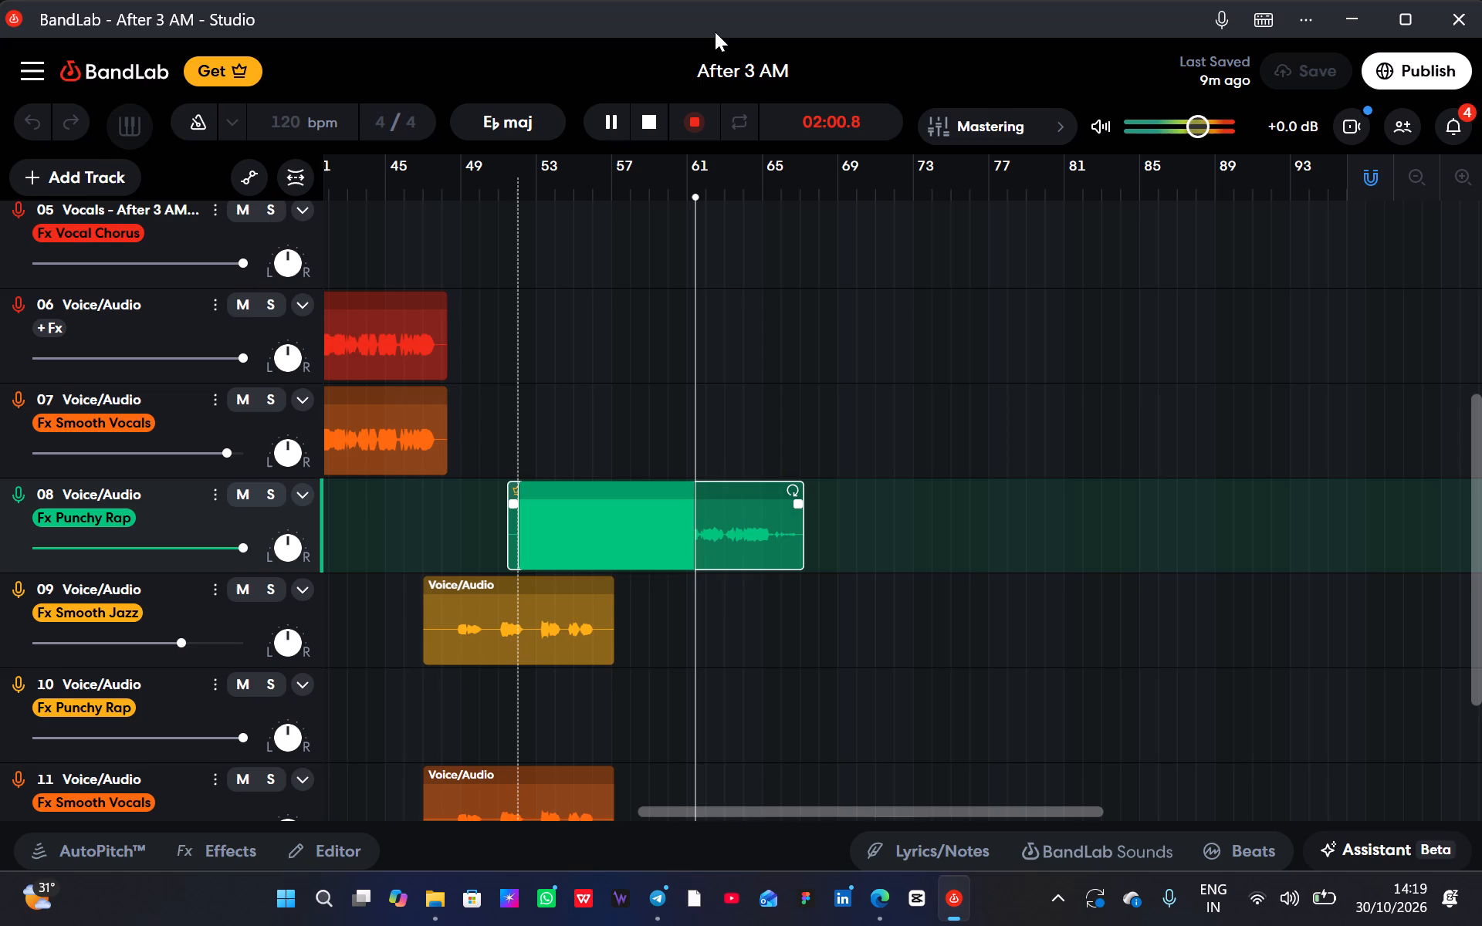
pyautogui.click(619, 128)
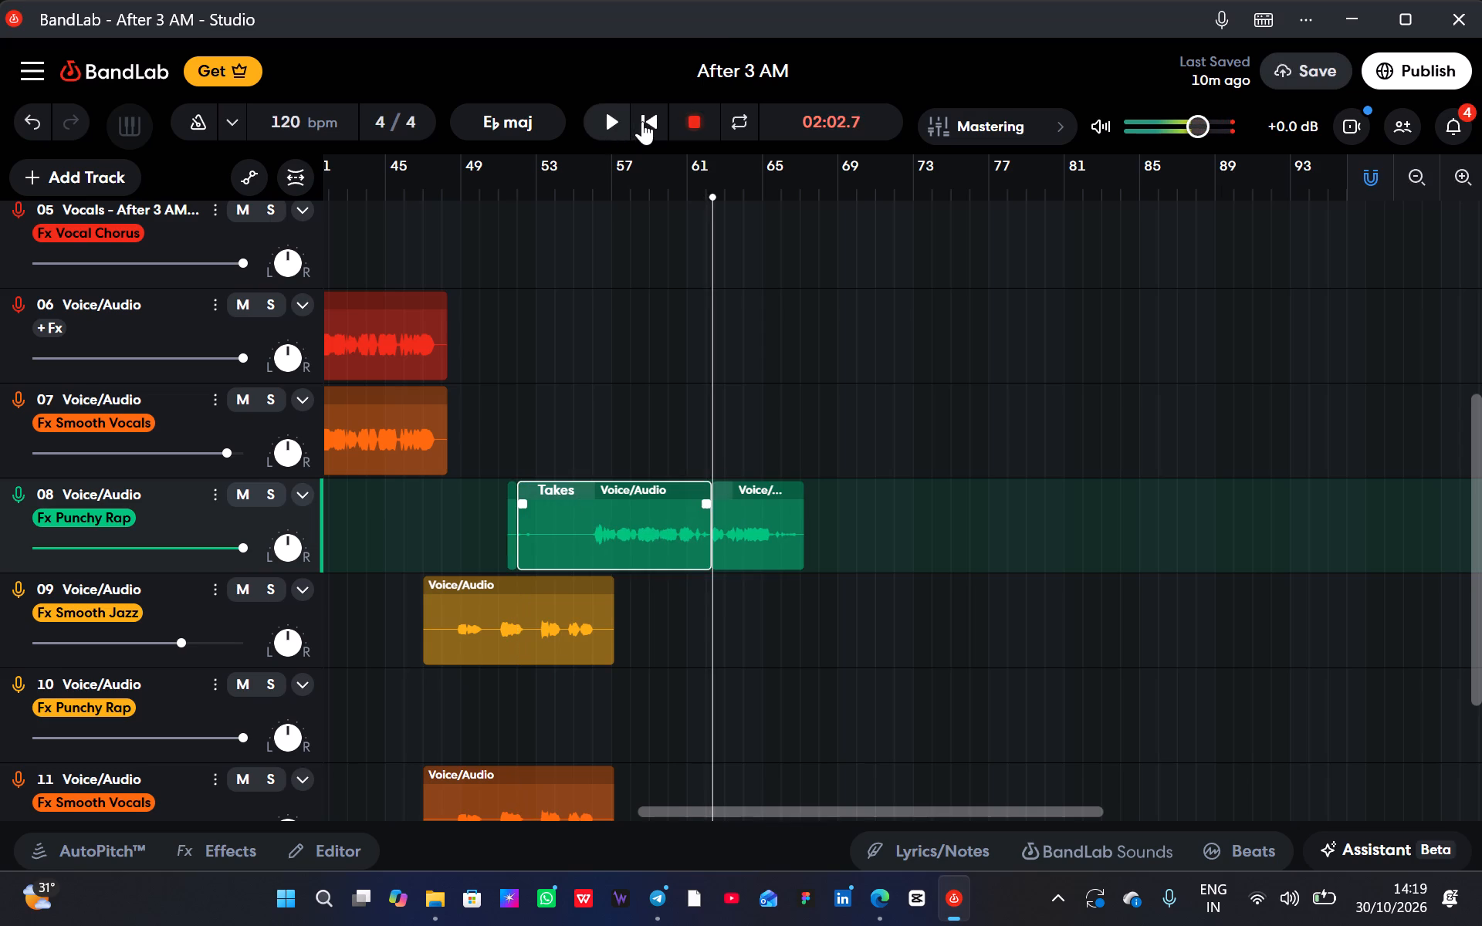
# Return to 01:42 and record another vocal take on track 08, up to about 02:09.
pyautogui.click(642, 121)
pyautogui.click(683, 120)
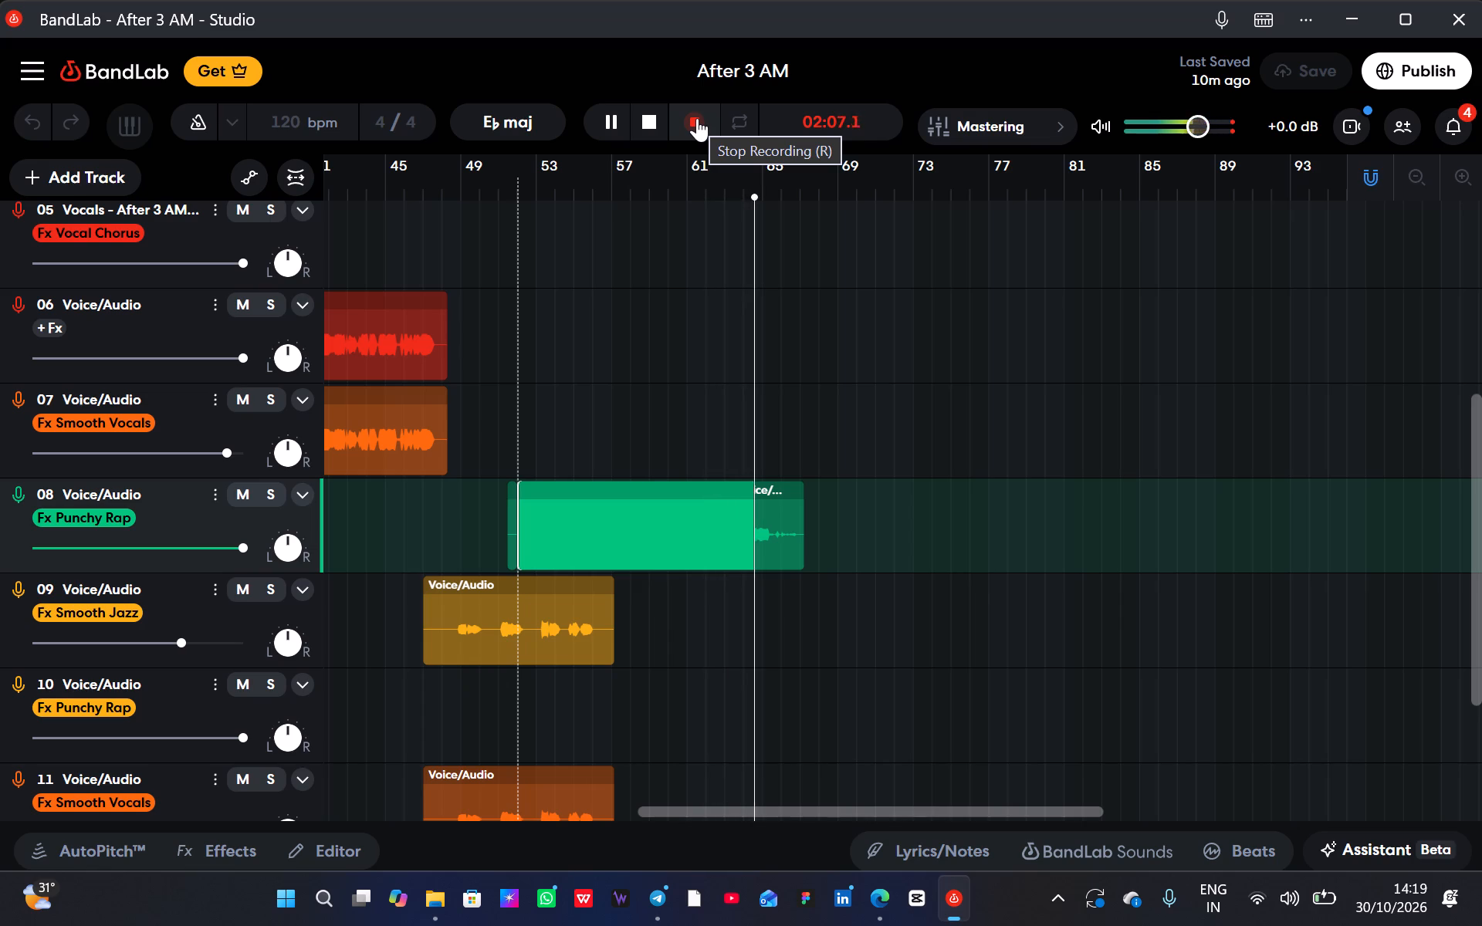
pyautogui.press('space')
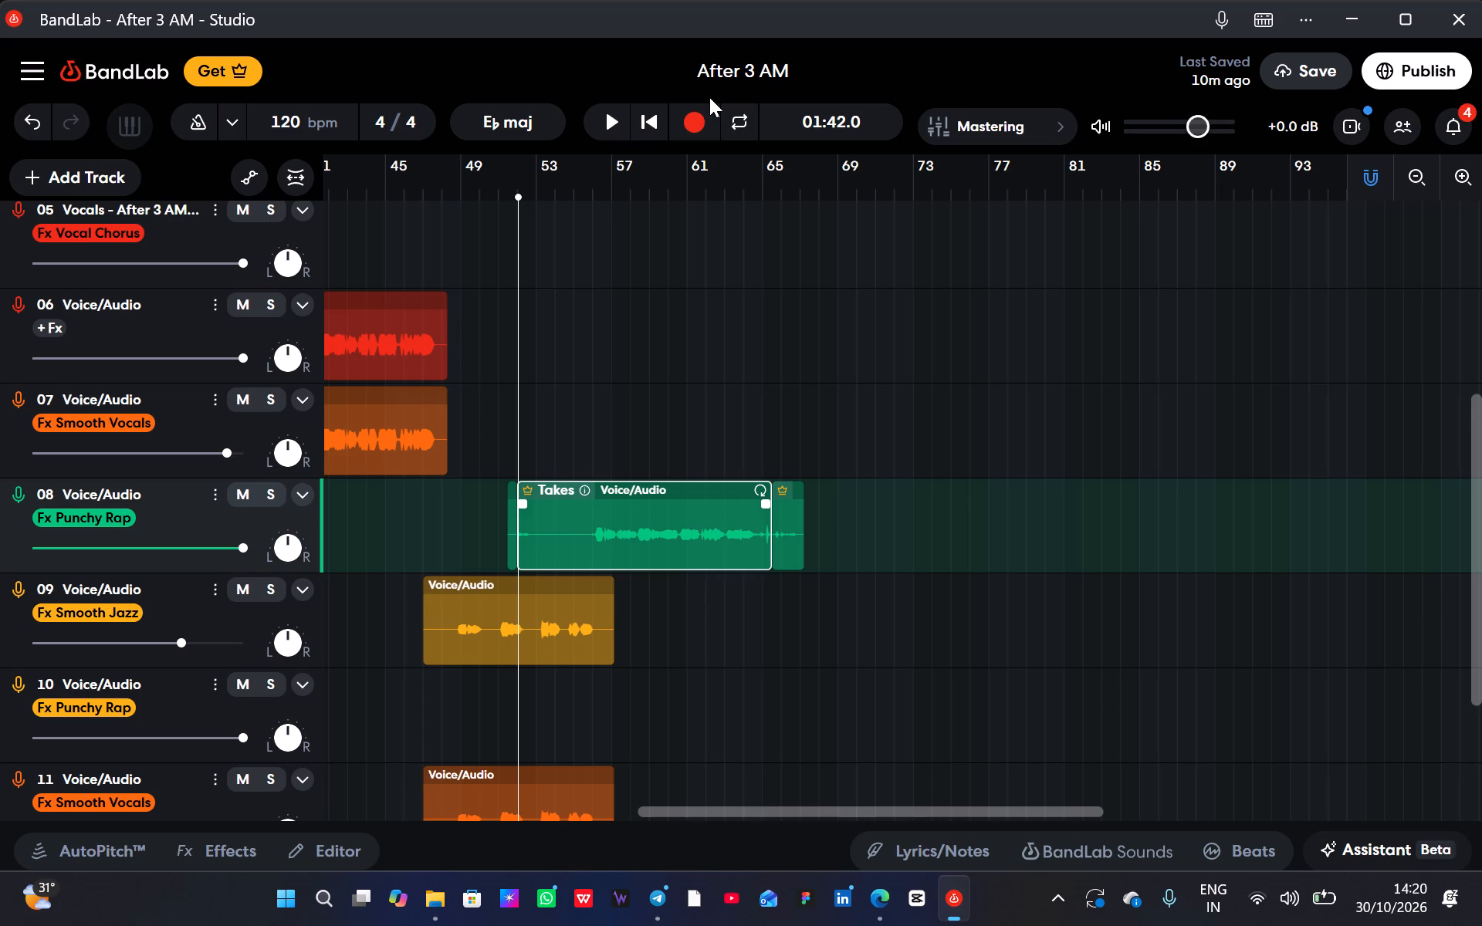
# Record one more vocal take over the clip on track 08, starting from 01:42.
pyautogui.click(699, 125)
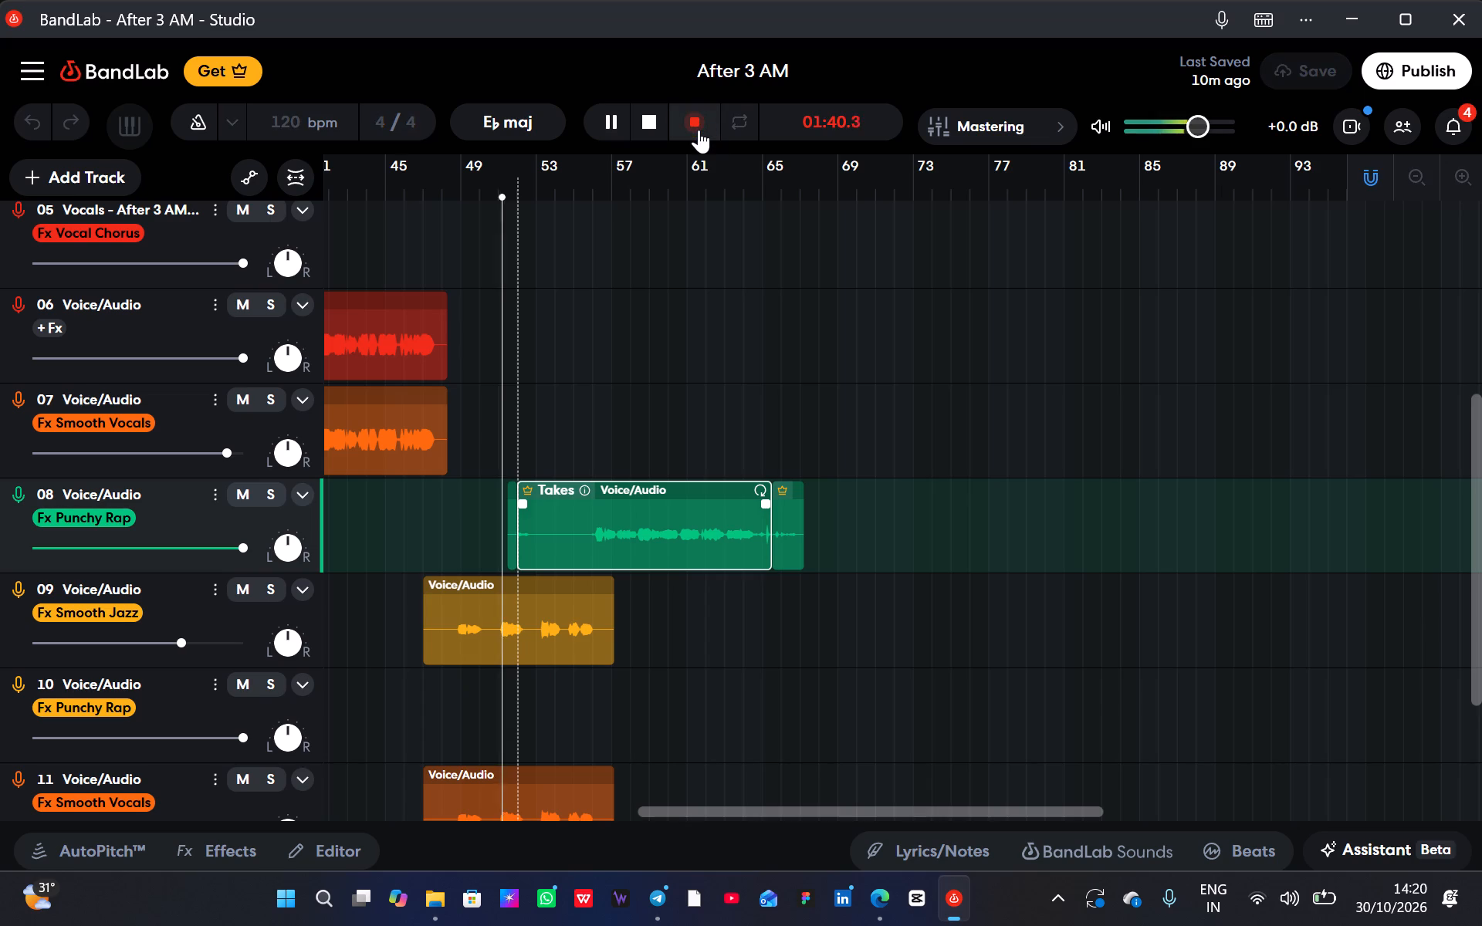
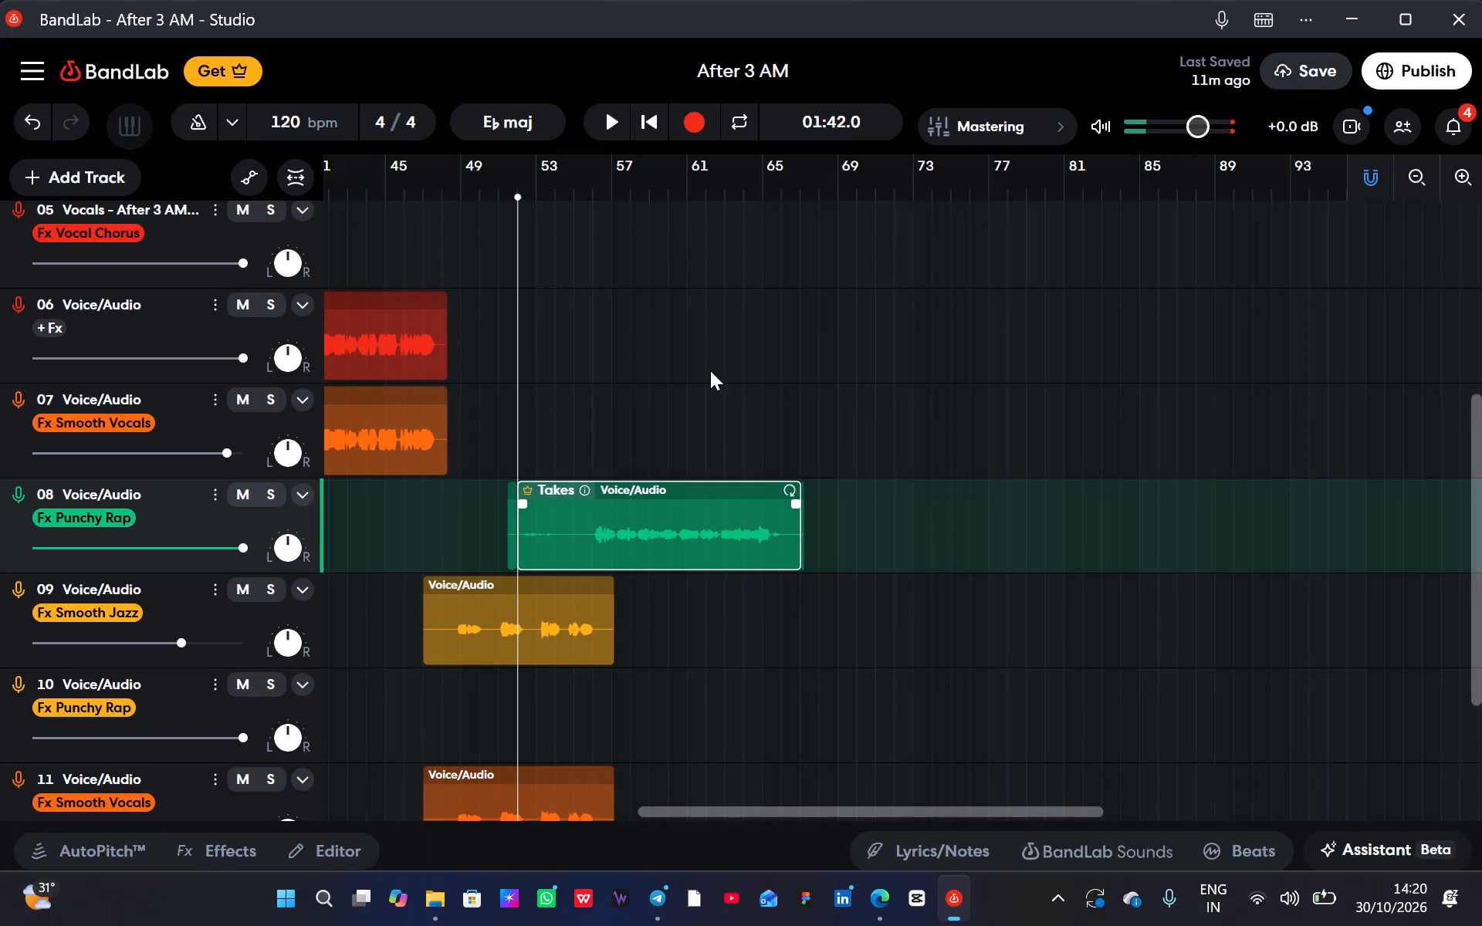
# Delete the leftover clip slivers just before and after the vocal take on track 08.
pyautogui.click(509, 509)
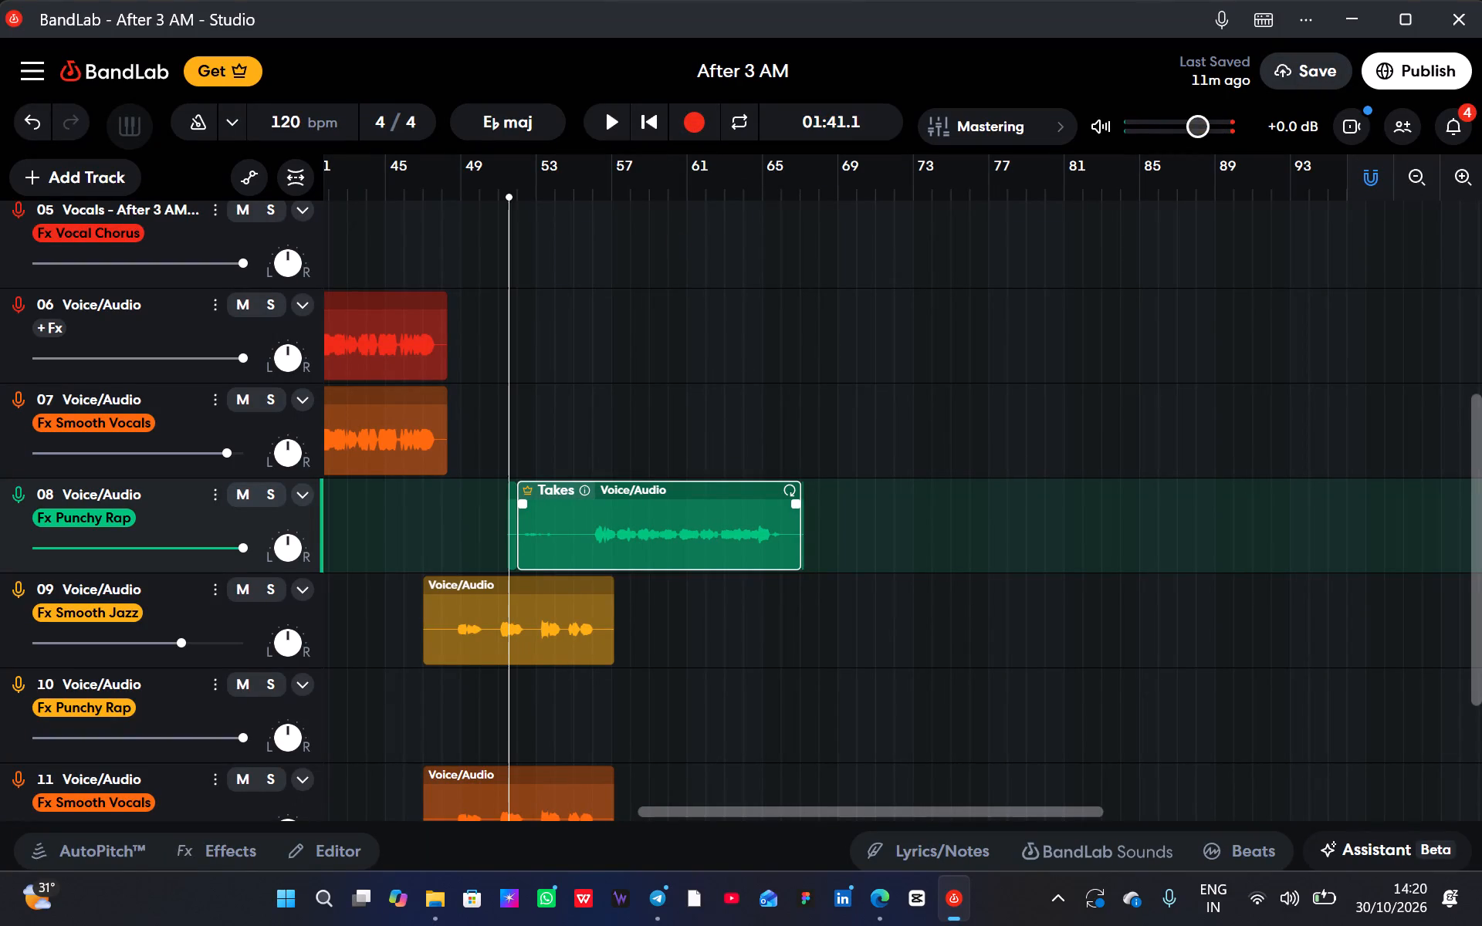
pyautogui.click(495, 515)
pyautogui.click(513, 525)
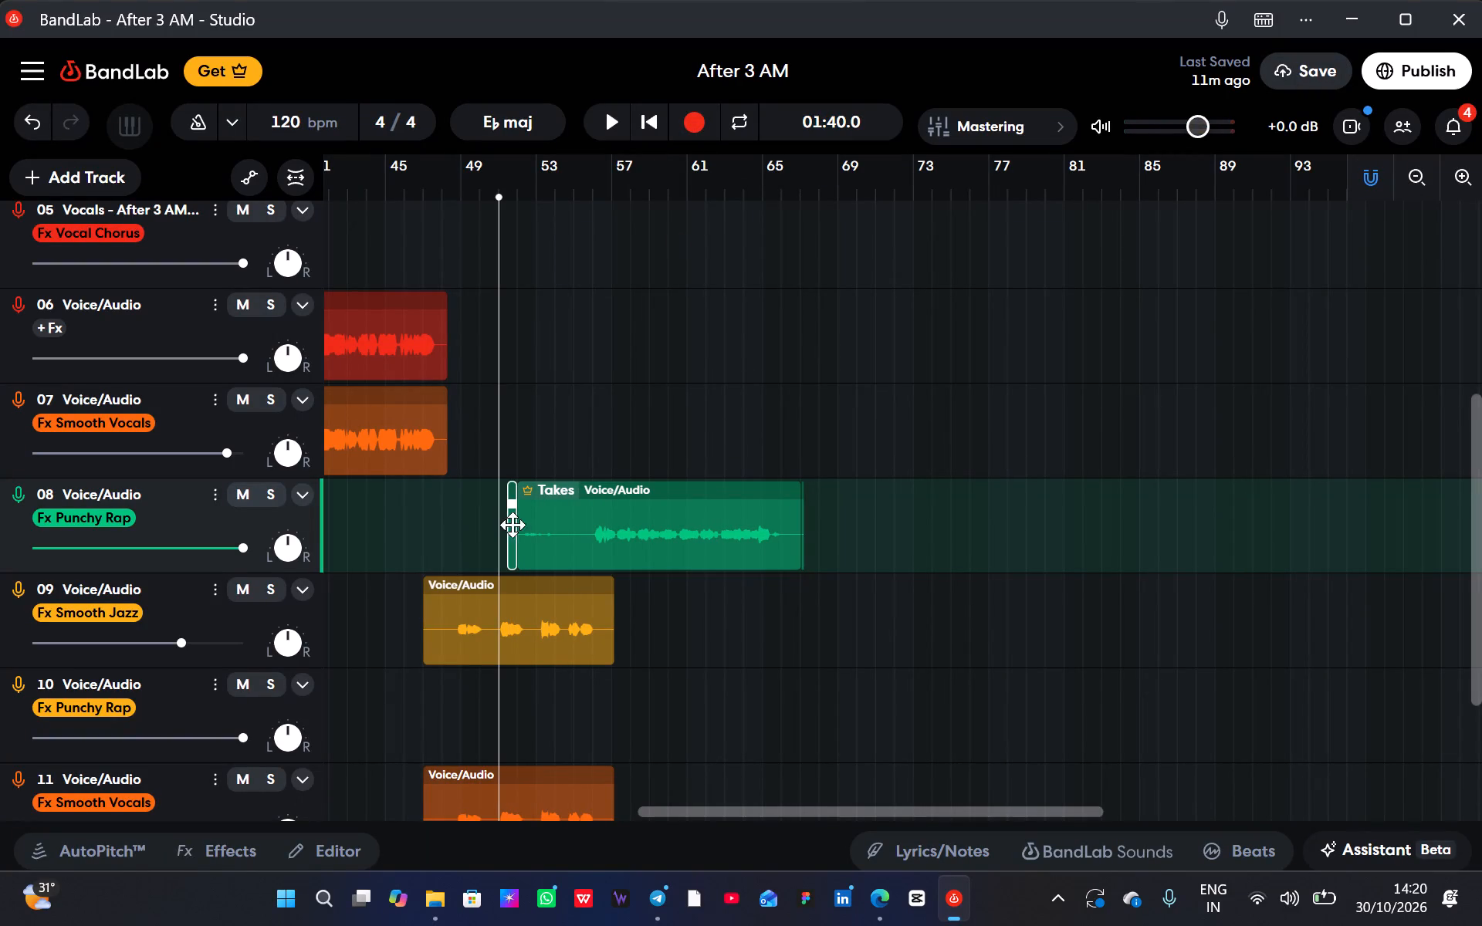
pyautogui.press('Delete')
pyautogui.click(805, 529)
pyautogui.press('Delete')
# Play back the song from 01:40 to about 02:08 and review the vocal clips across tracks 04 to 12.
pyautogui.press('space')
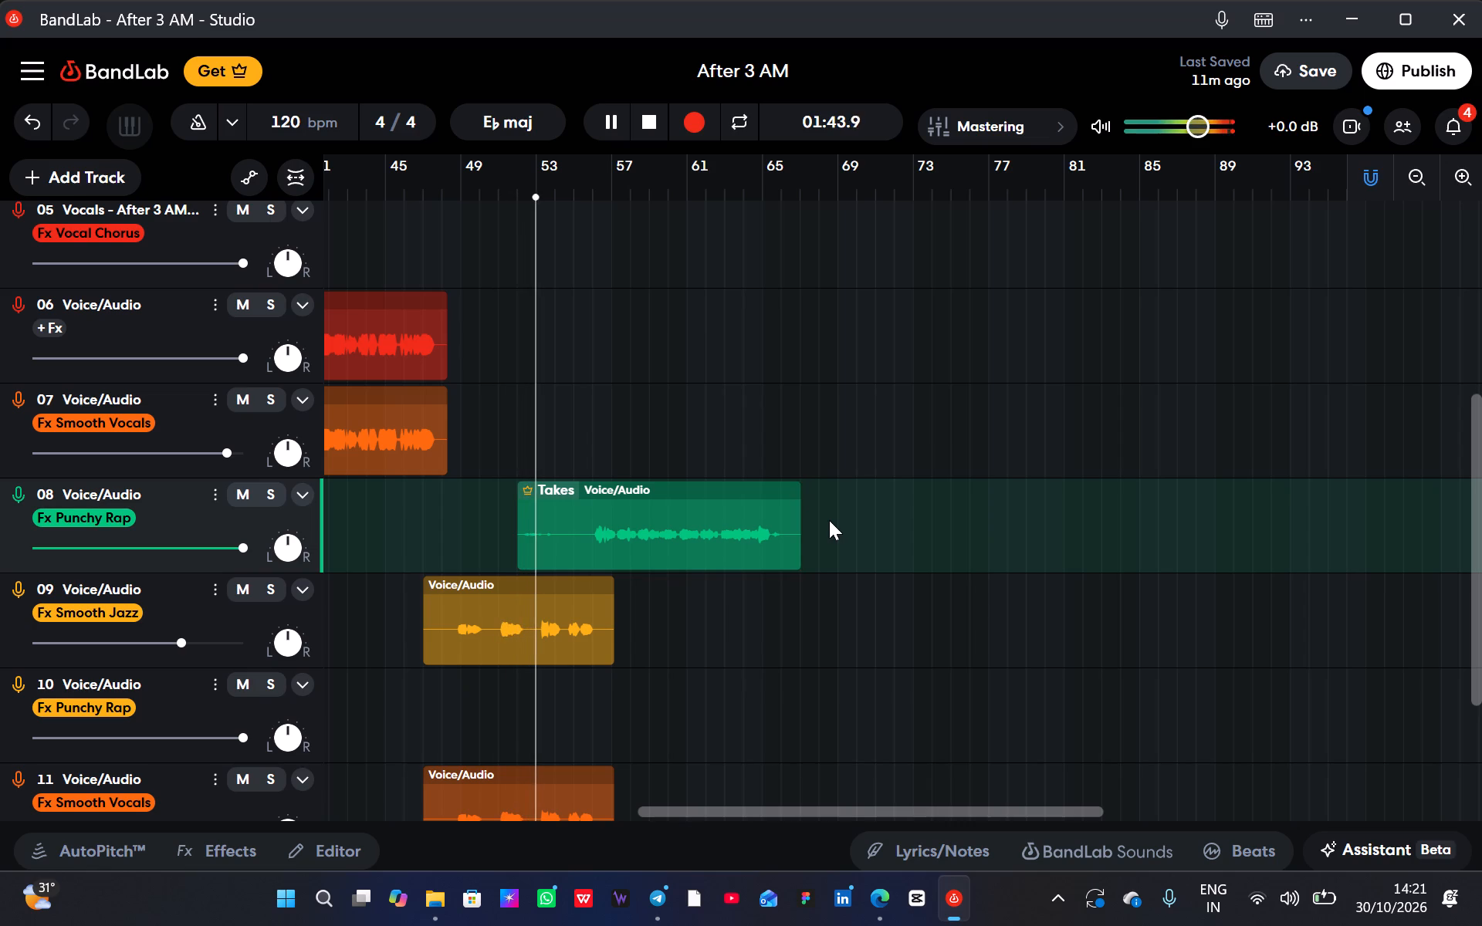
pyautogui.scroll(-7, 829, 517)
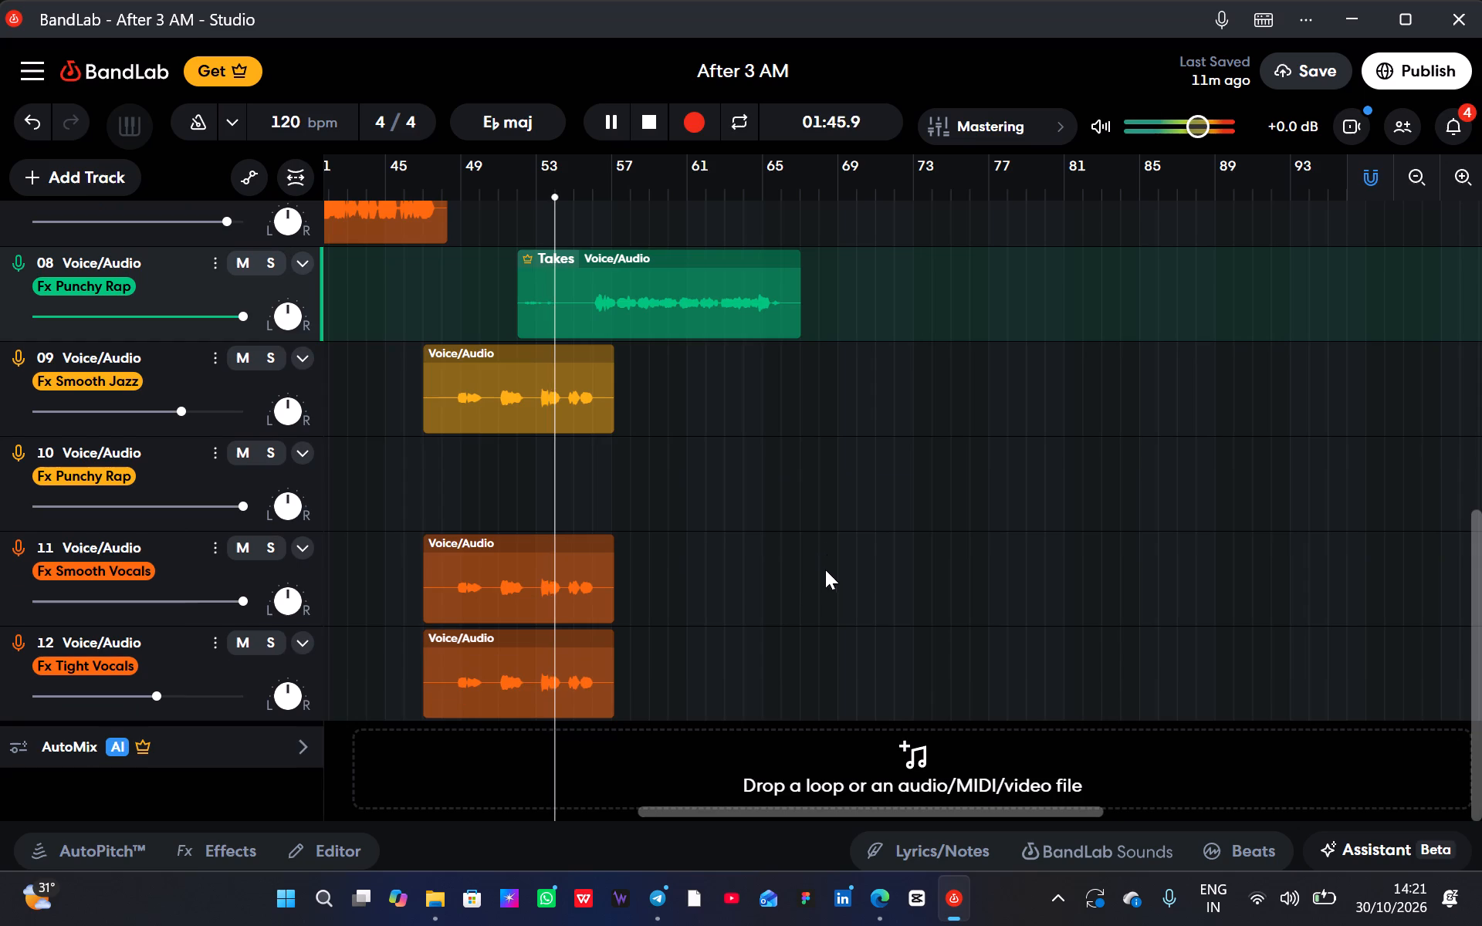
pyautogui.scroll(3, 821, 580)
pyautogui.moveTo(839, 808); pyautogui.dragTo(766, 802)
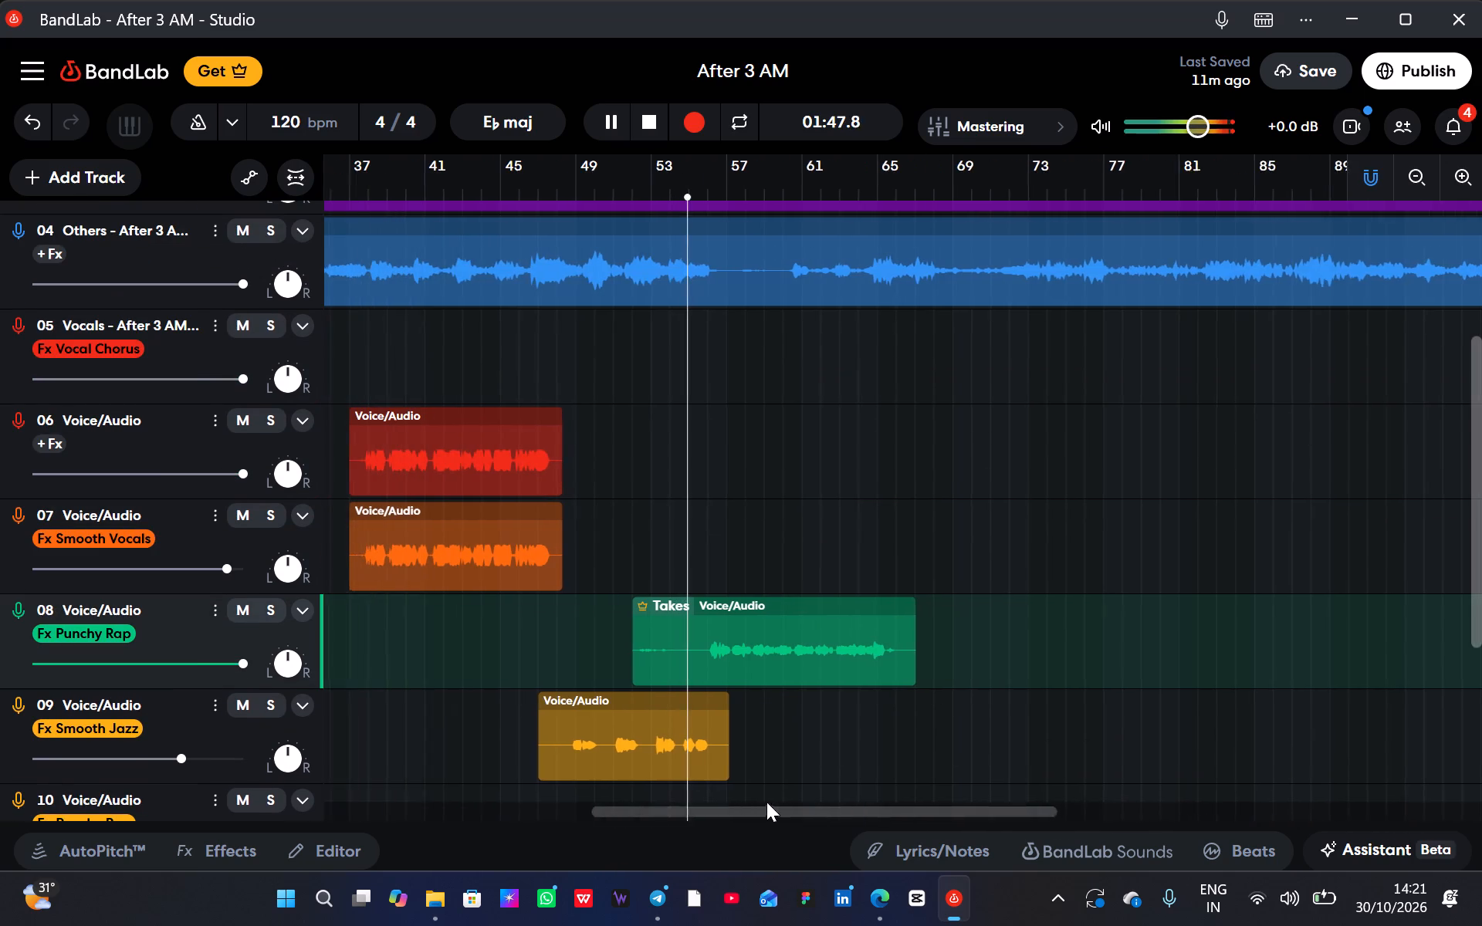
pyautogui.moveTo(766, 802); pyautogui.dragTo(550, 777)
pyautogui.scroll(-3, 538, 734)
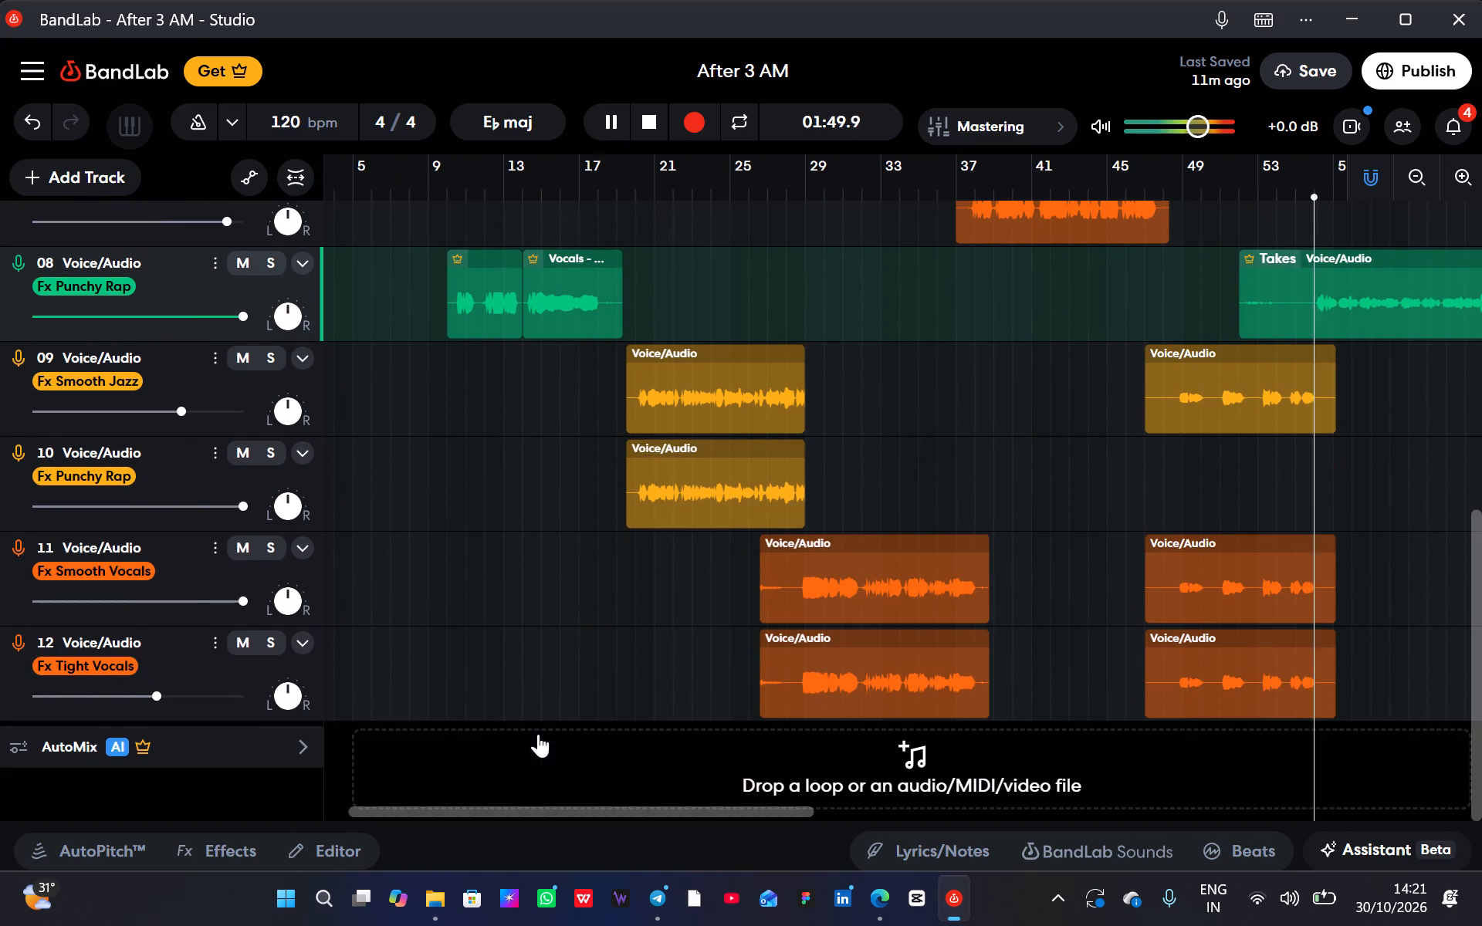
pyautogui.scroll(1, 557, 773)
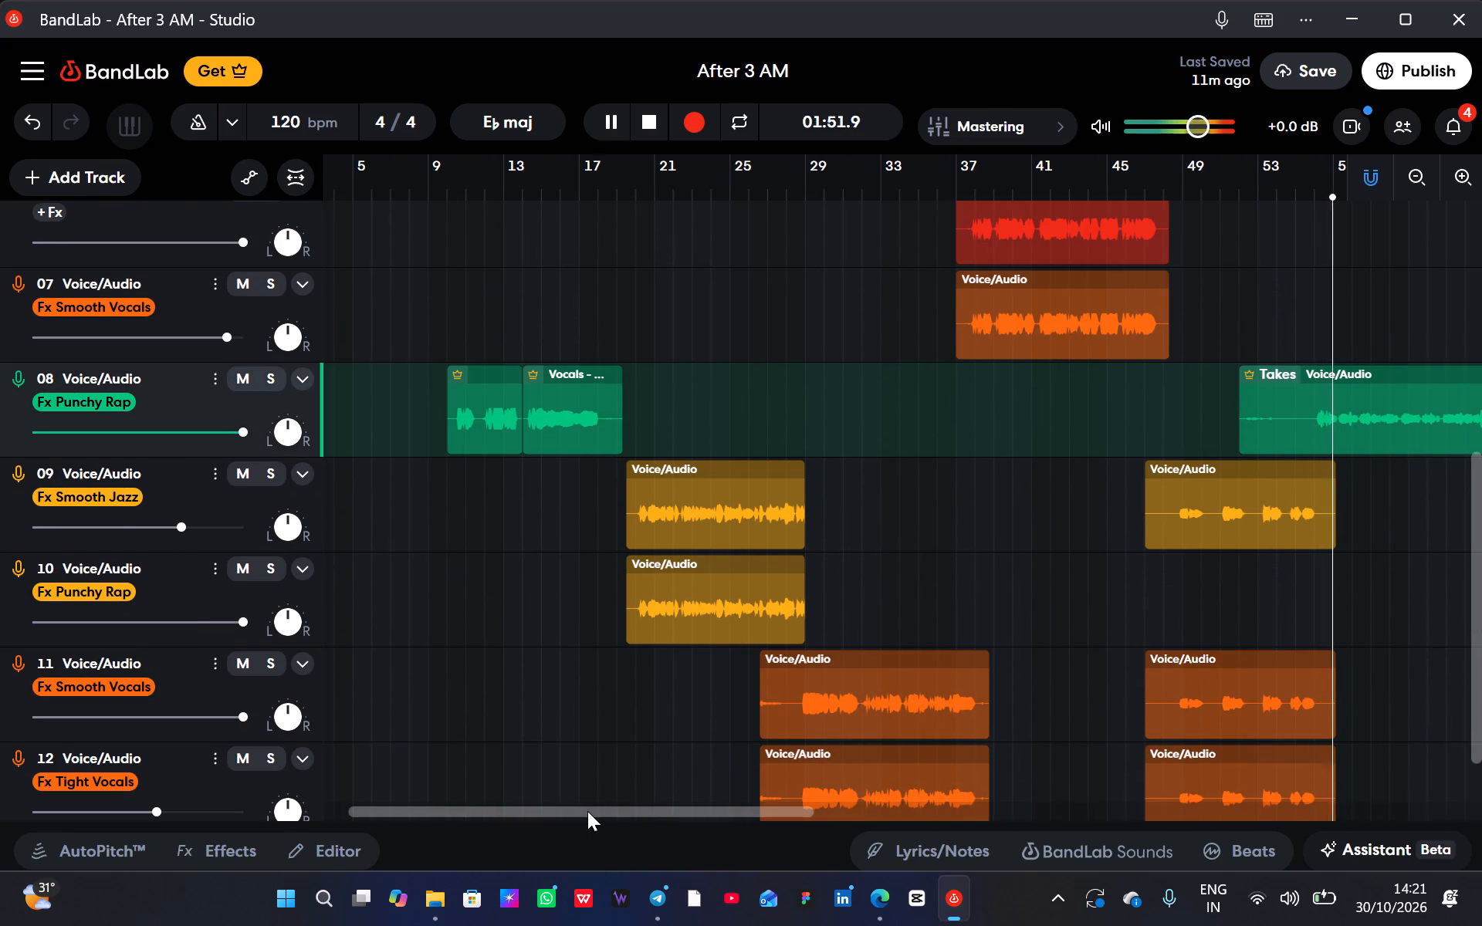
pyautogui.moveTo(587, 811); pyautogui.dragTo(796, 798)
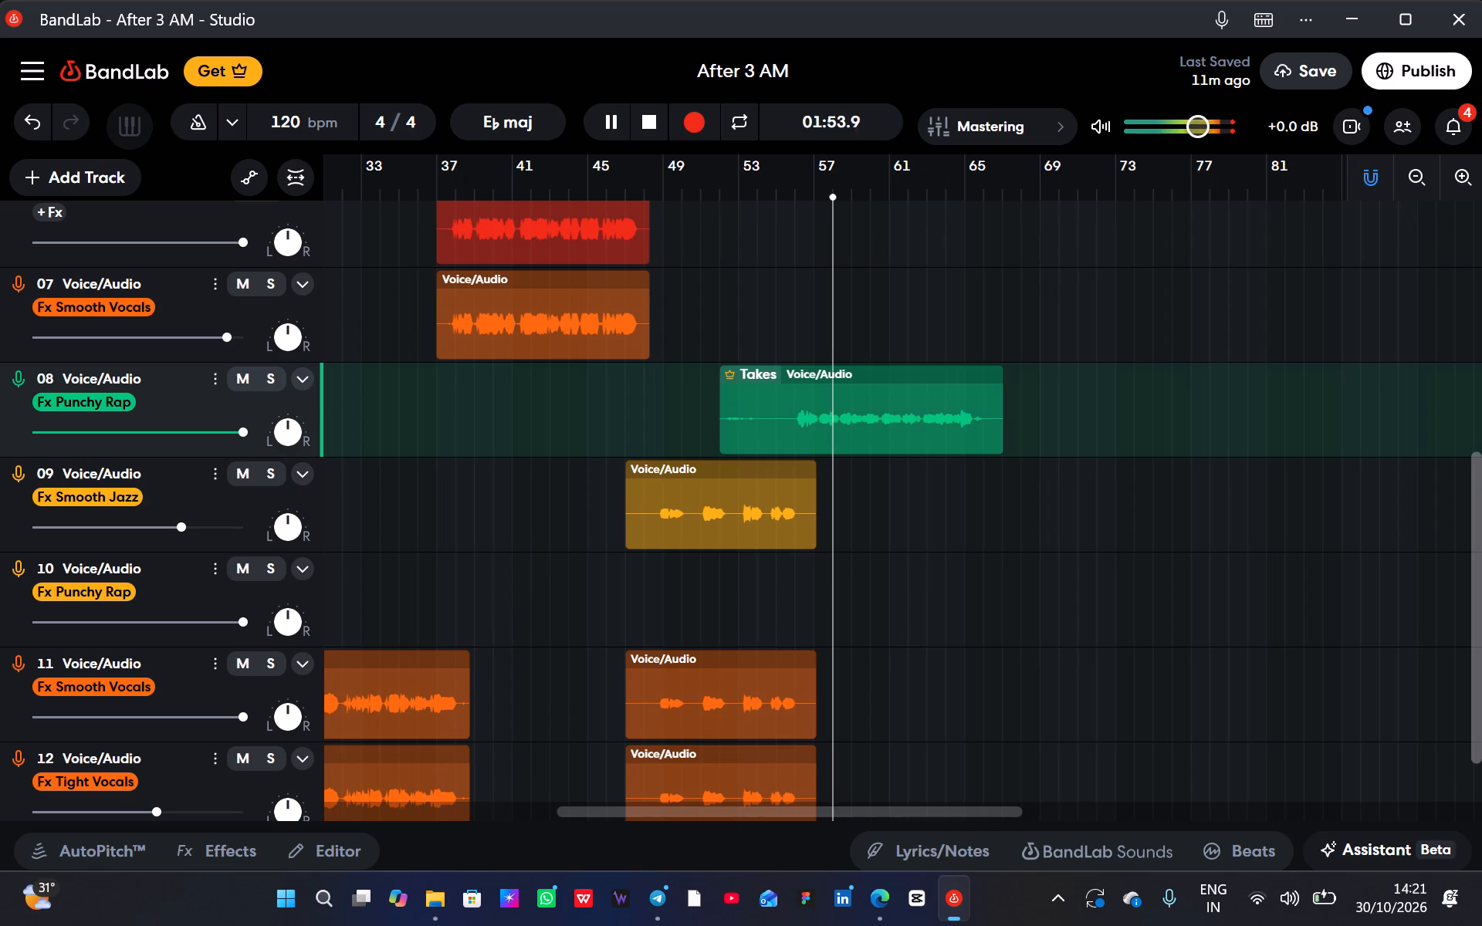
pyautogui.moveTo(796, 798); pyautogui.dragTo(762, 794)
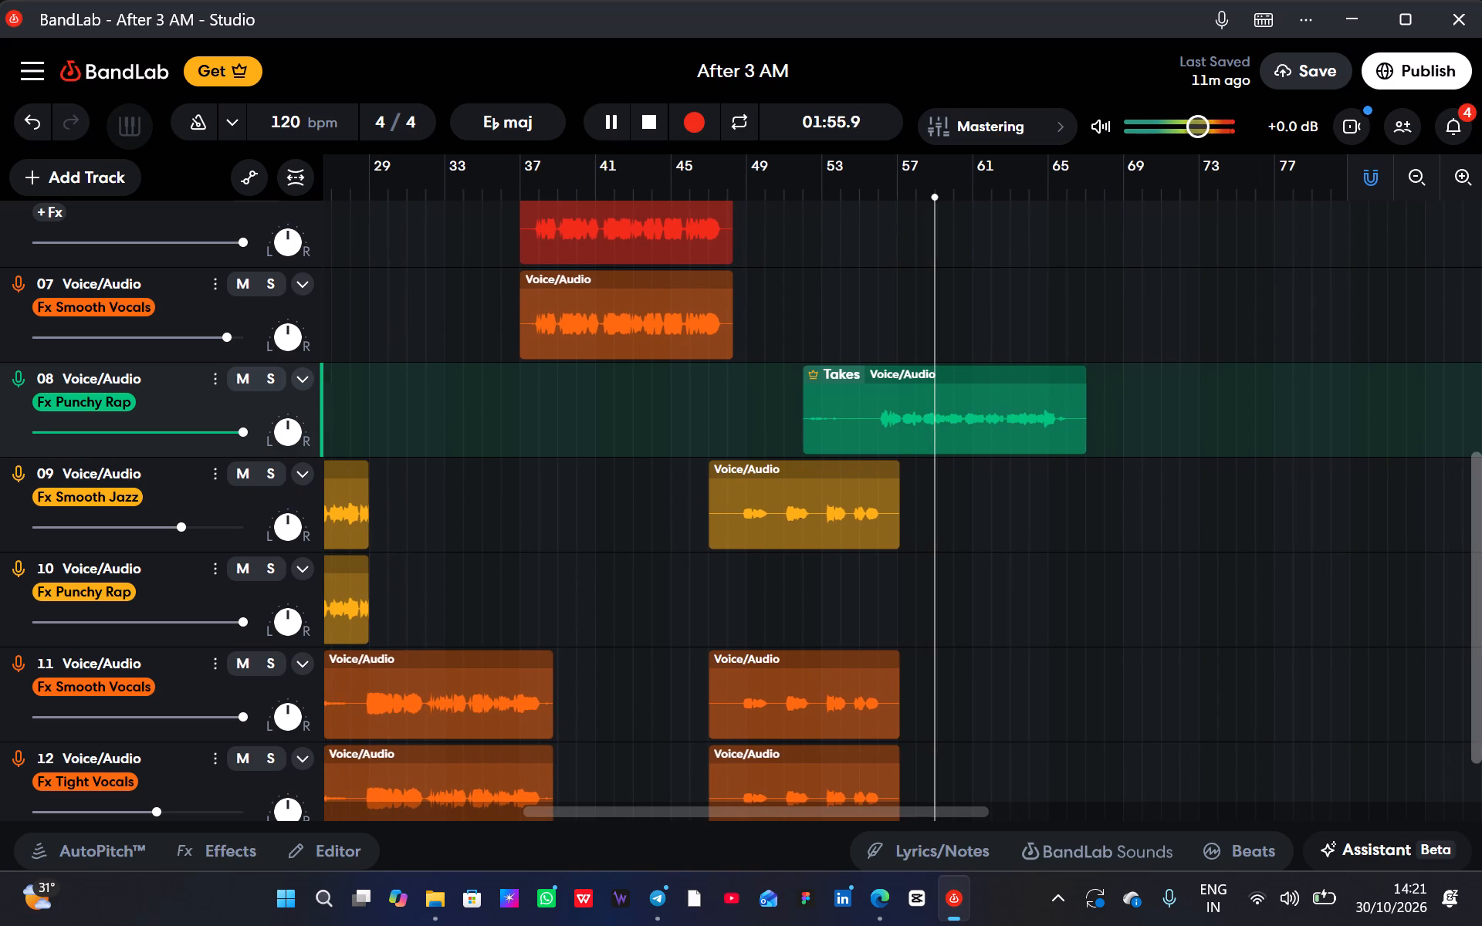
pyautogui.moveTo(762, 794); pyautogui.dragTo(713, 763)
pyautogui.scroll(-1, 700, 724)
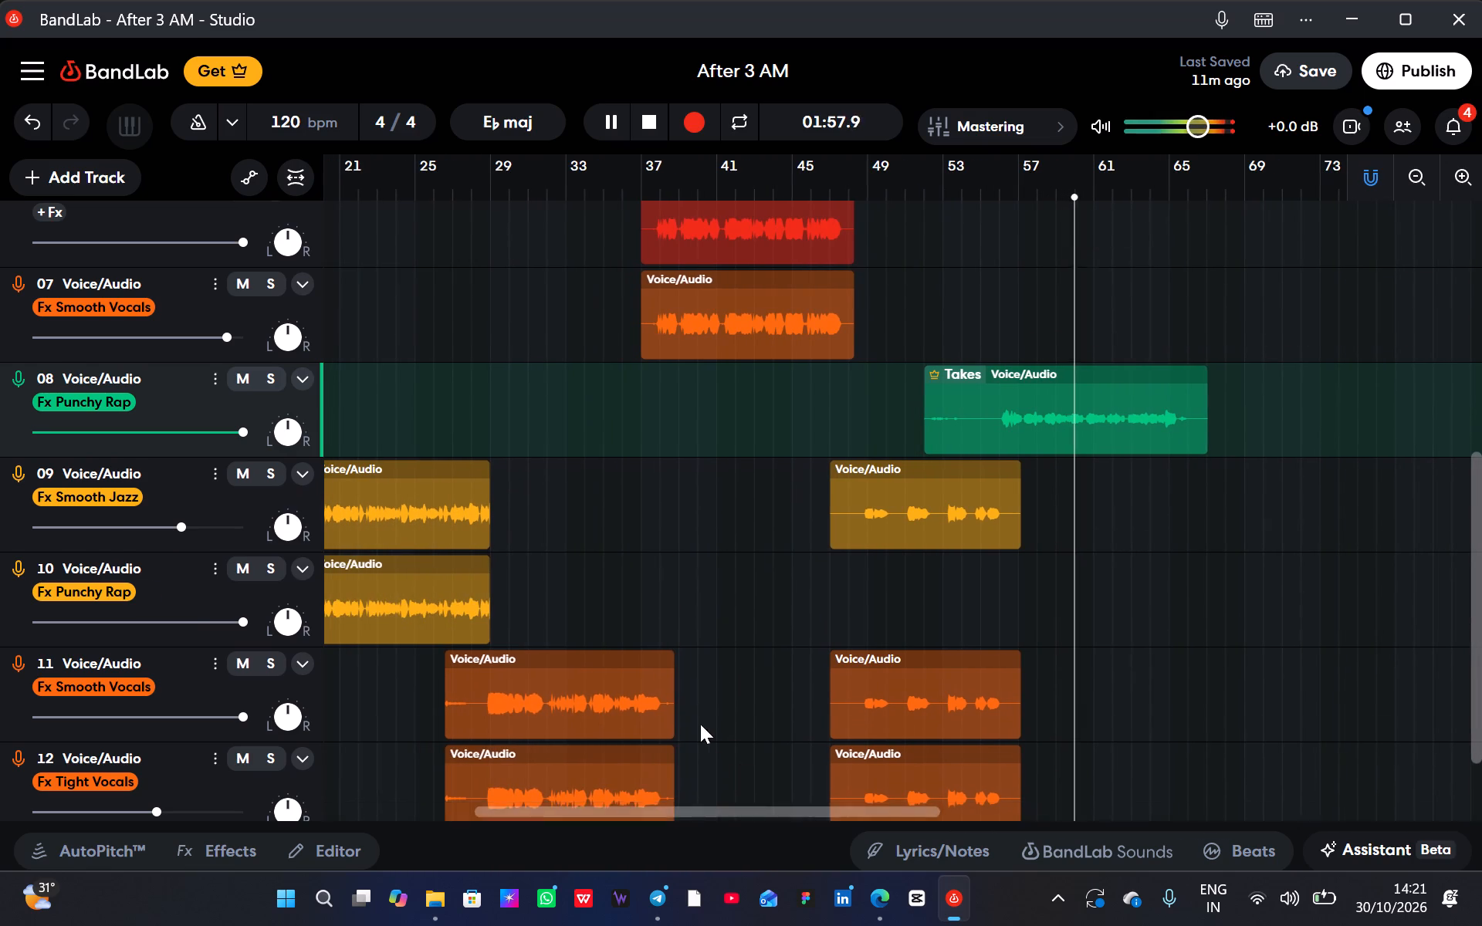
pyautogui.moveTo(672, 811); pyautogui.dragTo(604, 806)
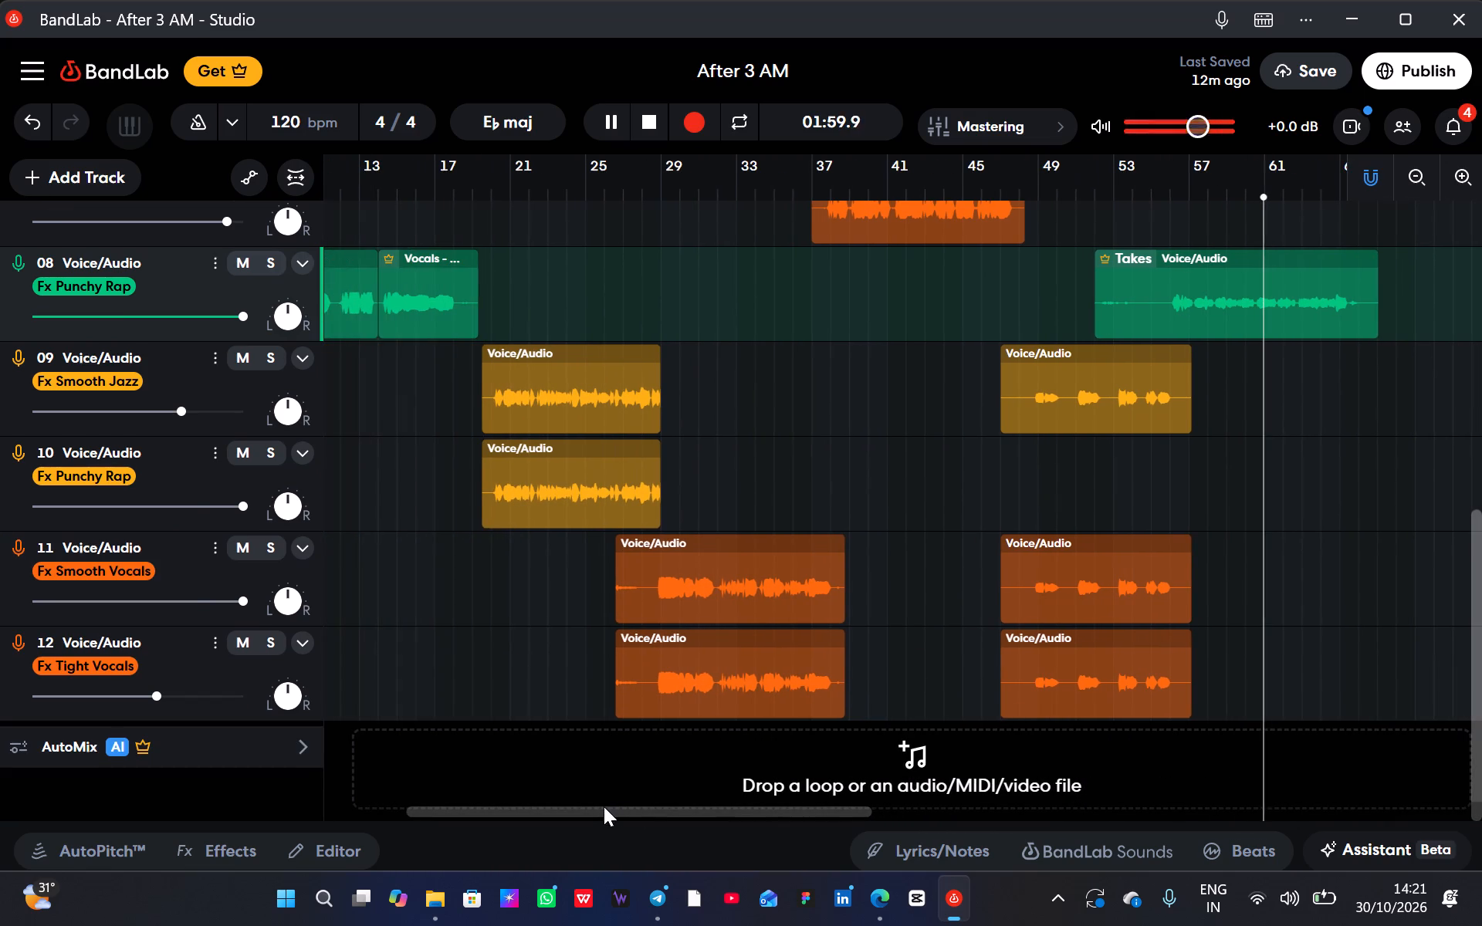
pyautogui.moveTo(604, 806); pyautogui.dragTo(677, 787)
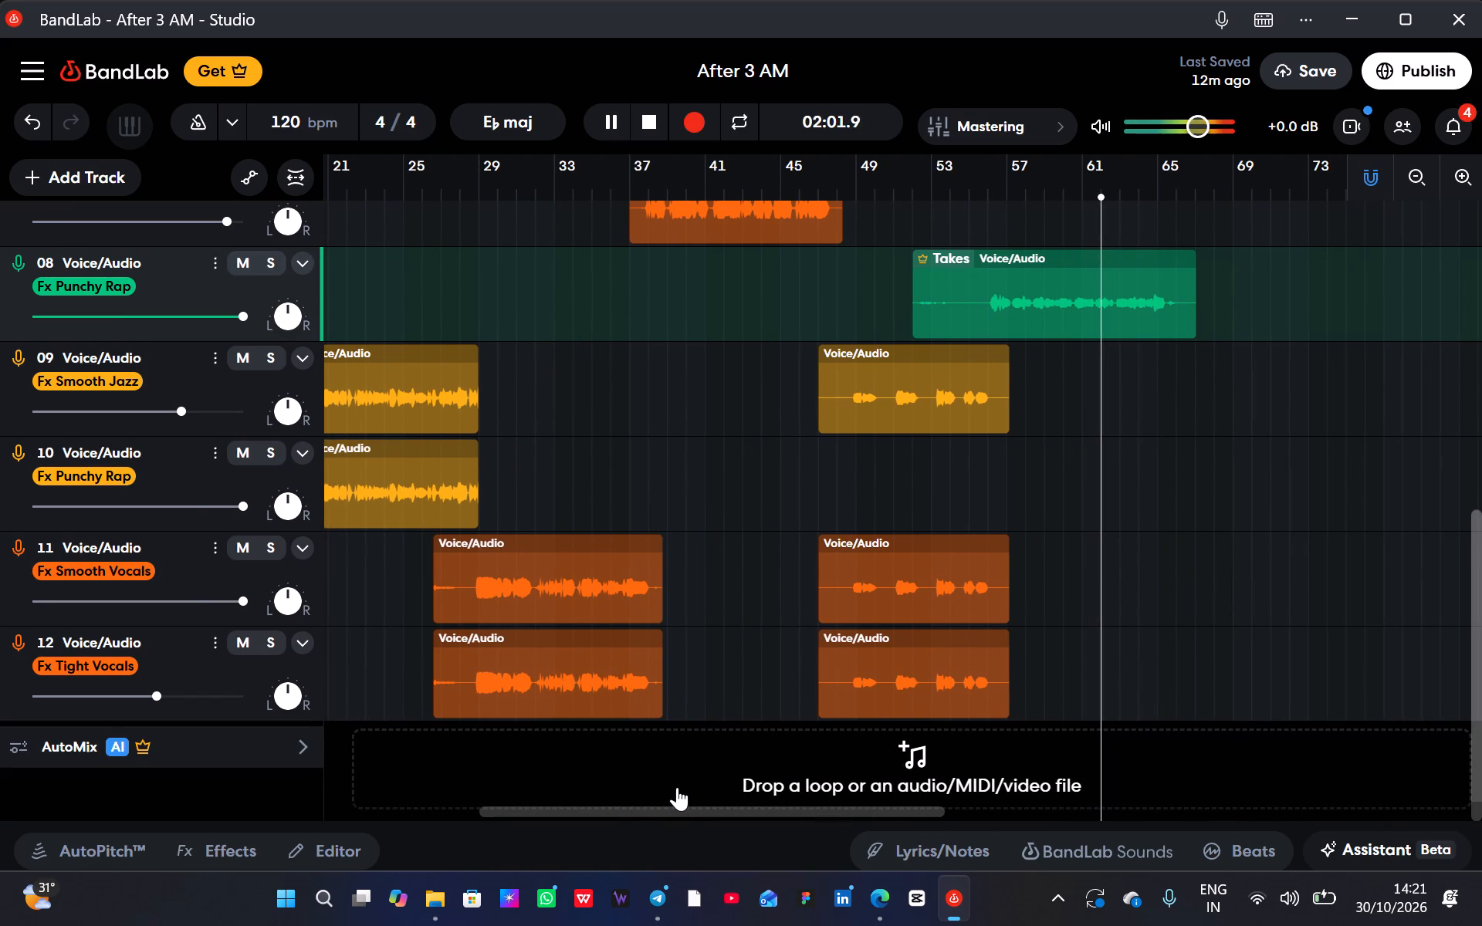
pyautogui.moveTo(677, 787); pyautogui.dragTo(557, 762)
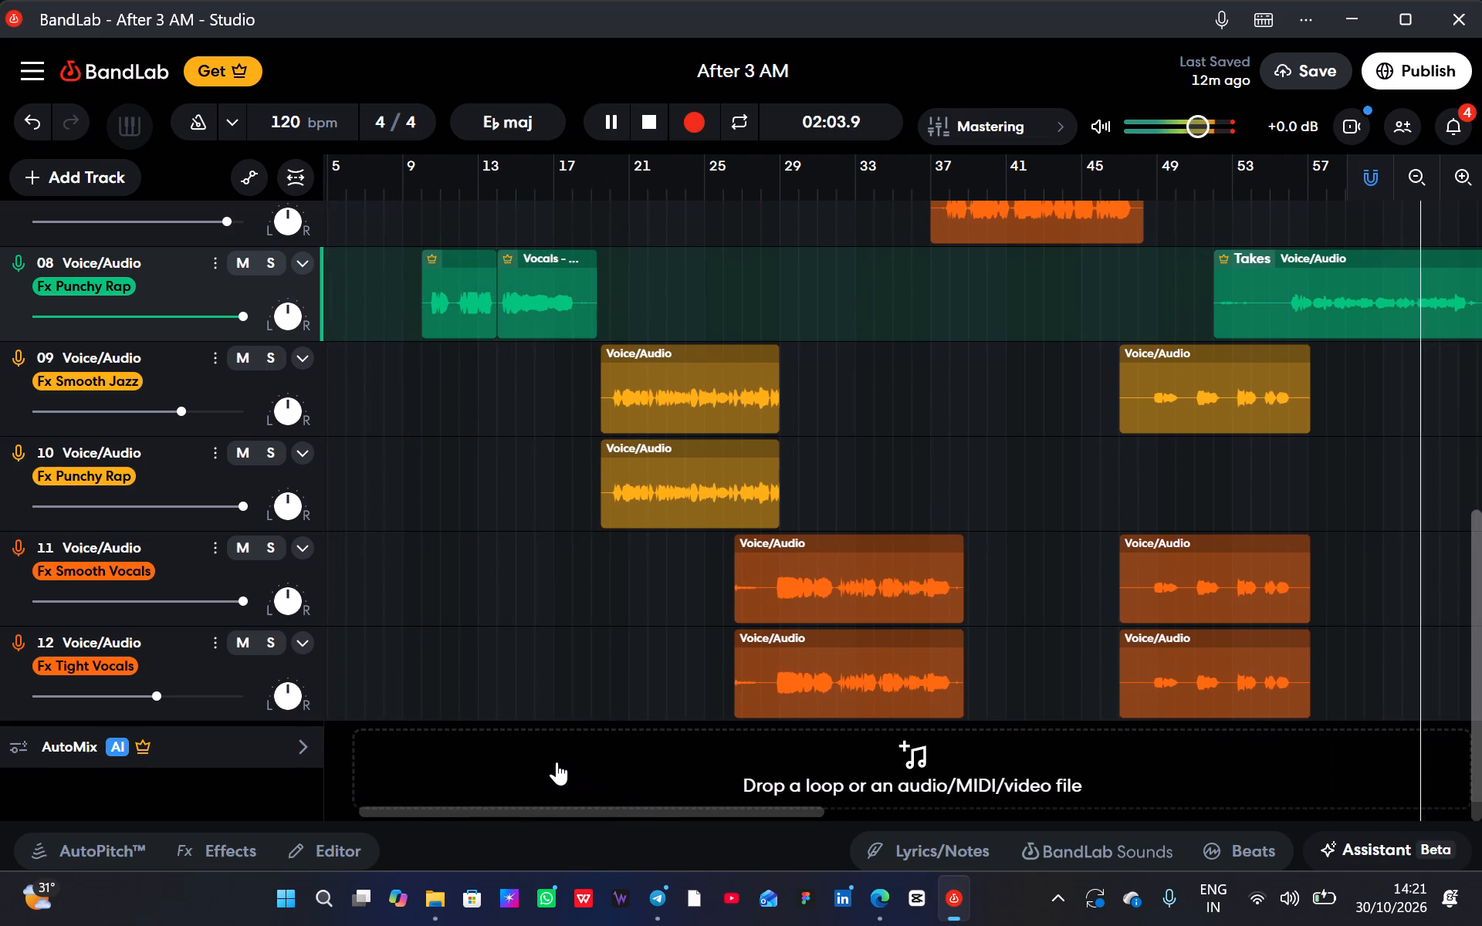
pyautogui.moveTo(557, 762); pyautogui.dragTo(710, 750)
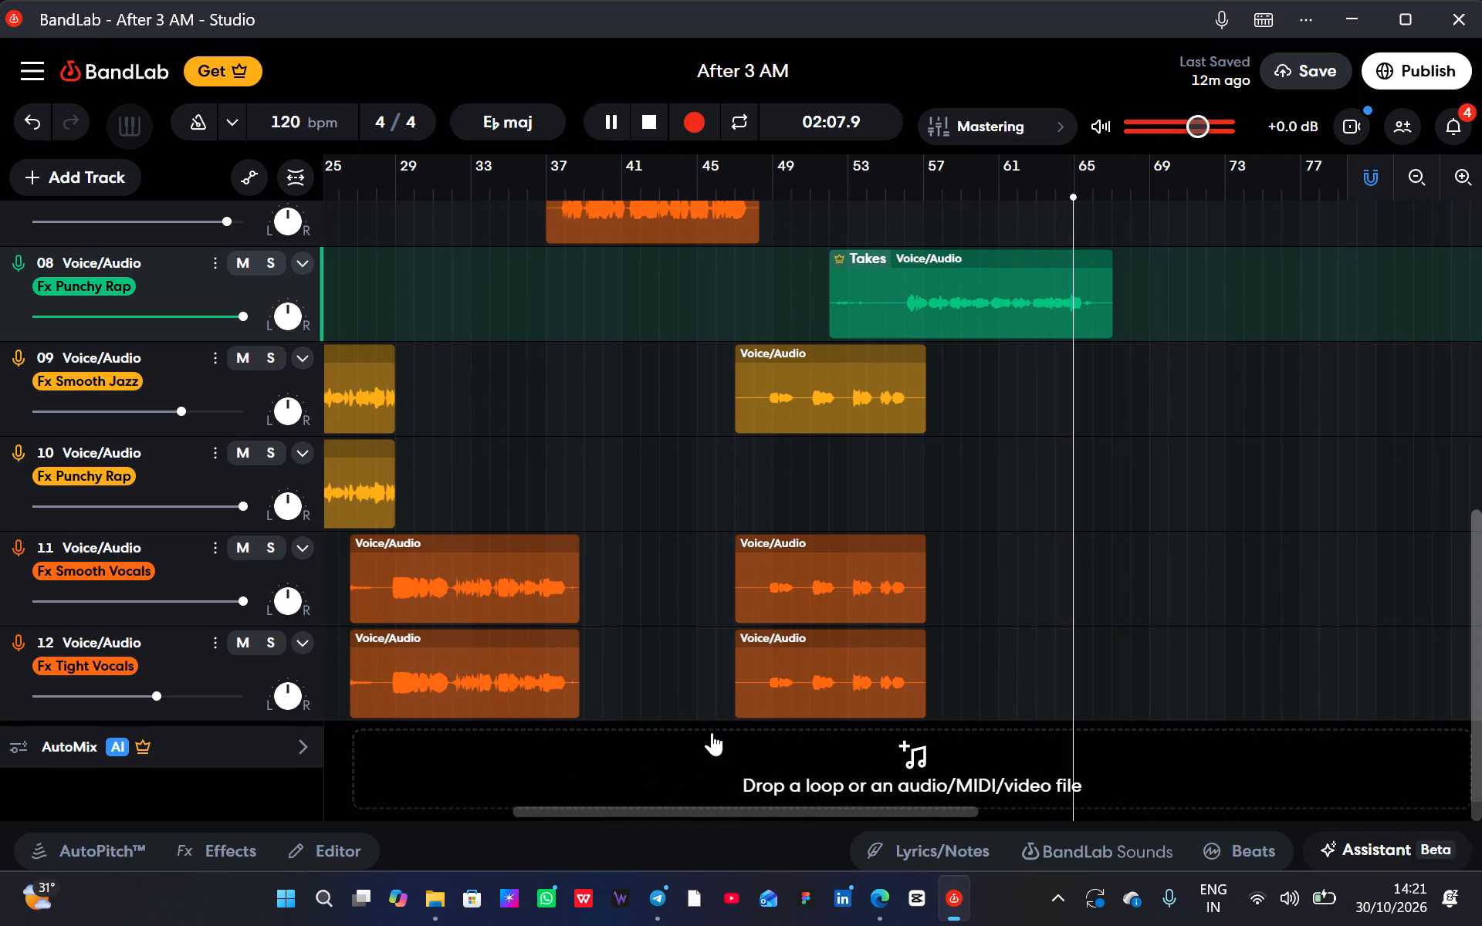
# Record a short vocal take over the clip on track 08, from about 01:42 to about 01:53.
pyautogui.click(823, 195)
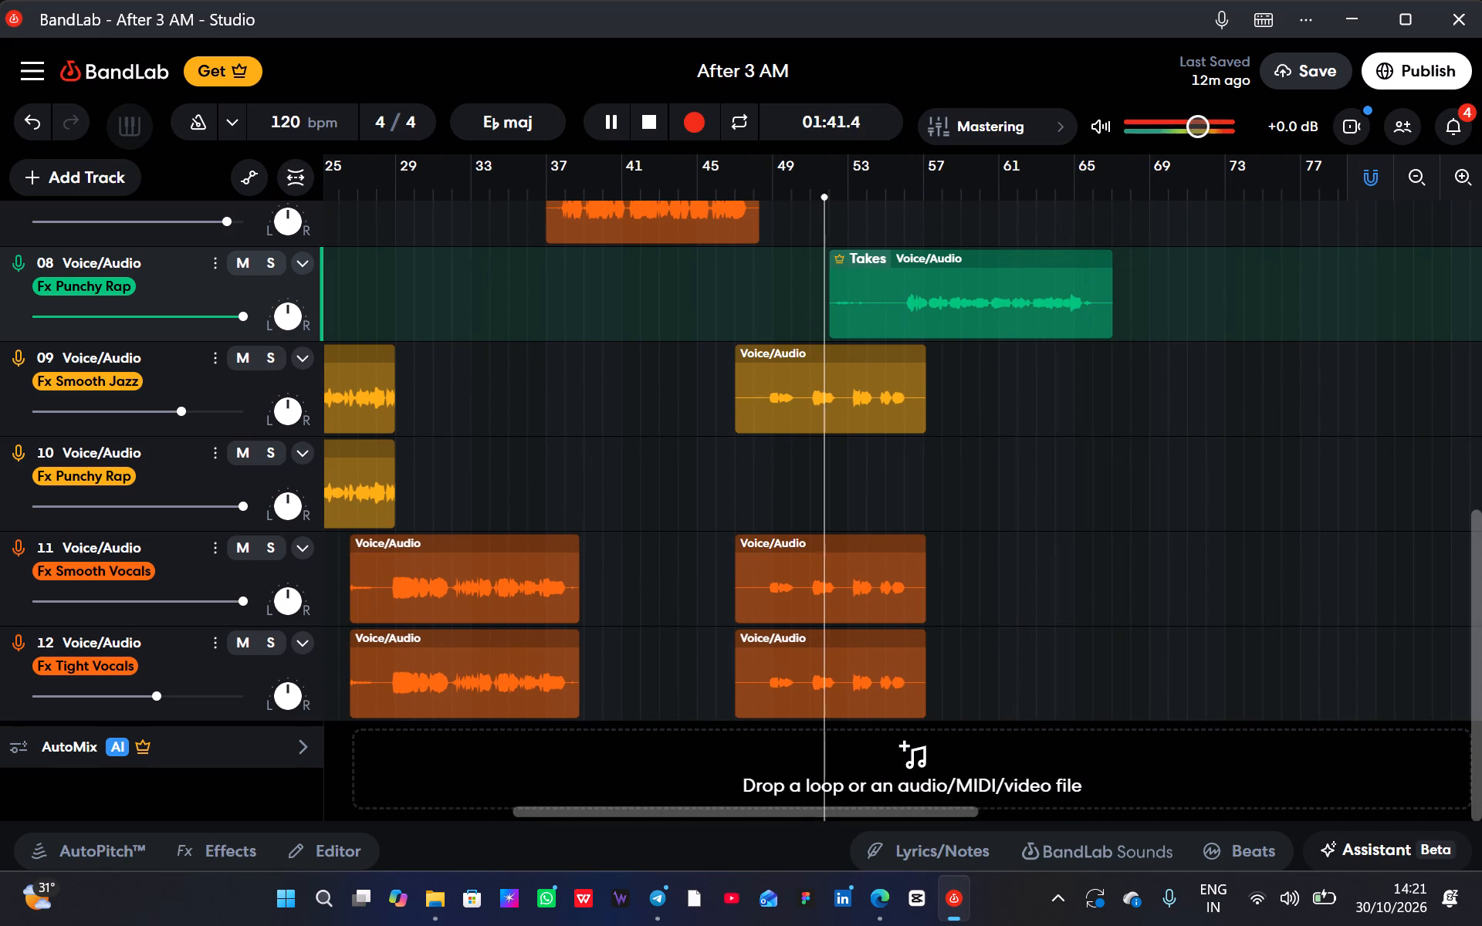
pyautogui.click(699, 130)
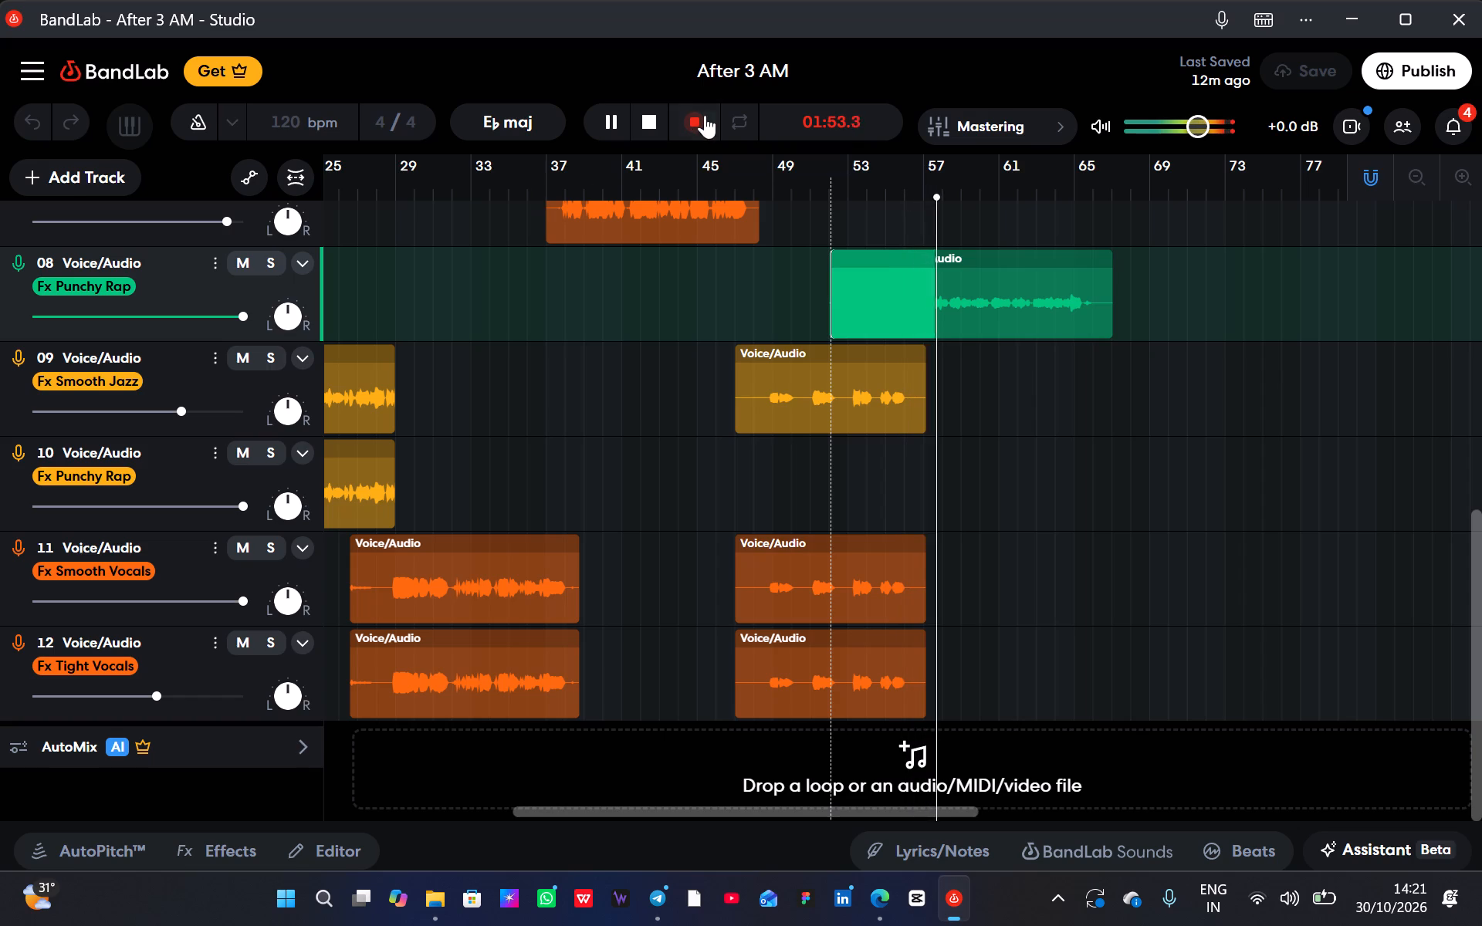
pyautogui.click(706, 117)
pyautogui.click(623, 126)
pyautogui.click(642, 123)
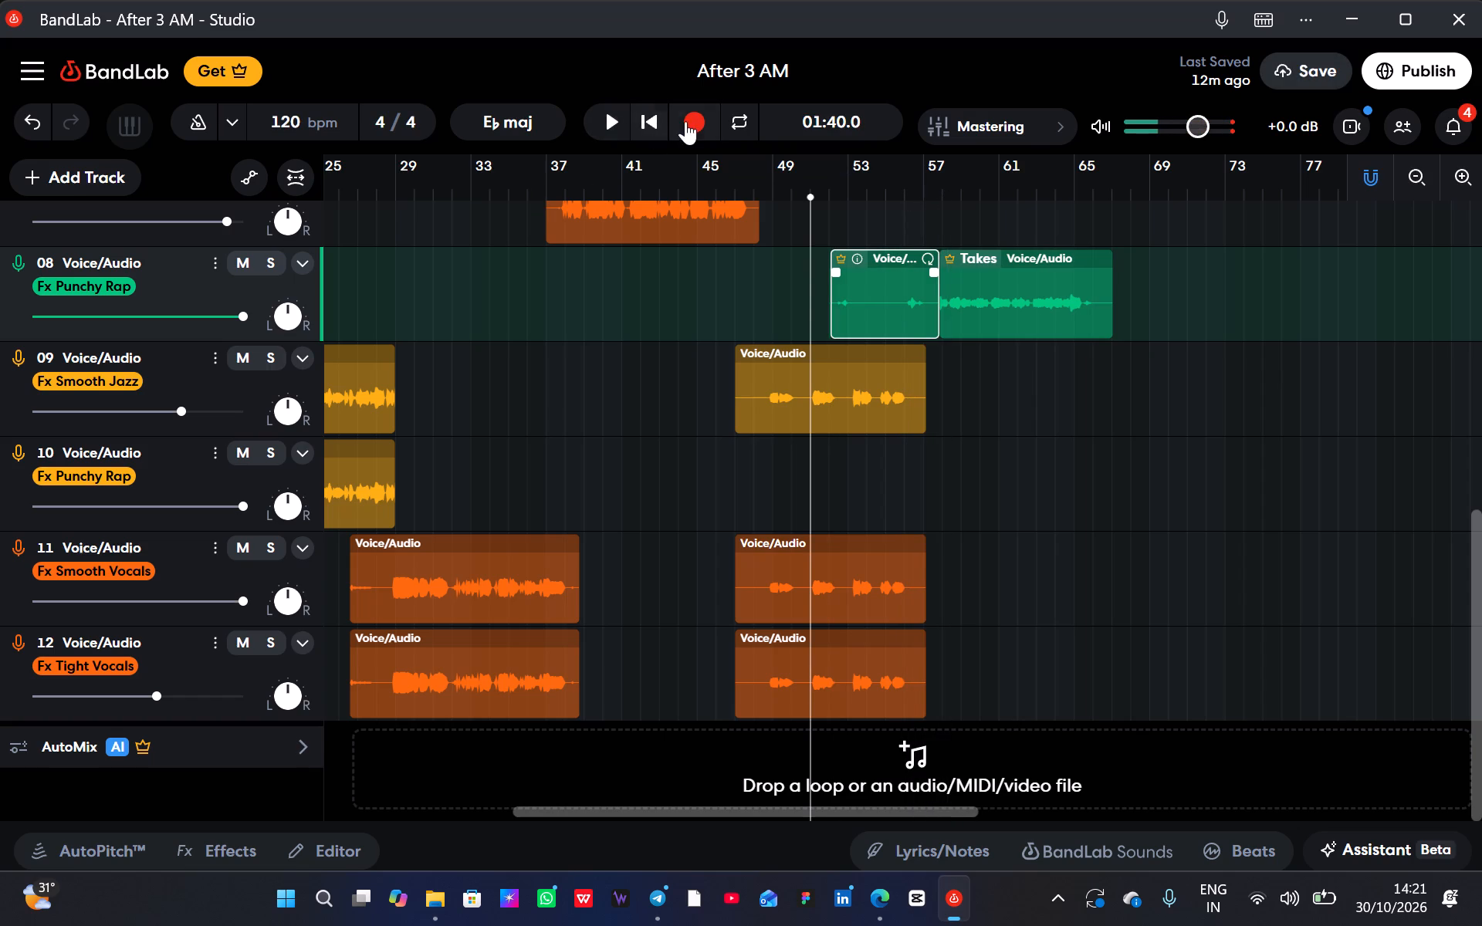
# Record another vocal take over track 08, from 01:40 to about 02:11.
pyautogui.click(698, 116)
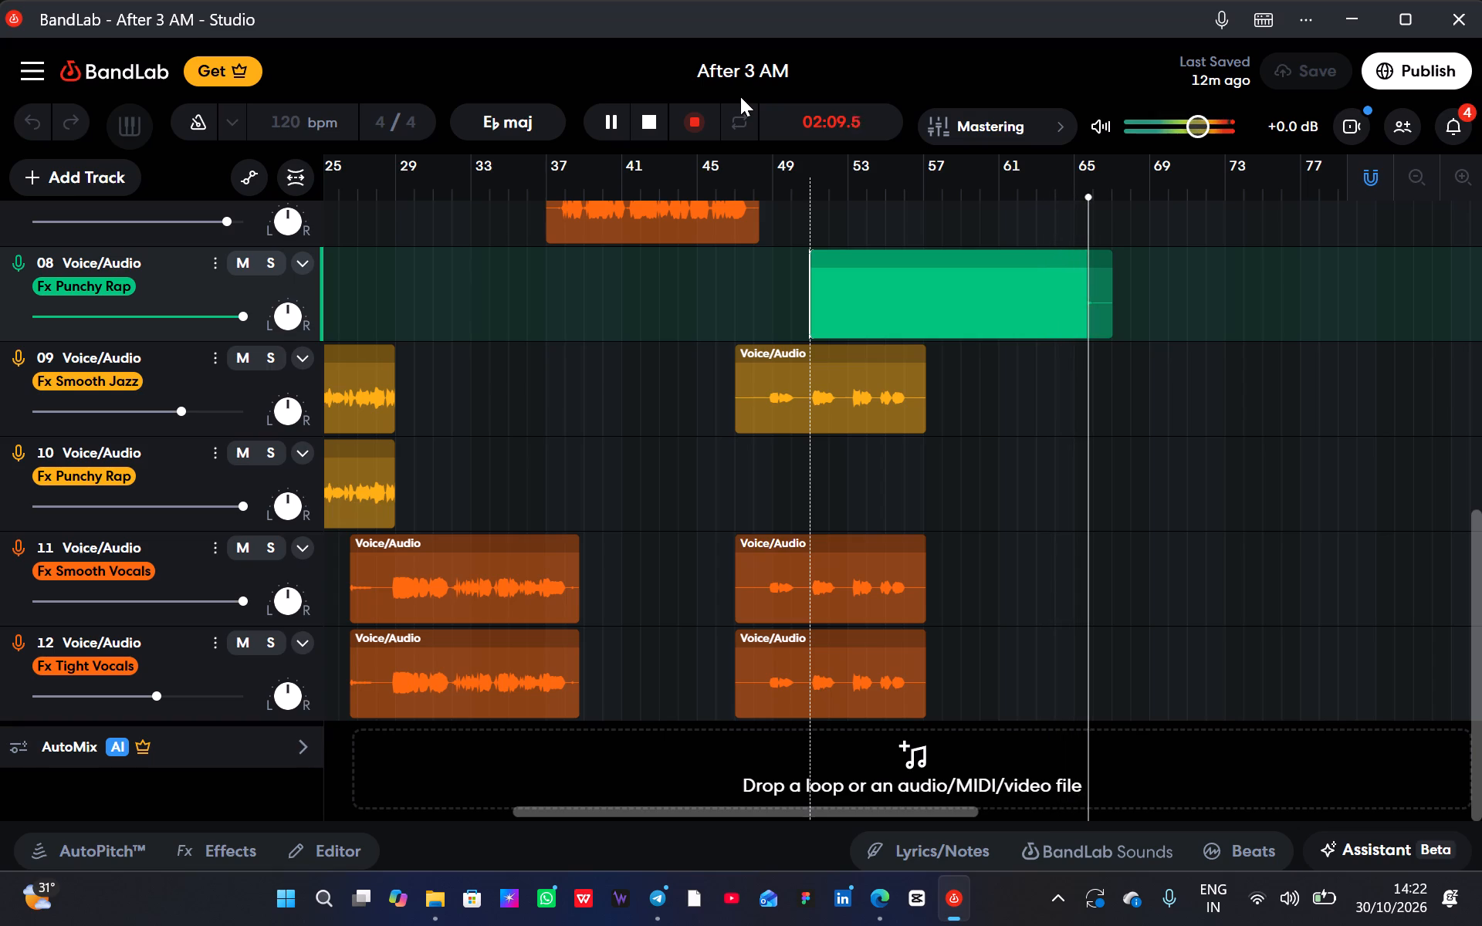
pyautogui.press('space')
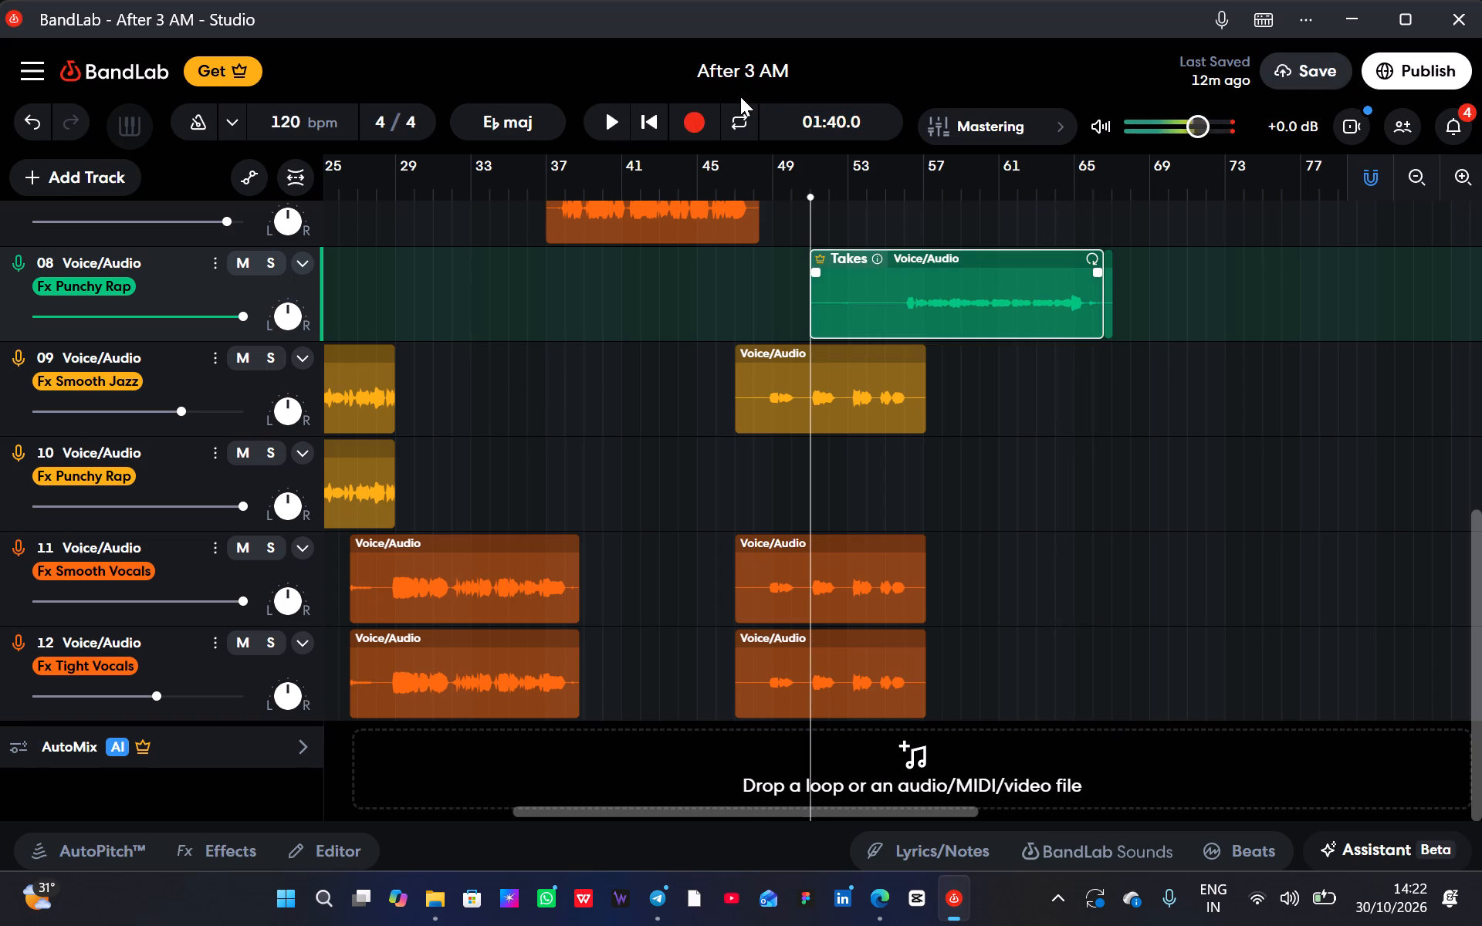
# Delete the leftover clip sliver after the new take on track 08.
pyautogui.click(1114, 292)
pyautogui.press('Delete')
# Play back the new track 08 vocal take from 01:40 to about 02:08.
pyautogui.press('space')
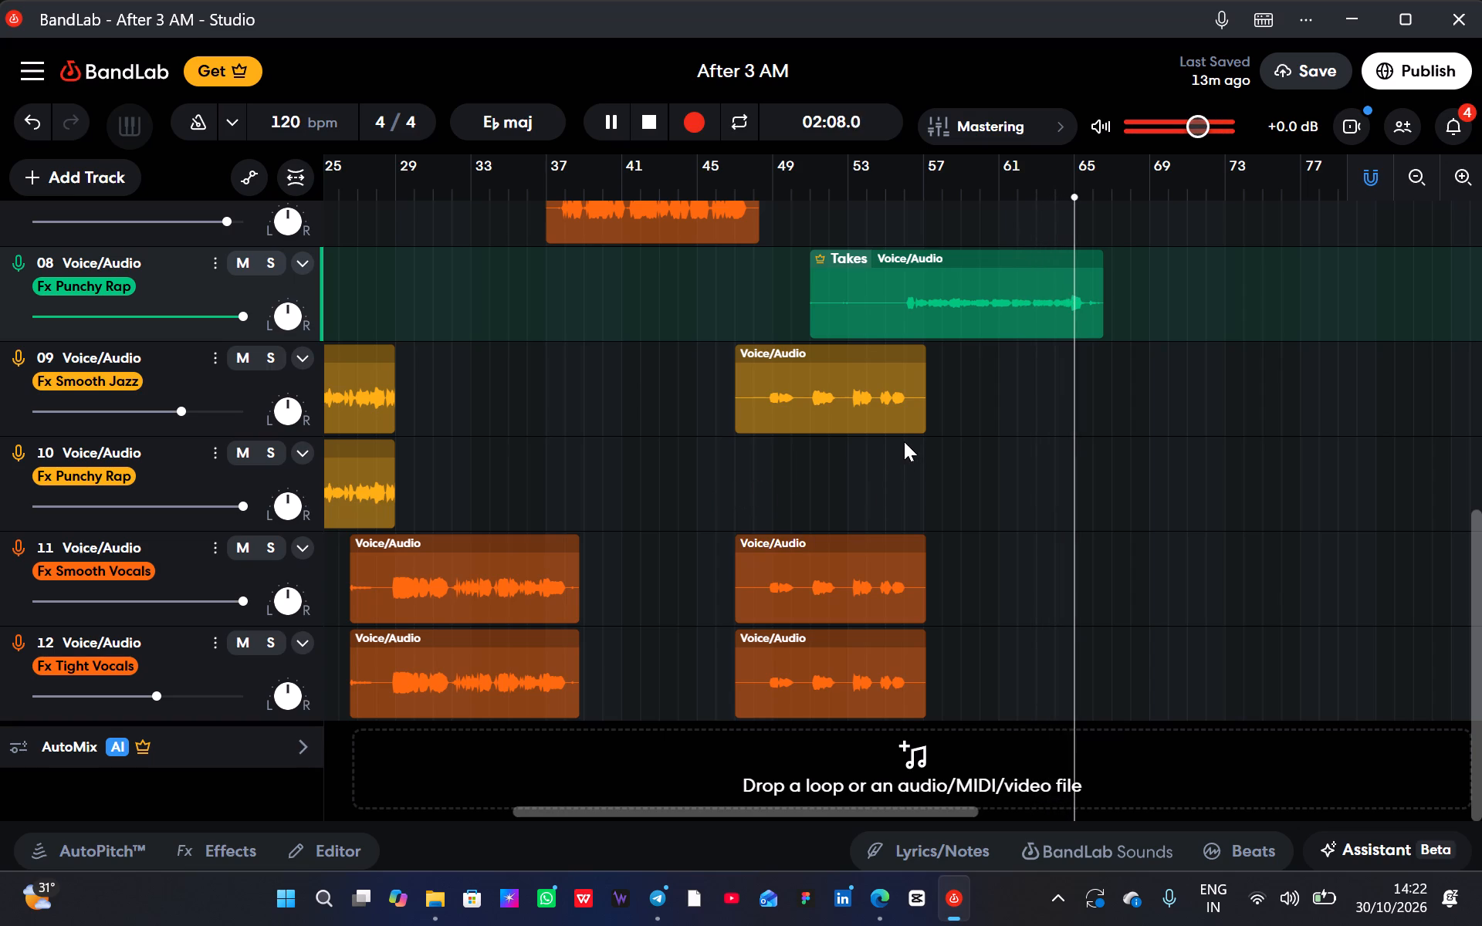
pyautogui.press('space')
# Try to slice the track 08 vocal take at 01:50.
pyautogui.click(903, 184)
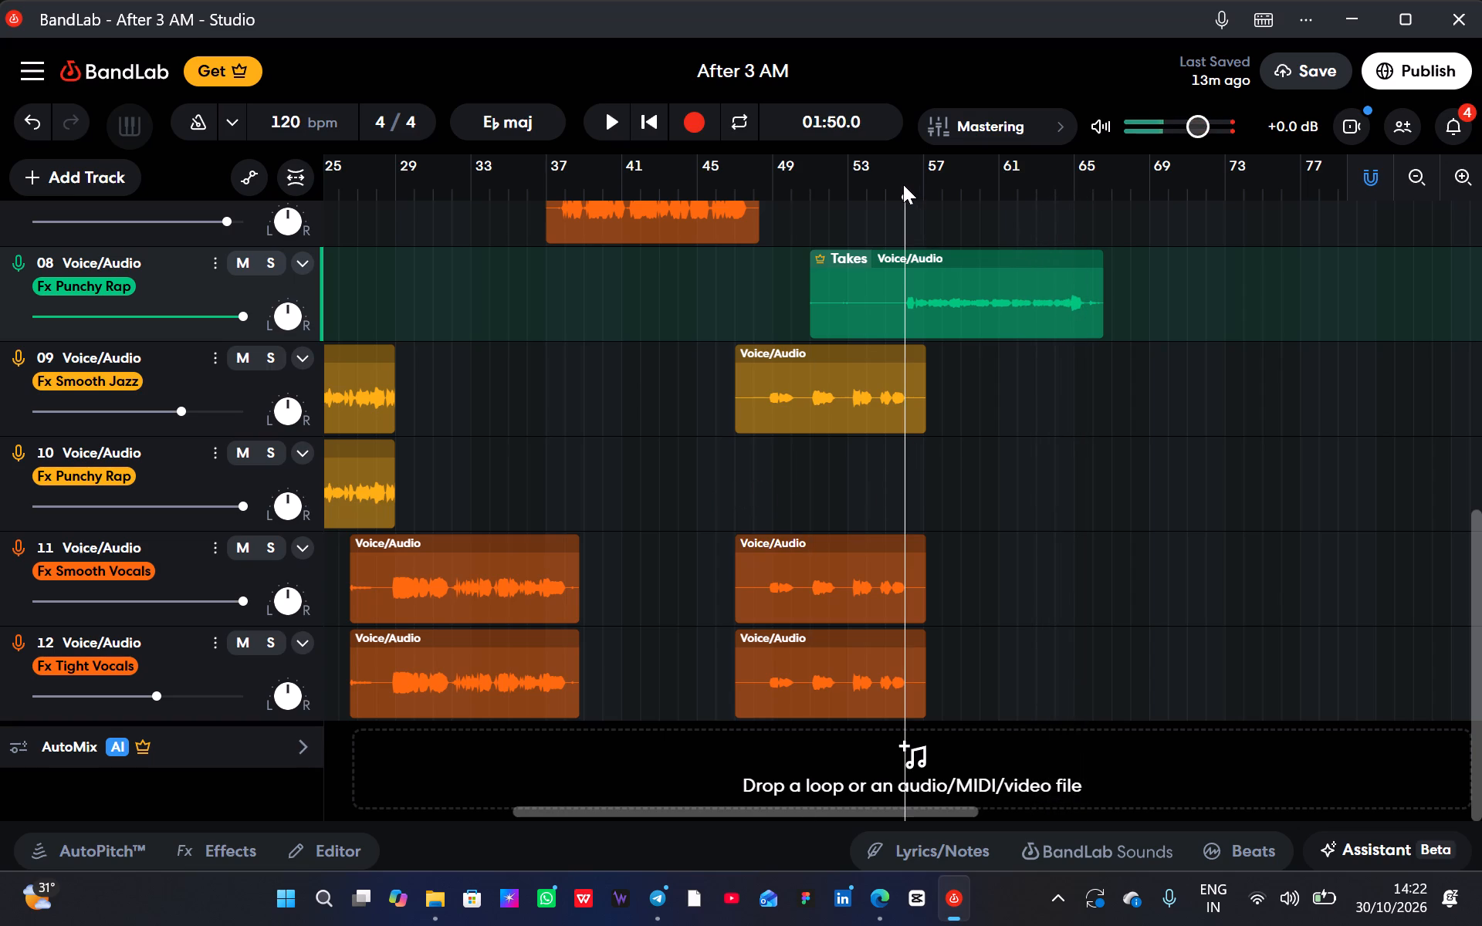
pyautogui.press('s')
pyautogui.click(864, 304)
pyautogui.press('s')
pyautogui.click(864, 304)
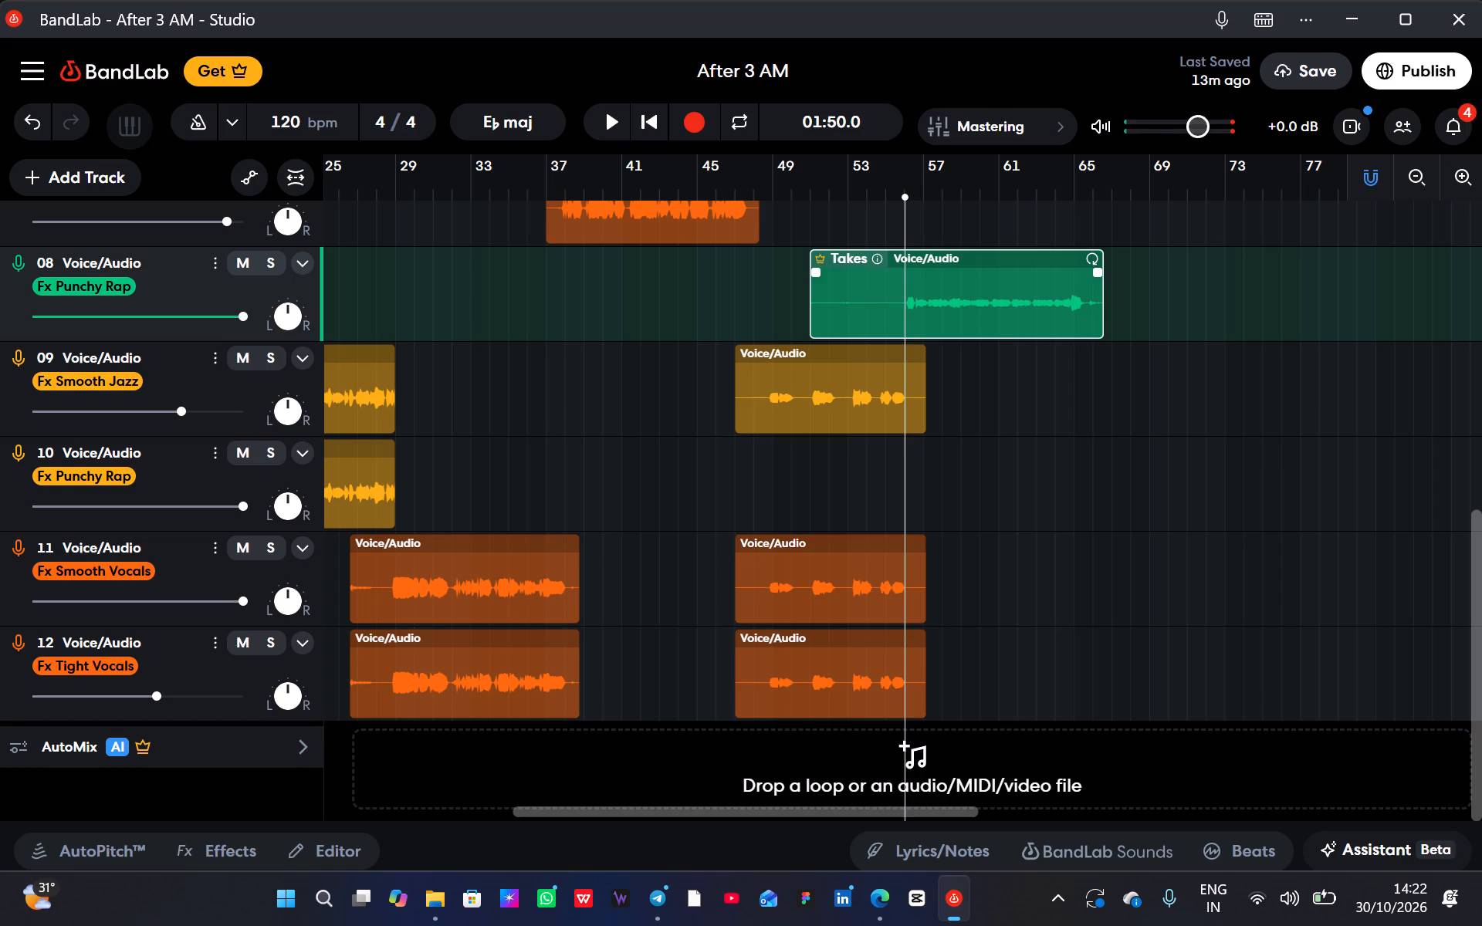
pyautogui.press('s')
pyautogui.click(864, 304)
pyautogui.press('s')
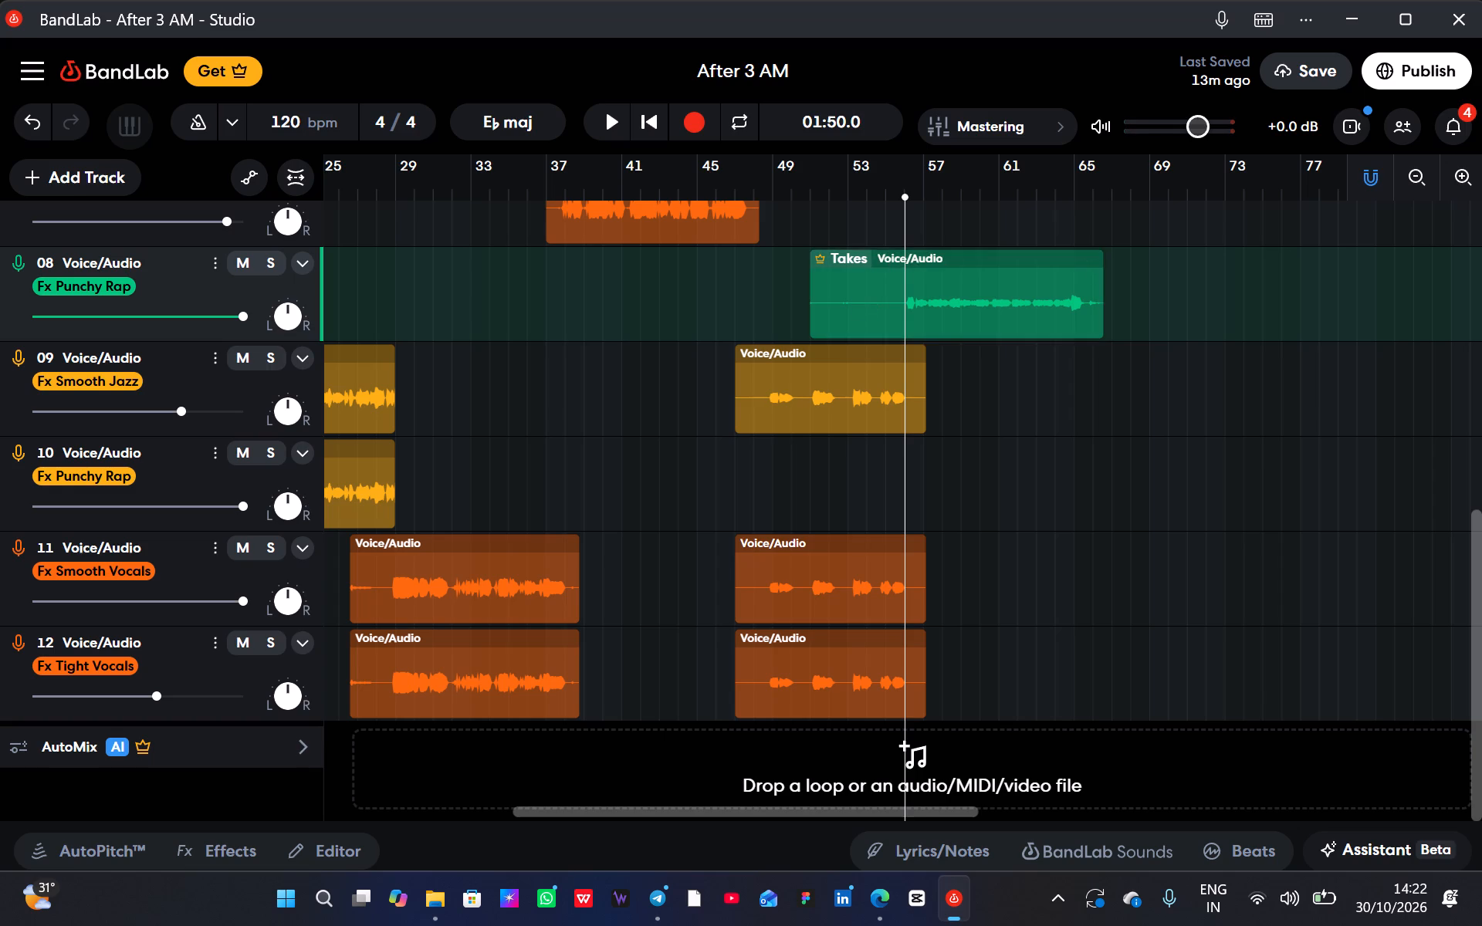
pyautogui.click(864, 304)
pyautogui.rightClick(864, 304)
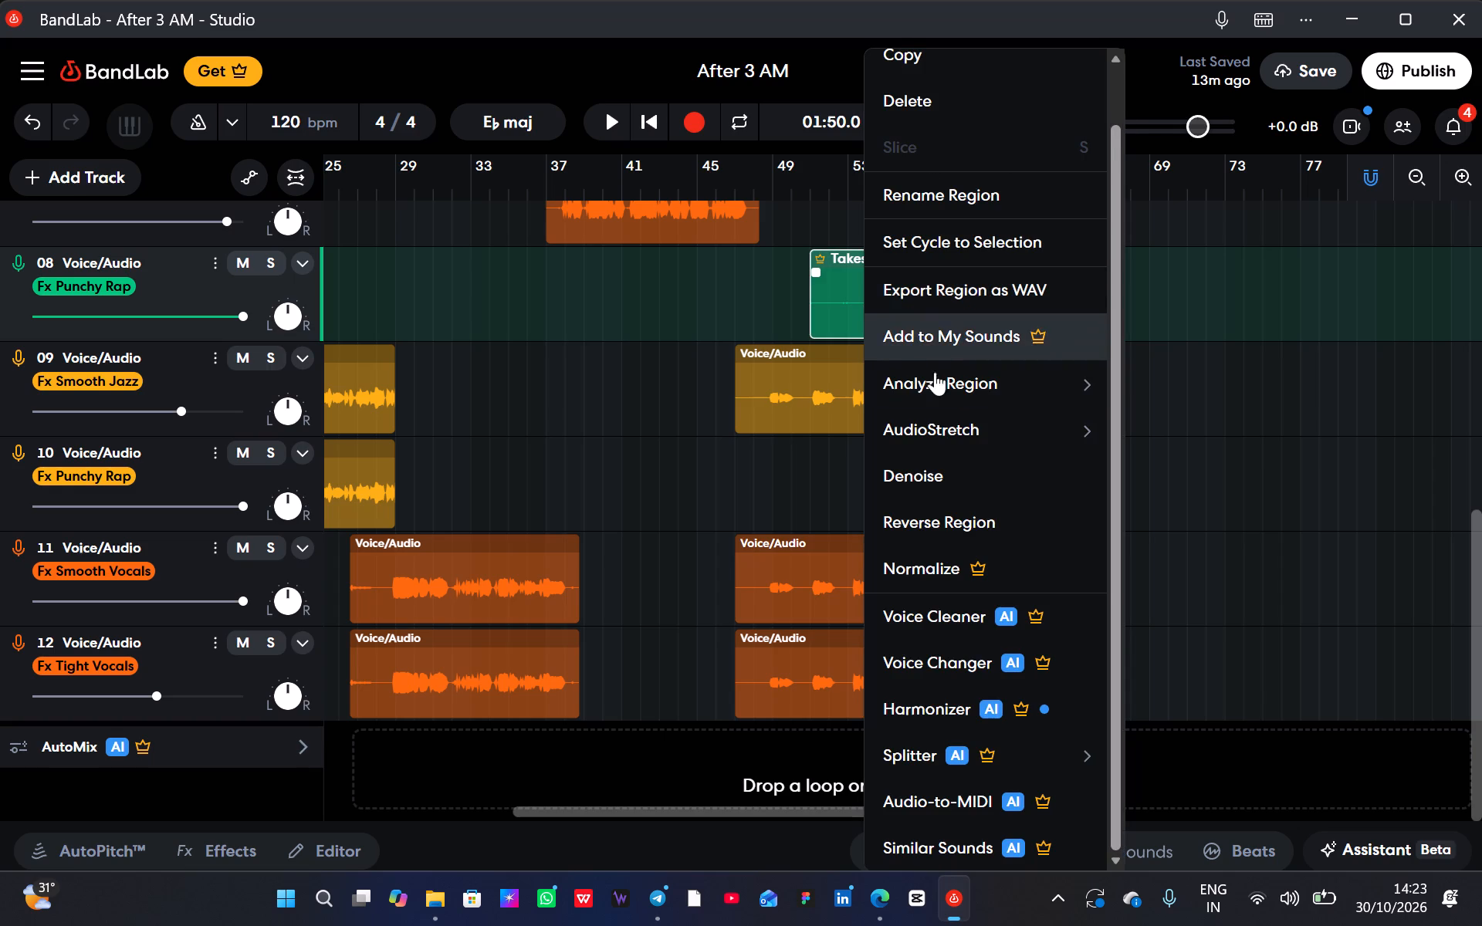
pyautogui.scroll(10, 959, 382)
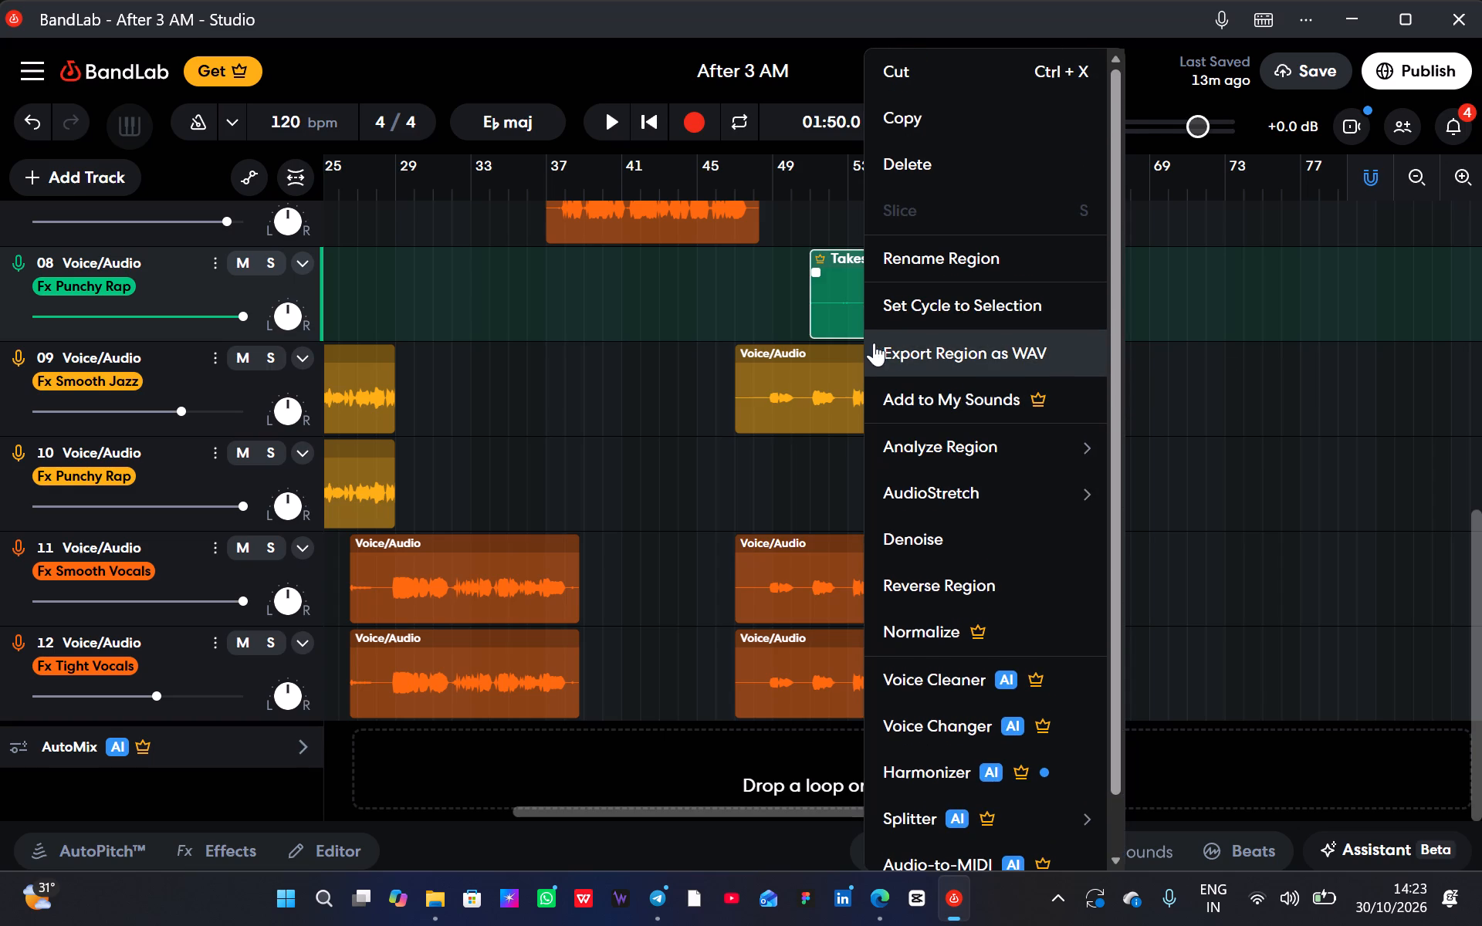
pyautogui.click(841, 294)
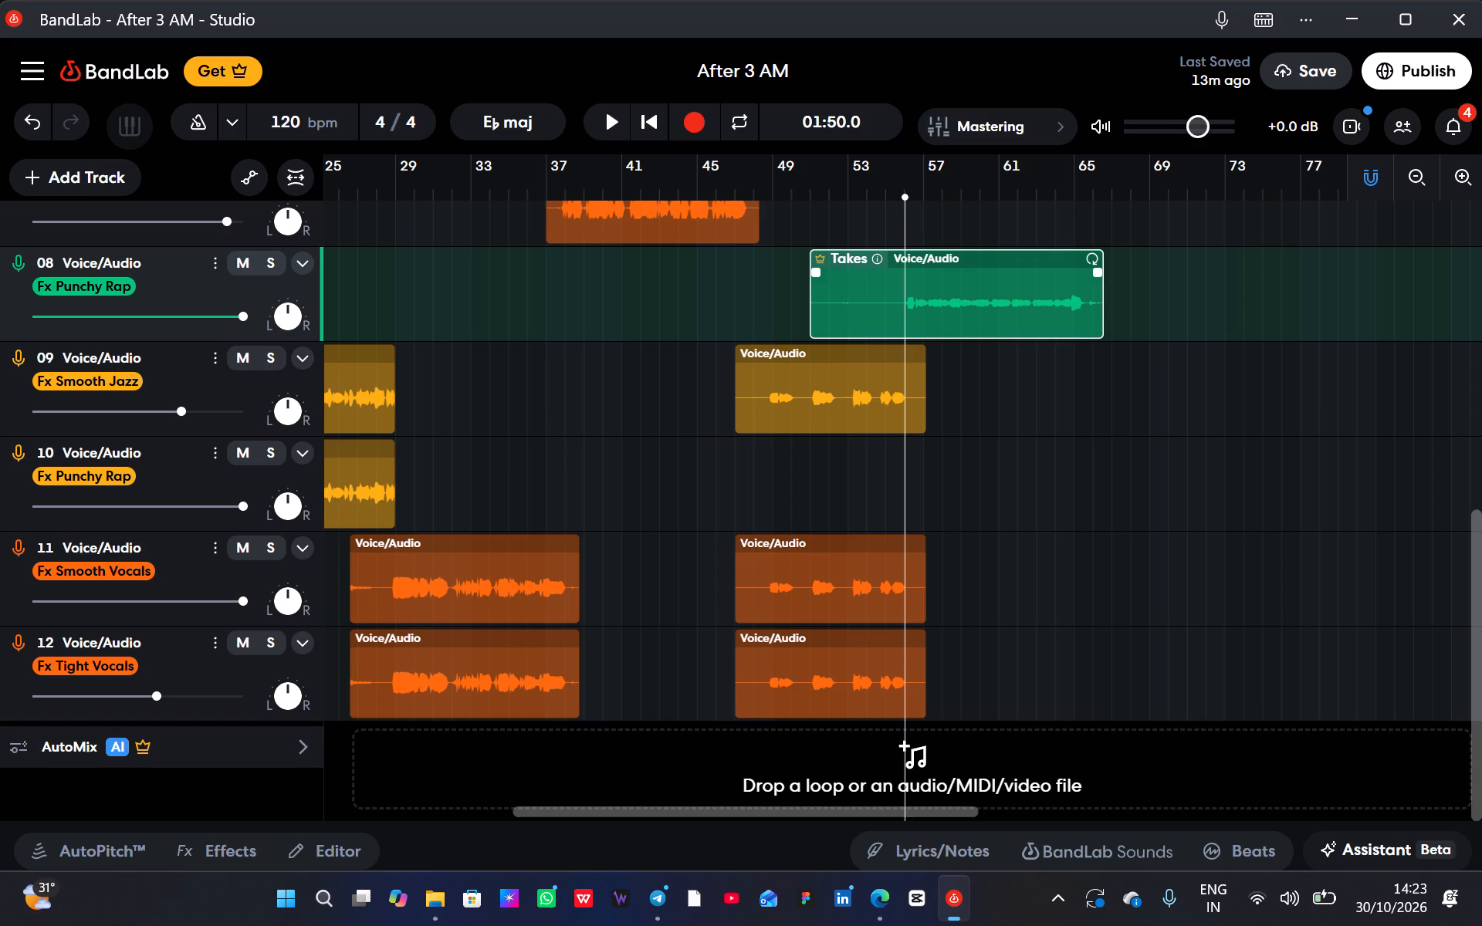
# Delete the vocal take starting at 01:40 on track 08.
pyautogui.press('Delete')
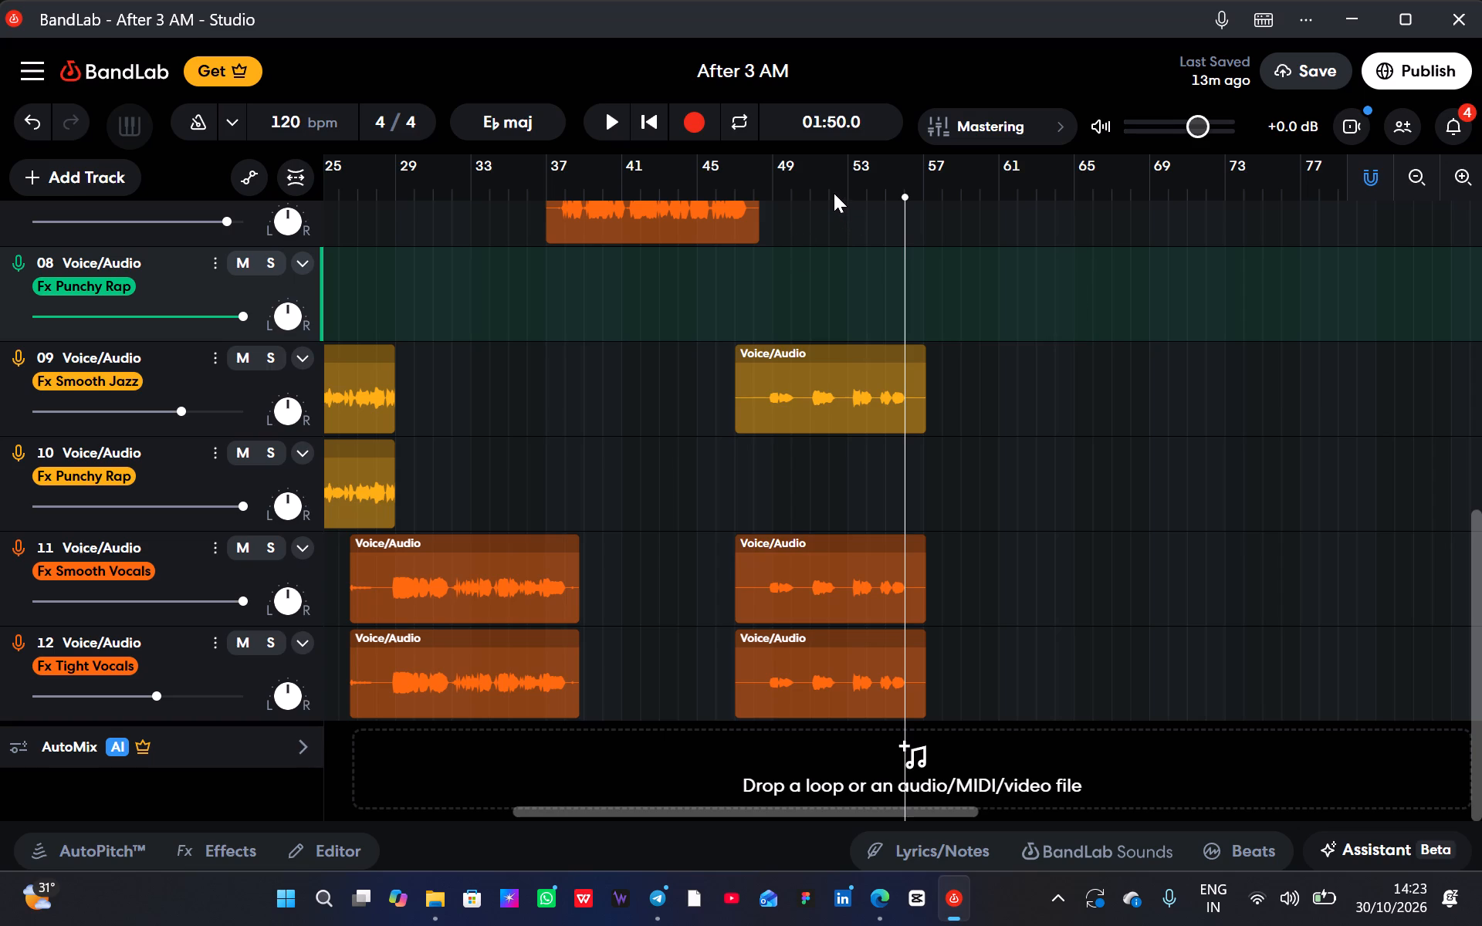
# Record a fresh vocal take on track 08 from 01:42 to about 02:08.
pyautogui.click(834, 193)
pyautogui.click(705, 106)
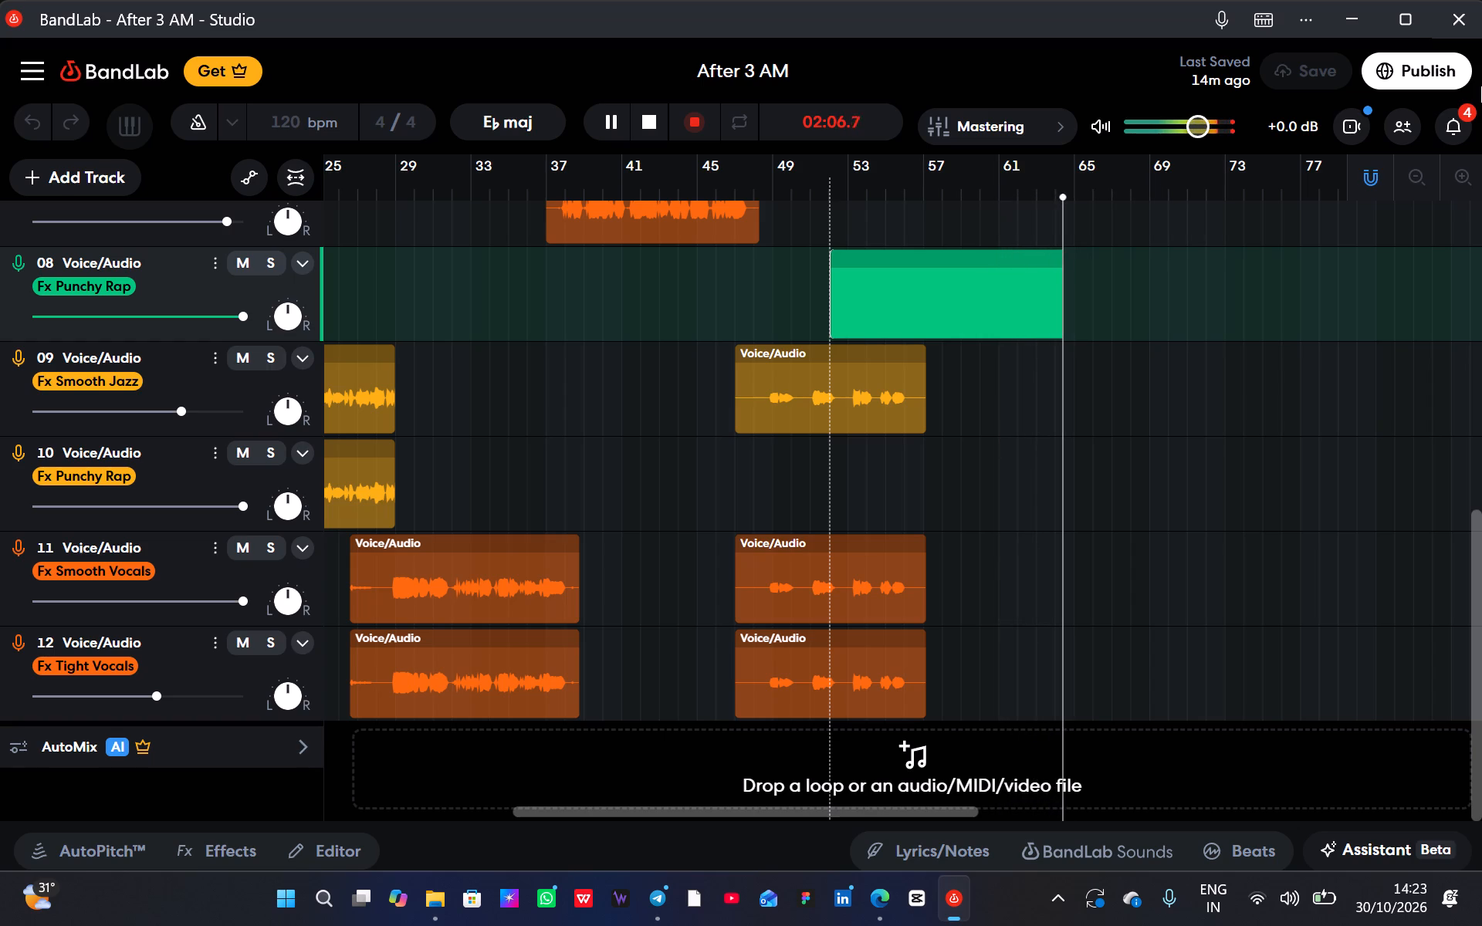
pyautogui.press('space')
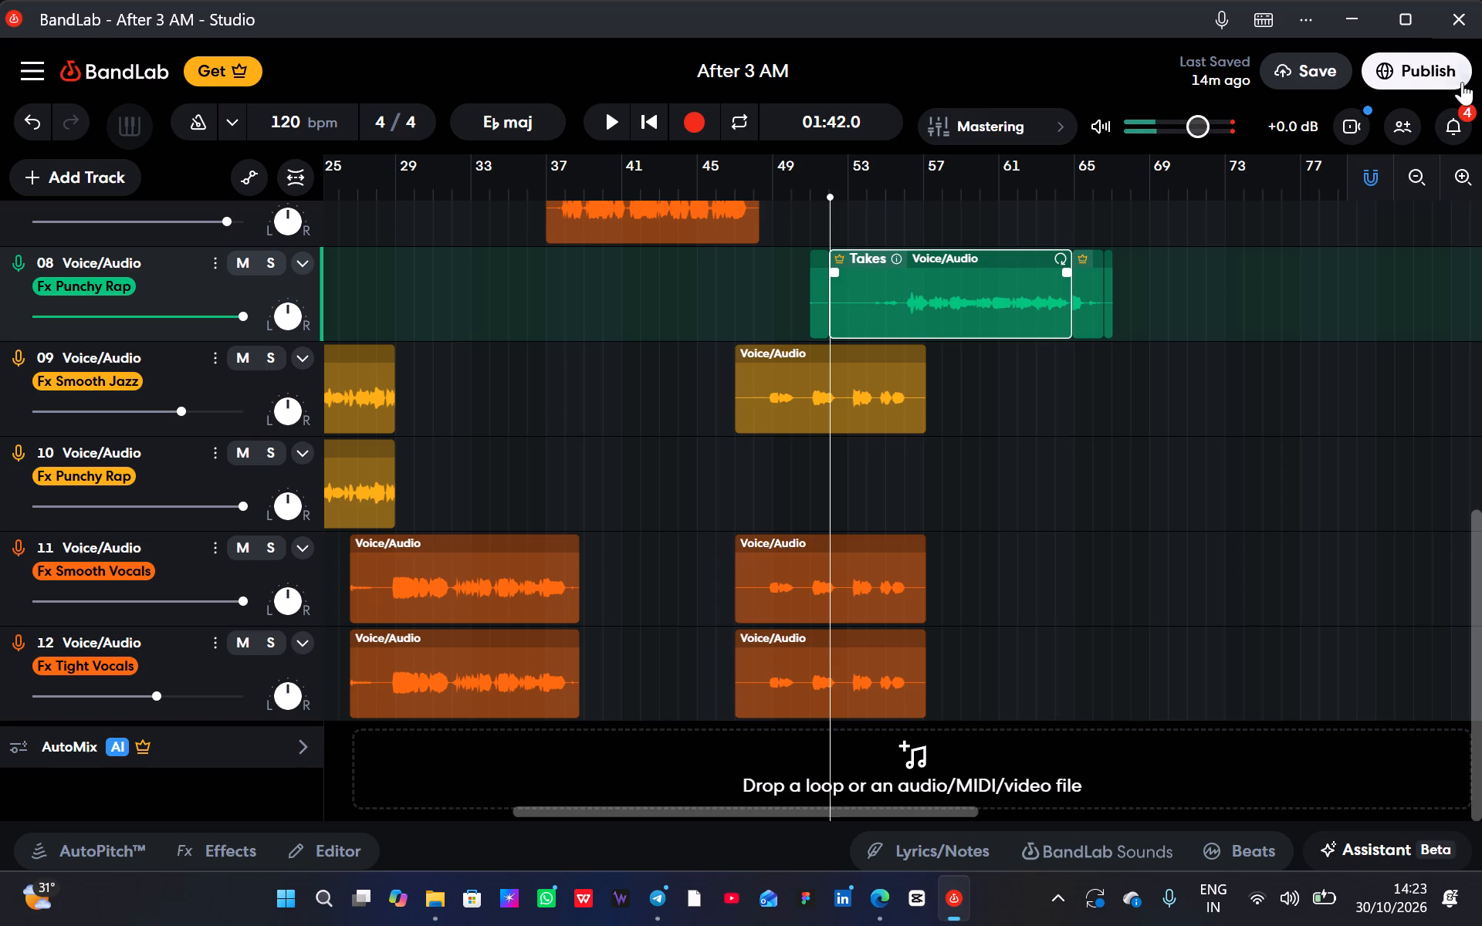
# Delete the 01:42 vocal take and the leftover clip fragments around it from track 08.
pyautogui.press('Delete')
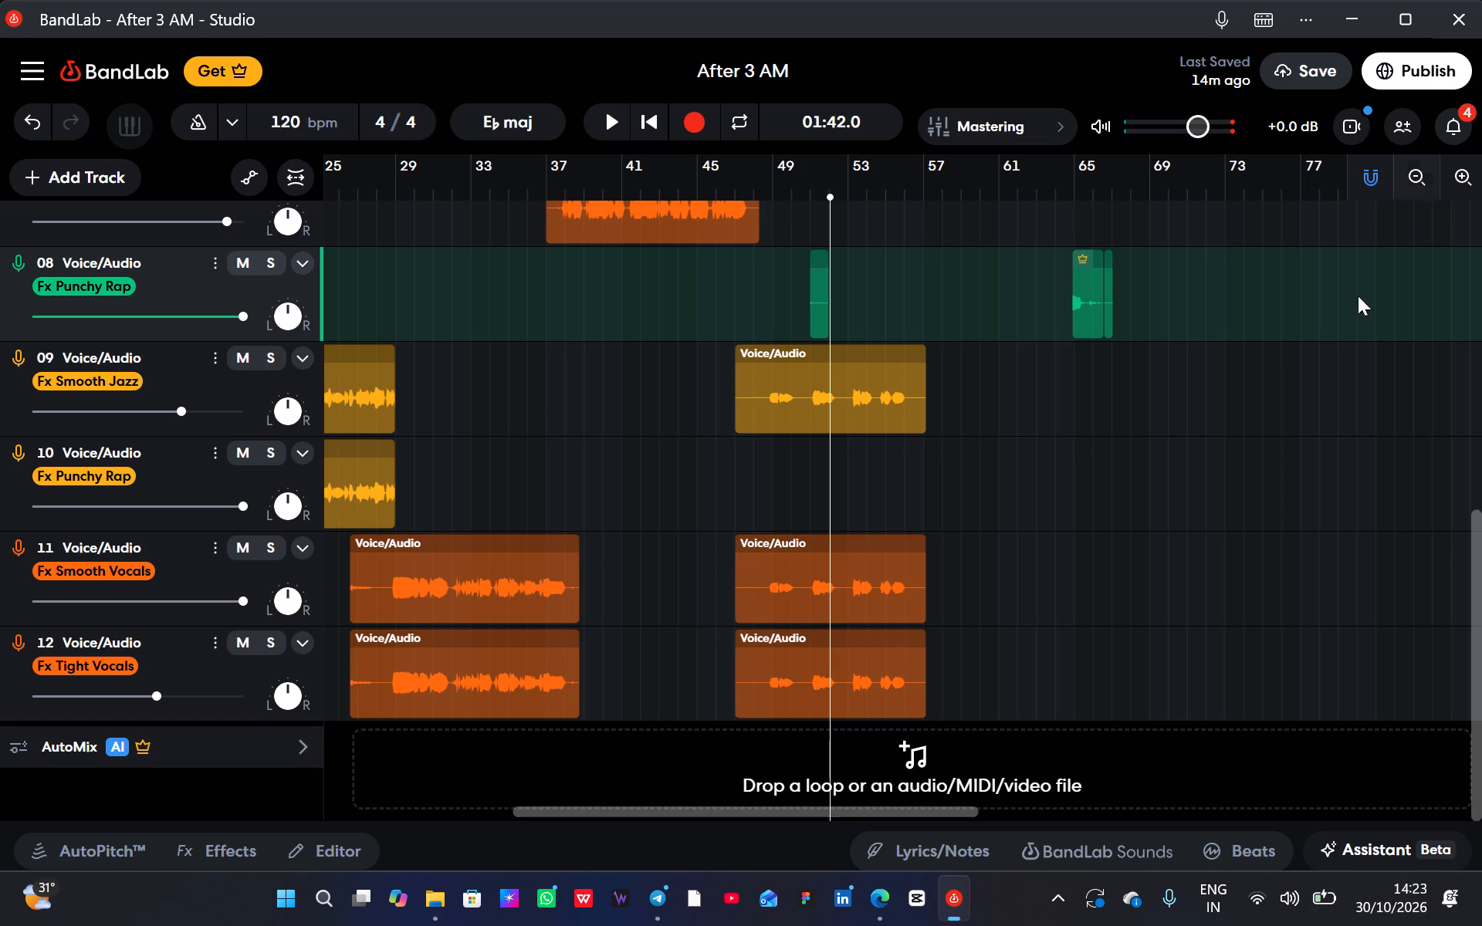
pyautogui.click(1100, 295)
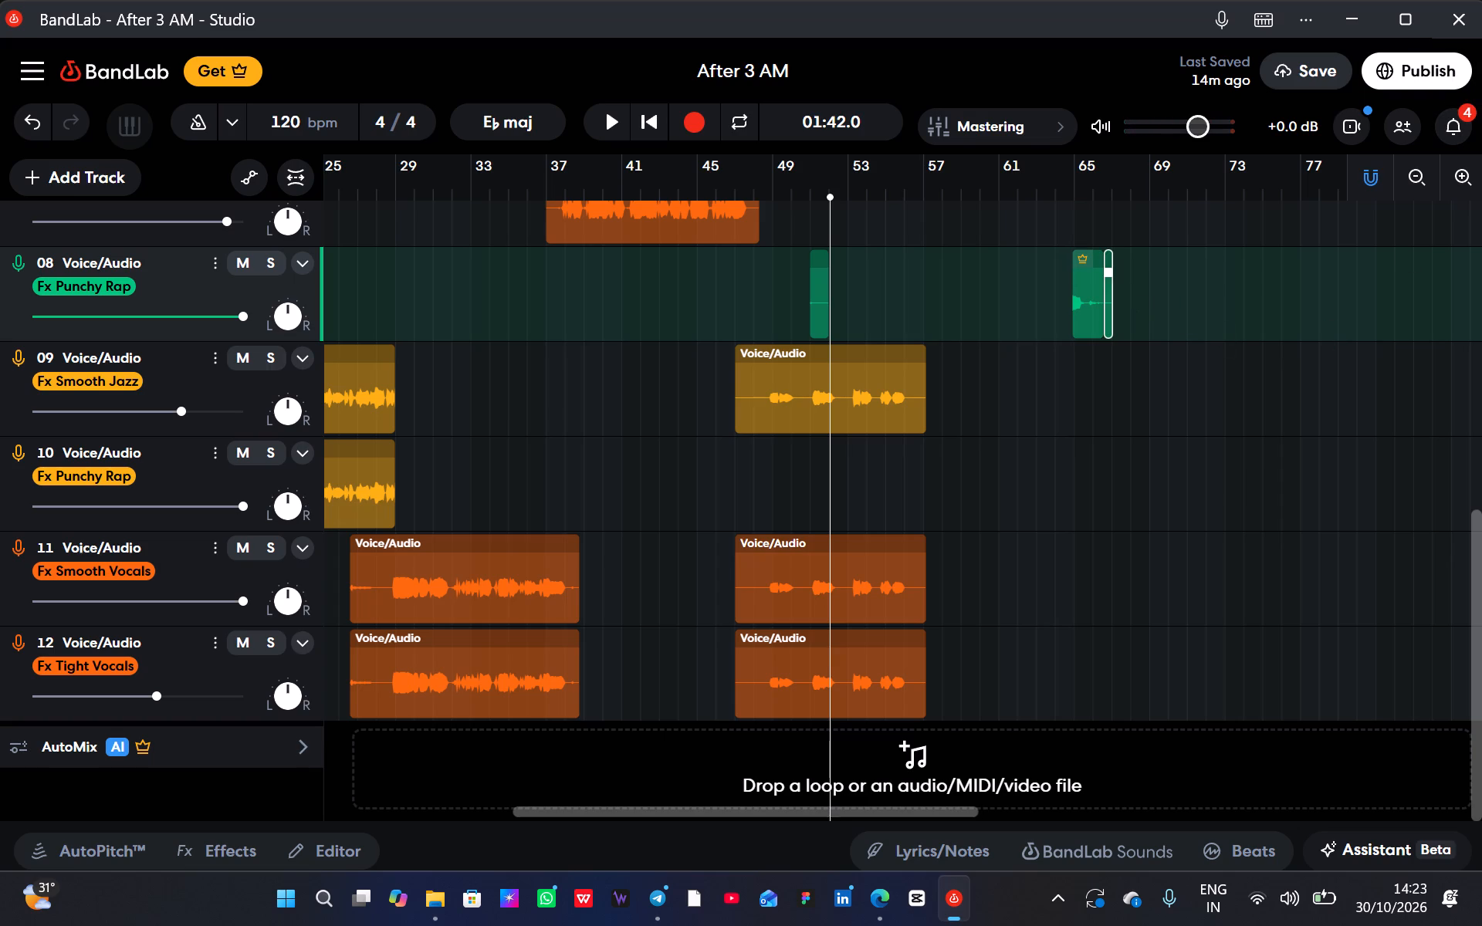
pyautogui.press('Delete')
pyautogui.click(1088, 295)
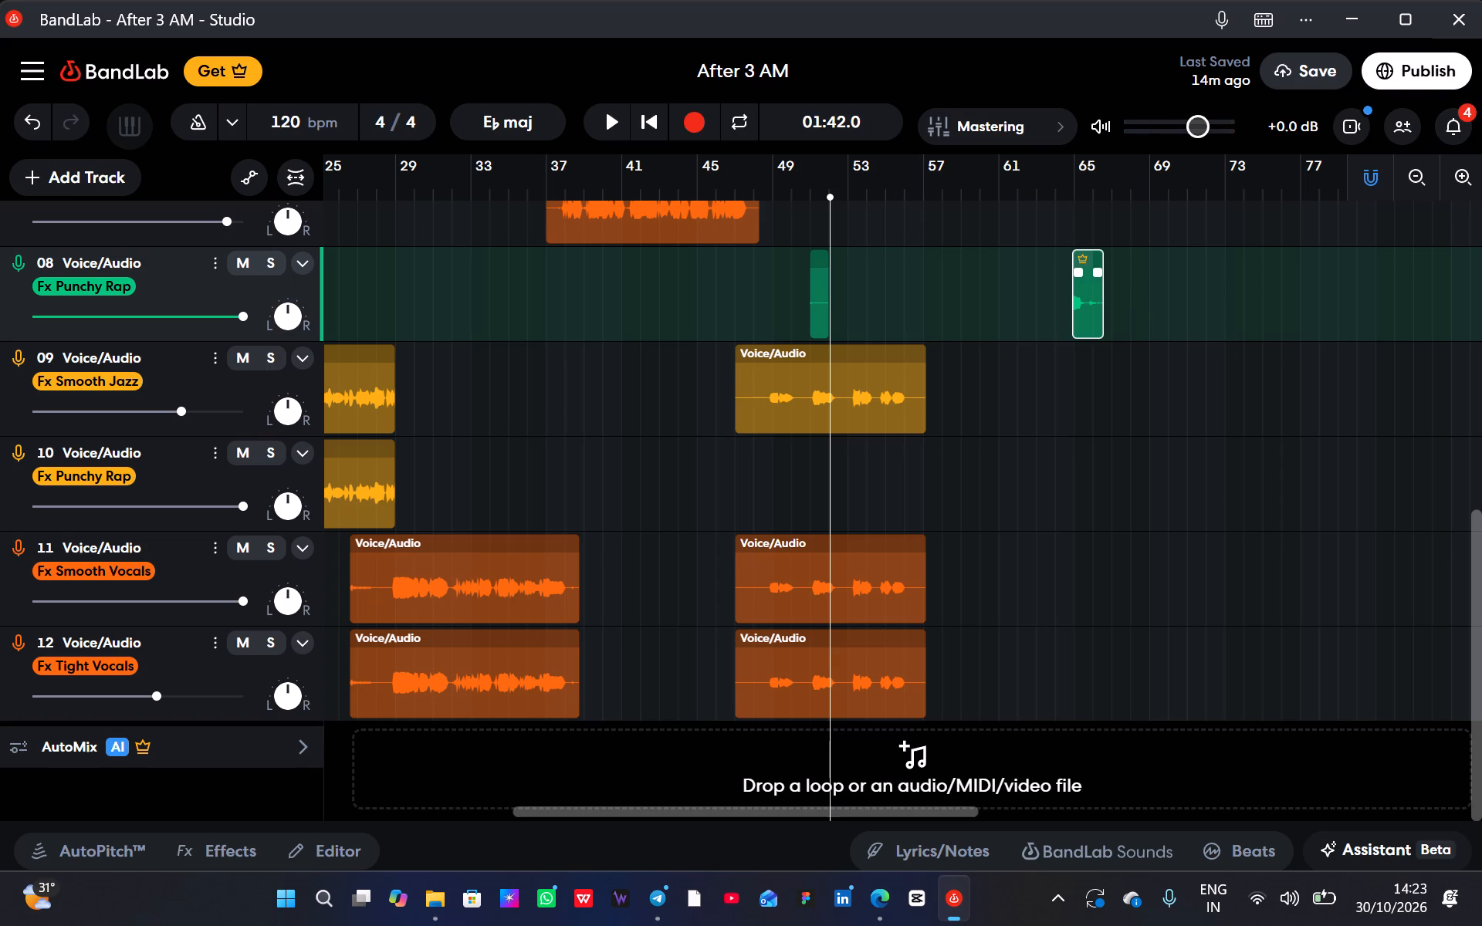
pyautogui.click(1088, 295)
pyautogui.press('Delete')
pyautogui.click(821, 328)
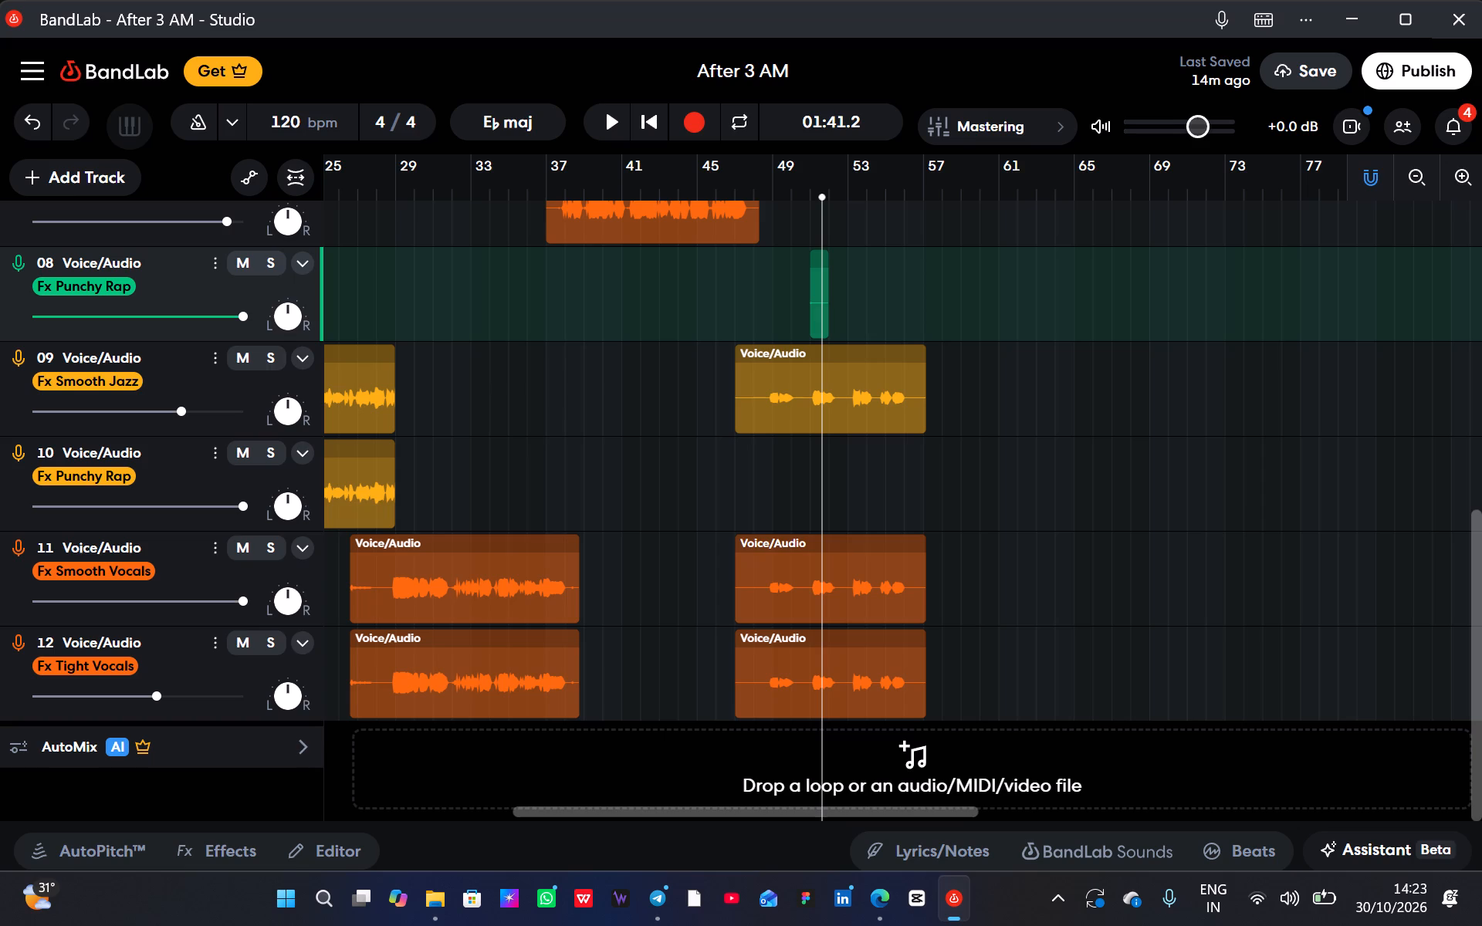
pyautogui.click(810, 280)
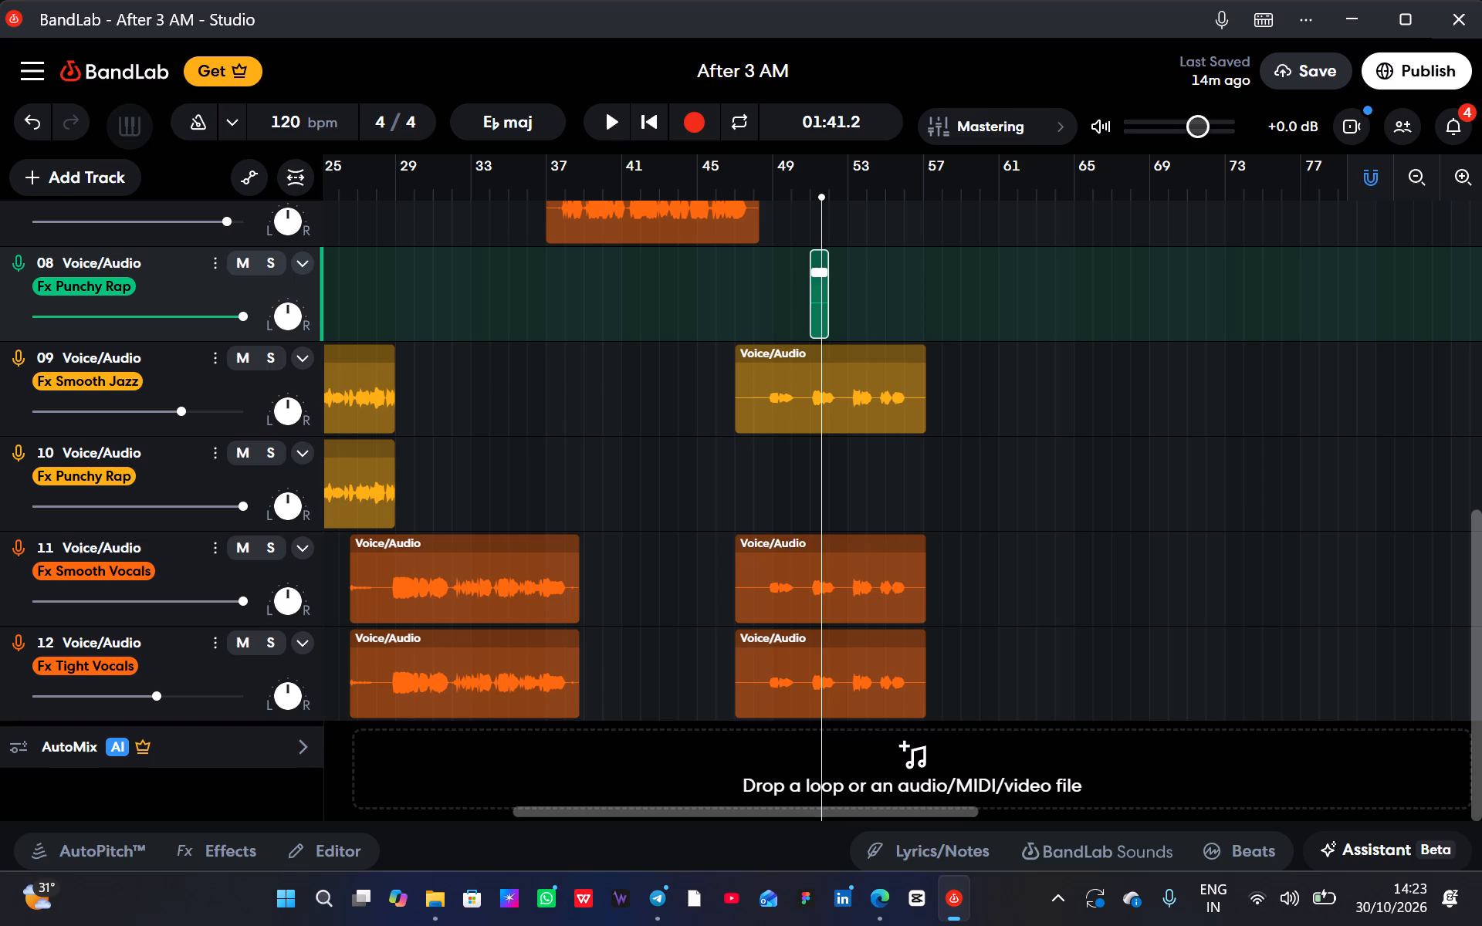
pyautogui.press('Delete')
# Record a new vocal take on track 08 from 01:41 to about 02:10.
pyautogui.click(706, 112)
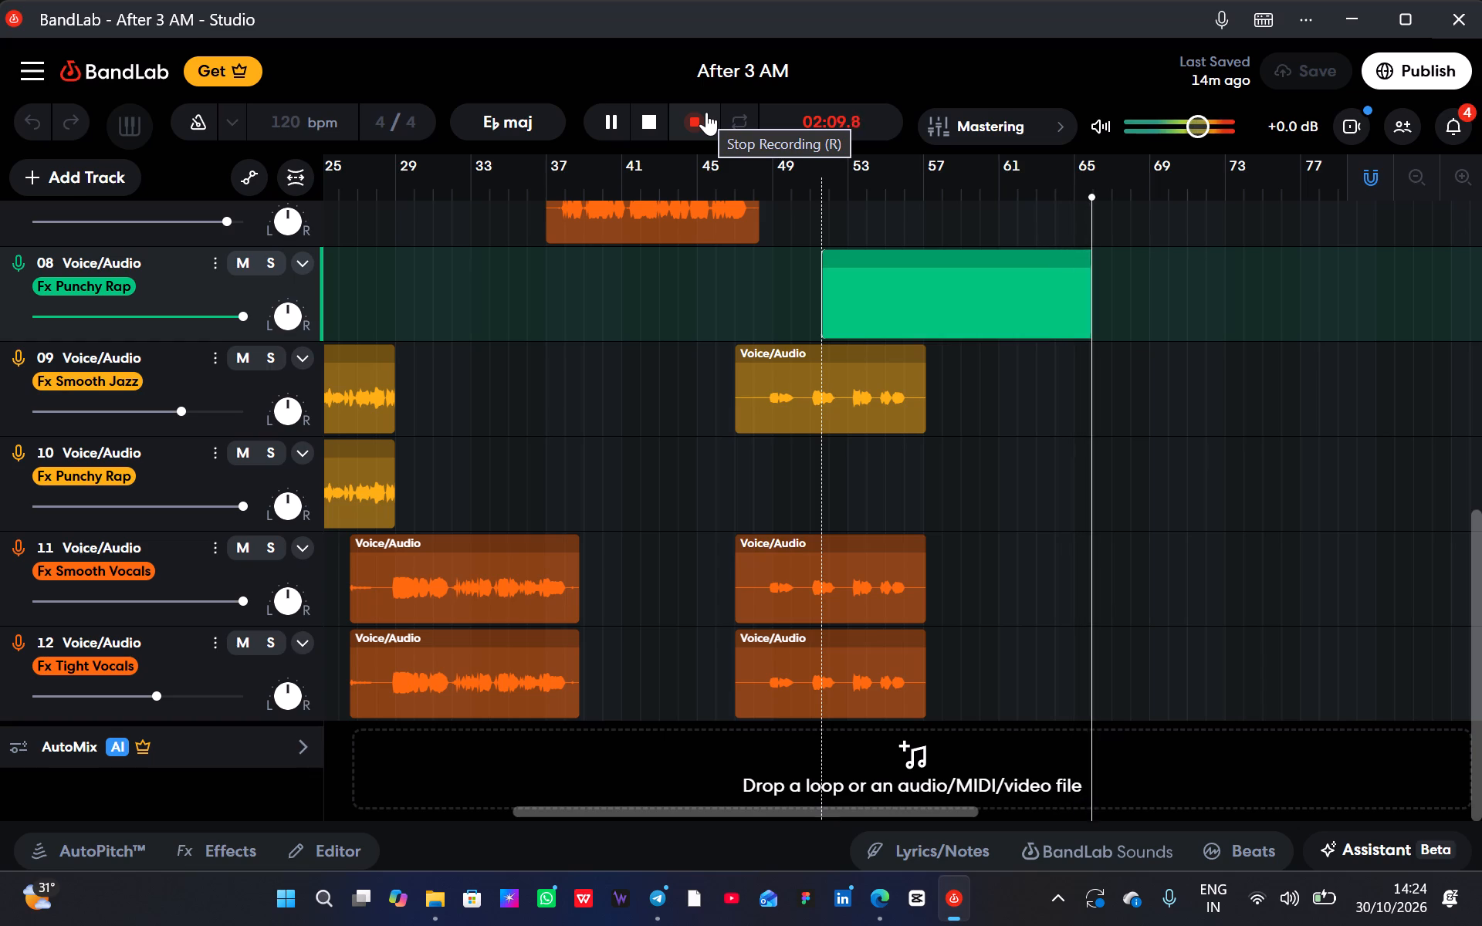
pyautogui.press('space')
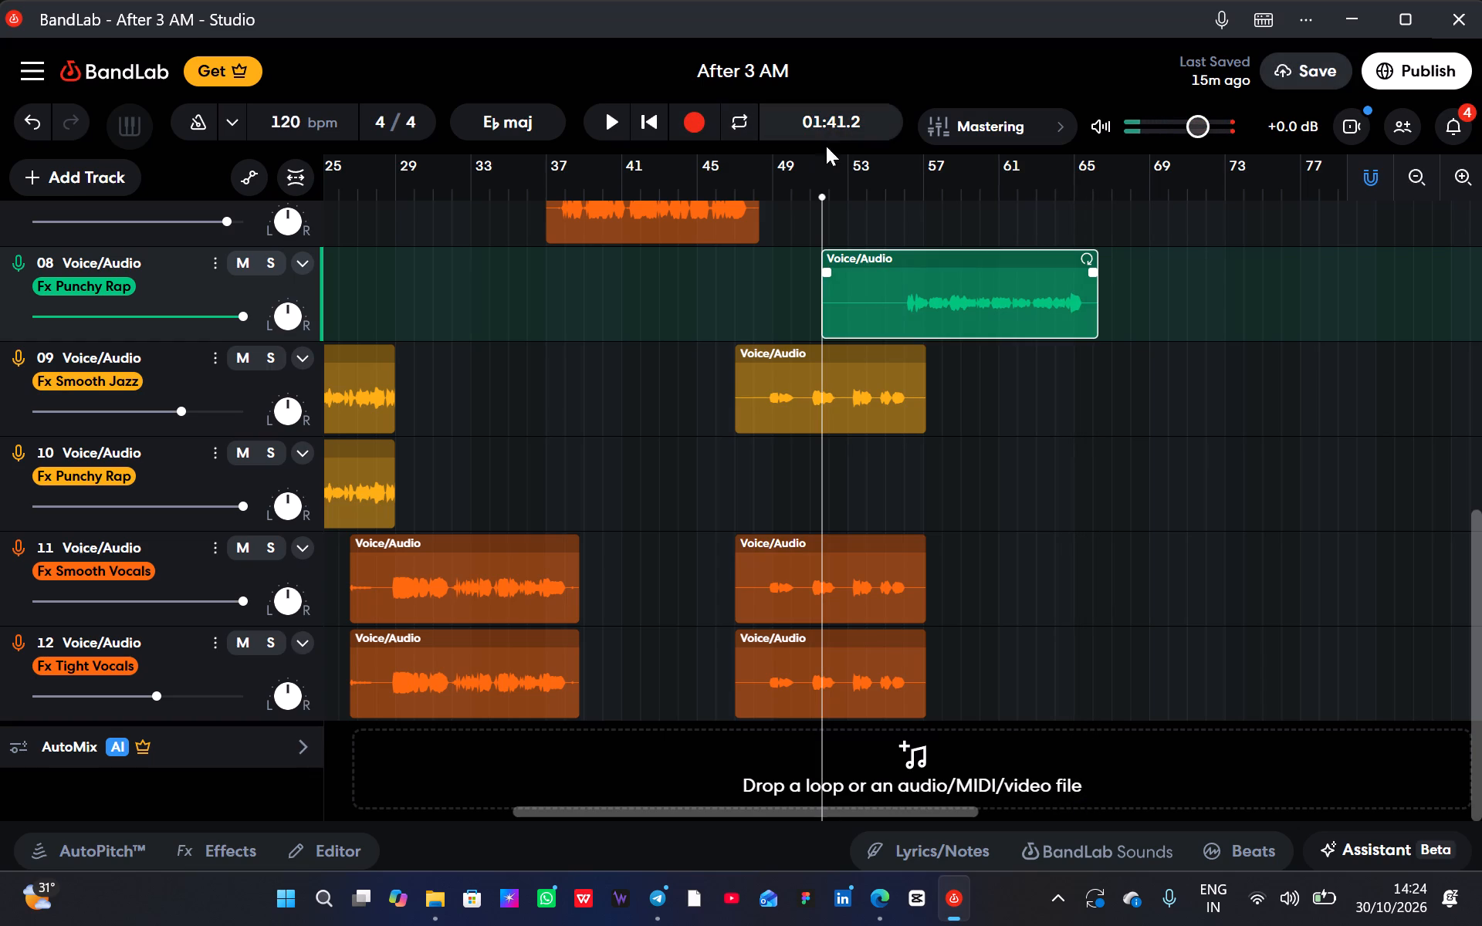
# Slice the new track 08 take at about 01:49 and delete the silent lead-in before the cut.
pyautogui.click(897, 191)
pyautogui.press('s')
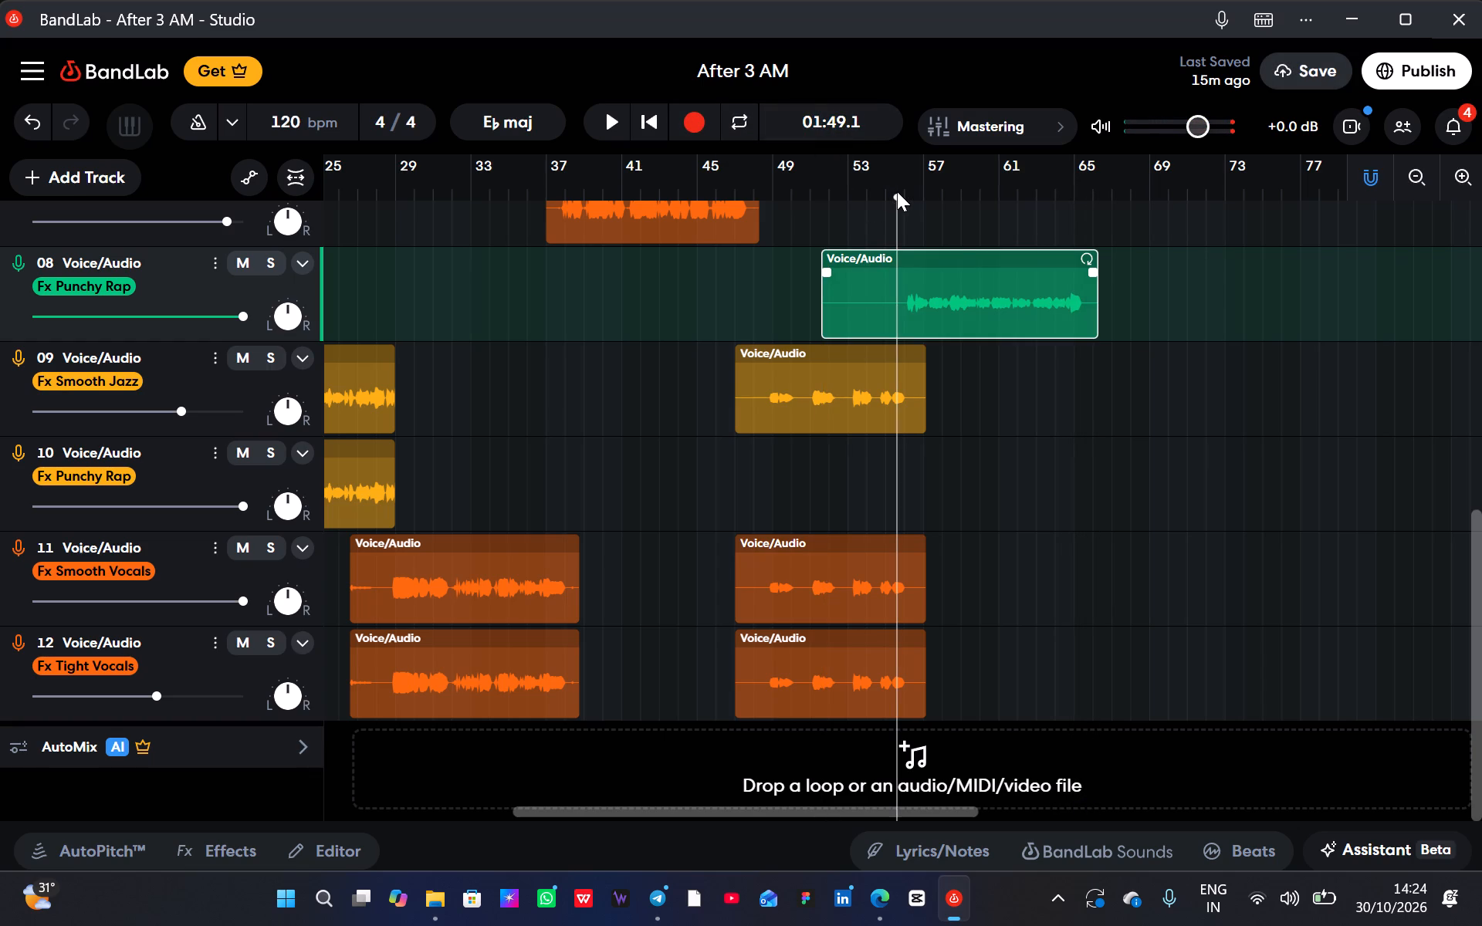
pyautogui.click(845, 291)
pyautogui.press('Delete')
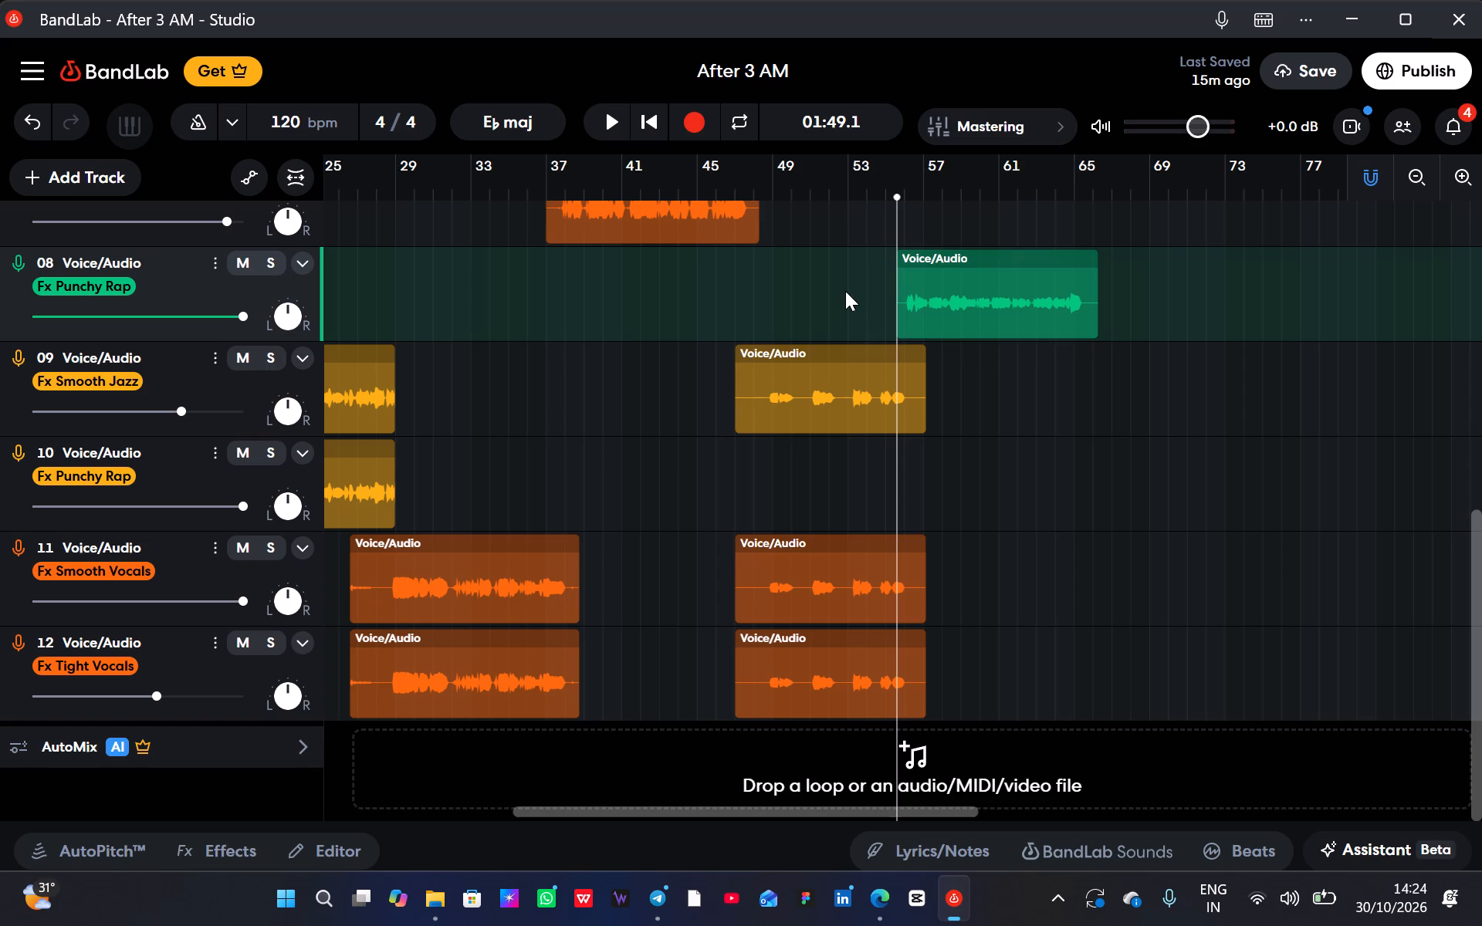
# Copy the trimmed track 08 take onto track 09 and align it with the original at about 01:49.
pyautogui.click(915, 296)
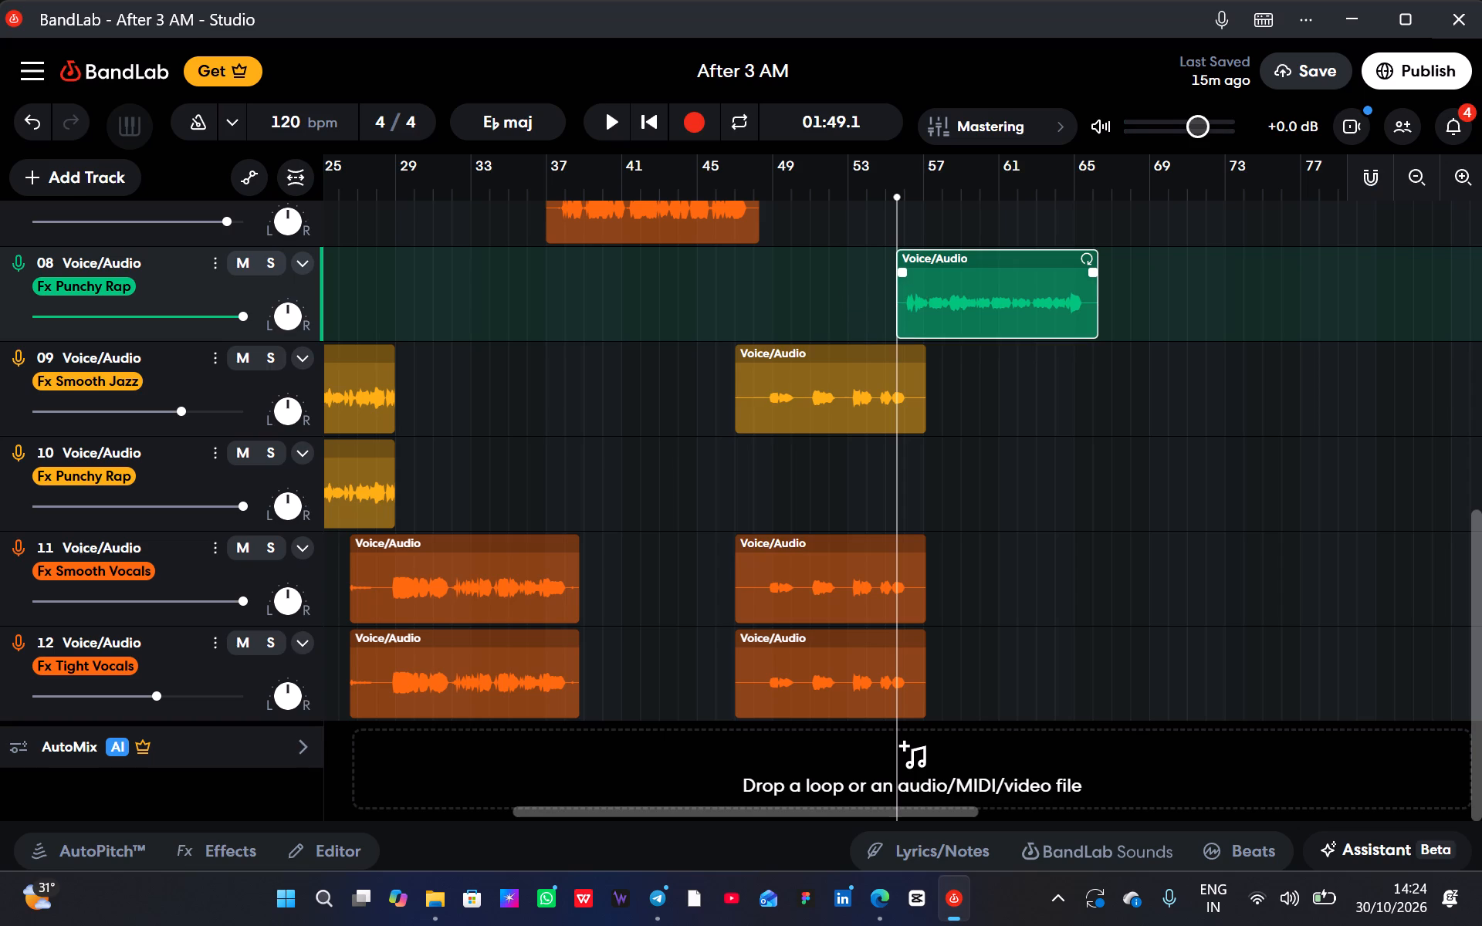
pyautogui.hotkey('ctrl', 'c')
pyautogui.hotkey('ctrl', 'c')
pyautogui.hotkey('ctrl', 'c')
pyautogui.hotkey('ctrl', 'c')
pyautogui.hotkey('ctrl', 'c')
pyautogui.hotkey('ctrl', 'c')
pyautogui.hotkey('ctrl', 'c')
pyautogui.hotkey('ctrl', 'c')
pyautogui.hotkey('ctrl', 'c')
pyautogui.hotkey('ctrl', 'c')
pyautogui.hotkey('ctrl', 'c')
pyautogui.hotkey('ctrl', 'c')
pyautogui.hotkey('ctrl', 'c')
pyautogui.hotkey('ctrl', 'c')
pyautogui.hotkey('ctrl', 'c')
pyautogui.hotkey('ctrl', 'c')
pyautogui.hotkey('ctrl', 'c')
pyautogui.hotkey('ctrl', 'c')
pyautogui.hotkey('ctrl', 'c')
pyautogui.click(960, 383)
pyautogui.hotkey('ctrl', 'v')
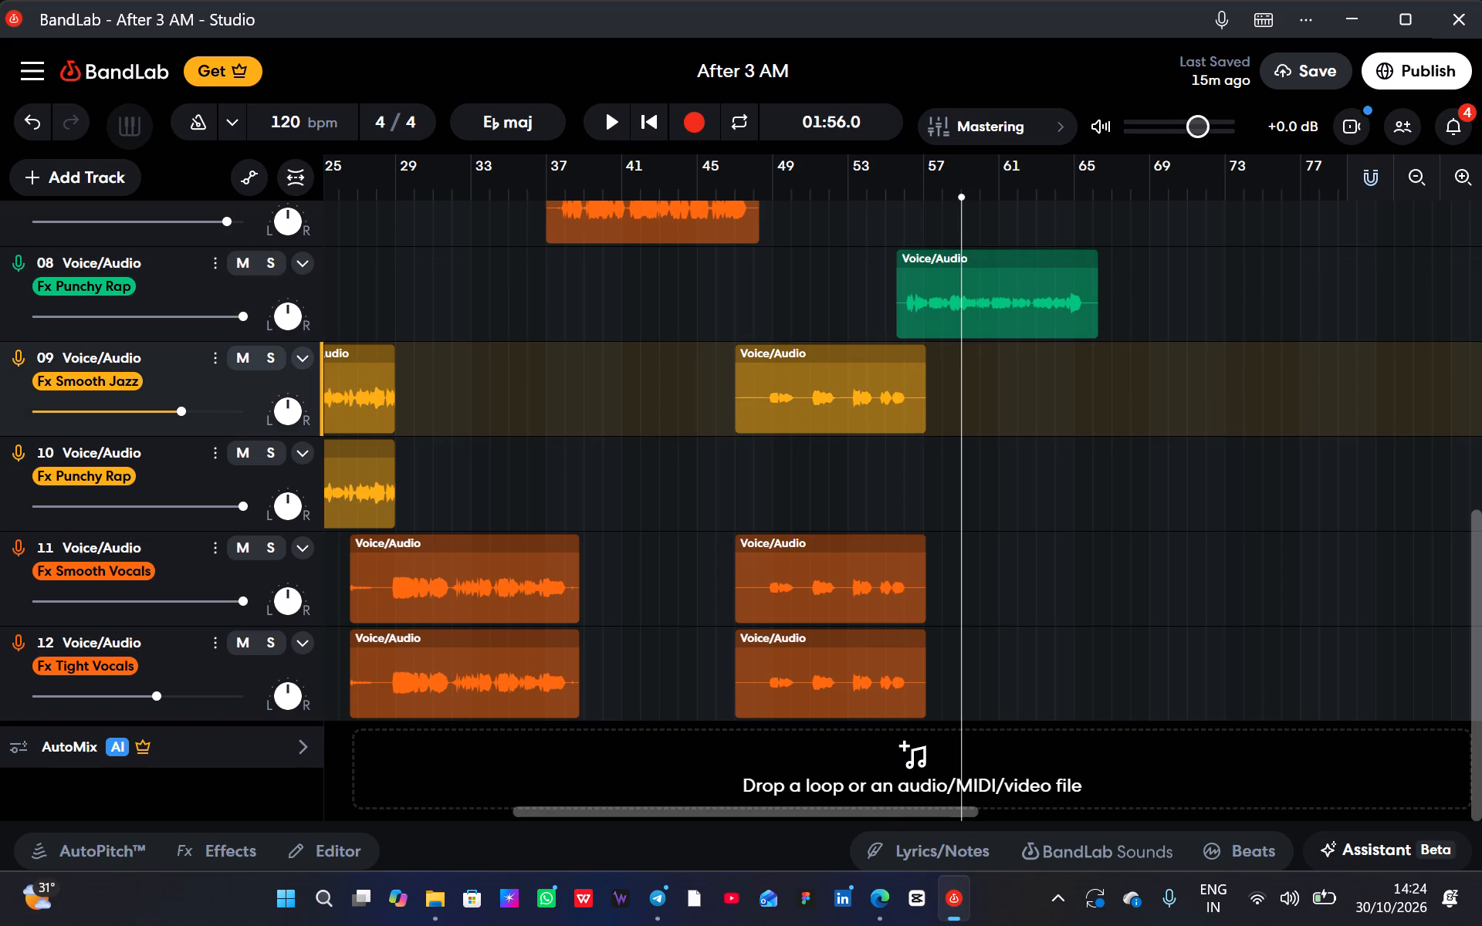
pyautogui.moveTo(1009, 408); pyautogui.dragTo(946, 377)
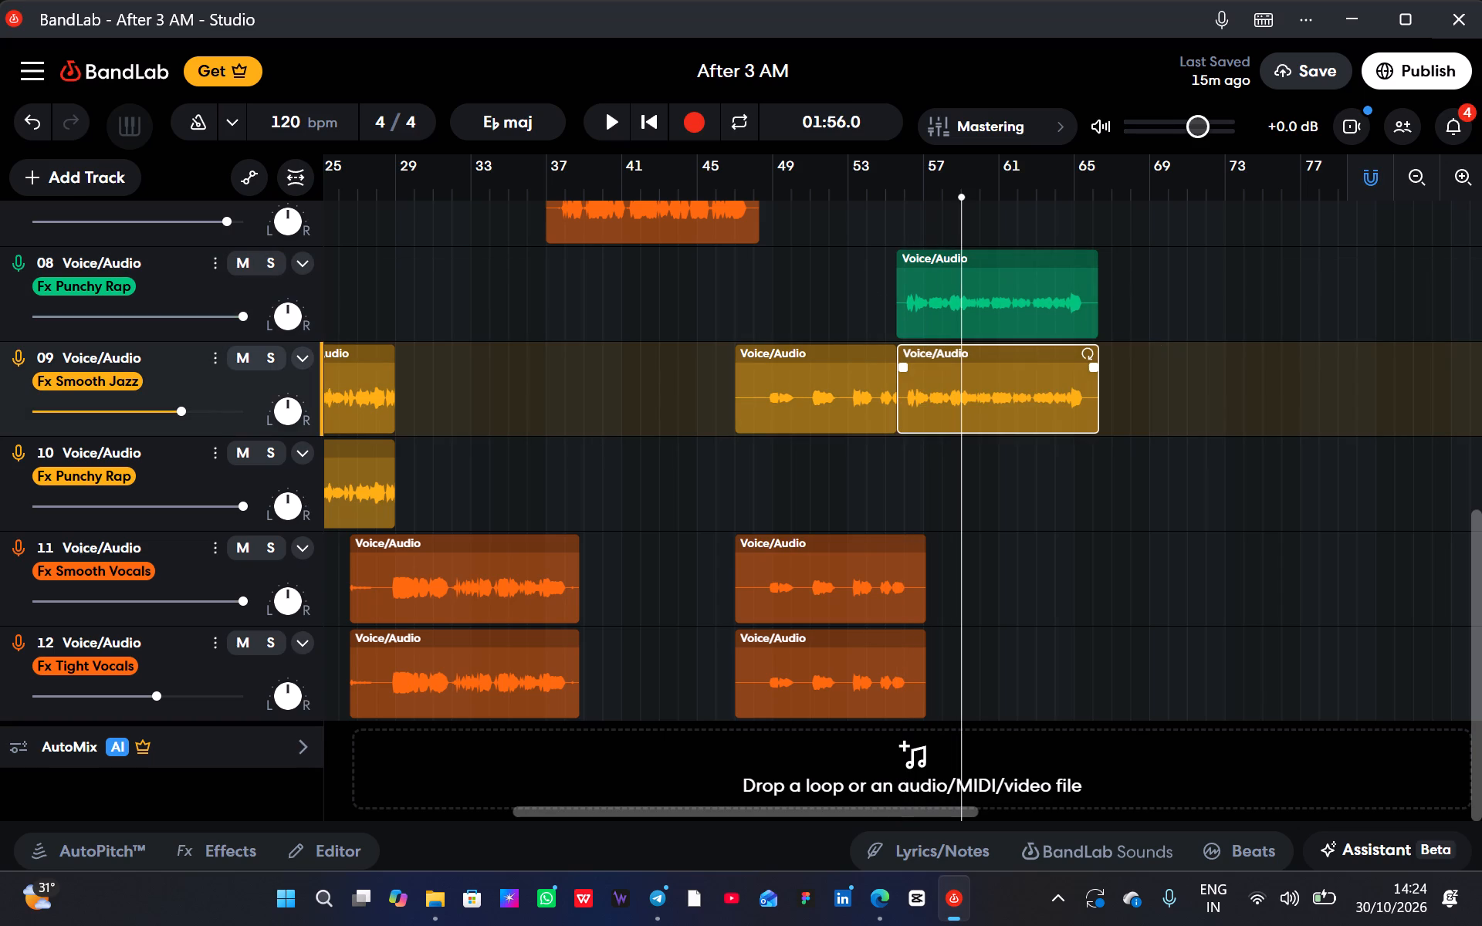
# Play back the section with the track 09 copy from about 01:43 to 02:00.
pyautogui.click(832, 178)
pyautogui.click(631, 121)
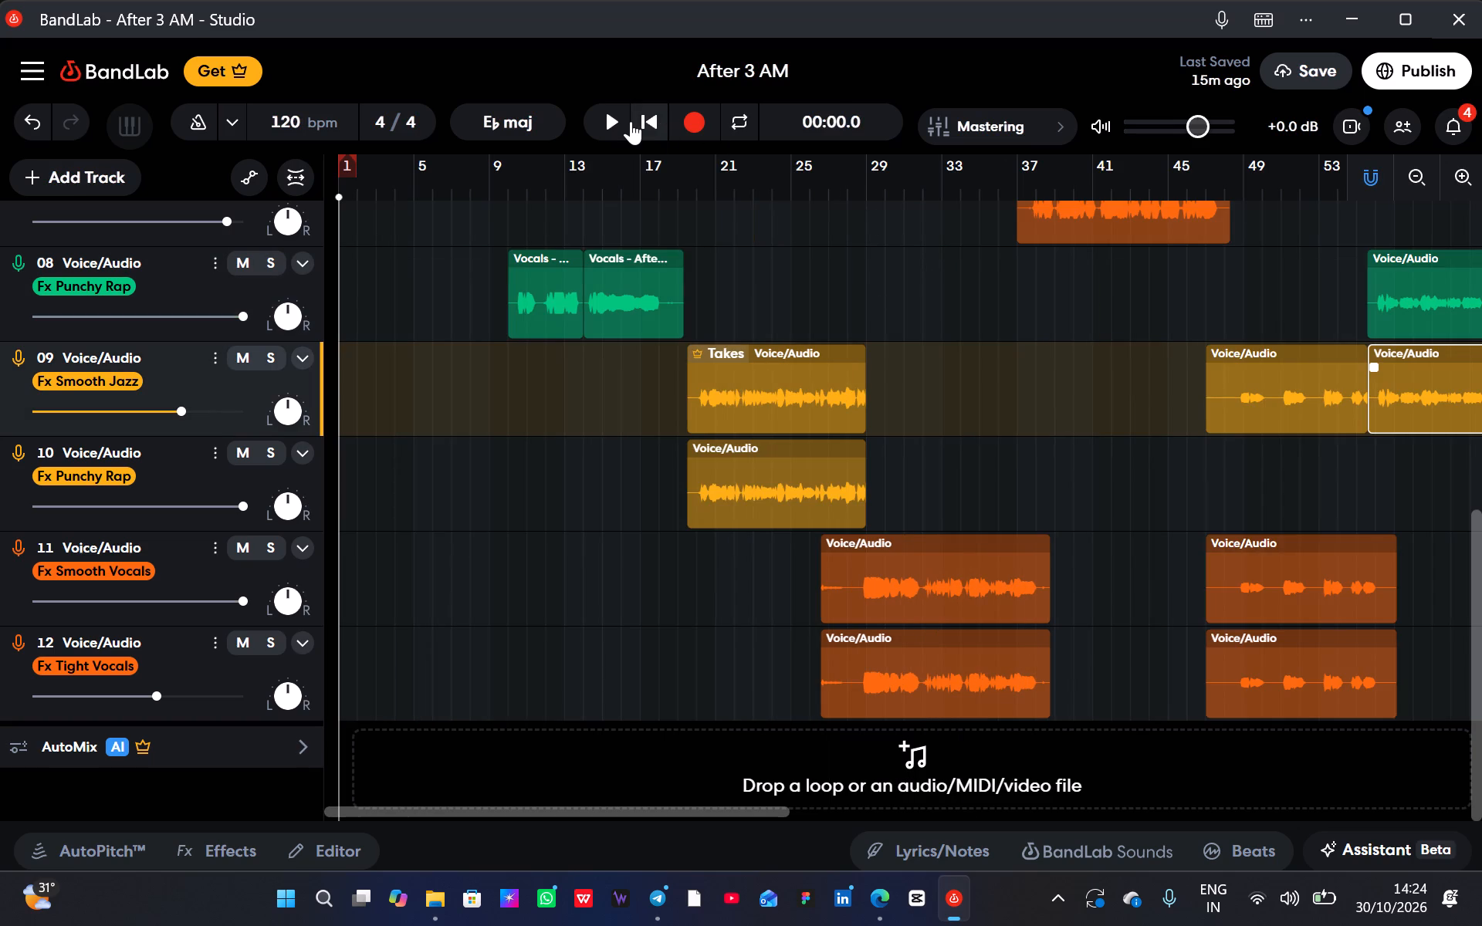
pyautogui.moveTo(770, 811); pyautogui.dragTo(929, 801)
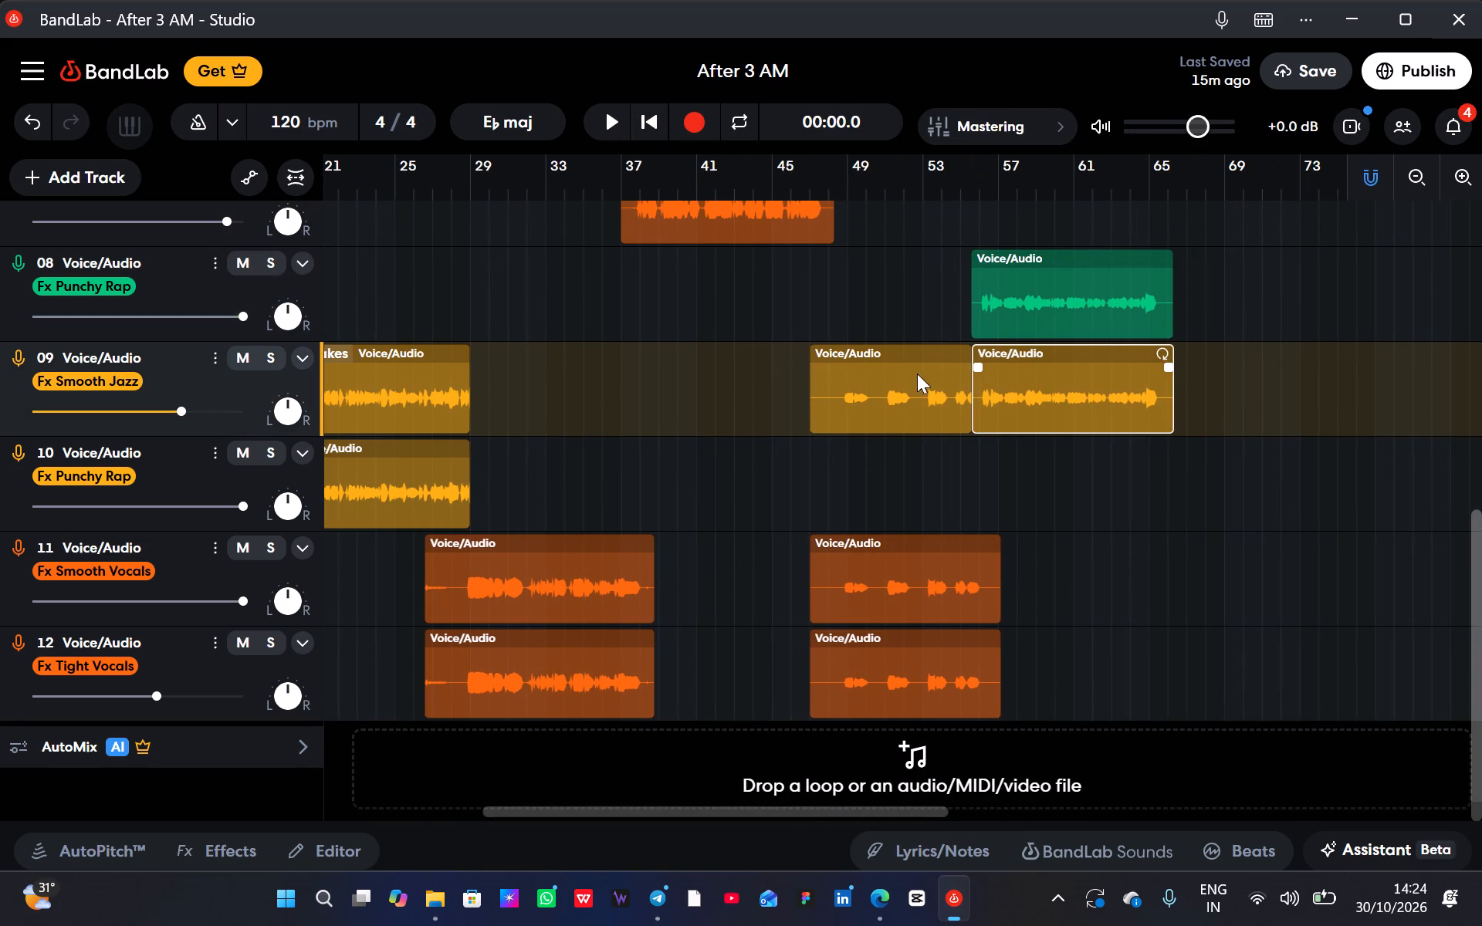
pyautogui.click(910, 183)
pyautogui.click(624, 130)
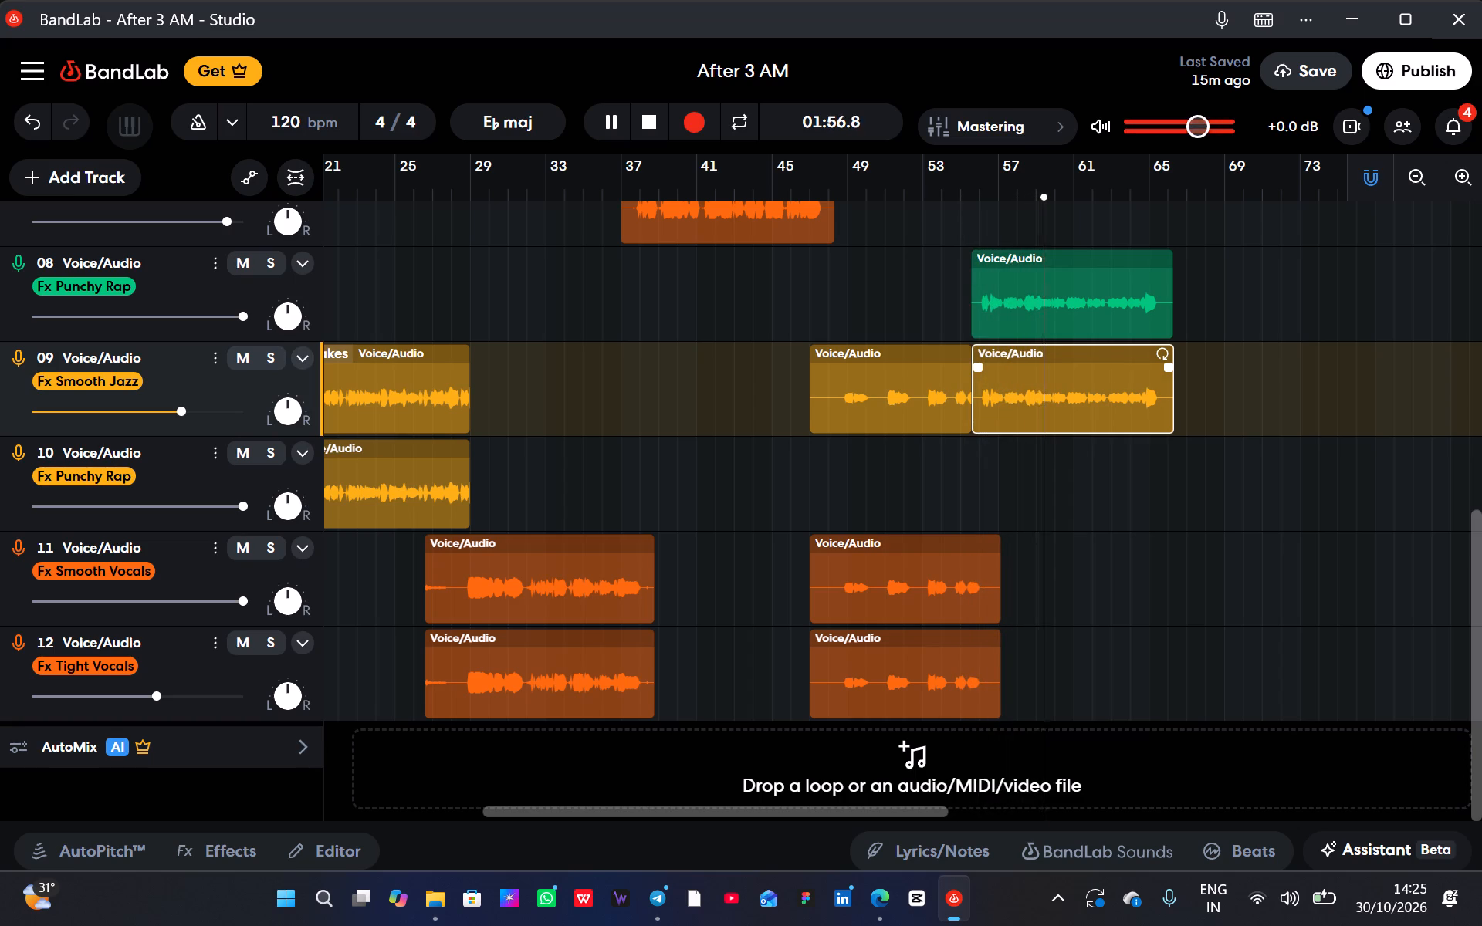
pyautogui.click(613, 117)
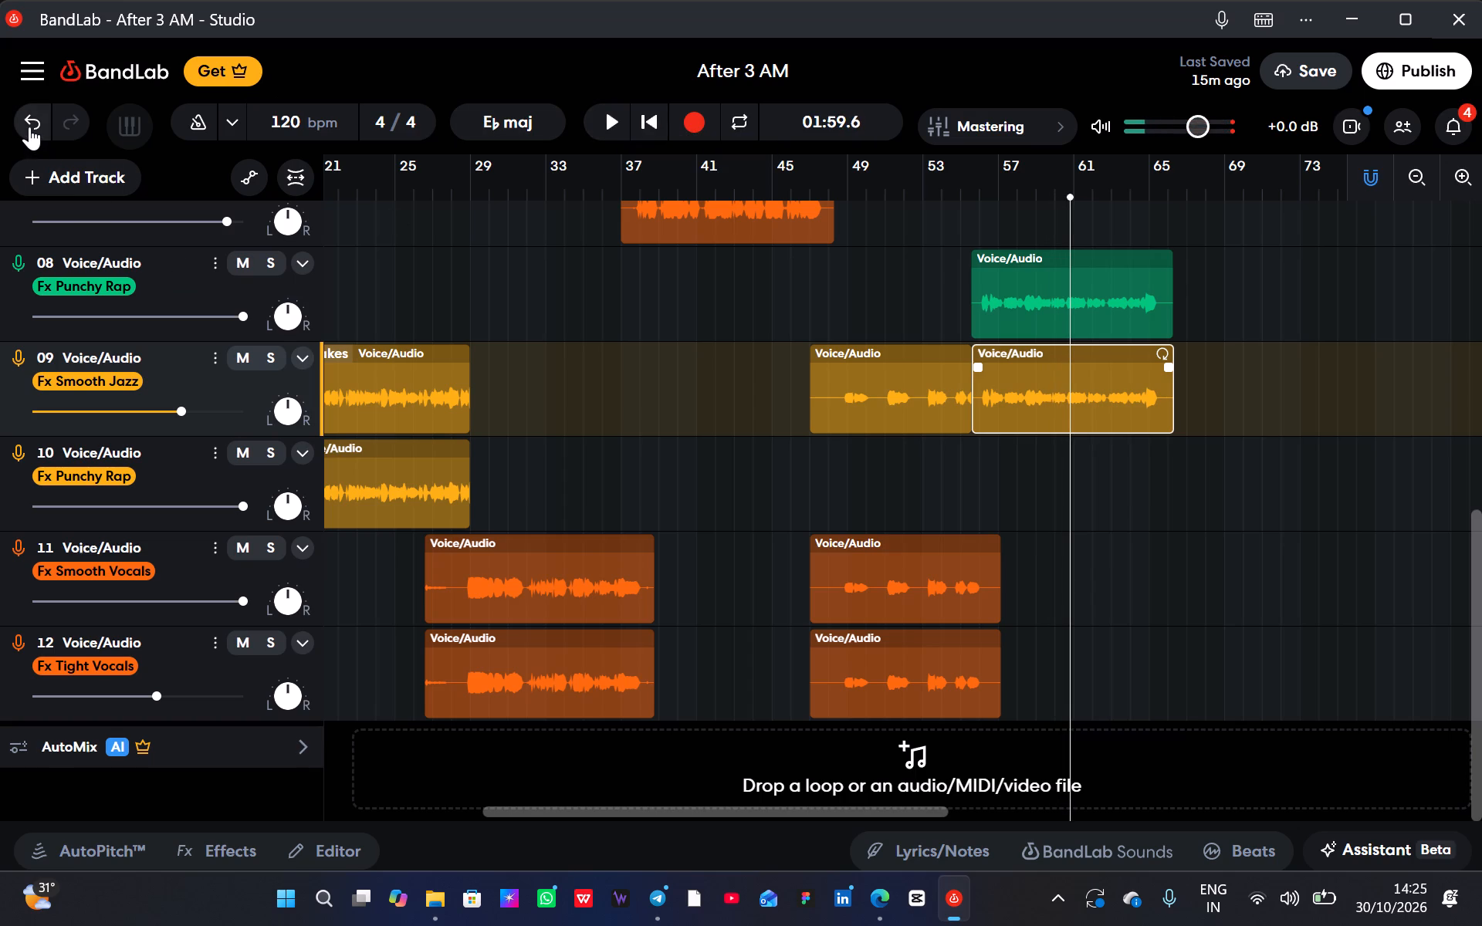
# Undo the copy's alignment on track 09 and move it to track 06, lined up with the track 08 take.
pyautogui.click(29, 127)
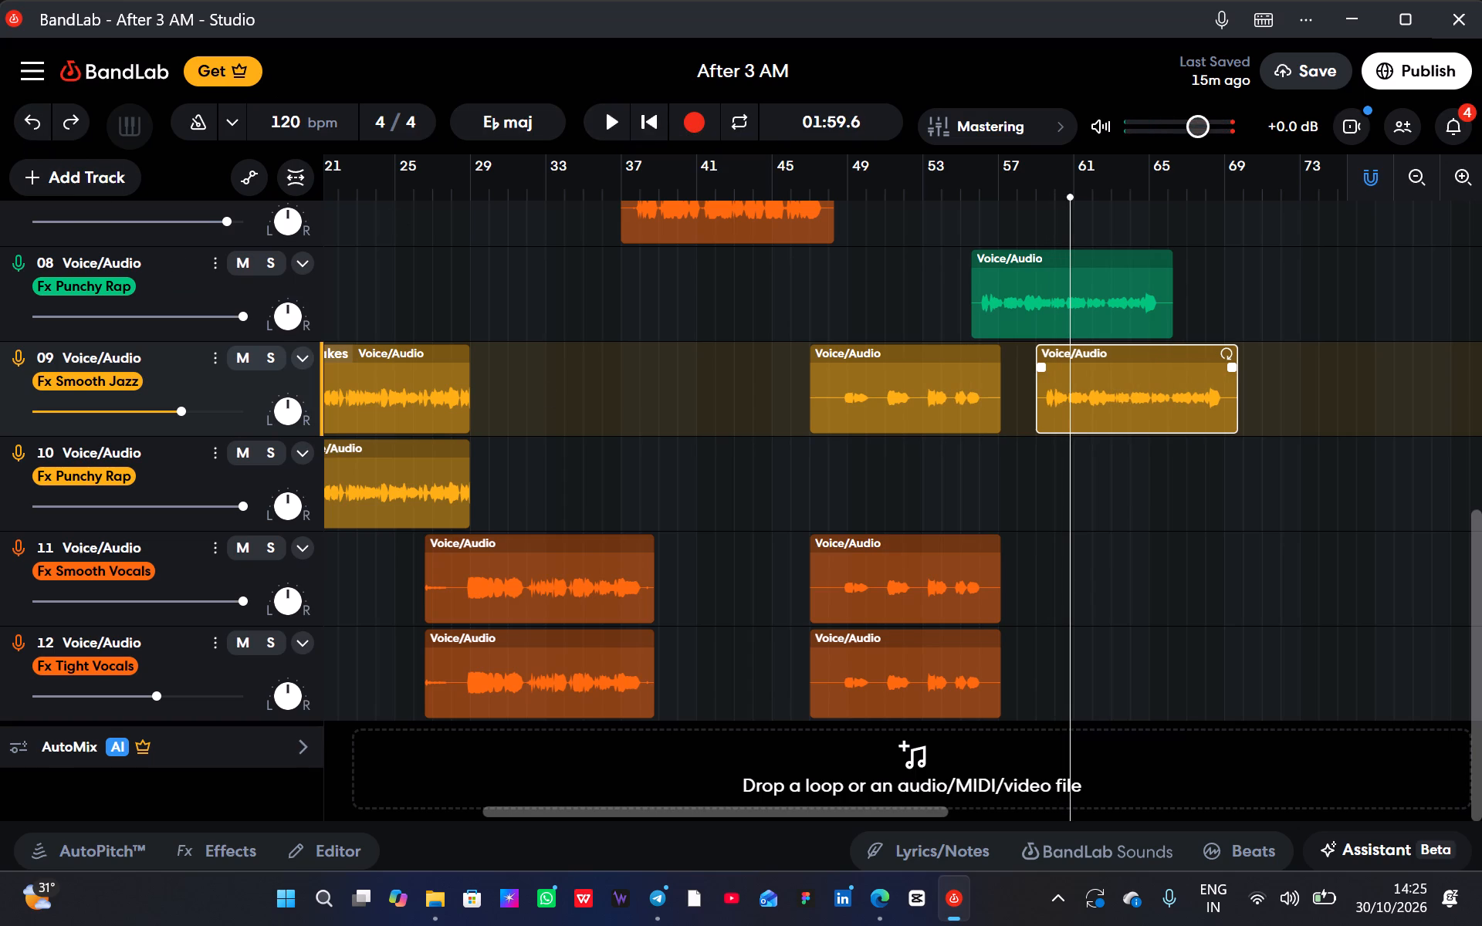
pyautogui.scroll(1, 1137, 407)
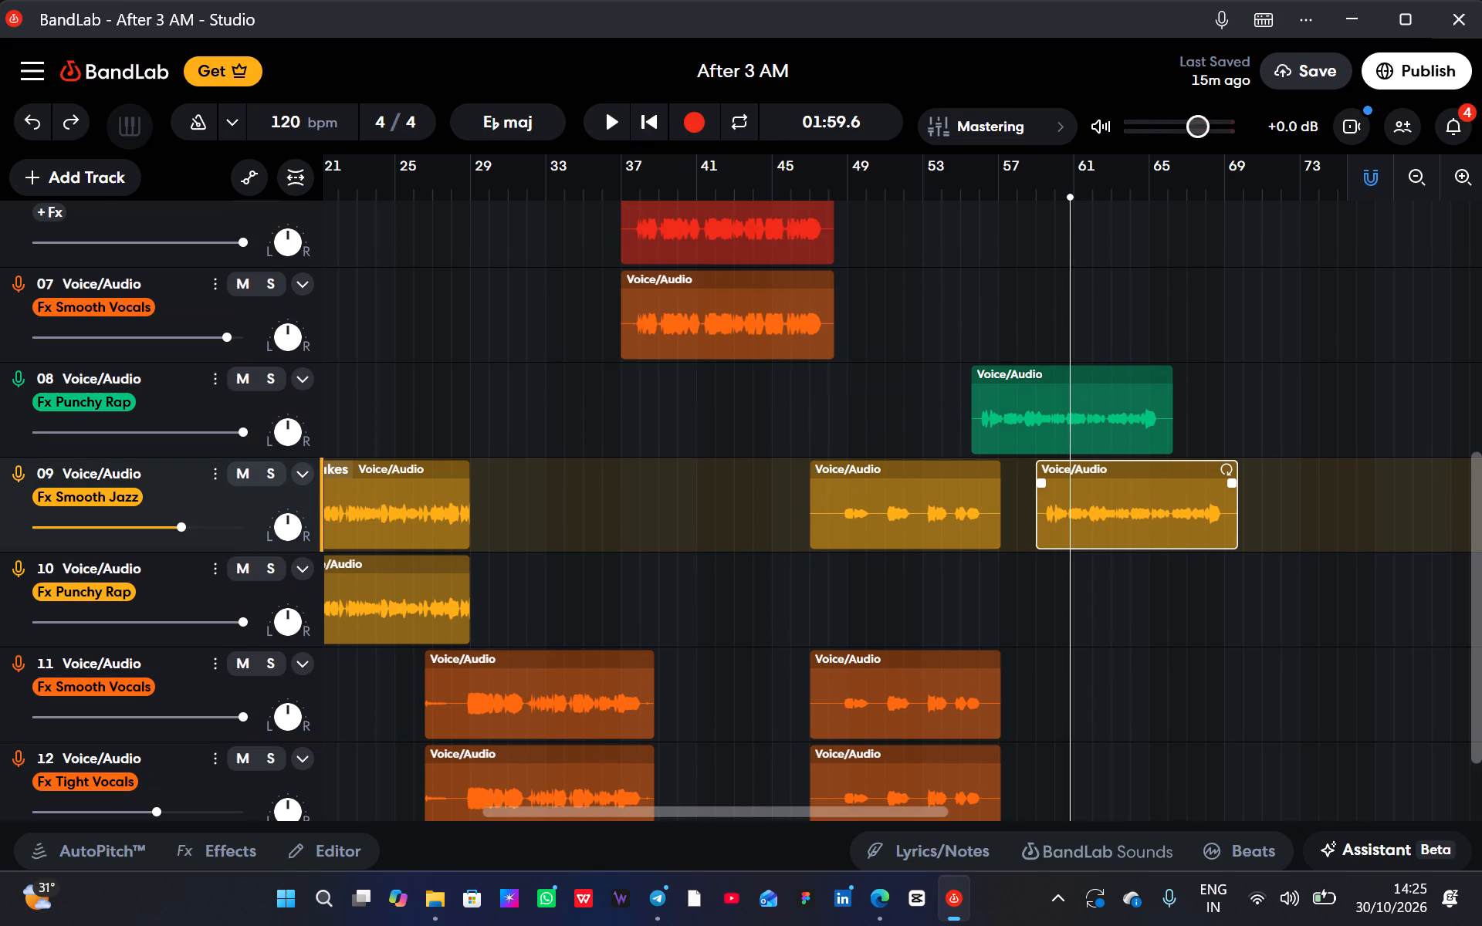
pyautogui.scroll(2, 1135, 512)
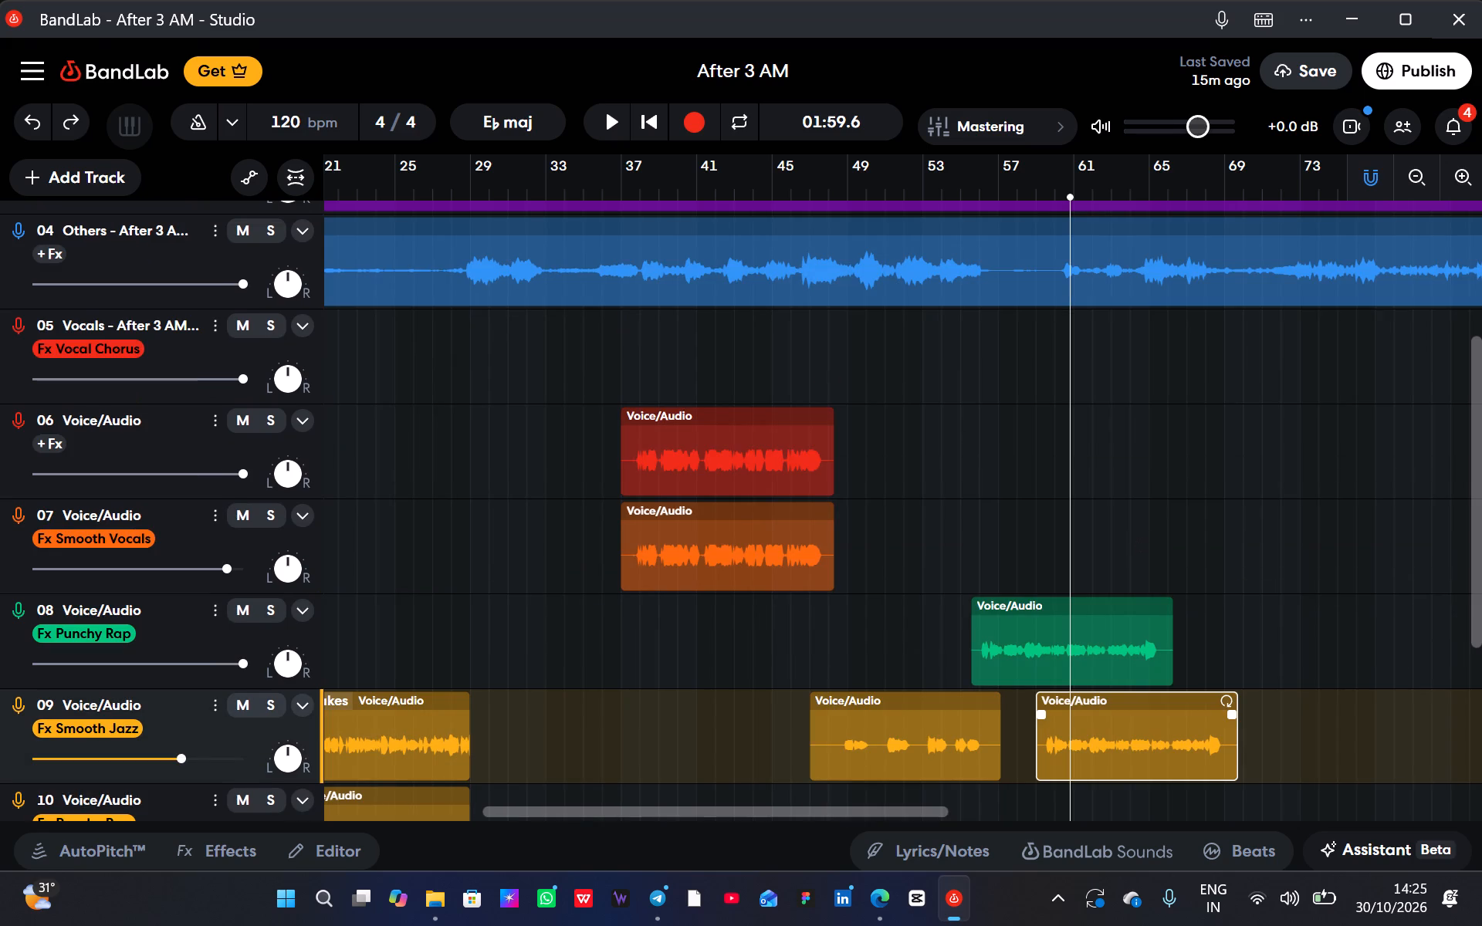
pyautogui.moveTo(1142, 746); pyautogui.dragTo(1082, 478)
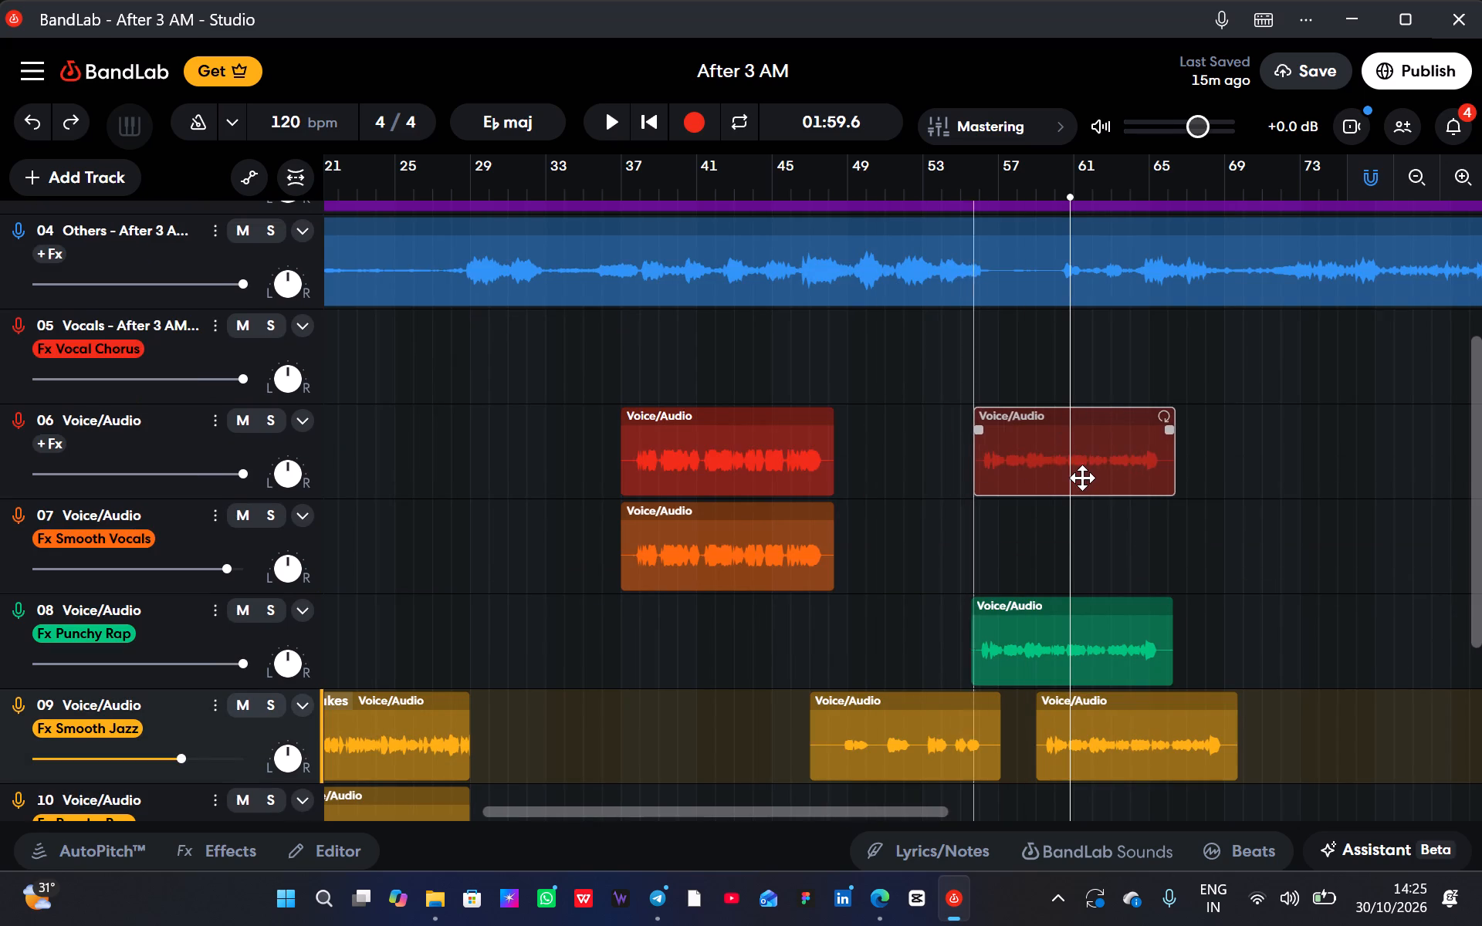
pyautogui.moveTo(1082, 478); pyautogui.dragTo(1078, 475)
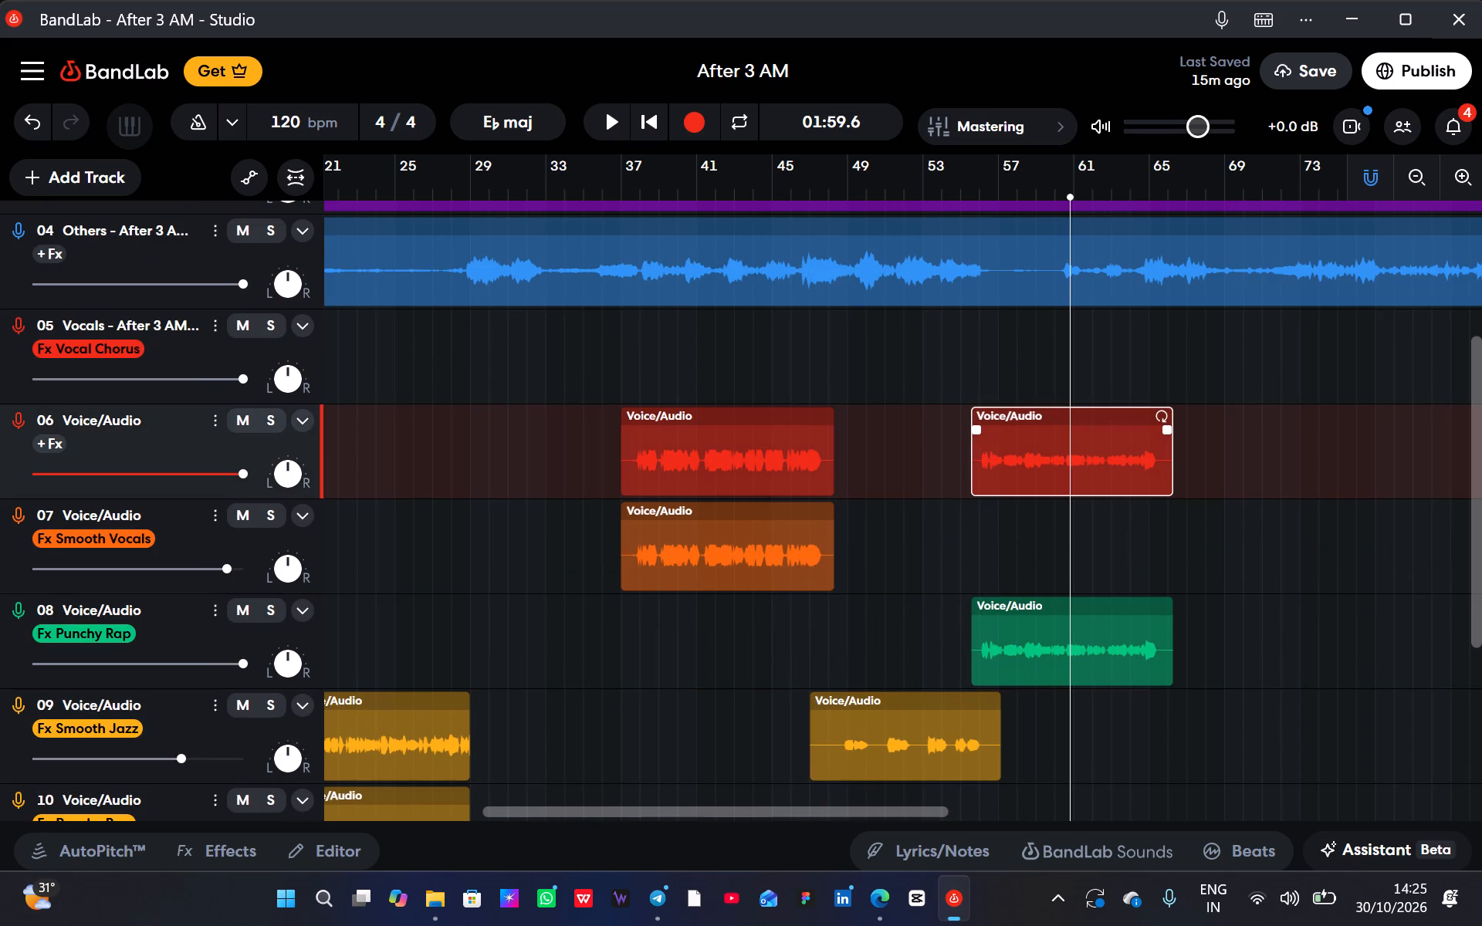
# Play back the section with the copy on track 06 from about 01:47.
pyautogui.click(950, 199)
pyautogui.click(619, 106)
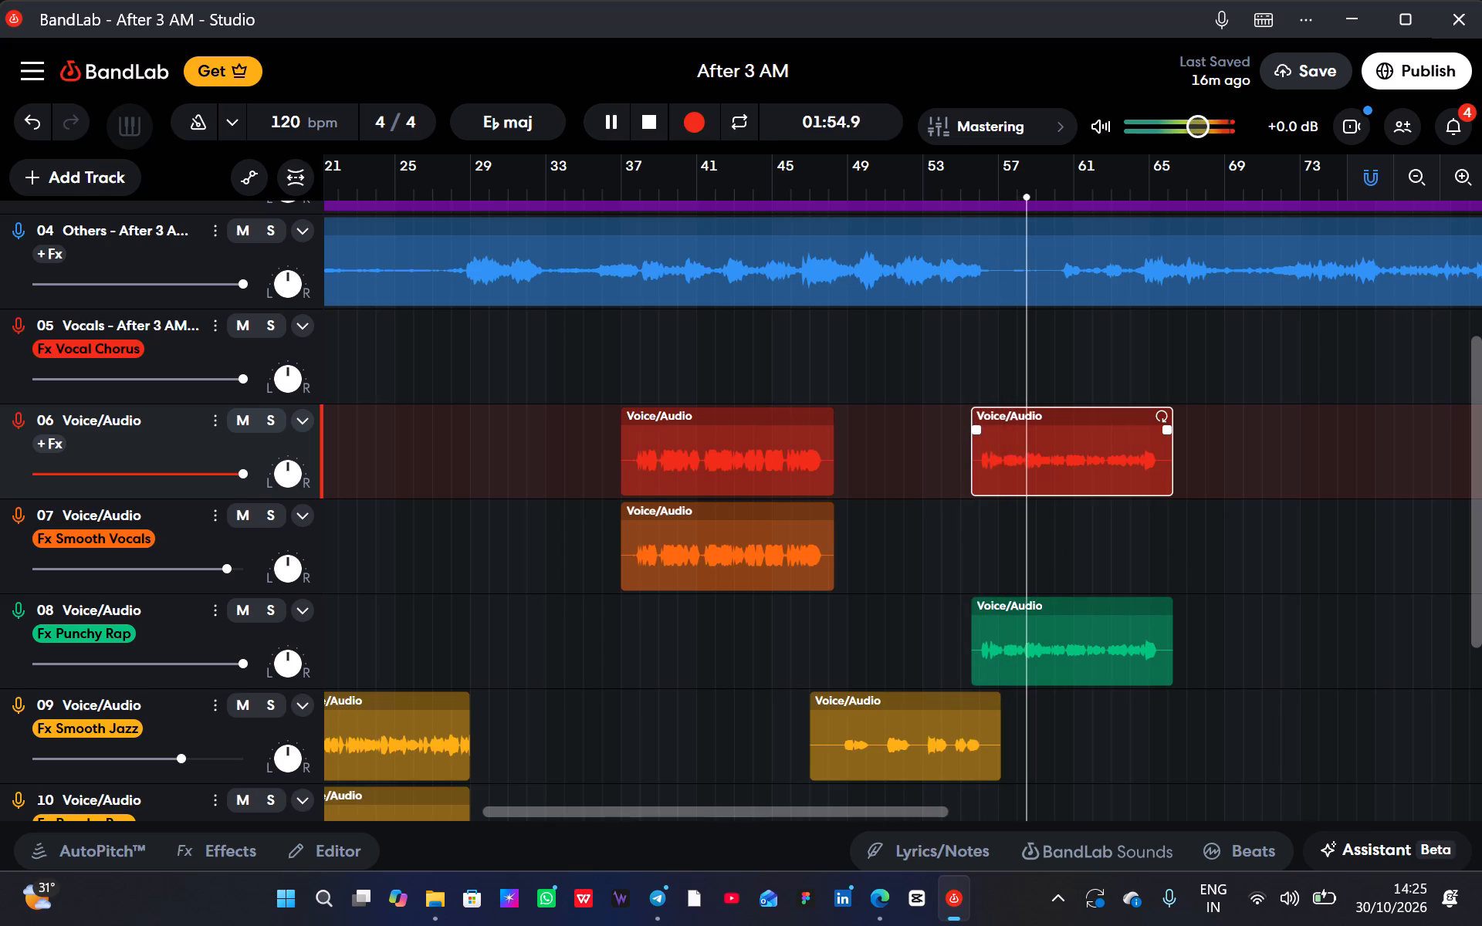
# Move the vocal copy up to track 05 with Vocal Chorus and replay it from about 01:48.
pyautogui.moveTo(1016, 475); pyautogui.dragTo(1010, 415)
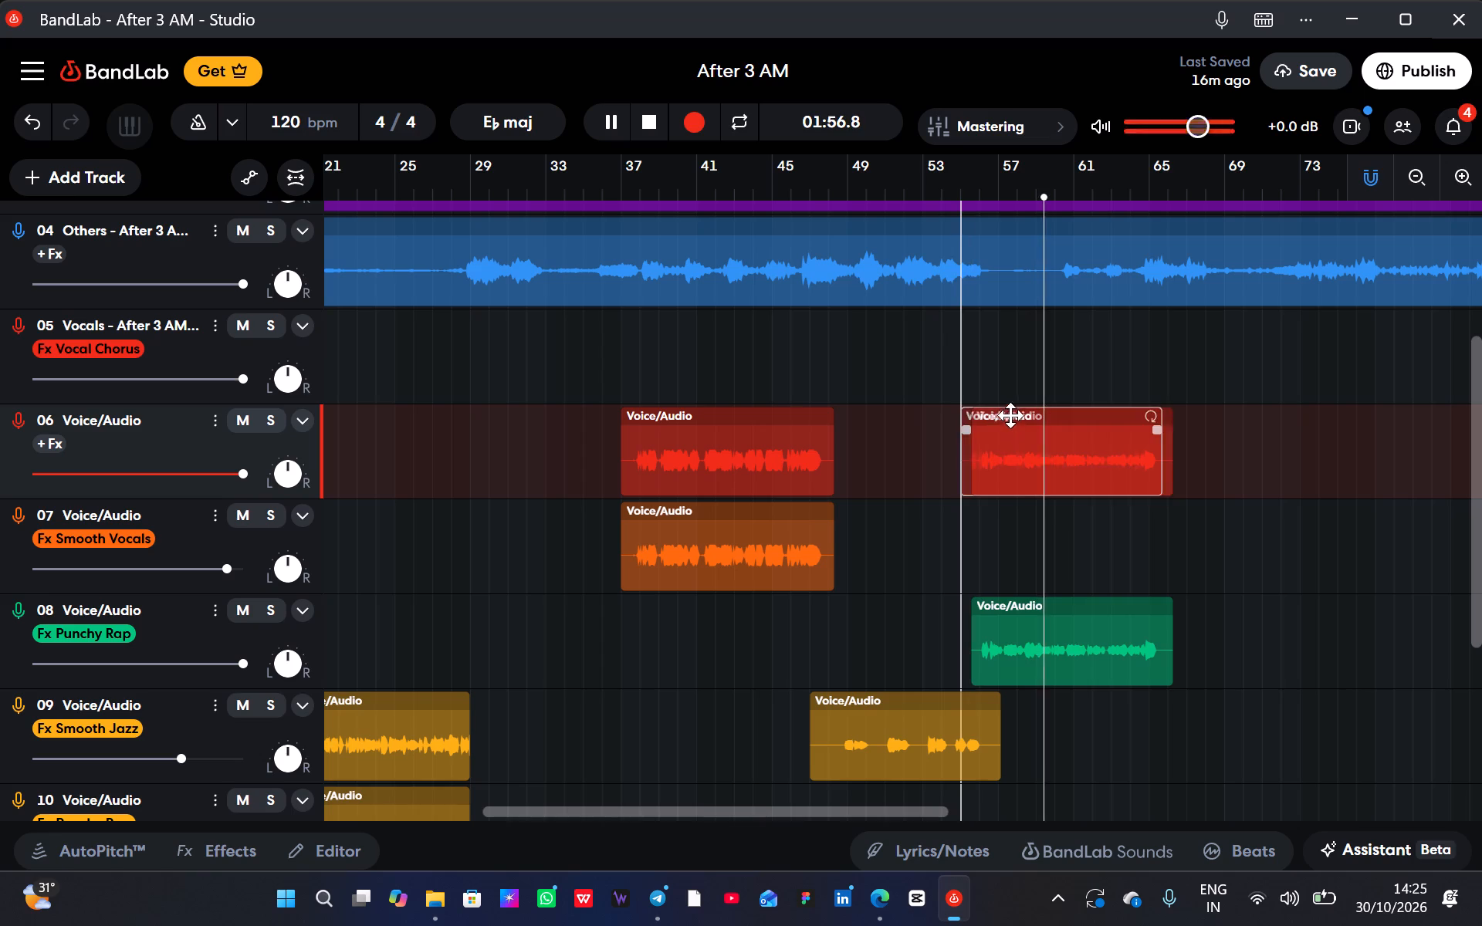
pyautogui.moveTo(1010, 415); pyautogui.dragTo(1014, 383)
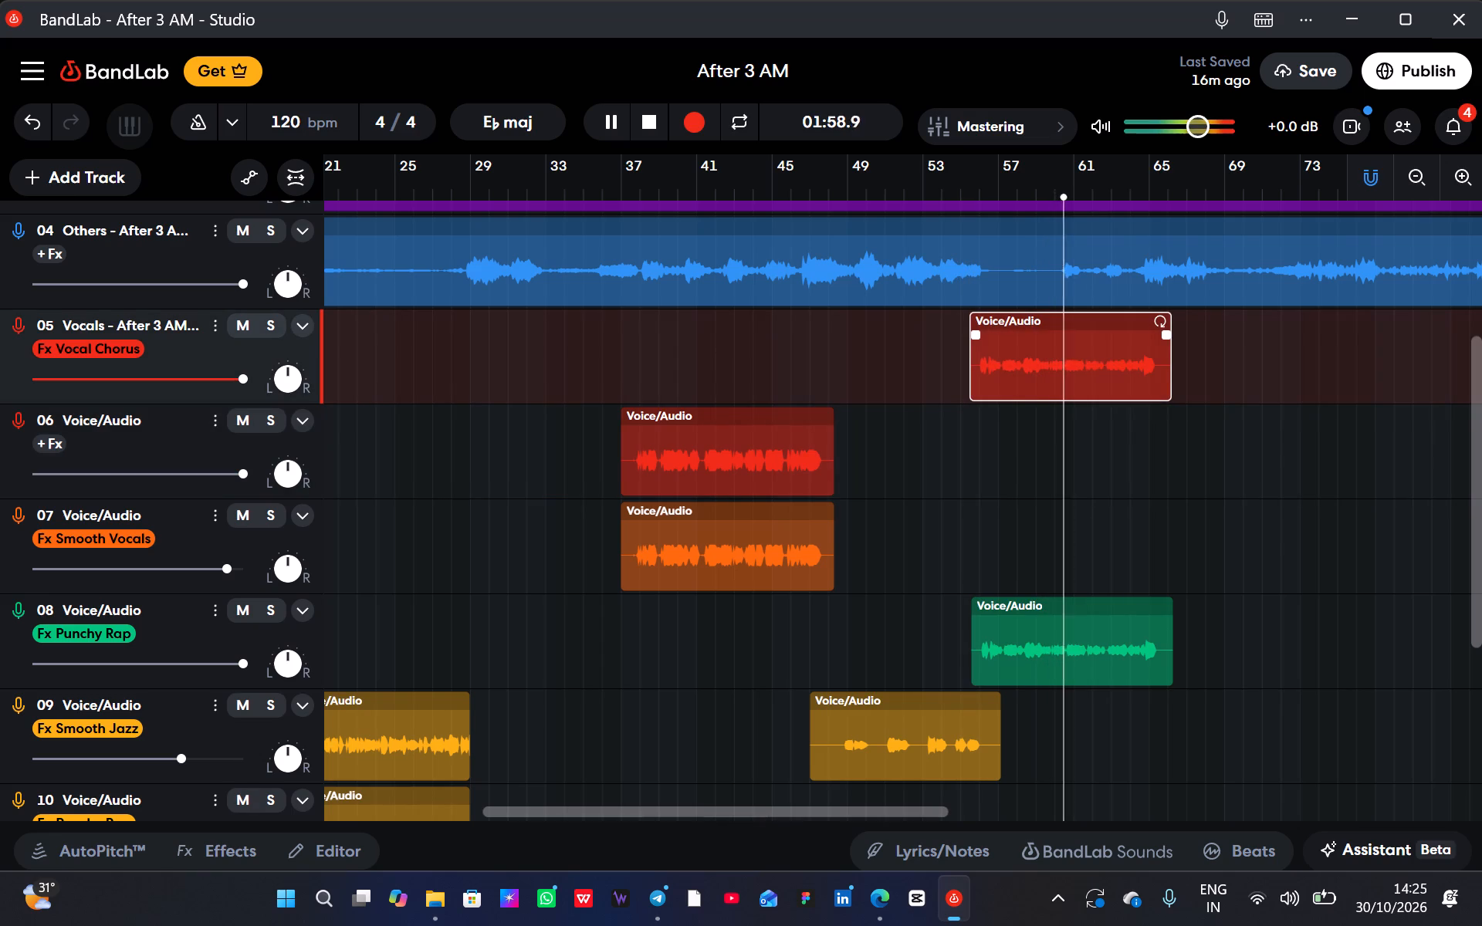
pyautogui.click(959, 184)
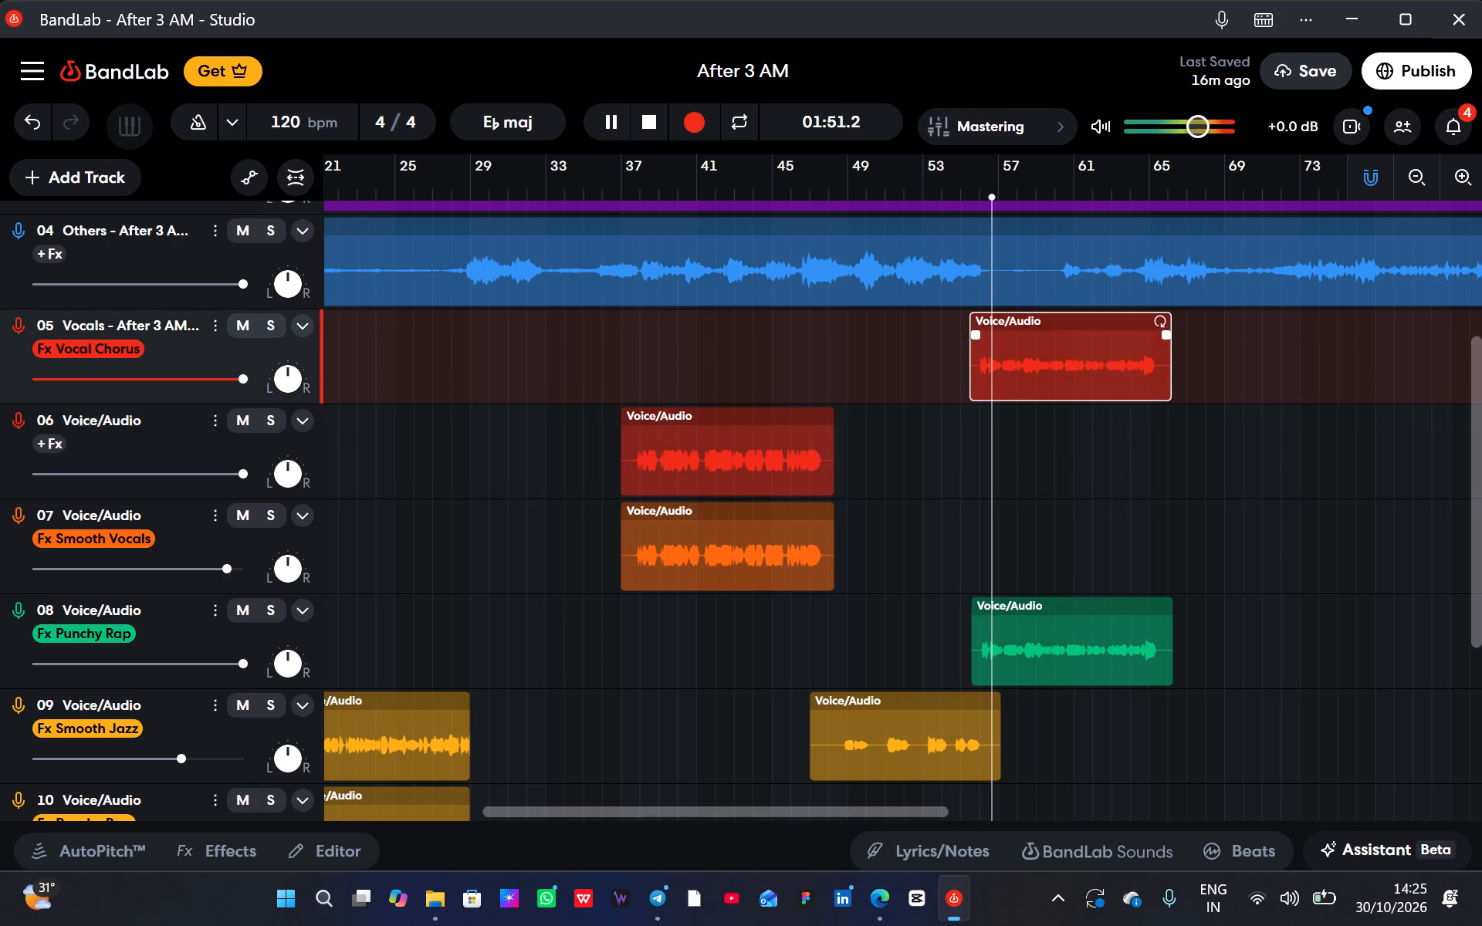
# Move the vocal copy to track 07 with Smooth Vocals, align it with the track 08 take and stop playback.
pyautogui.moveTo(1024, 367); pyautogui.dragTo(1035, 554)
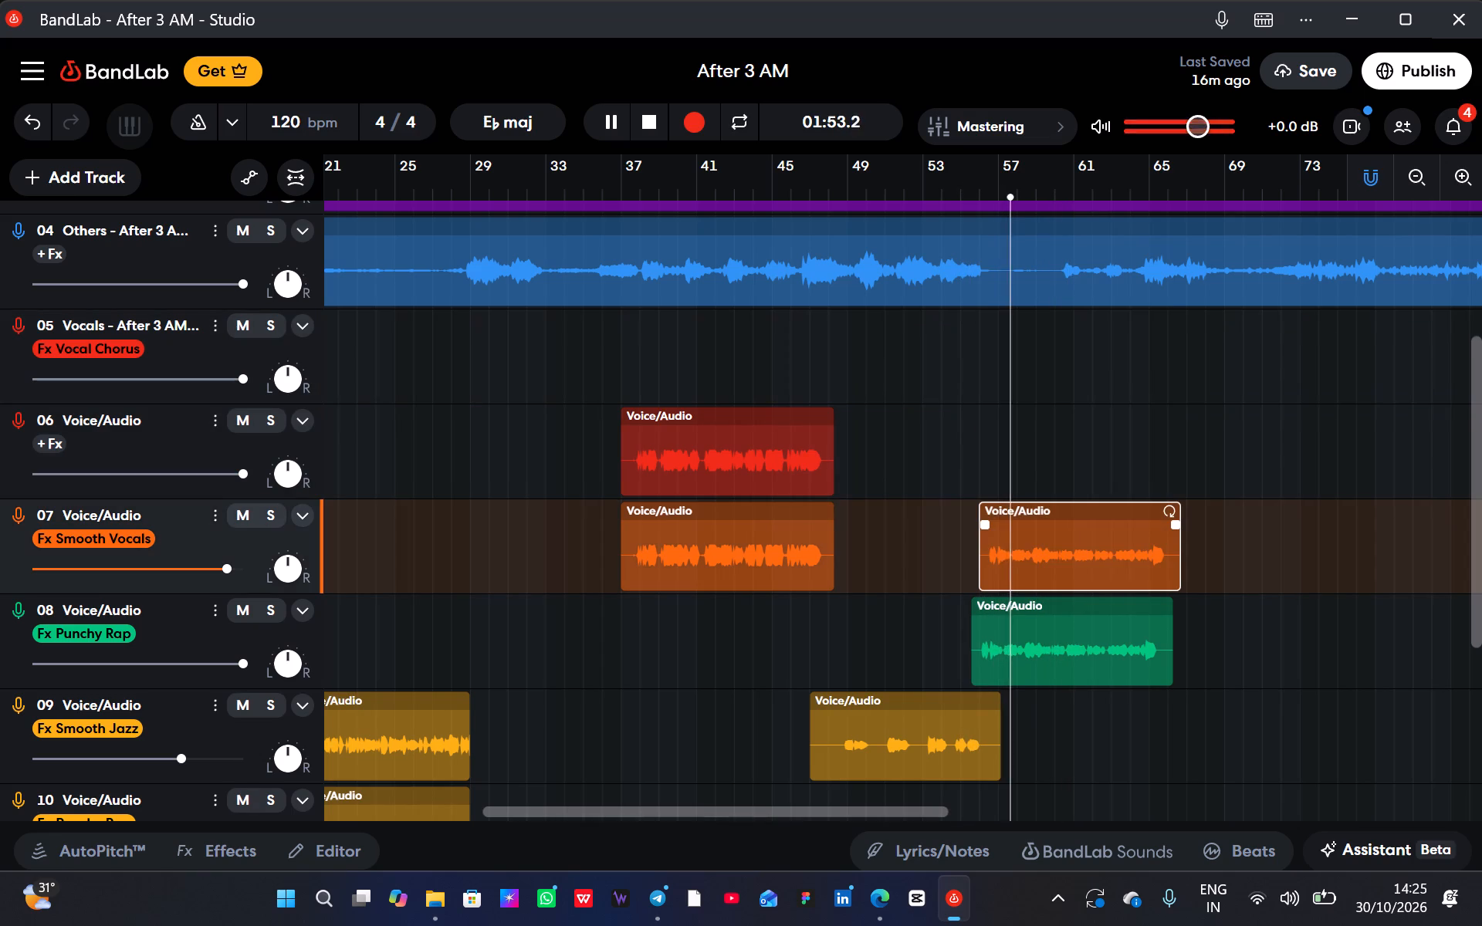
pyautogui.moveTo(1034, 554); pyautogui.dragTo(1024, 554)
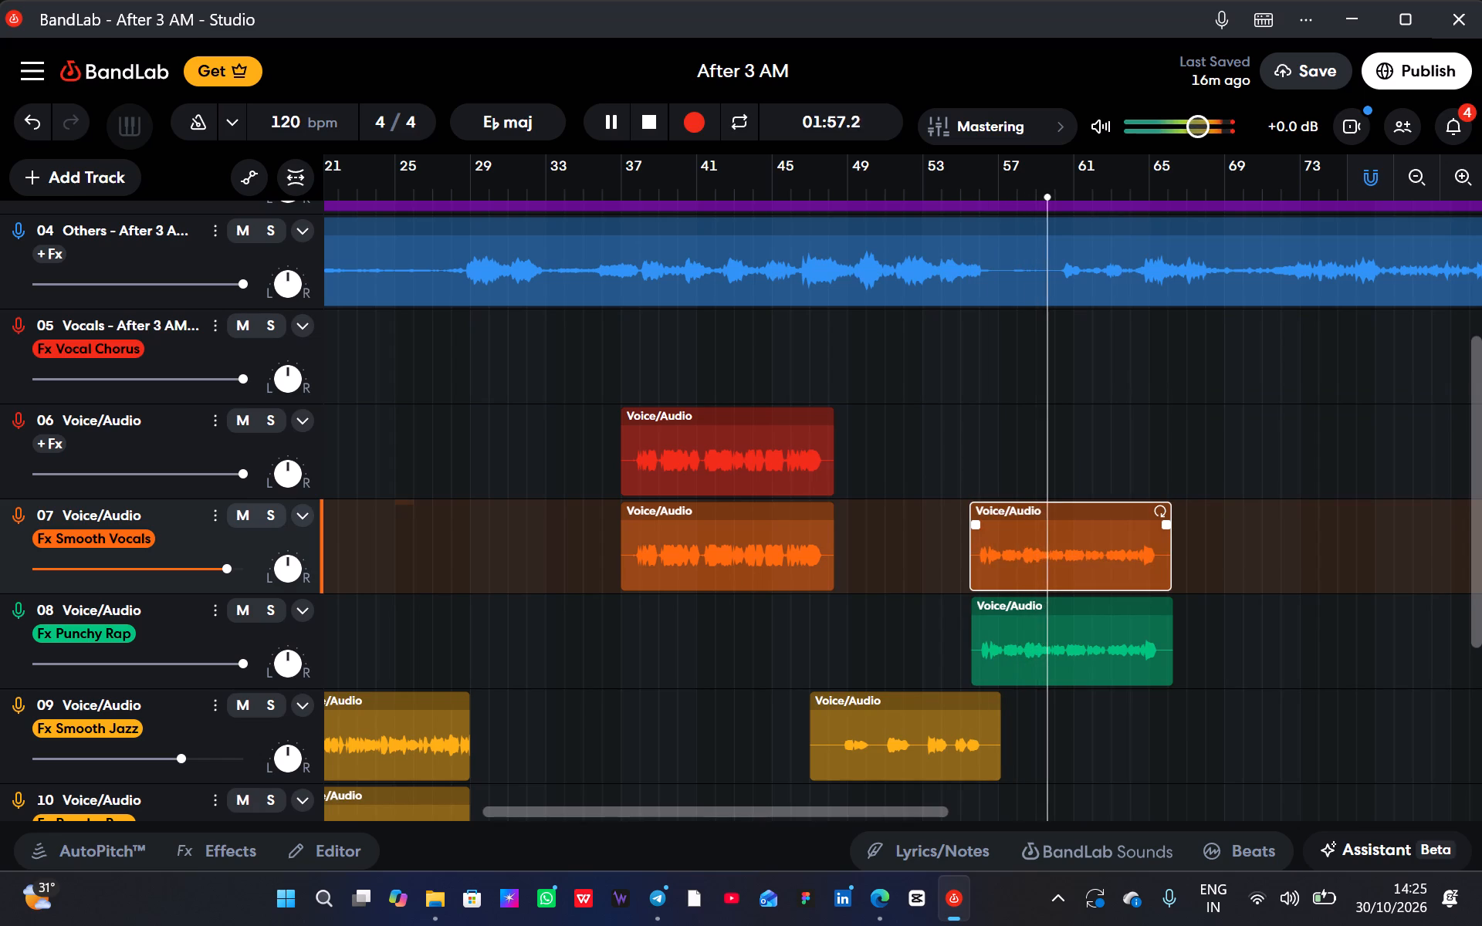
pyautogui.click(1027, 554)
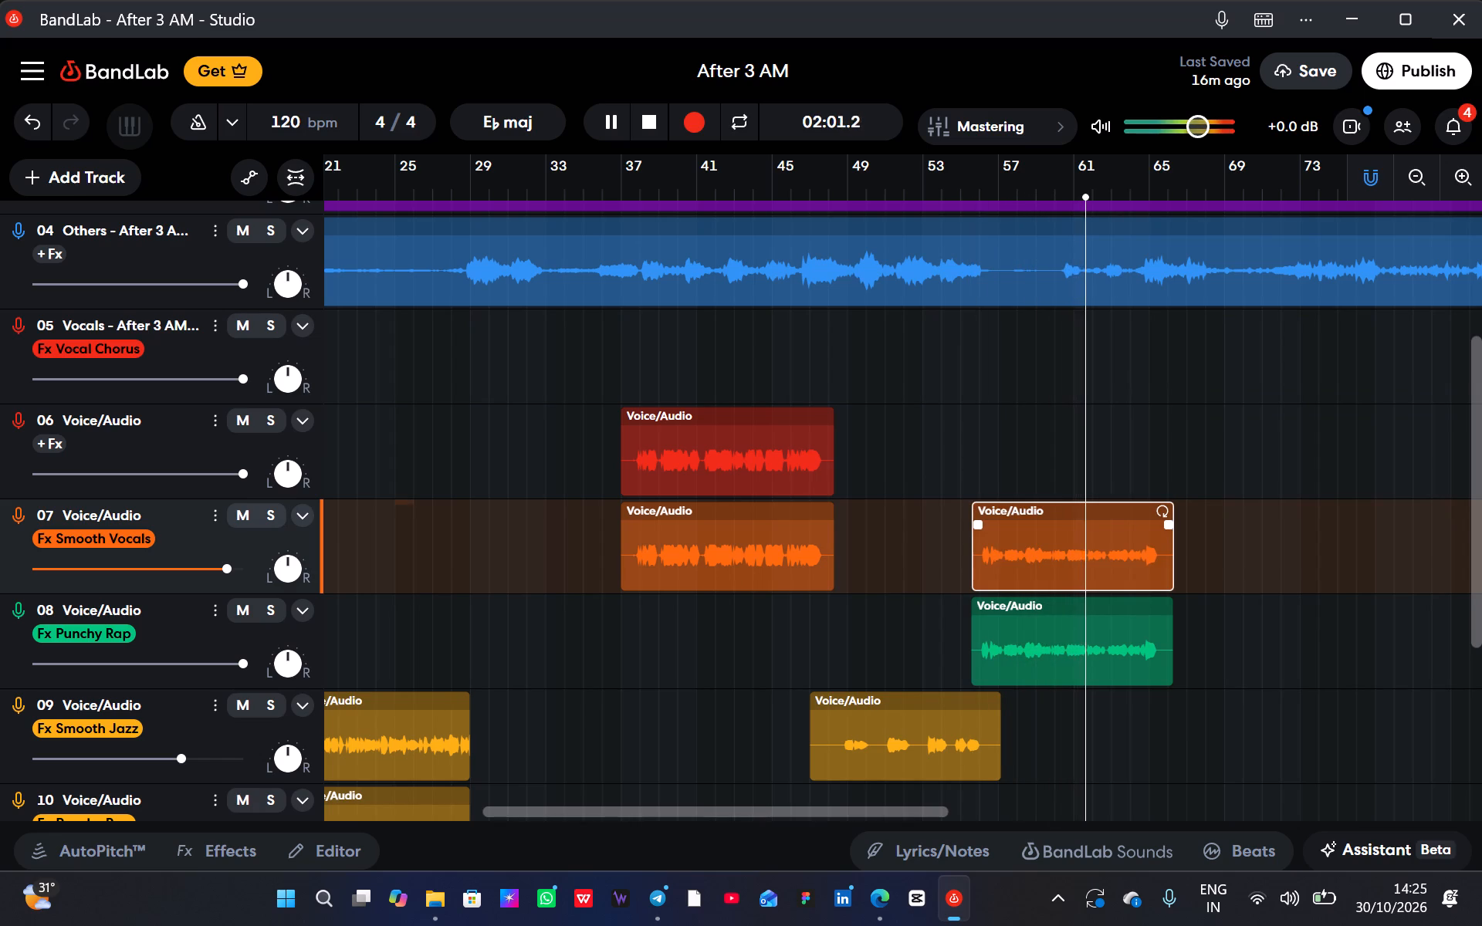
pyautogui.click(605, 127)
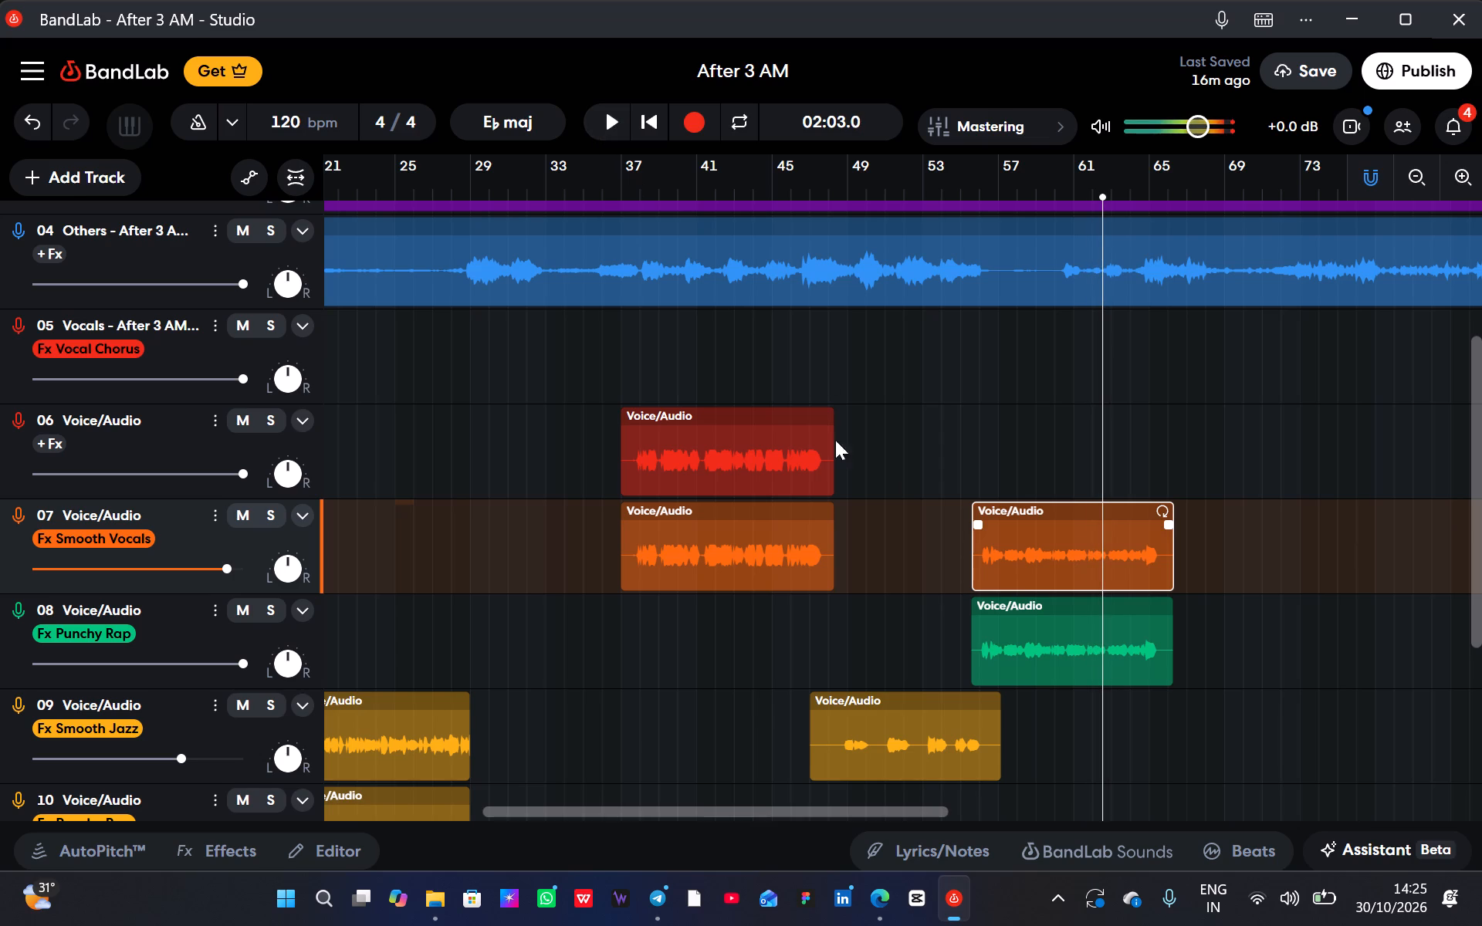
# Play back the track 07 and 08 vocal layers from about 01:53.
pyautogui.click(510, 739)
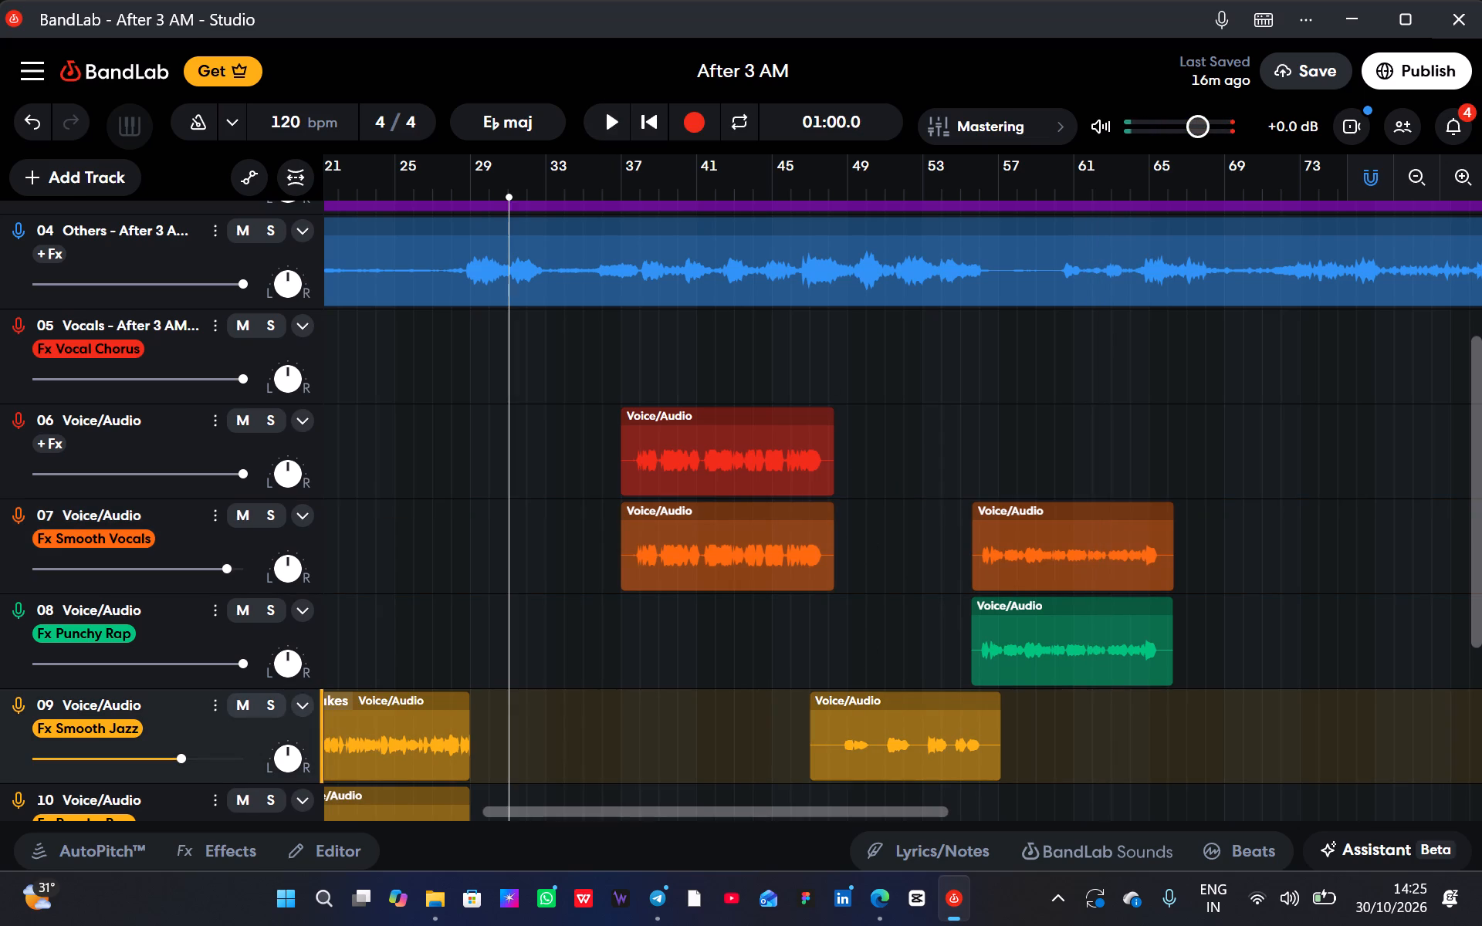
pyautogui.press('space')
pyautogui.click(1007, 192)
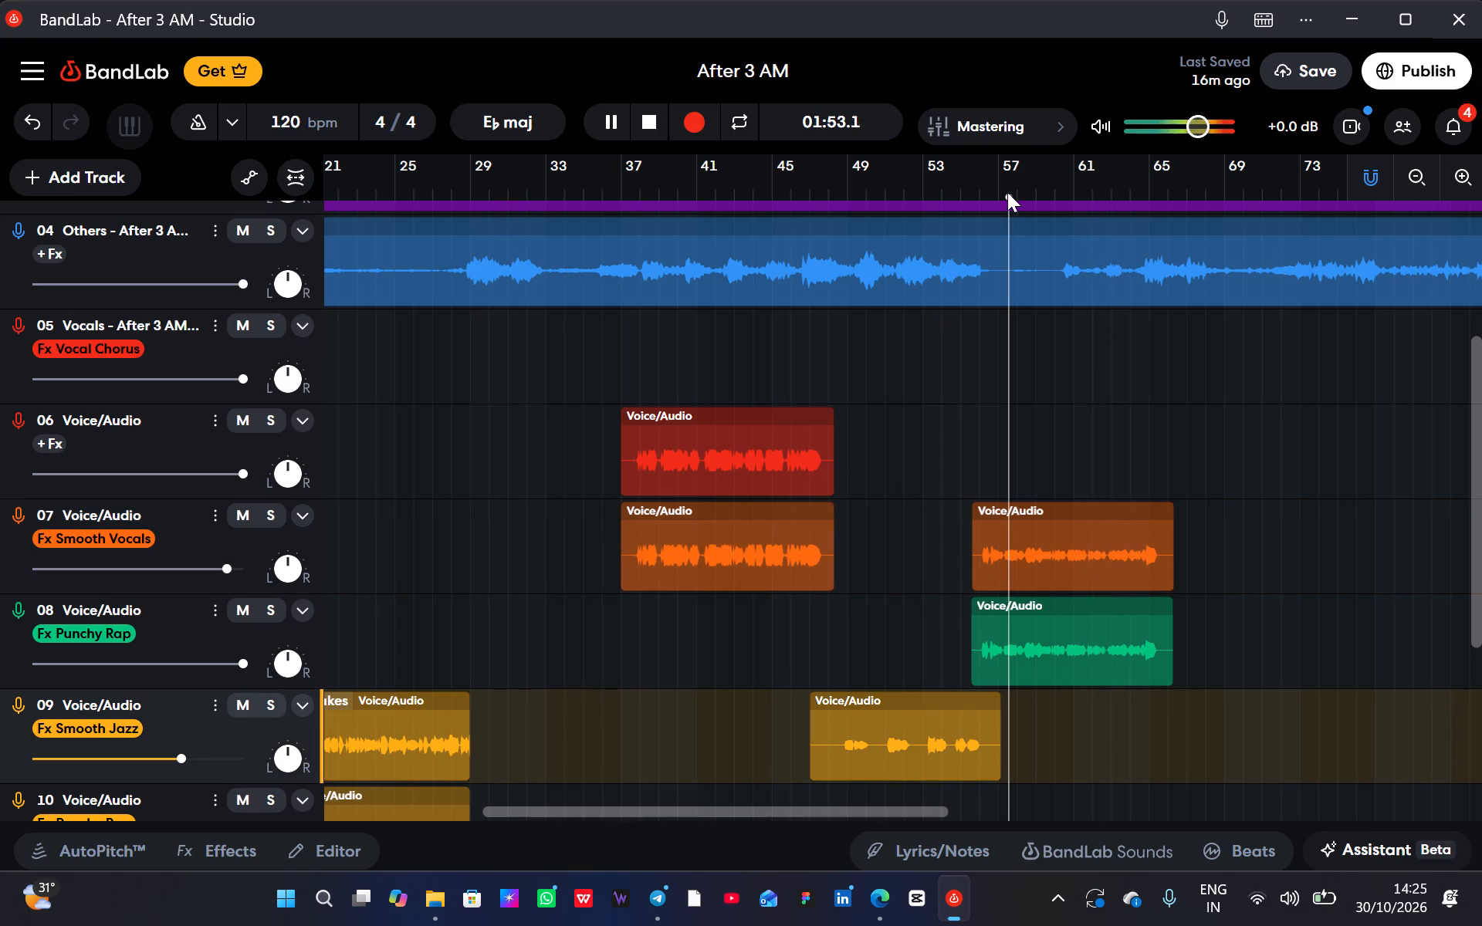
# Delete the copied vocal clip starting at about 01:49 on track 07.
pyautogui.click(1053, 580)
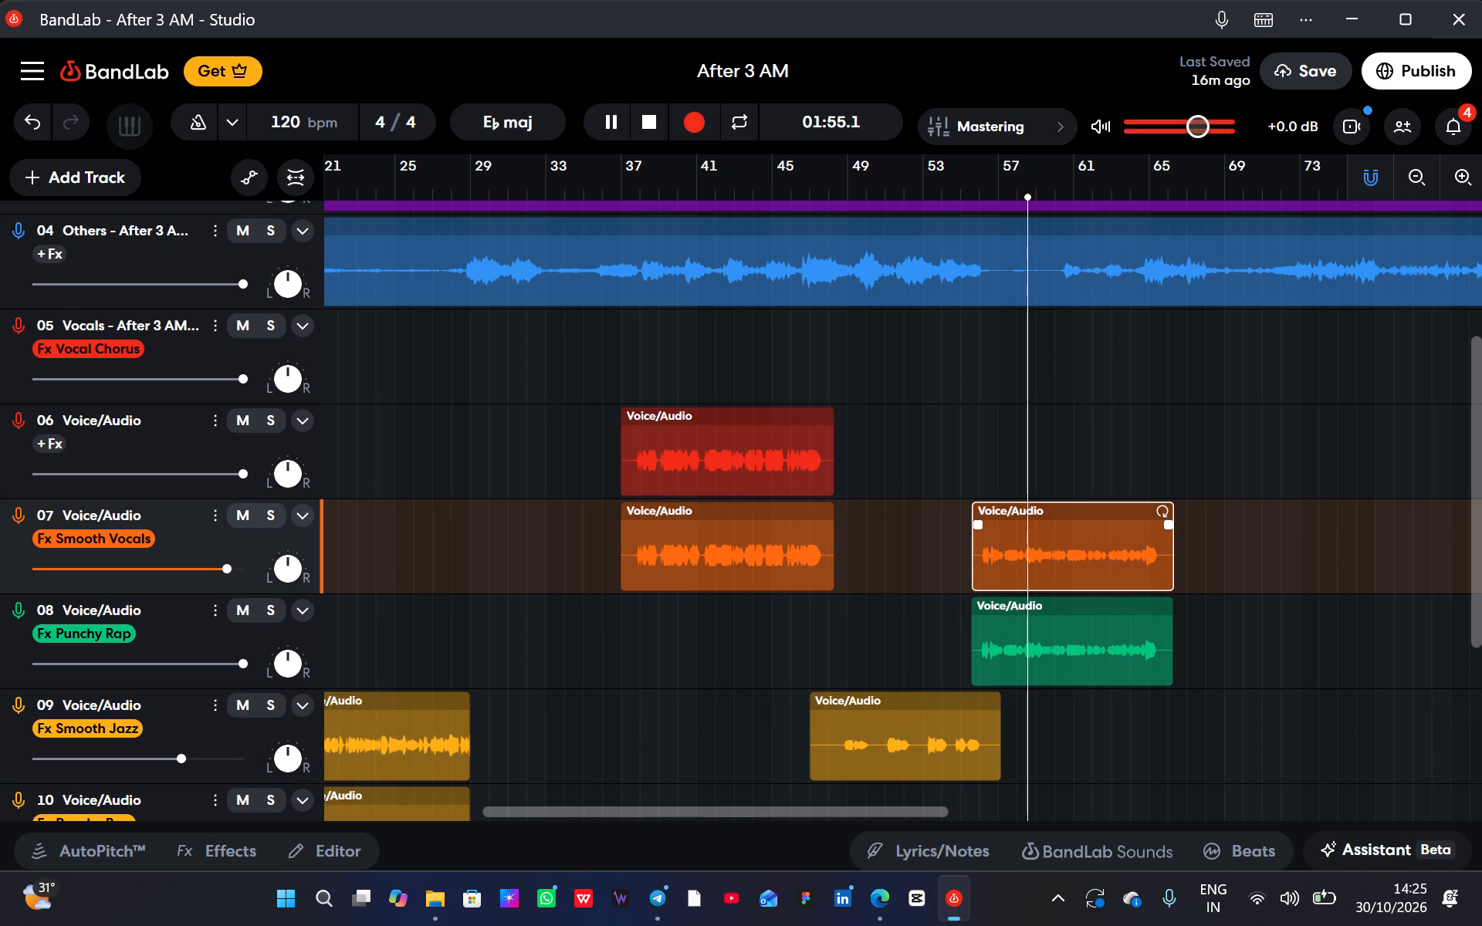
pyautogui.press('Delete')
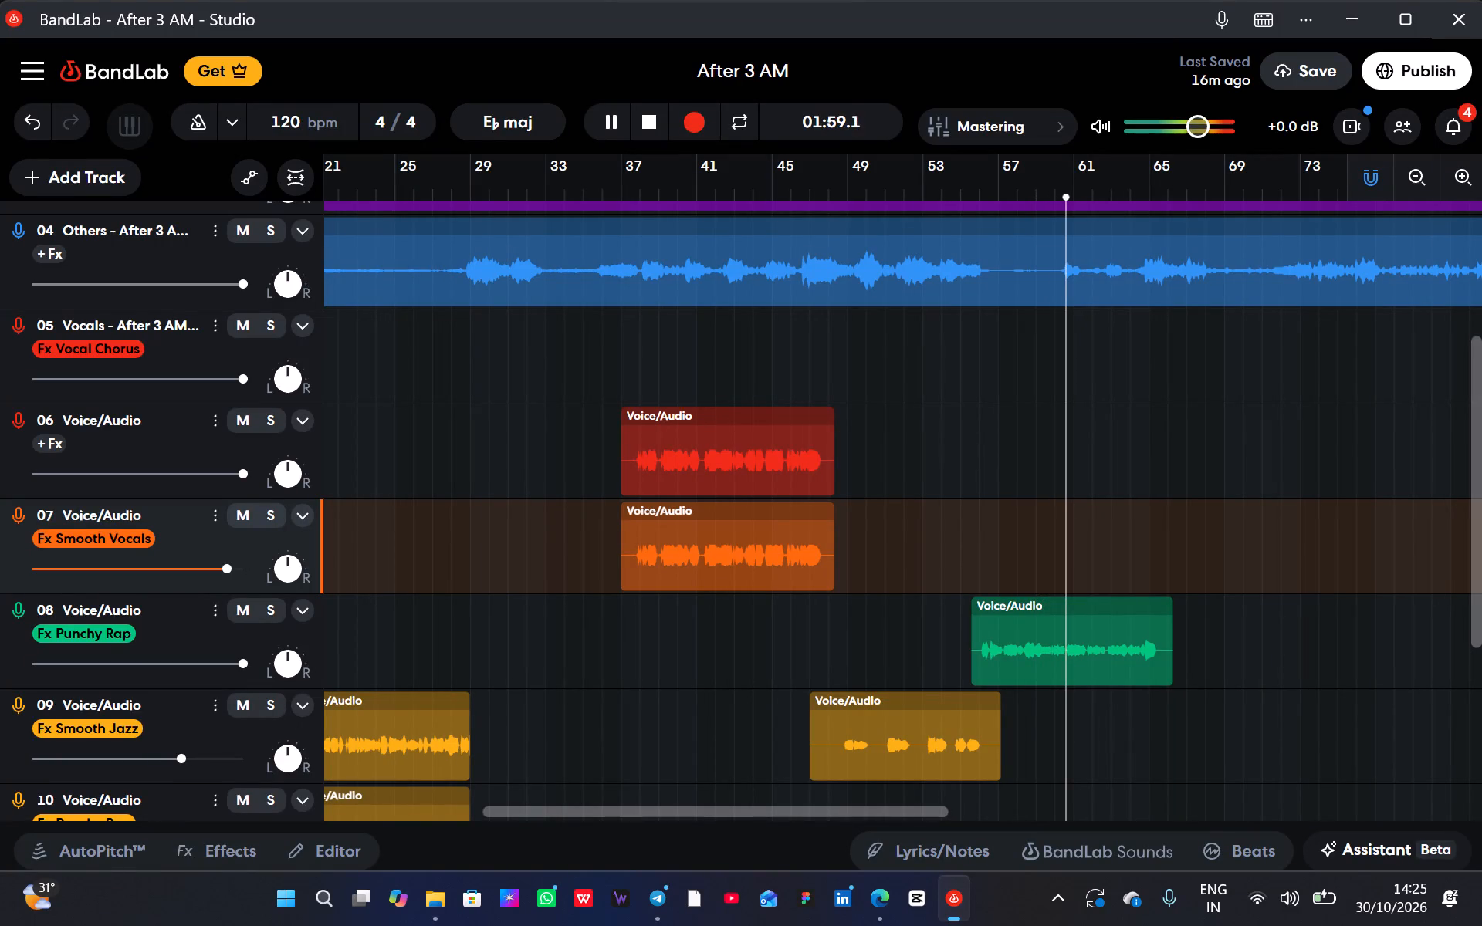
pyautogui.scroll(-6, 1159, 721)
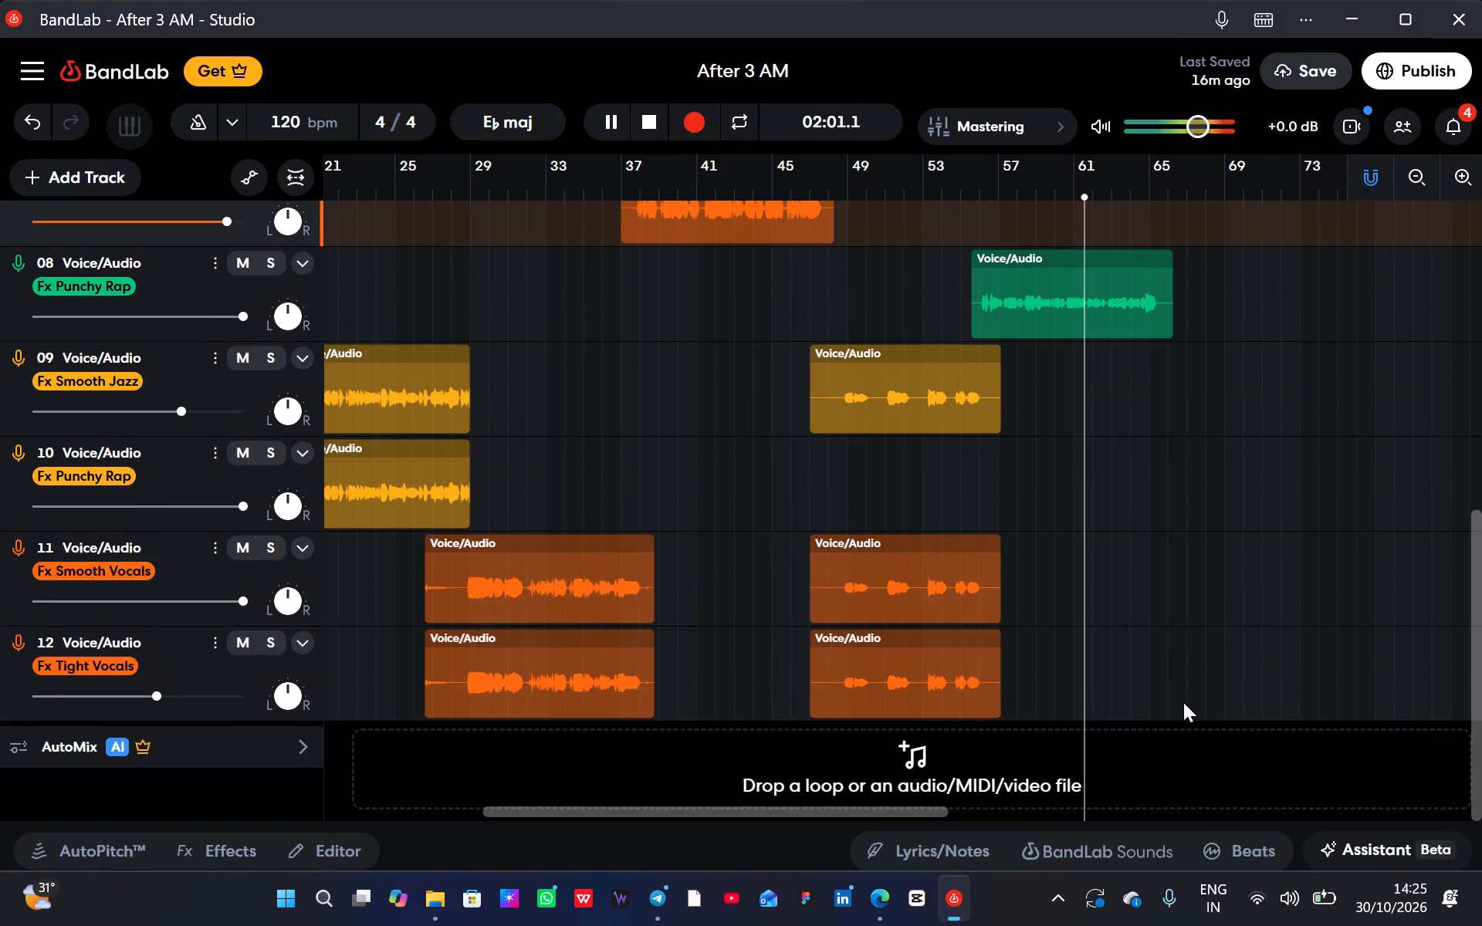
# Replay the track 08 vocal take from about 01:48, restarting from about 01:50.
pyautogui.scroll(3, 1183, 702)
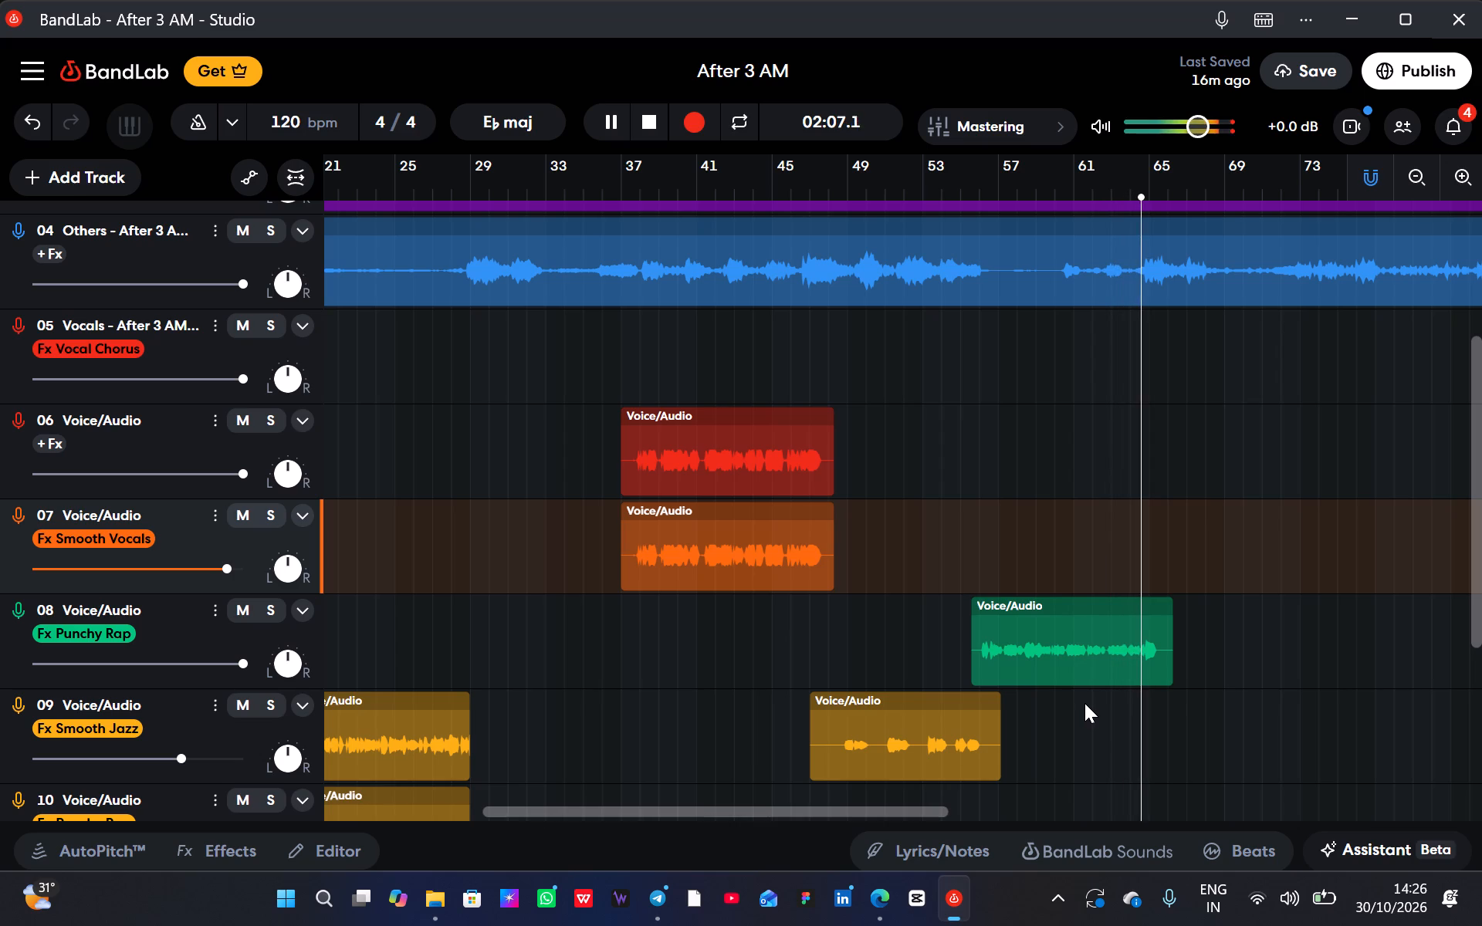
pyautogui.click(962, 189)
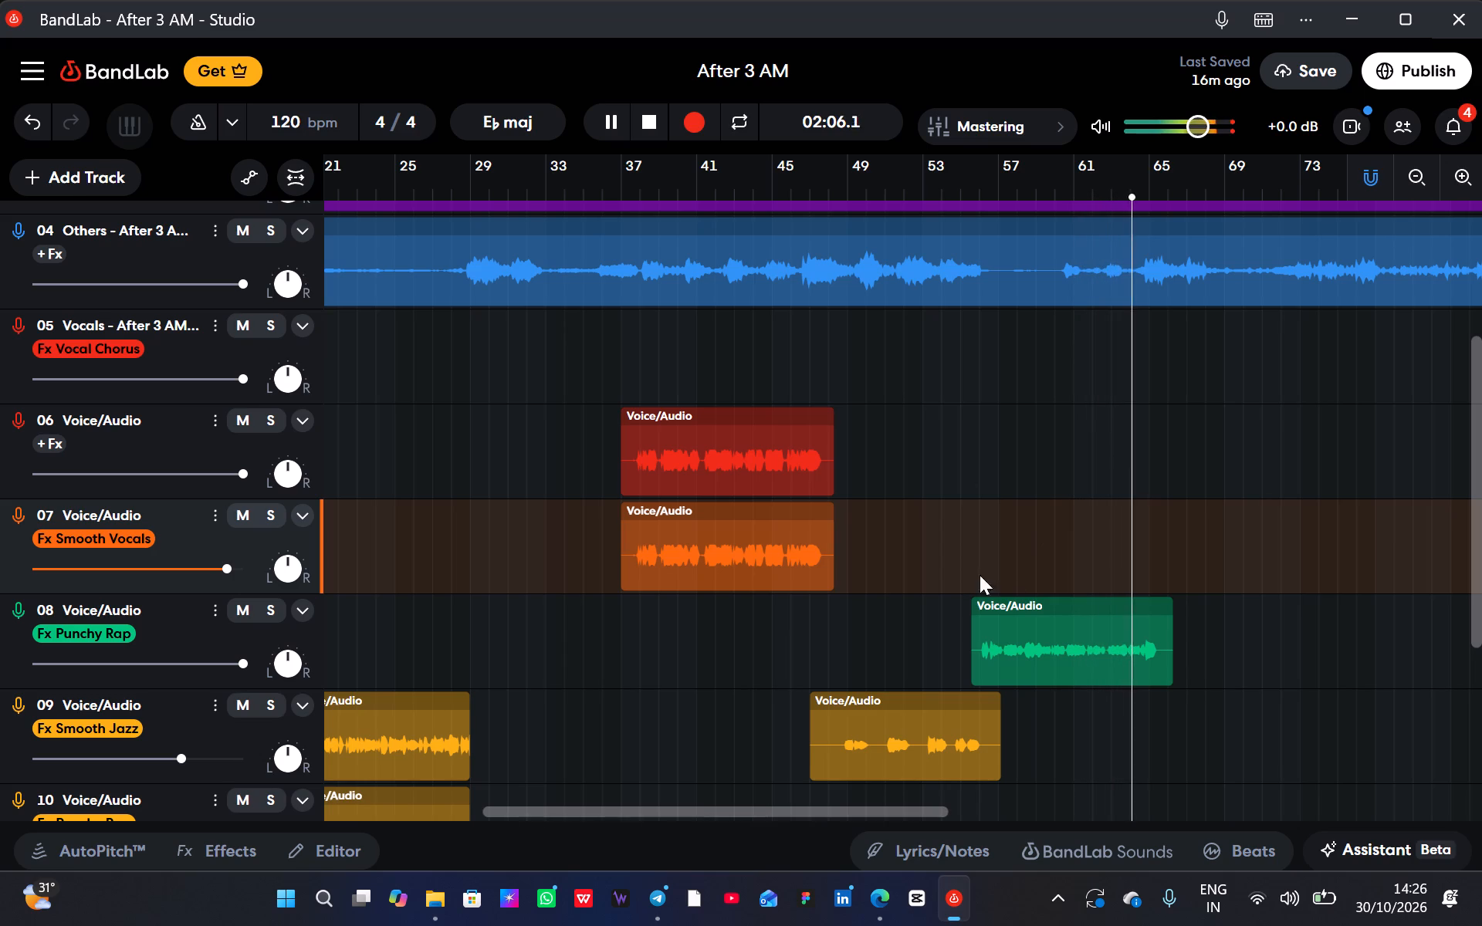
pyautogui.click(980, 195)
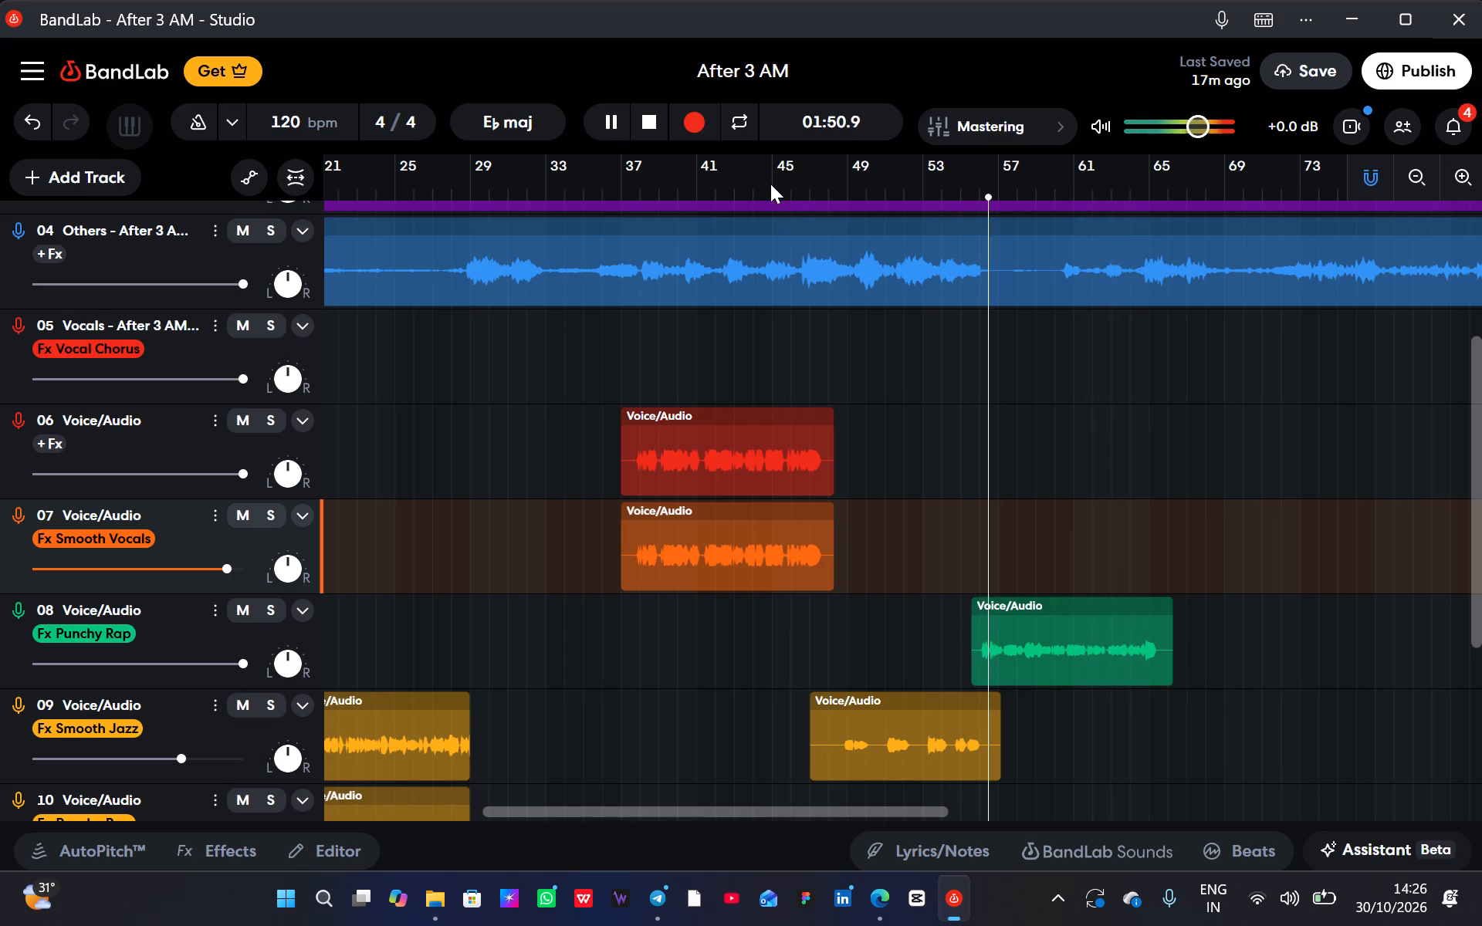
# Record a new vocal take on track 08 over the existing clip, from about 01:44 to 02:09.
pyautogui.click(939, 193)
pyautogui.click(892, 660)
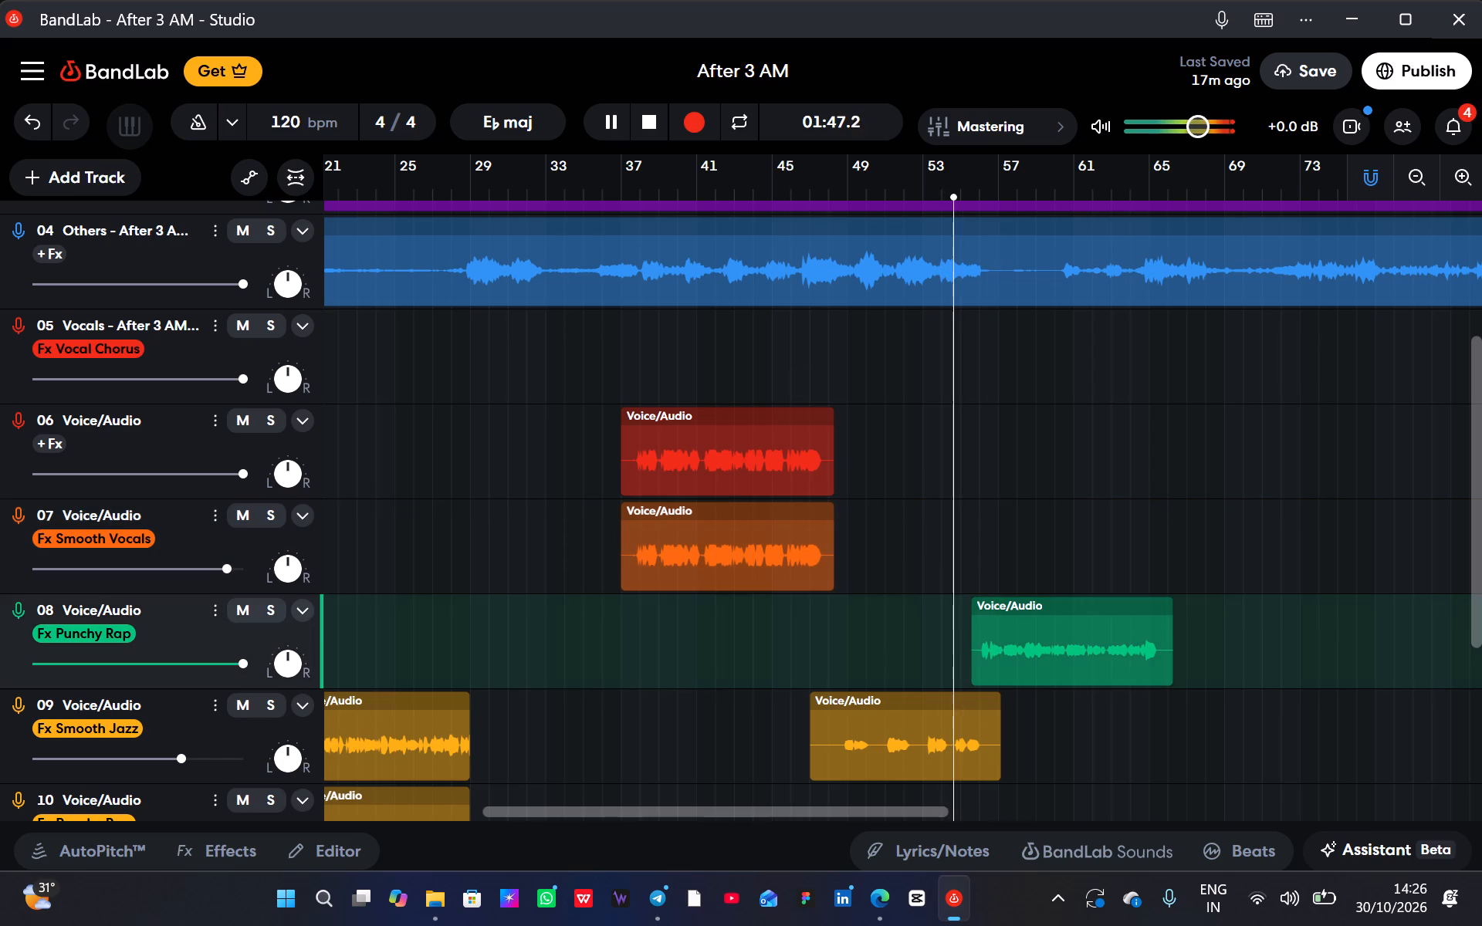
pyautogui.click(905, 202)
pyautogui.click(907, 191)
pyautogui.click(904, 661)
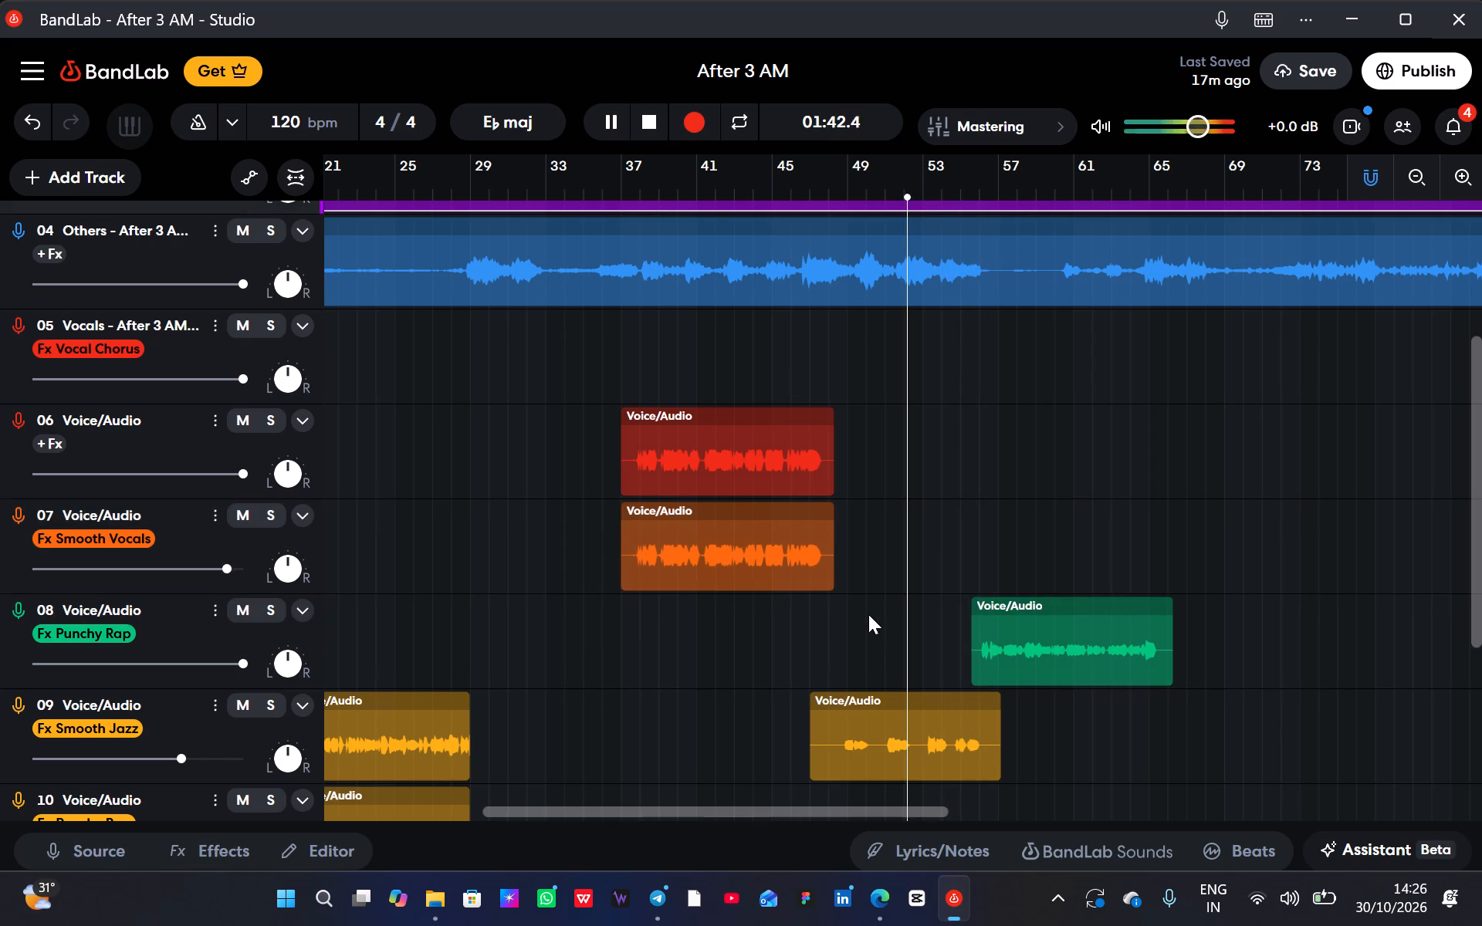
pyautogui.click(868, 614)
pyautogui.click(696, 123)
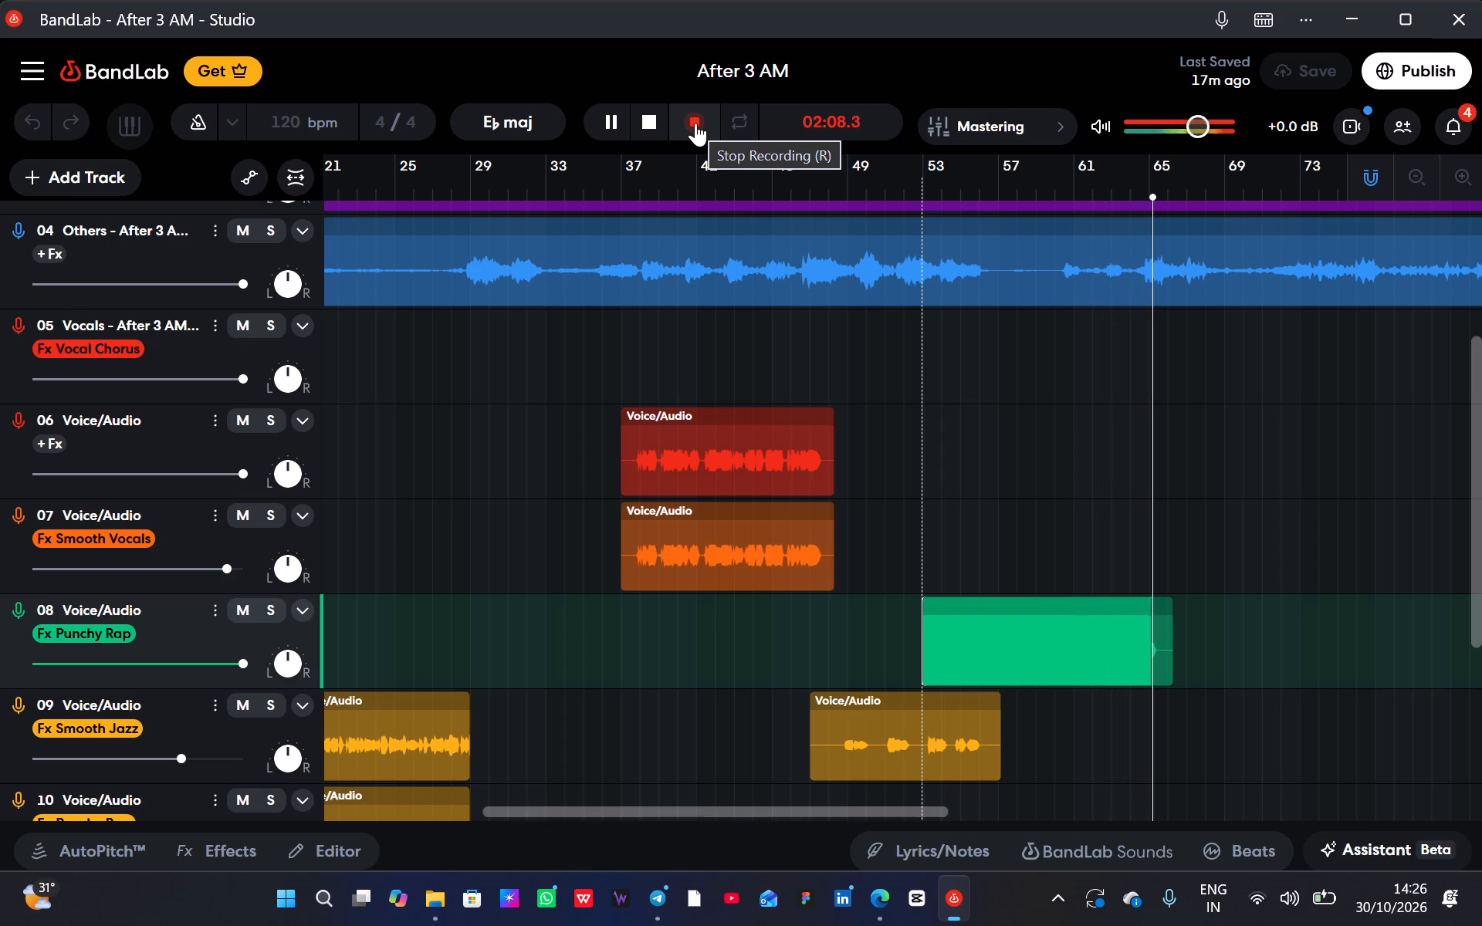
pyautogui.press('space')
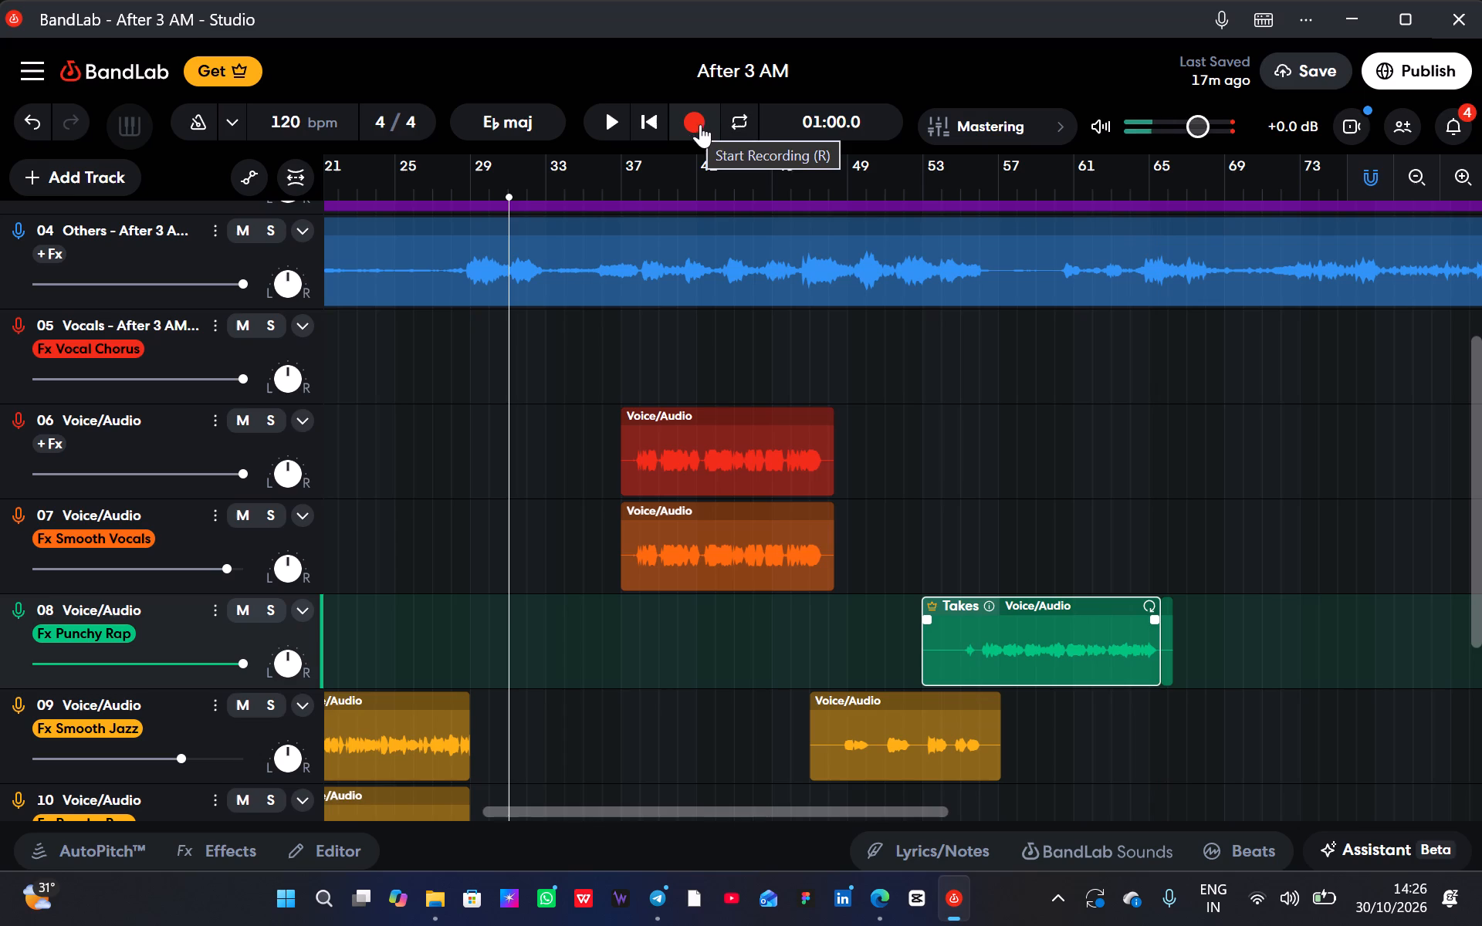
# Place the playhead at 01:36.7 and delete the new take and the leftover clip fragment after it on track 08.
pyautogui.click(854, 195)
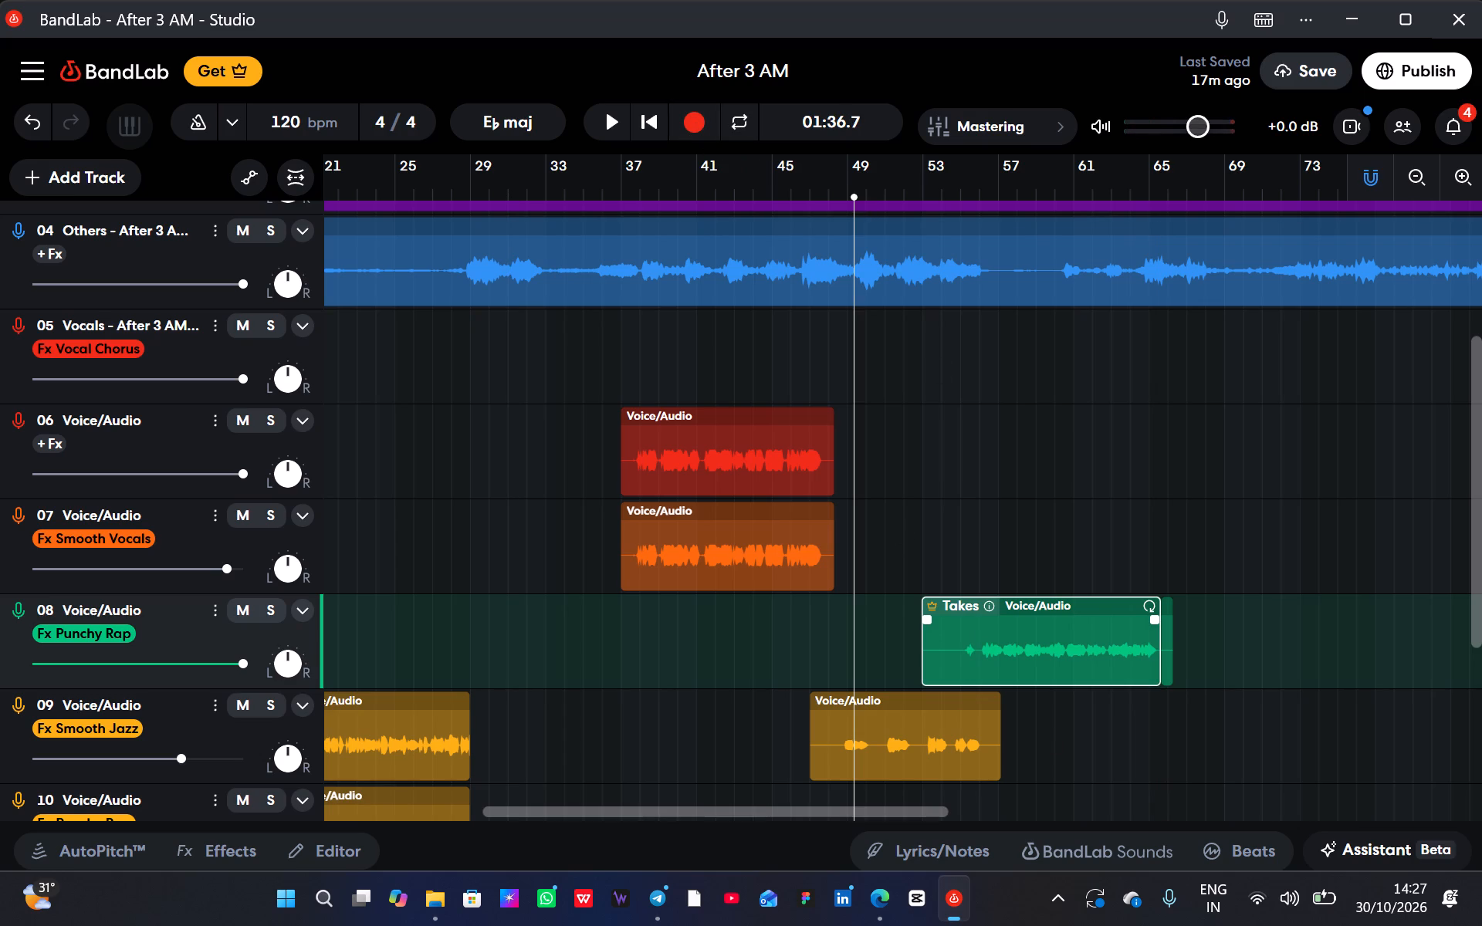
pyautogui.click(1040, 667)
pyautogui.press('Delete')
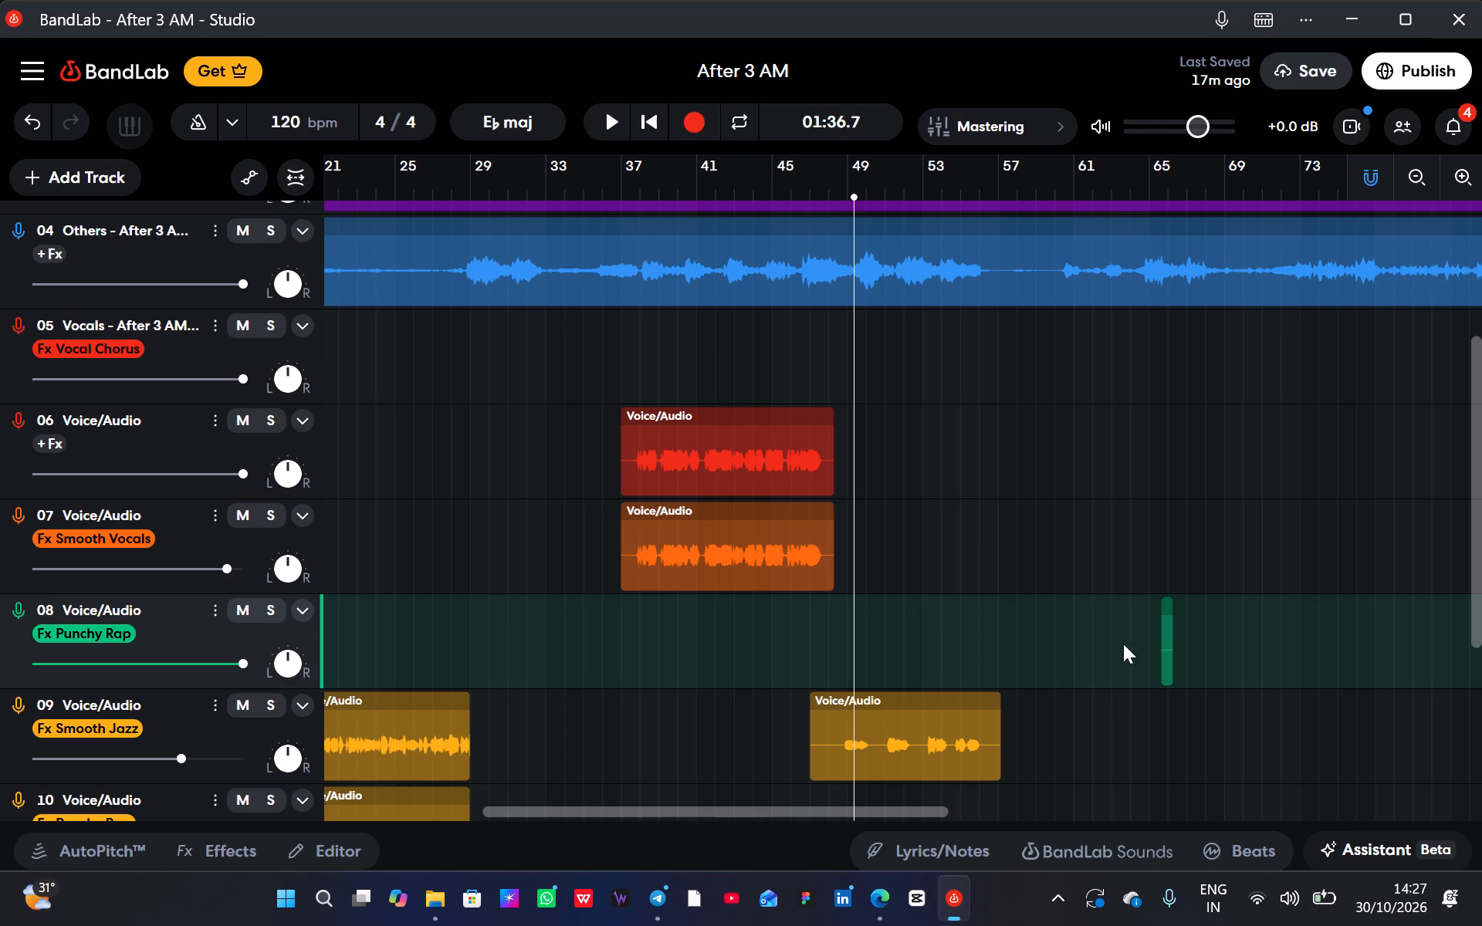
pyautogui.click(1171, 635)
pyautogui.press('Delete')
# Start recording a fresh vocal take on track 08 from 01:36.7.
pyautogui.click(700, 117)
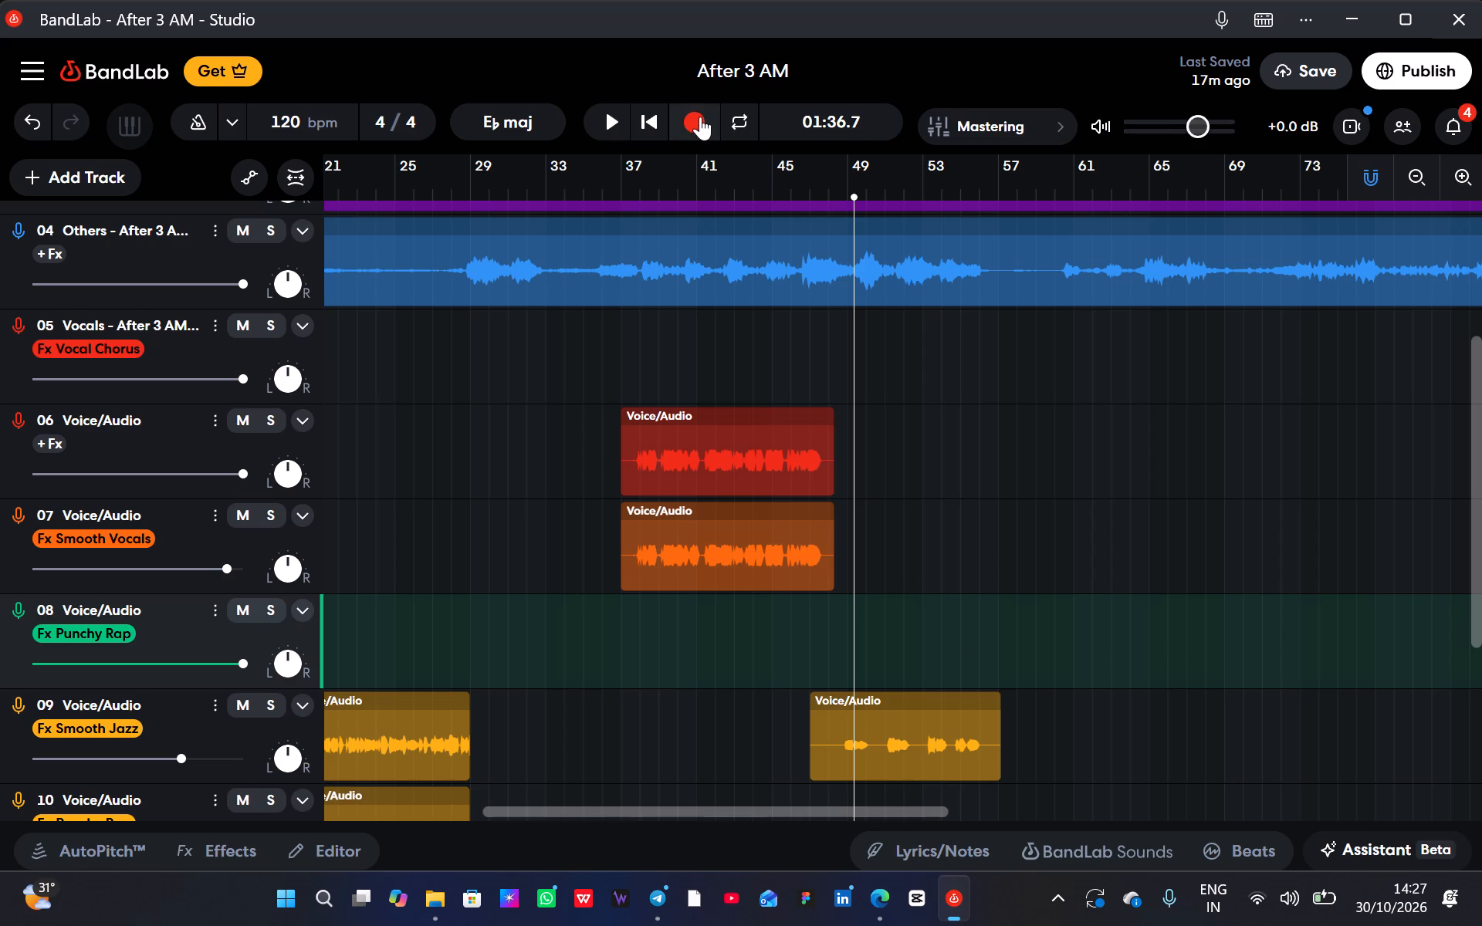
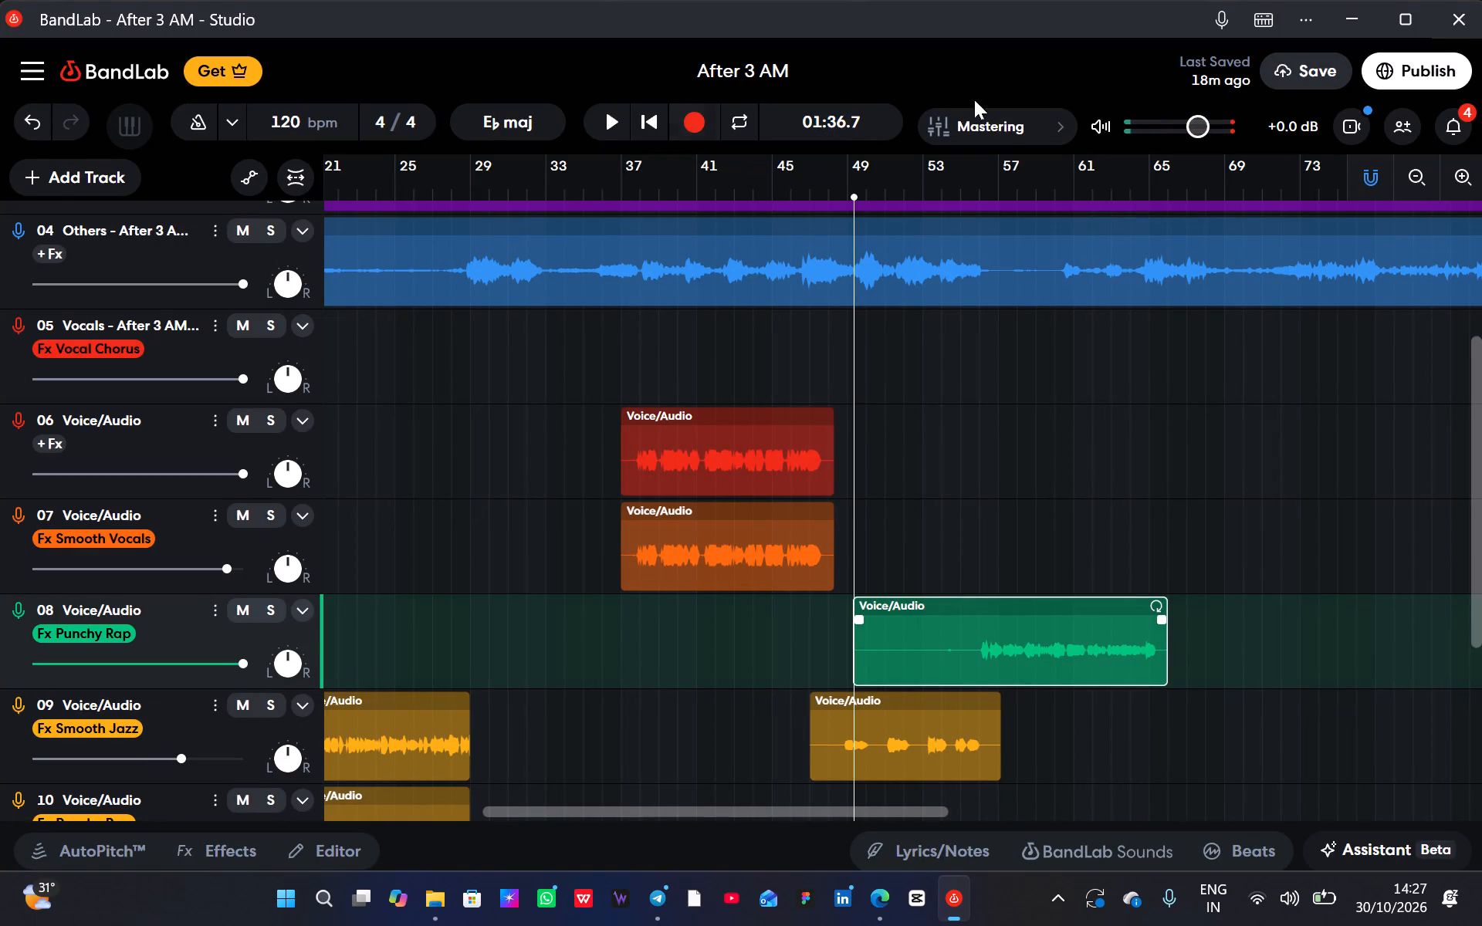
# Split the track 08 vocal clip at 01:48.0 and delete the portion before the split.
pyautogui.click(969, 627)
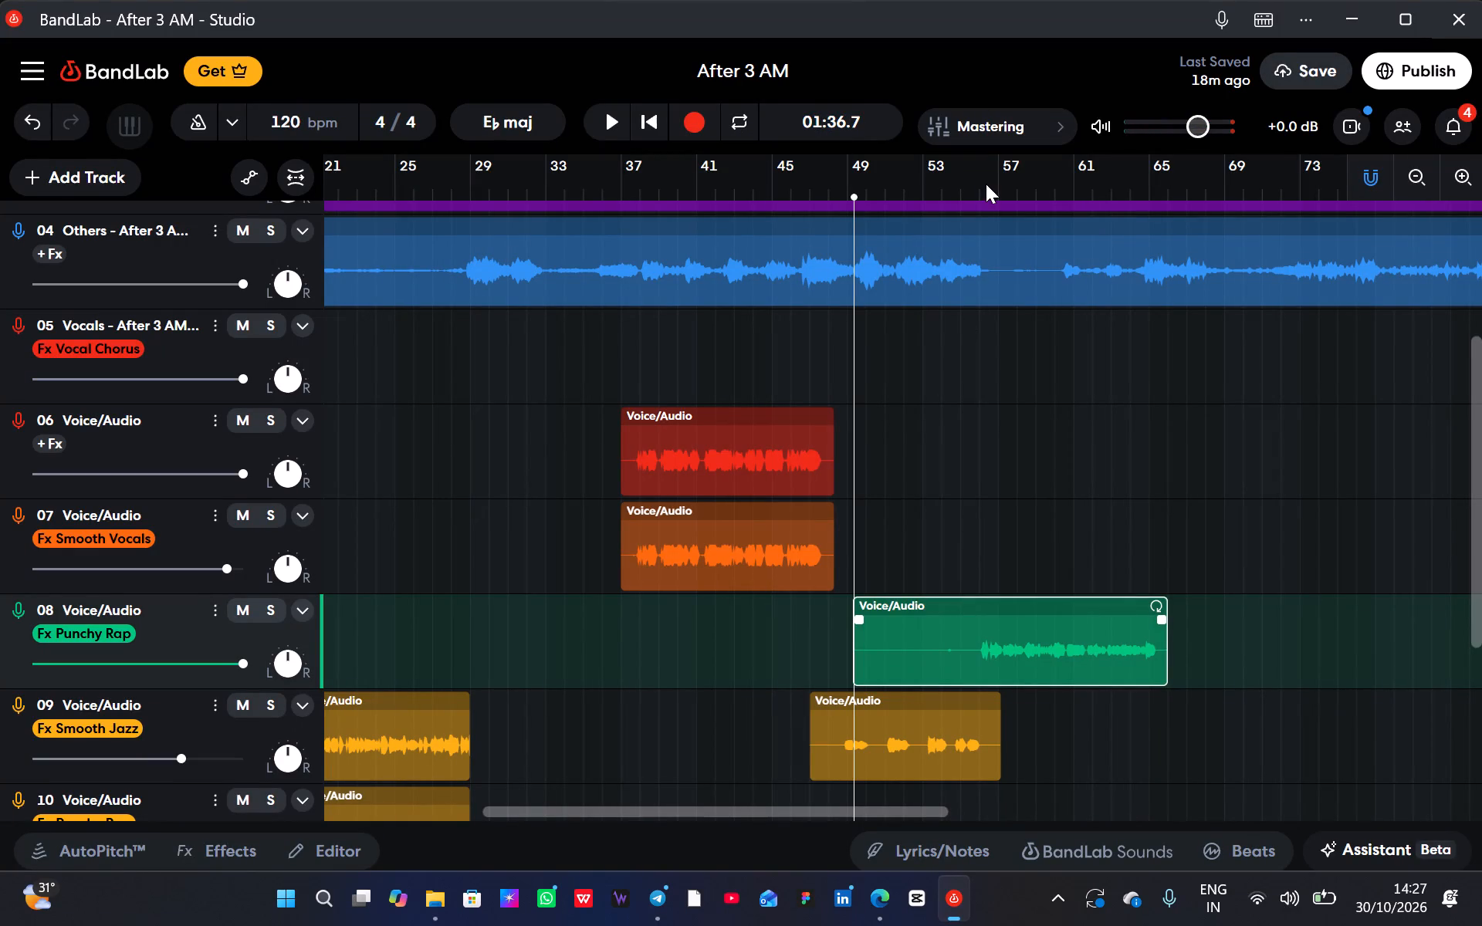
pyautogui.click(986, 184)
pyautogui.click(959, 193)
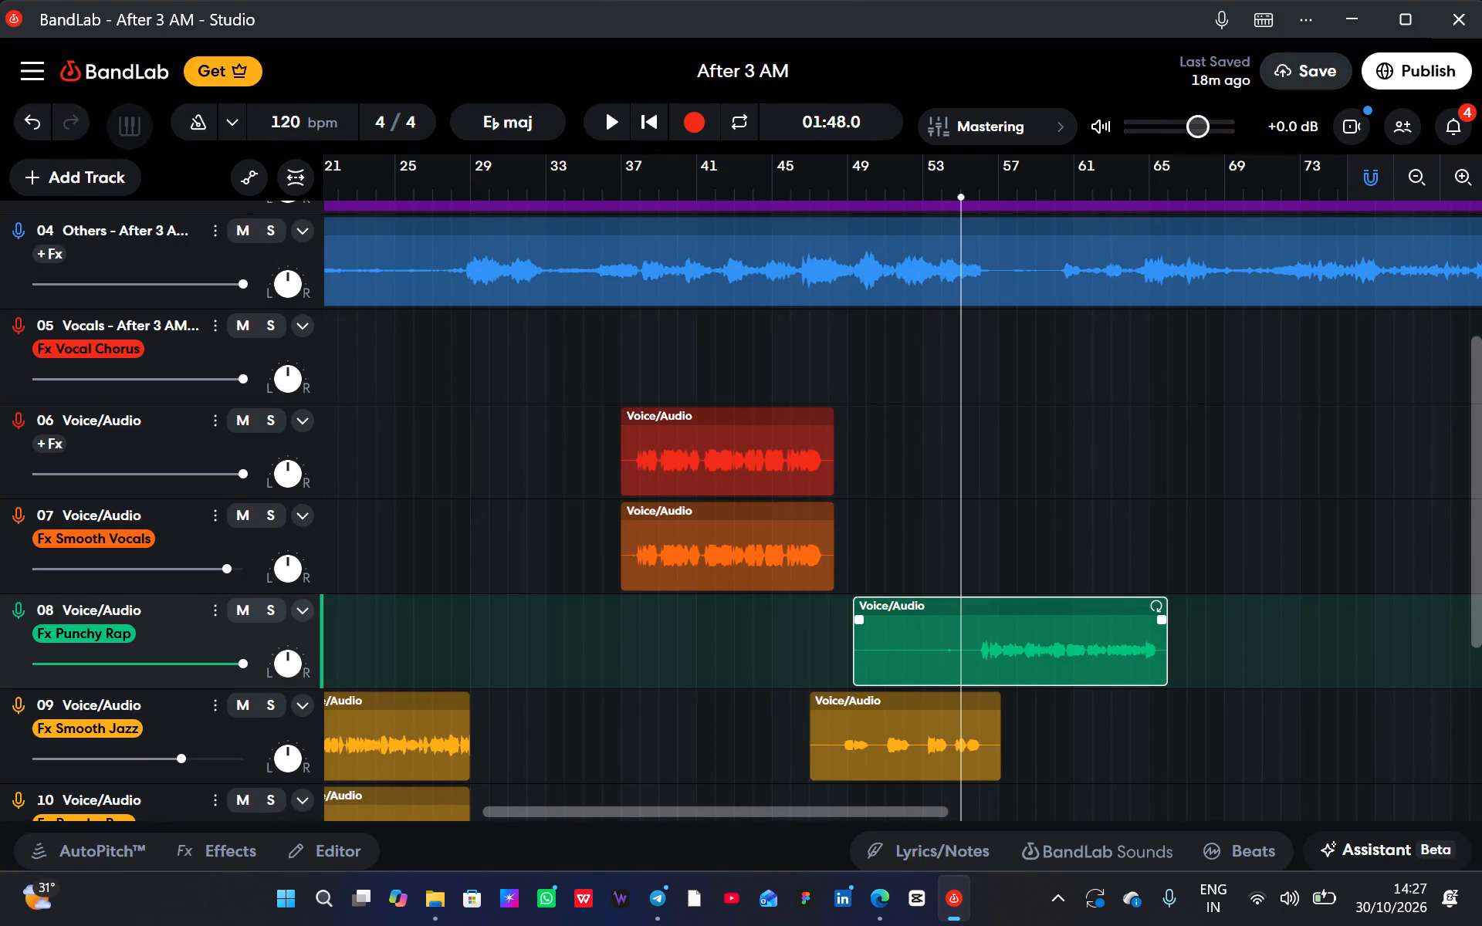
pyautogui.press('s')
pyautogui.click(927, 634)
pyautogui.press('BackSpace')
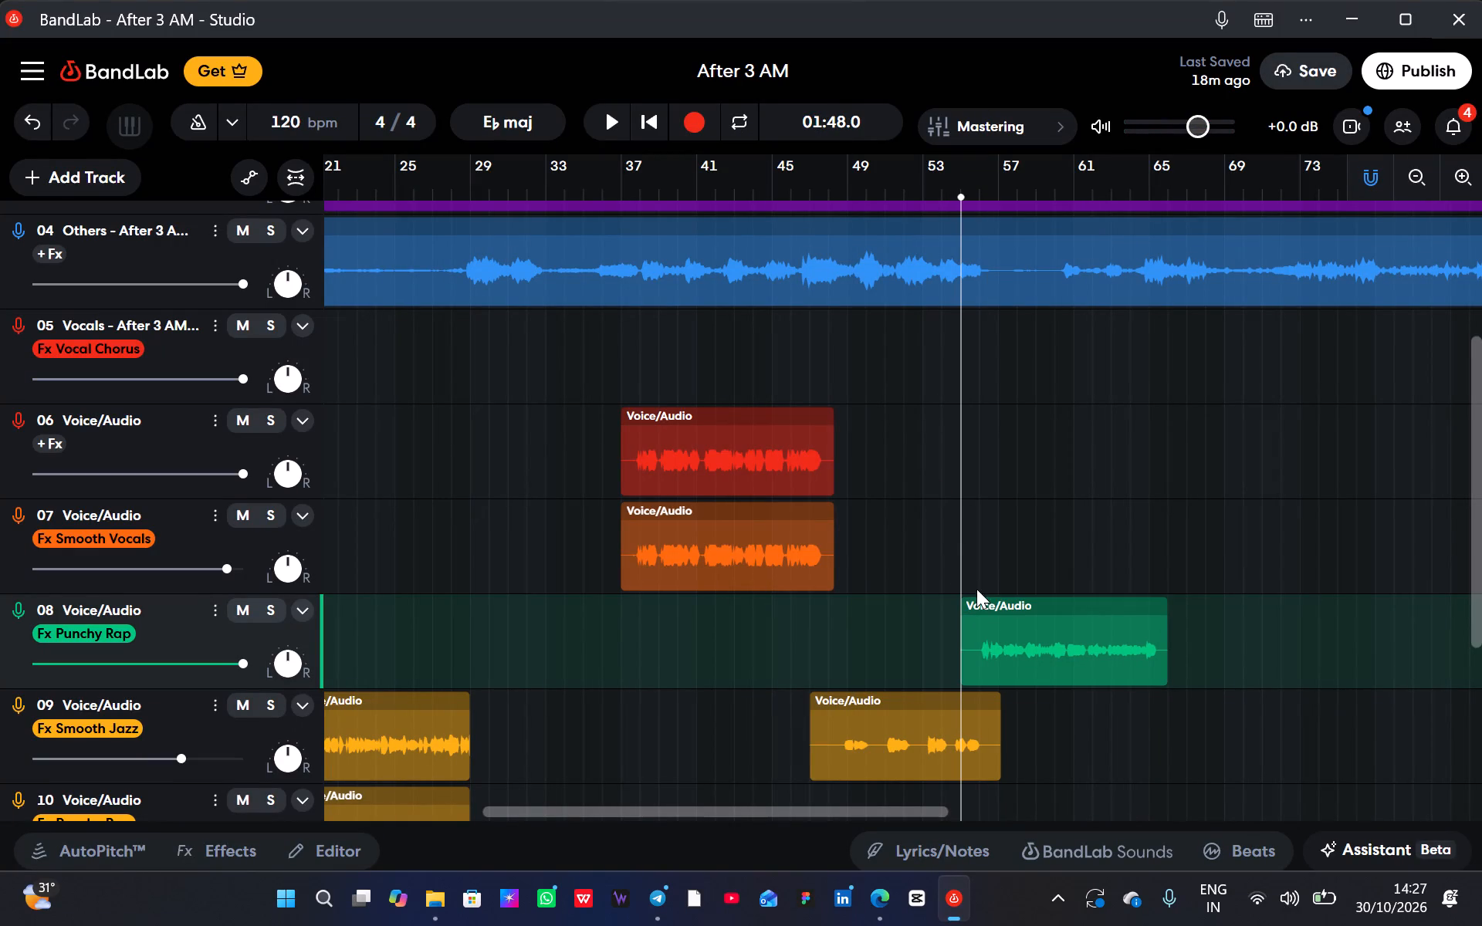
# Copy the trimmed track 08 clip and paste it onto track 07 at 01:48.0.
pyautogui.click(1031, 620)
pyautogui.hotkey('ctrl', 'c')
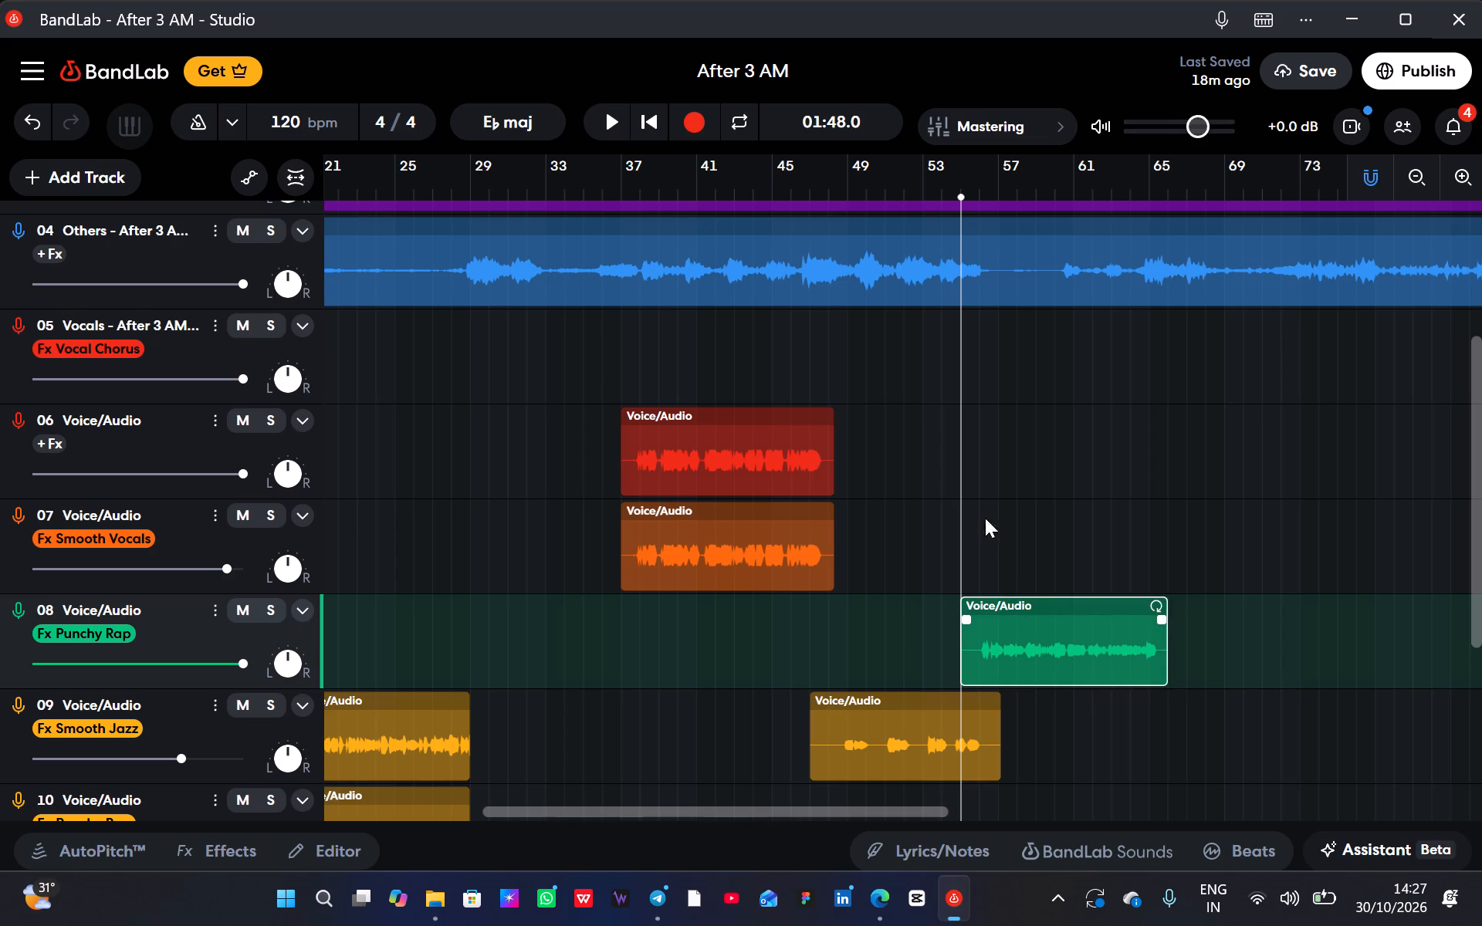
pyautogui.click(973, 544)
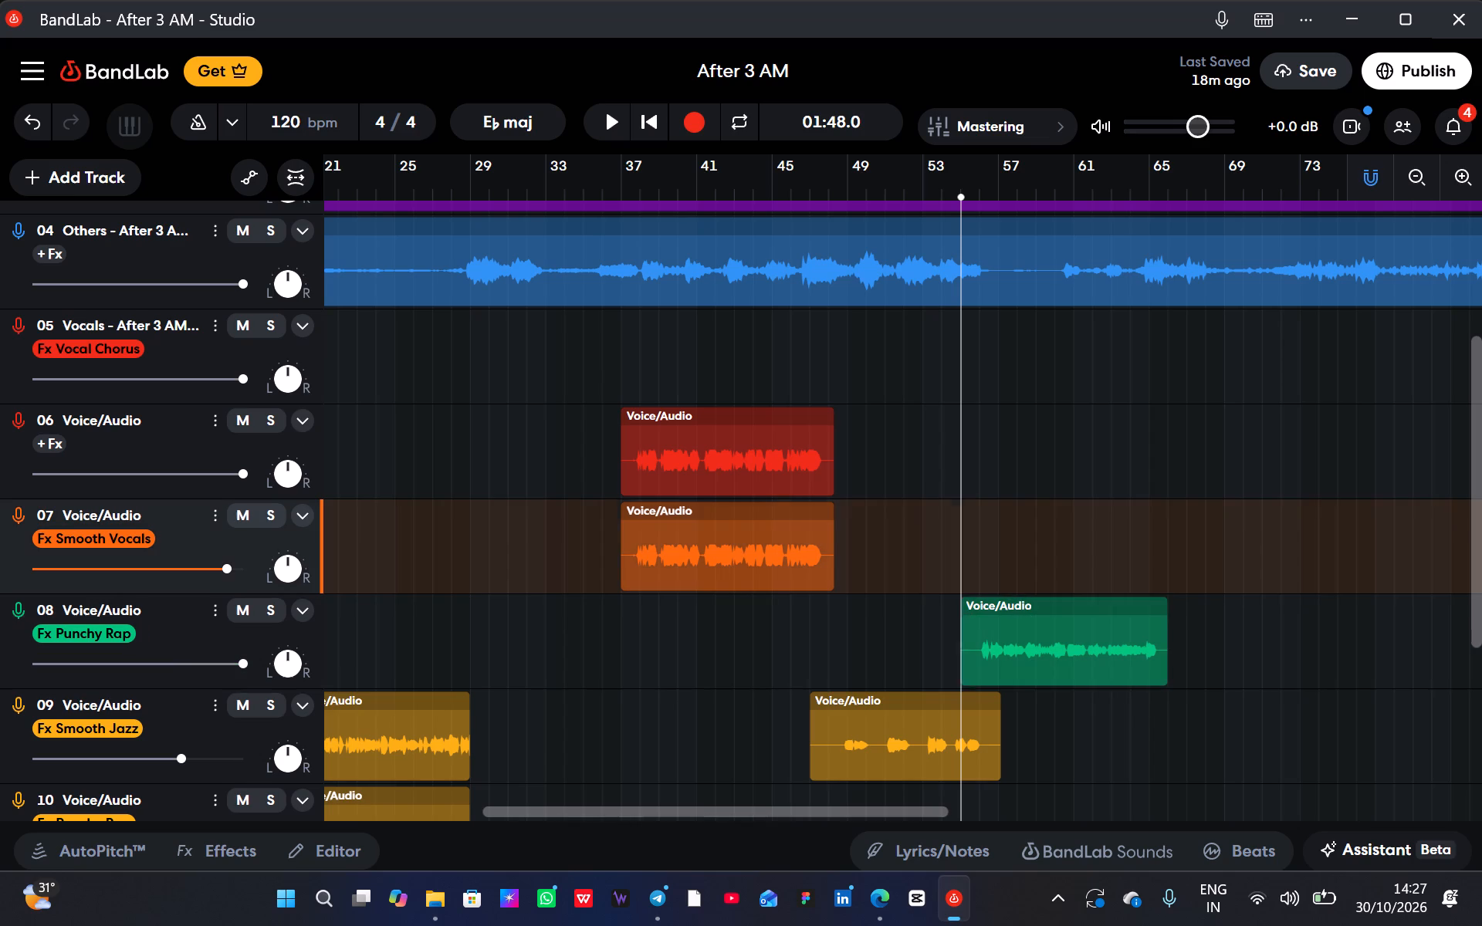
pyautogui.hotkey('ctrl', 'v')
pyautogui.moveTo(1051, 558); pyautogui.dragTo(1037, 553)
# Play the mix from 01:43.2 to hear the layered takes on tracks 07 and 08.
pyautogui.click(915, 182)
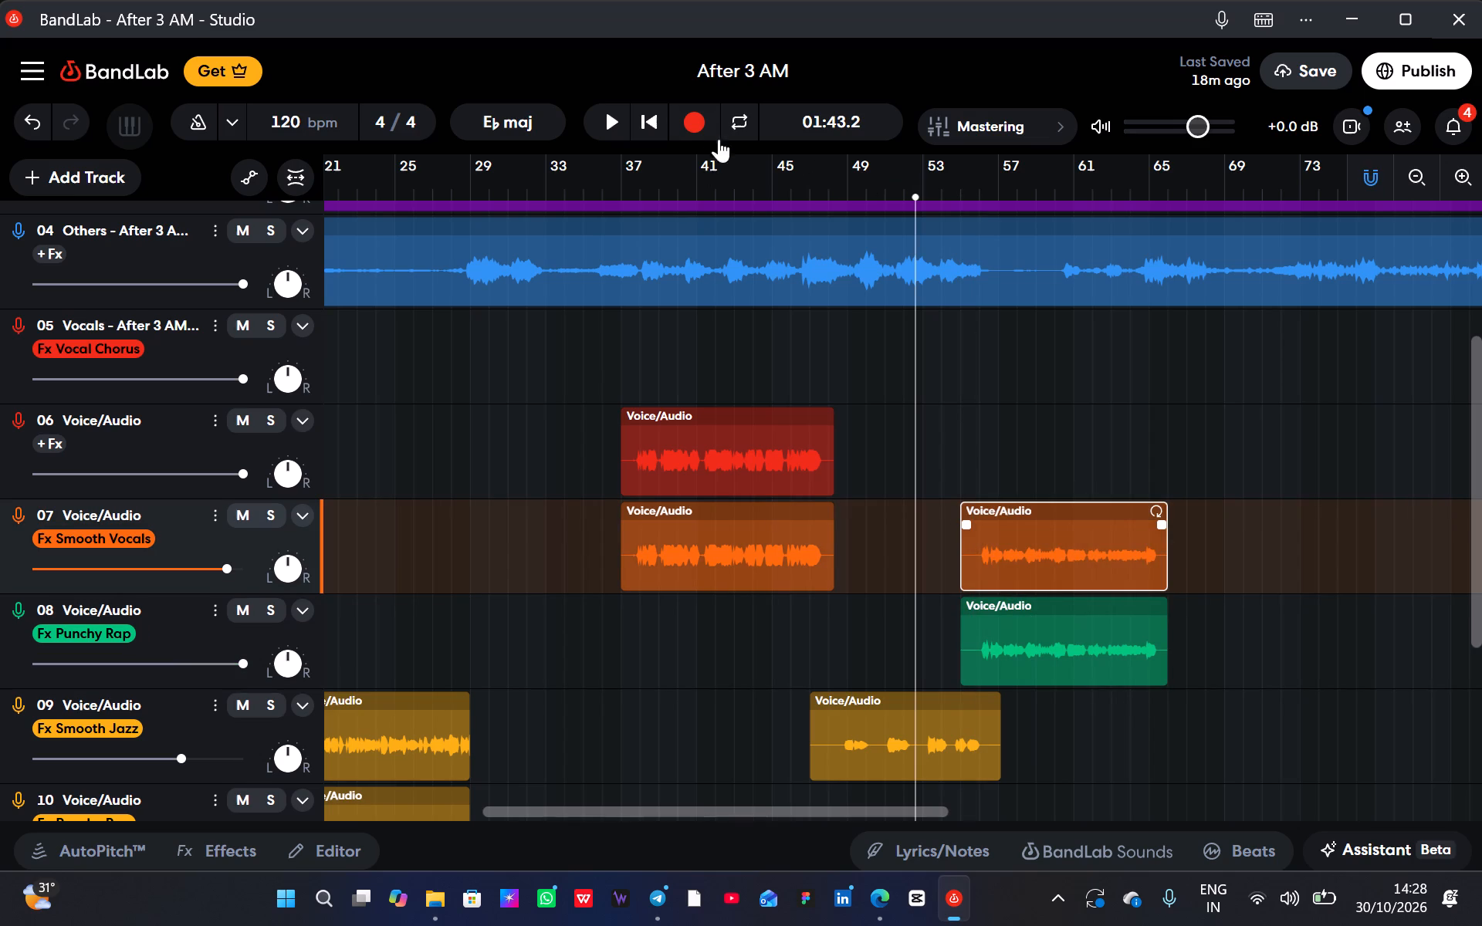
pyautogui.click(609, 127)
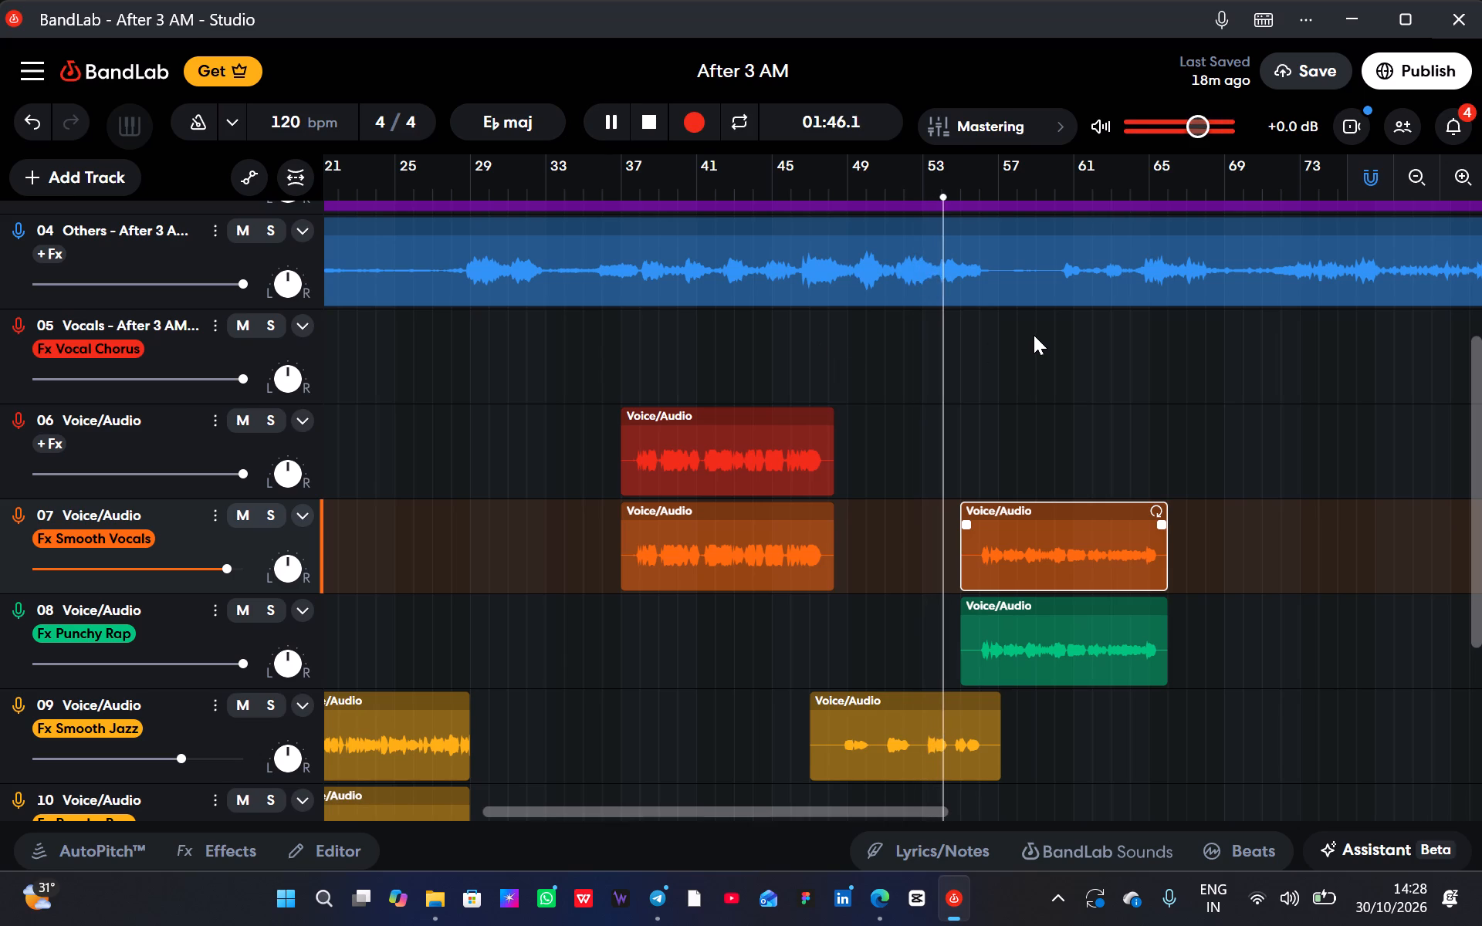
pyautogui.scroll(-4, 1034, 345)
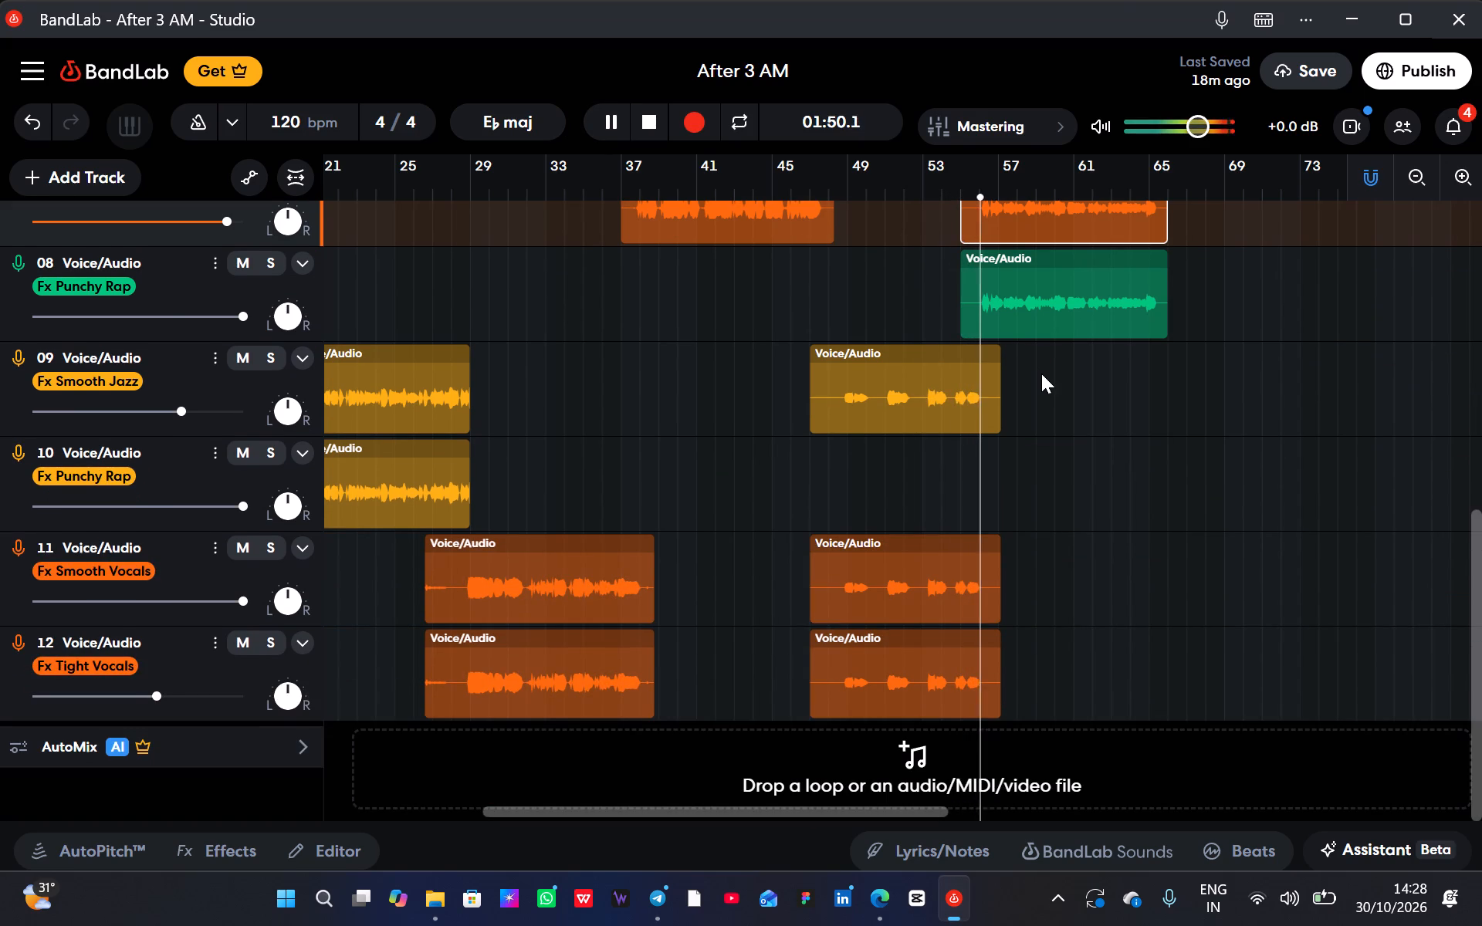
pyautogui.scroll(4, 1041, 374)
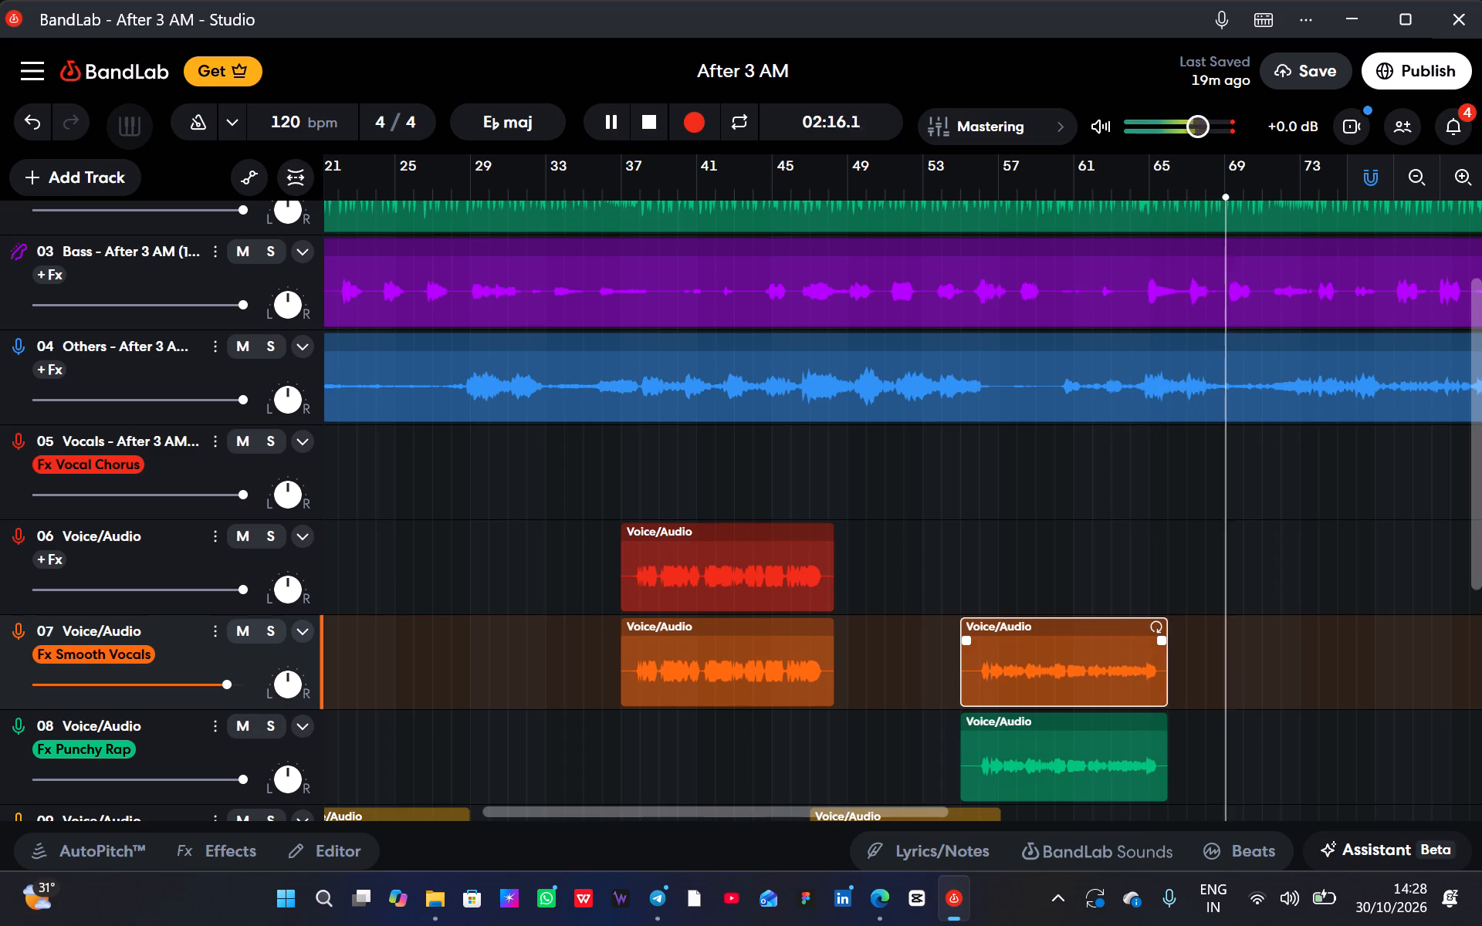
pyautogui.scroll(-6, 1007, 608)
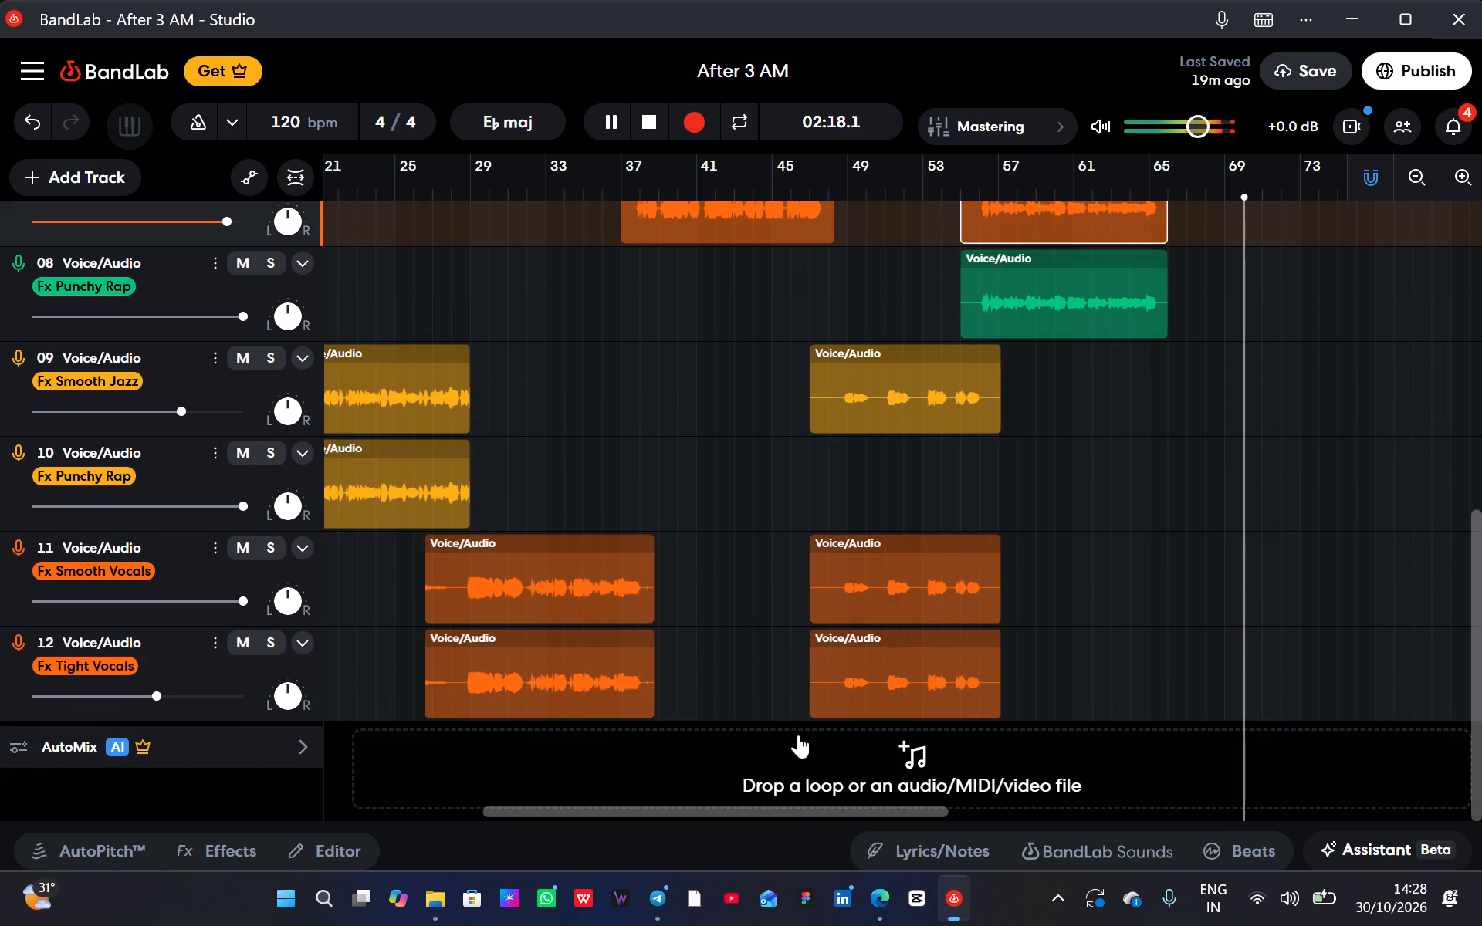
# Replay the earlier section from about 00:41 to review the vocal layers on tracks 09 to 12.
pyautogui.moveTo(781, 810); pyautogui.dragTo(656, 802)
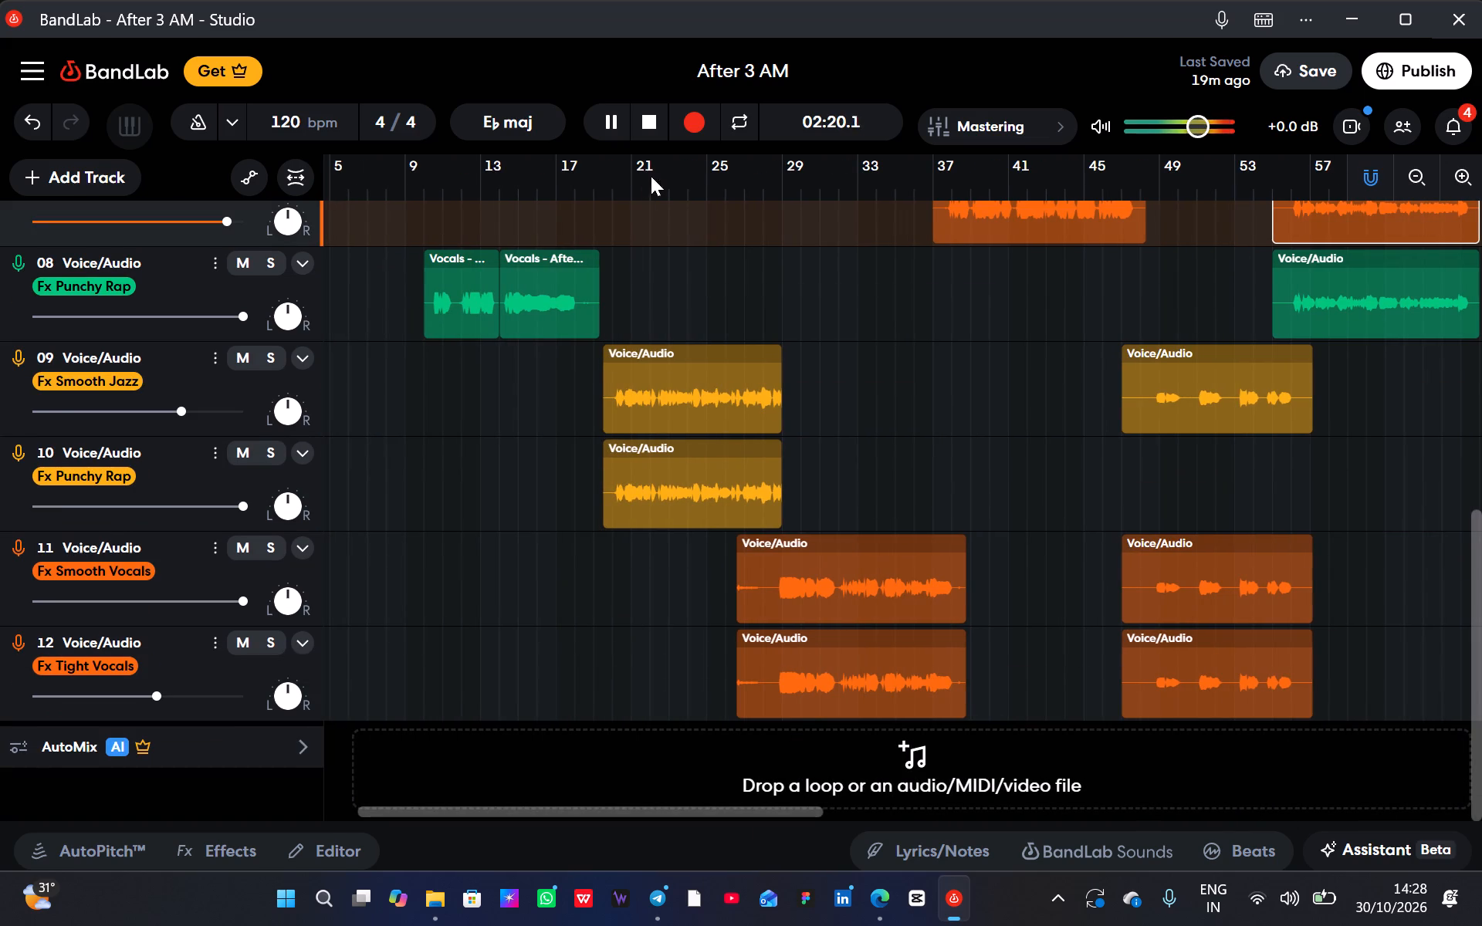
pyautogui.click(651, 176)
pyautogui.click(646, 189)
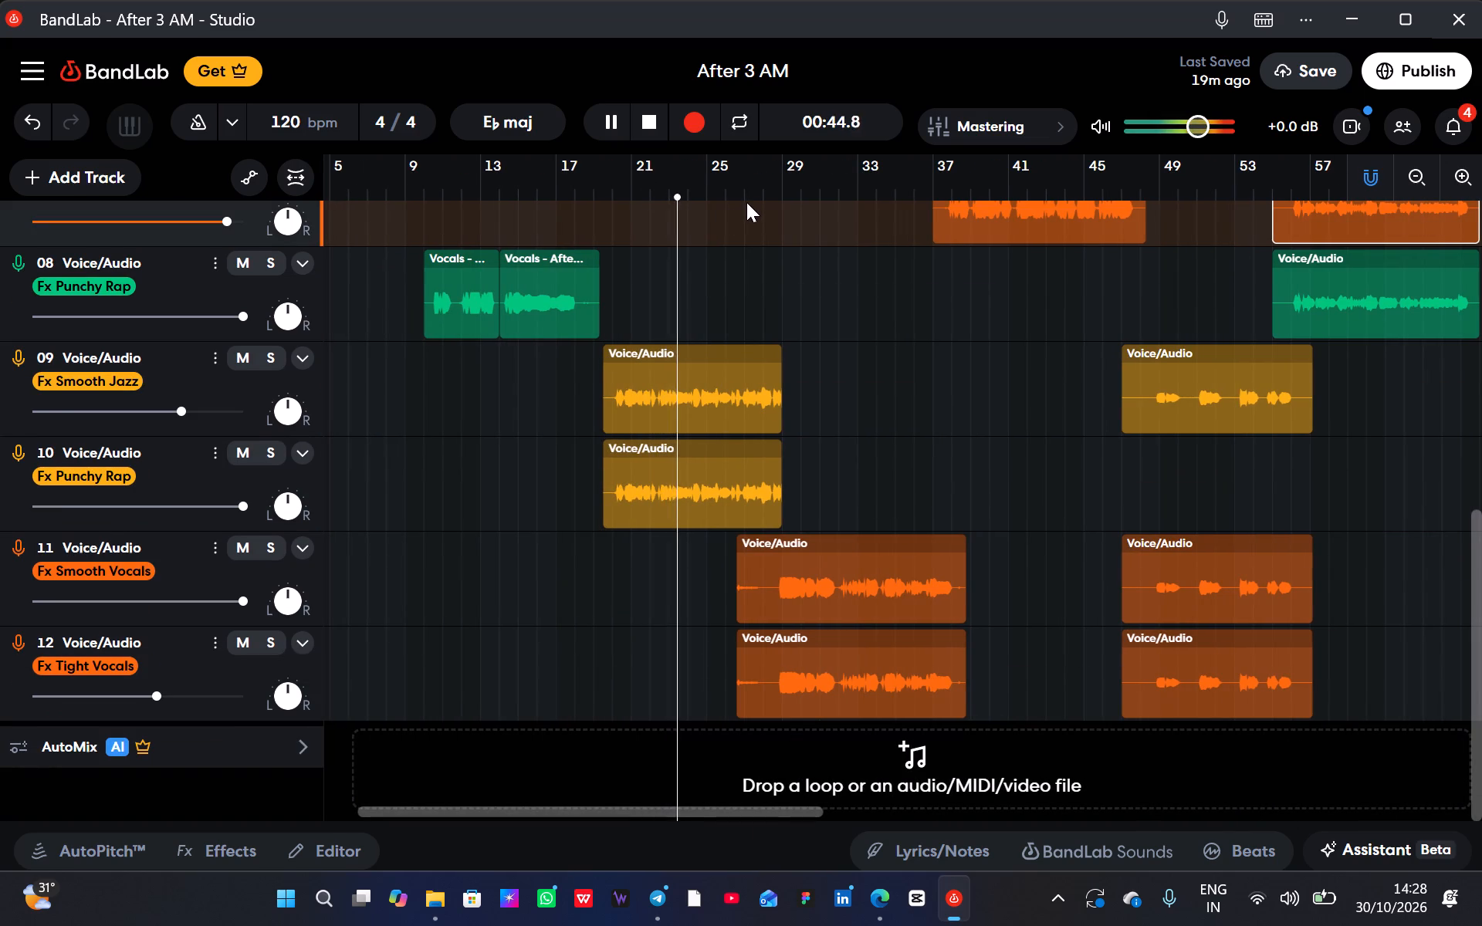
pyautogui.scroll(3, 1189, 522)
pyautogui.scroll(-2, 1189, 522)
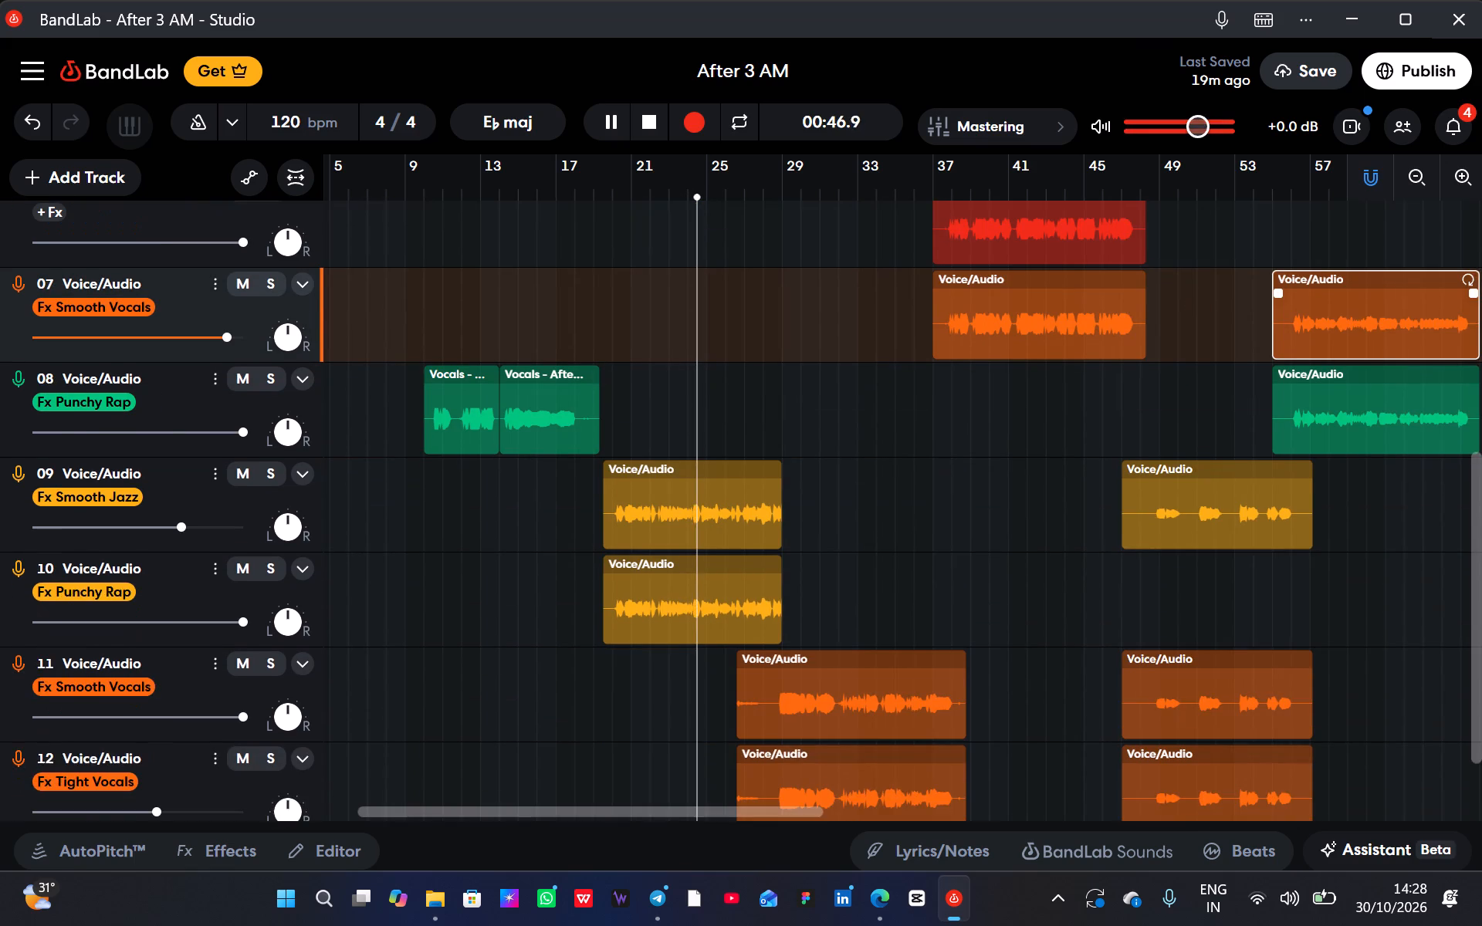
pyautogui.scroll(-1, 1189, 522)
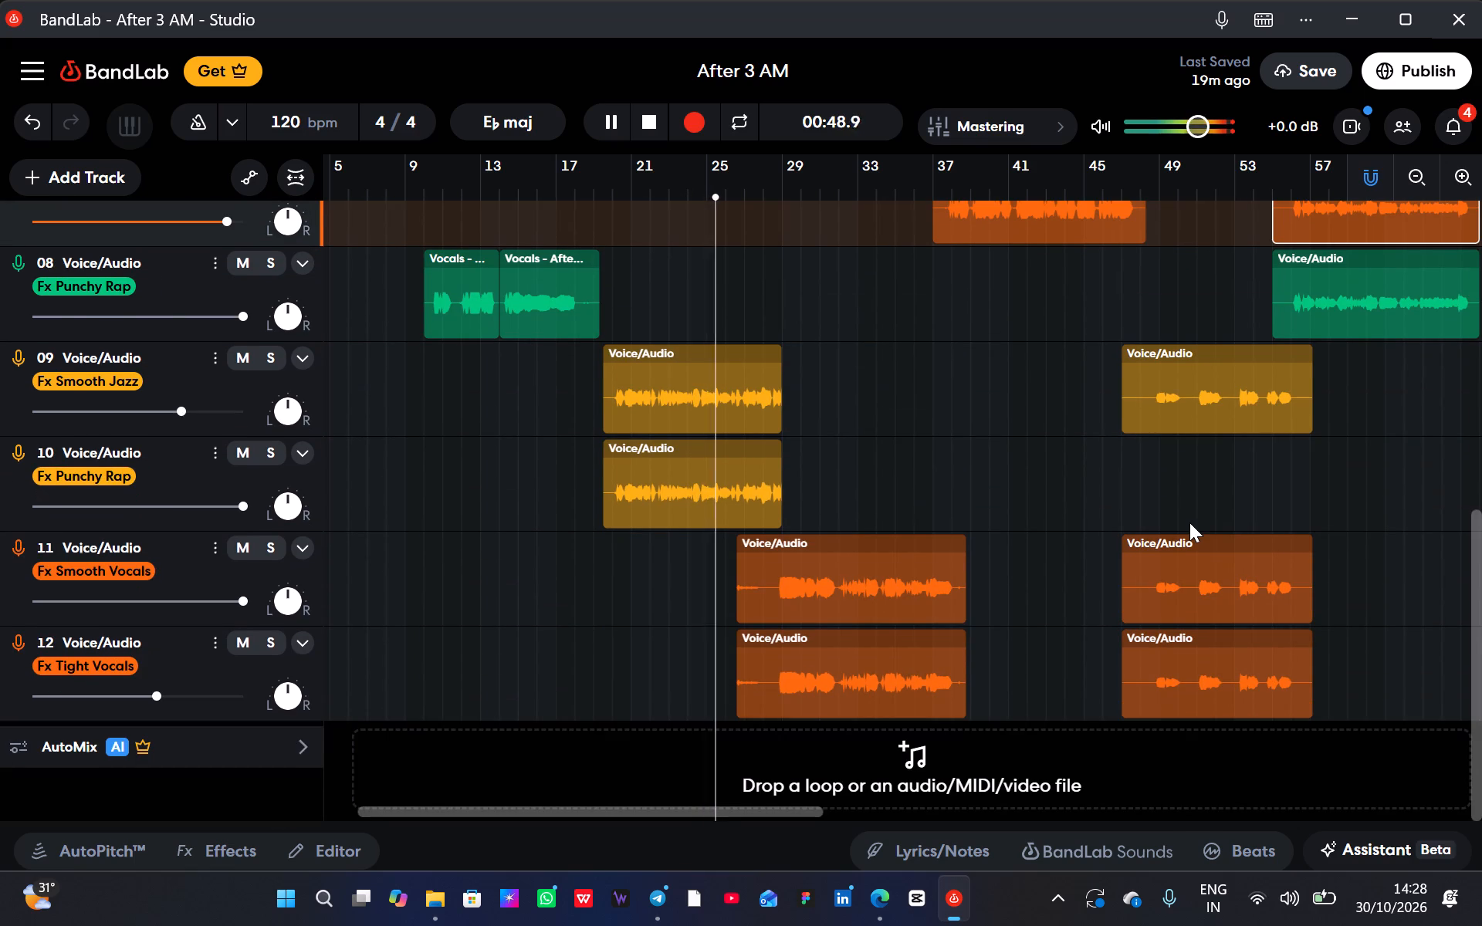
pyautogui.scroll(1, 1189, 522)
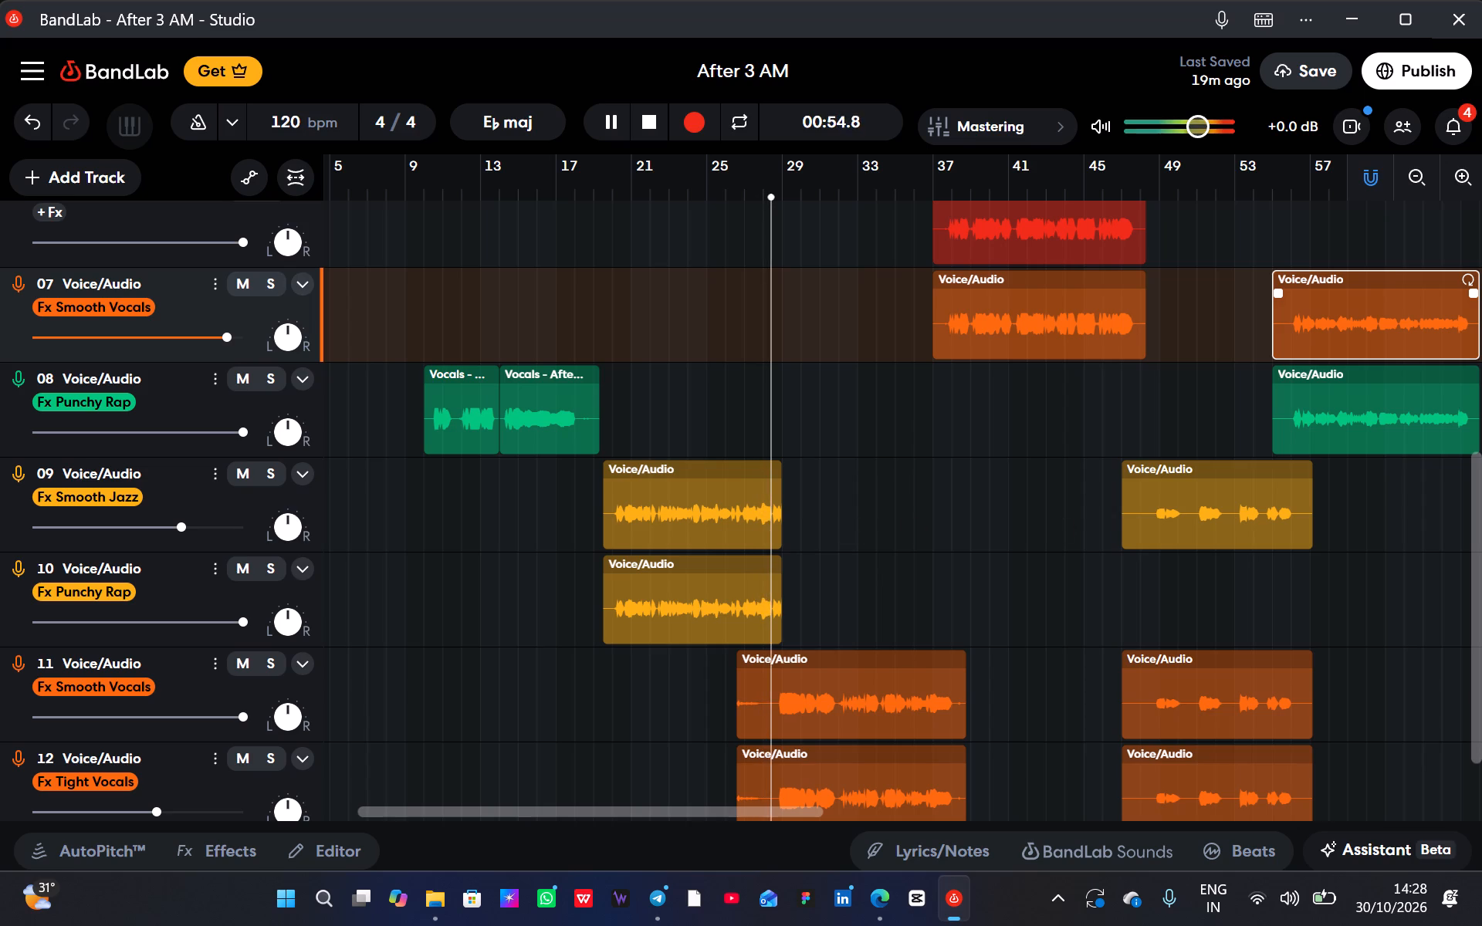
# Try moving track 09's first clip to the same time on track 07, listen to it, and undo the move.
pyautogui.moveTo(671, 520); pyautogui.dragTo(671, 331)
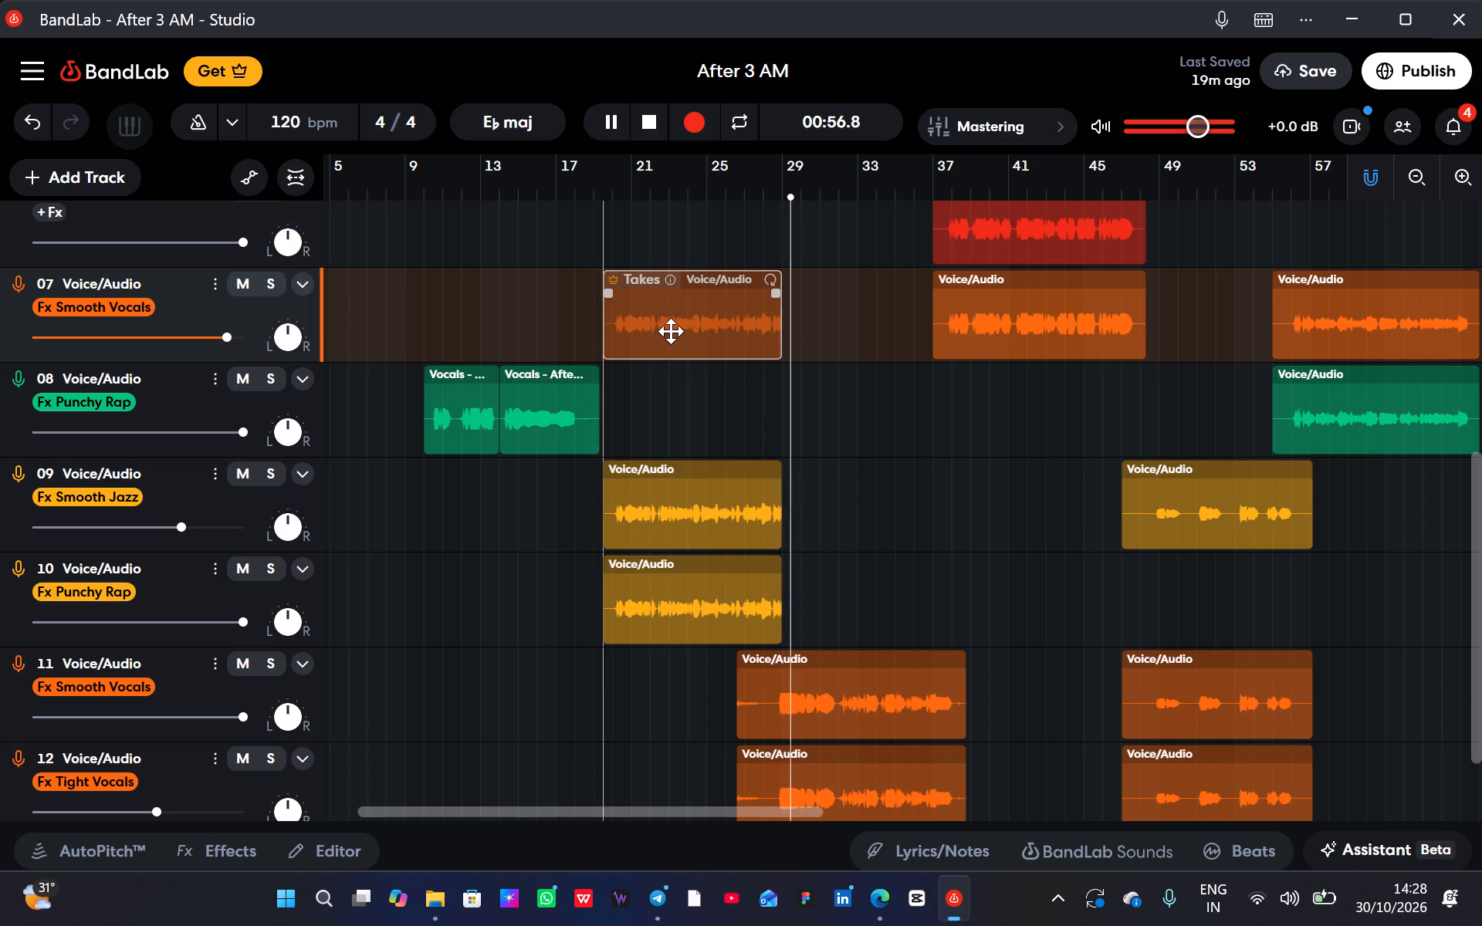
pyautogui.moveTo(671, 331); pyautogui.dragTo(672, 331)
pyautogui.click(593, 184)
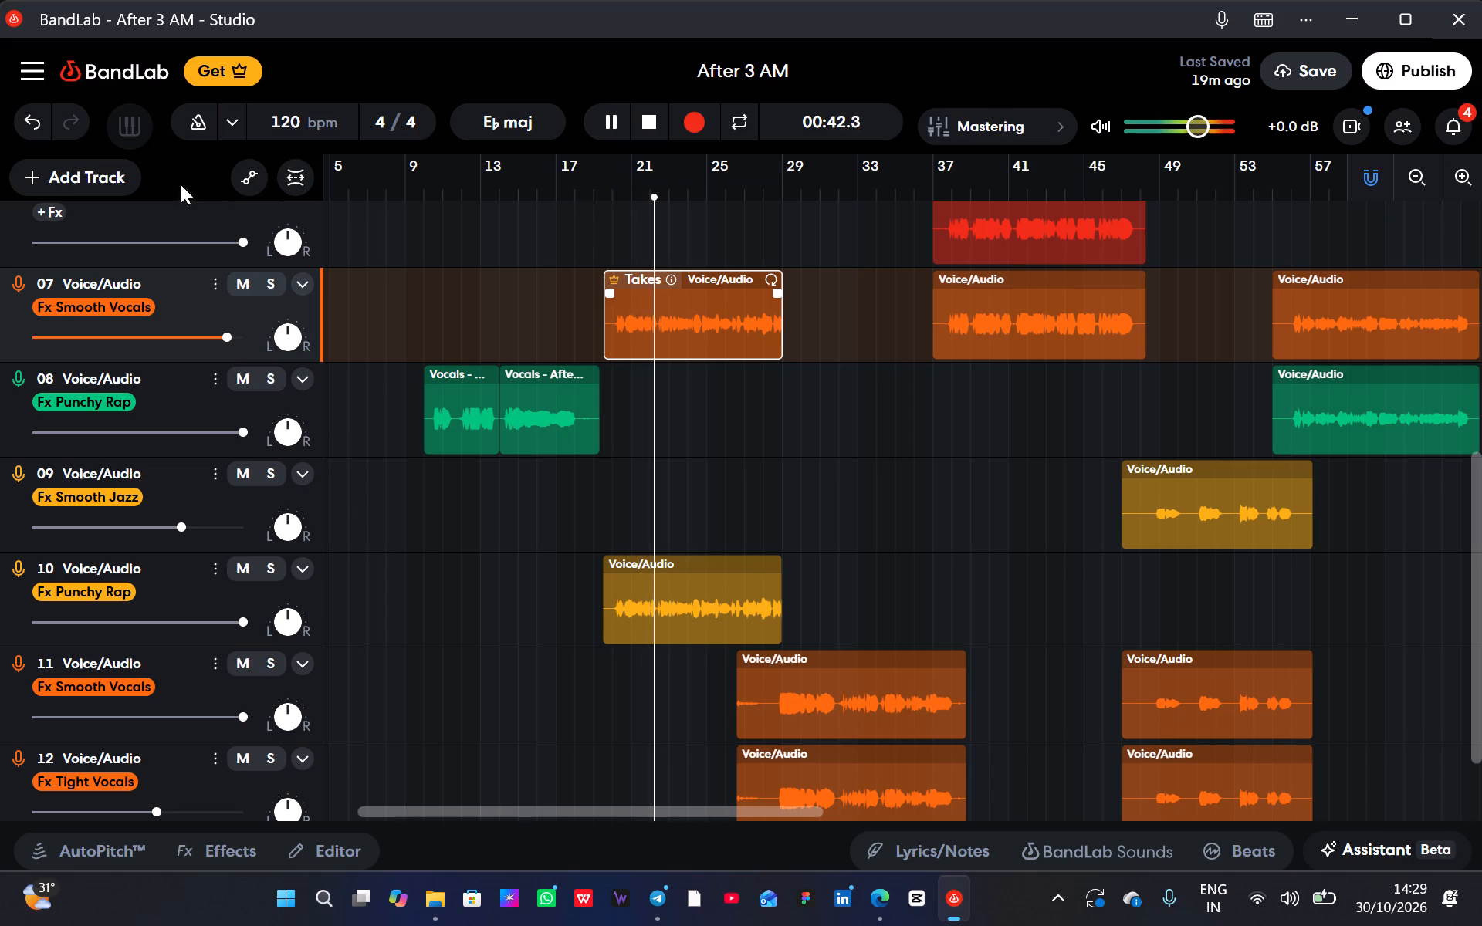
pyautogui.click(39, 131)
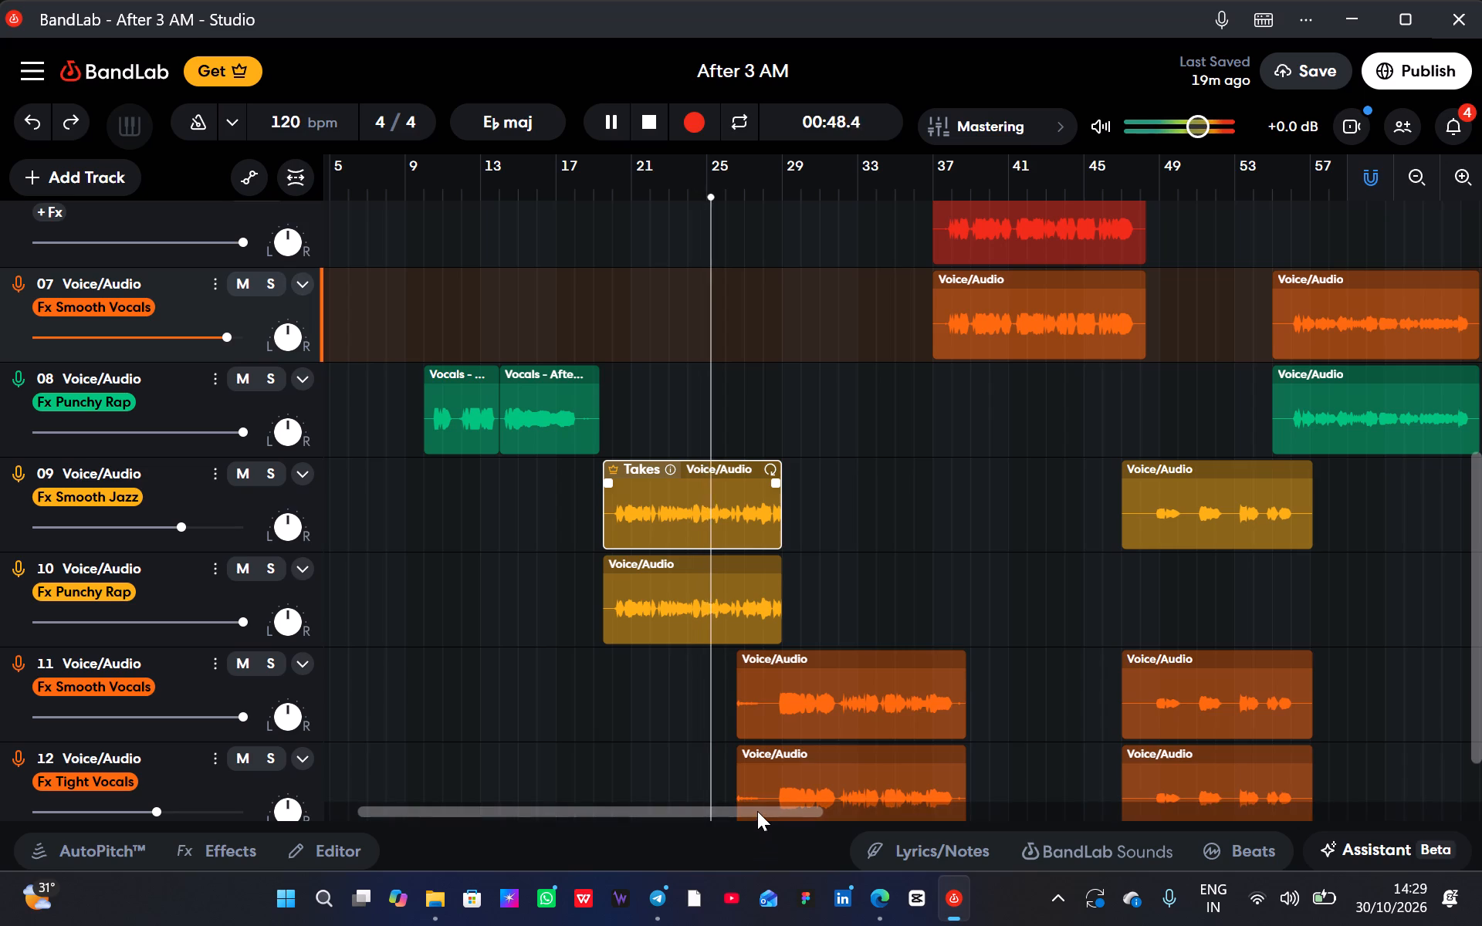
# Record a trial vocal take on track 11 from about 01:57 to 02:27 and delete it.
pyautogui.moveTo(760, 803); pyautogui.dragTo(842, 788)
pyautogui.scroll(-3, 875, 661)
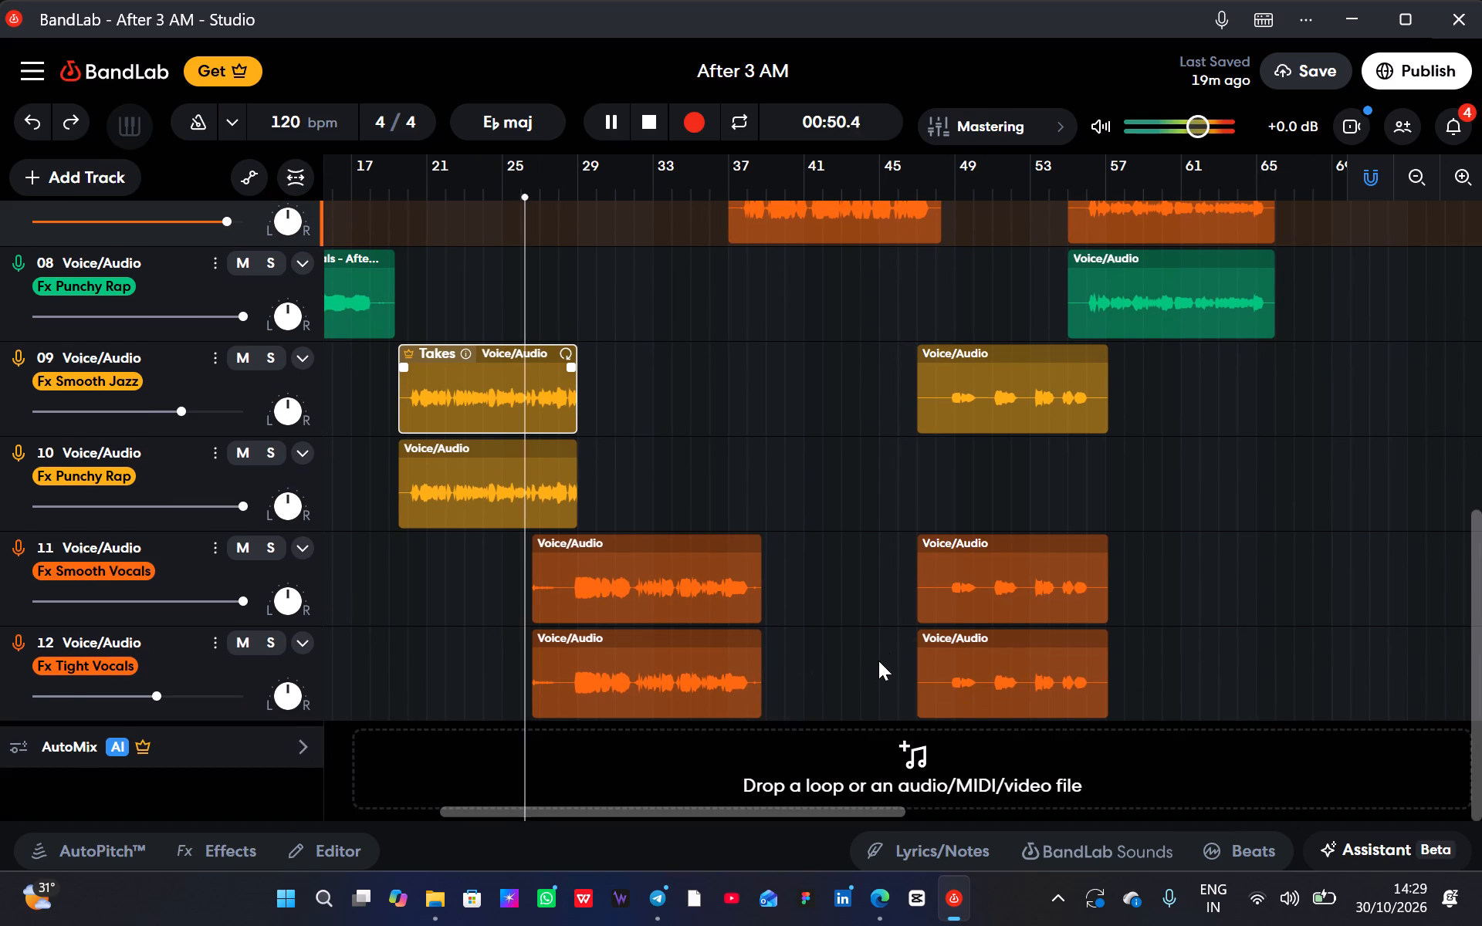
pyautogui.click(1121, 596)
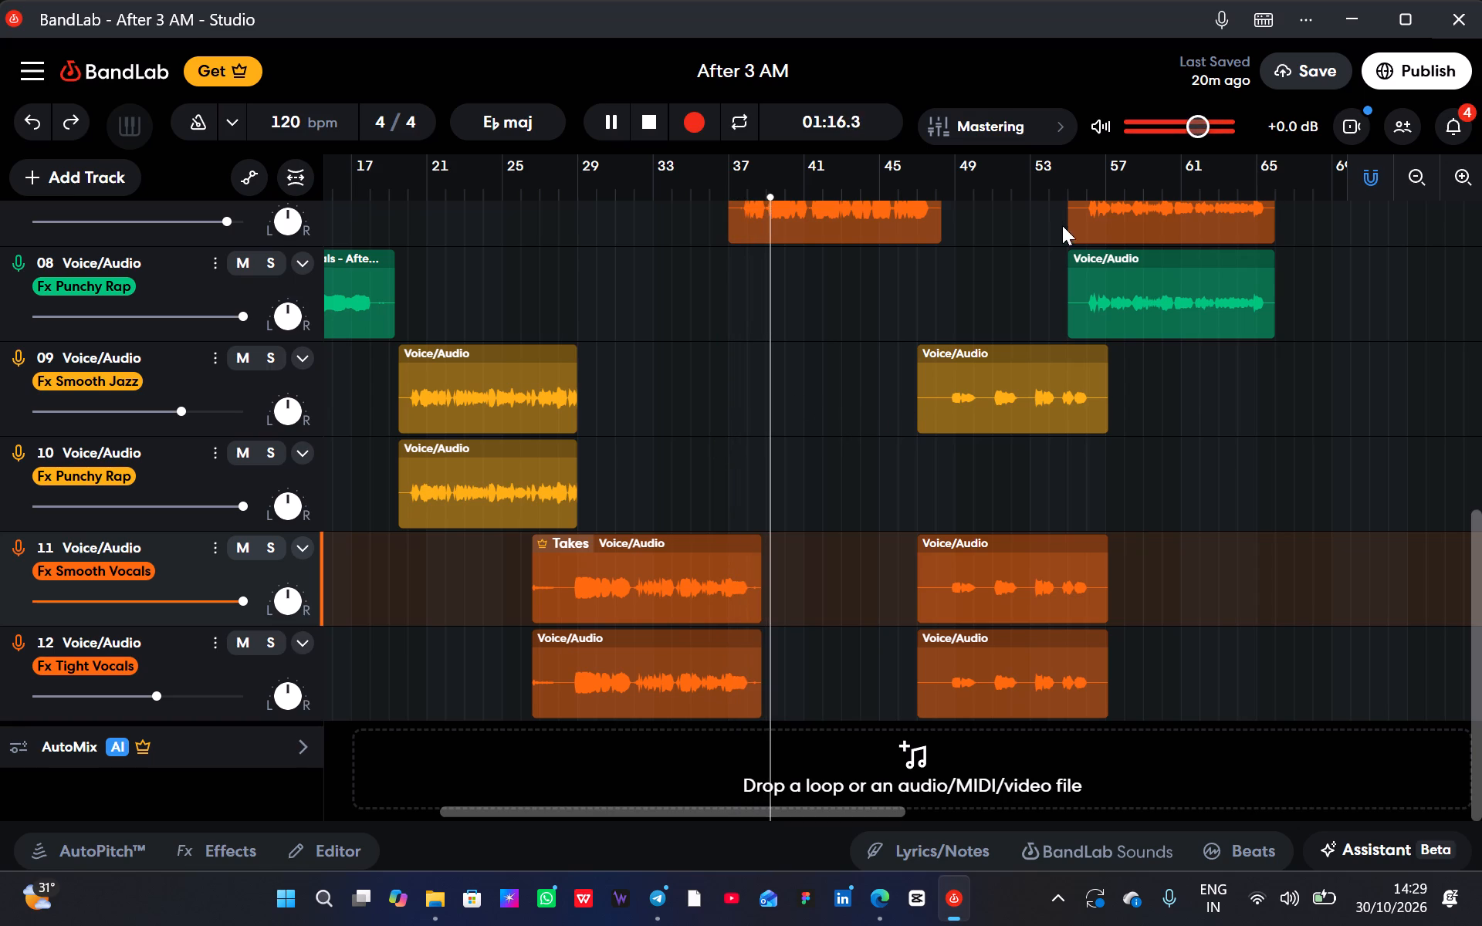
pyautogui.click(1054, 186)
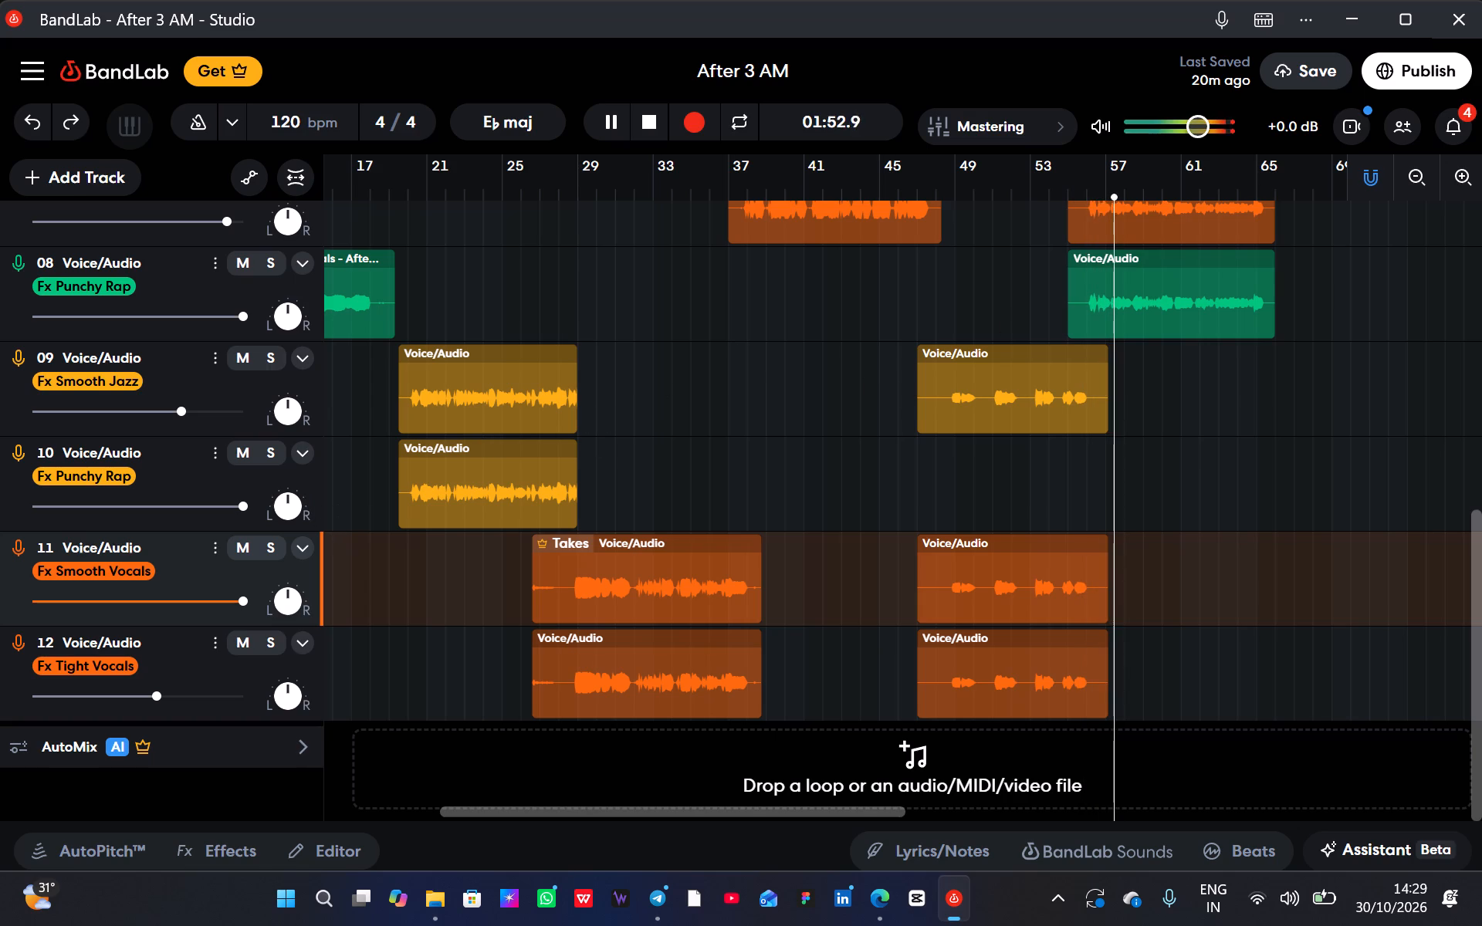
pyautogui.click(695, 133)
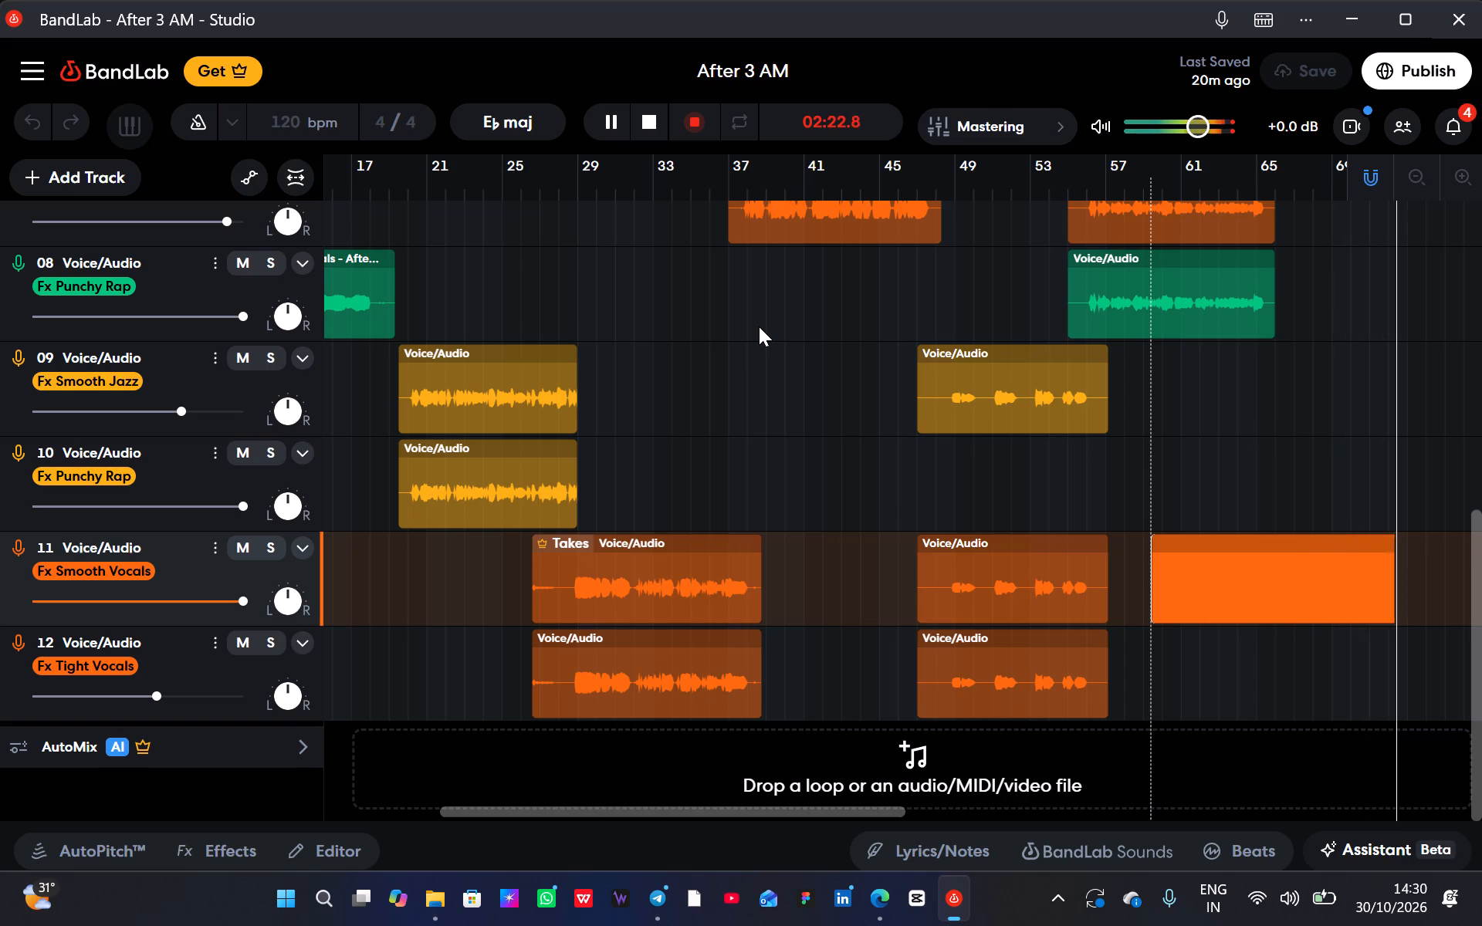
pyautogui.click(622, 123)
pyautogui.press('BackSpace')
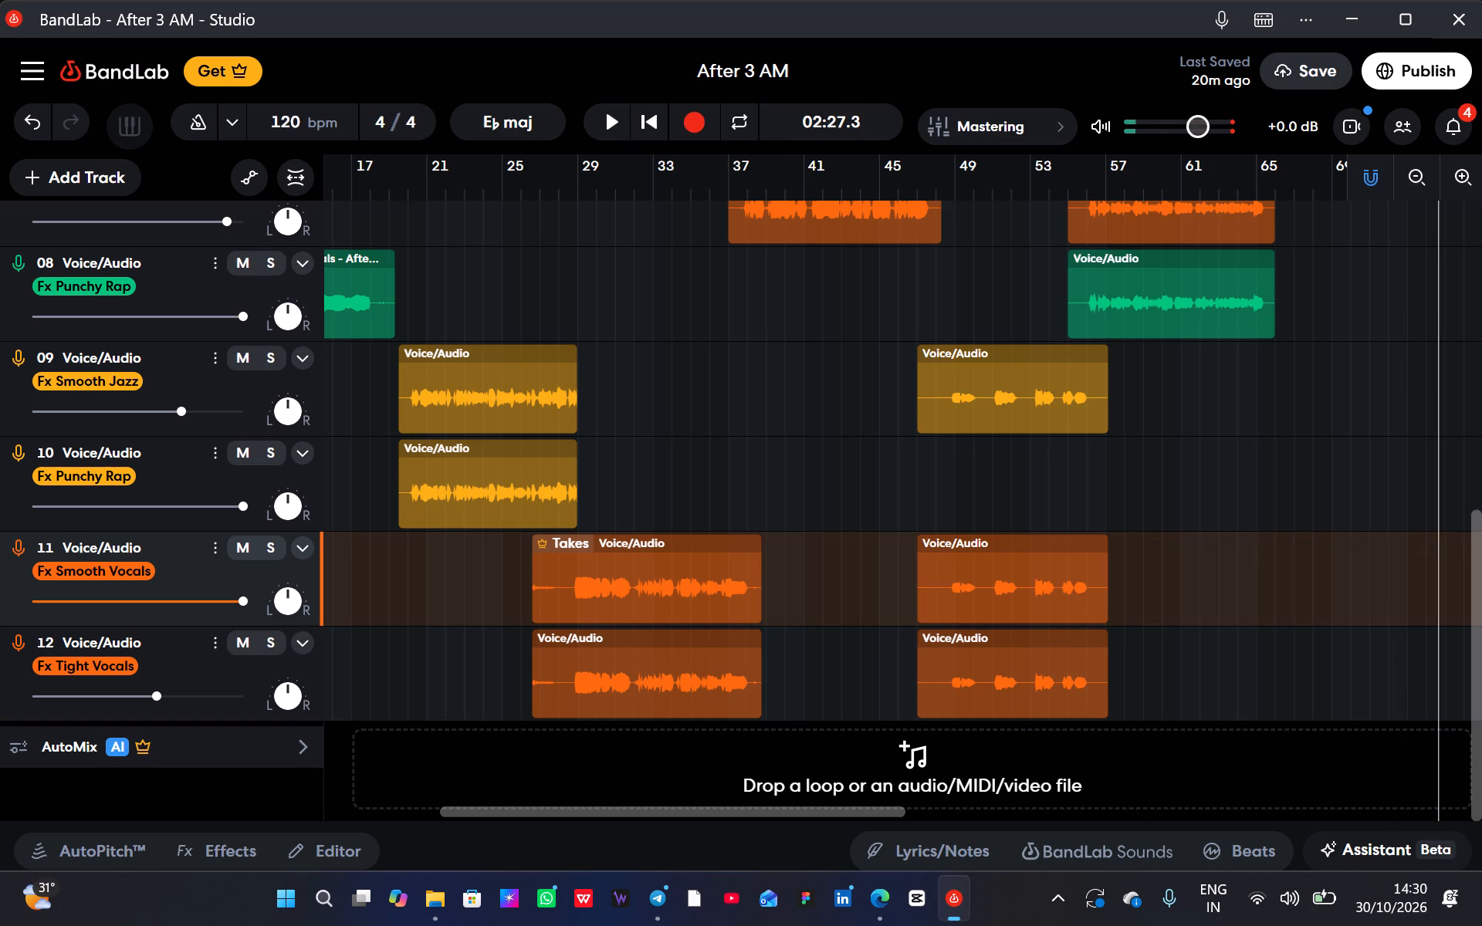
# Save the After 3 AM project.
pyautogui.click(1326, 79)
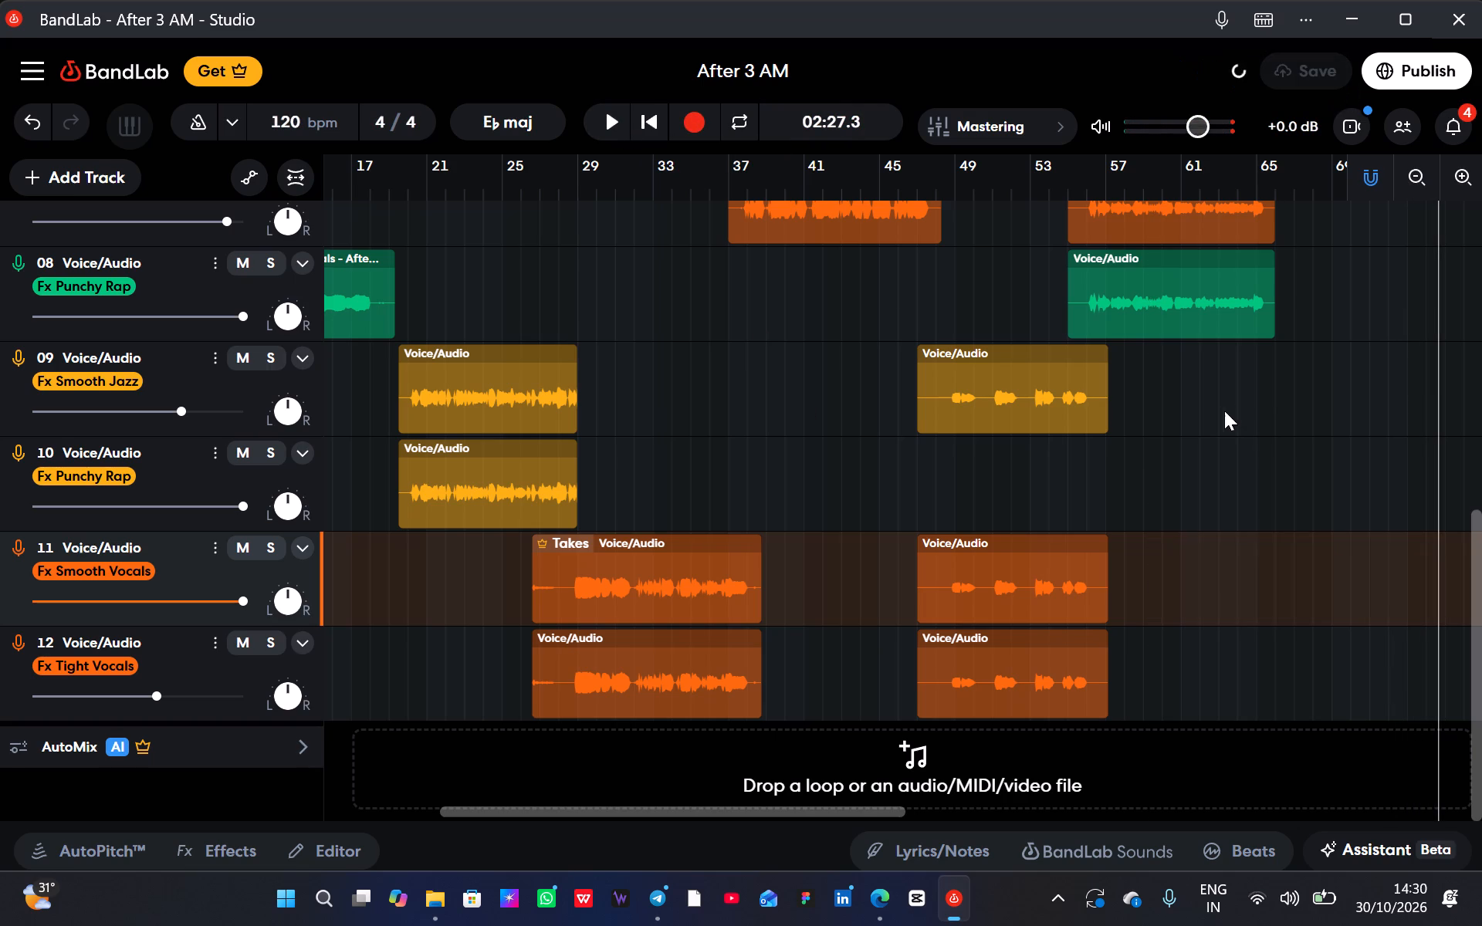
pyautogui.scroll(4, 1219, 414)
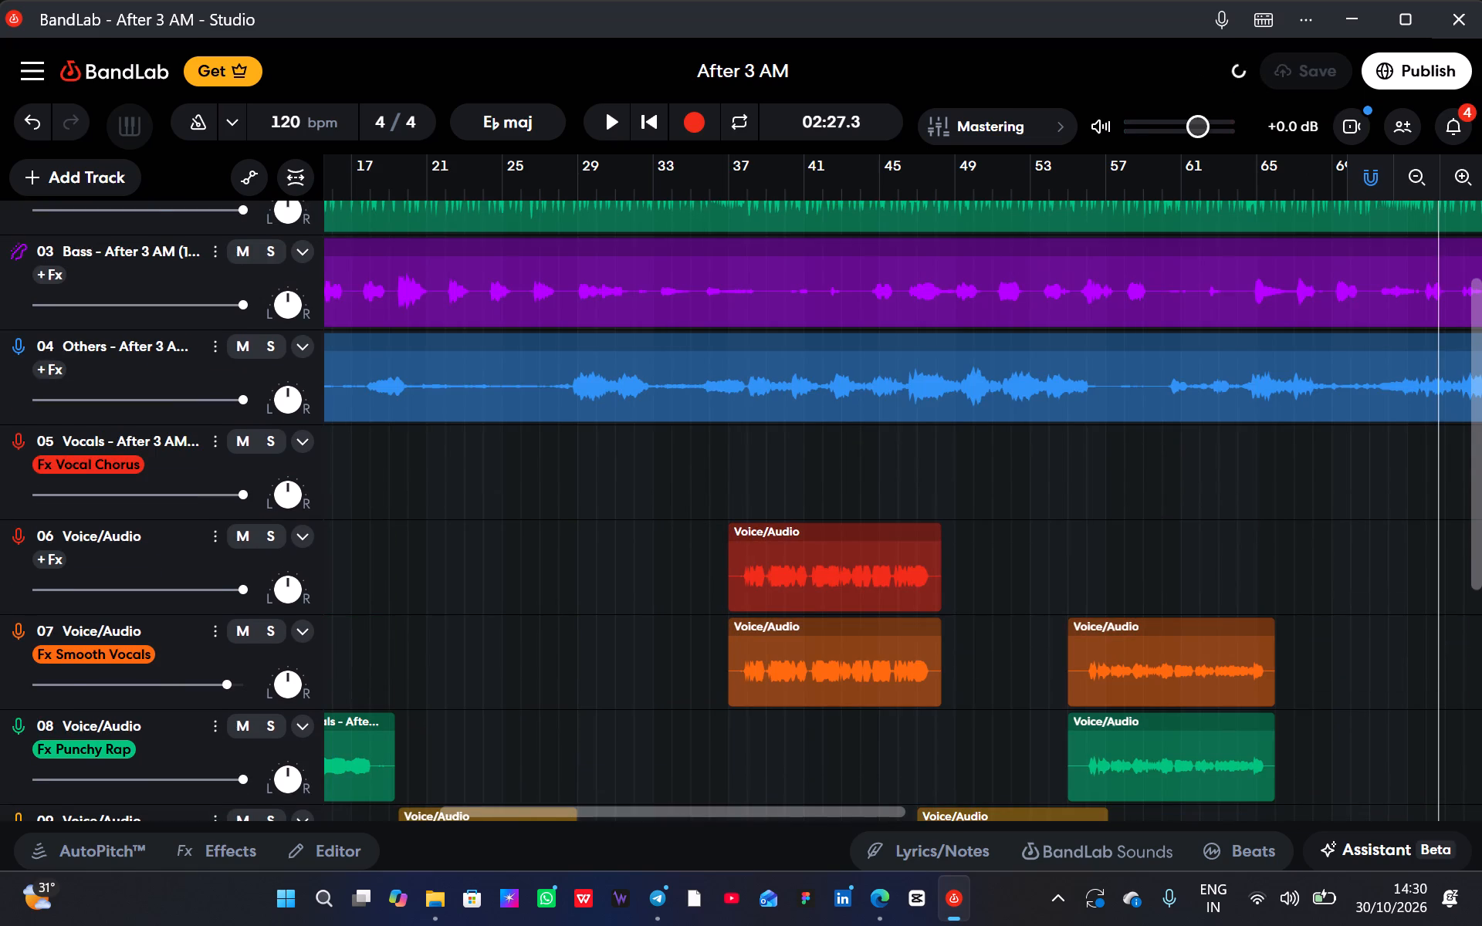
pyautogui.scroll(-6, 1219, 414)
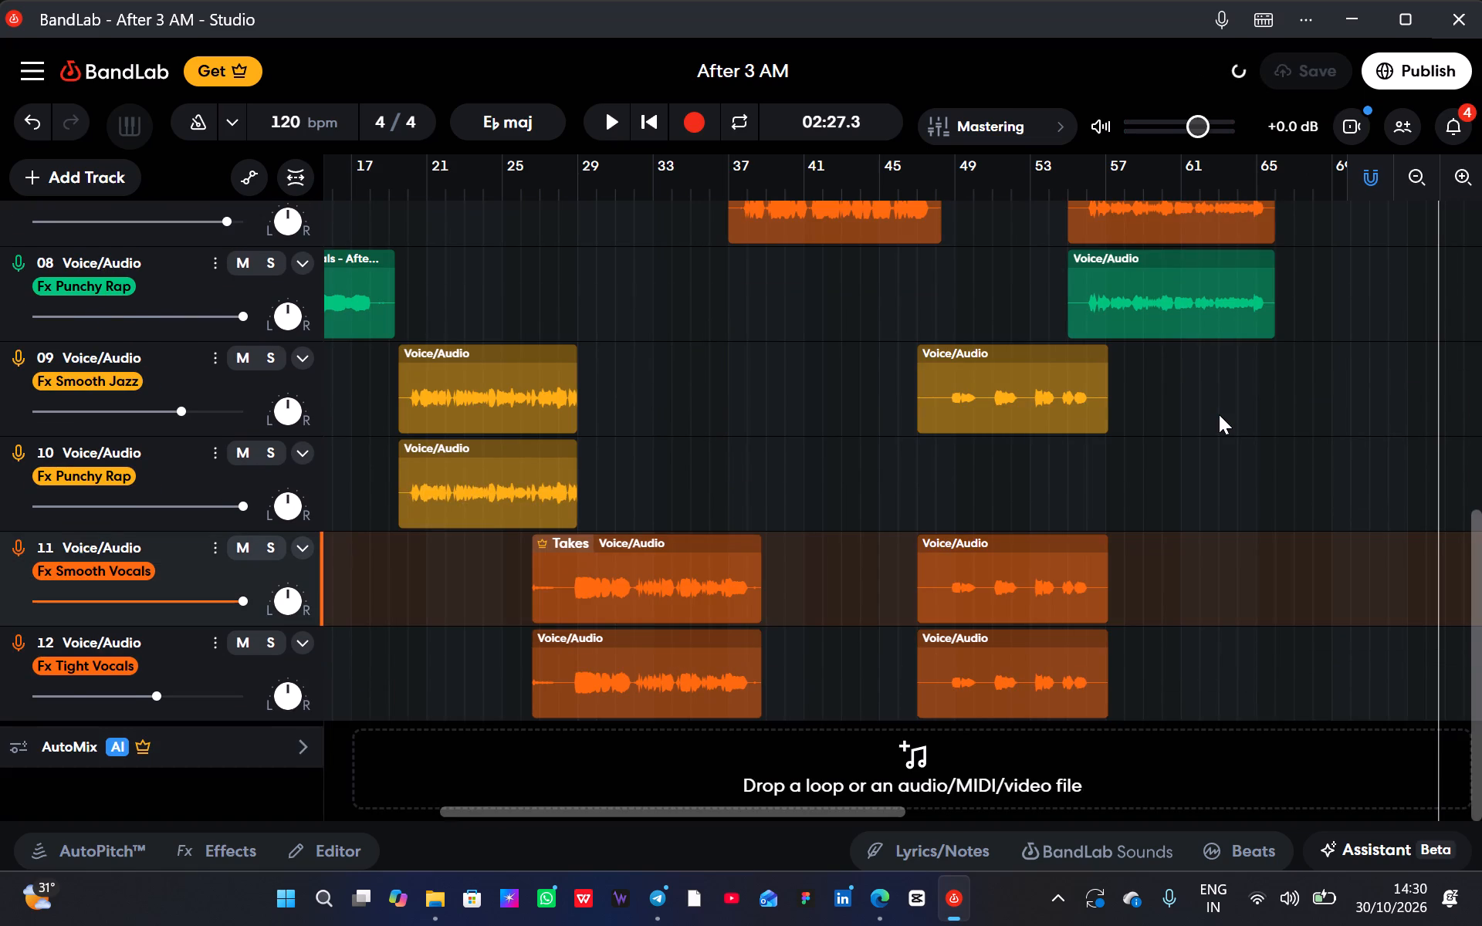
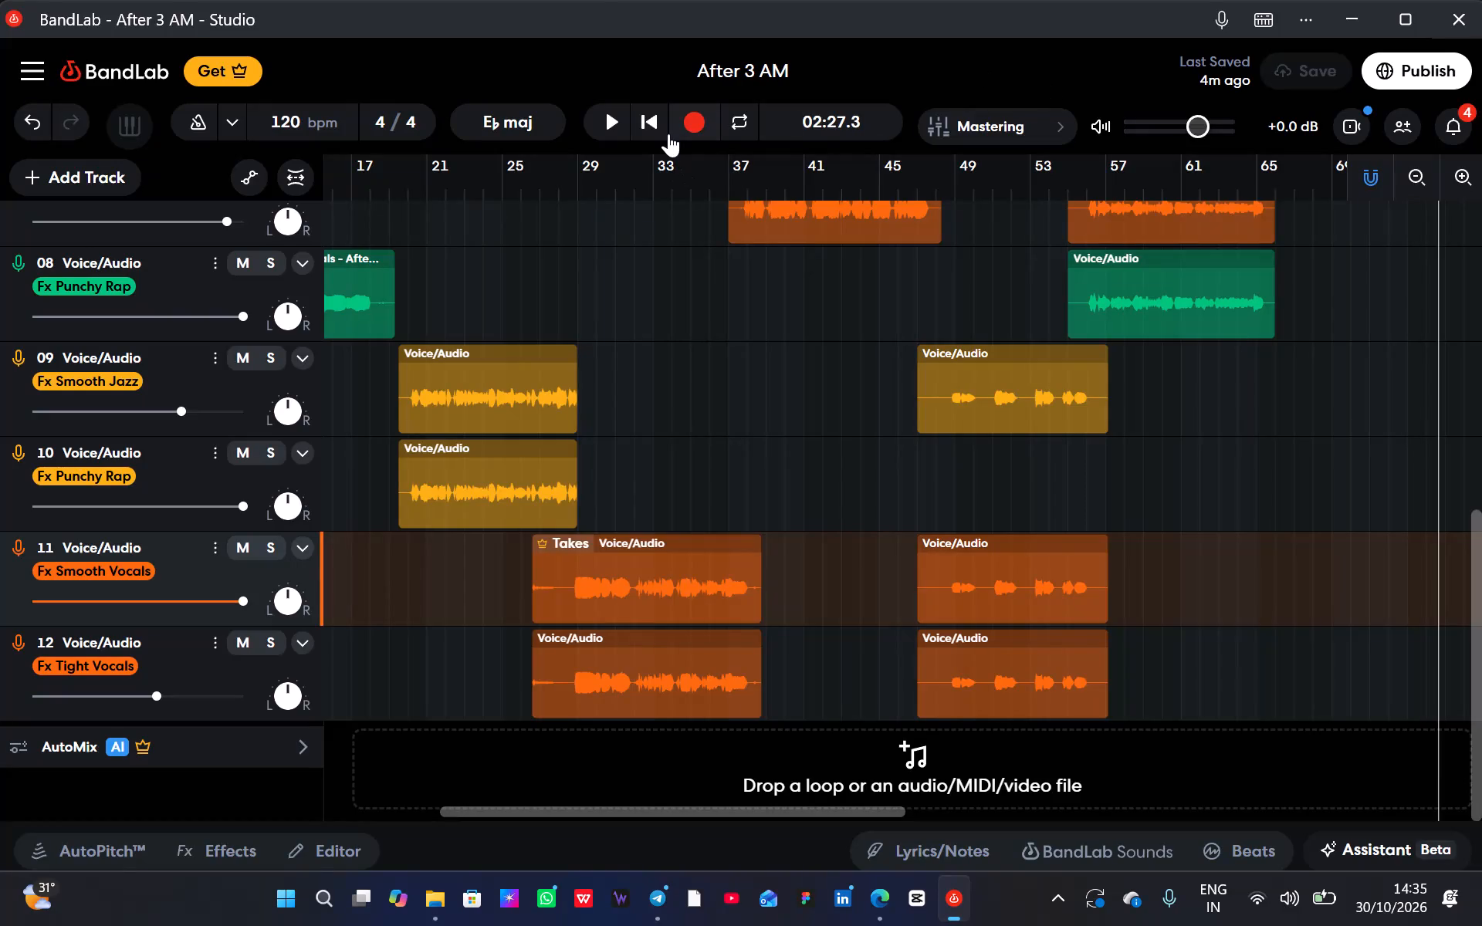
# Return the playhead to the very start of the After 3 AM project.
pyautogui.tripleClick(657, 127)
pyautogui.click(657, 127)
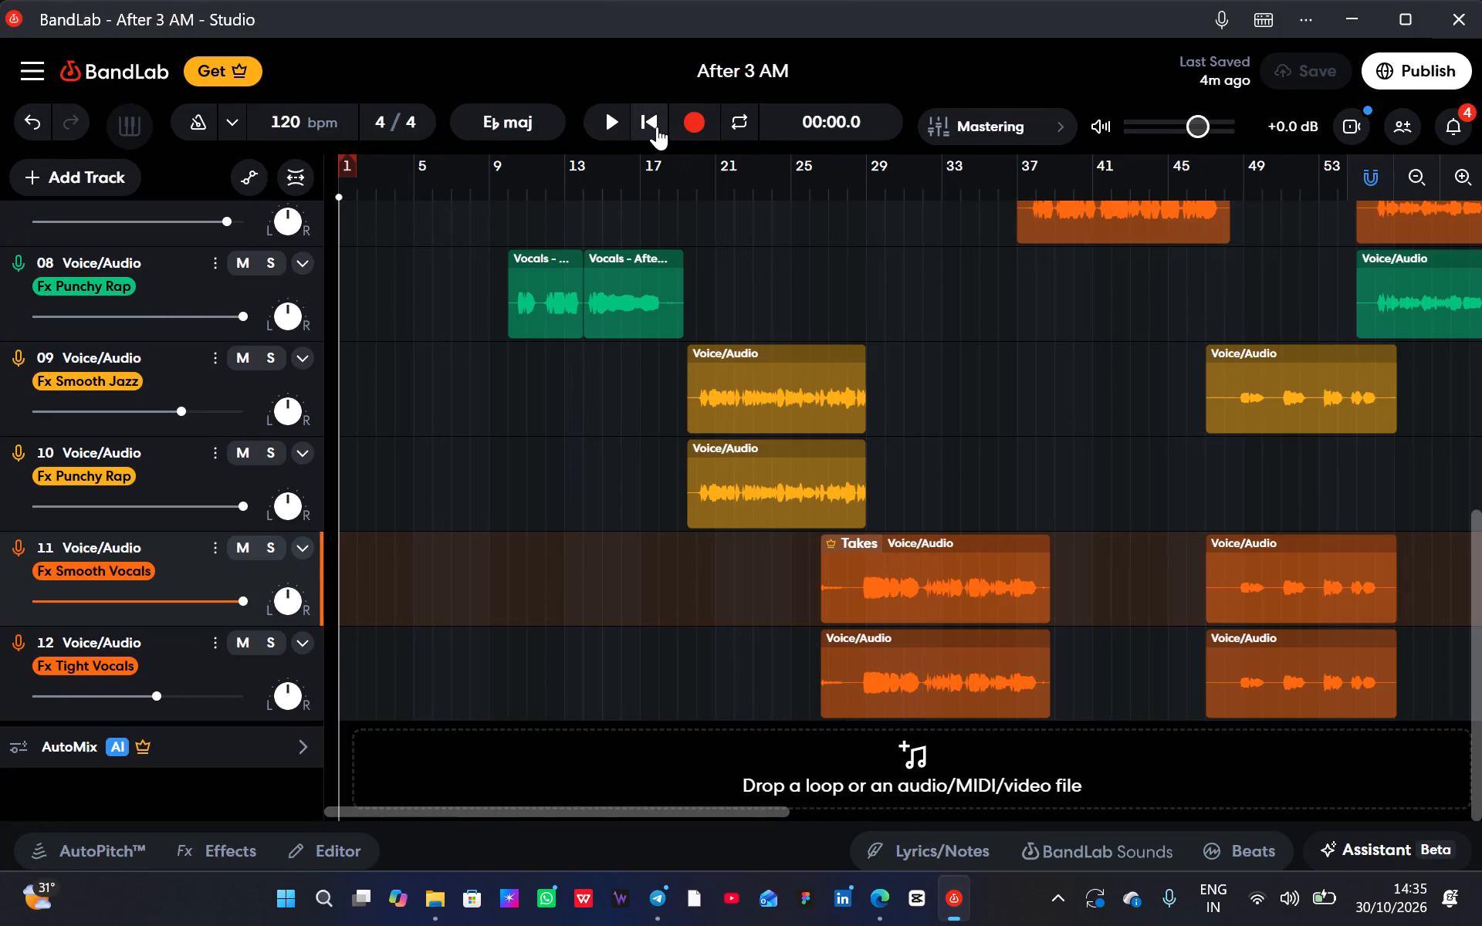
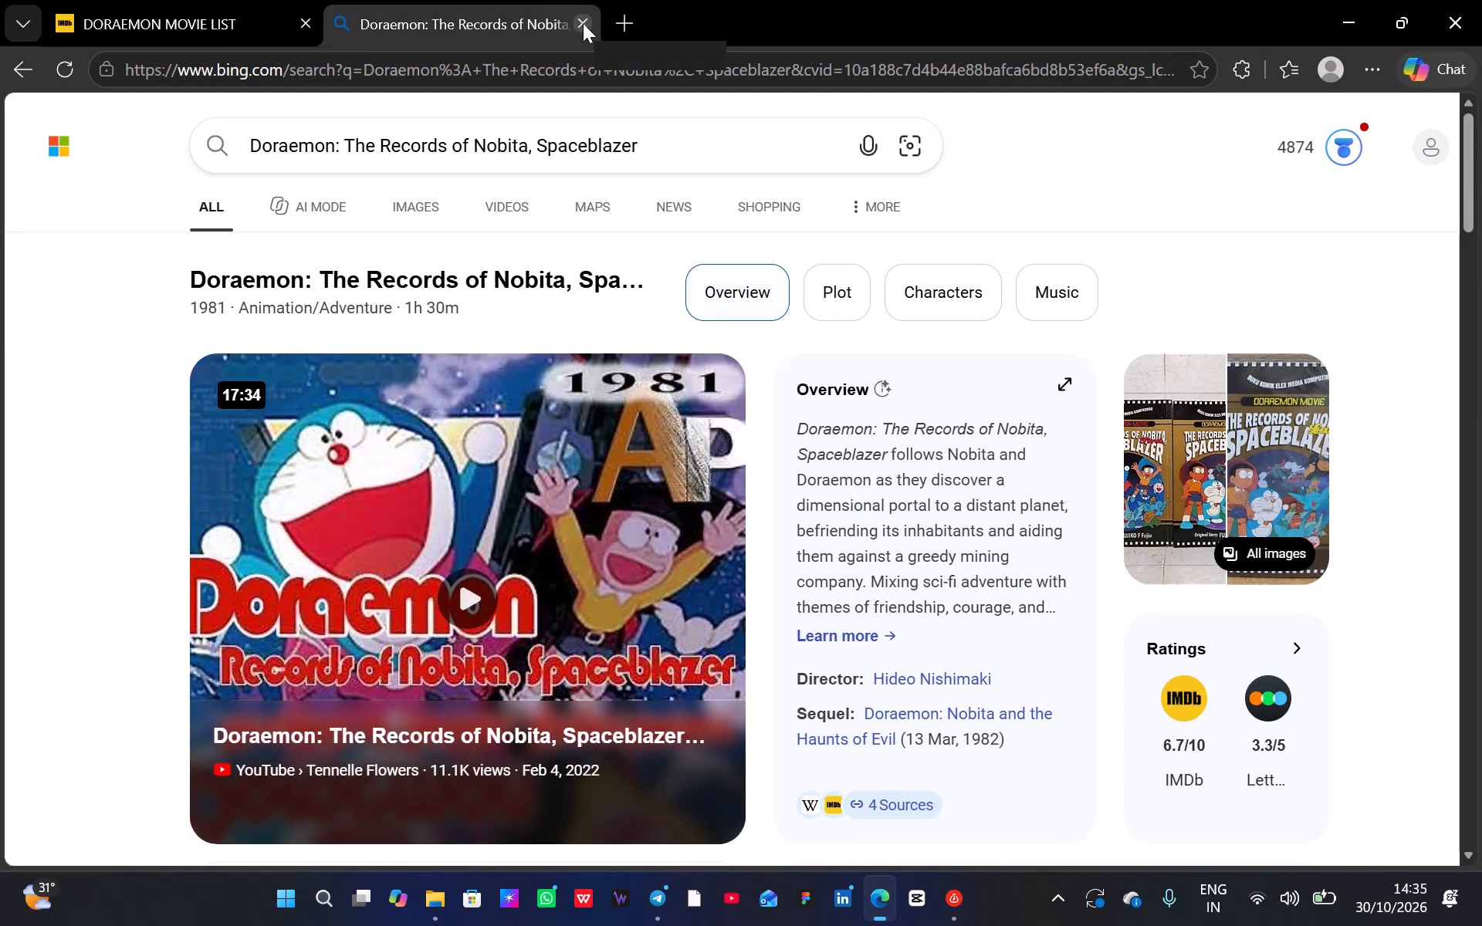
# Examine the Doraemon: The Records of Nobita, Spaceblazer search results and the movie list, open the film's image results, and close the original search page.
pyautogui.scroll(-7, 657, 307)
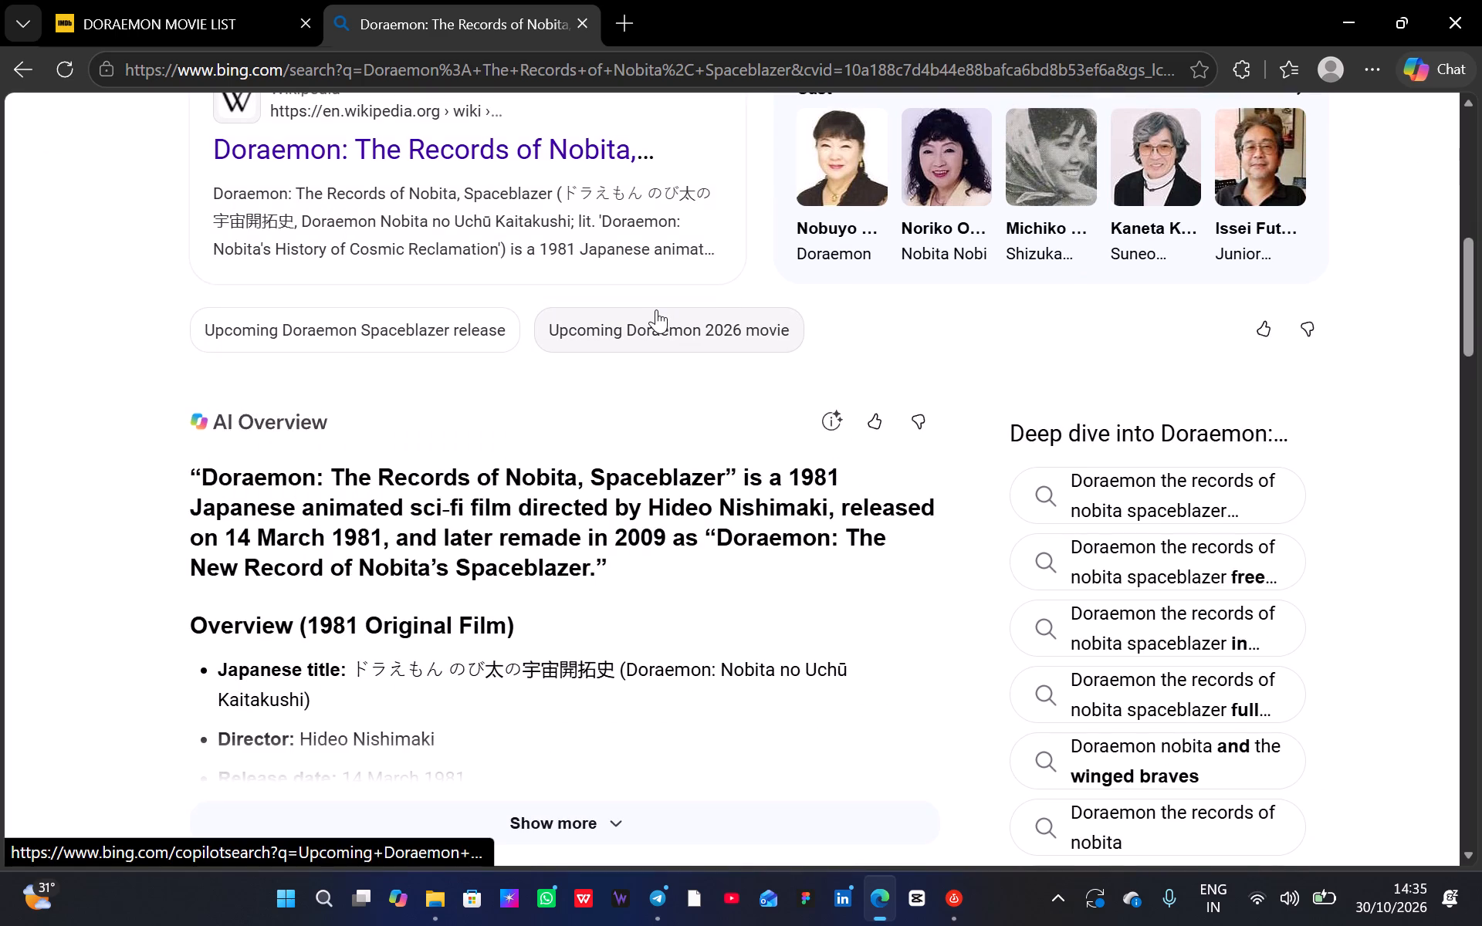
pyautogui.click(229, 0)
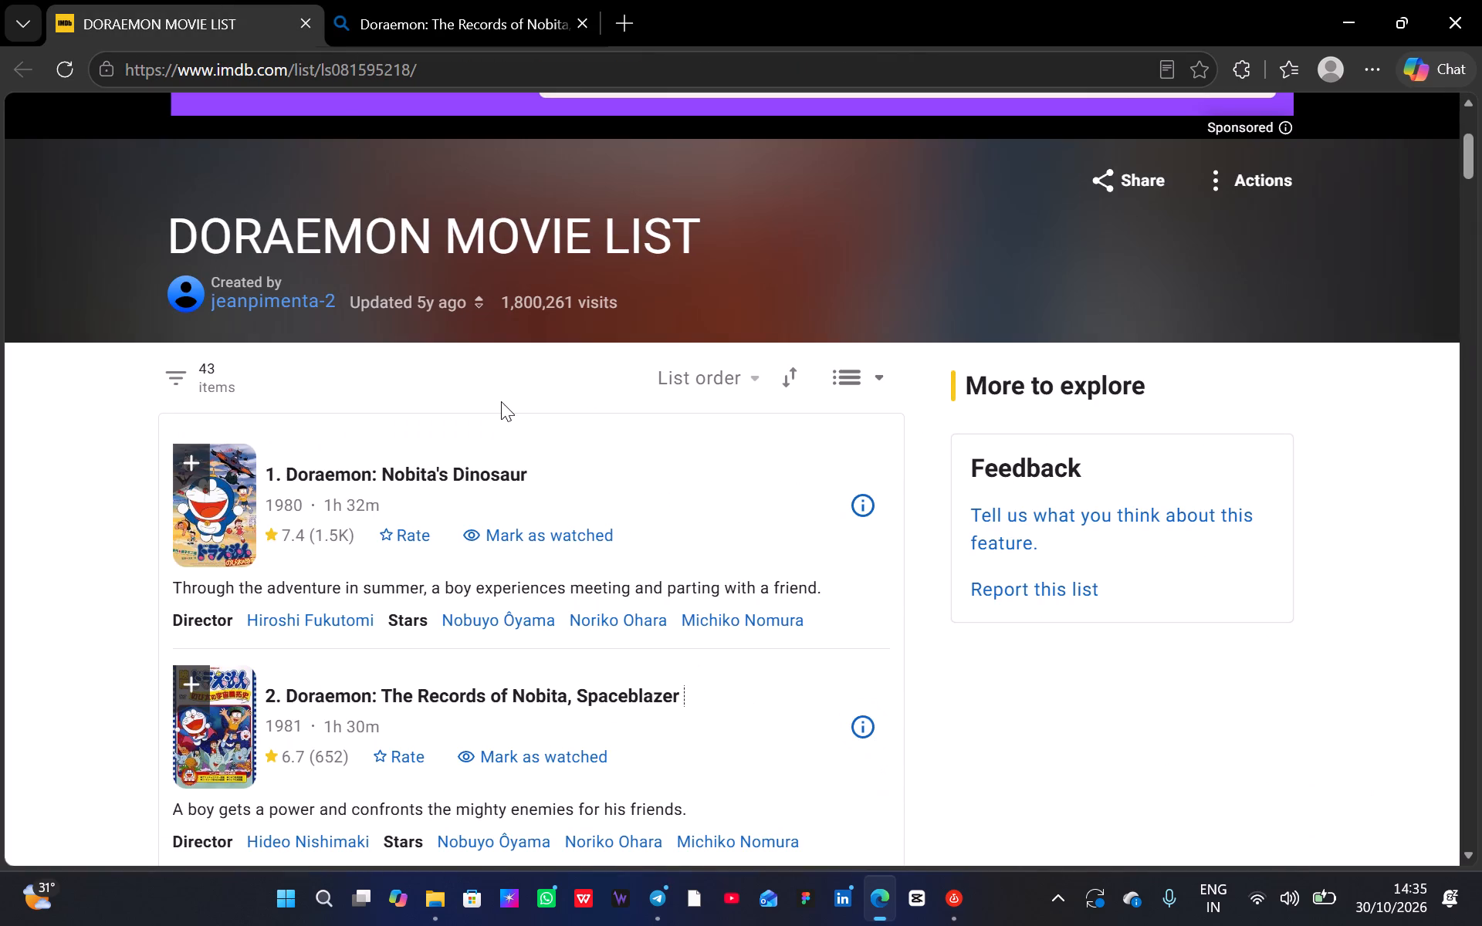
pyautogui.click(342, 0)
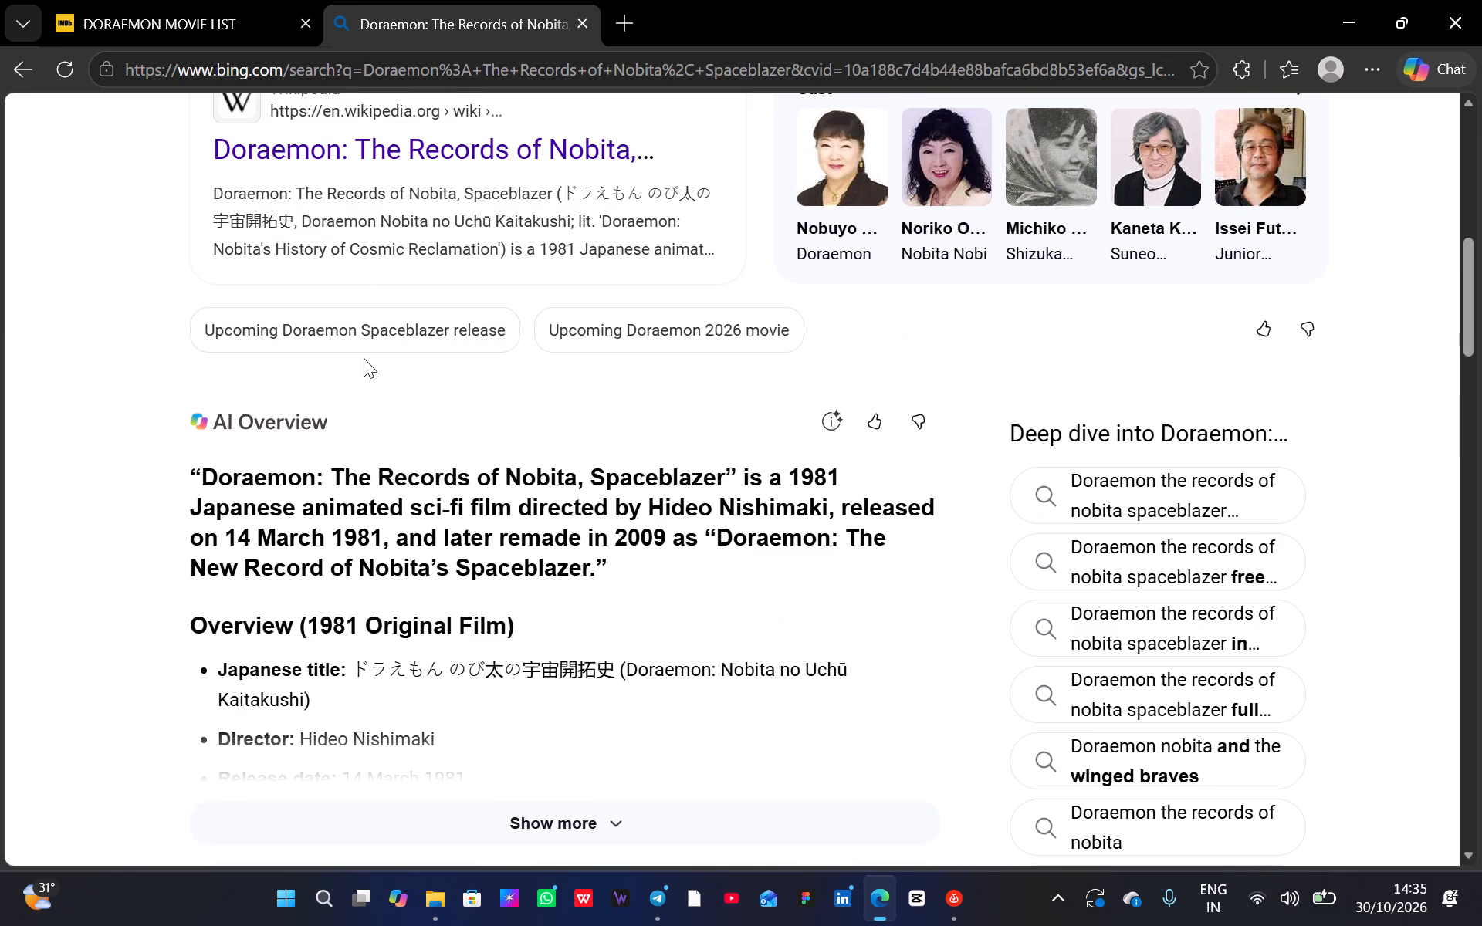
pyautogui.scroll(7, 364, 358)
pyautogui.click(408, 197)
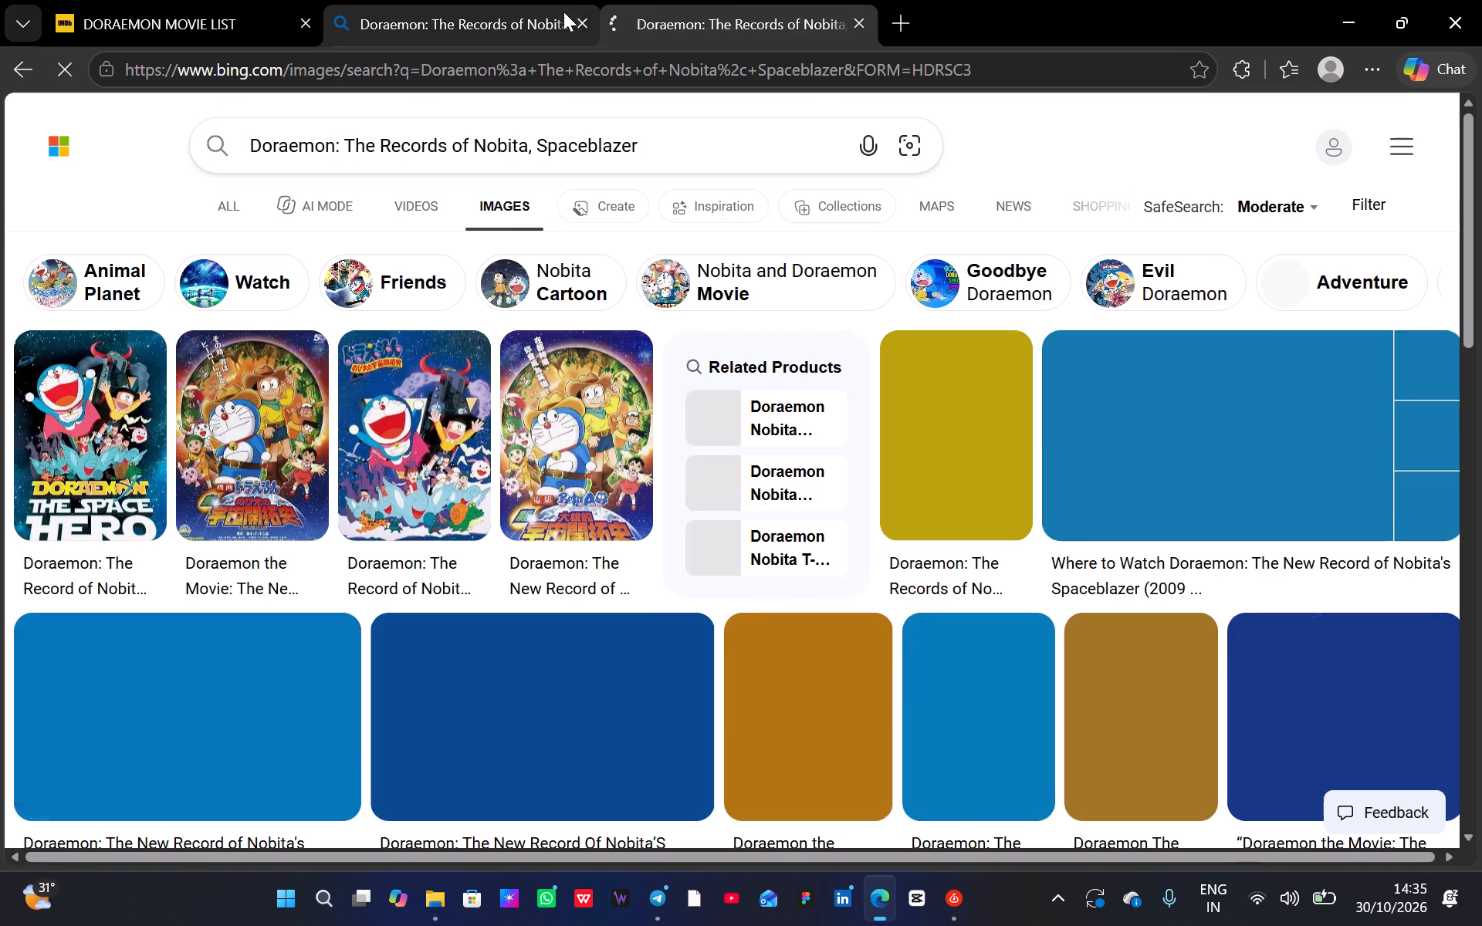
pyautogui.click(580, 19)
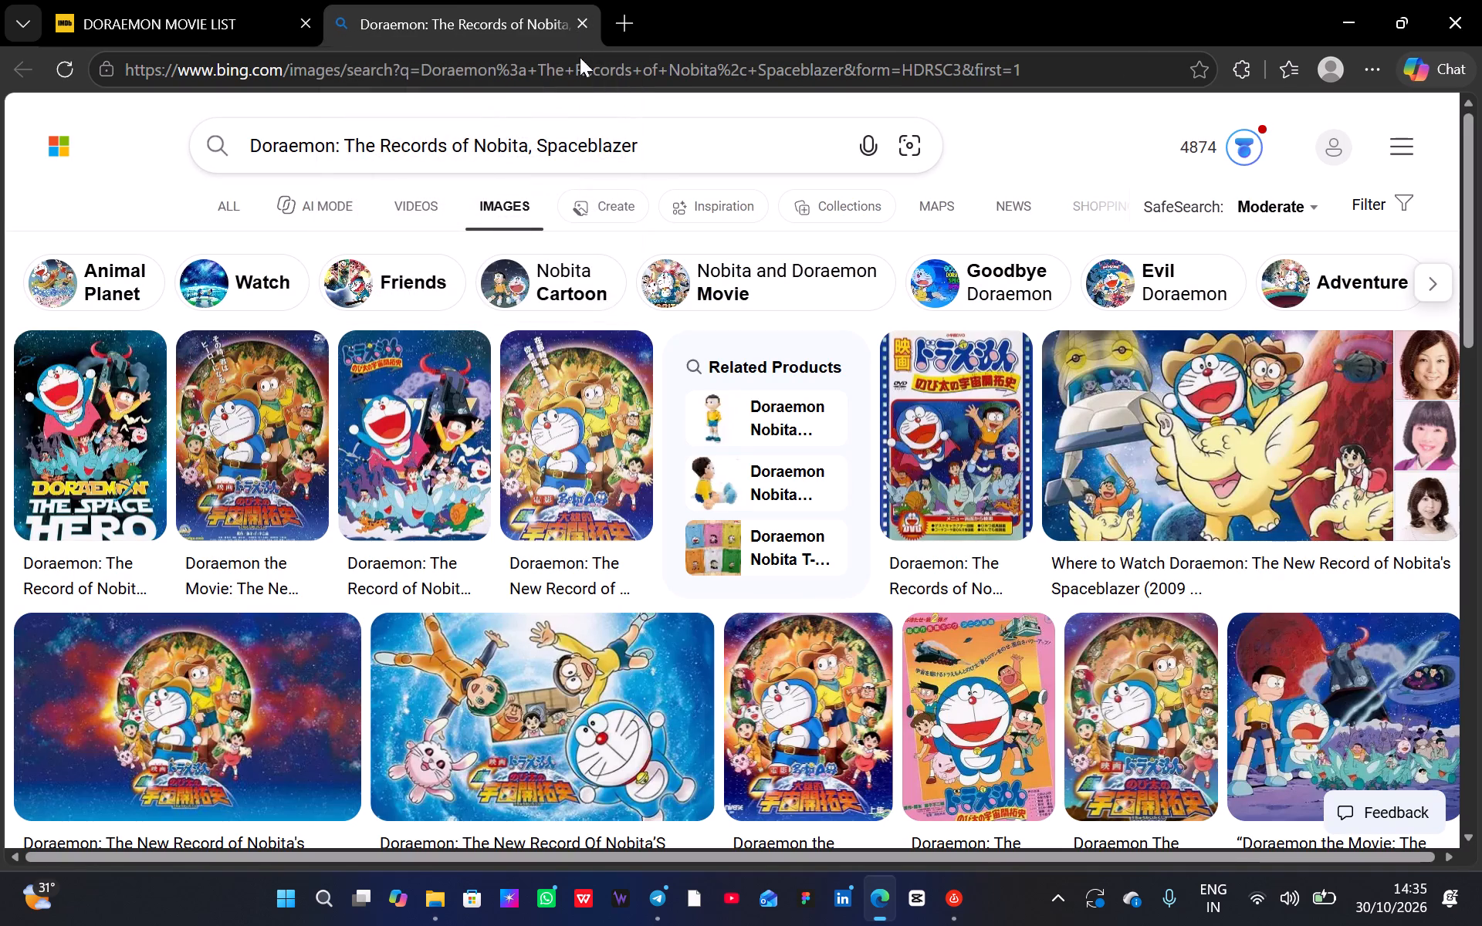
# Switch to BandLab and play the After 3 AM project from the beginning.
pyautogui.click(971, 900)
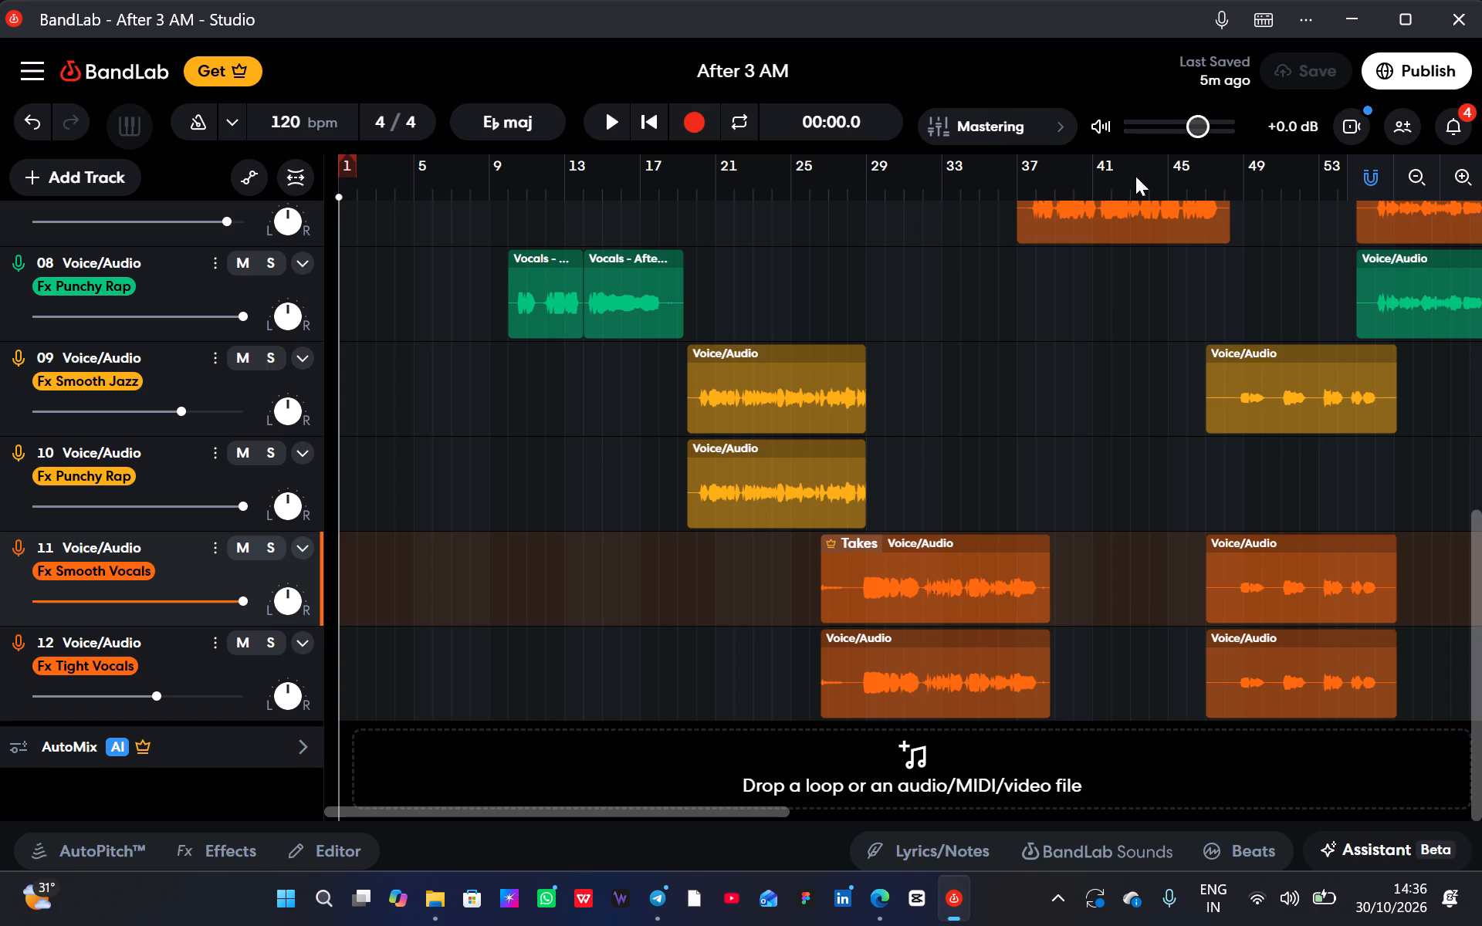
pyautogui.click(594, 117)
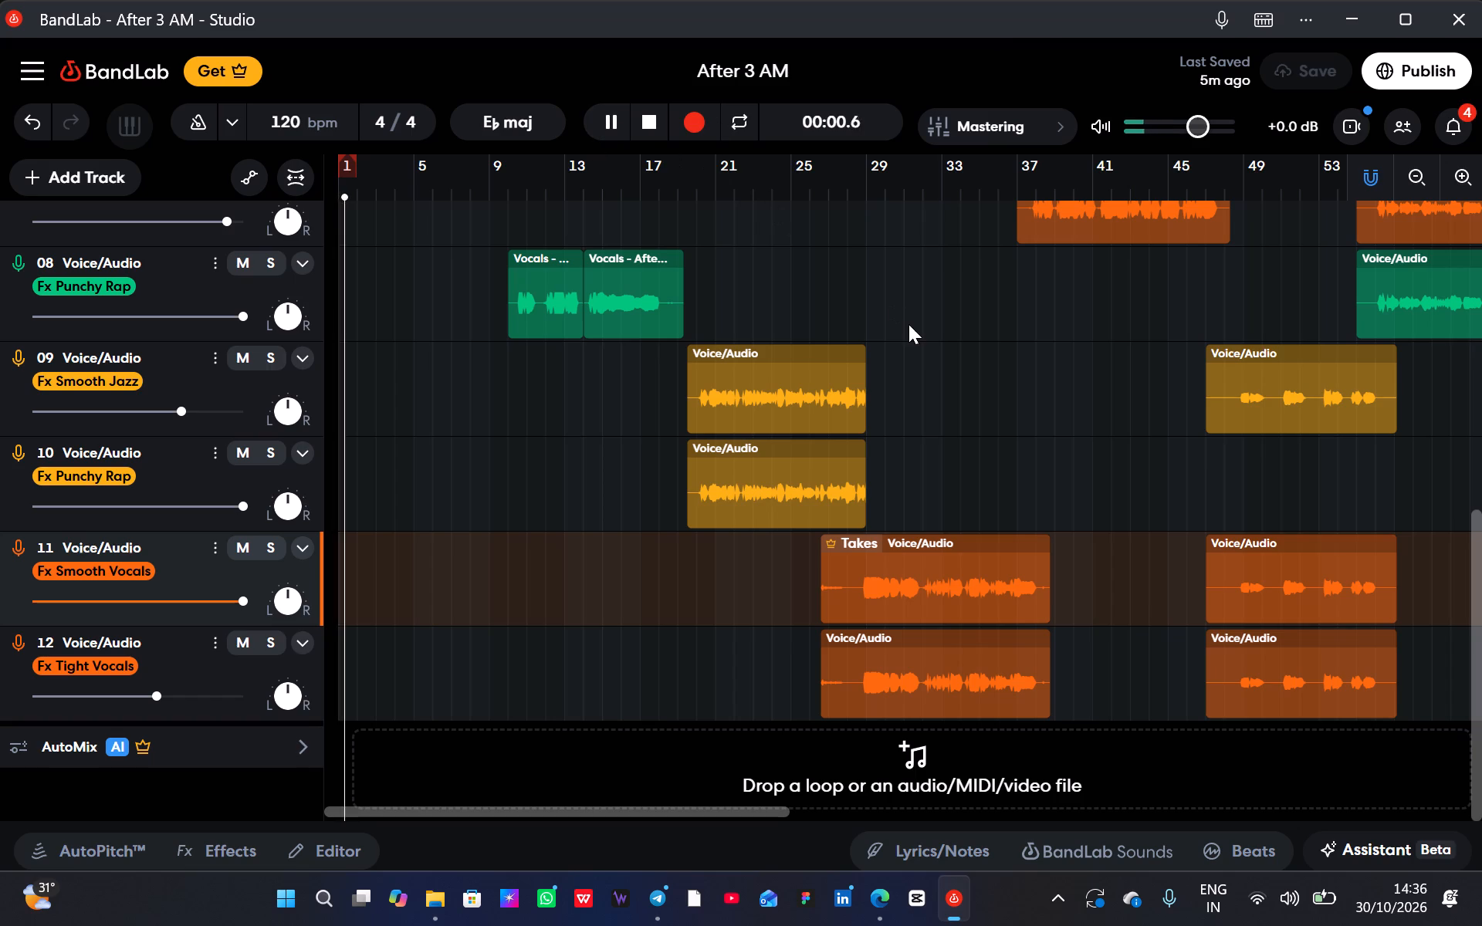
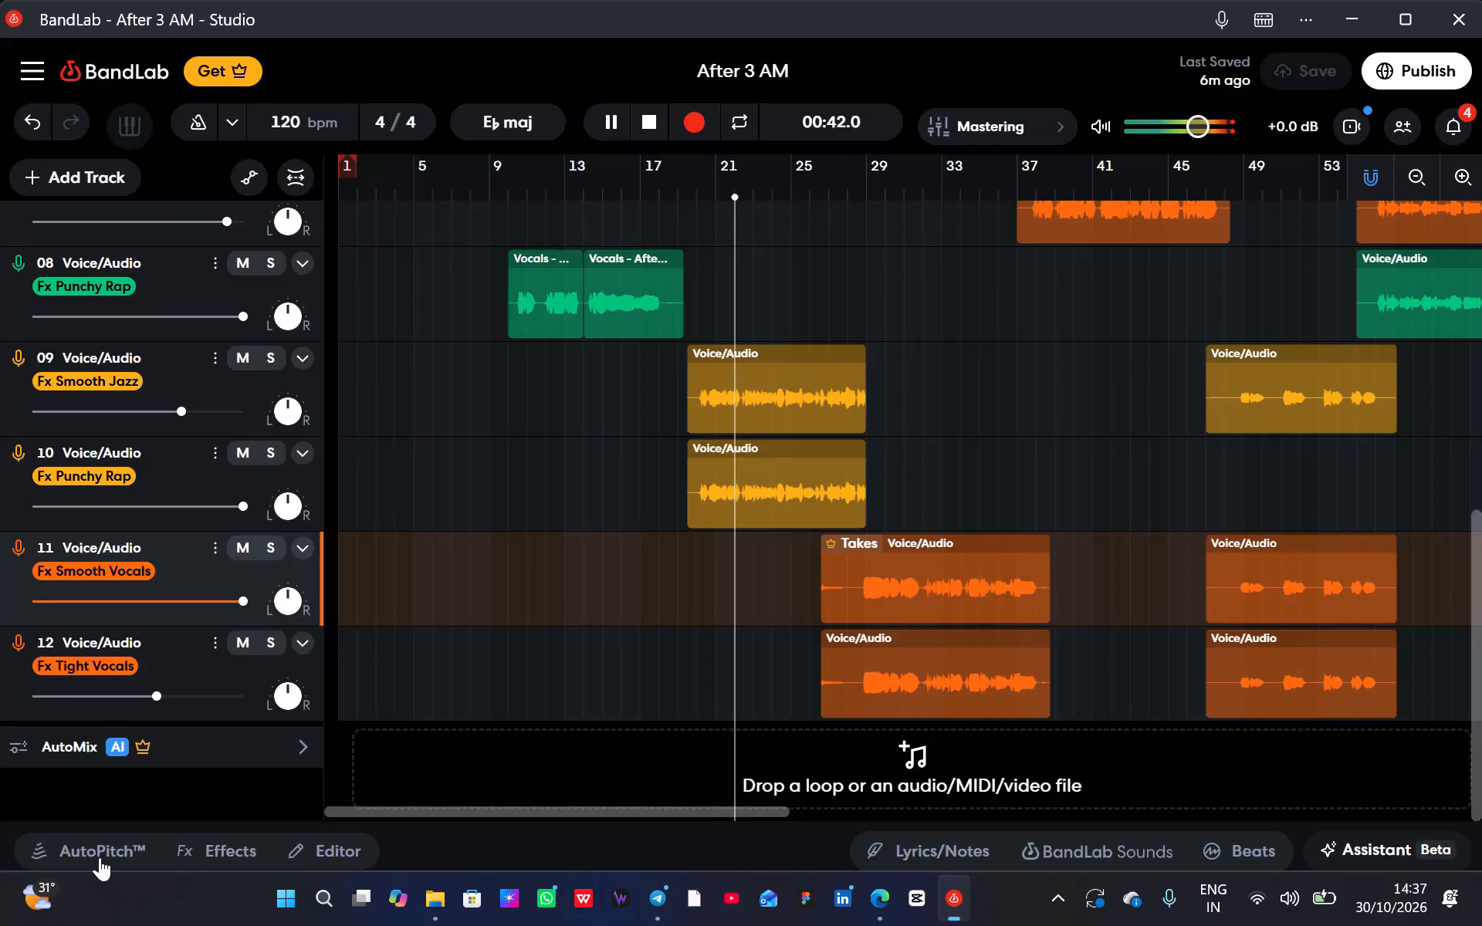
# Check the AutoPitch settings of voice tracks 11, 12, 10 and 9 in that order, closing the settings after each one.
pyautogui.click(100, 857)
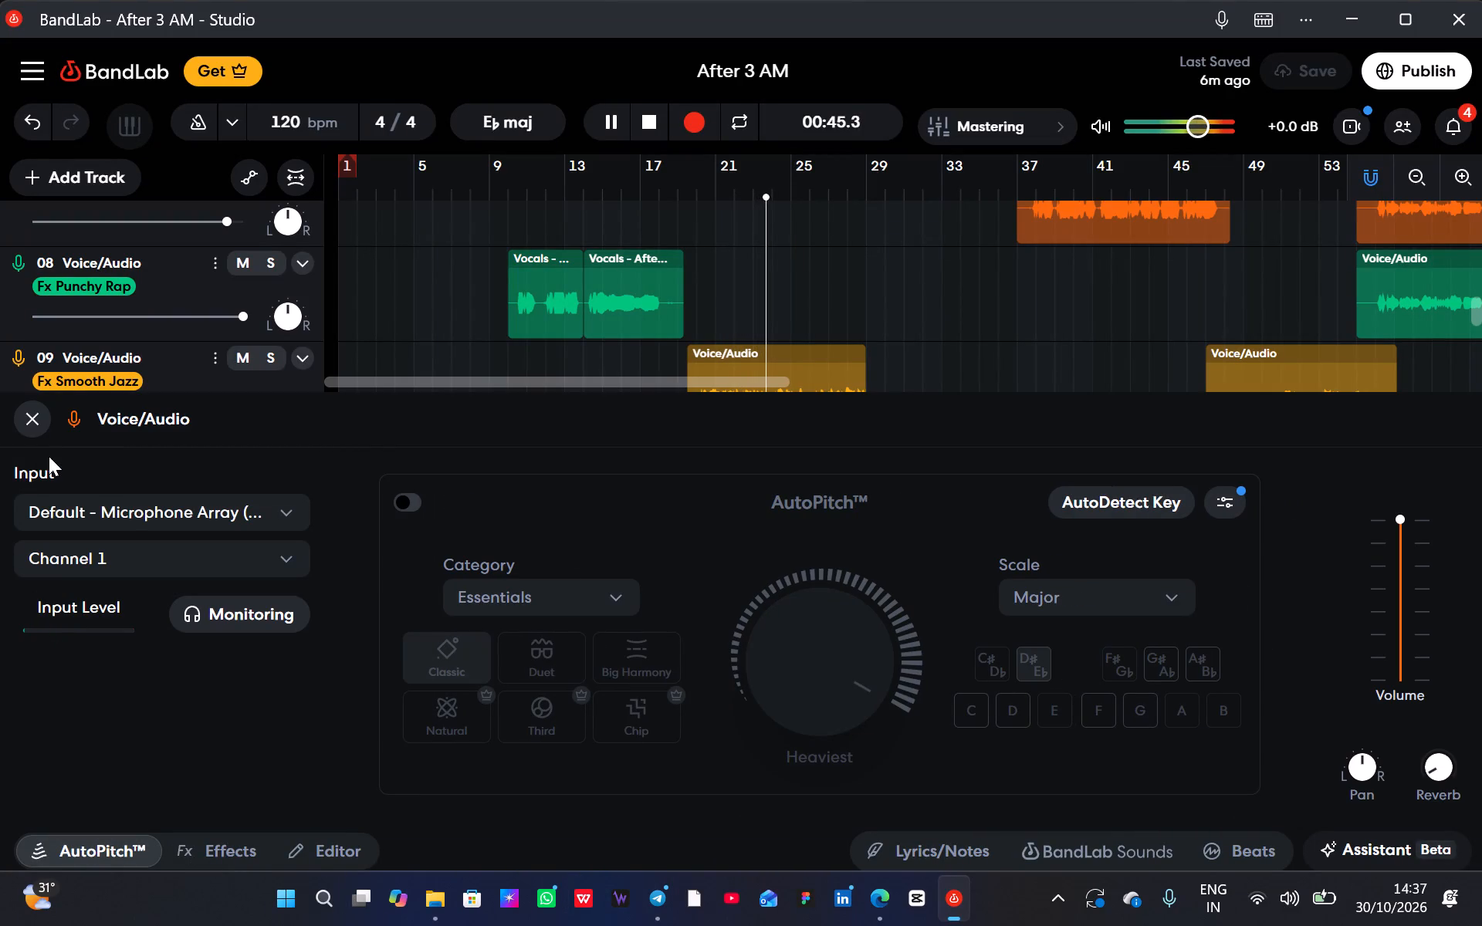
pyautogui.click(29, 422)
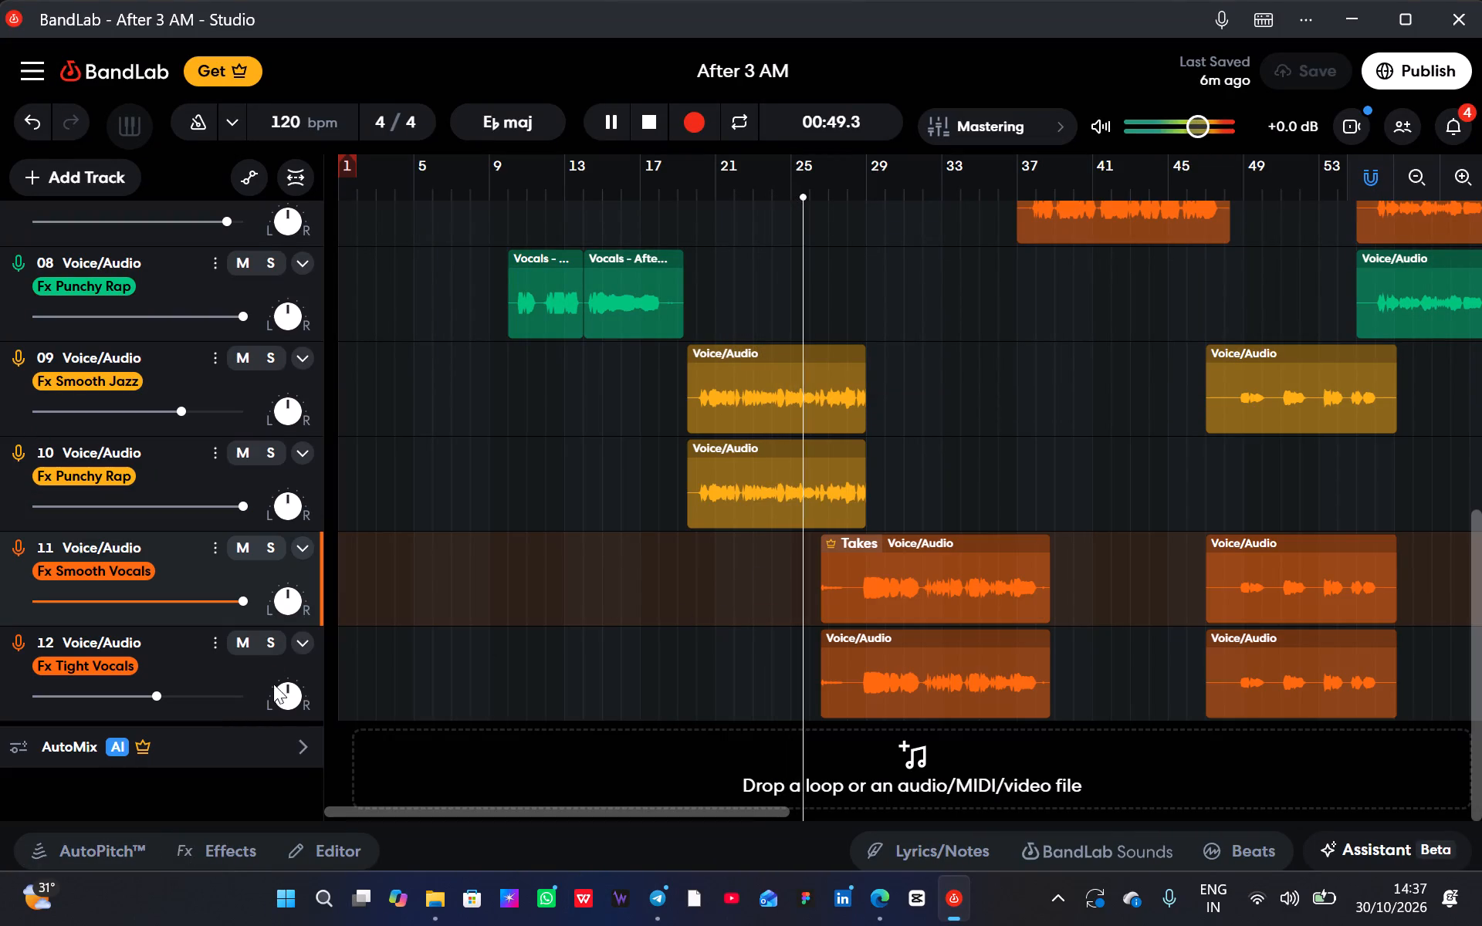
pyautogui.click(181, 664)
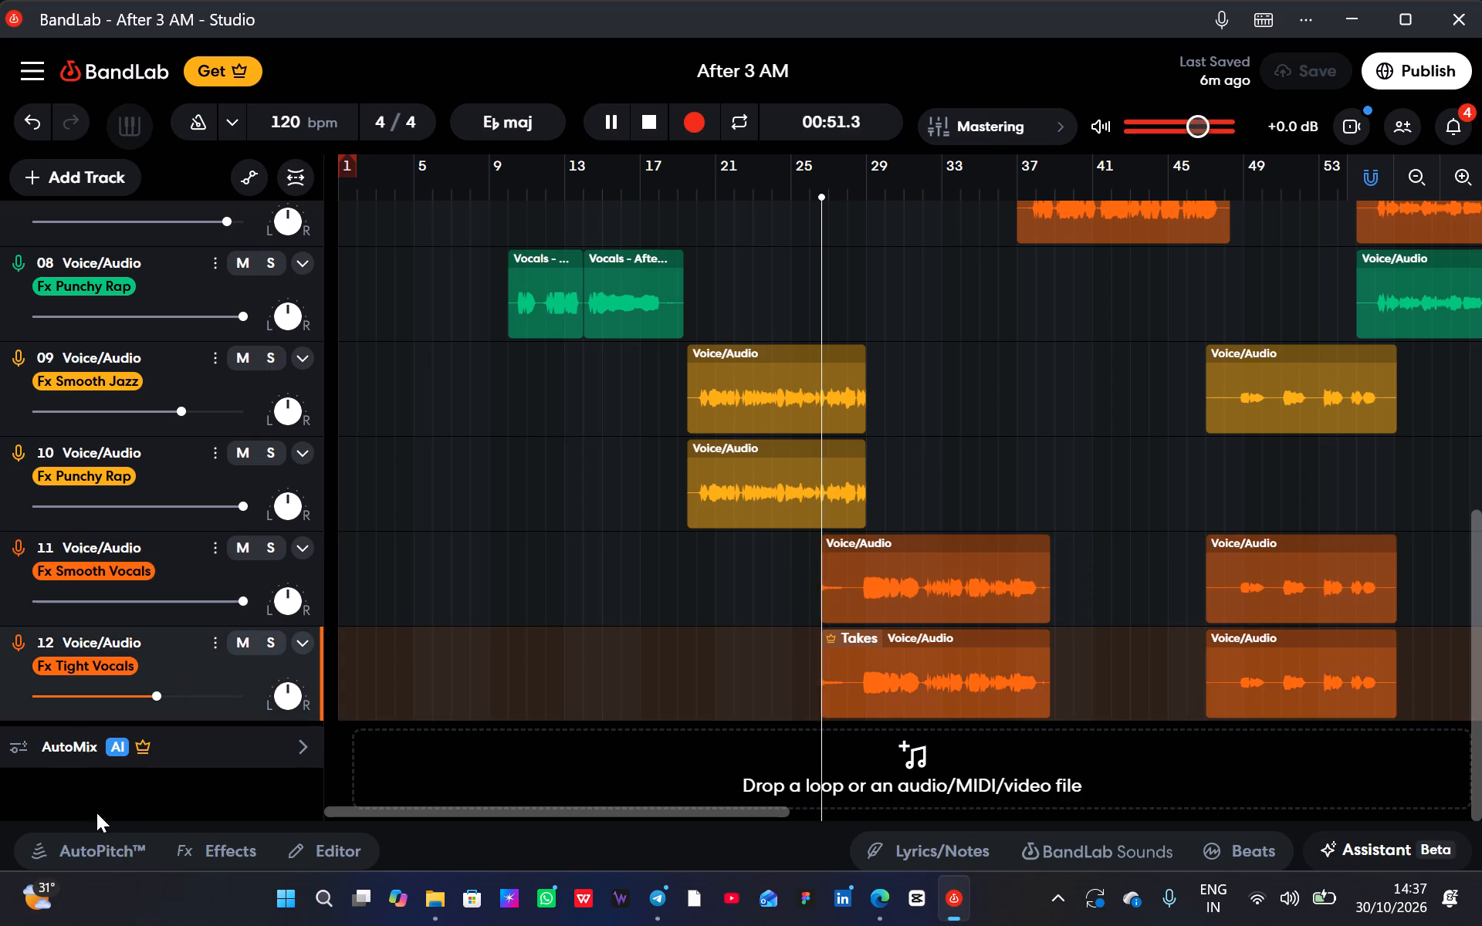
pyautogui.click(89, 850)
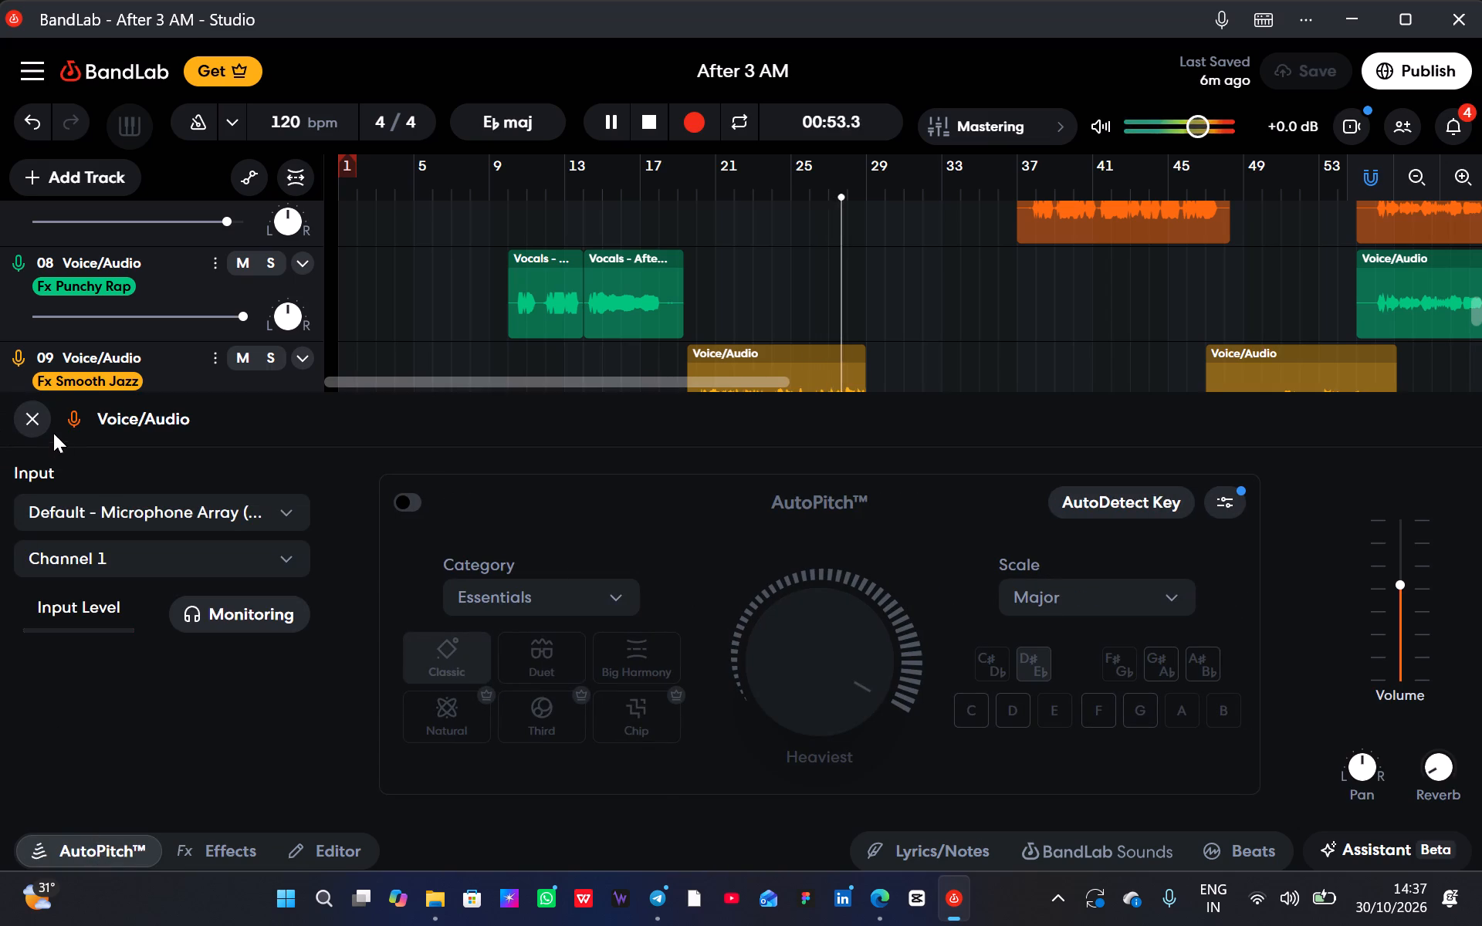
pyautogui.click(37, 409)
pyautogui.click(169, 467)
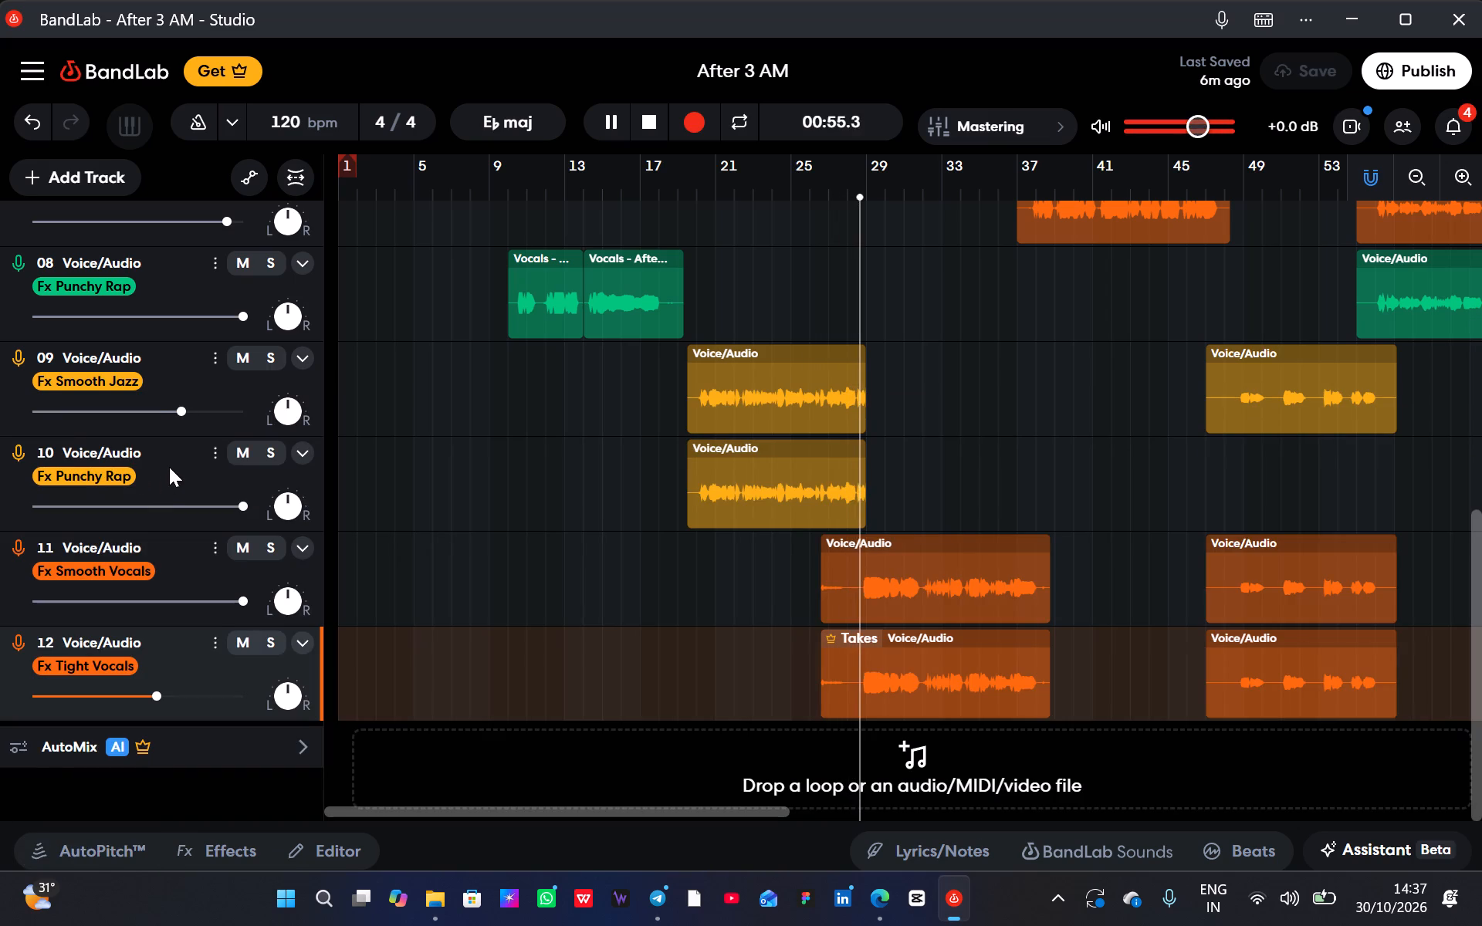
pyautogui.click(127, 843)
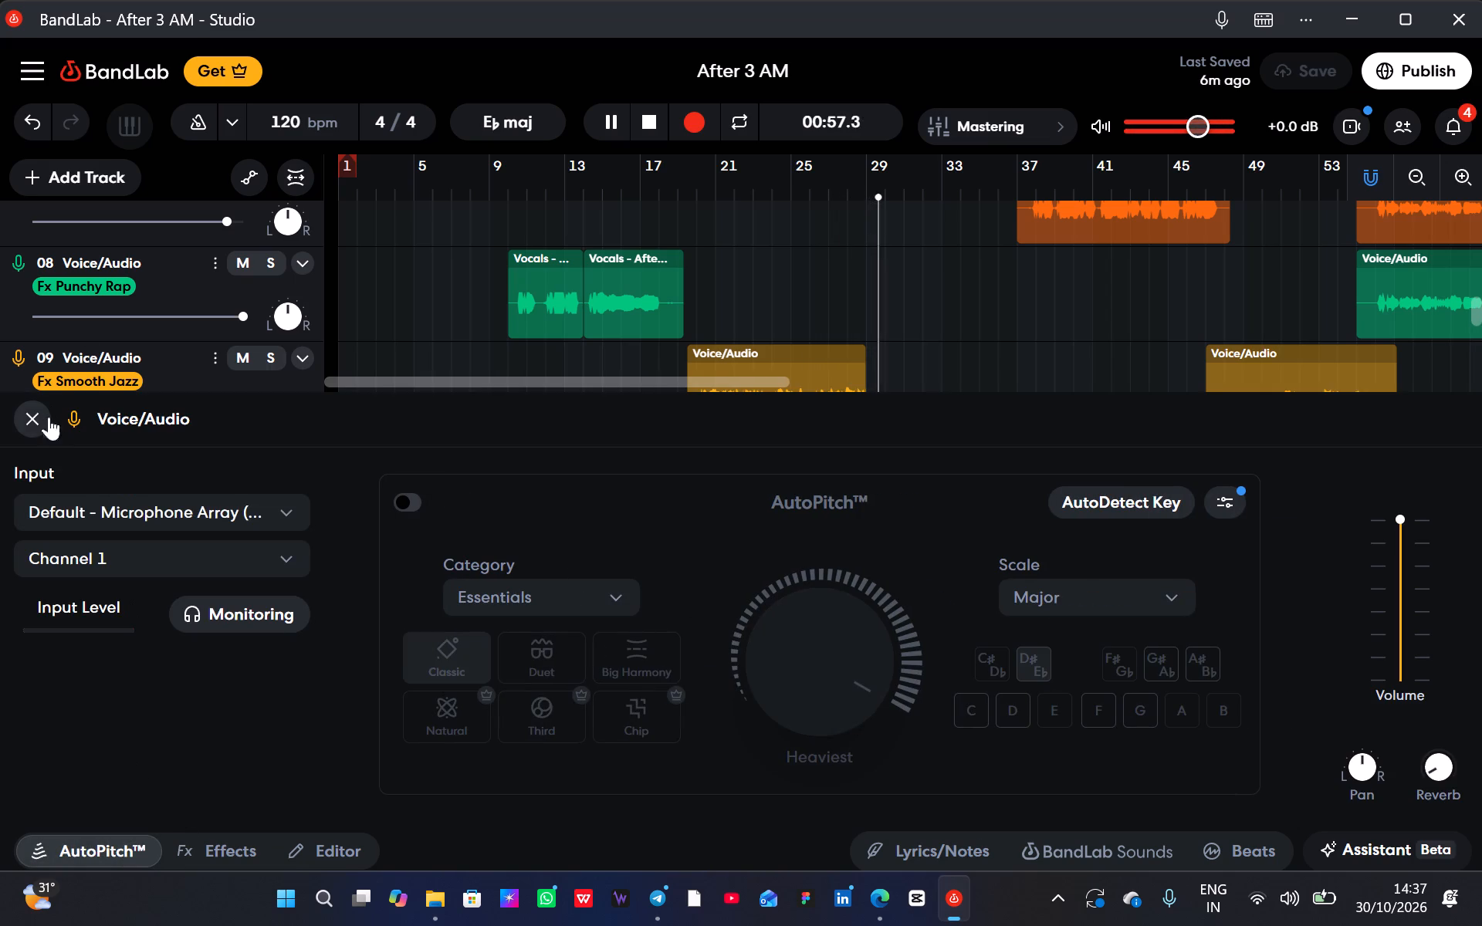
pyautogui.click(31, 405)
pyautogui.click(175, 357)
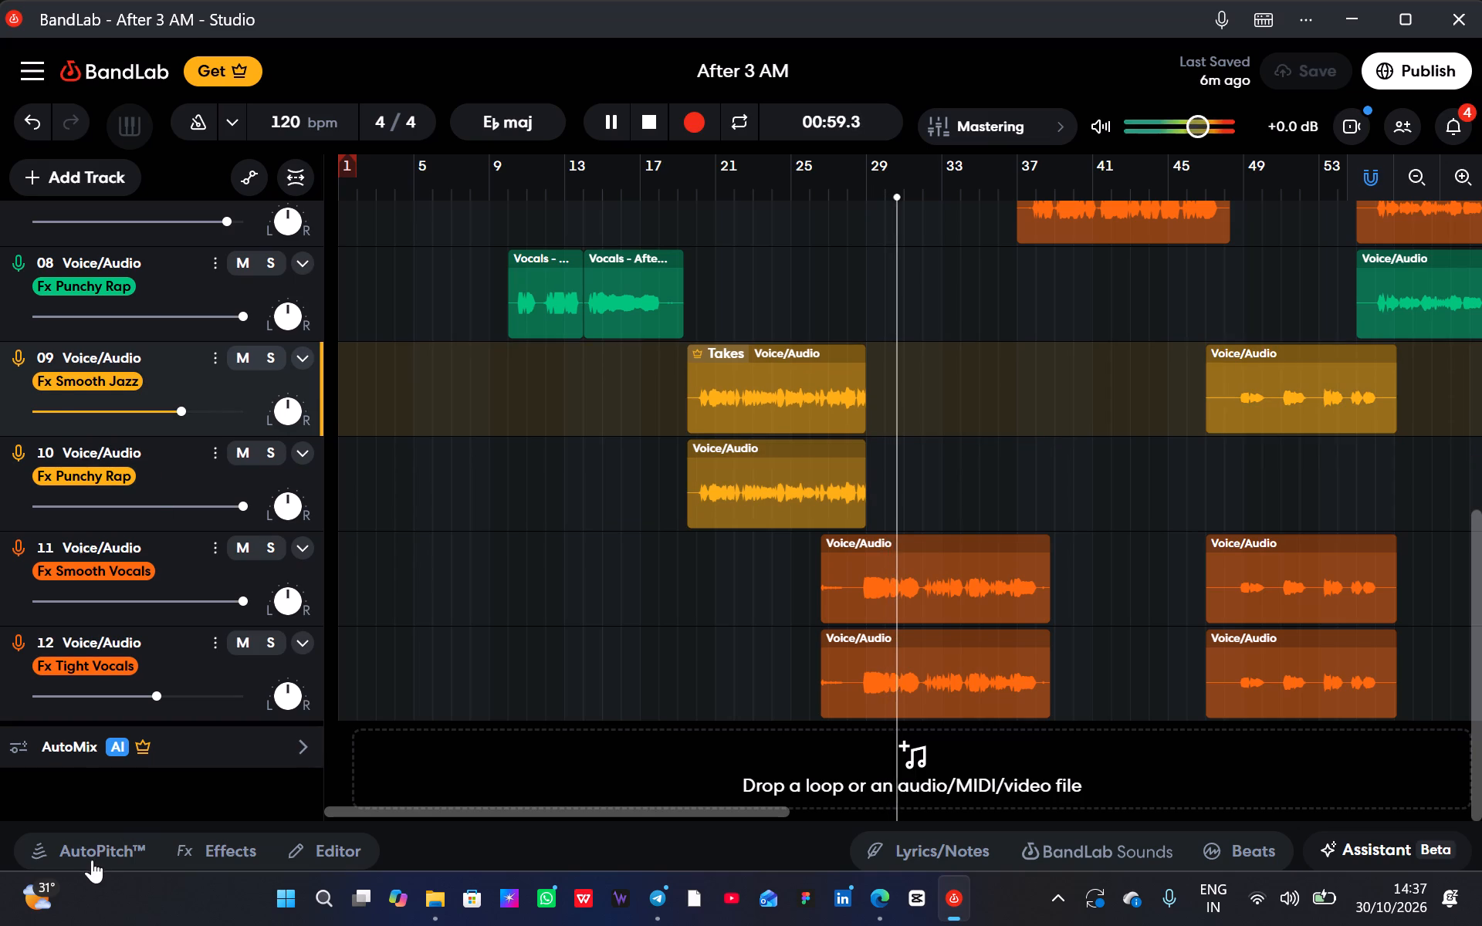
pyautogui.click(92, 858)
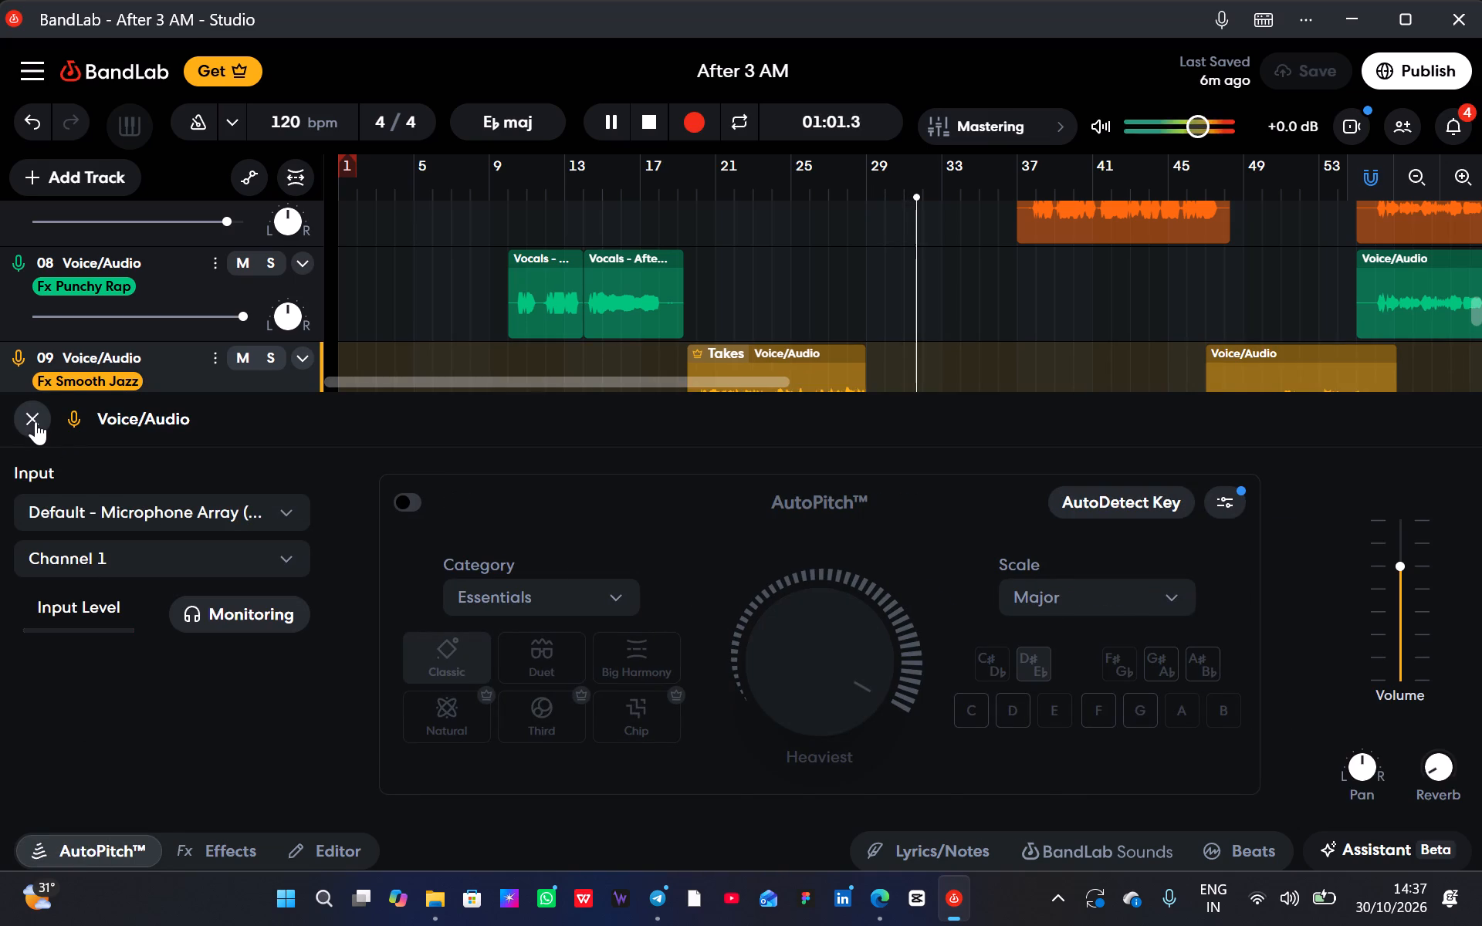
pyautogui.click(36, 421)
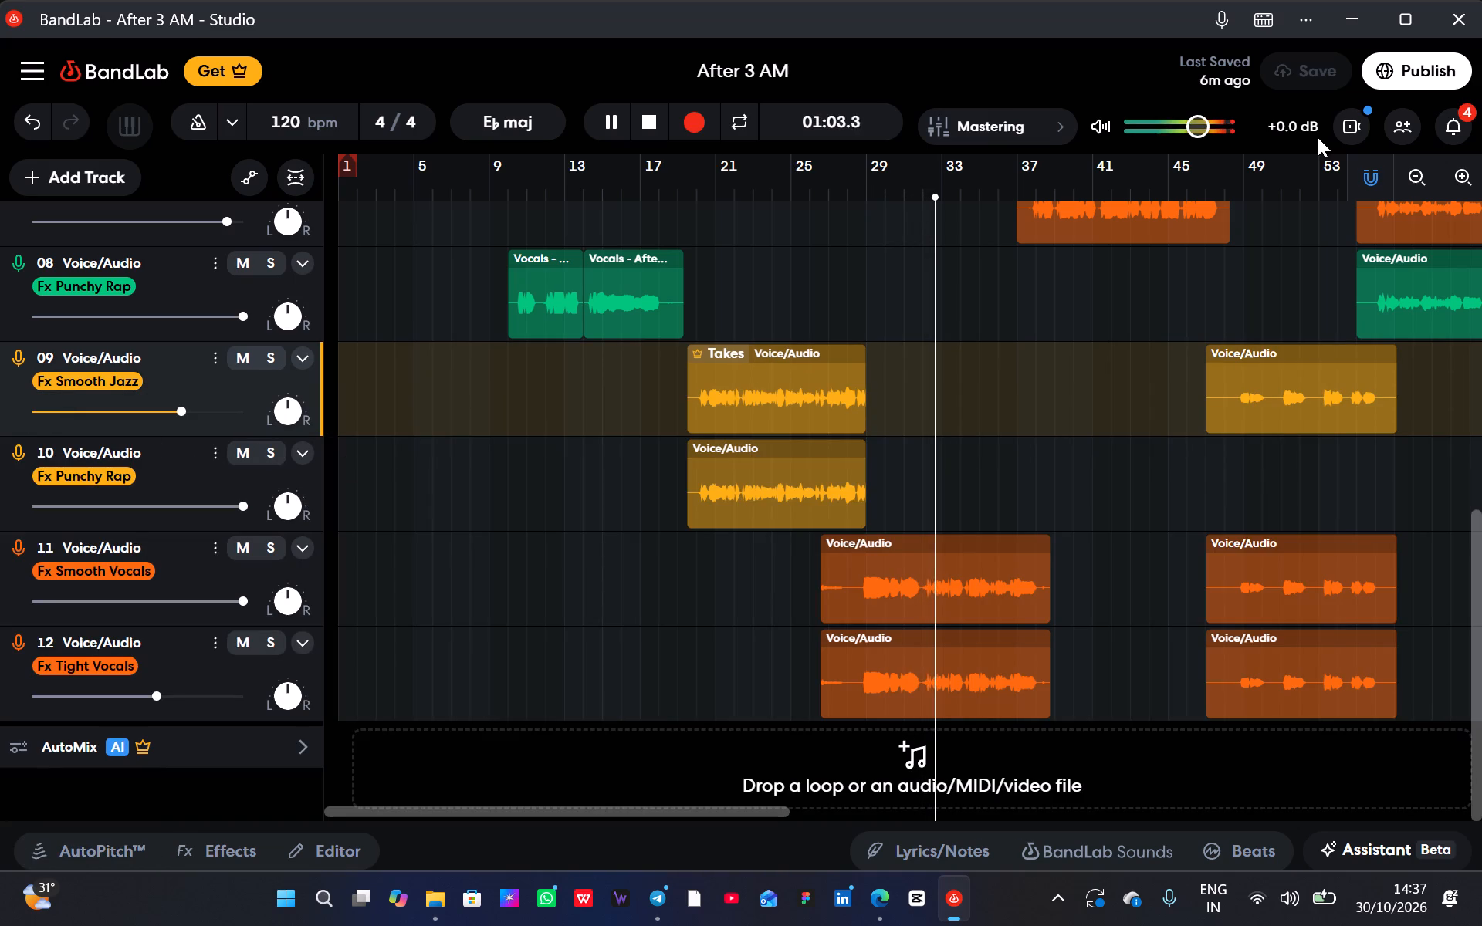